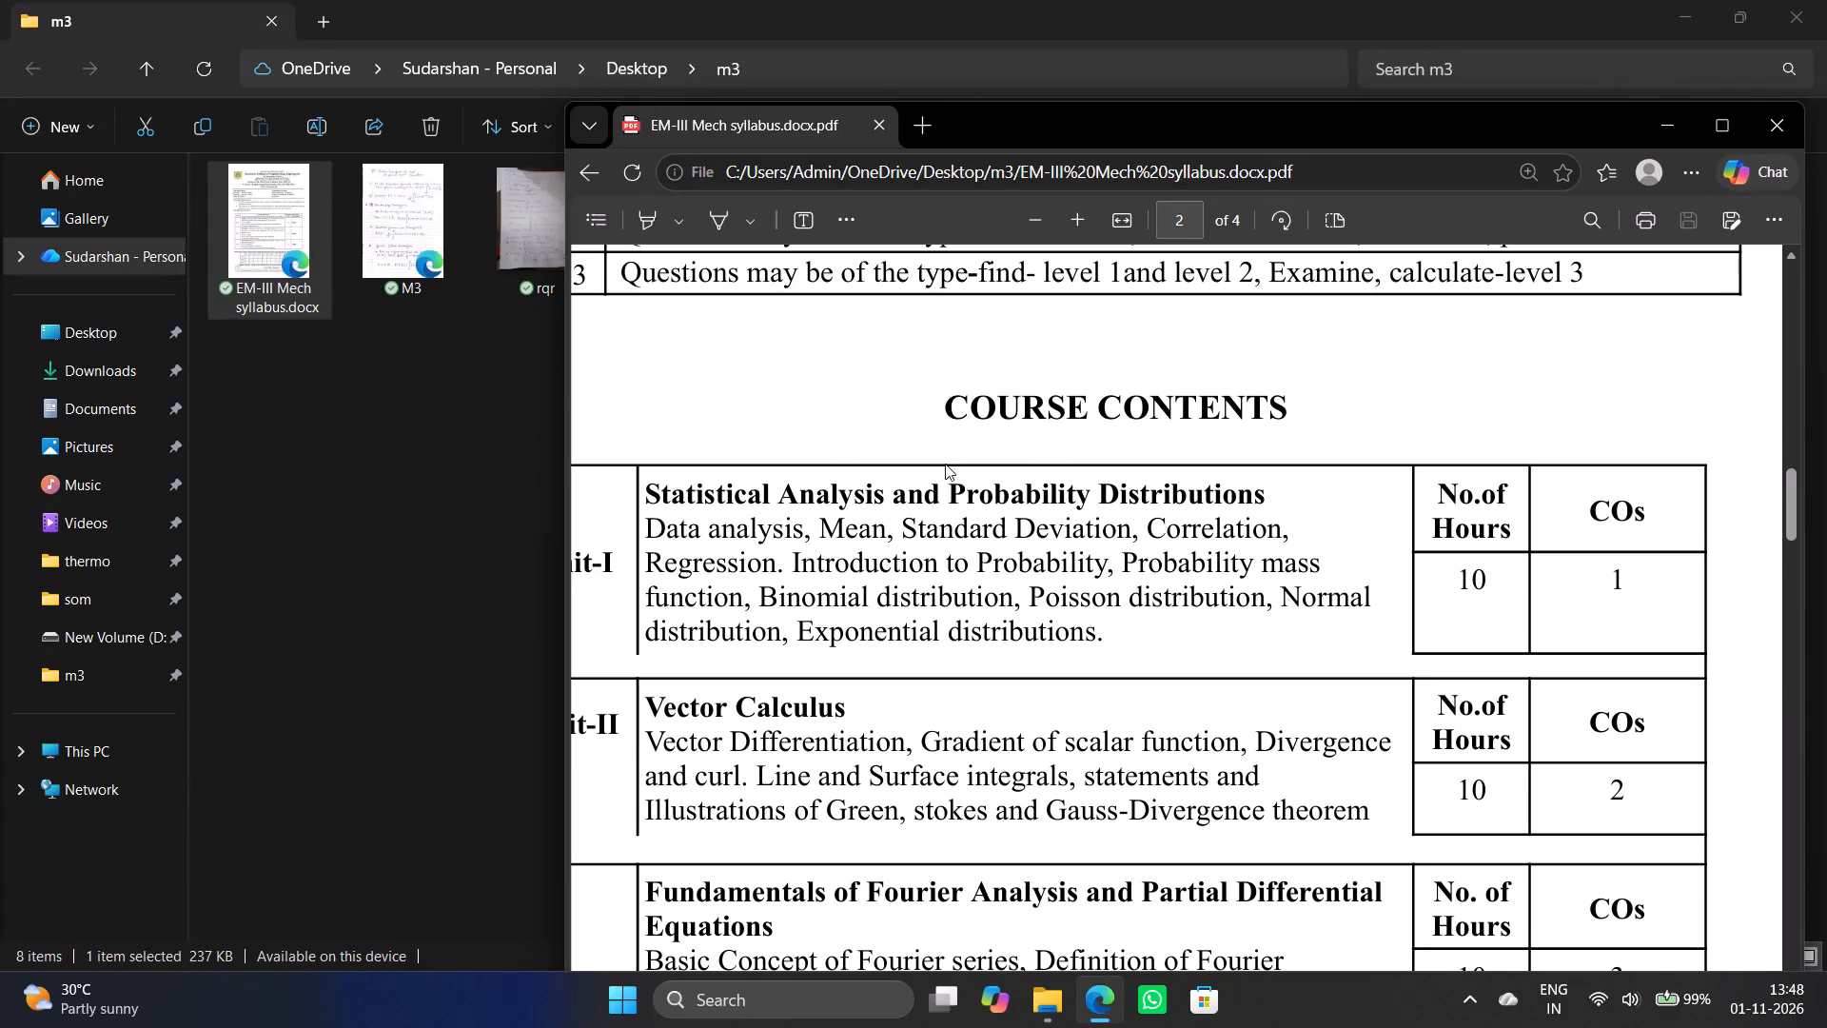
Minimize the syllabus PDF and the m3 folder windows, and refresh the desktop.
scroll(1290, 513, "down", 6)
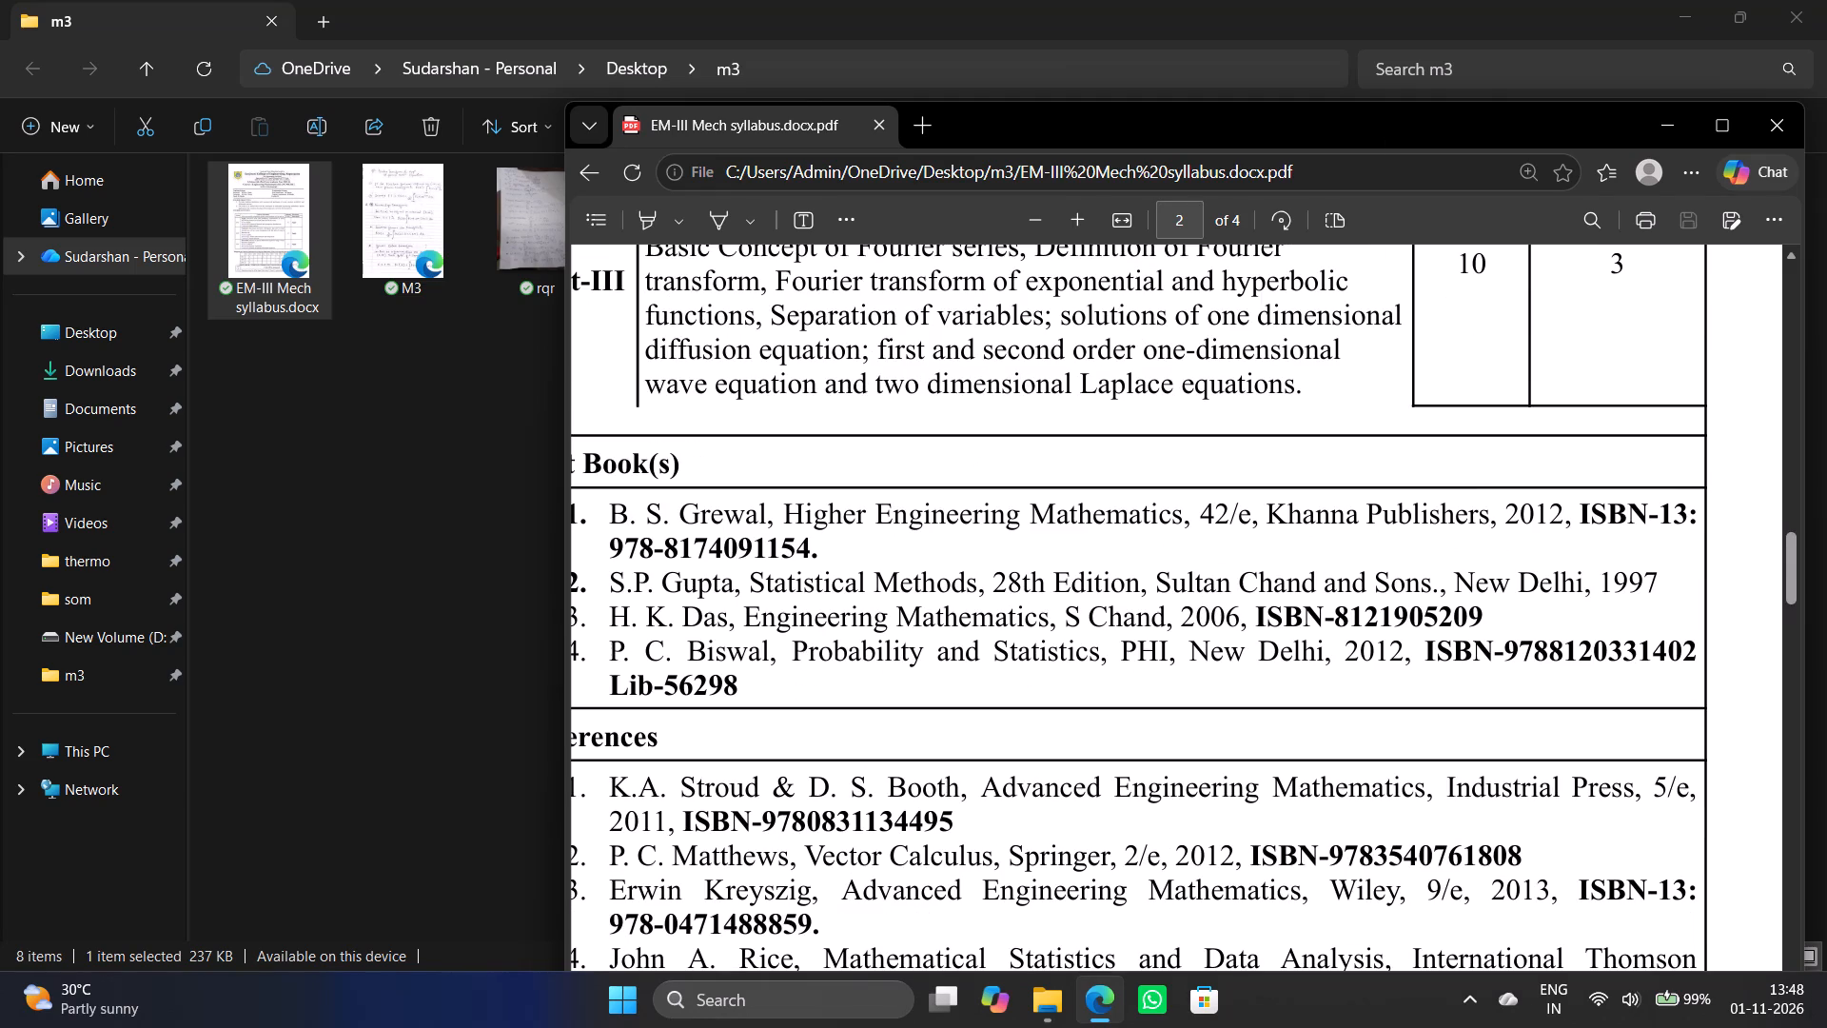
left_click(1685, 128)
left_click(1700, 21)
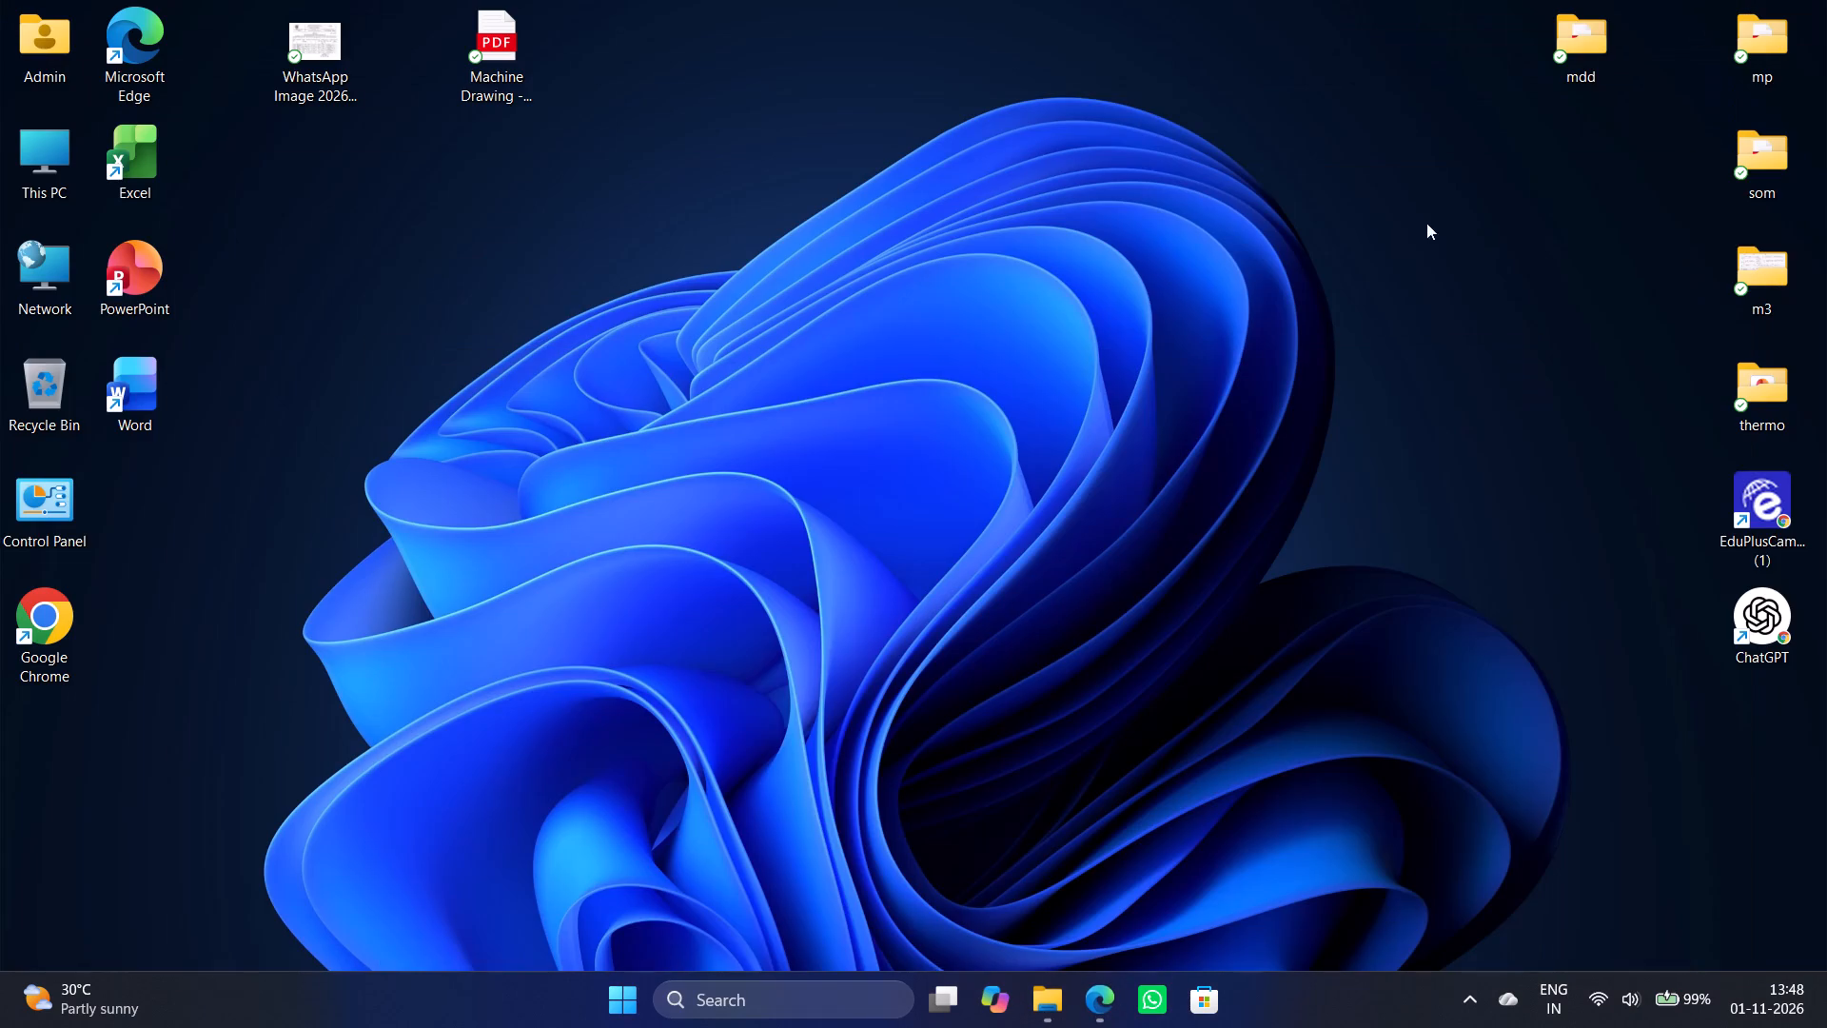
right_click_drag(1332, 209, 1345, 198)
left_click(1424, 319)
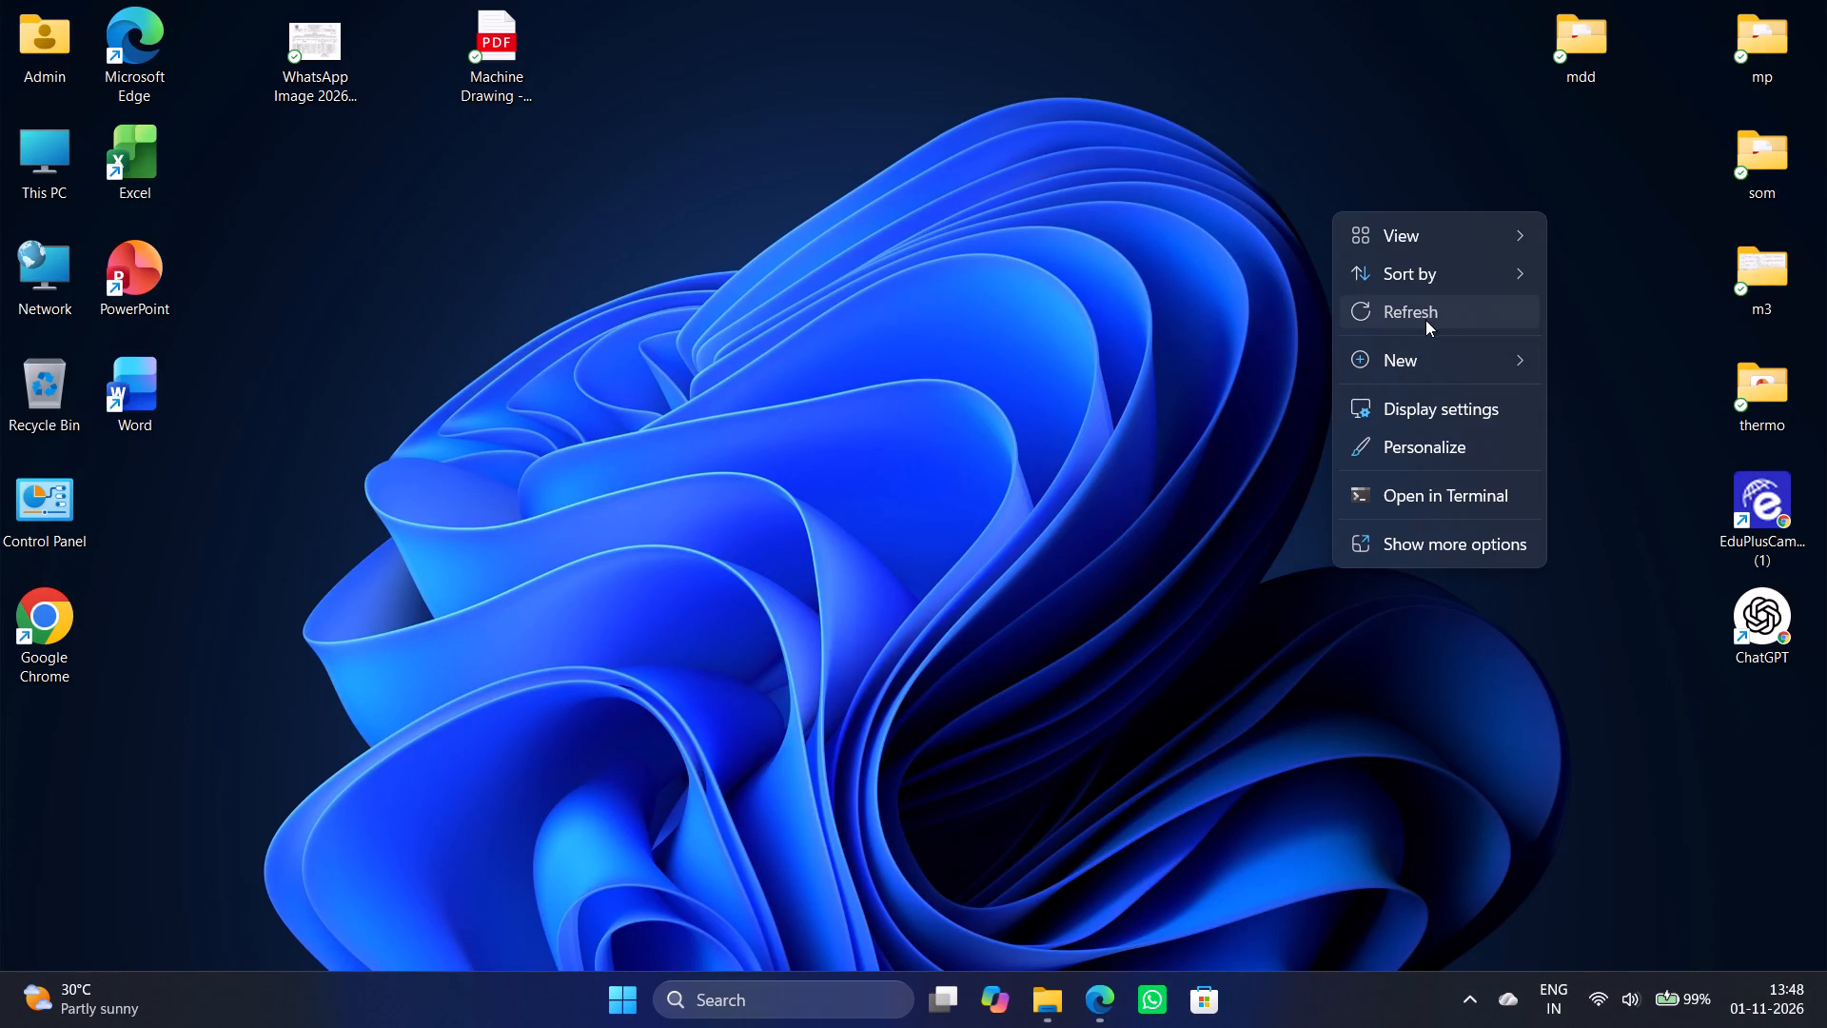
Open the final mdd report document from New Volume (D:) and minimize its window.
double_click(37, 170)
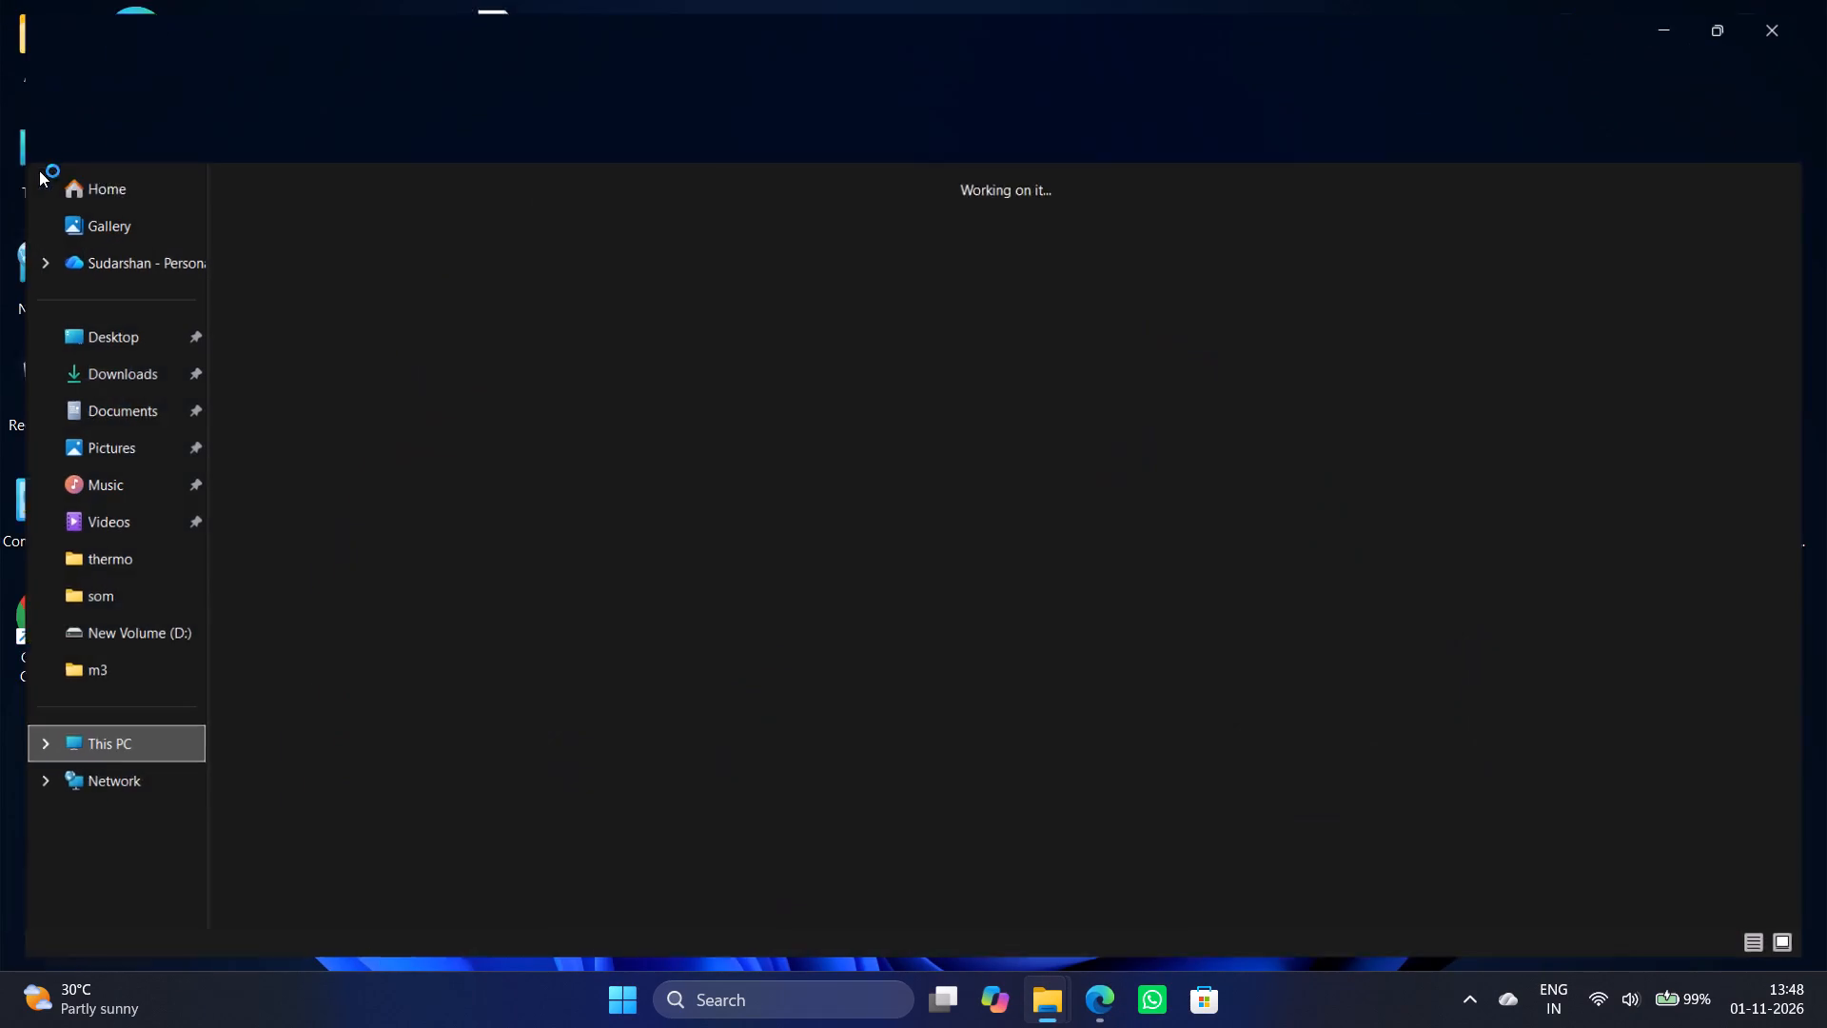
double_click(643, 219)
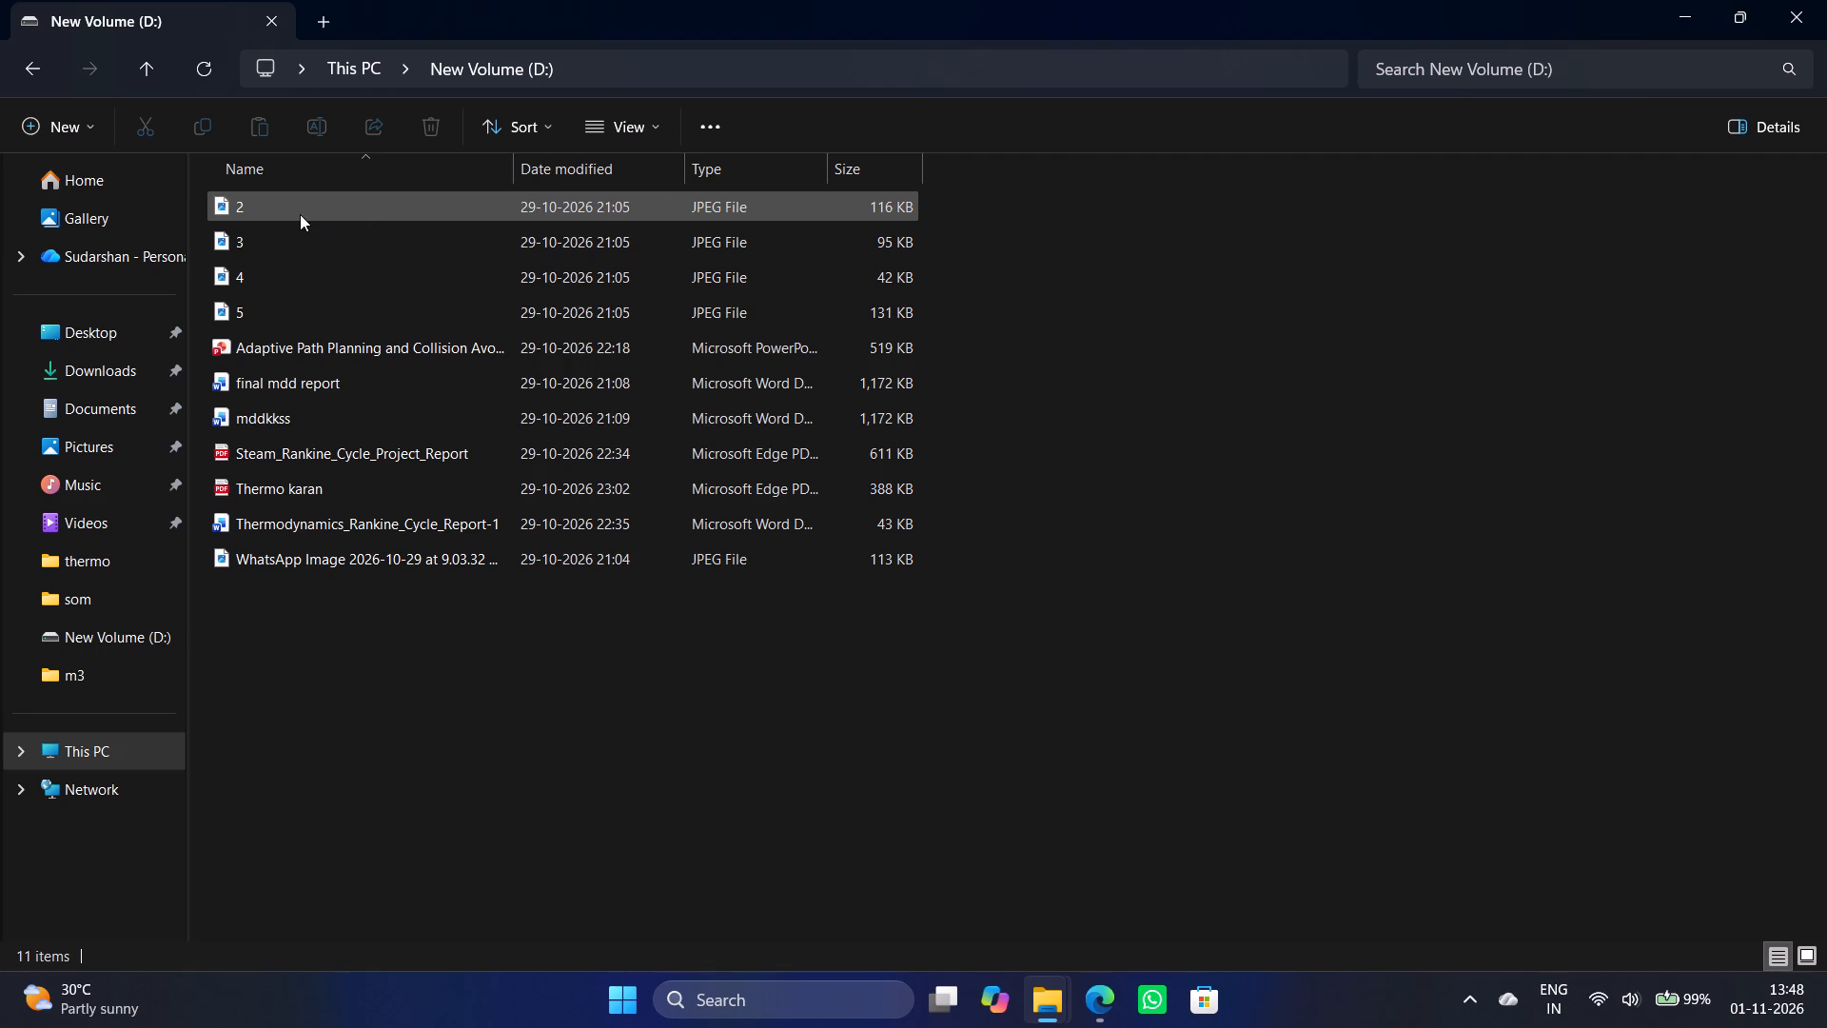
double_click(292, 385)
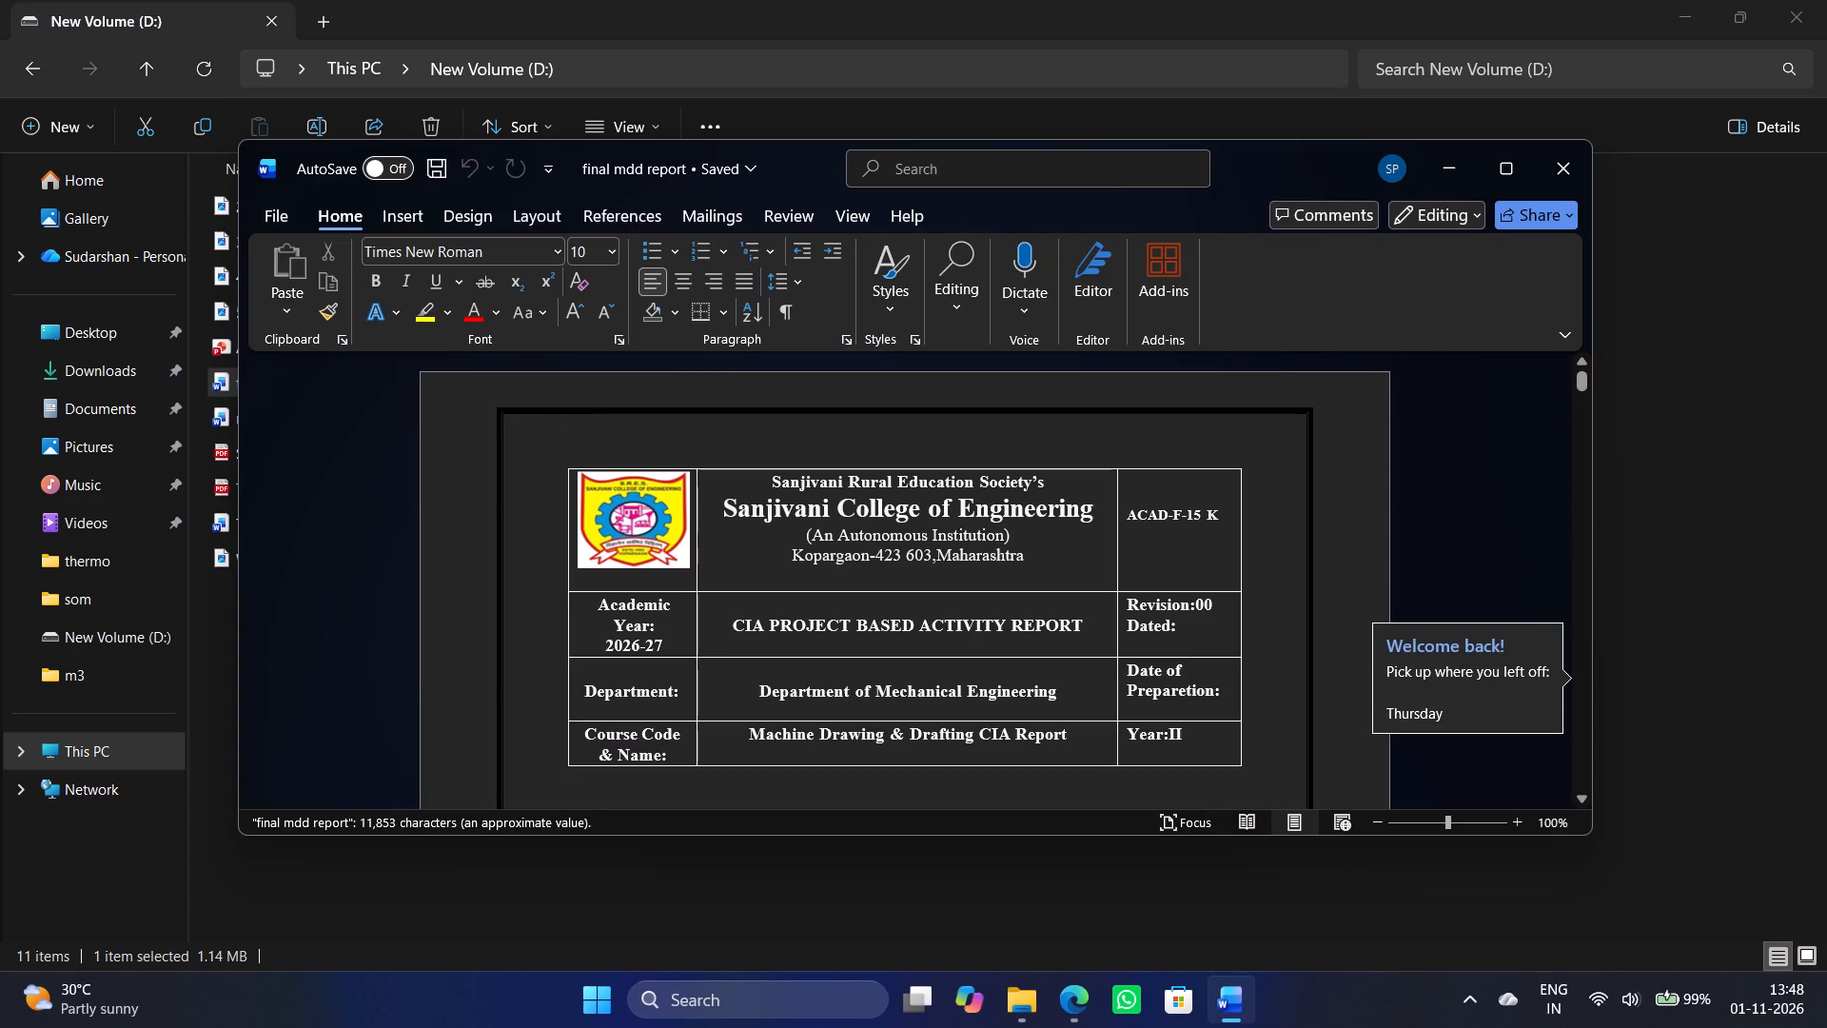
double_click(280, 413)
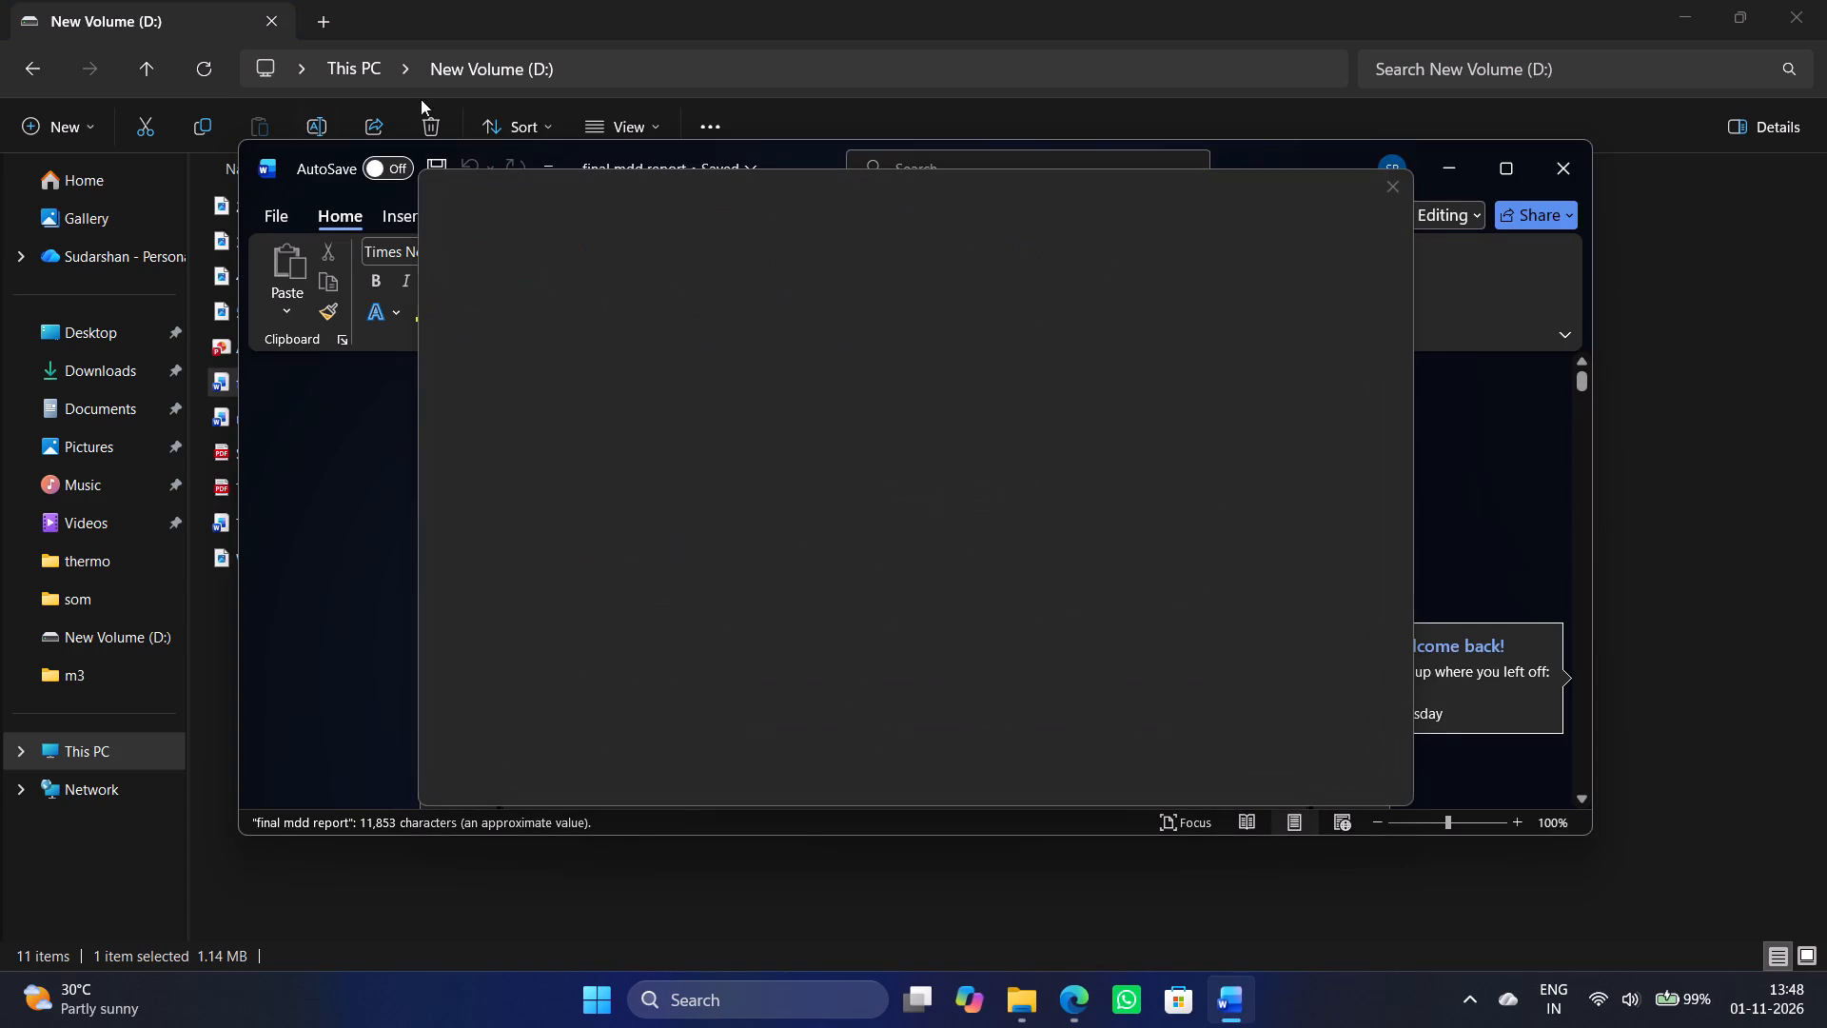
left_click(1387, 193)
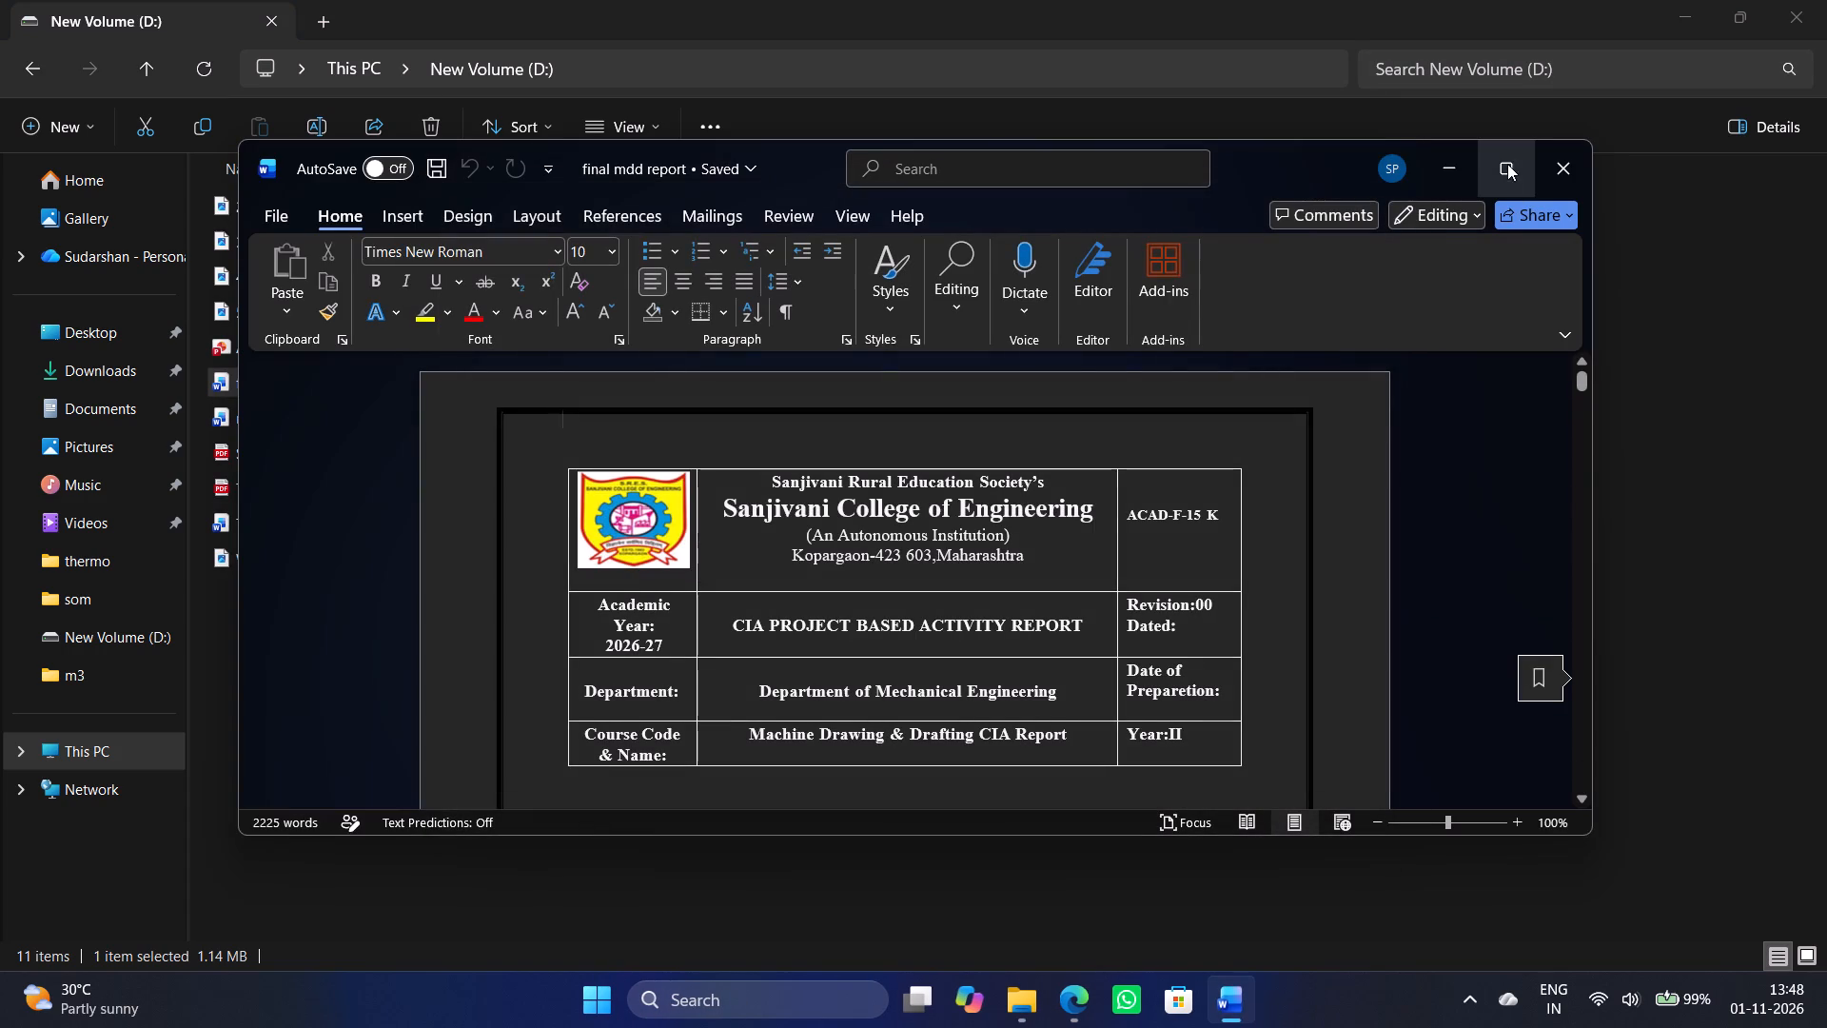
left_click(1447, 170)
Open the mddkkss document from New Volume (D:), maximize its window and dismiss the product notice.
double_click(261, 432)
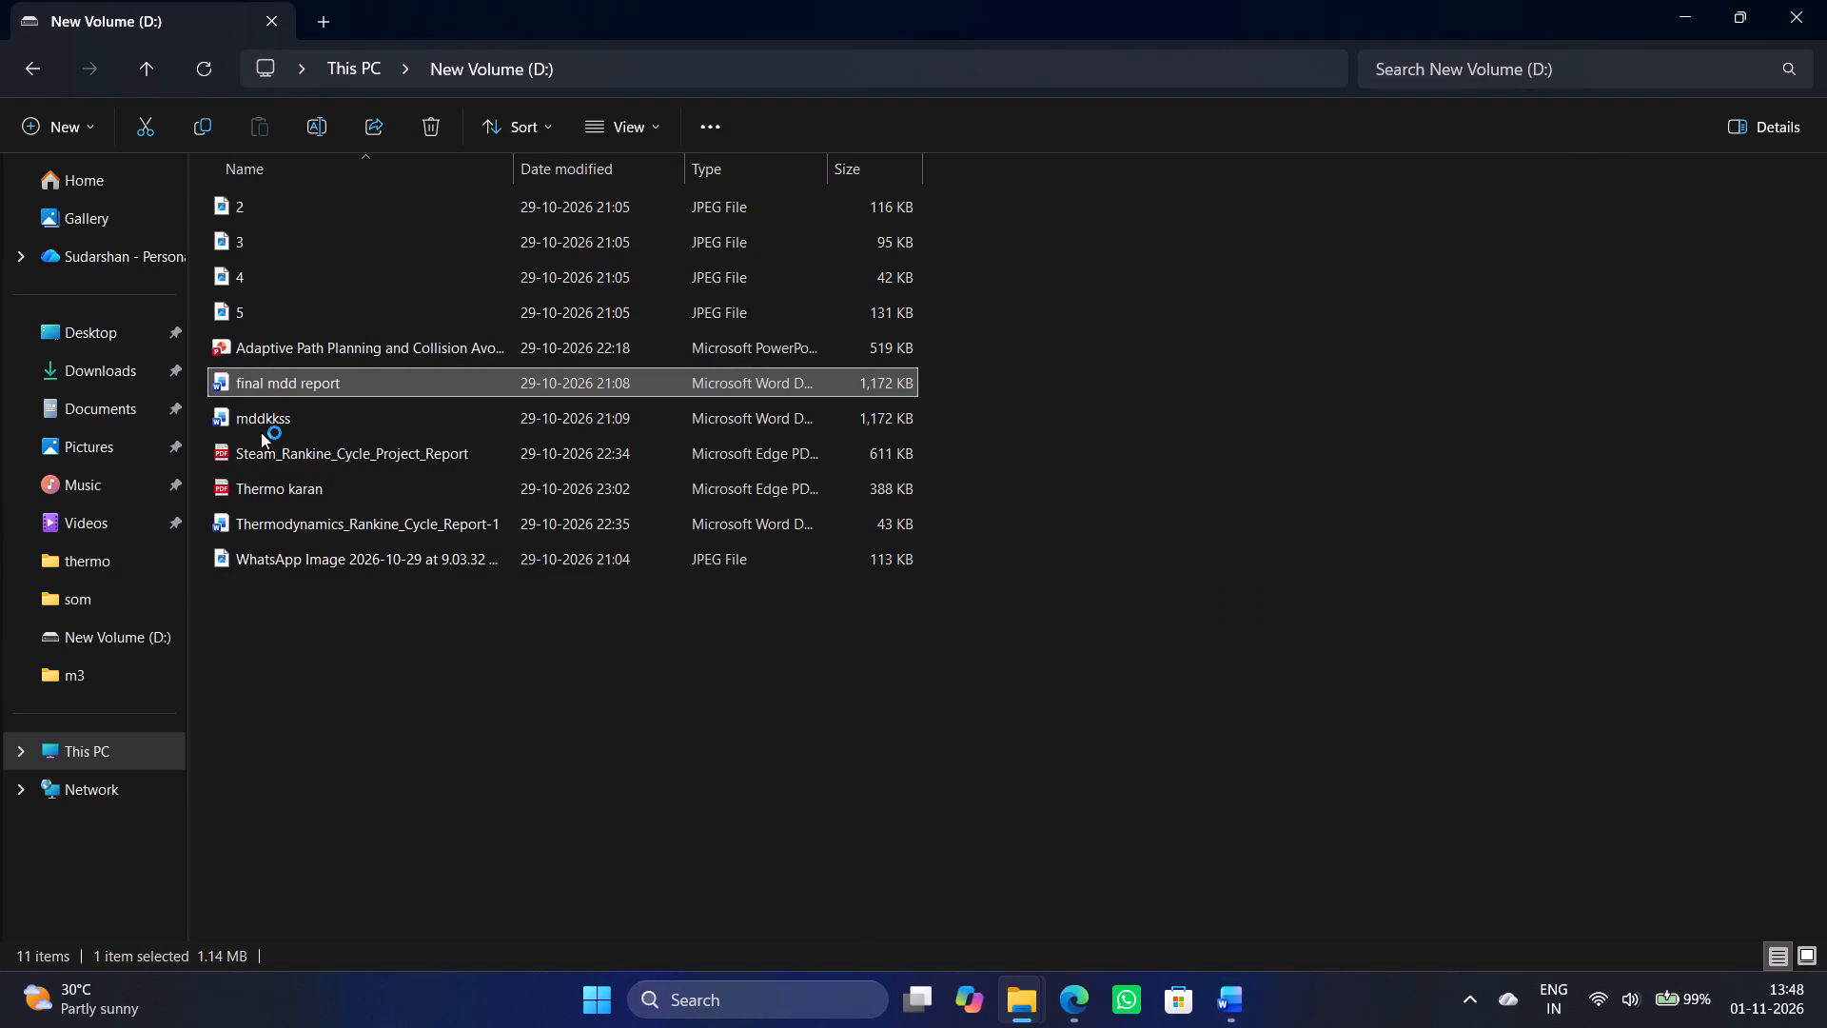
double_click(271, 427)
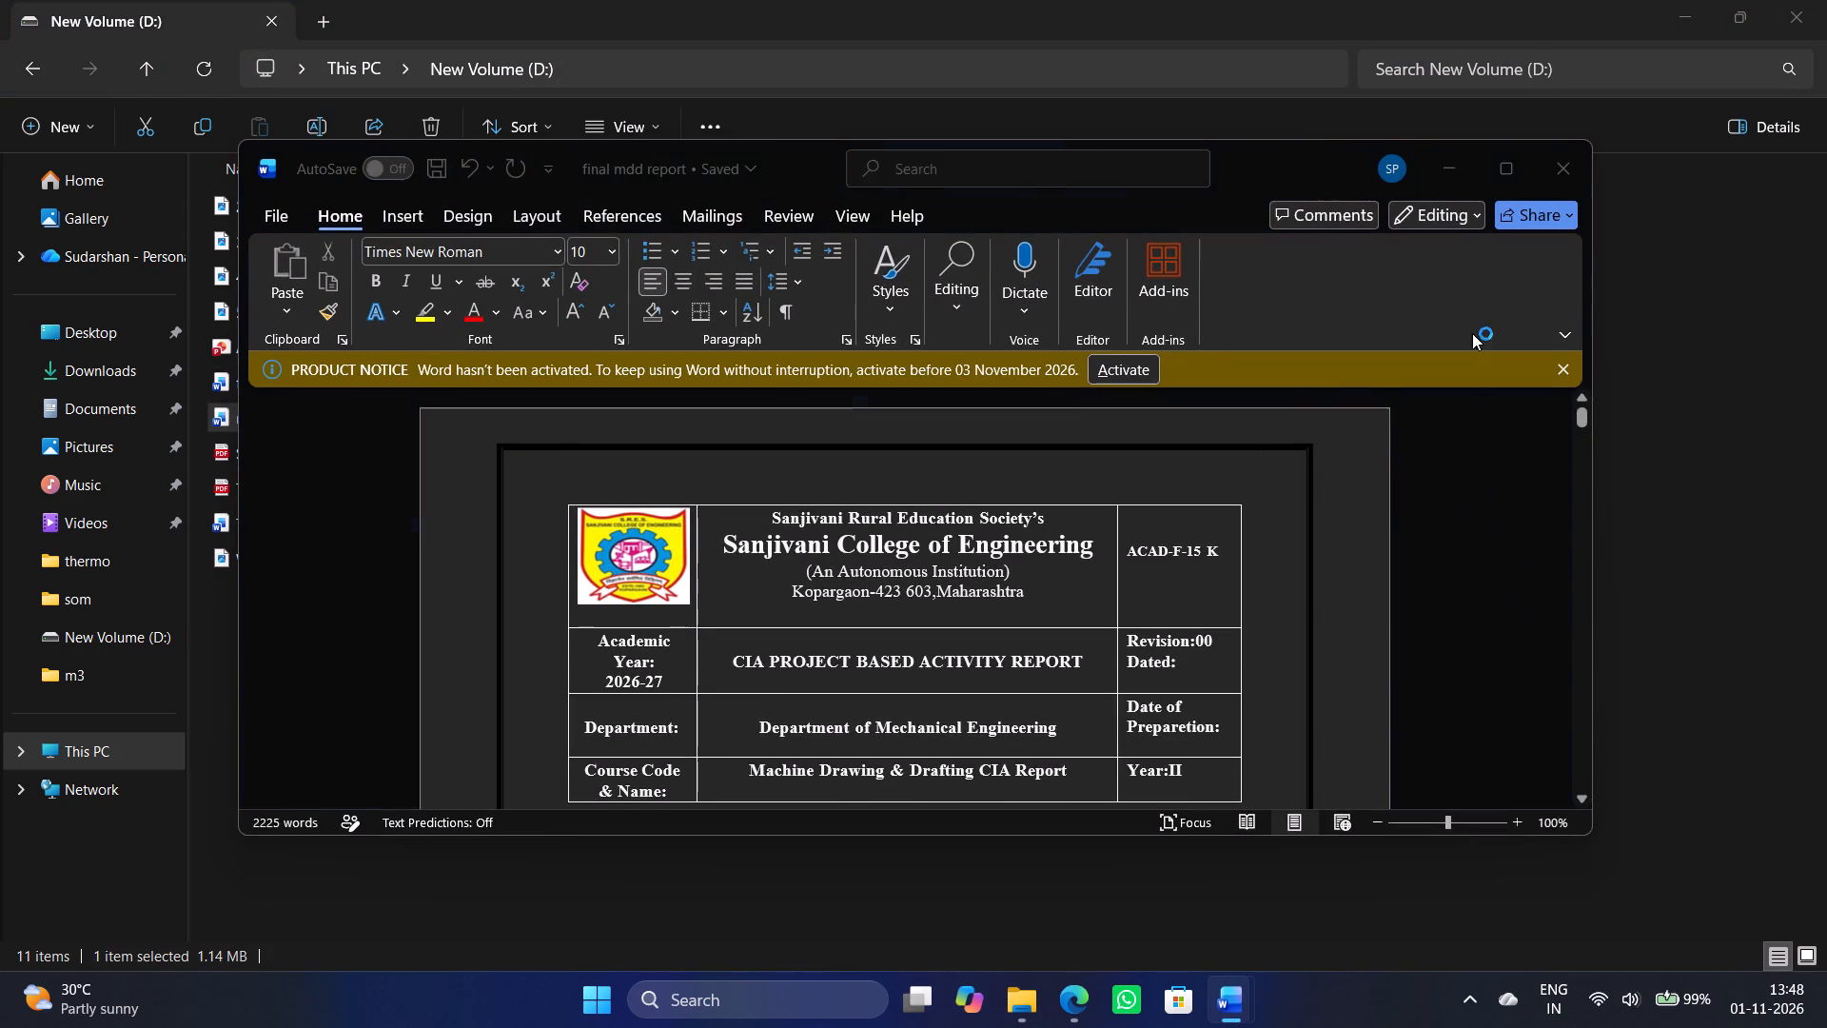
left_click(1524, 193)
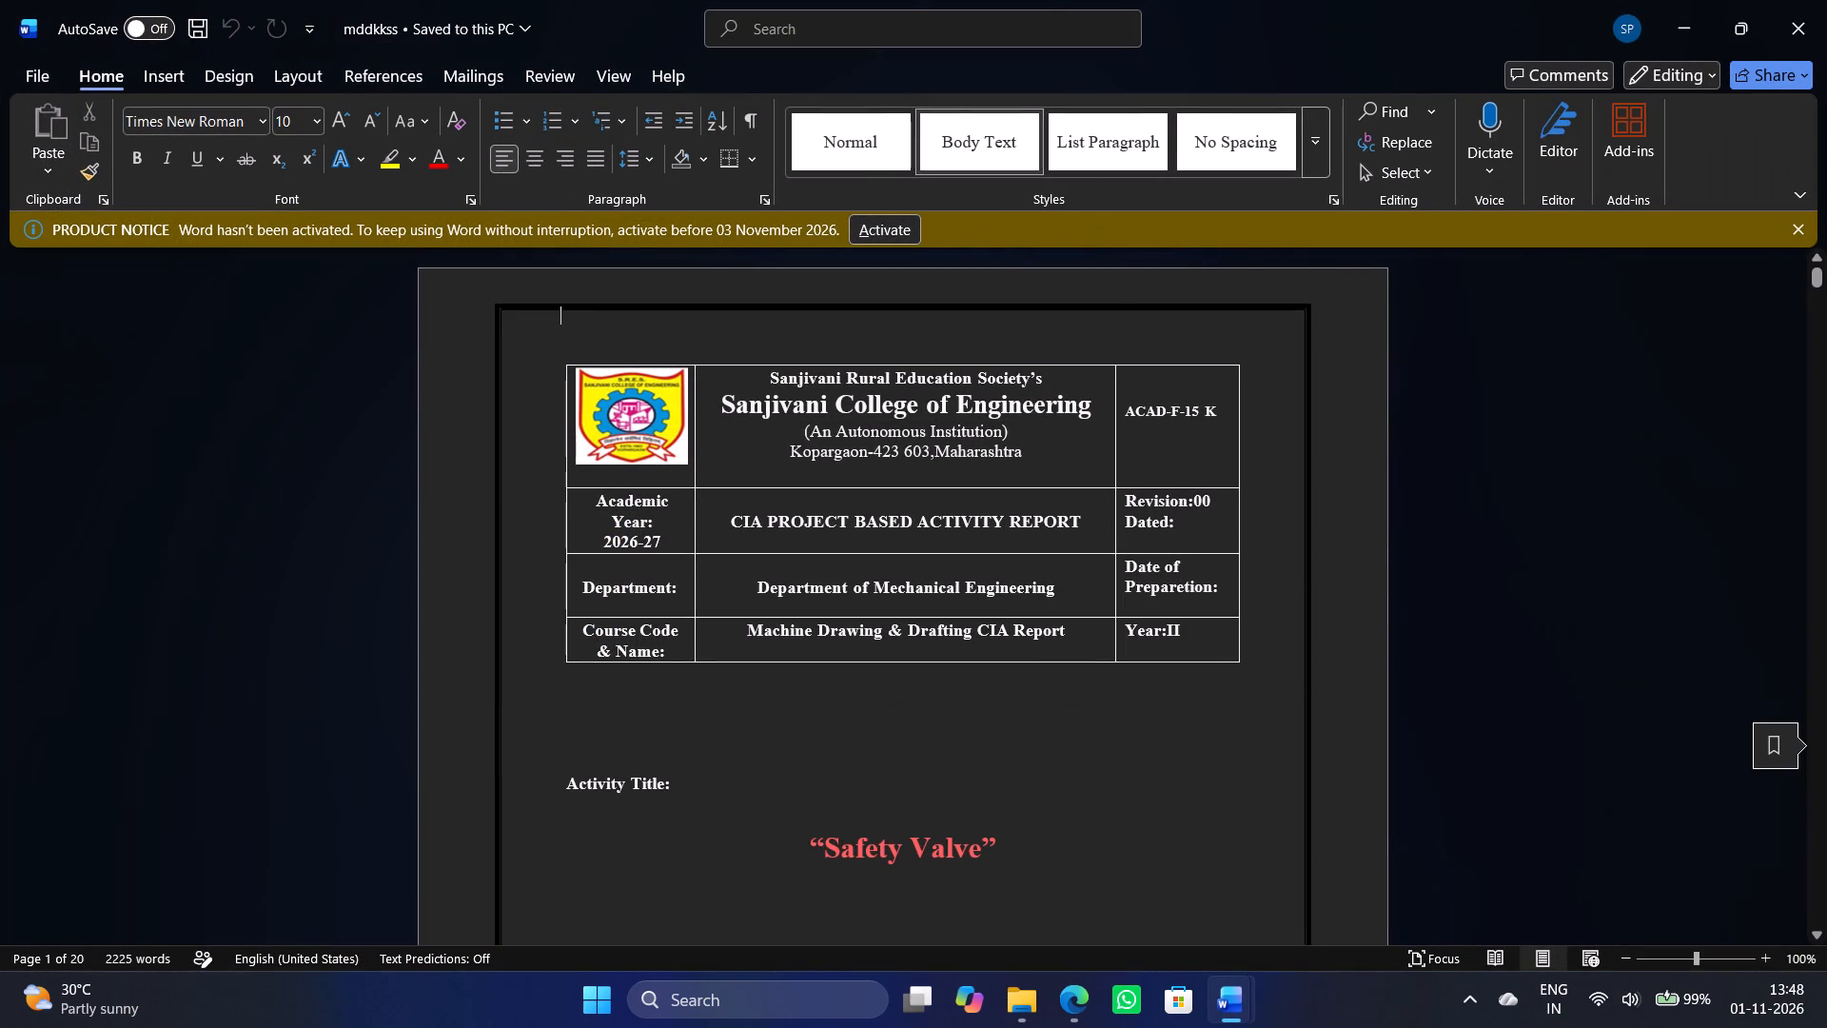
left_click(1797, 231)
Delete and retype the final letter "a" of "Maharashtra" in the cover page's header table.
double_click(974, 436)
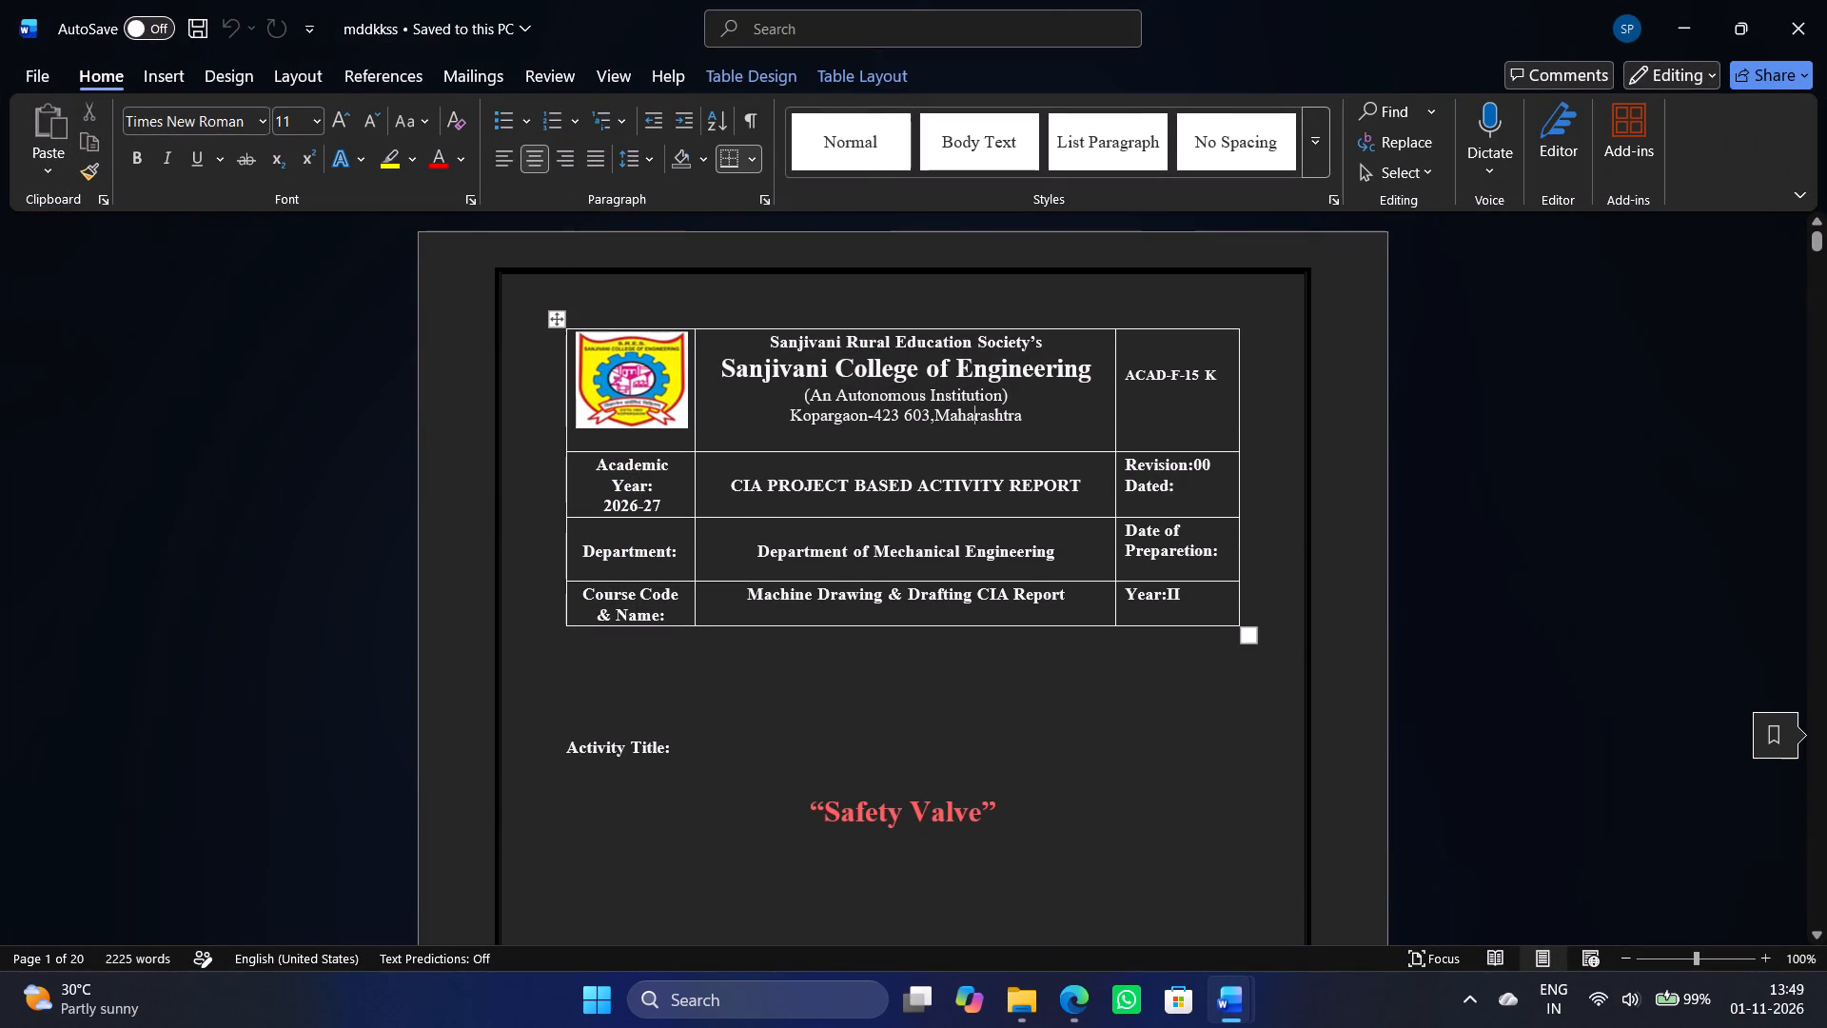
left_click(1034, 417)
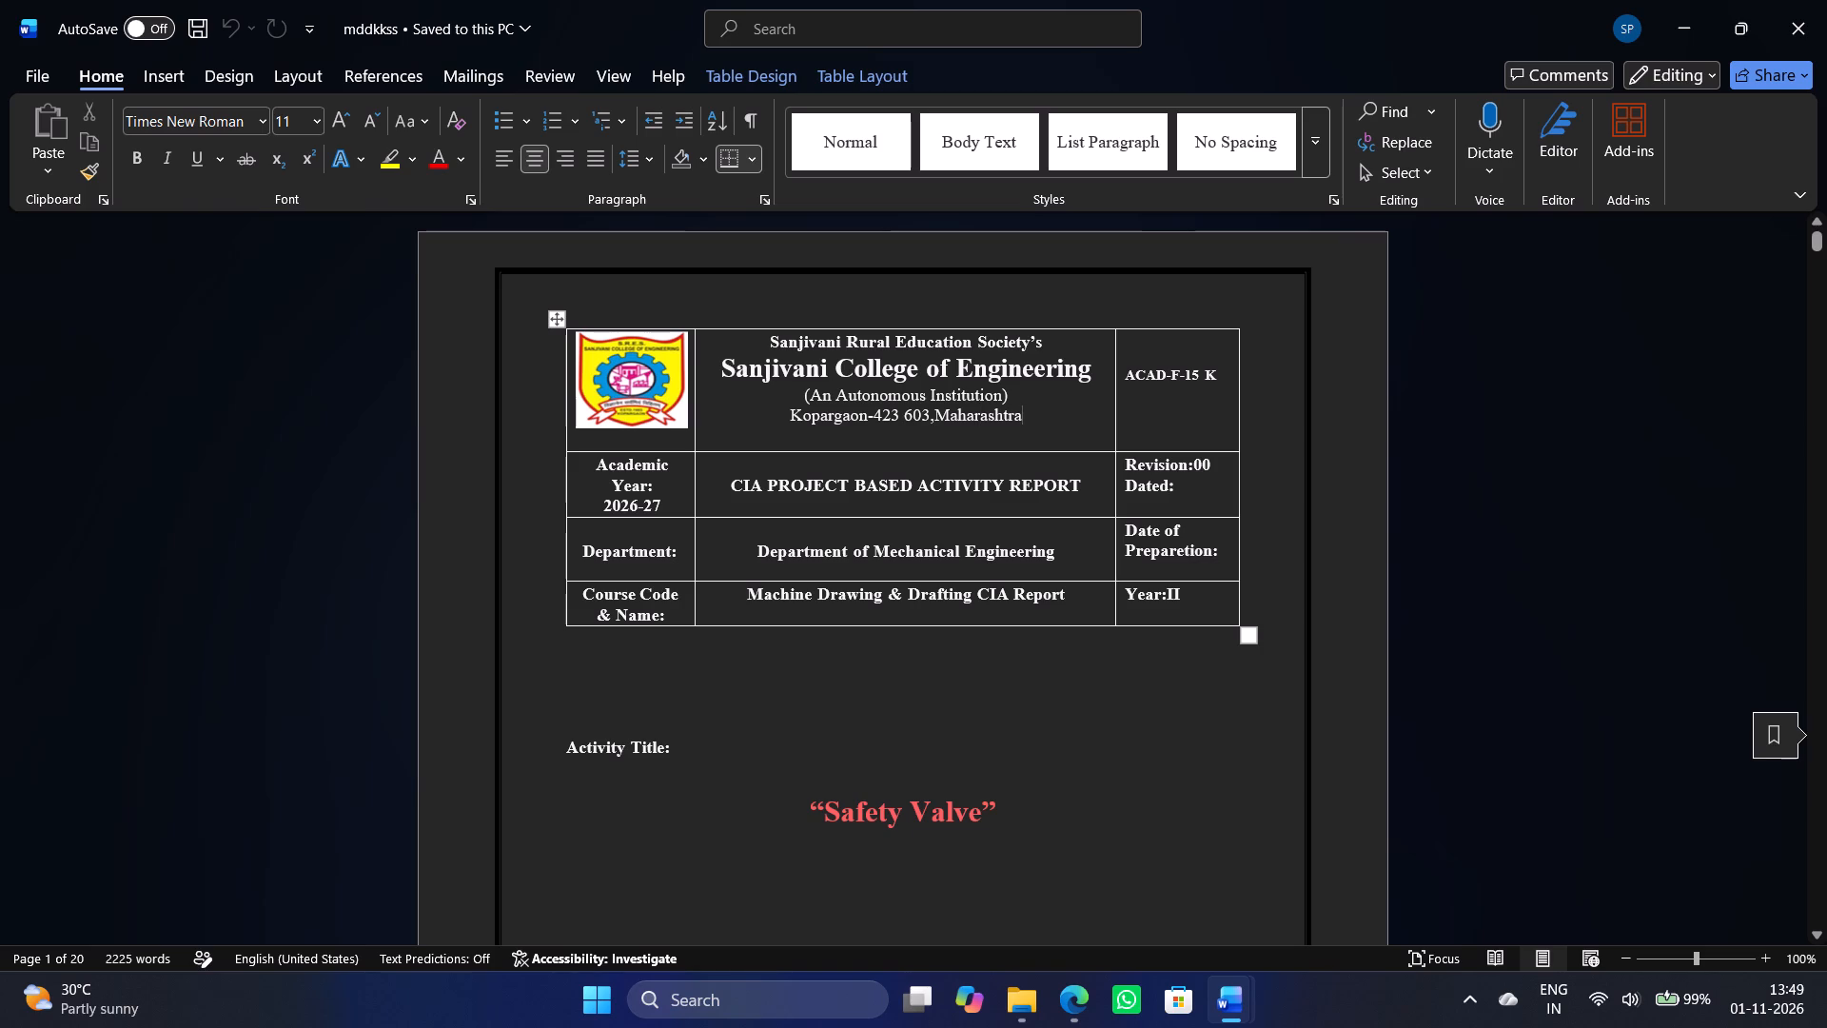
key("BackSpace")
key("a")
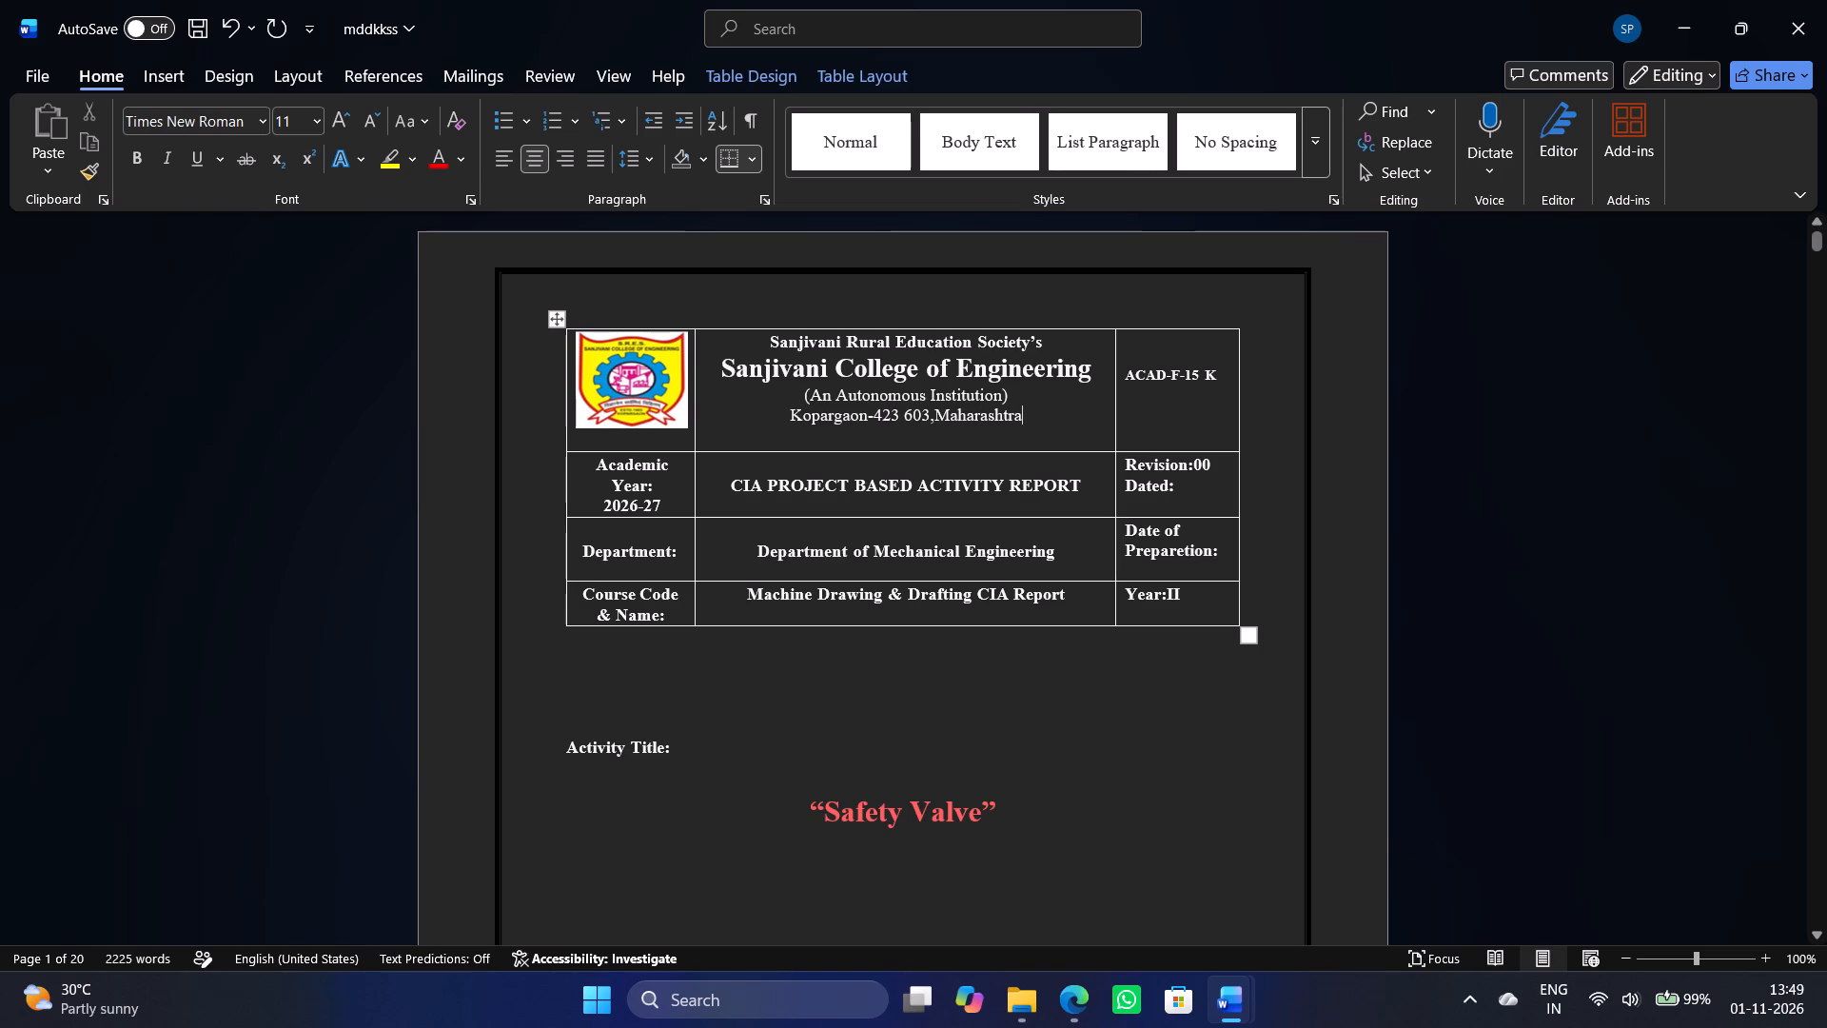
Review the report's front matter, covering the cover page, certificate, marks table and index.
scroll(1665, 596, "down", 8)
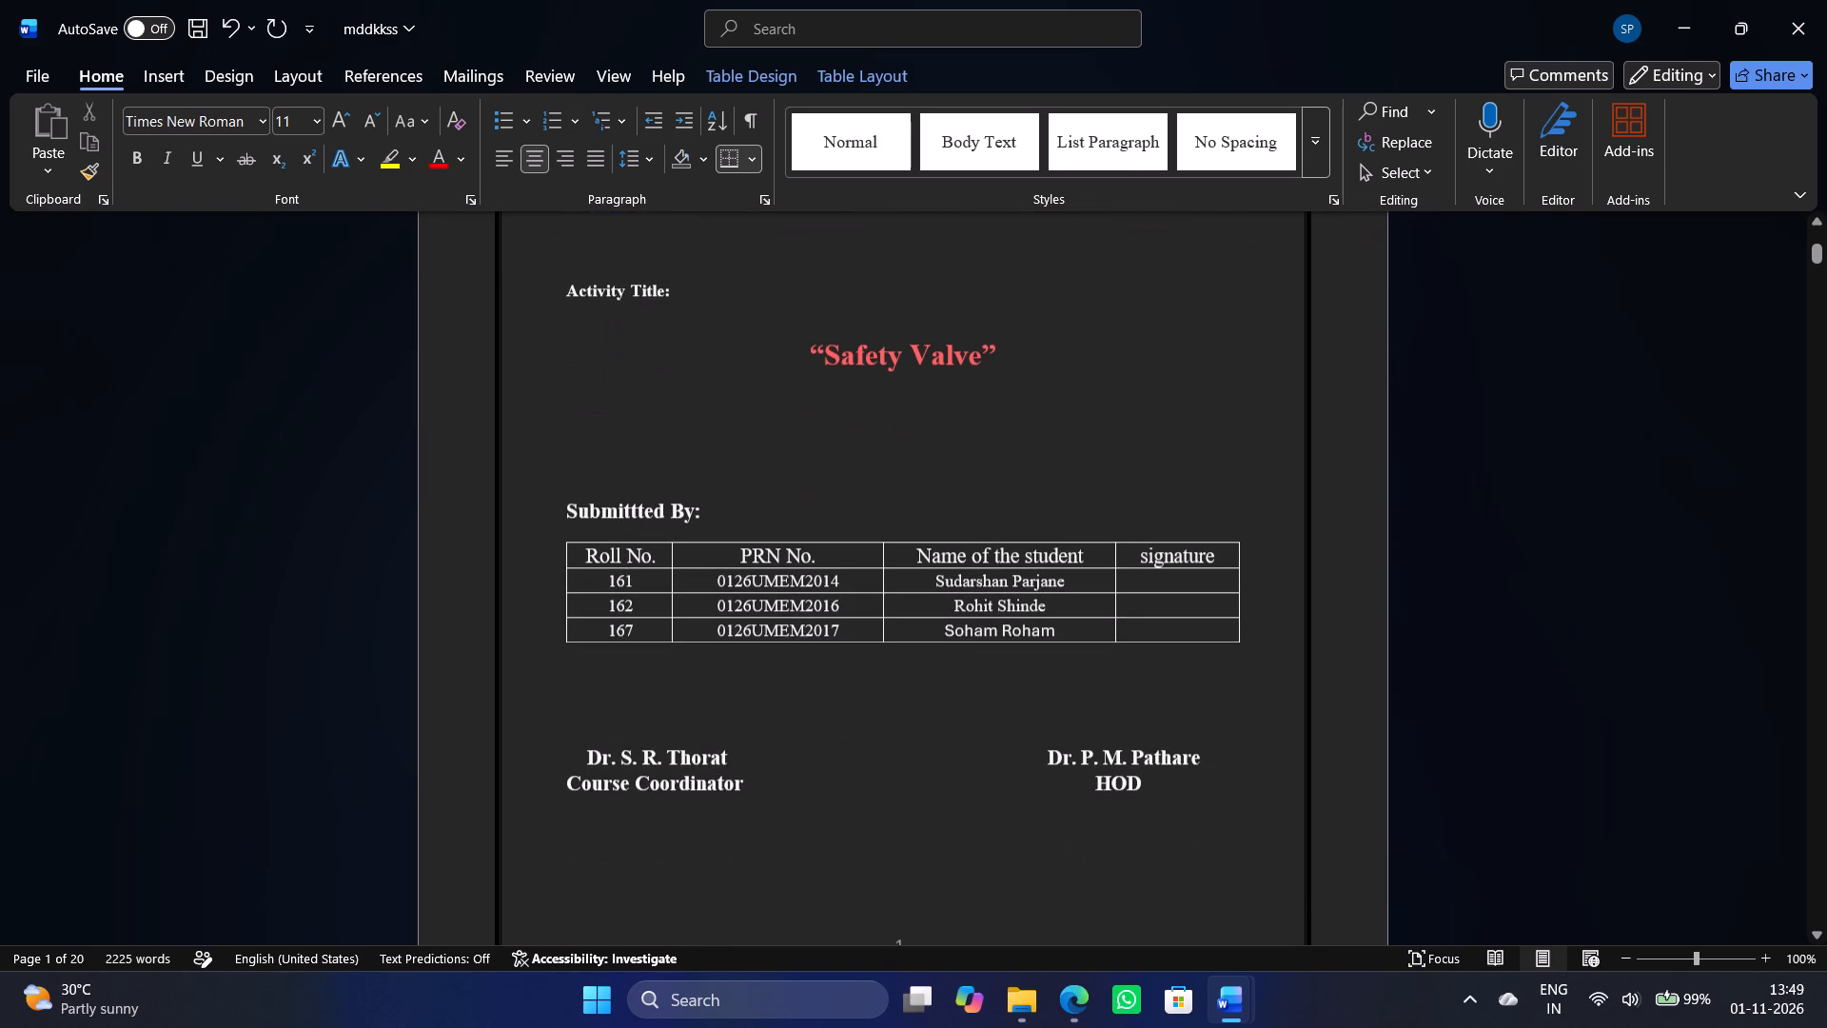
scroll(1668, 594, "down", 4)
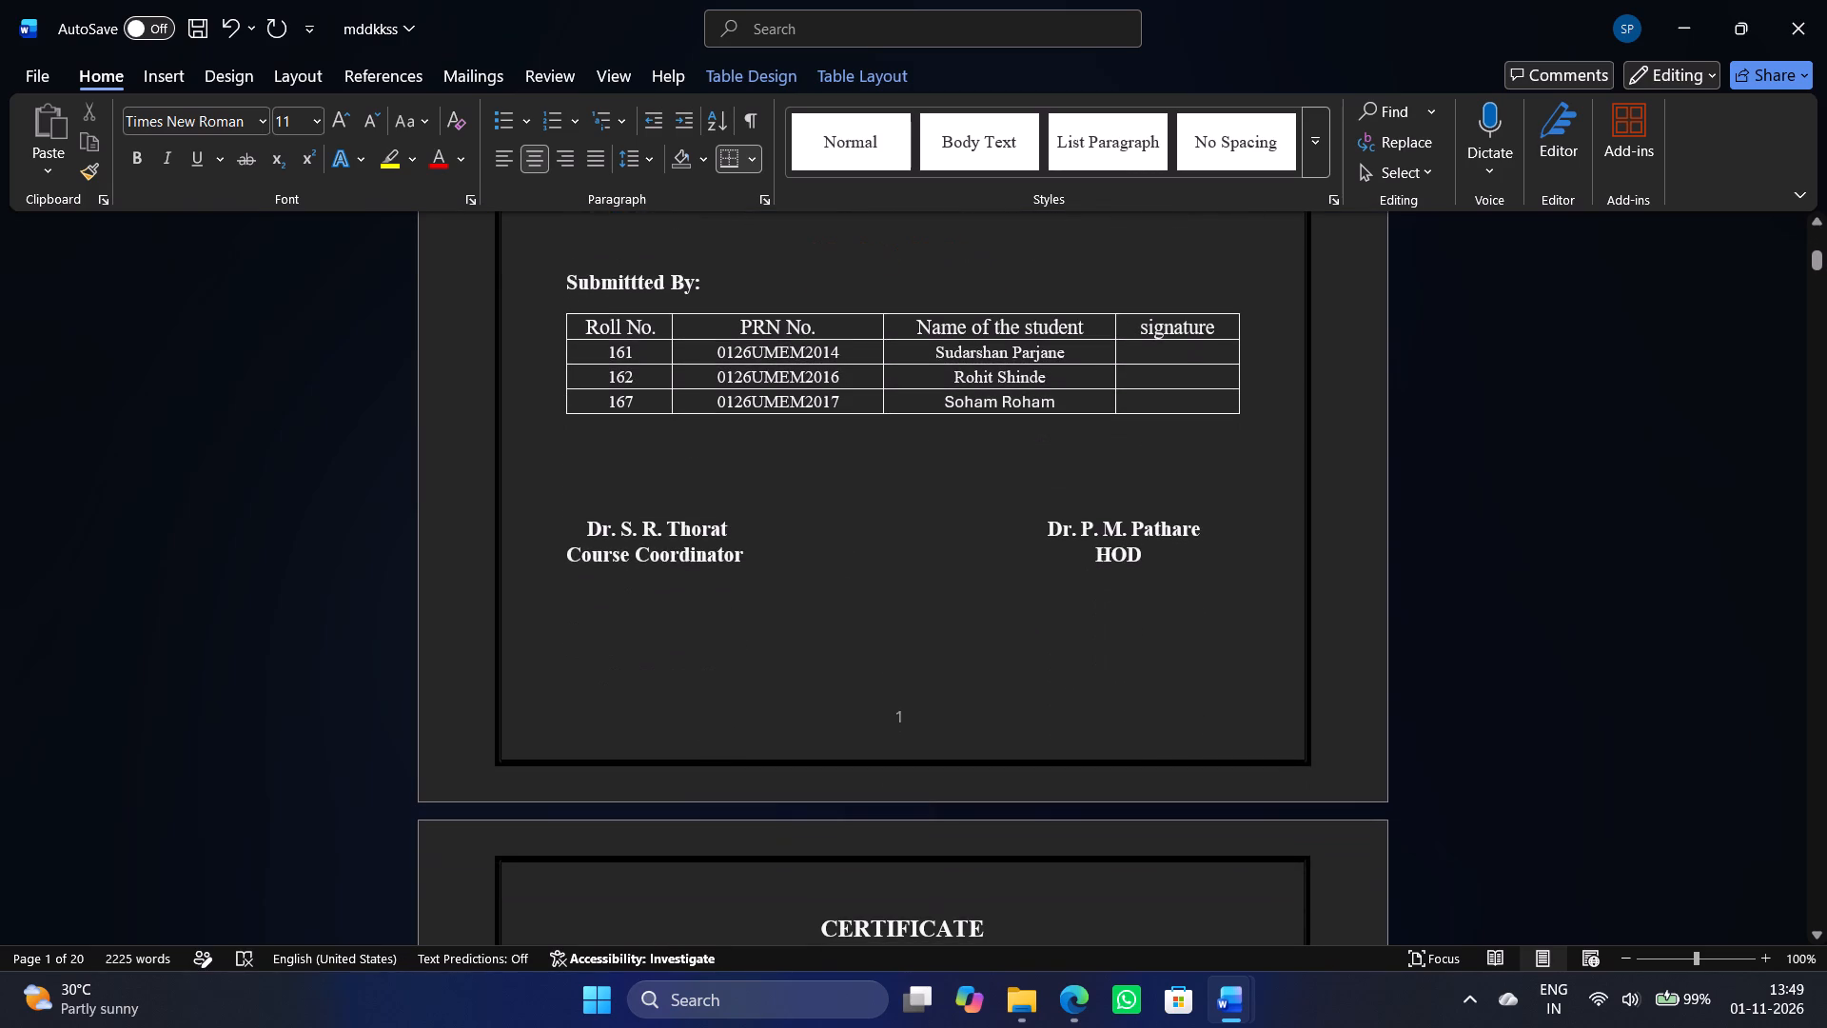
scroll(1671, 599, "up", 8)
scroll(1671, 599, "down", 16)
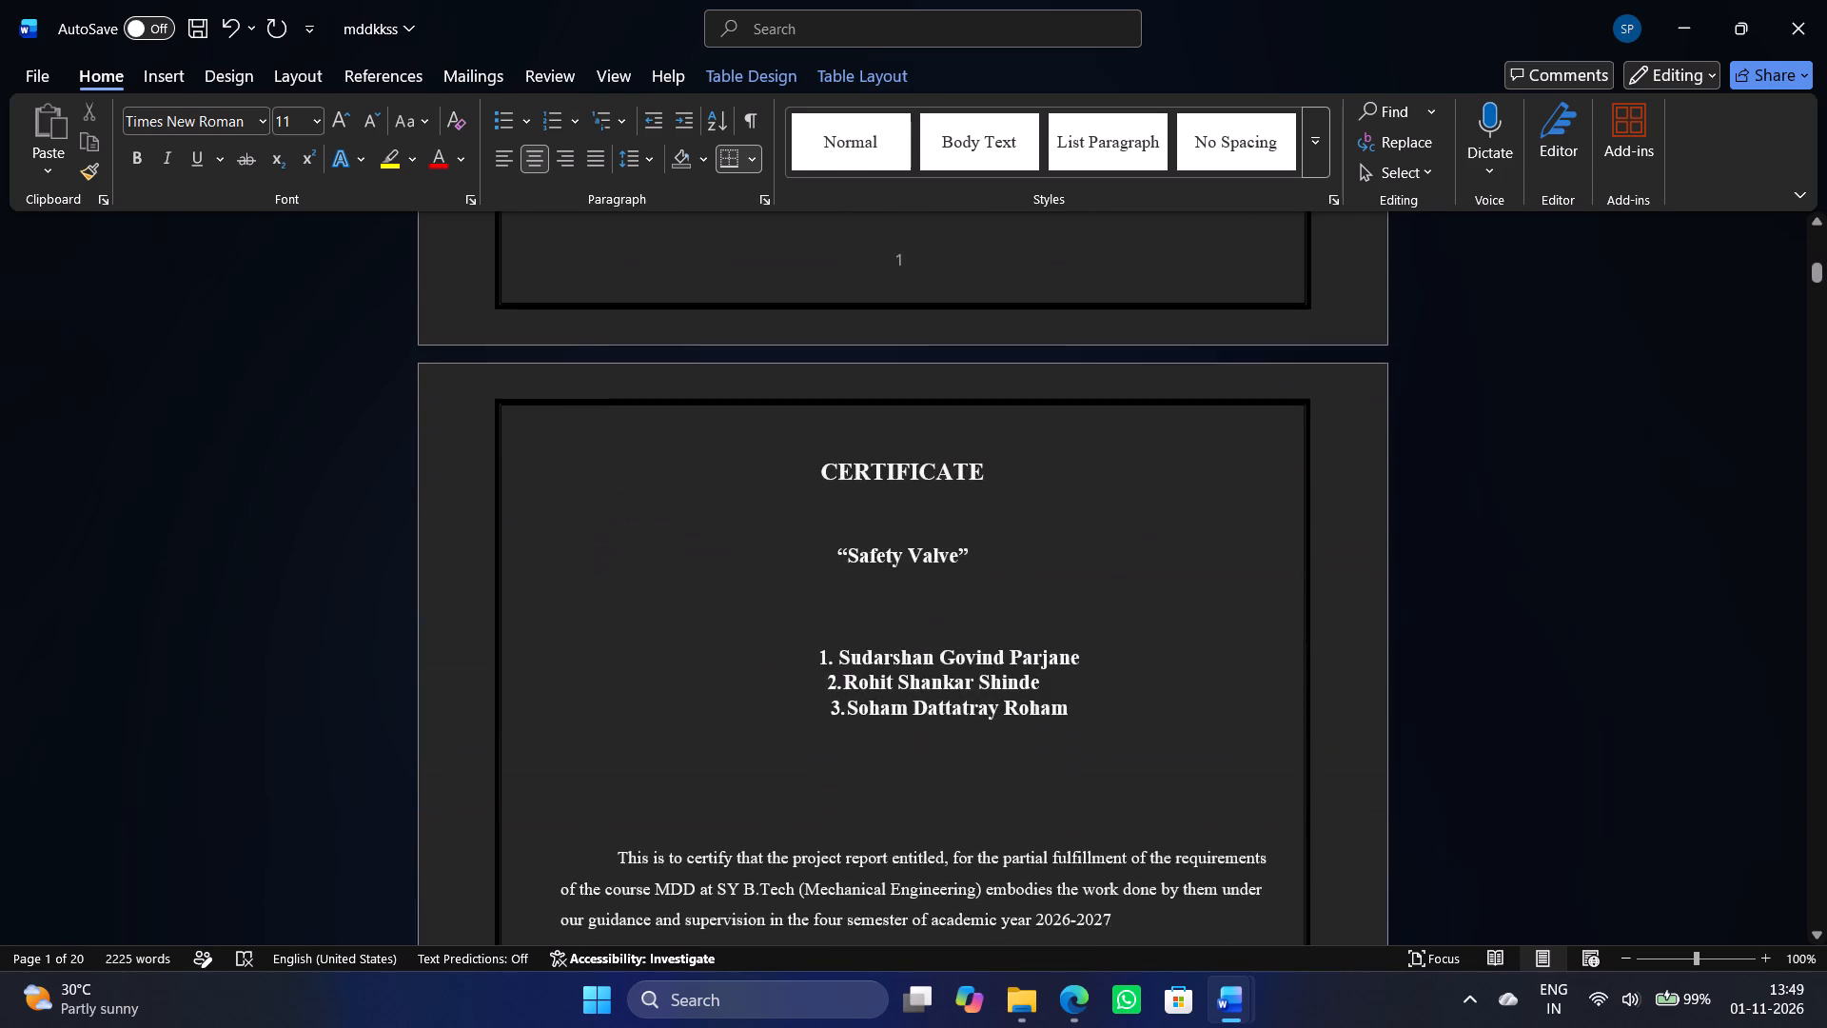
scroll(1671, 598, "down", 3)
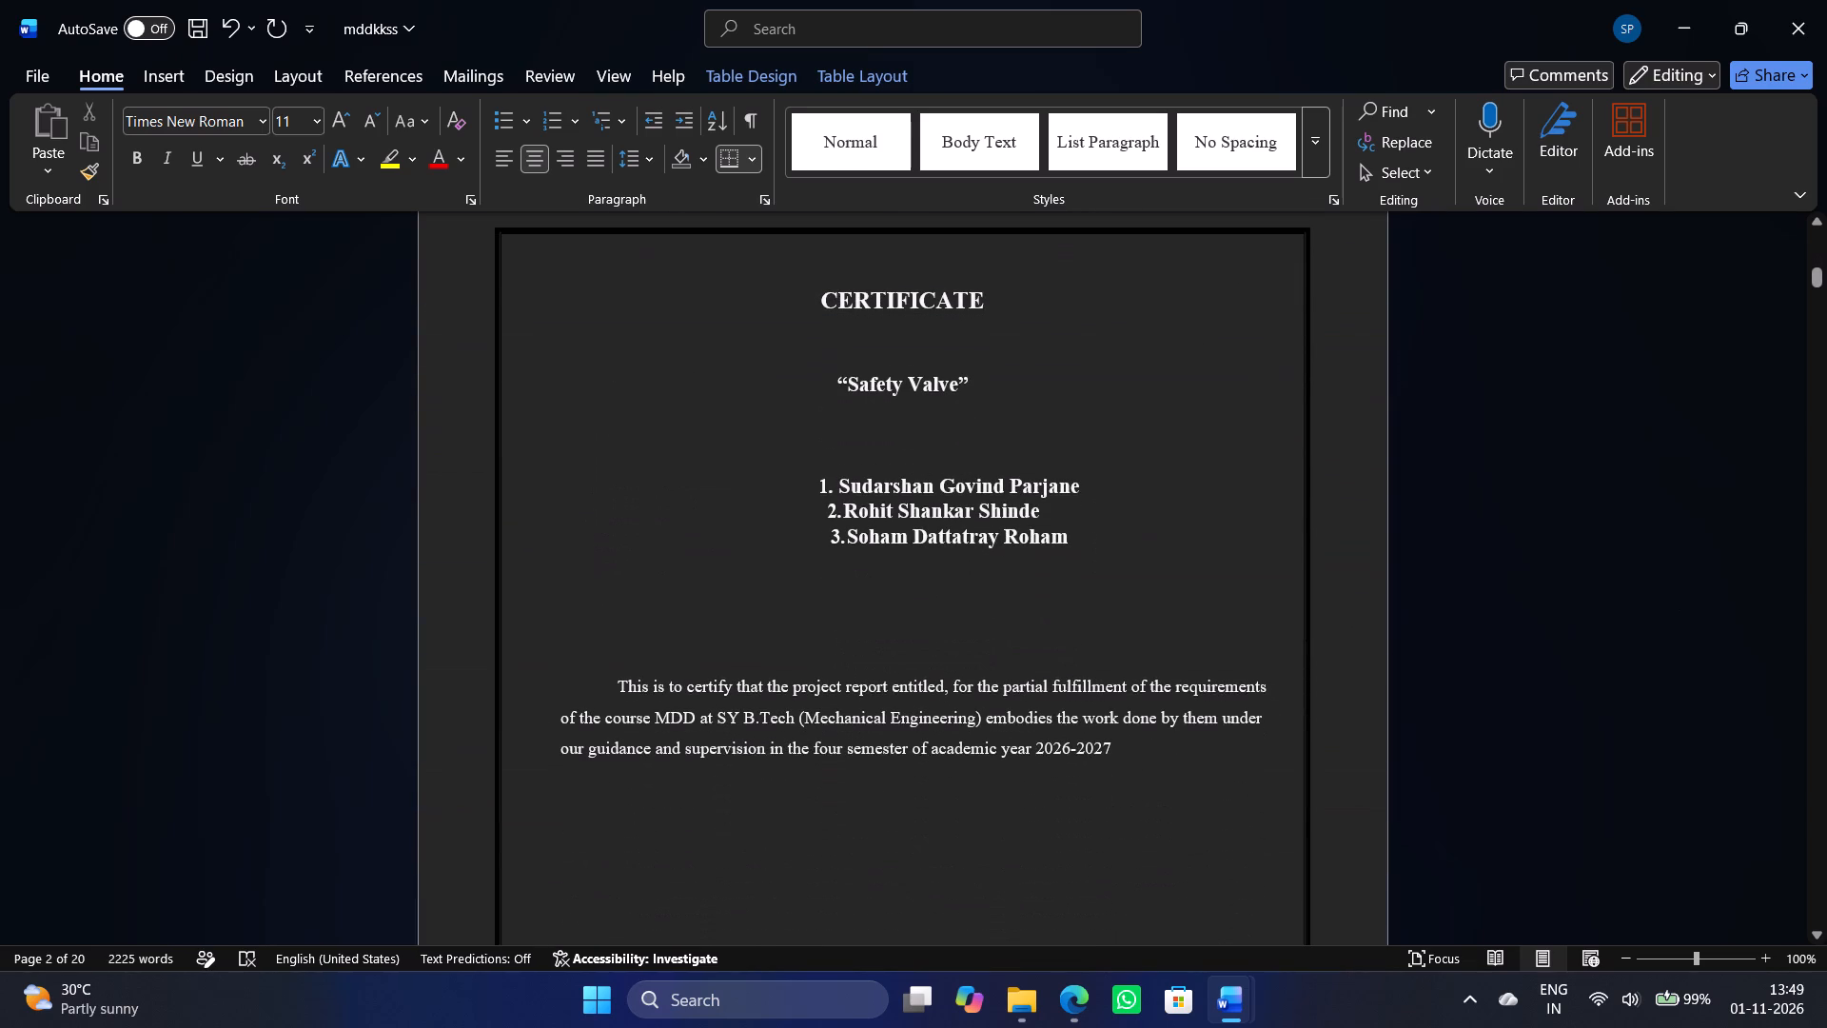
scroll(1671, 598, "down", 15)
scroll(1672, 598, "down", 9)
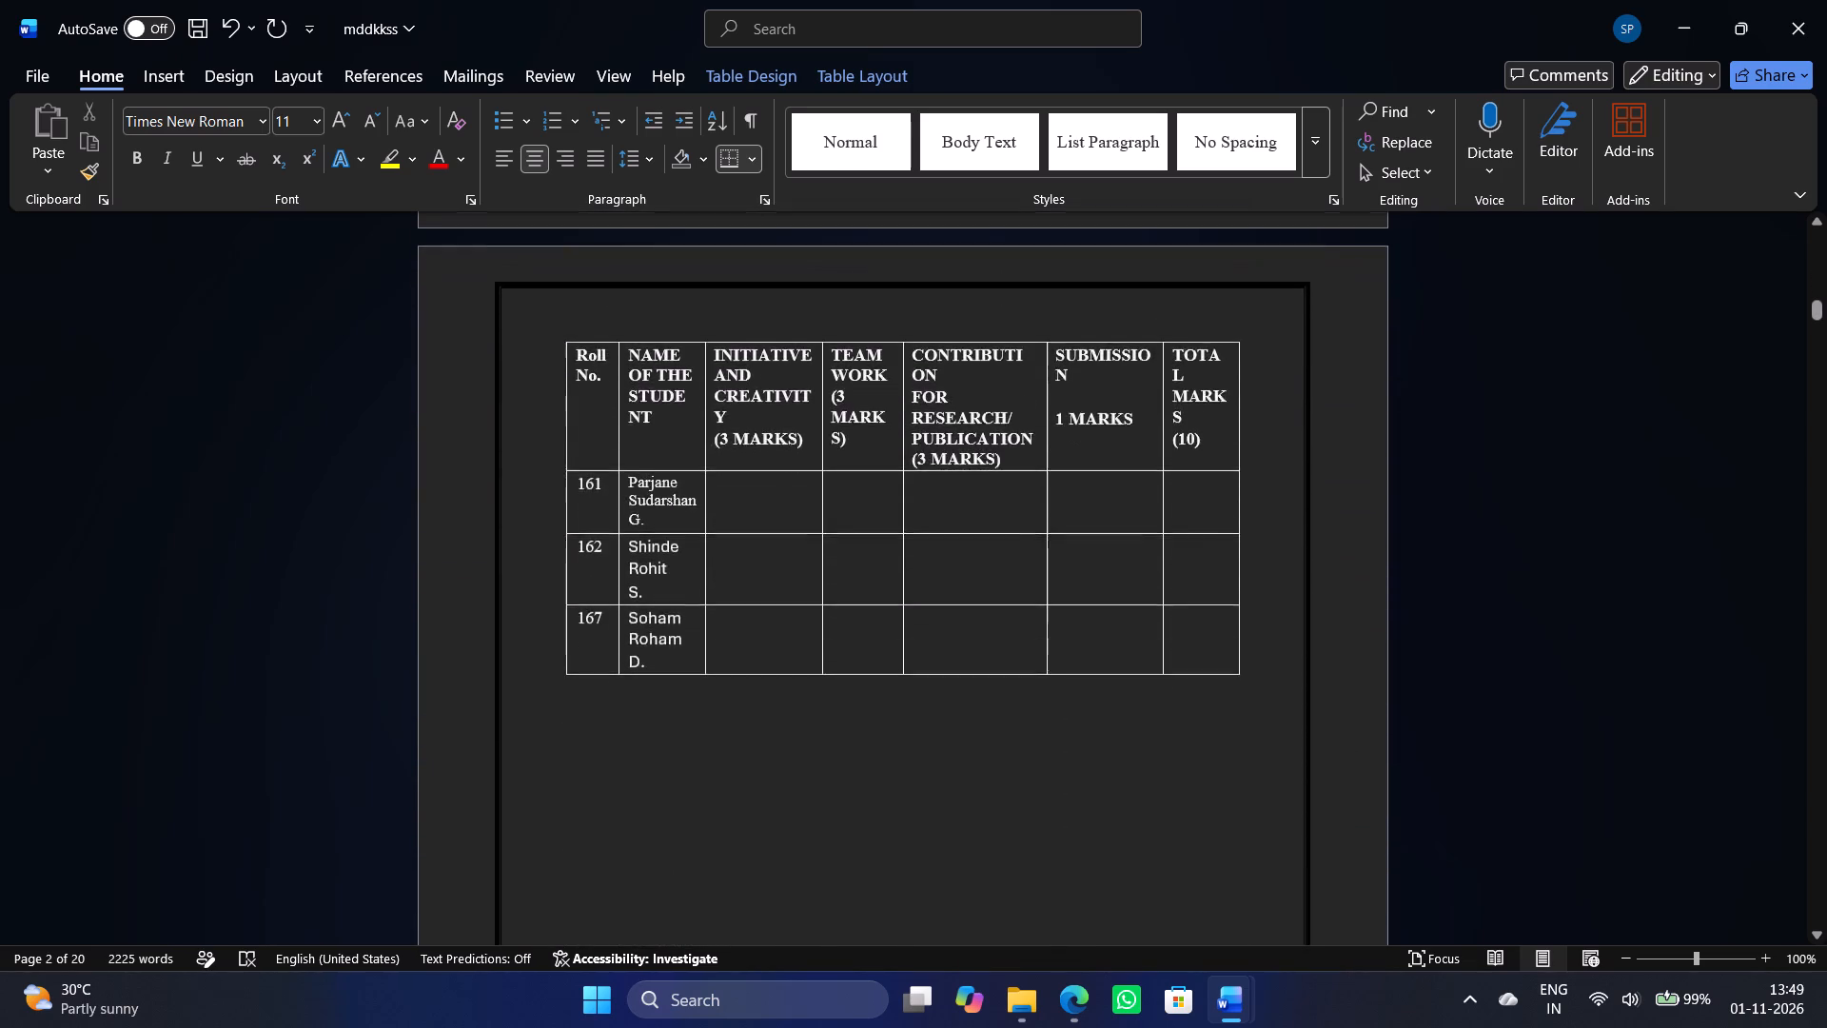
scroll(1672, 598, "down", 6)
scroll(1672, 598, "down", 16)
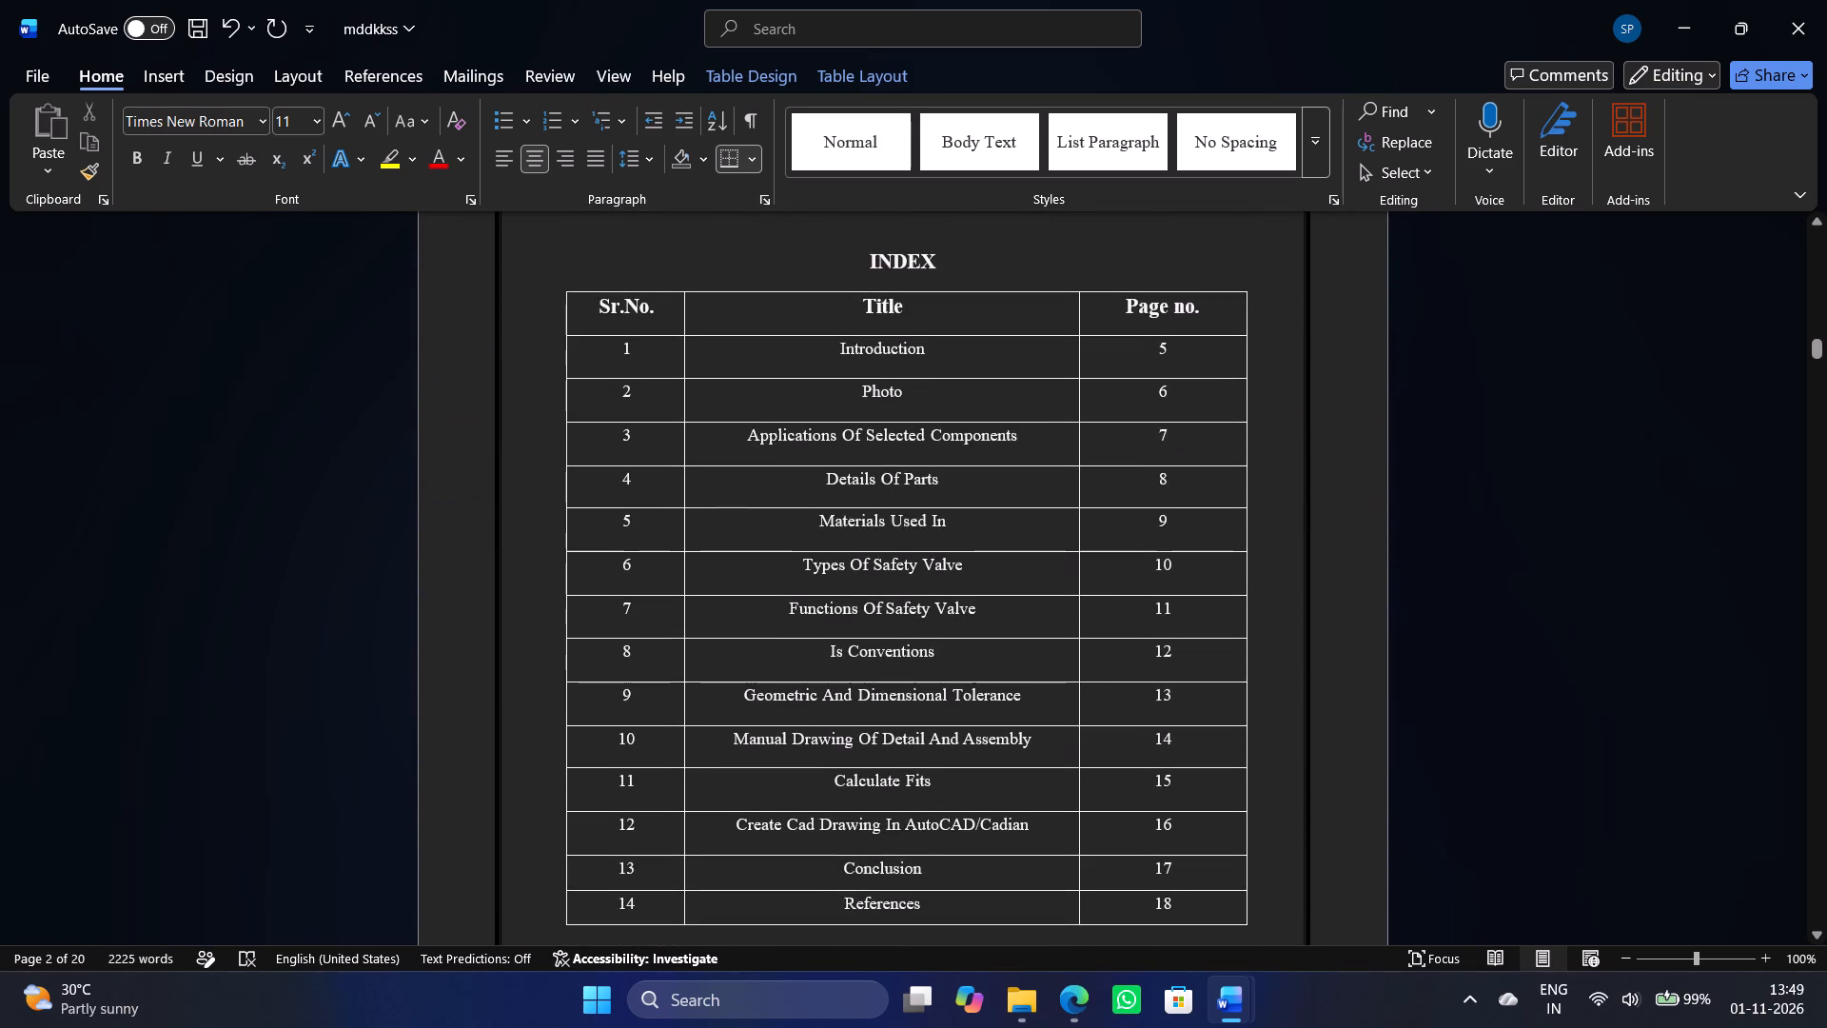
scroll(1681, 587, "down", 2)
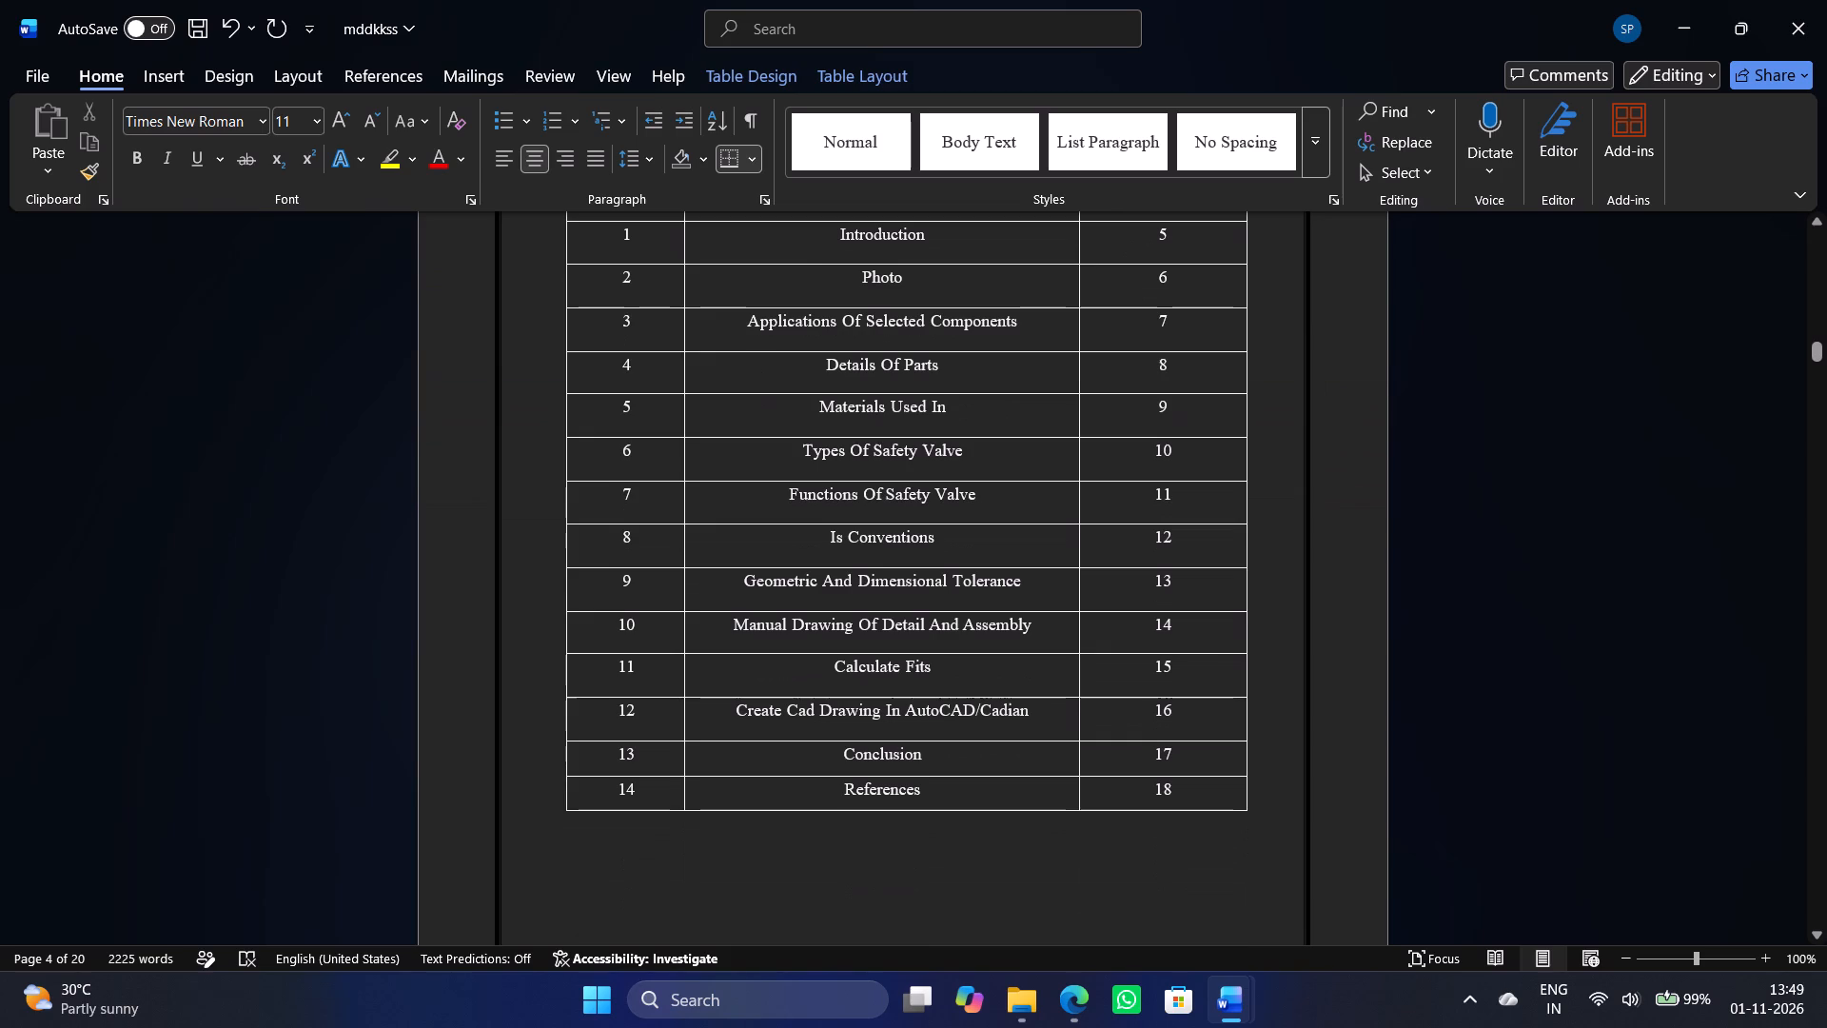
Review the report's introduction, component photos and Applications Of Safety Valve section.
scroll(1681, 587, "down", 17)
scroll(1681, 587, "down", 6)
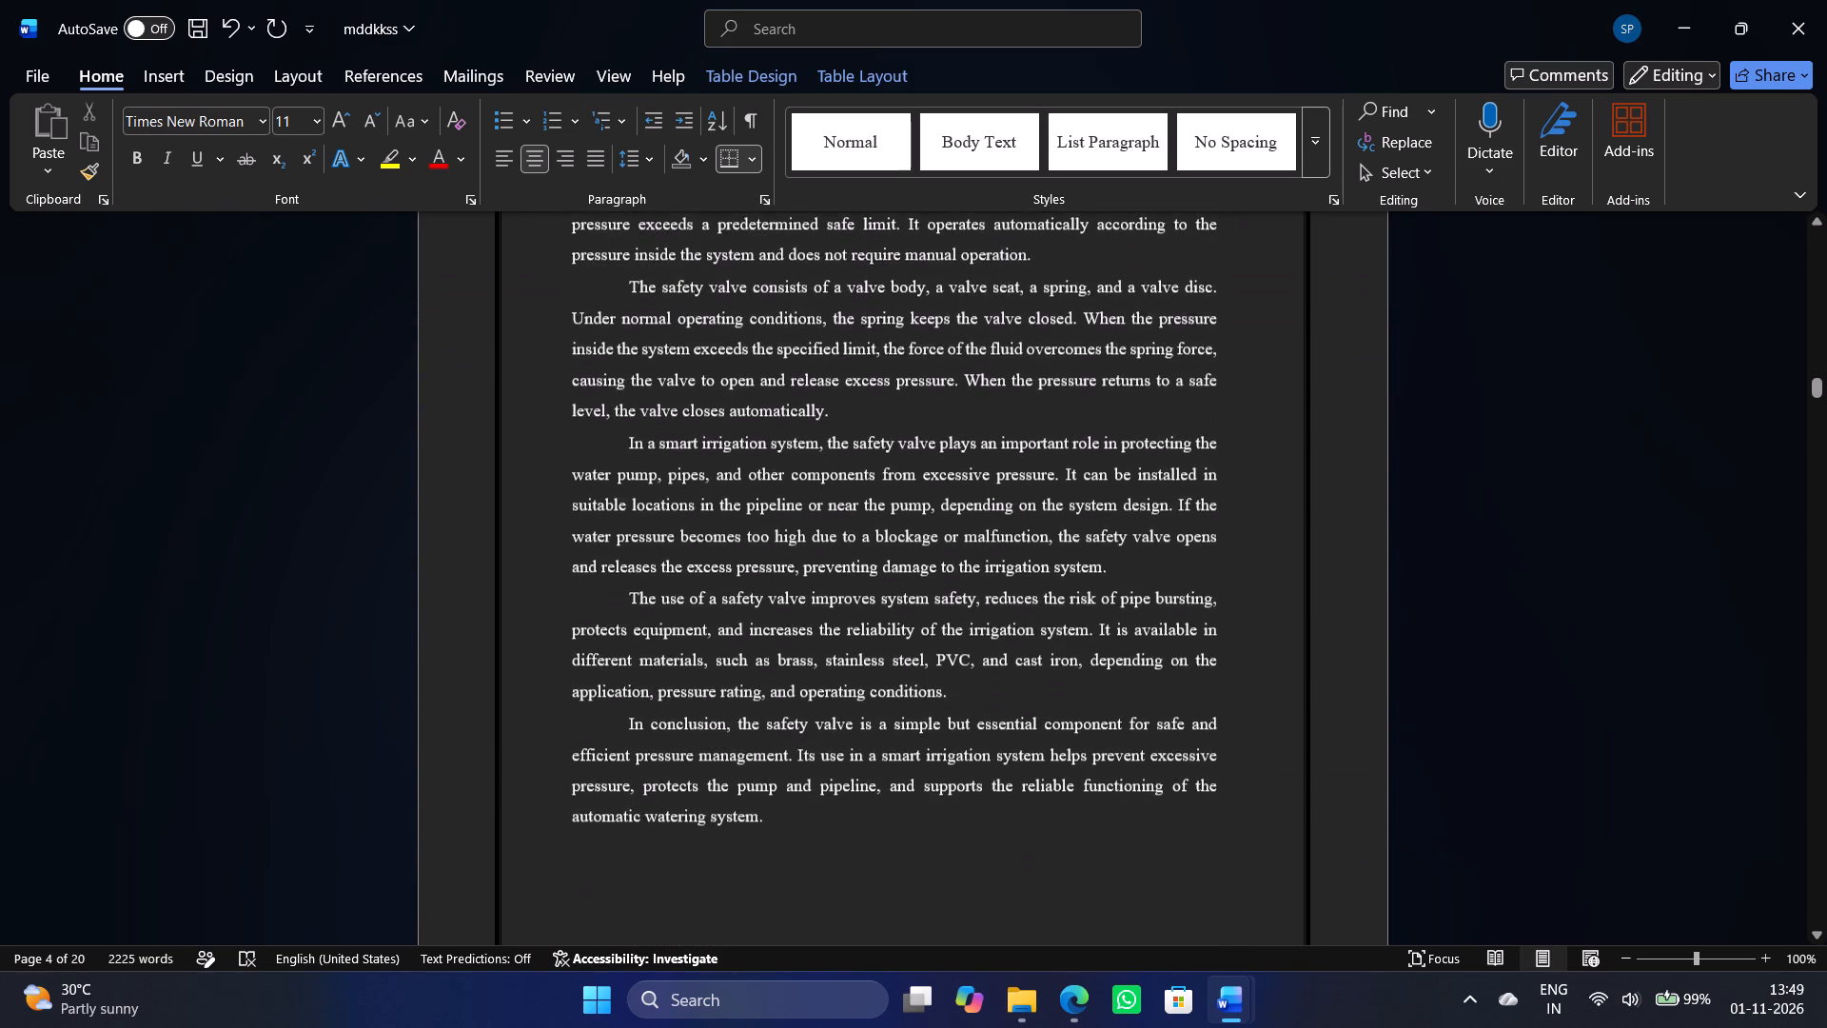
scroll(1681, 587, "down", 18)
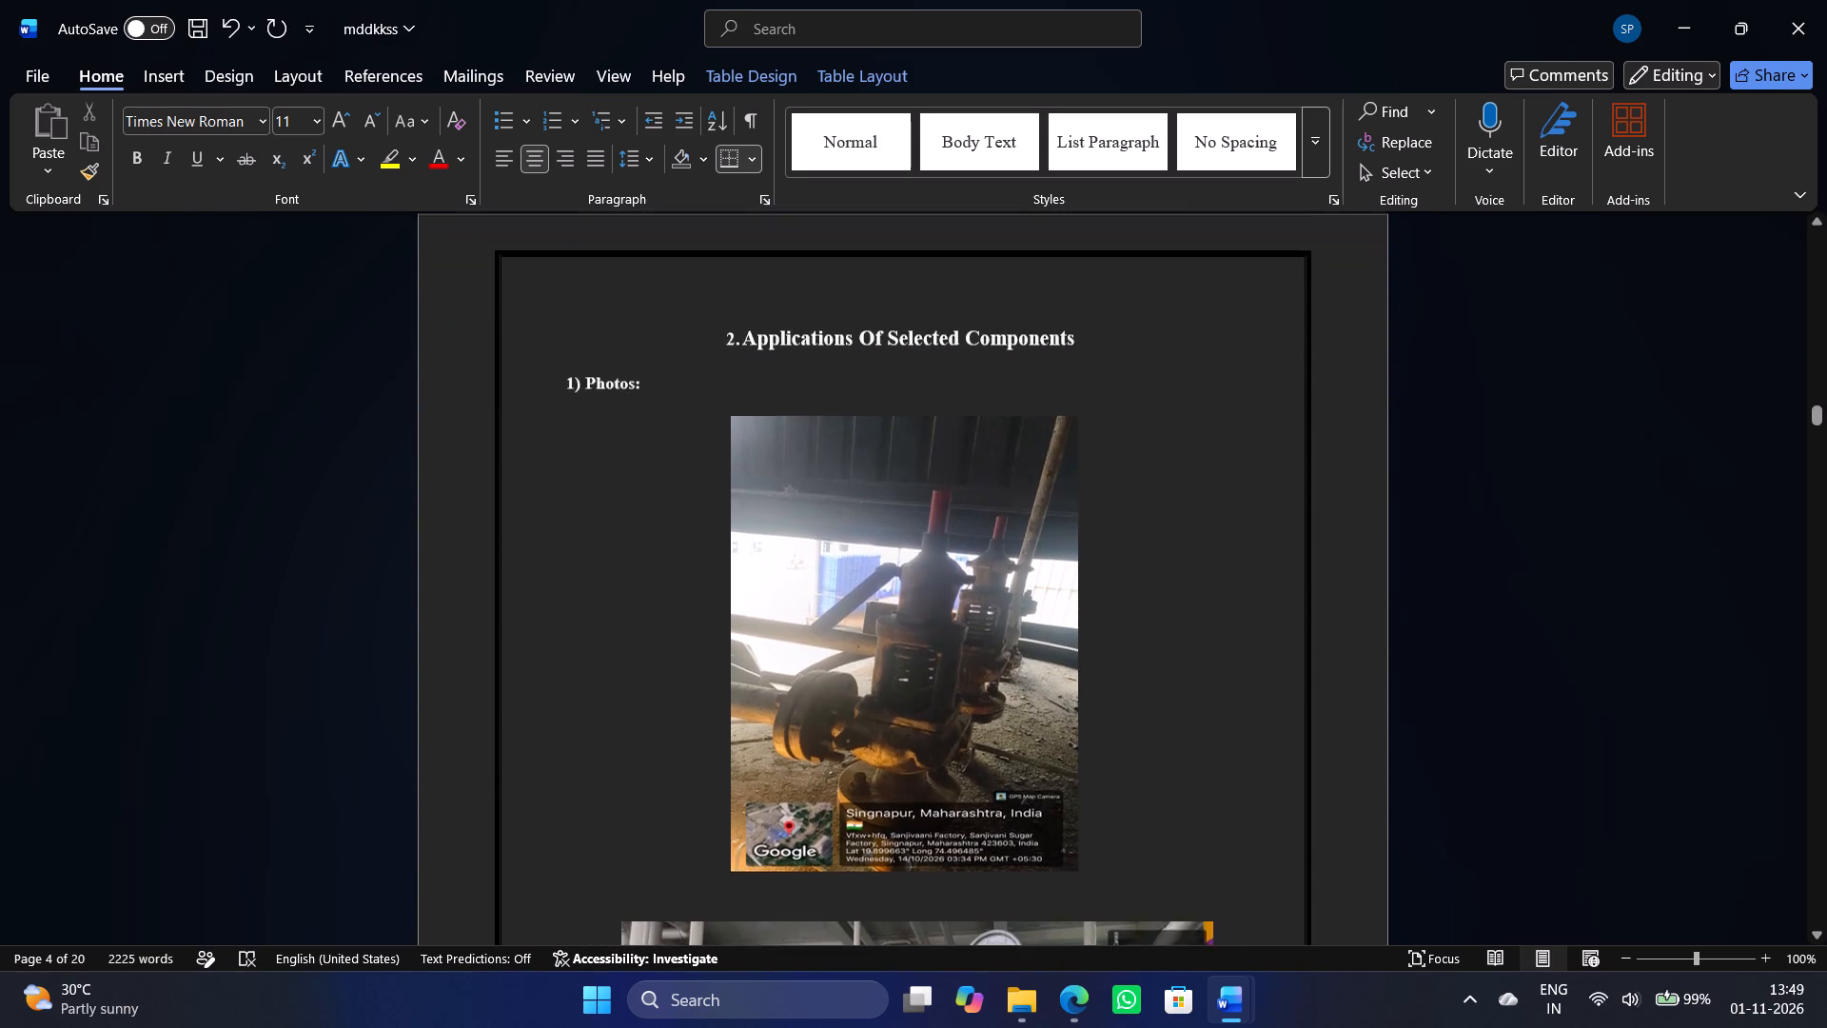
scroll(1681, 587, "down", 20)
scroll(1682, 587, "down", 1)
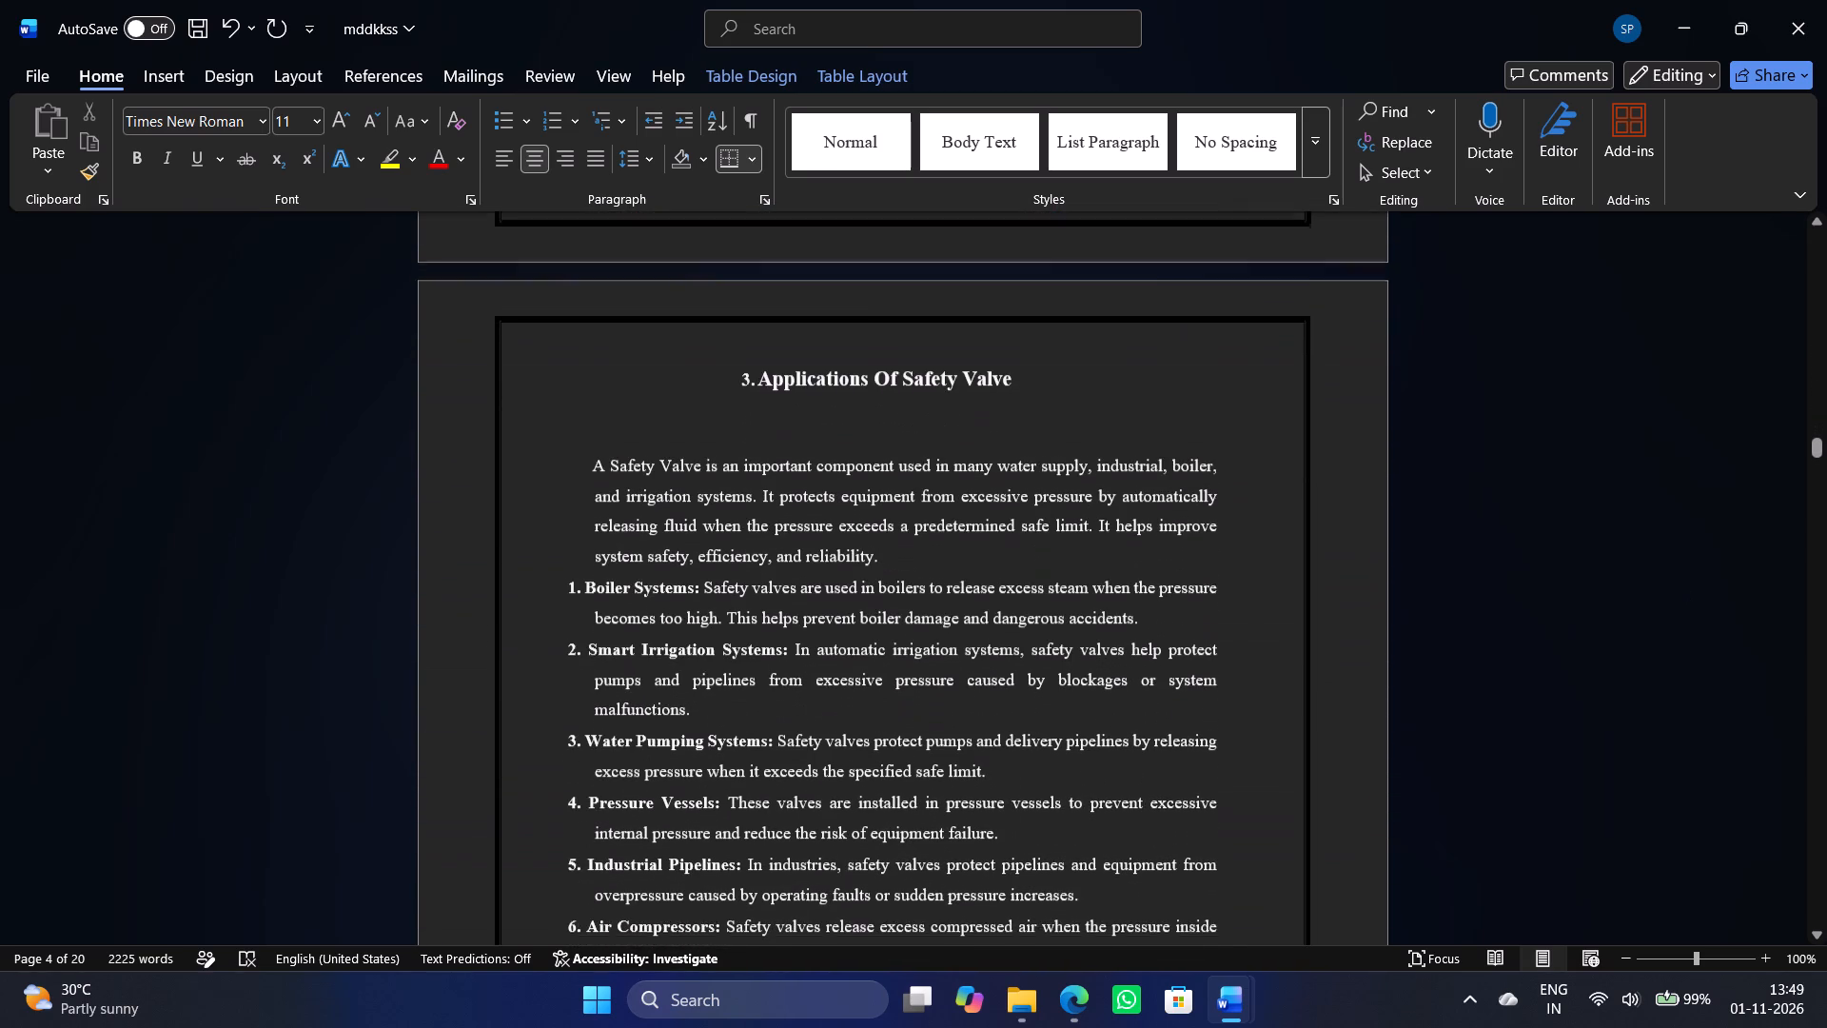
scroll(1682, 587, "up", 19)
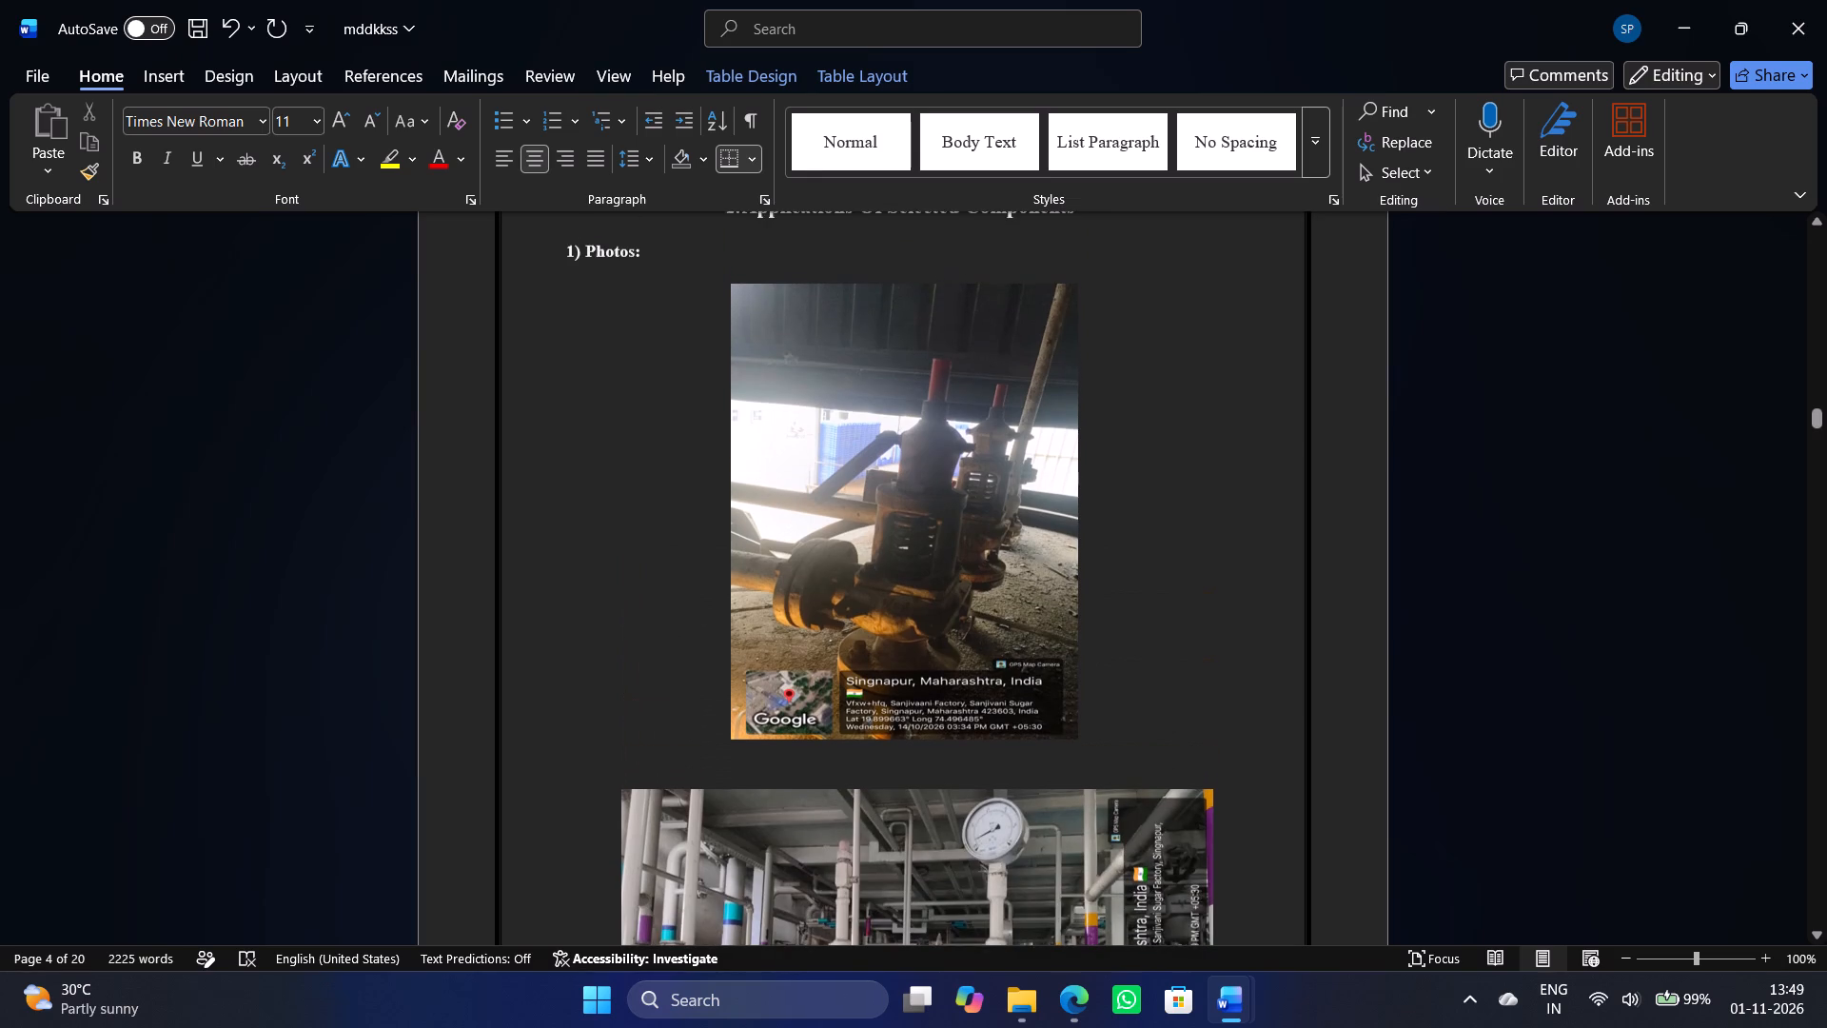
scroll(1682, 587, "down", 13)
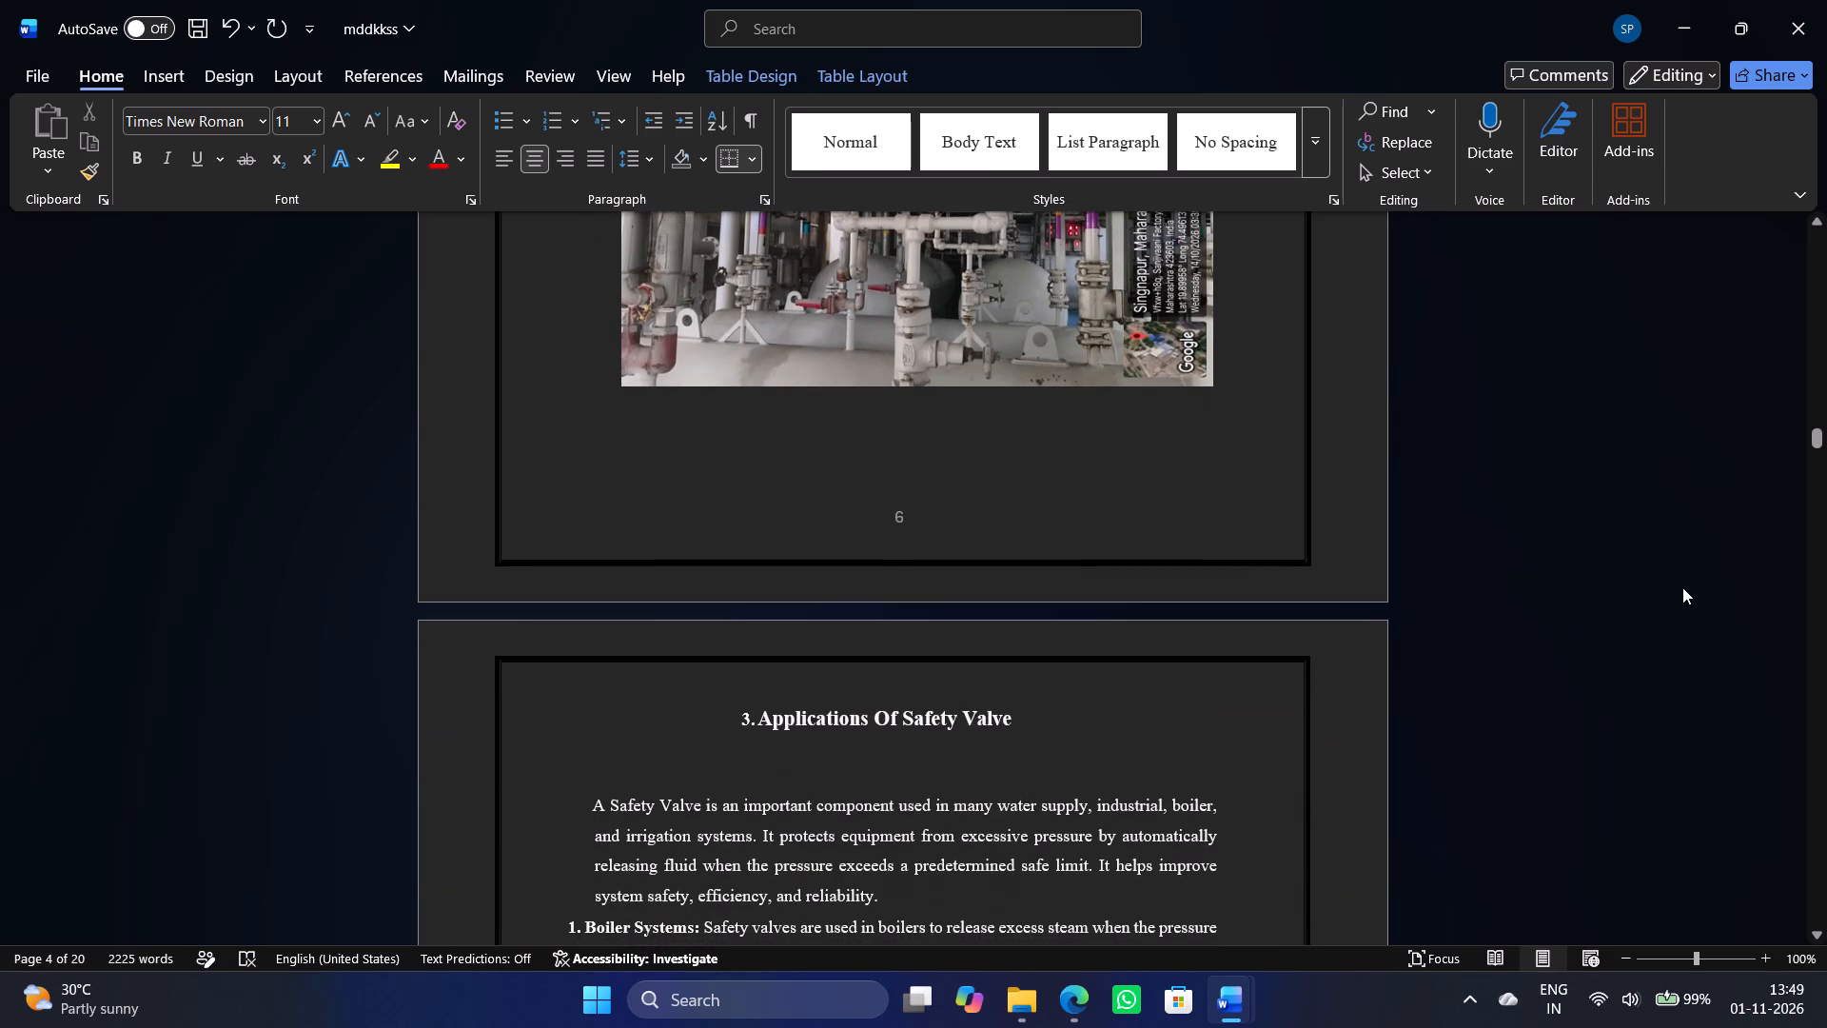
scroll(1682, 587, "down", 6)
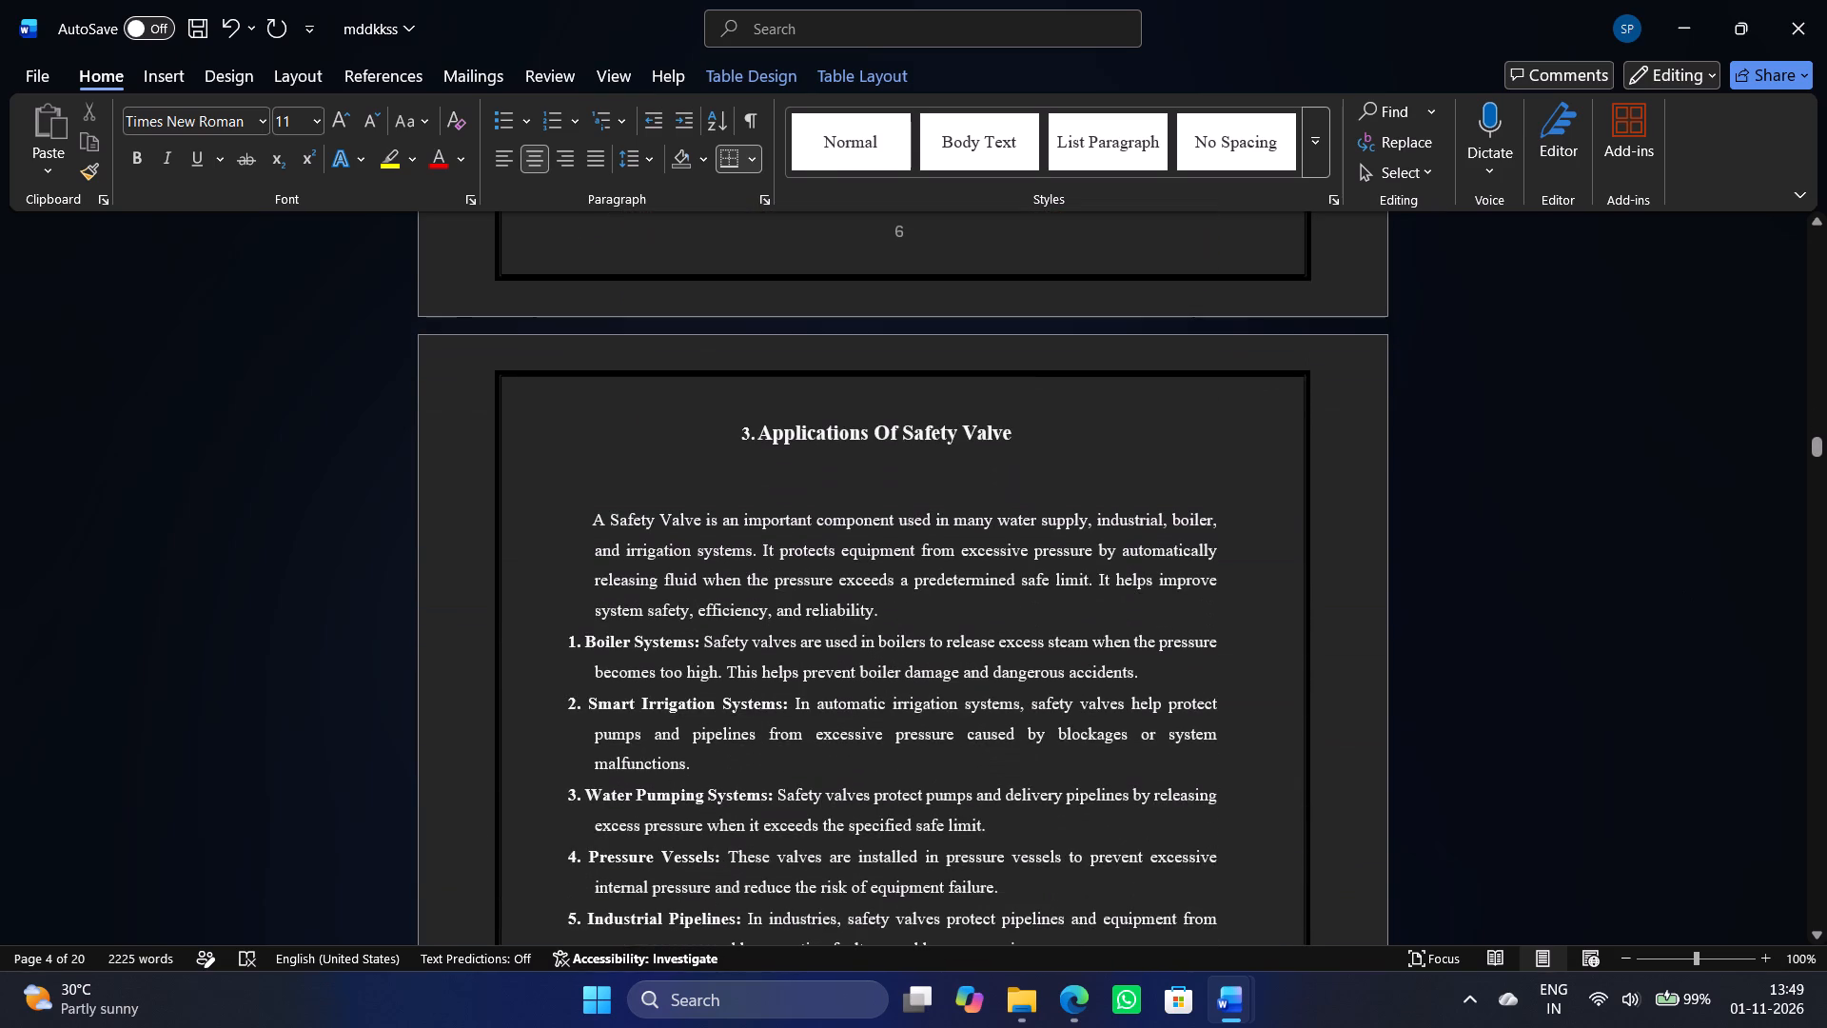
scroll(1682, 587, "down", 19)
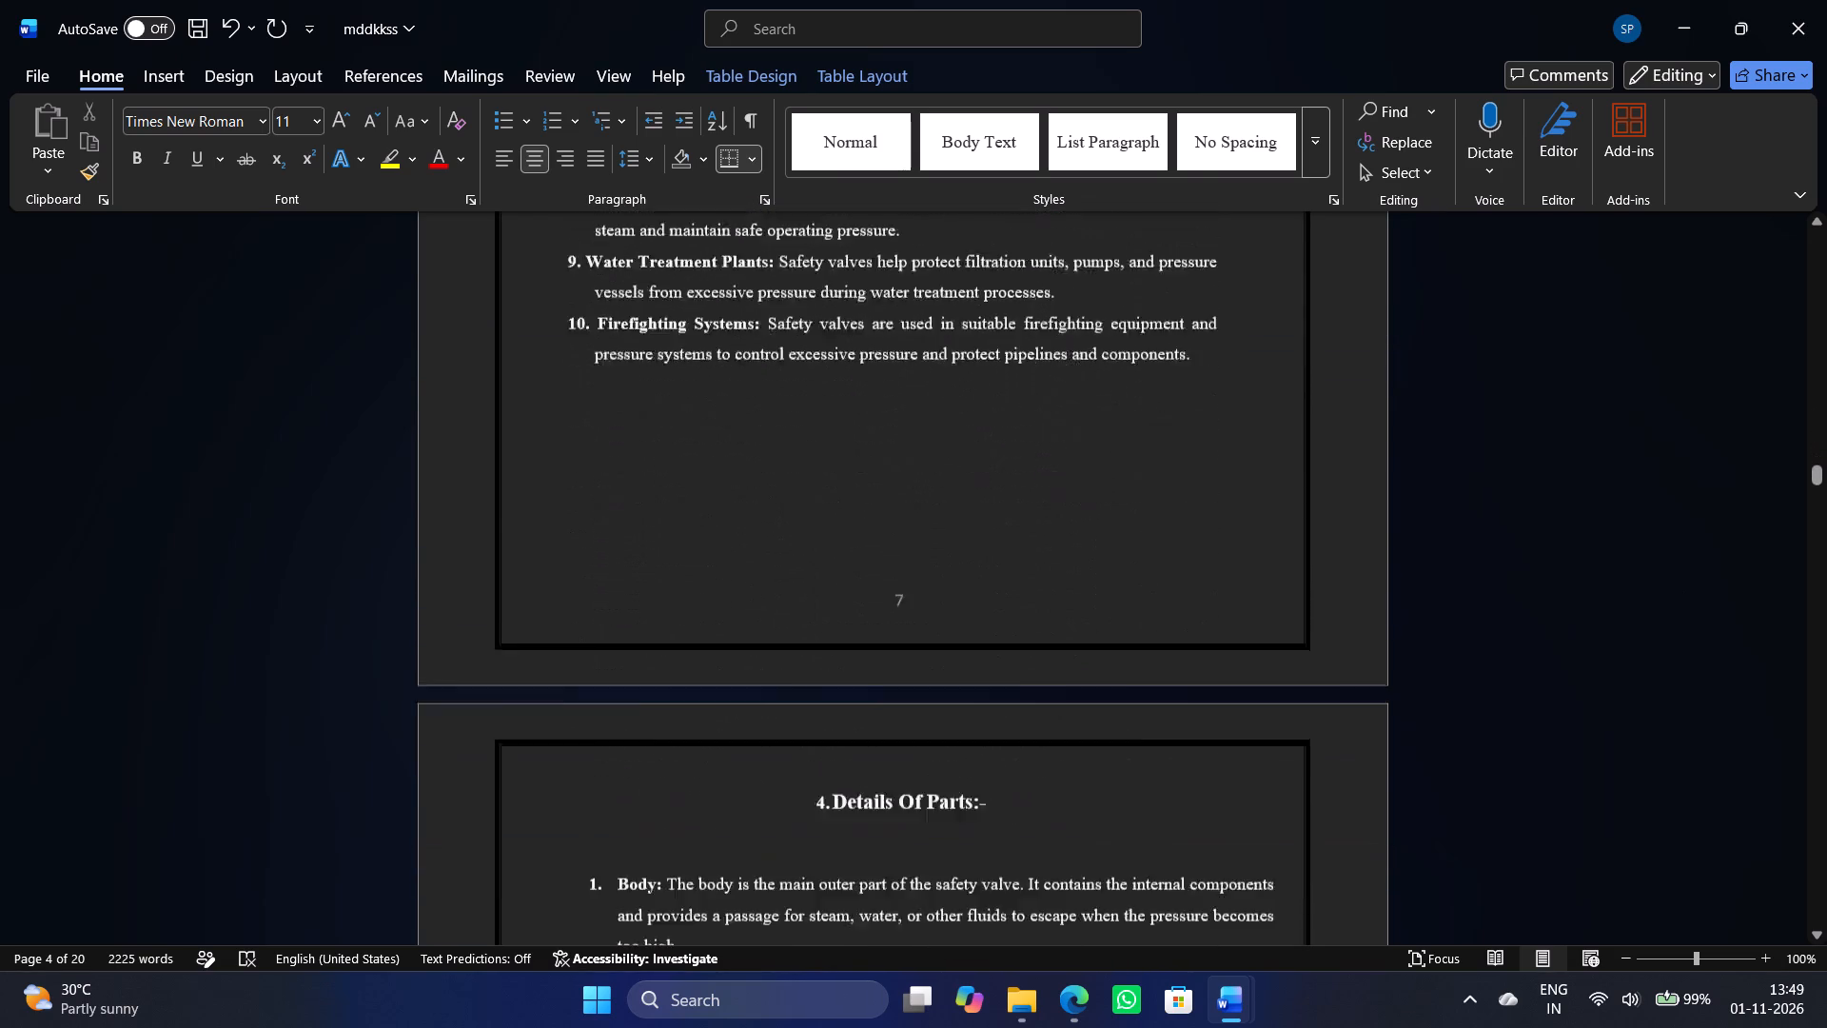
Set the font size of the section 4 heading "Details Of Parts:-" to 16.
scroll(1682, 587, "down", 6)
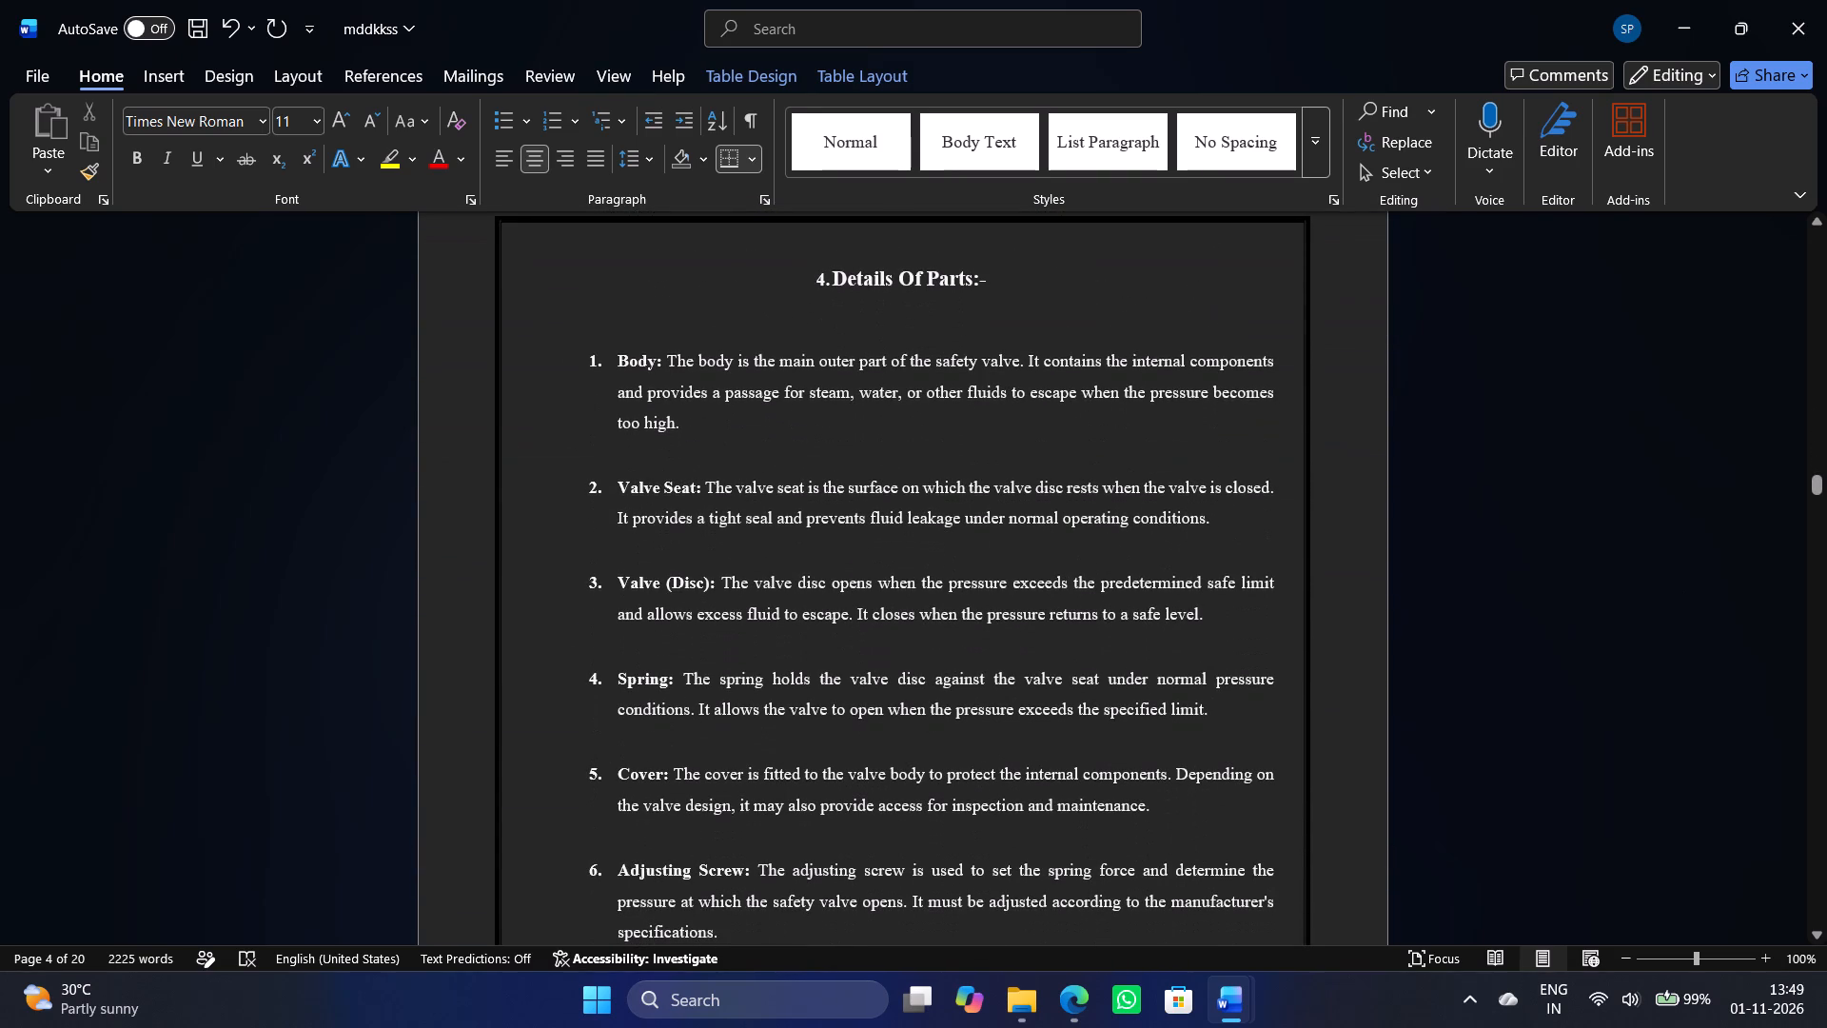
scroll(1682, 587, "down", 1)
scroll(1692, 593, "up", 3)
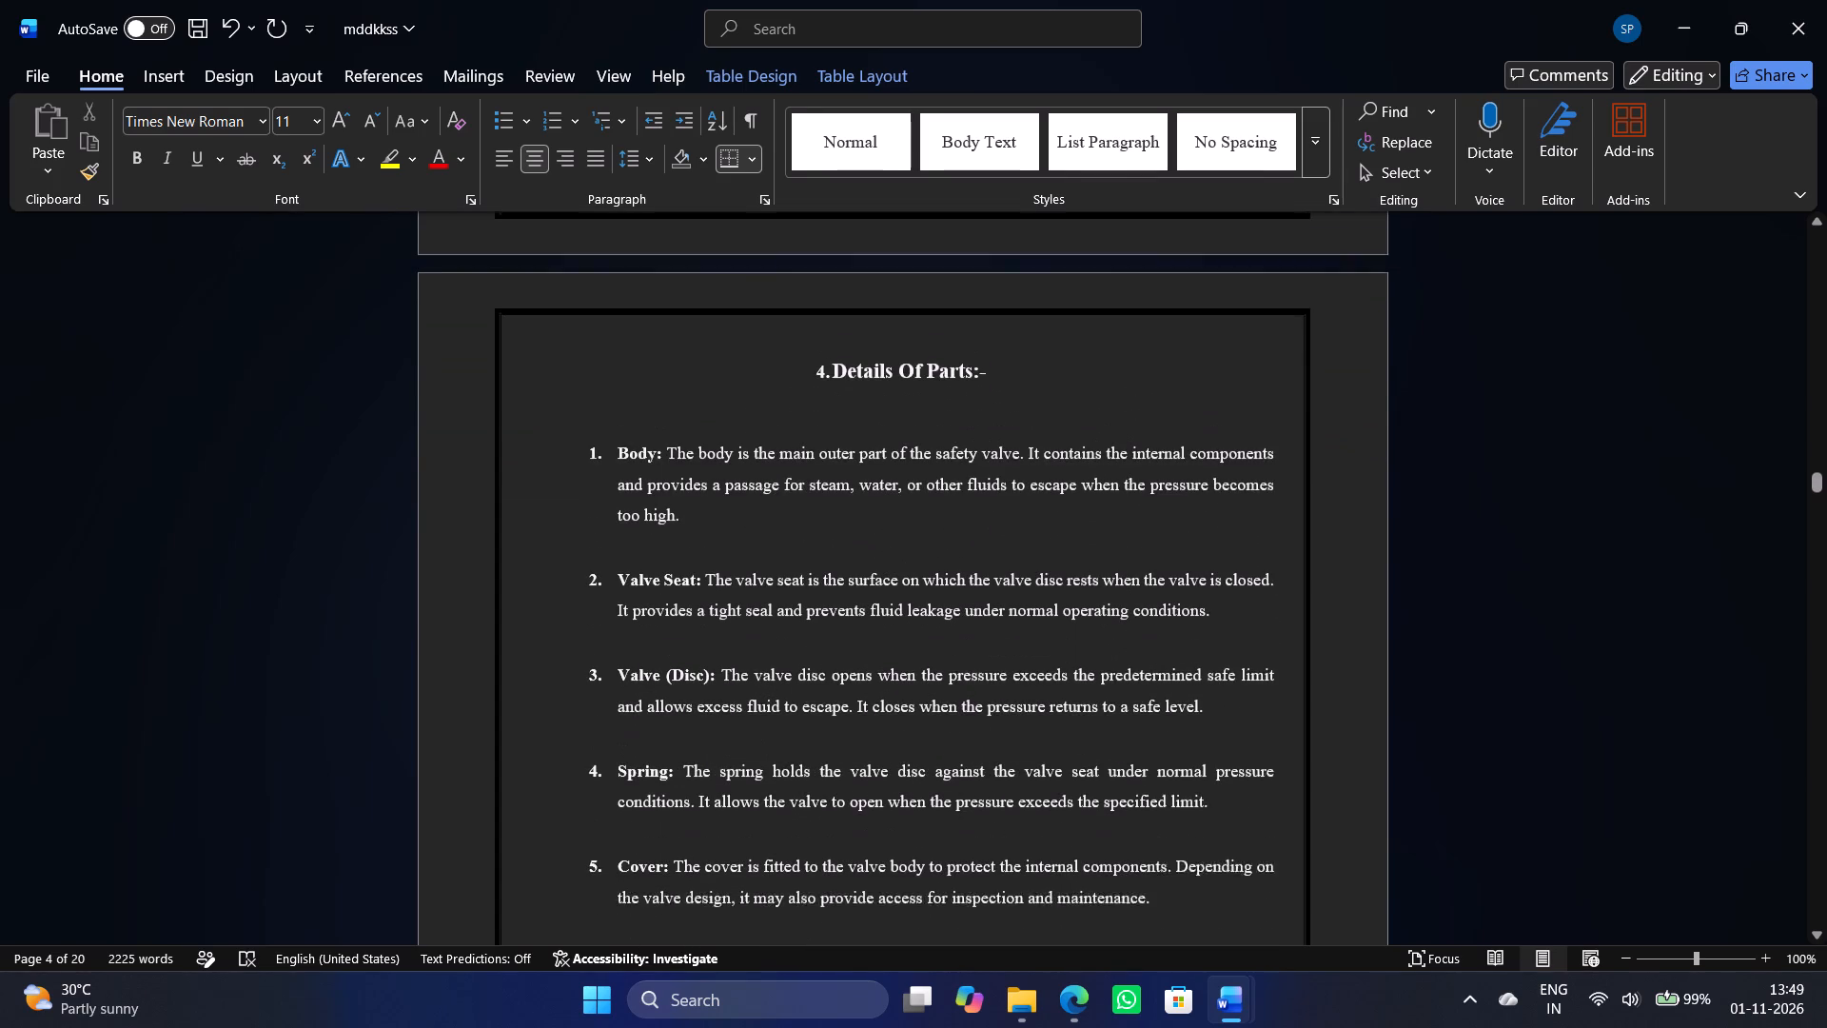
left_click(885, 389)
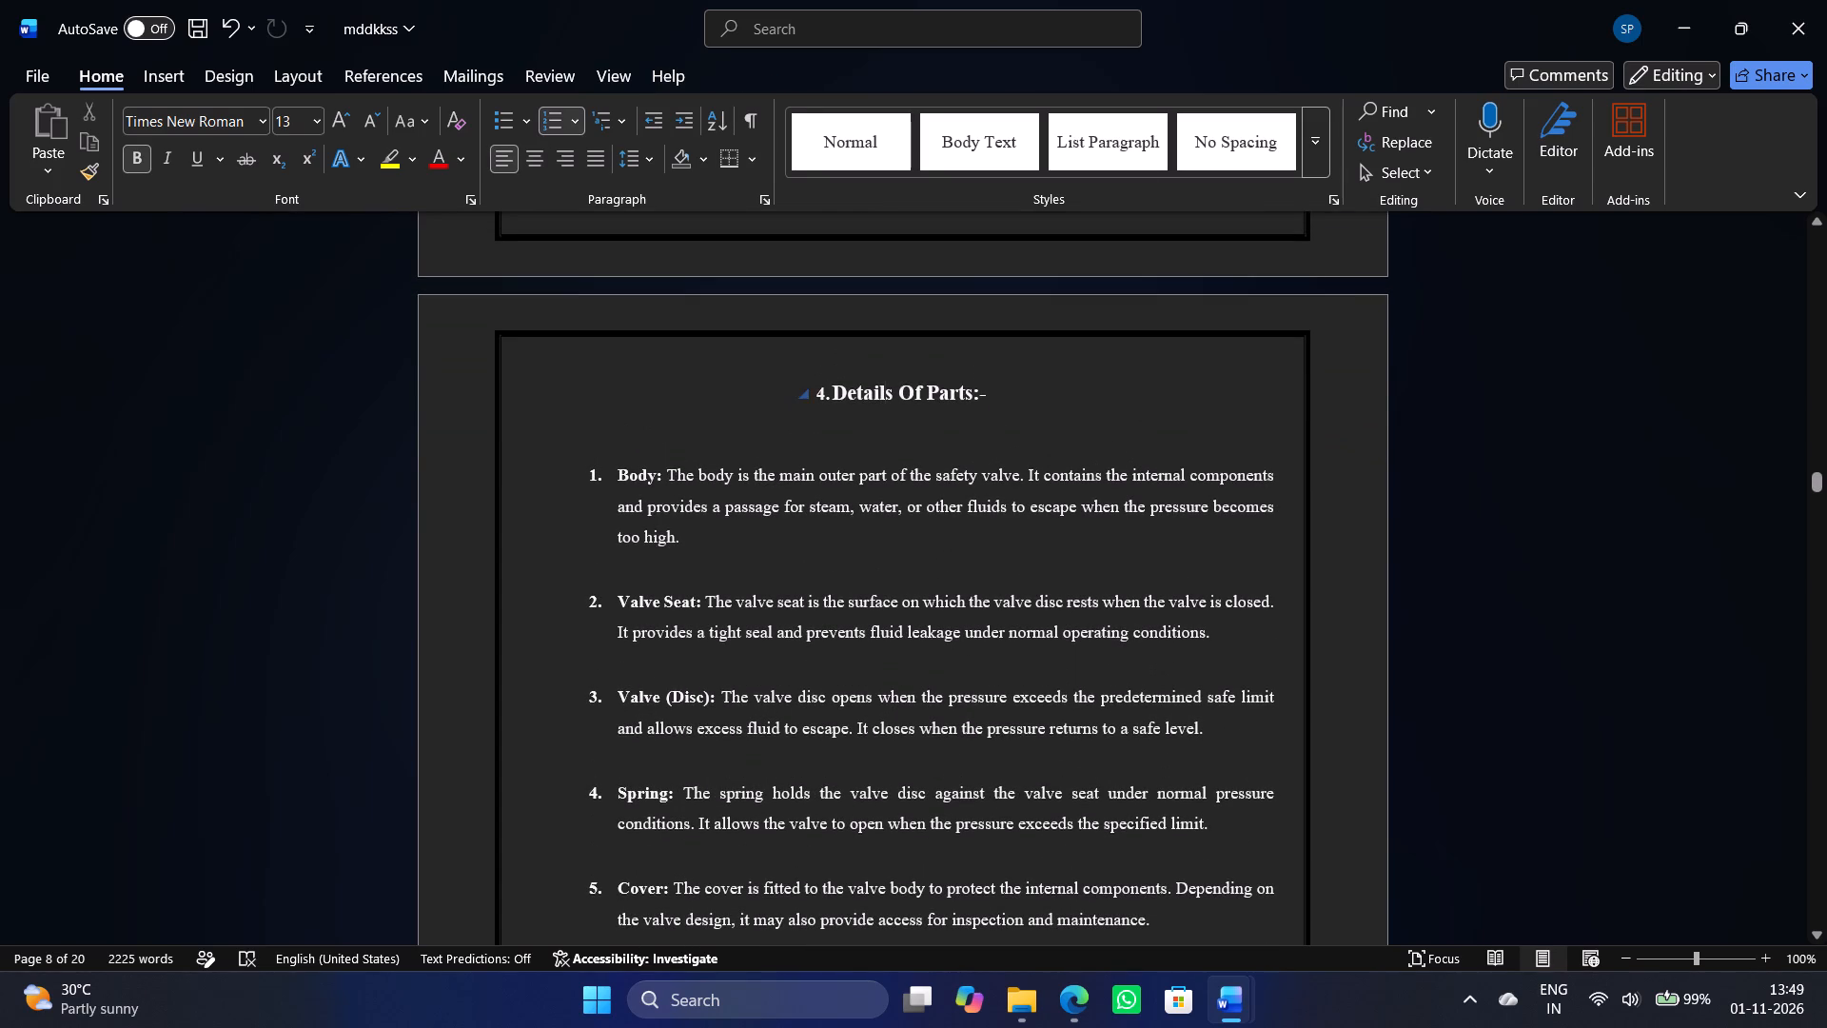
left_click_drag(800, 387, 1029, 393)
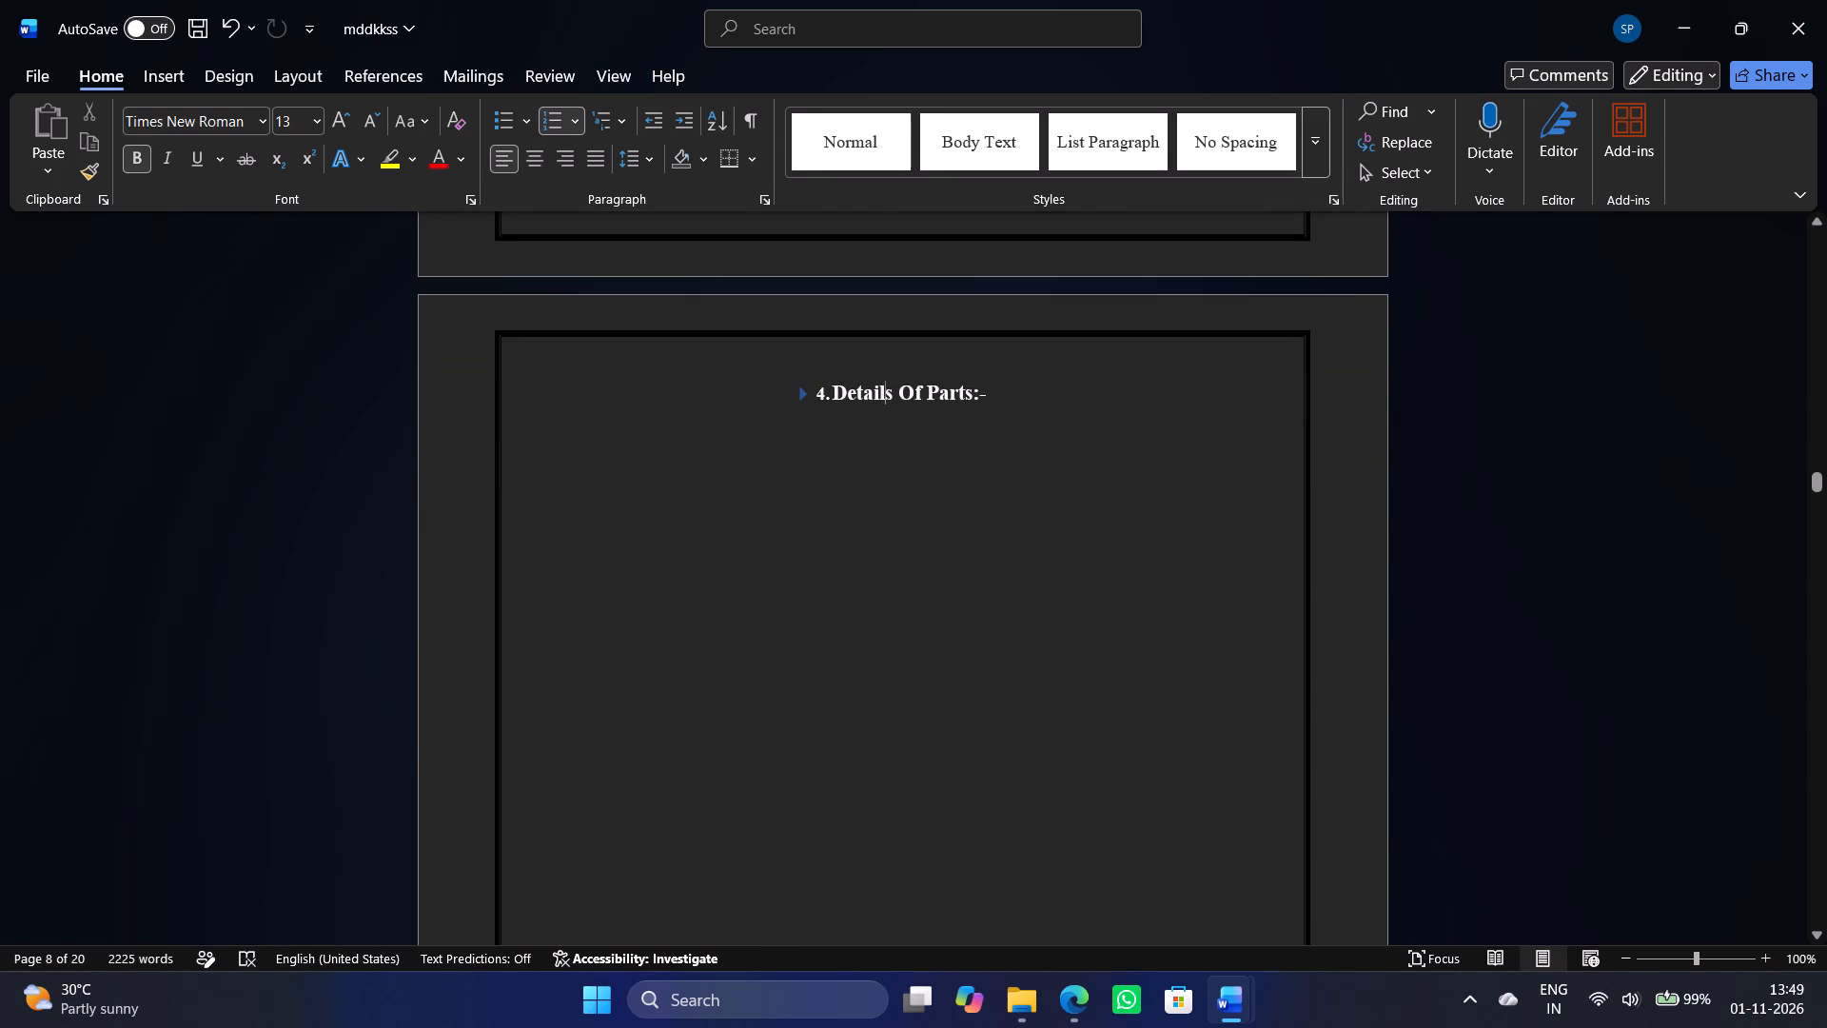
left_click(800, 392)
left_click_drag(1098, 389, 796, 395)
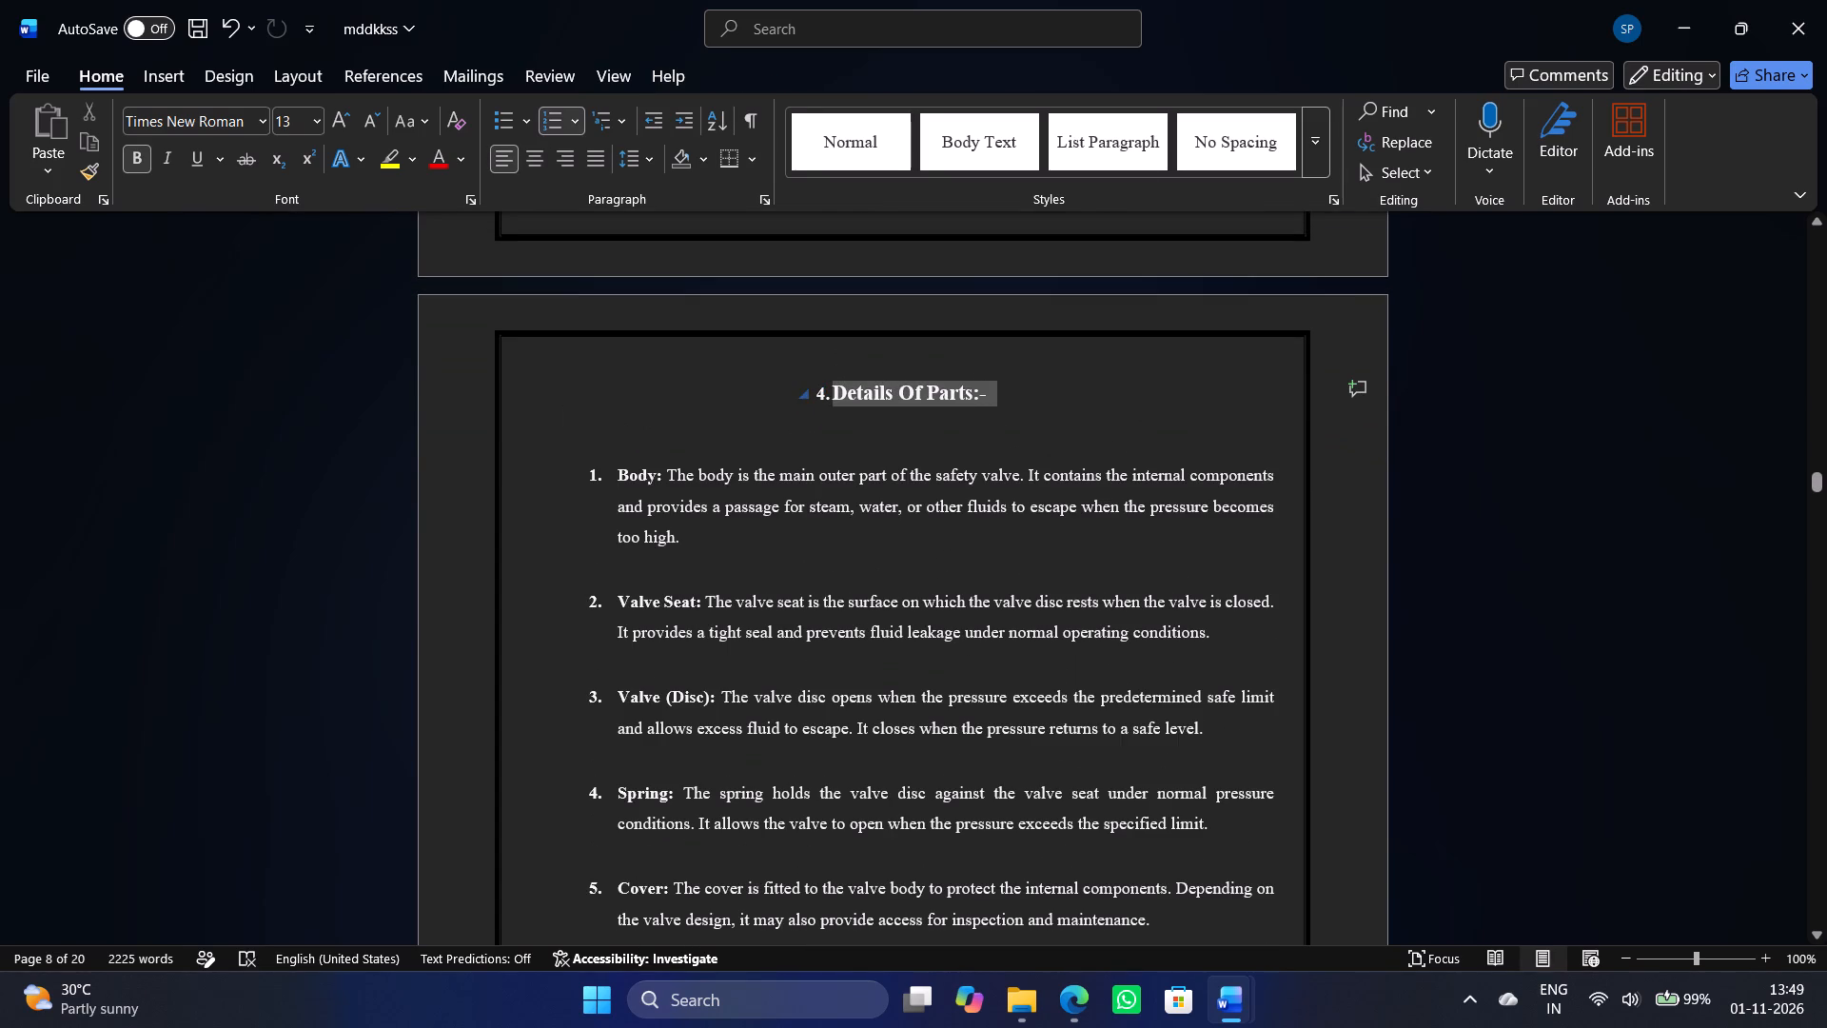
left_click_drag(796, 395, 796, 396)
left_click(313, 128)
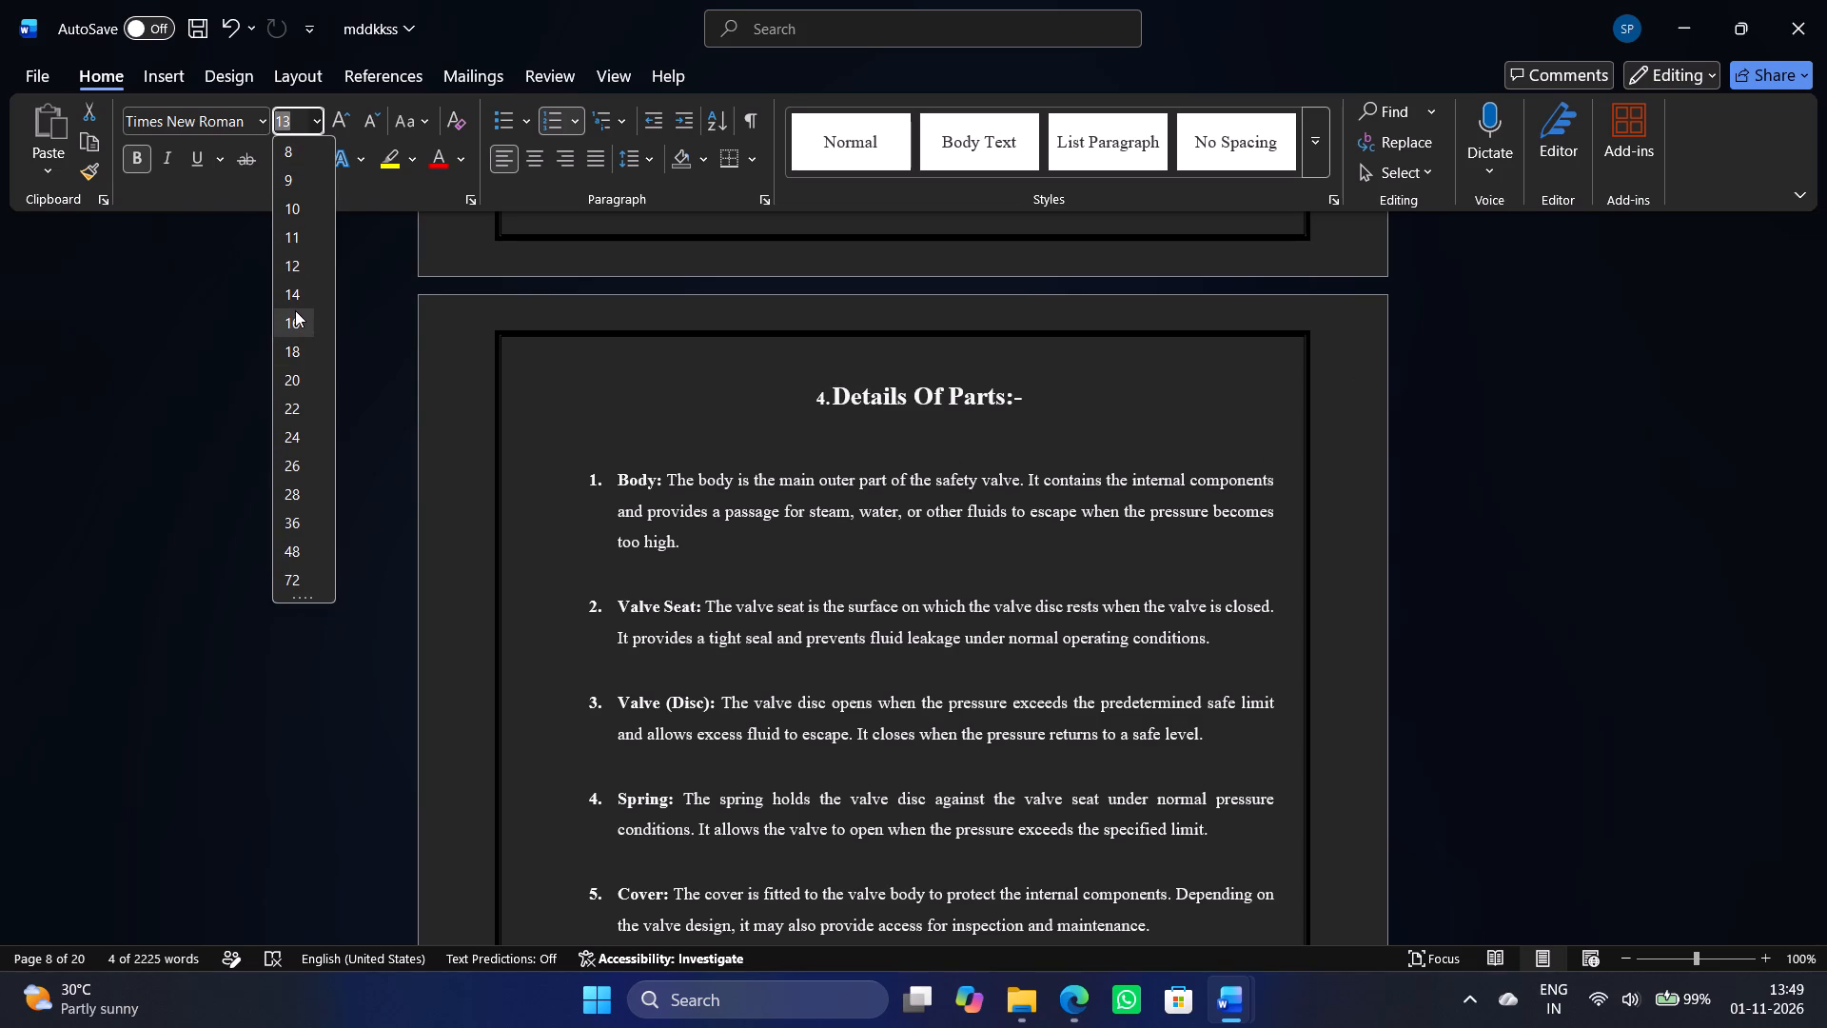
left_click(295, 310)
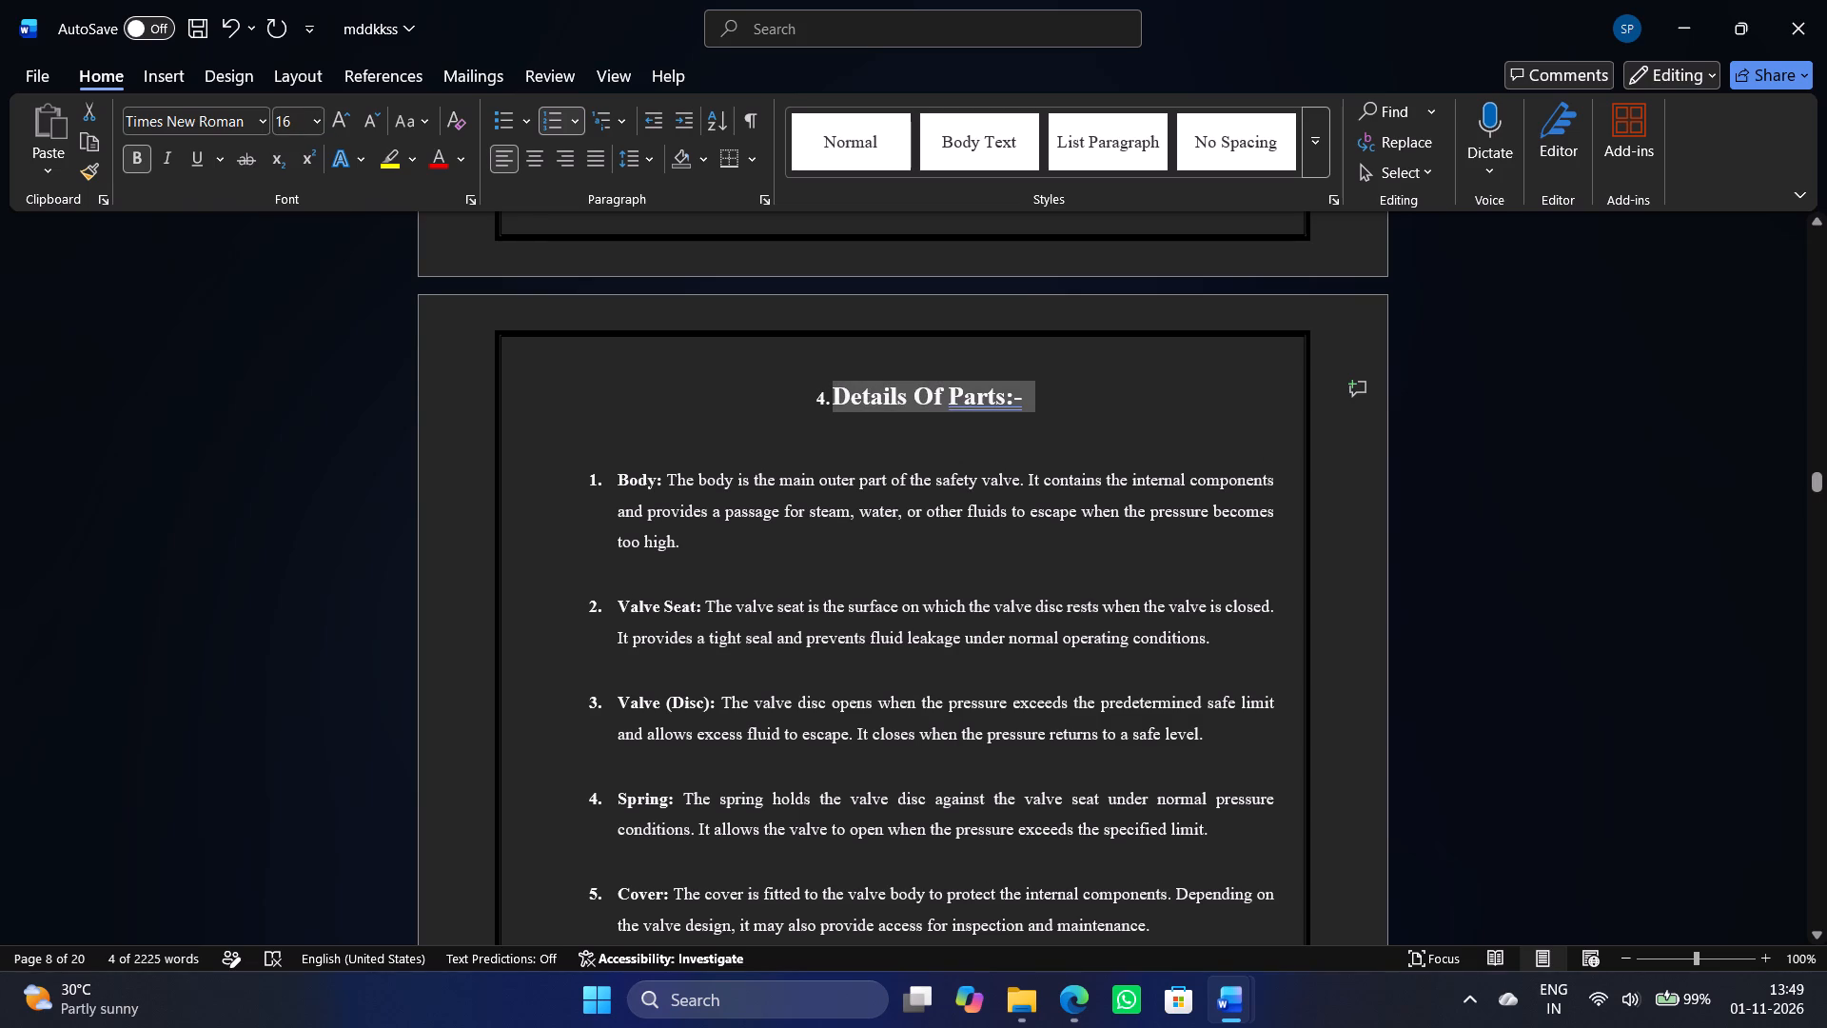
Set the font size of the section 3 heading "Applications Of Safety Valve" to 16.
left_click(1551, 471)
scroll(1664, 606, "up", 7)
scroll(1664, 606, "up", 15)
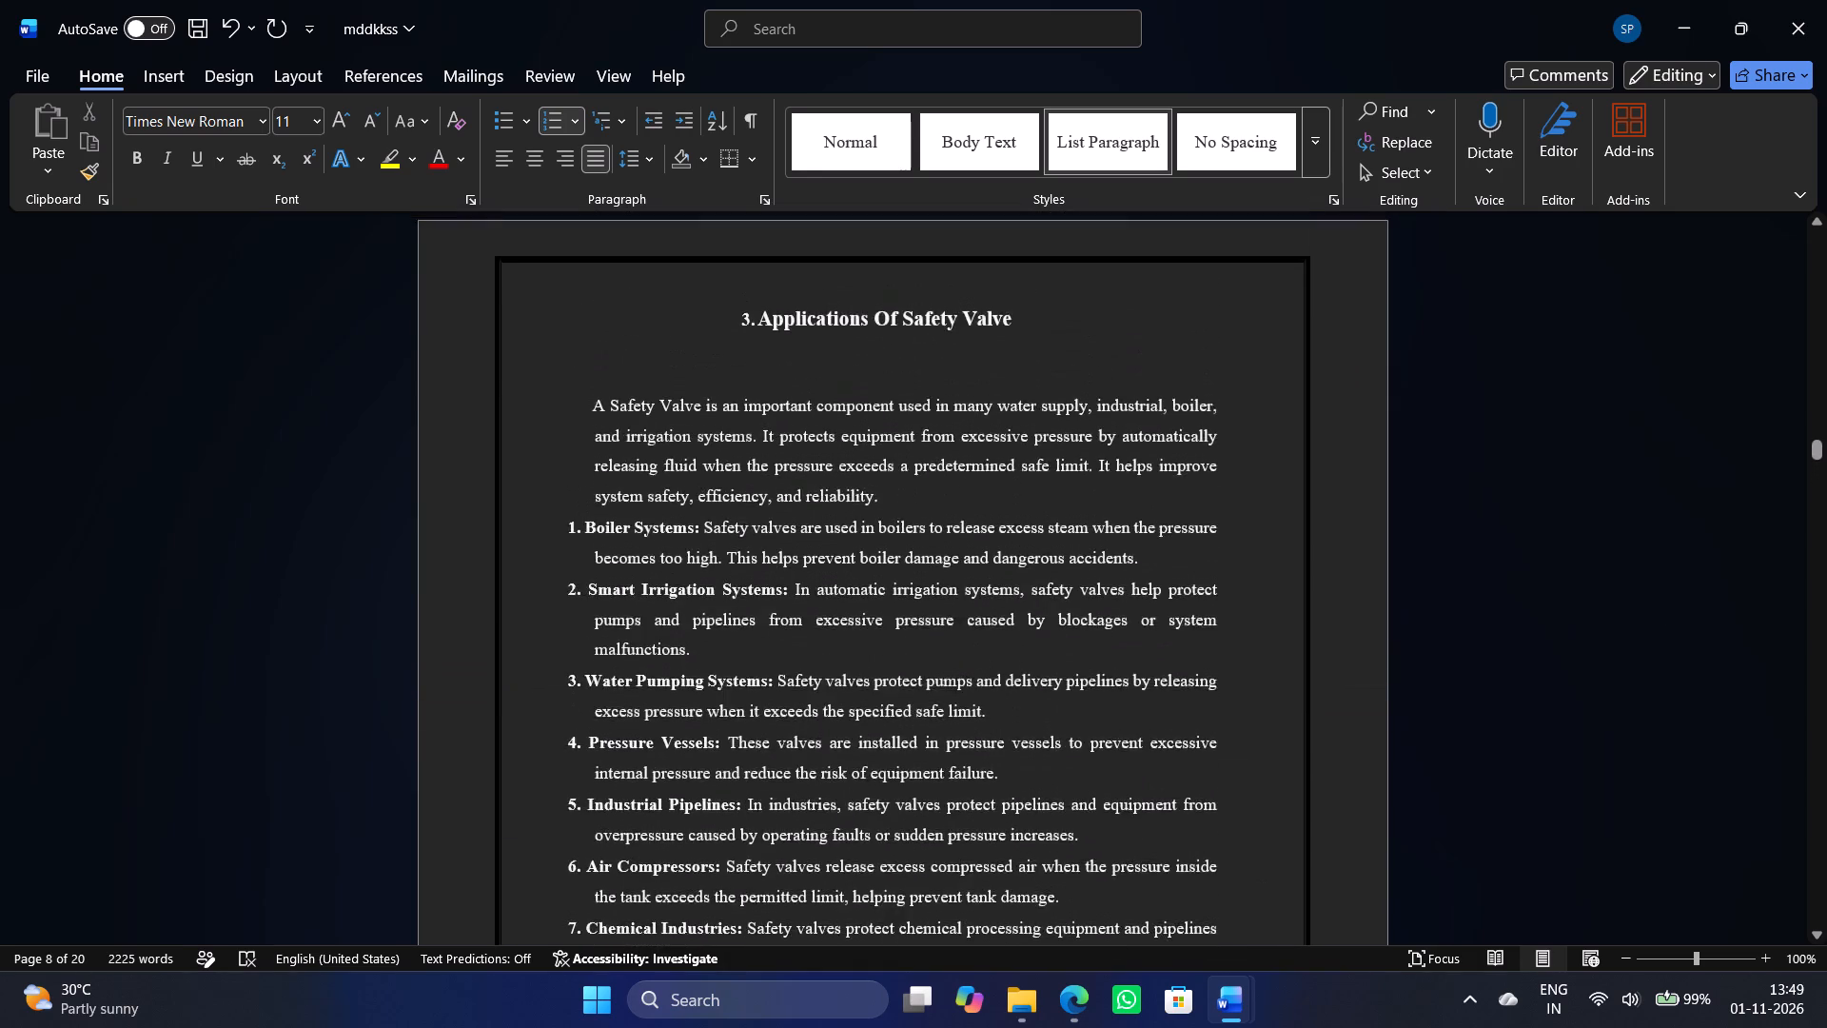
scroll(1664, 605, "up", 2)
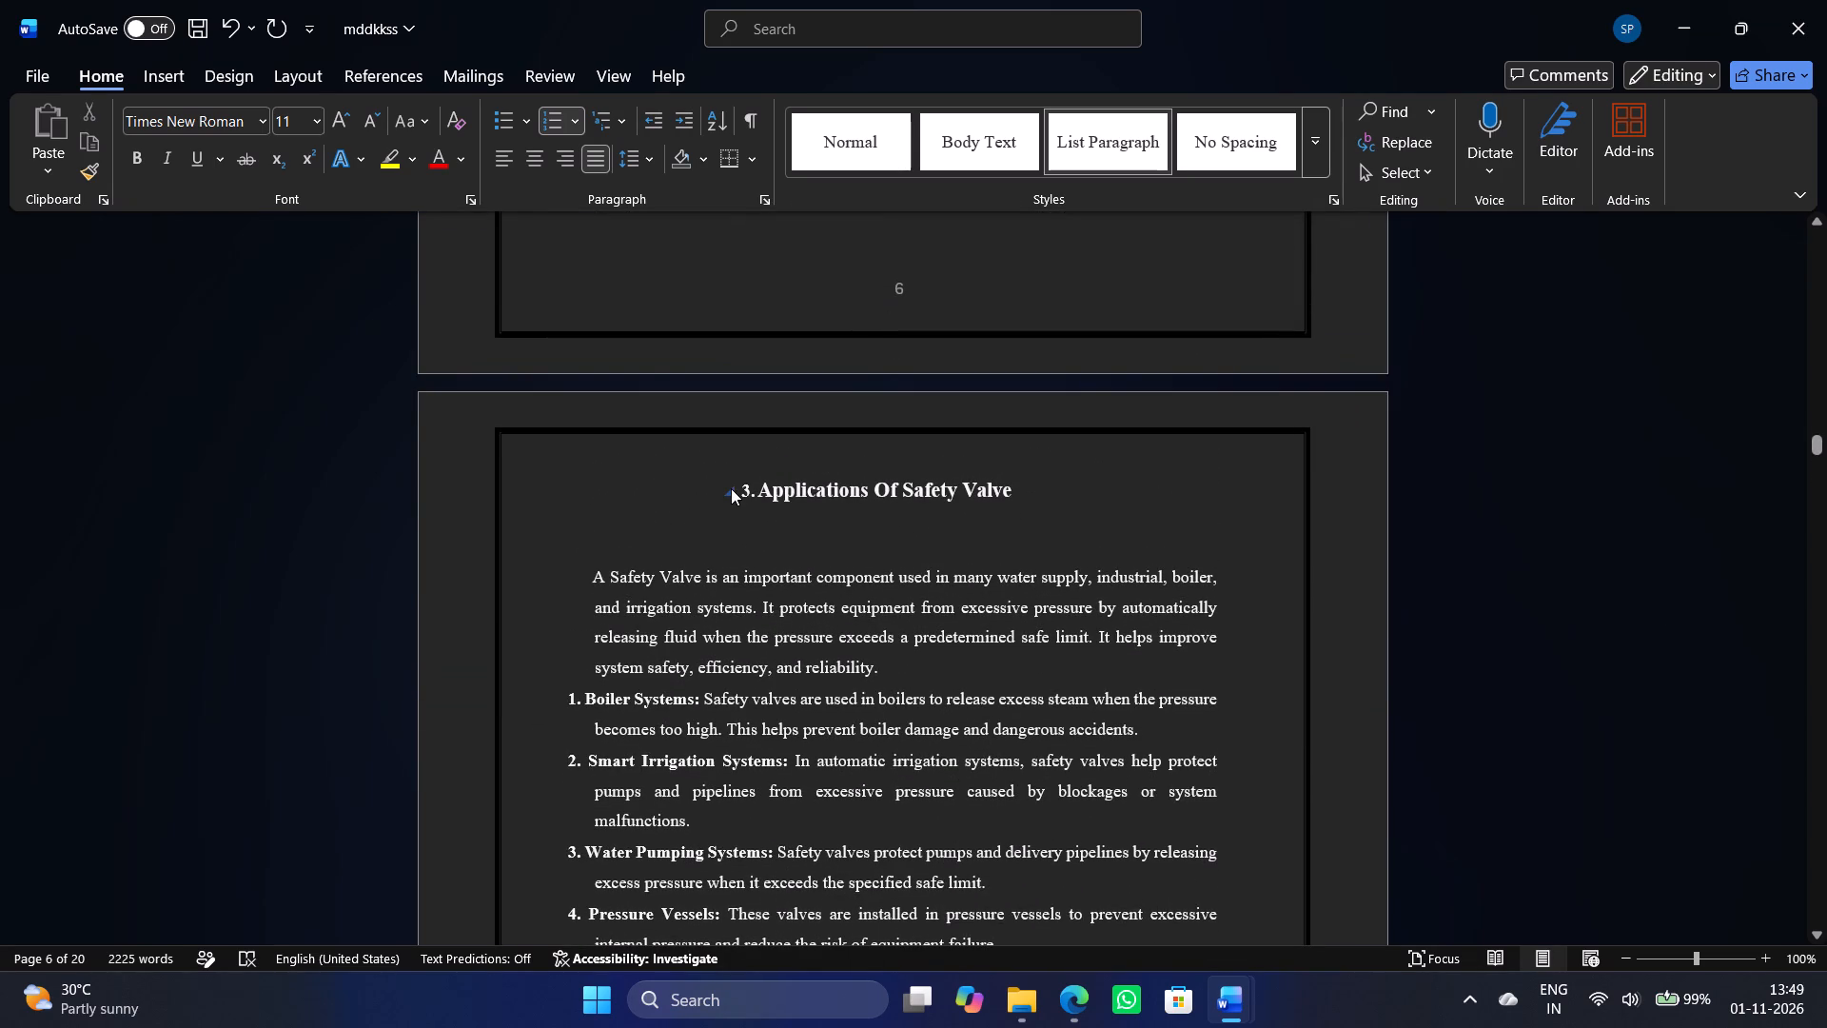
left_click_drag(1029, 490, 587, 492)
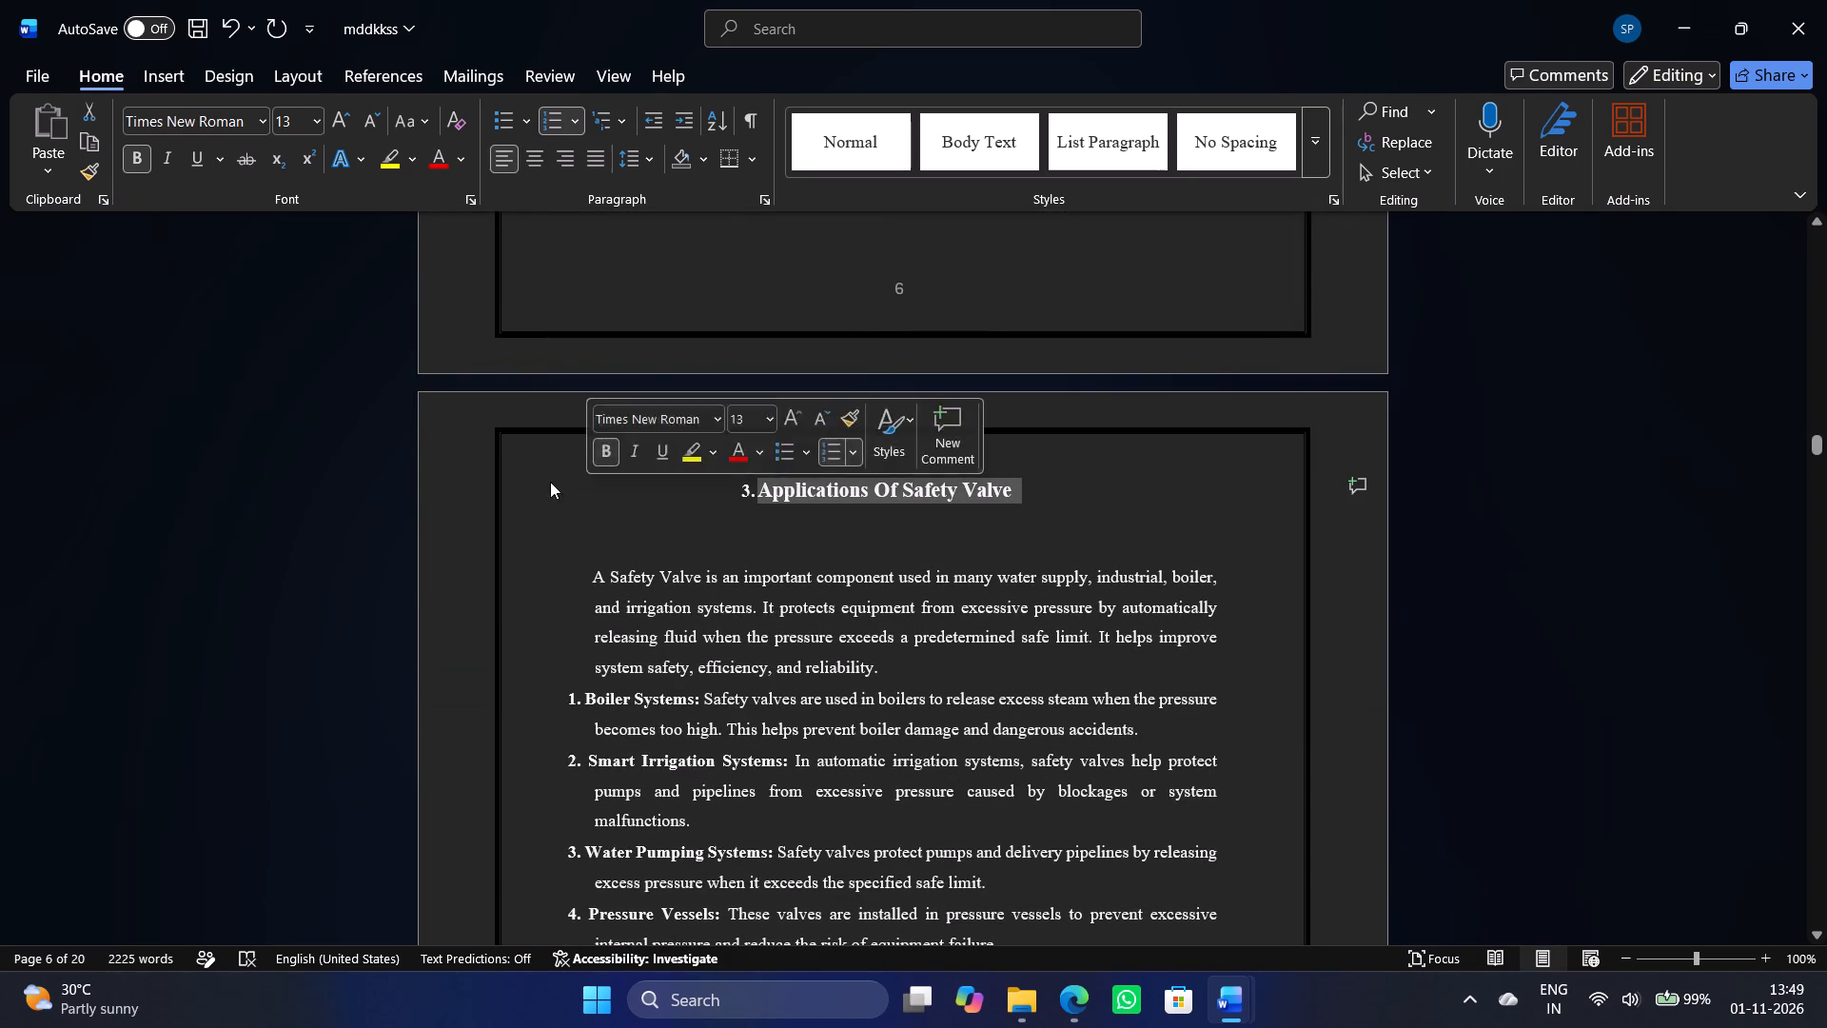
left_click(314, 124)
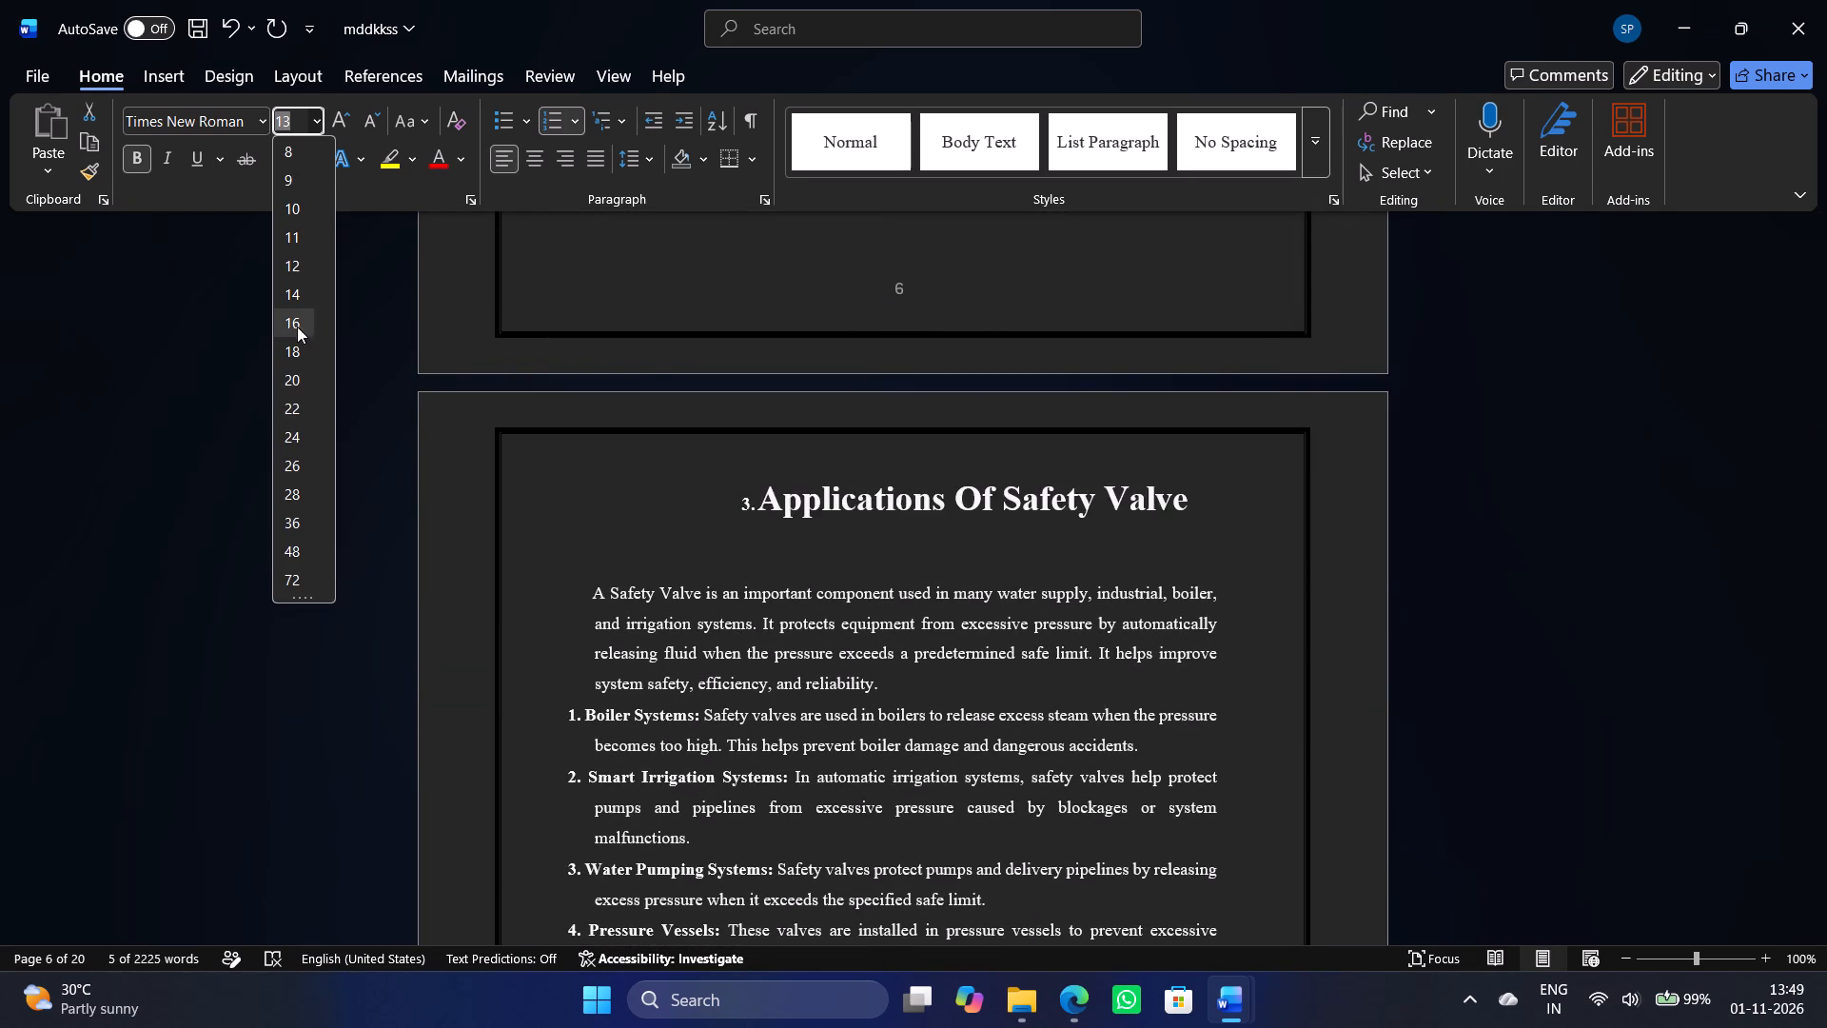
left_click(298, 326)
left_click_drag(1663, 608, 1663, 599)
Set the font size of the section 2 heading "Applications Of Selected Components" to 16.
scroll(1600, 647, "up", 3)
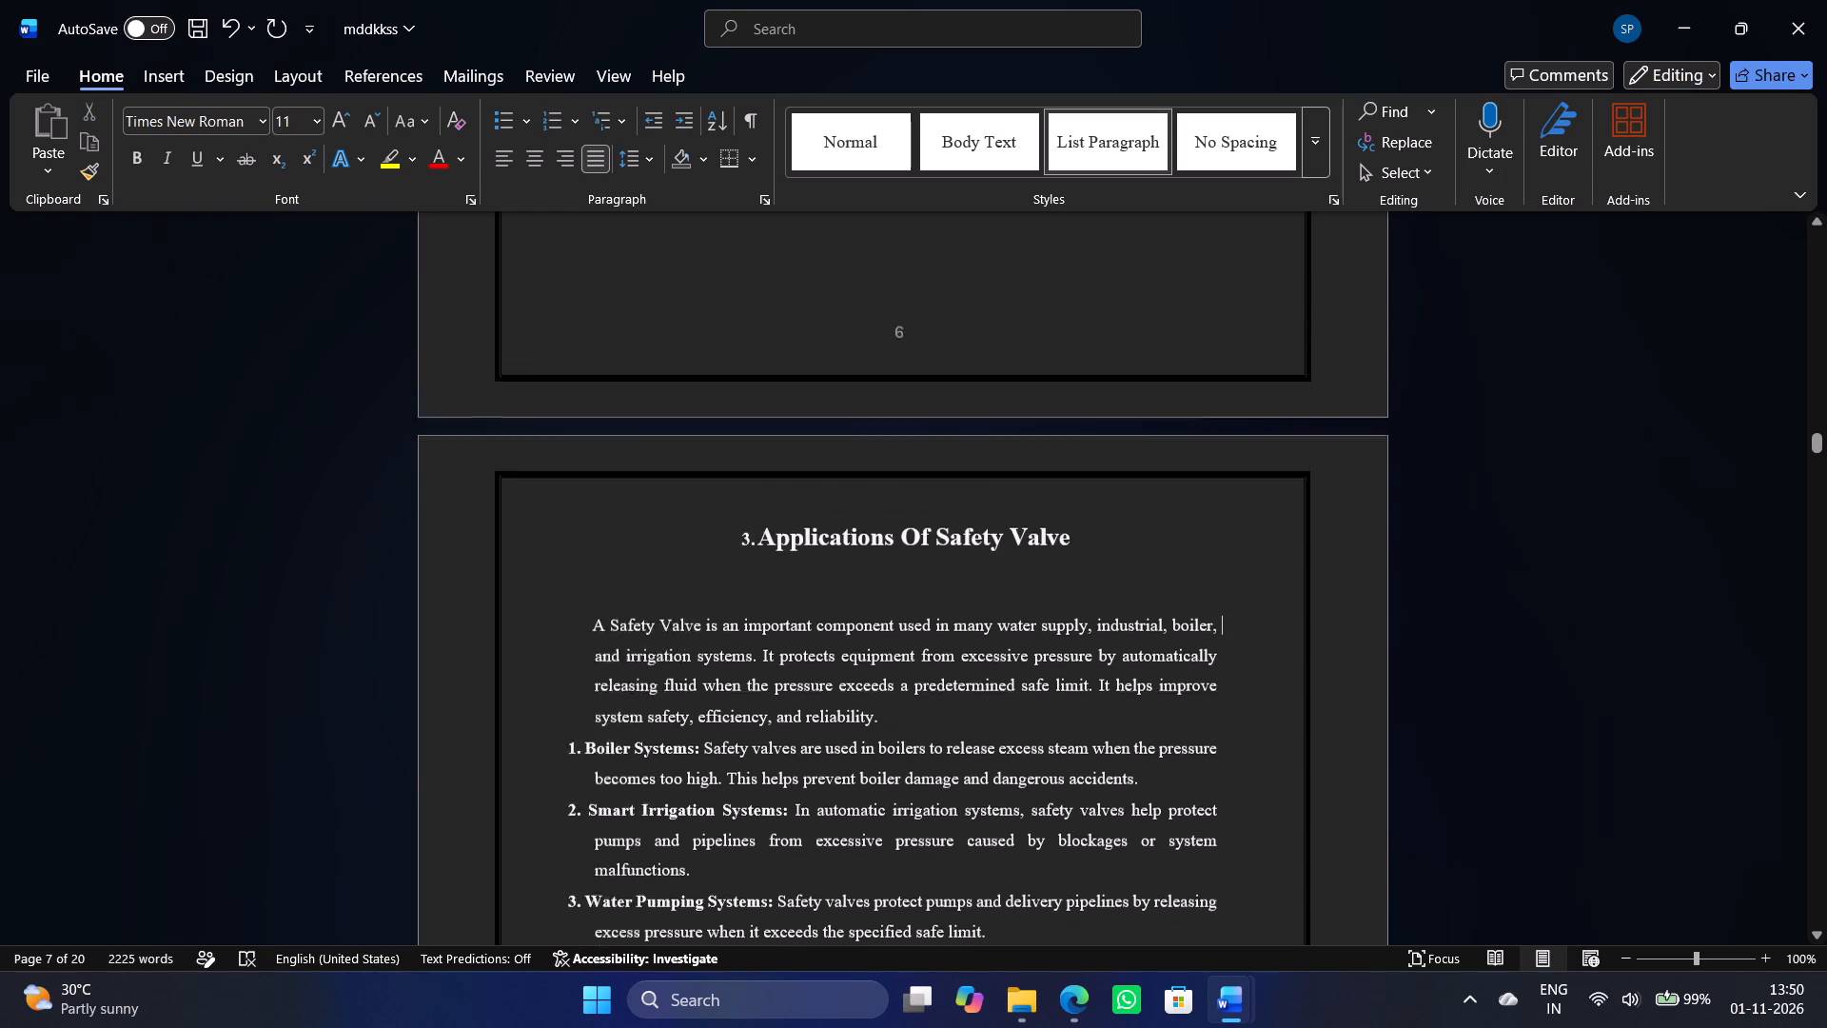
scroll(1600, 647, "up", 20)
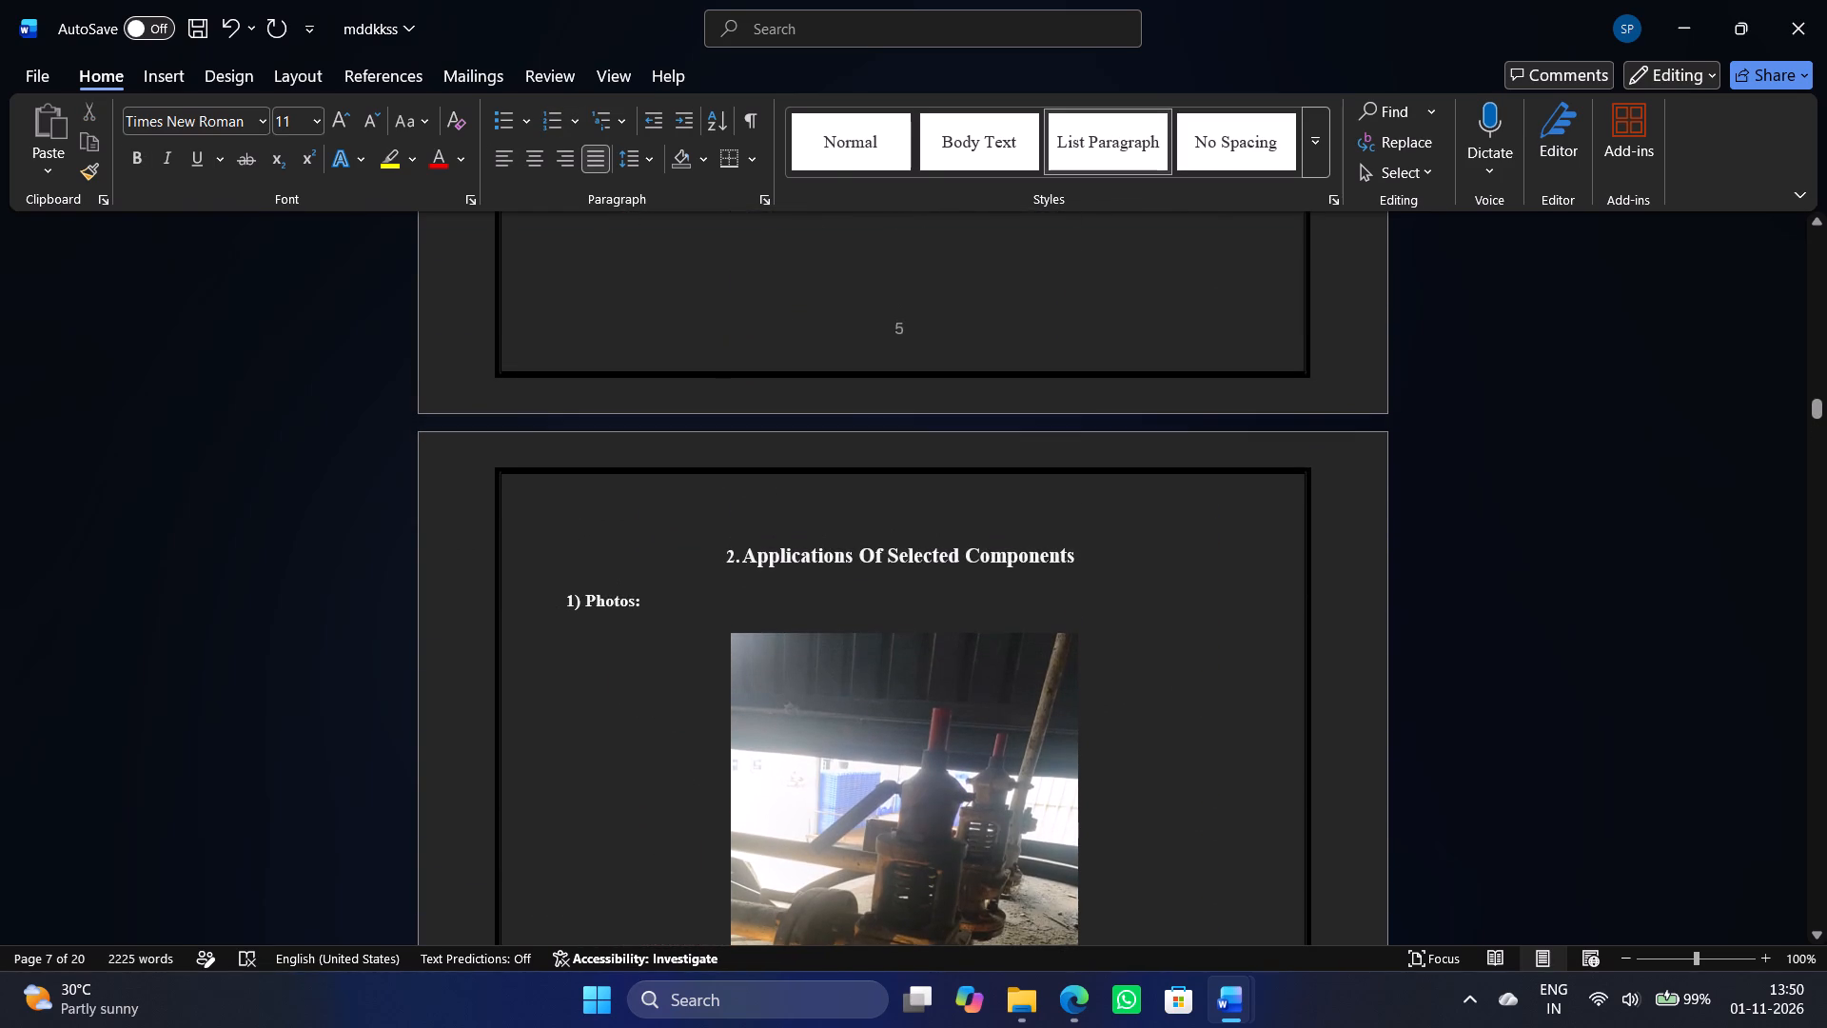
left_click_drag(1128, 558, 601, 556)
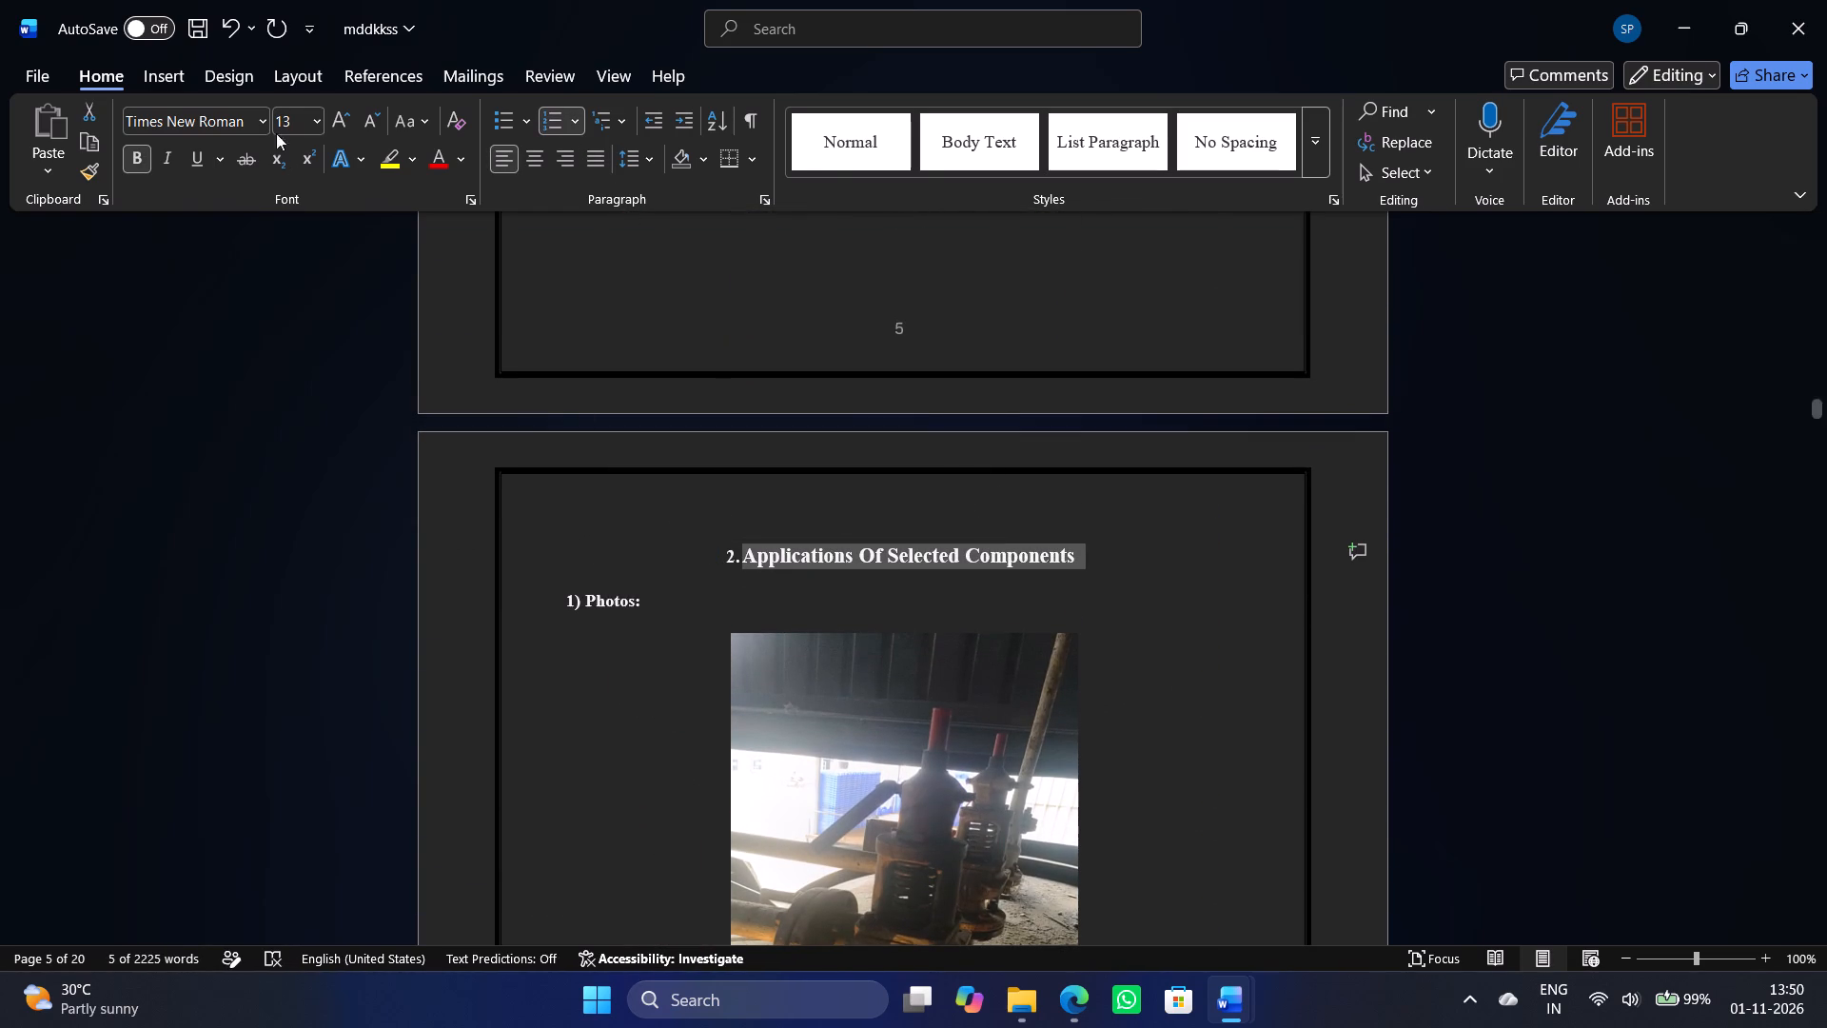
left_click(311, 129)
left_click(309, 325)
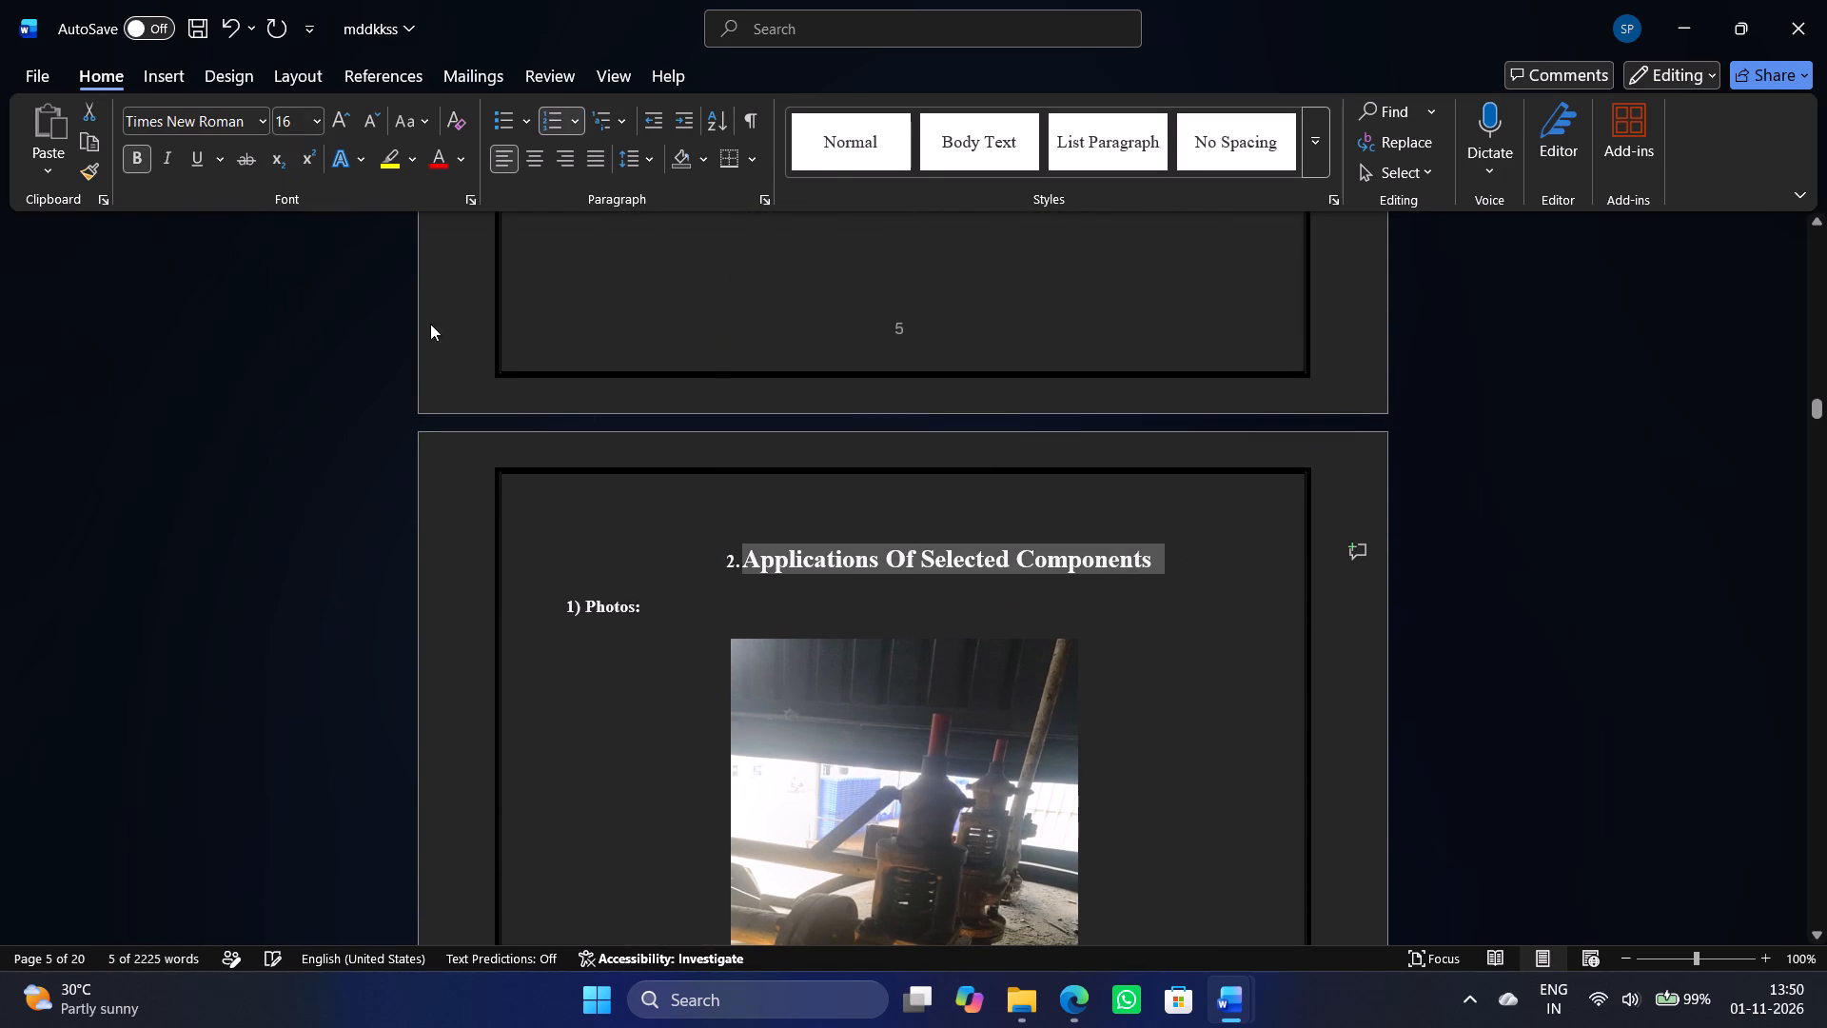
left_click(1619, 537)
Set the font size of the section 1 heading "Introduction", including its number, to 16.
scroll(1608, 537, "up", 18)
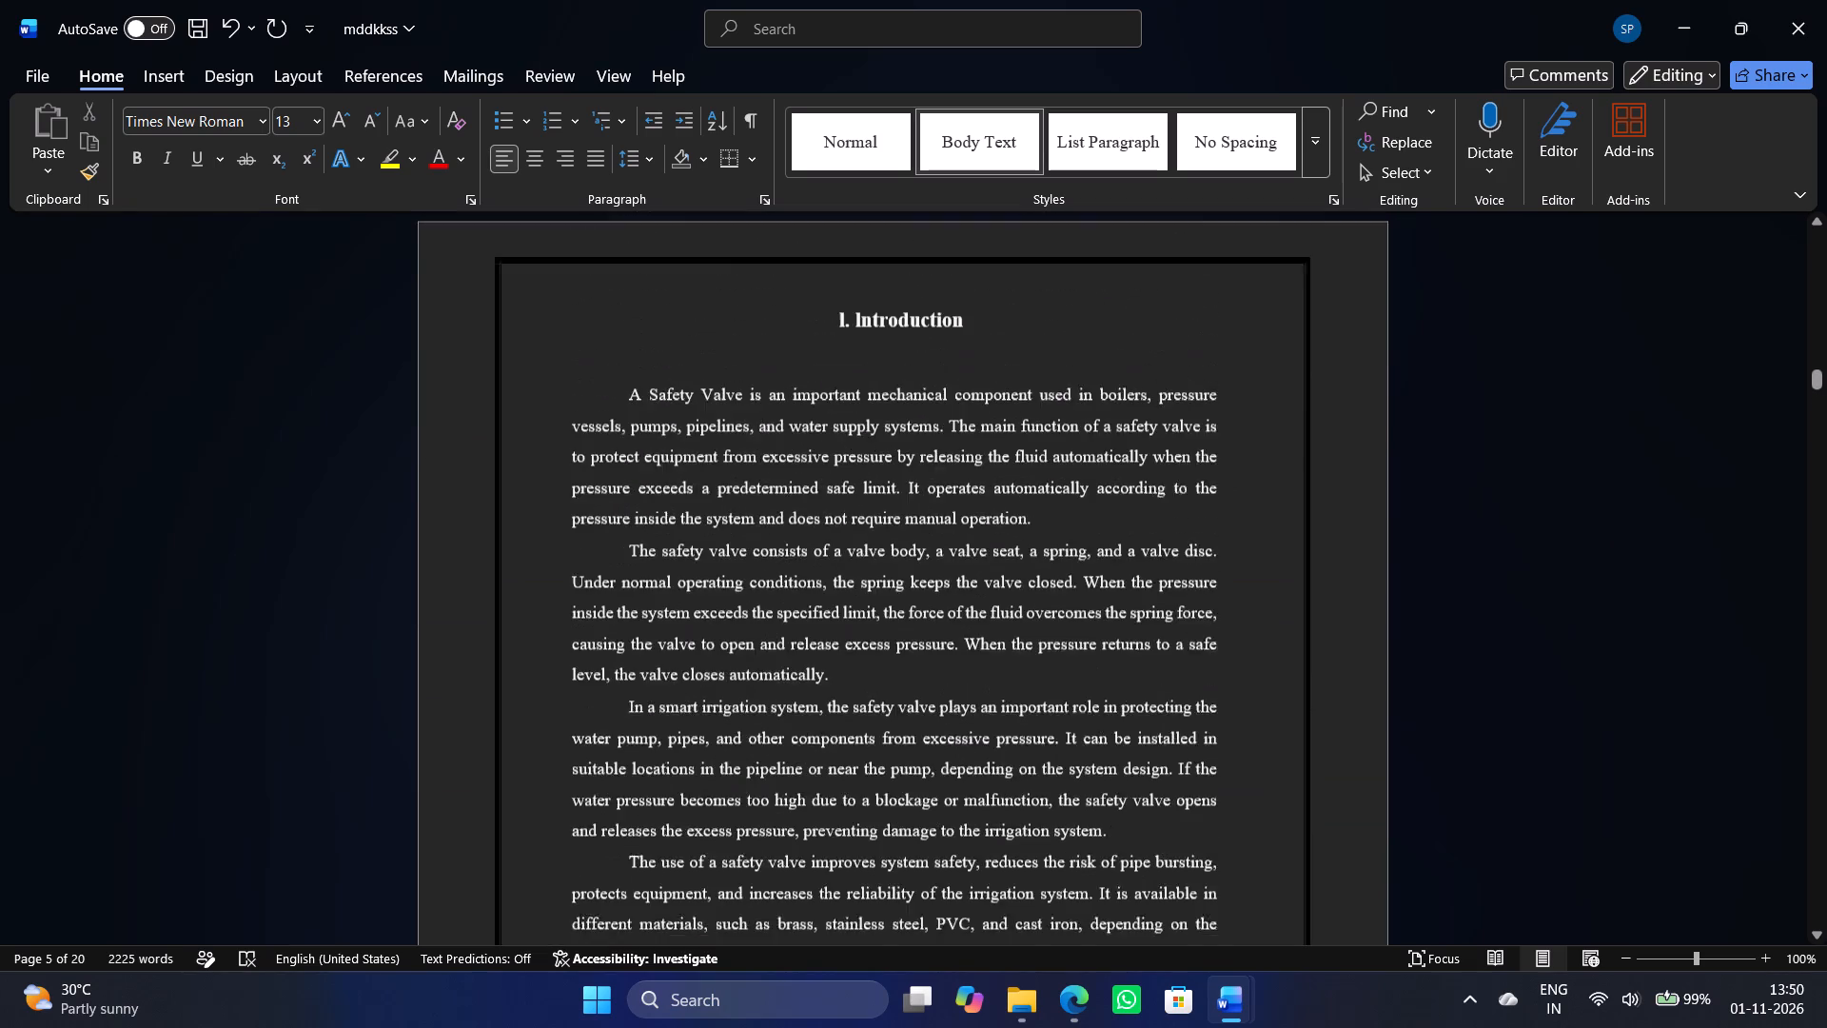
scroll(1611, 536, "up", 4)
left_click_drag(1051, 533, 722, 511)
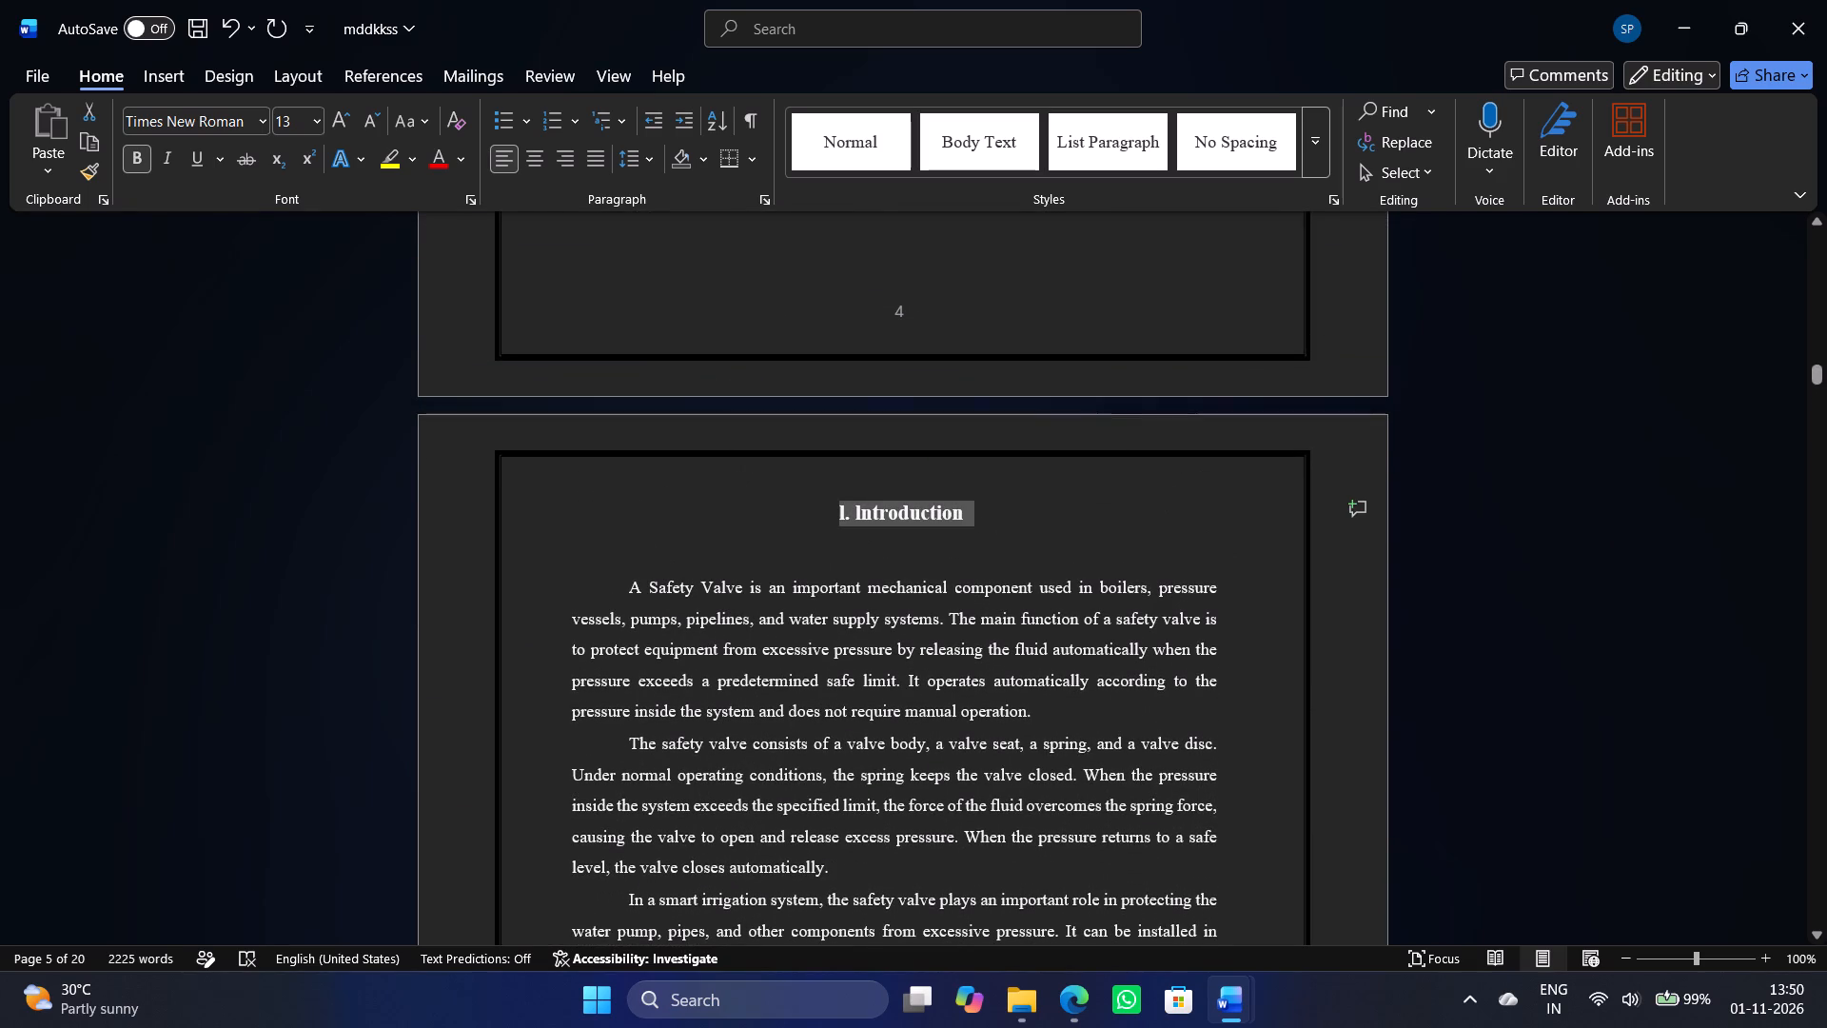
left_click(308, 122)
left_click(304, 319)
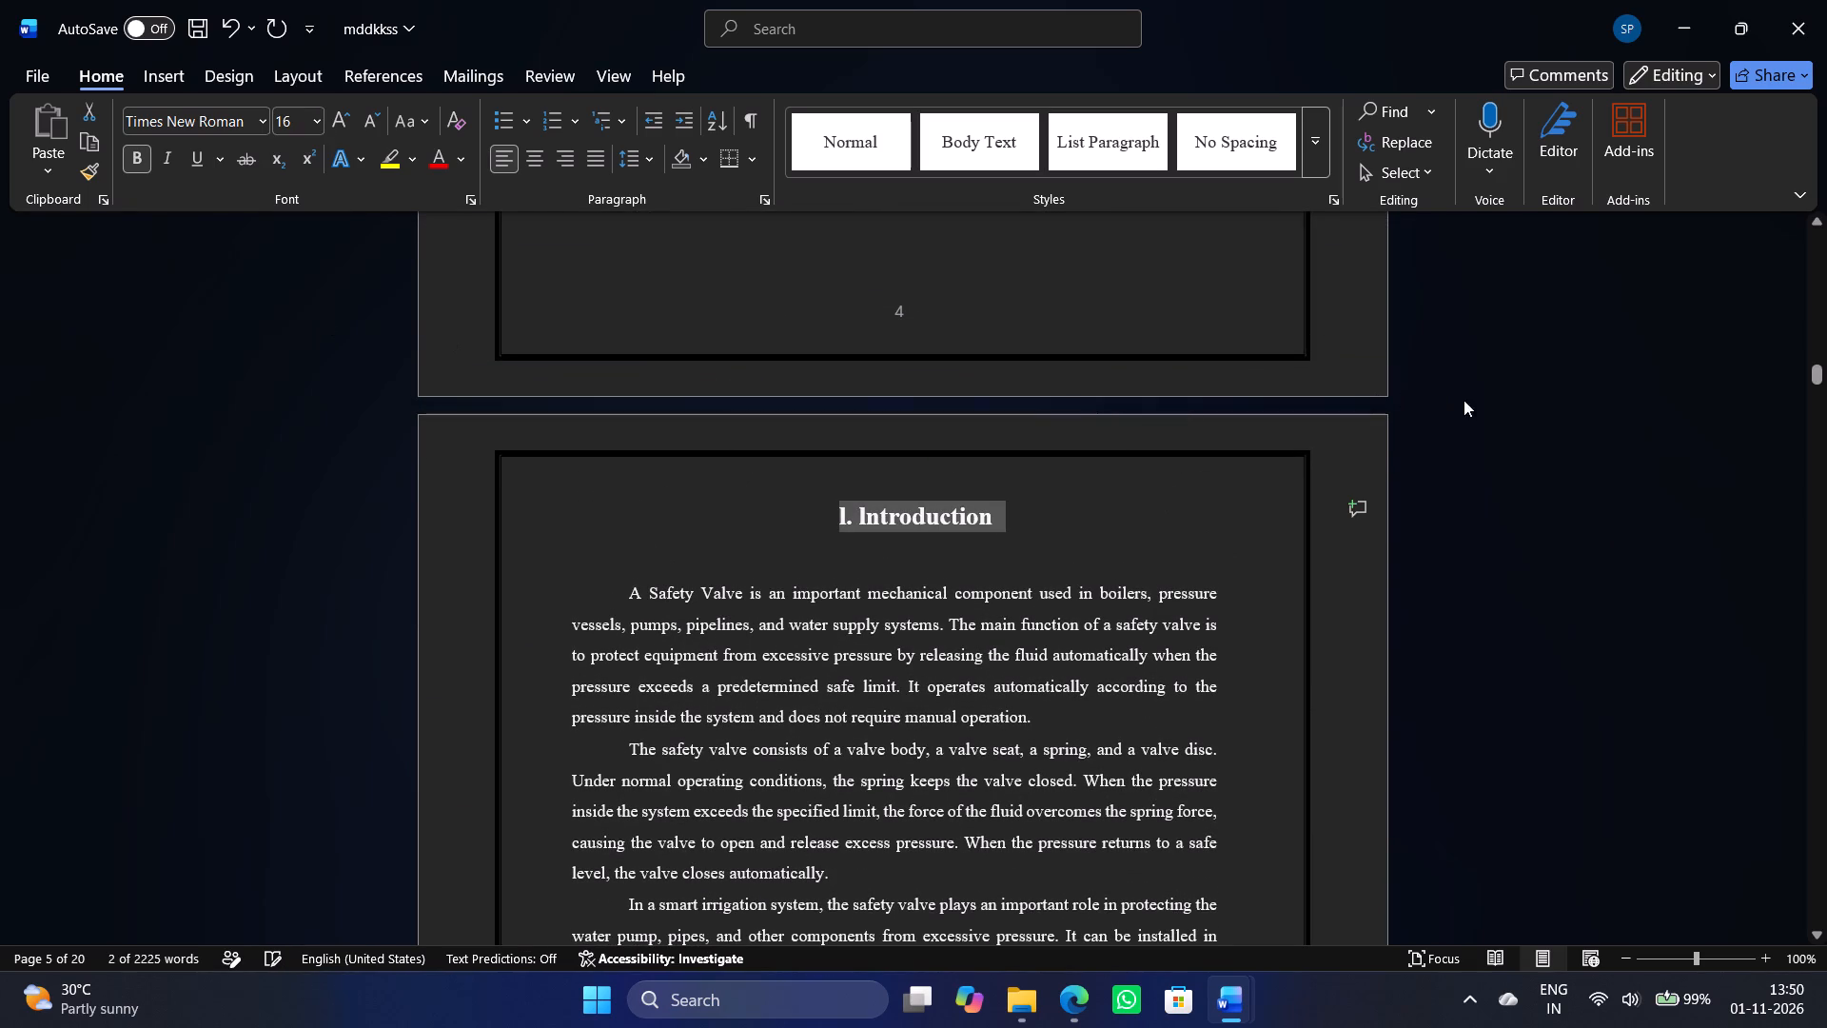
left_click(1524, 422)
Set the font size of the "INDEX" heading above the contents table to 16.
scroll(1584, 504, "up", 20)
scroll(1584, 504, "up", 5)
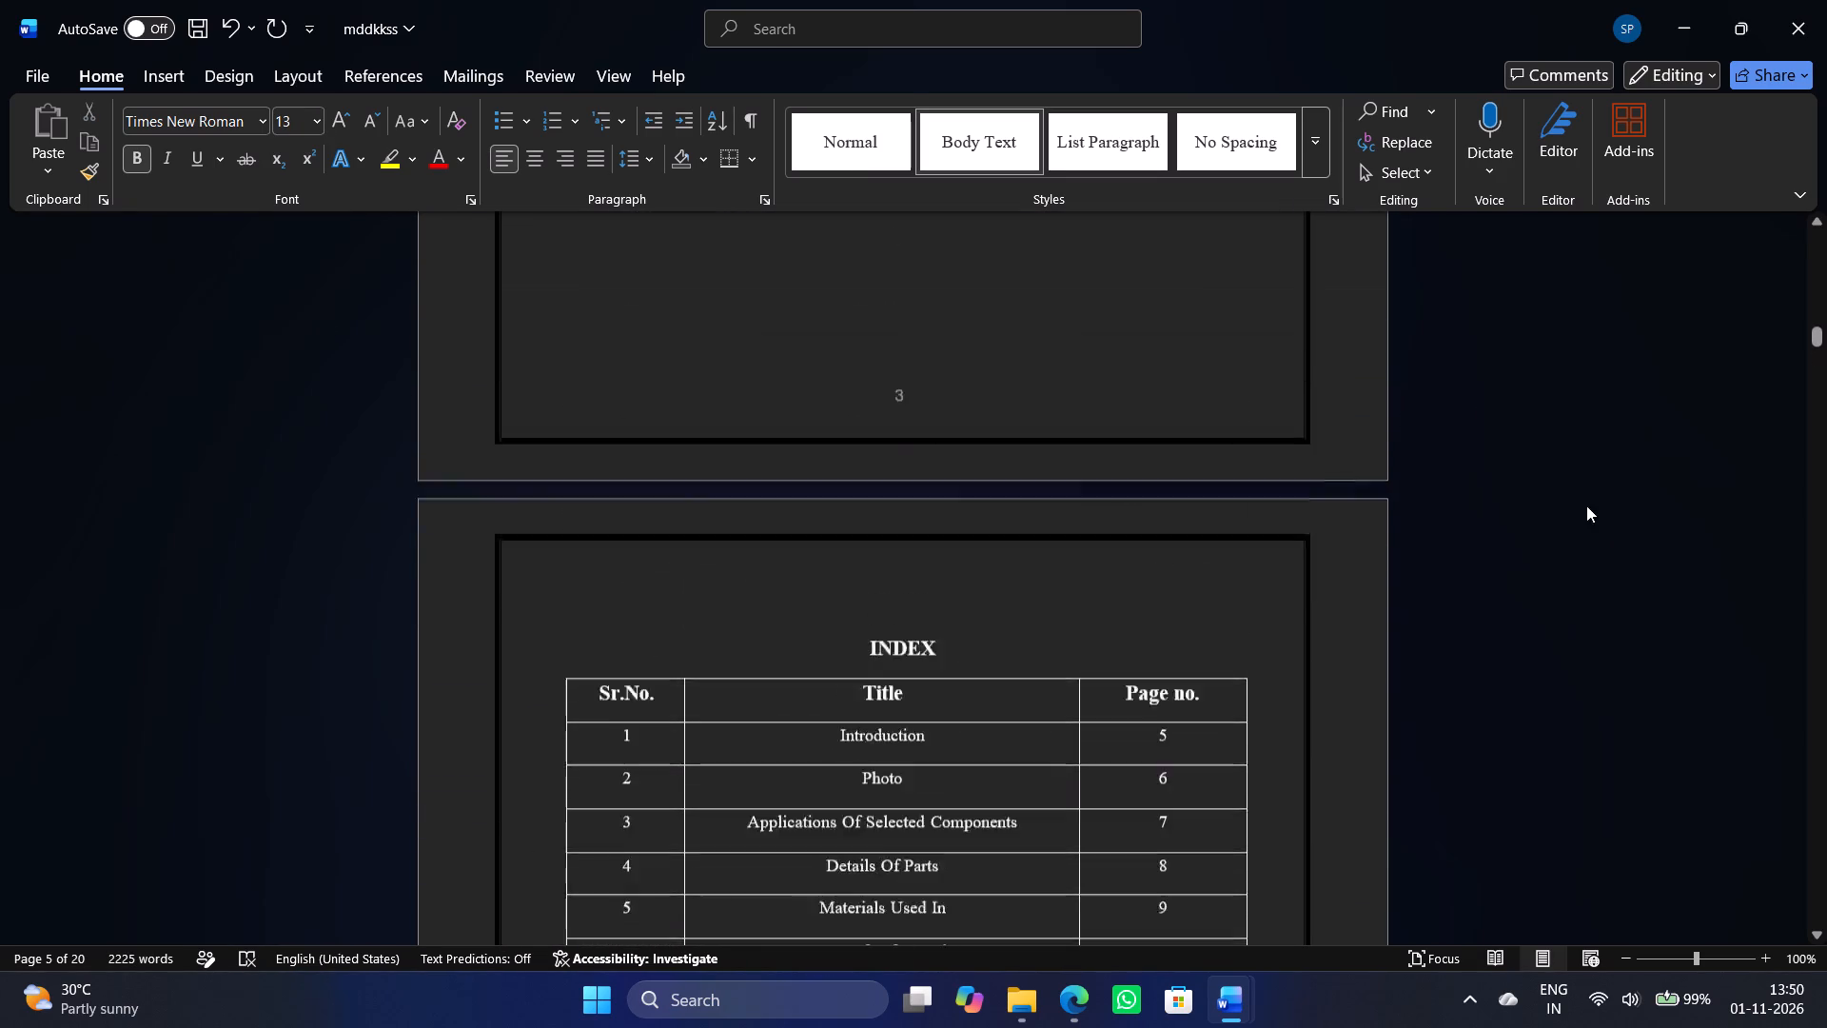
left_click_drag(982, 723, 670, 706)
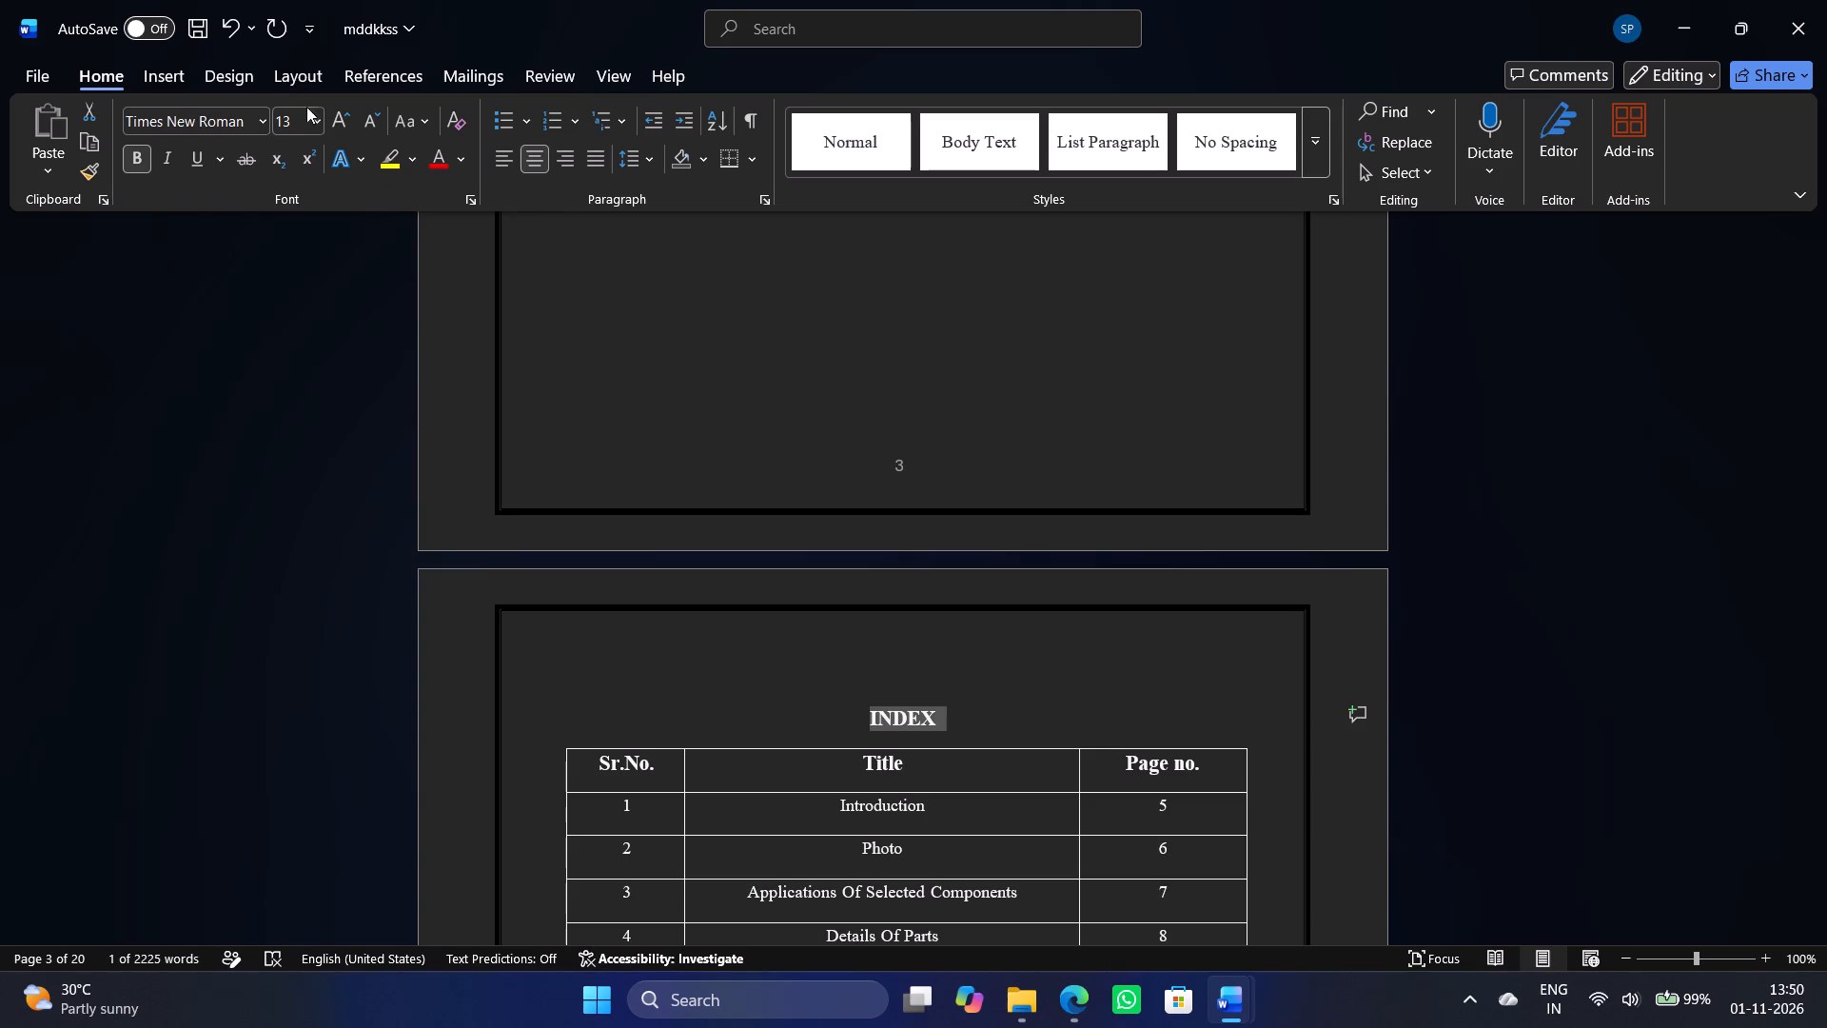
left_click(312, 126)
left_click(314, 330)
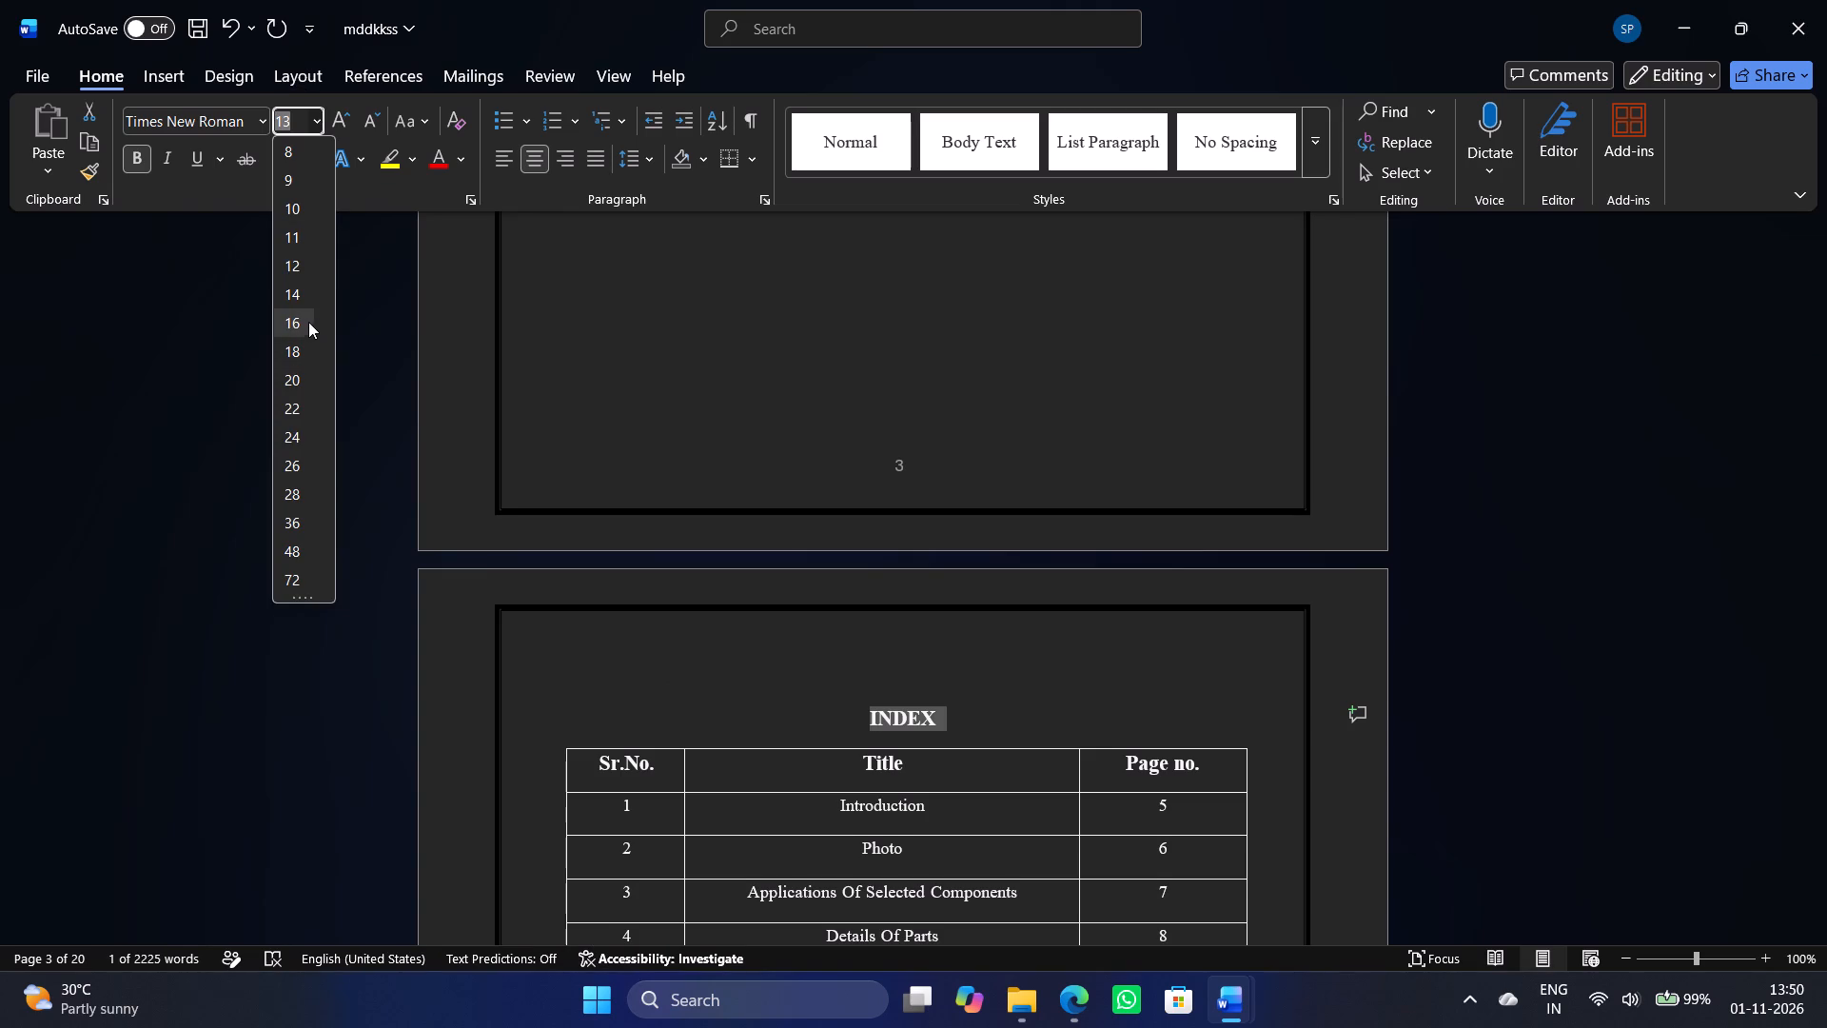
left_click(303, 316)
left_click(1498, 461)
Set the font size of the "CERTIFICATE" heading on page 2 to 16.
scroll(1502, 461, "up", 3)
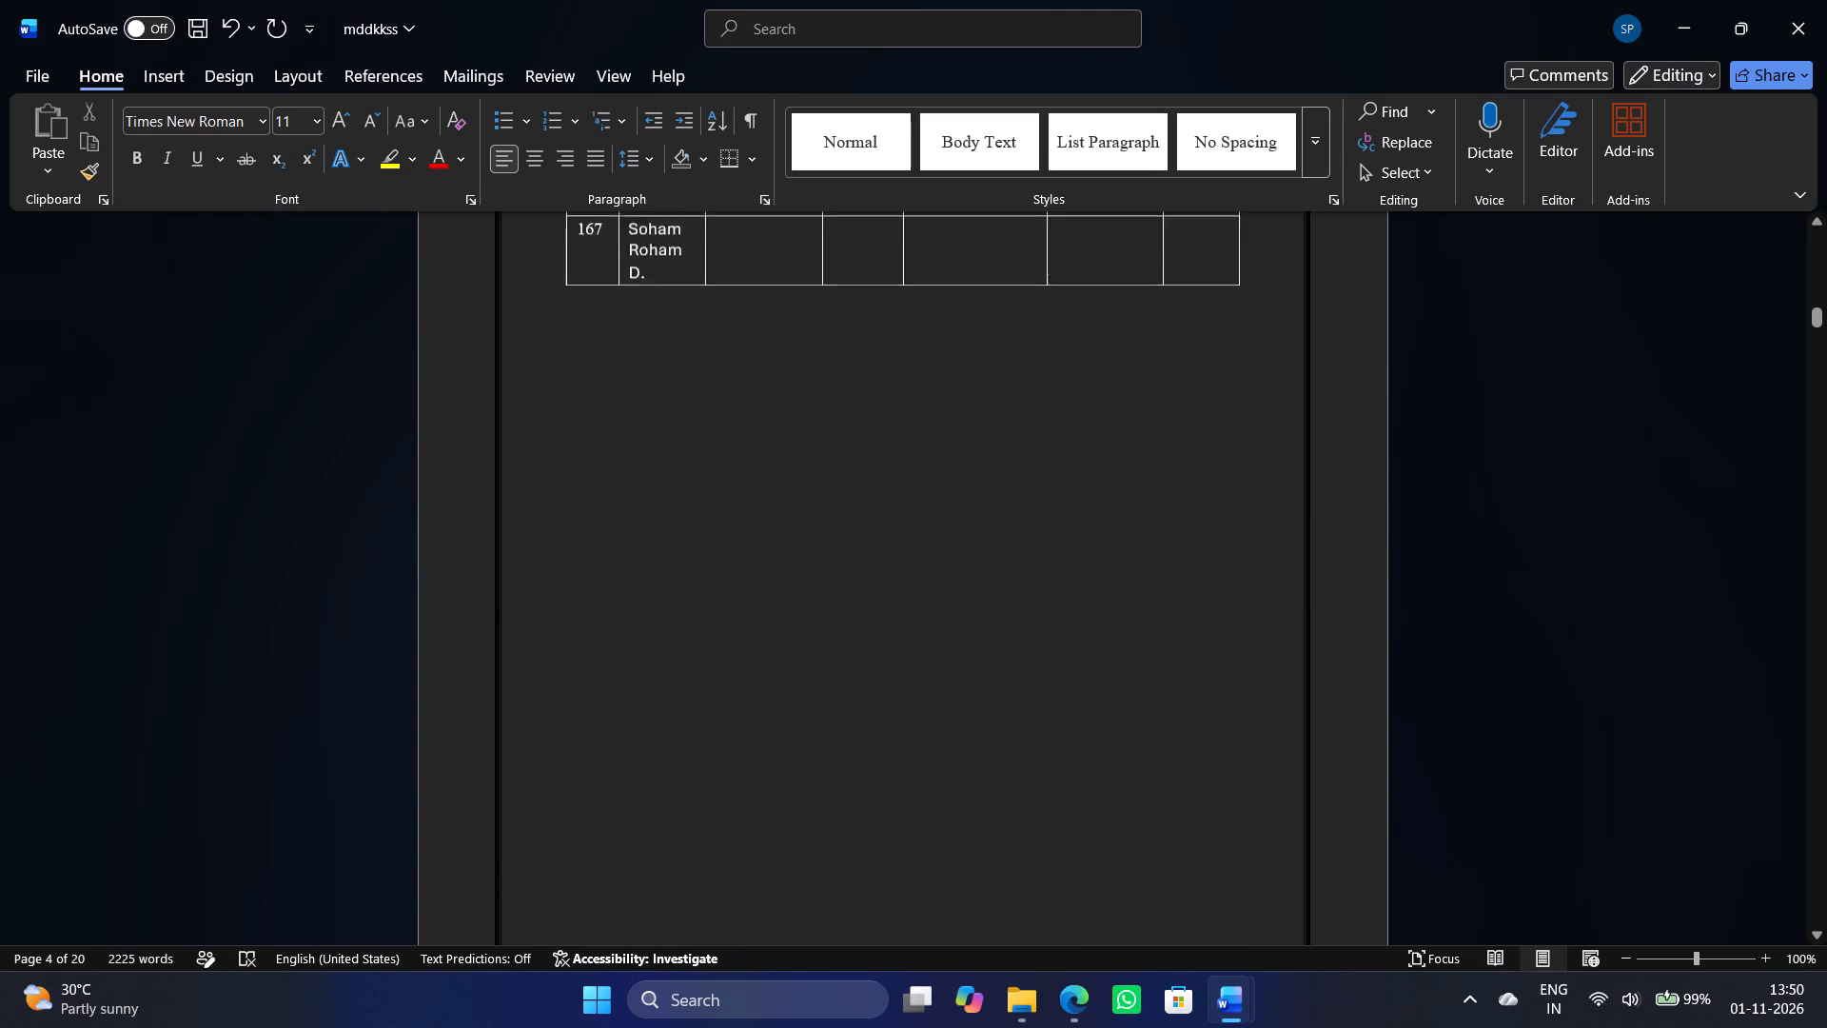
scroll(1502, 461, "up", 9)
scroll(1503, 460, "up", 17)
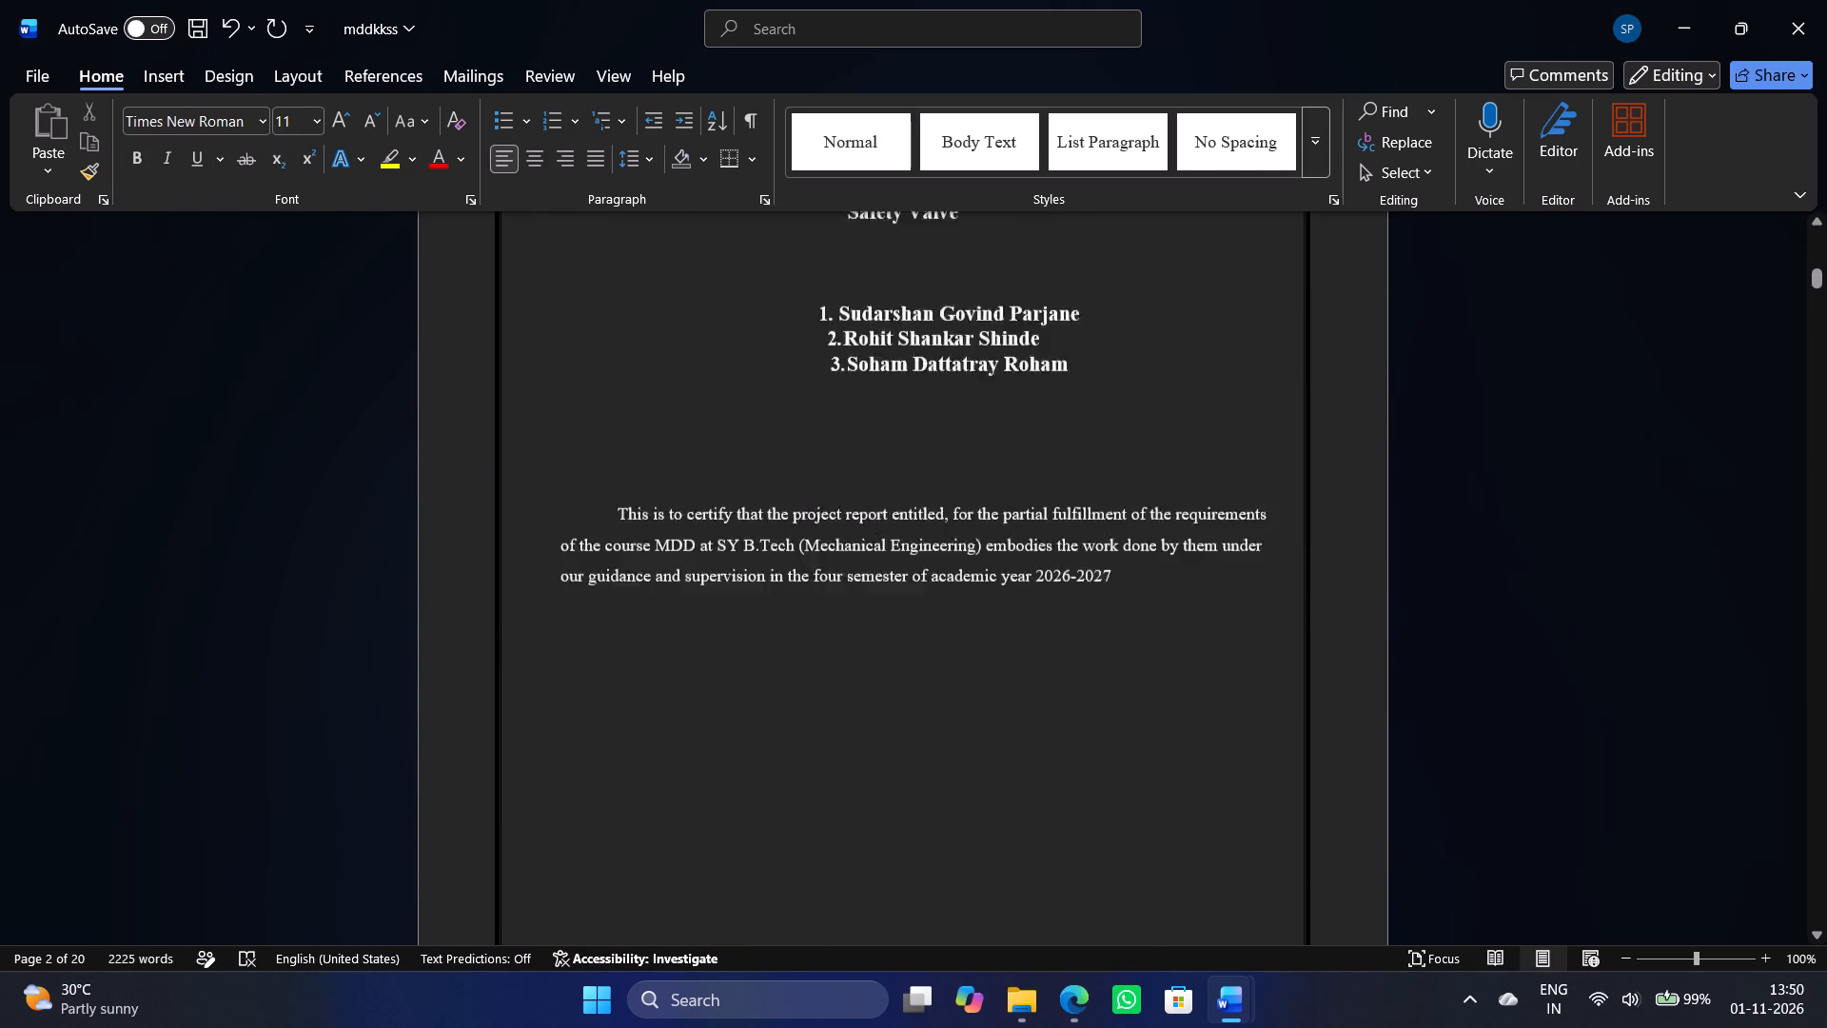
scroll(1506, 454, "up", 4)
left_click_drag(1052, 532, 713, 505)
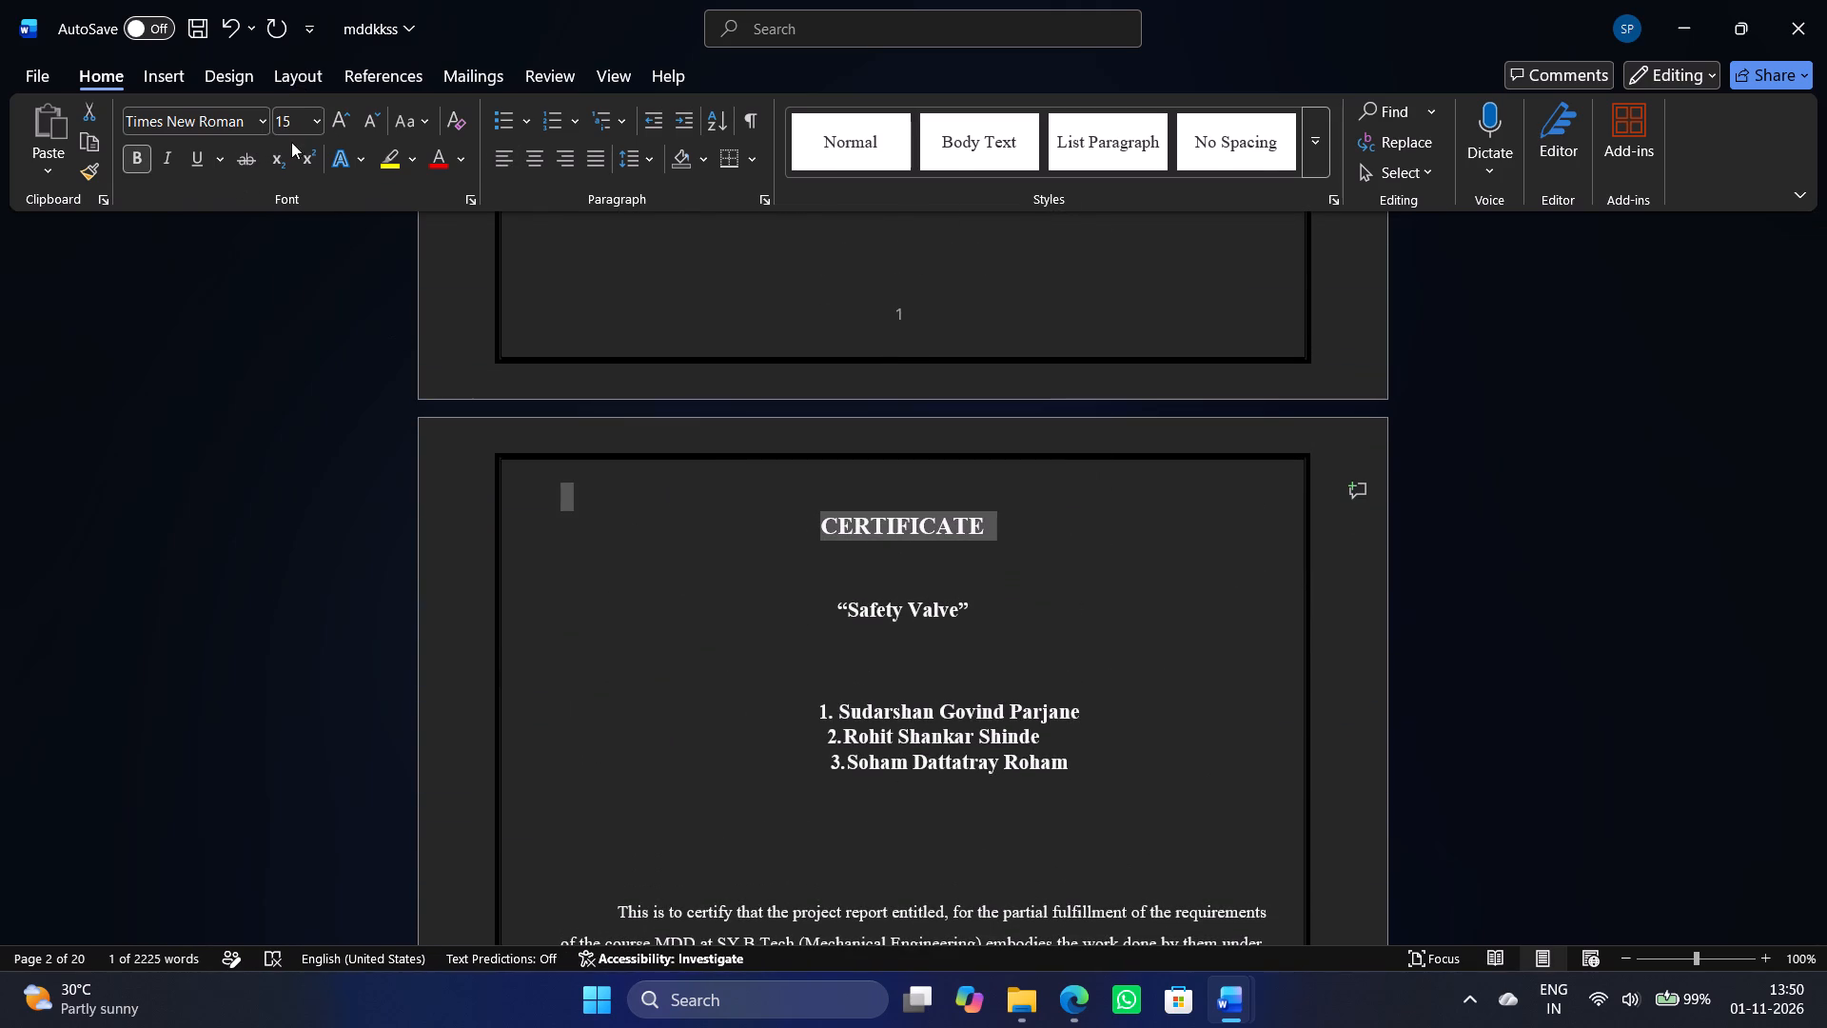
left_click(310, 122)
left_click(299, 323)
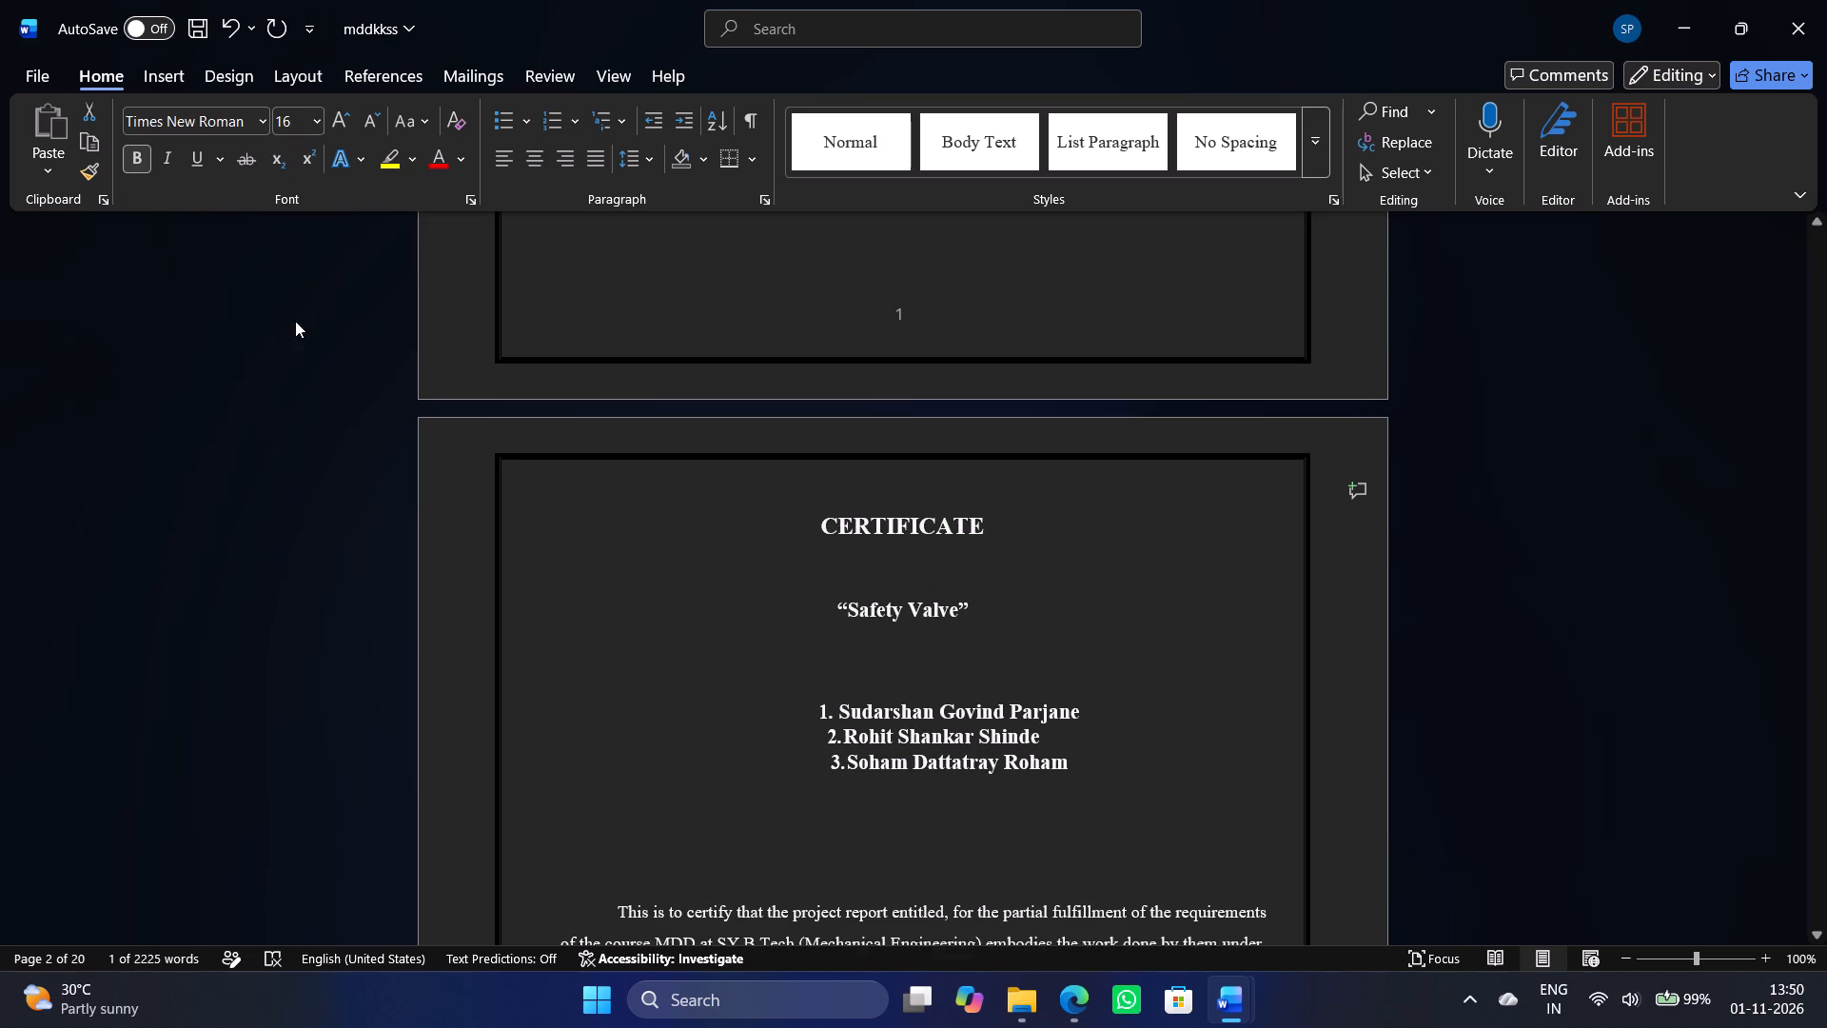
Set the font size of the three numbered student names on the certificate page to 14.
left_click(967, 714)
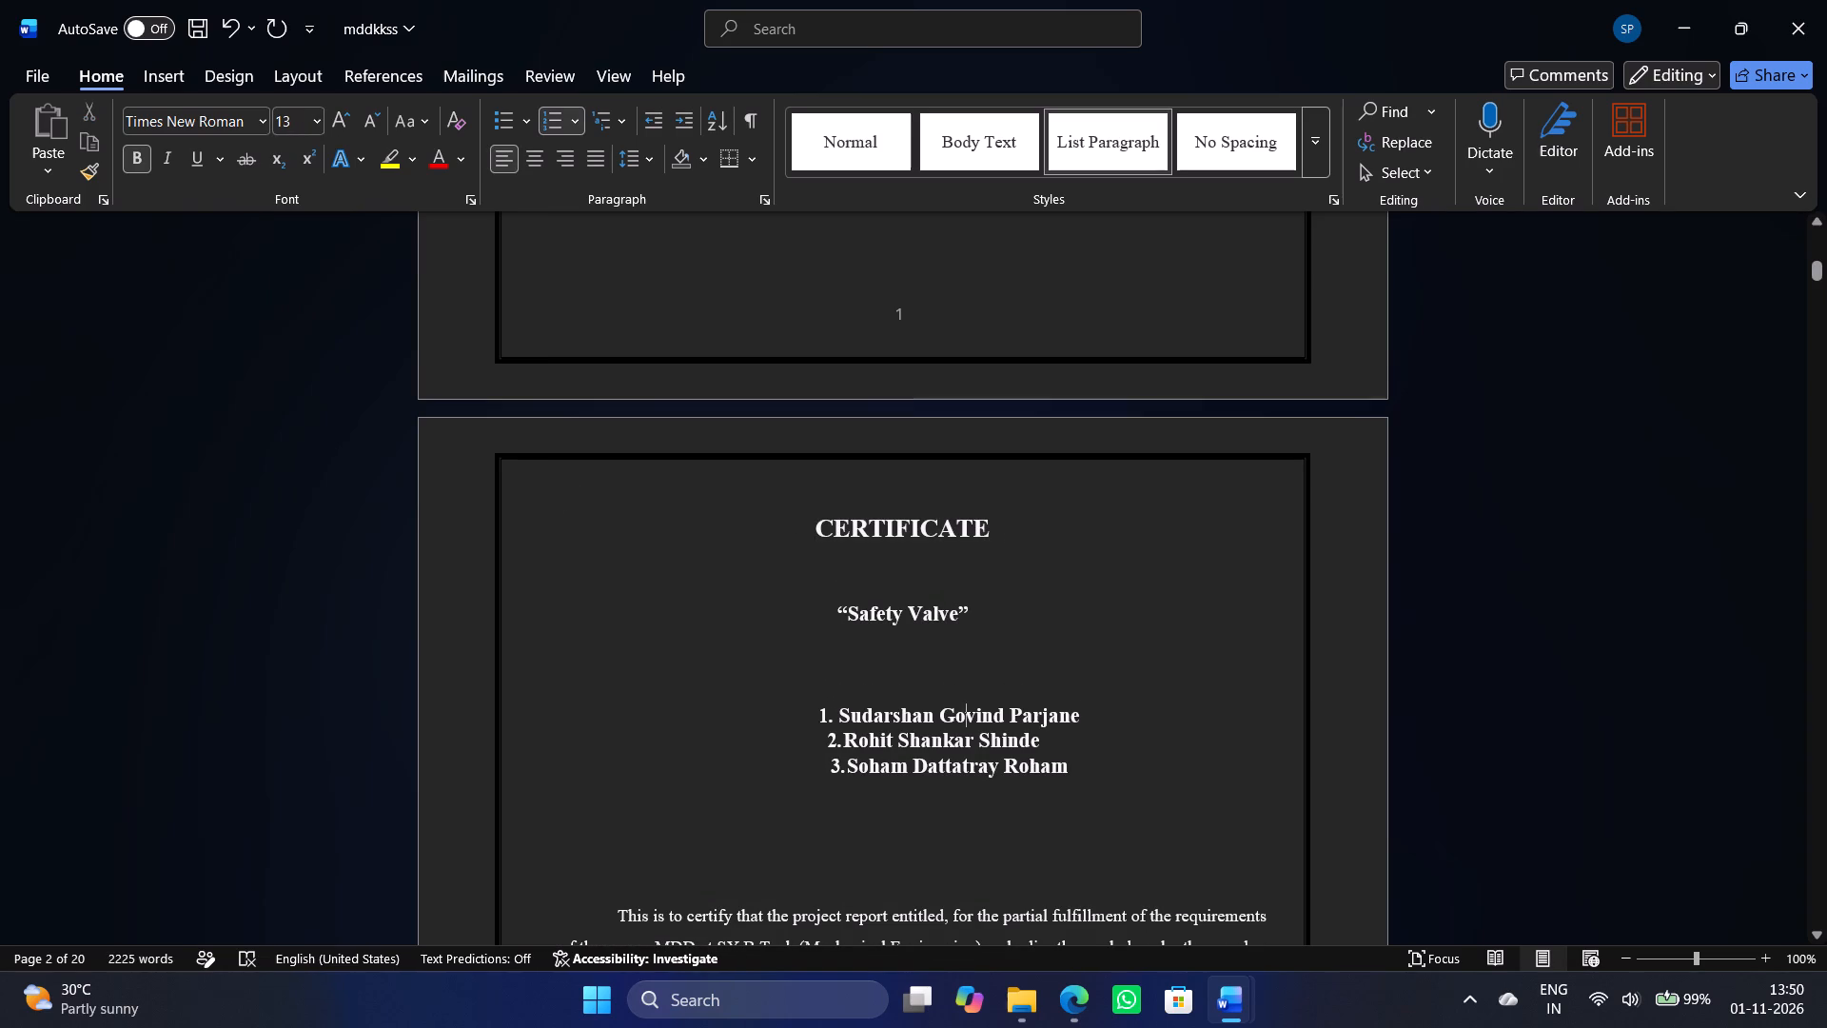
scroll(943, 616, "down", 1)
left_click_drag(778, 657, 1103, 716)
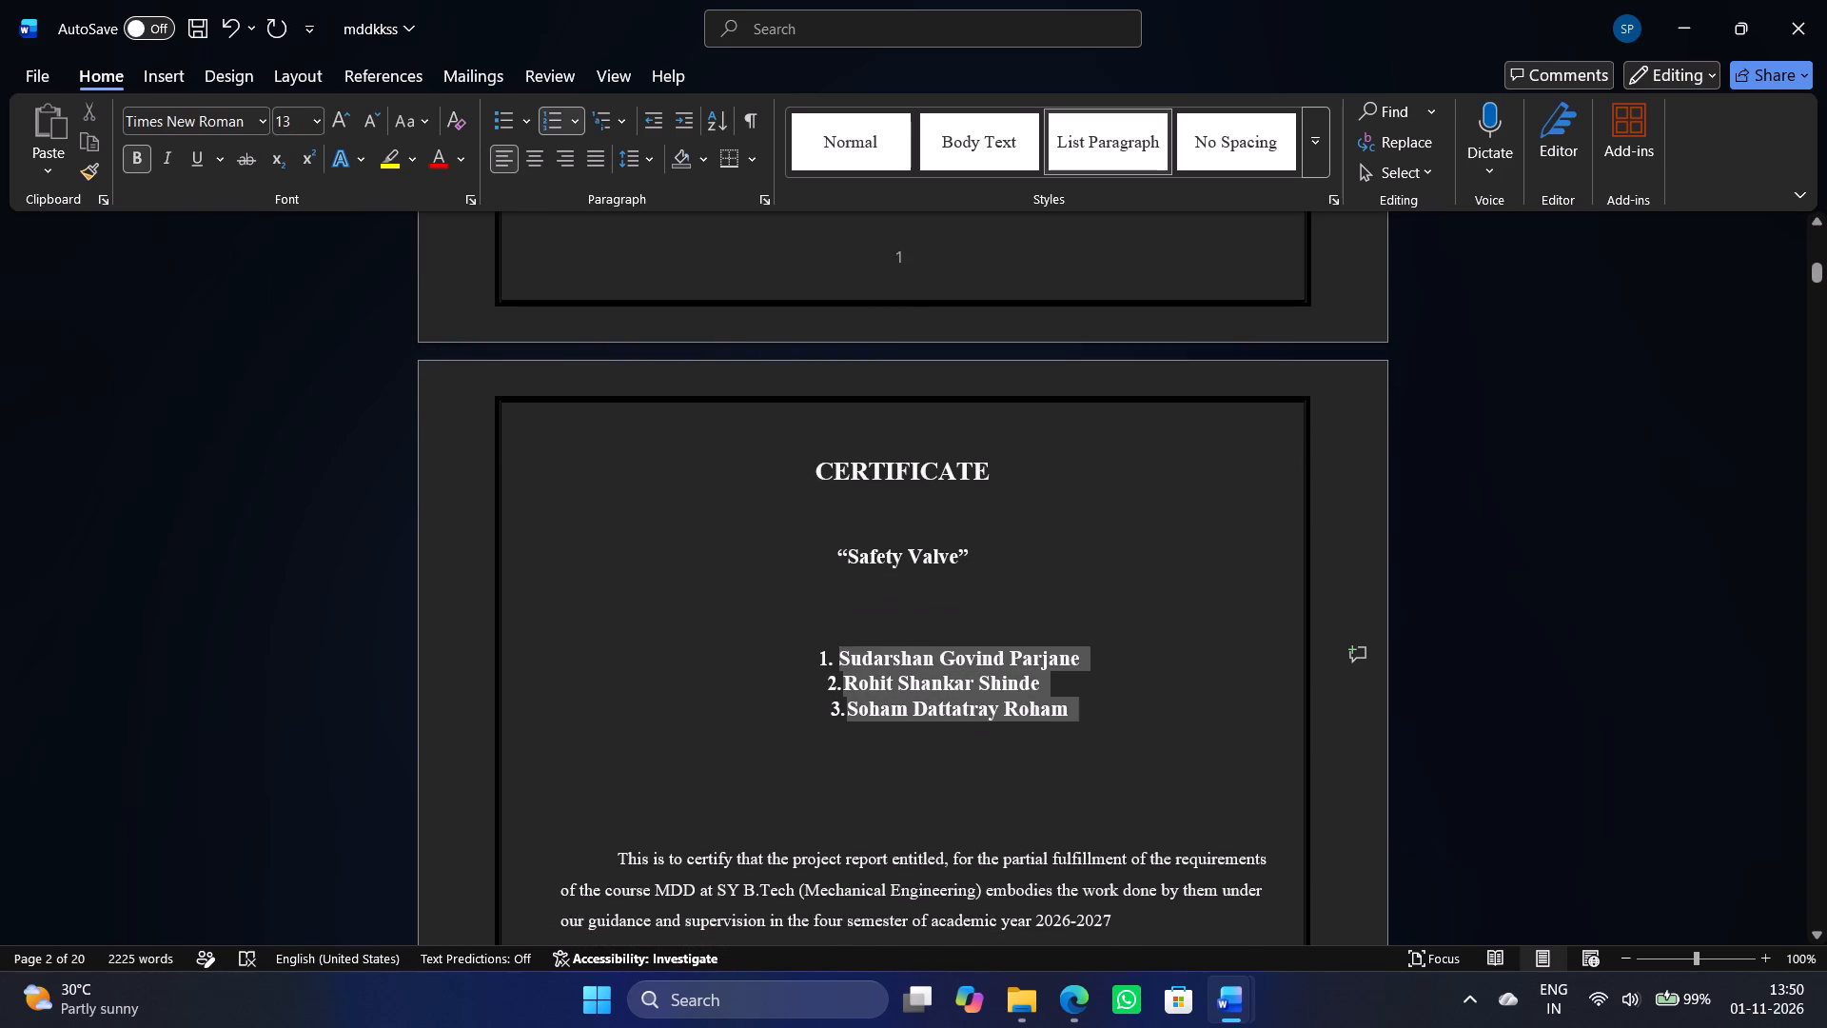
left_click_drag(1103, 716, 1102, 726)
left_click(314, 118)
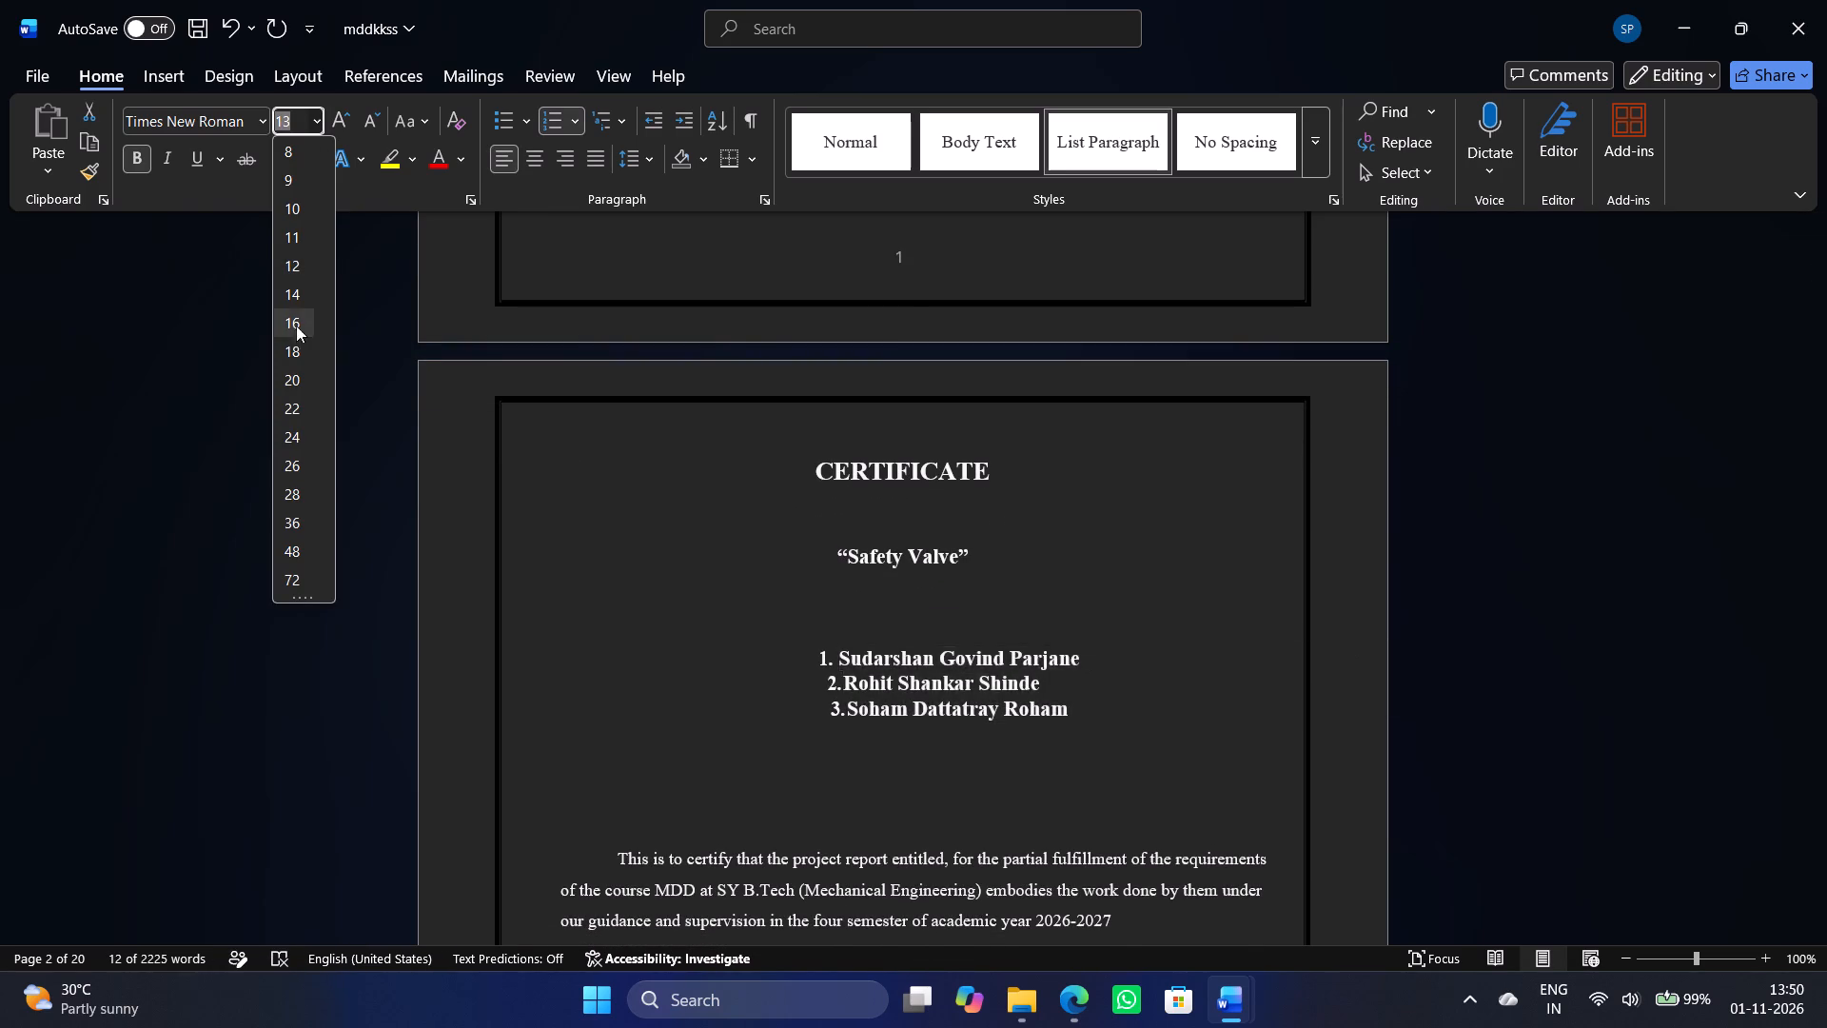
left_click(298, 294)
left_click(1696, 571)
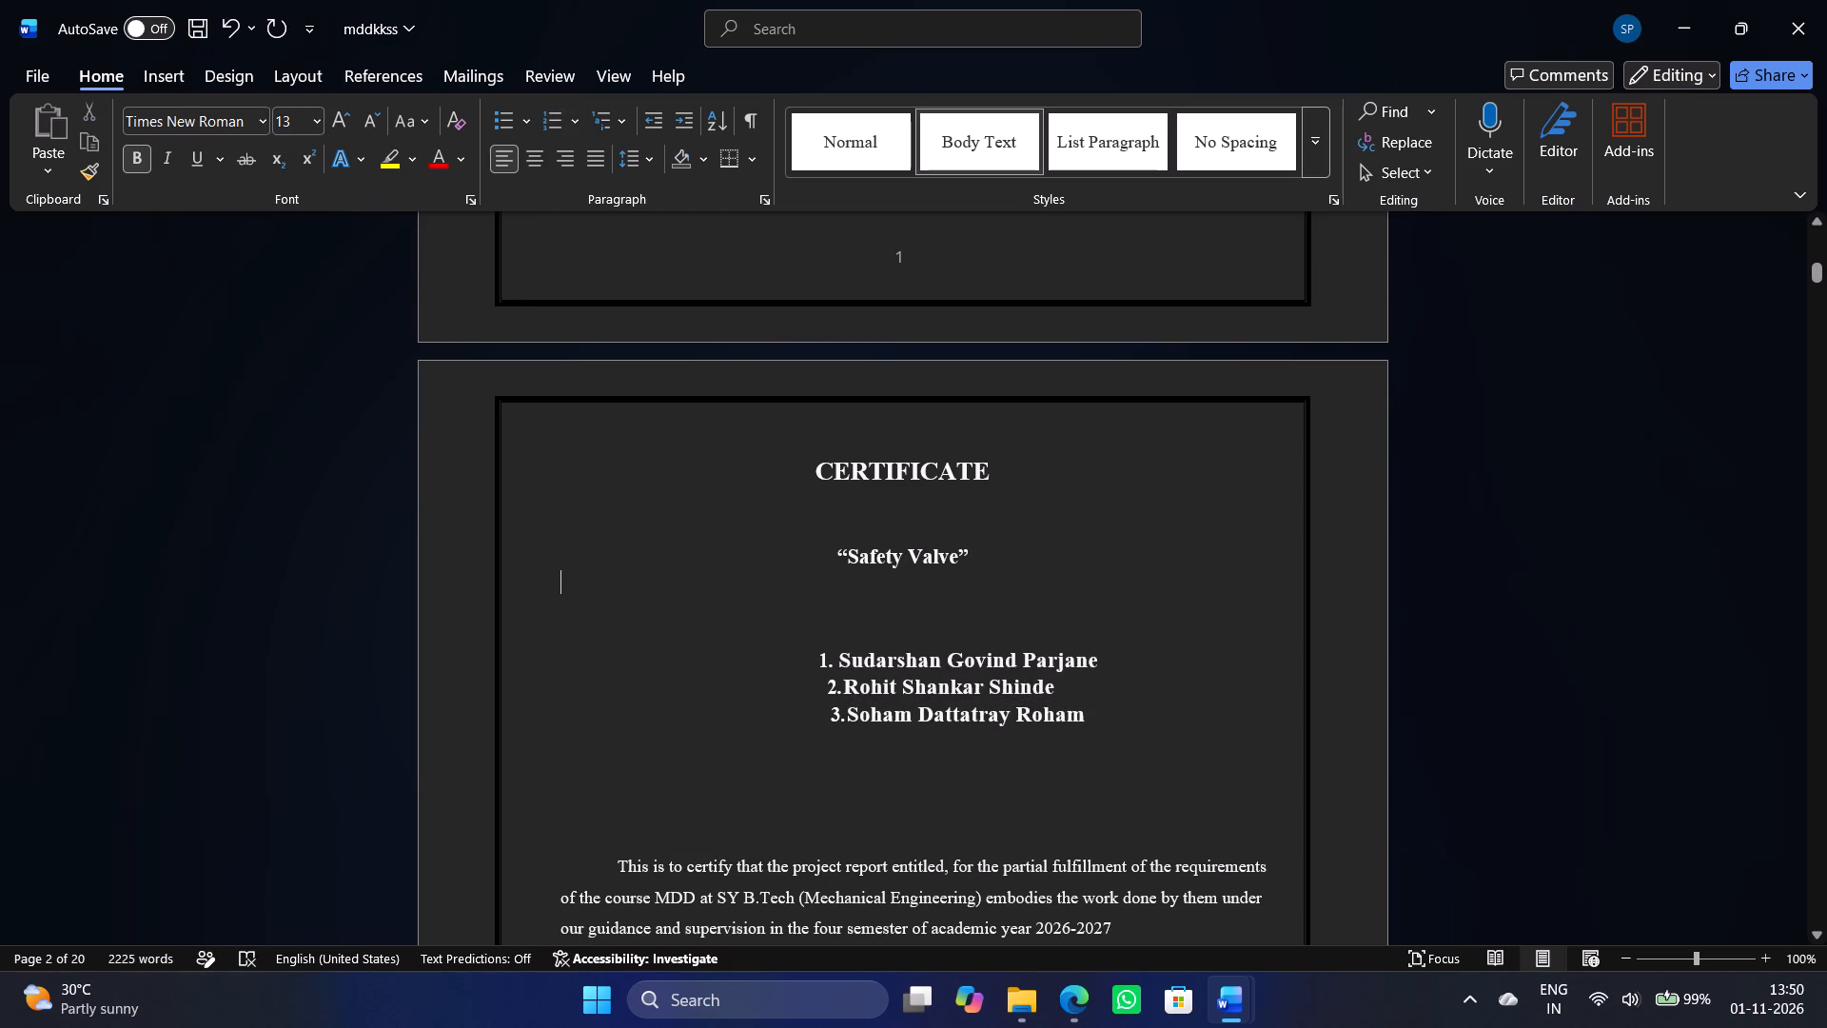
Set the font size of the "Safety Valve" title under the certificate heading to 14.
scroll(1658, 585, "down", 3)
left_click_drag(815, 375, 1087, 374)
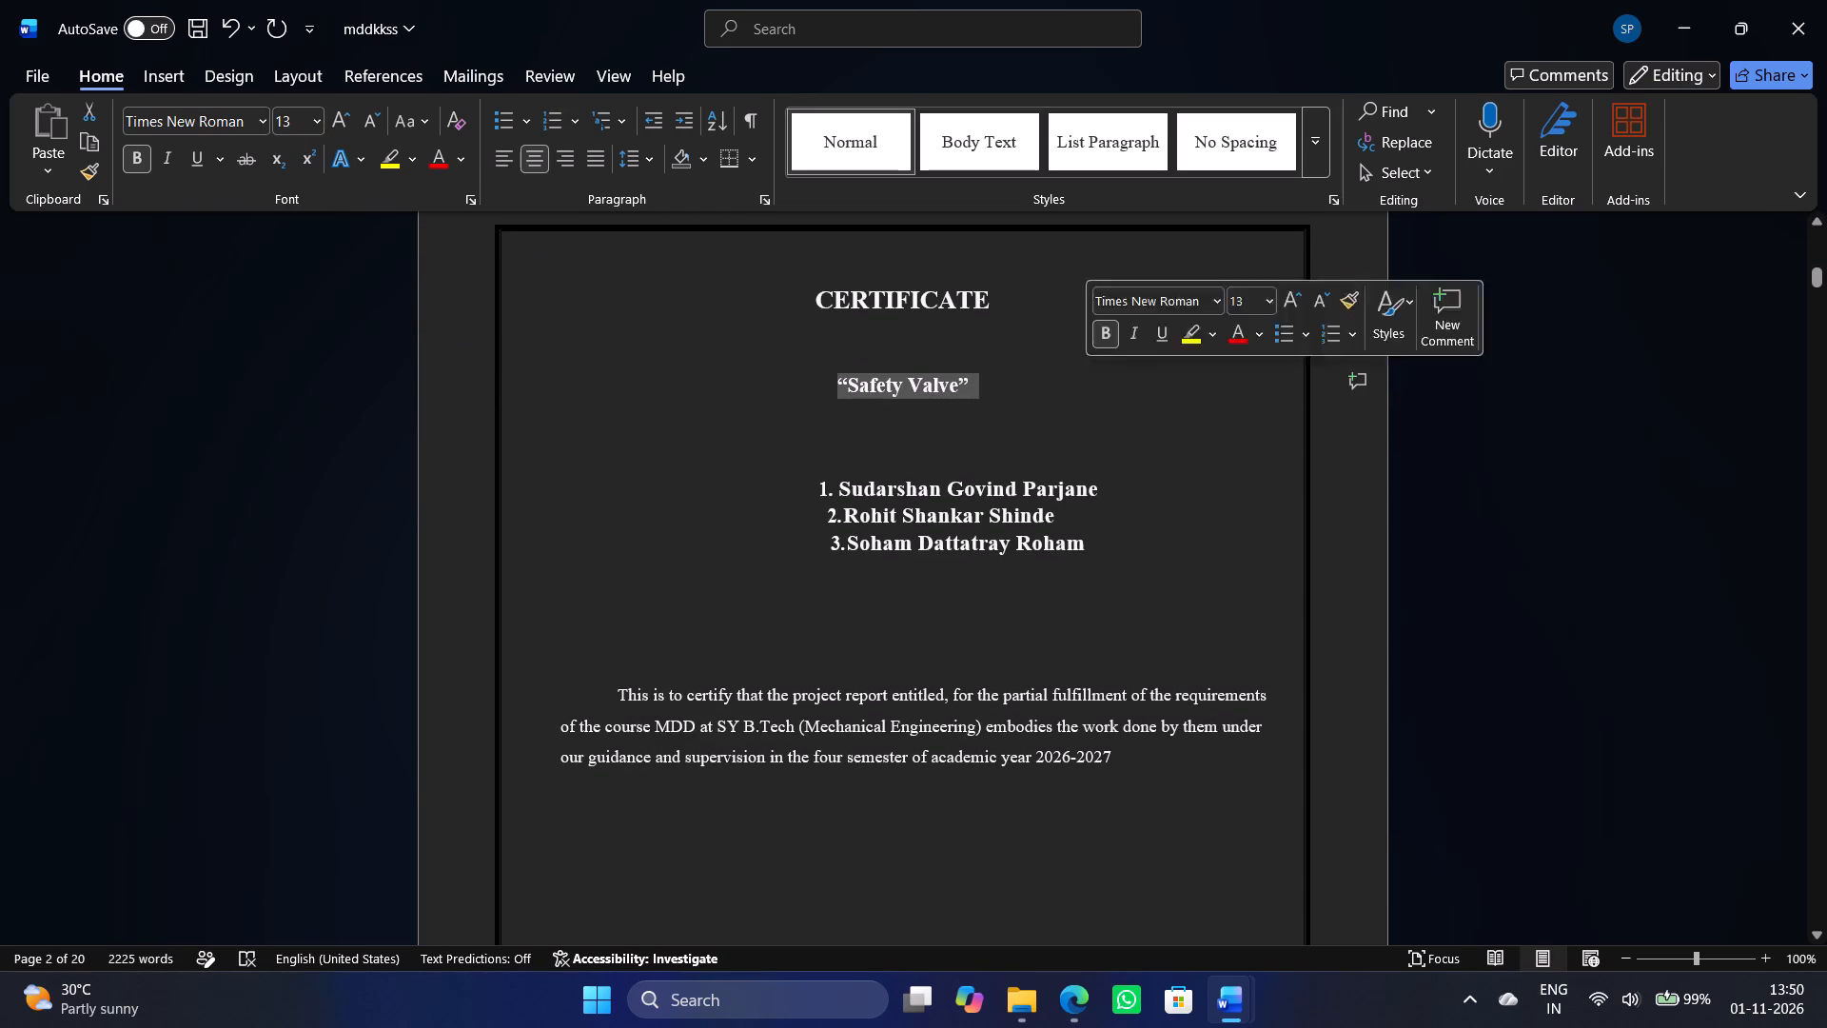
left_click(310, 123)
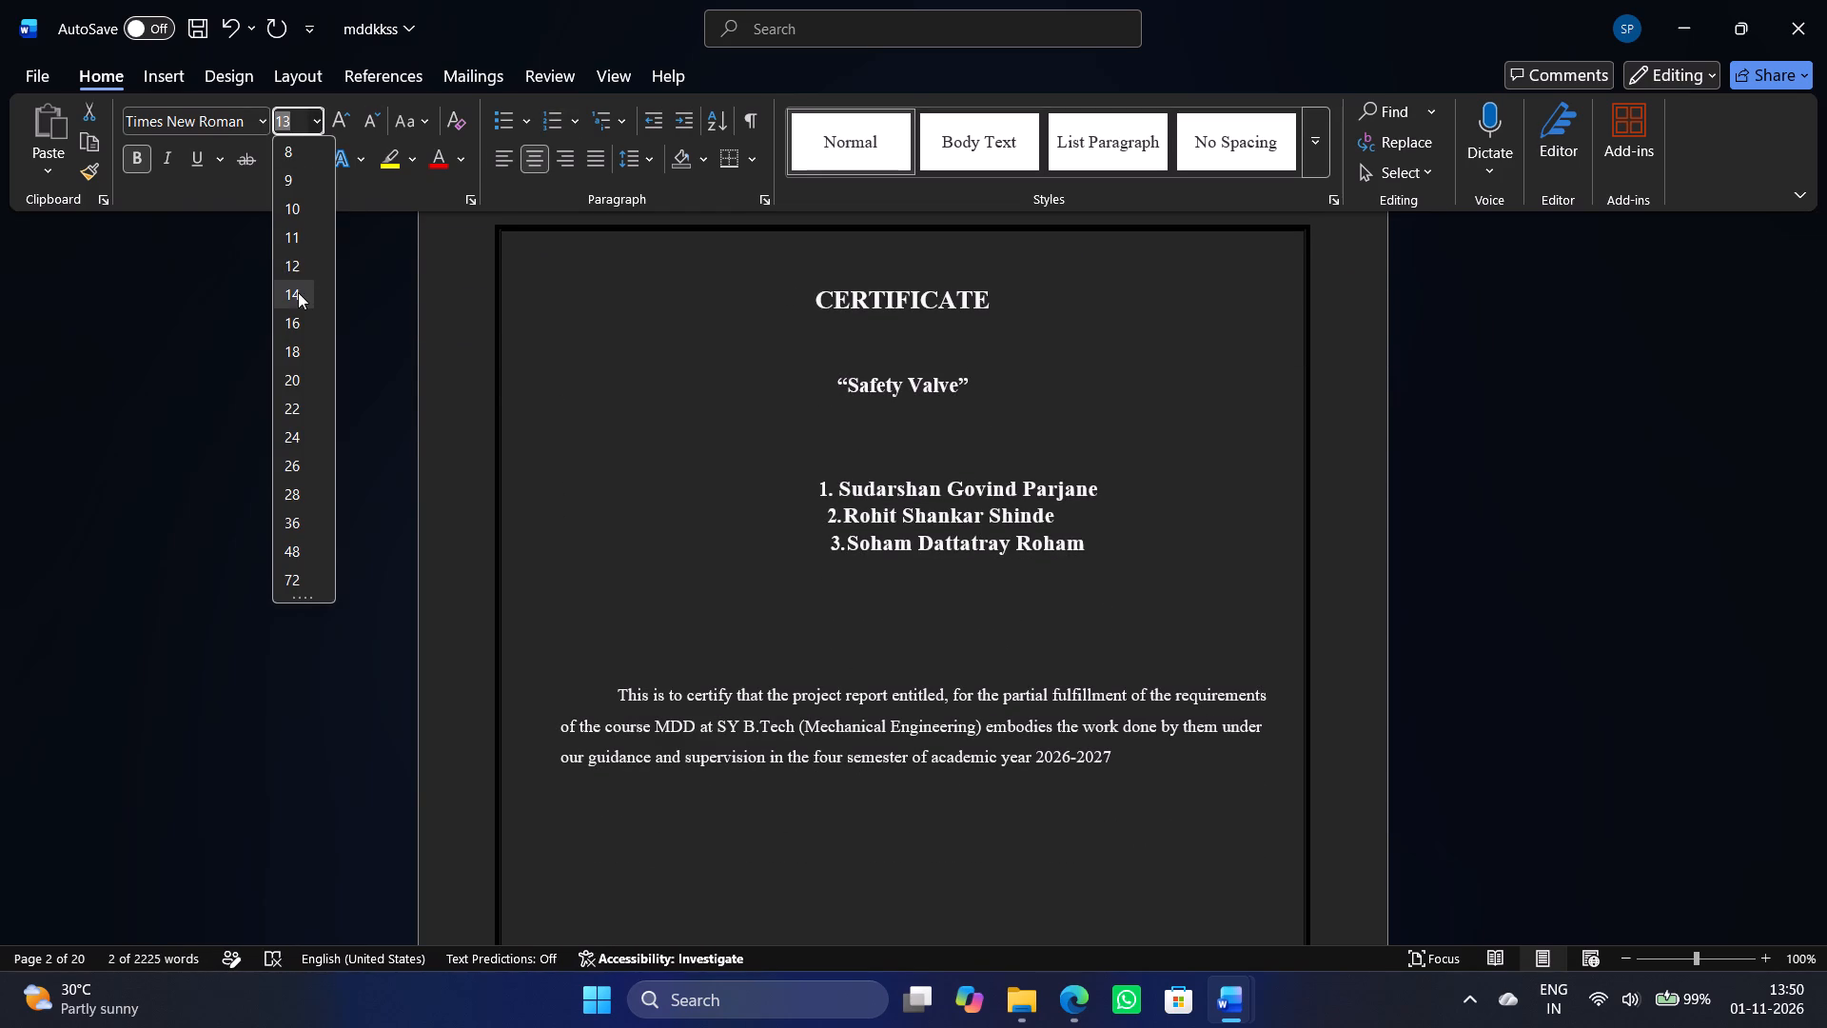
left_click(302, 299)
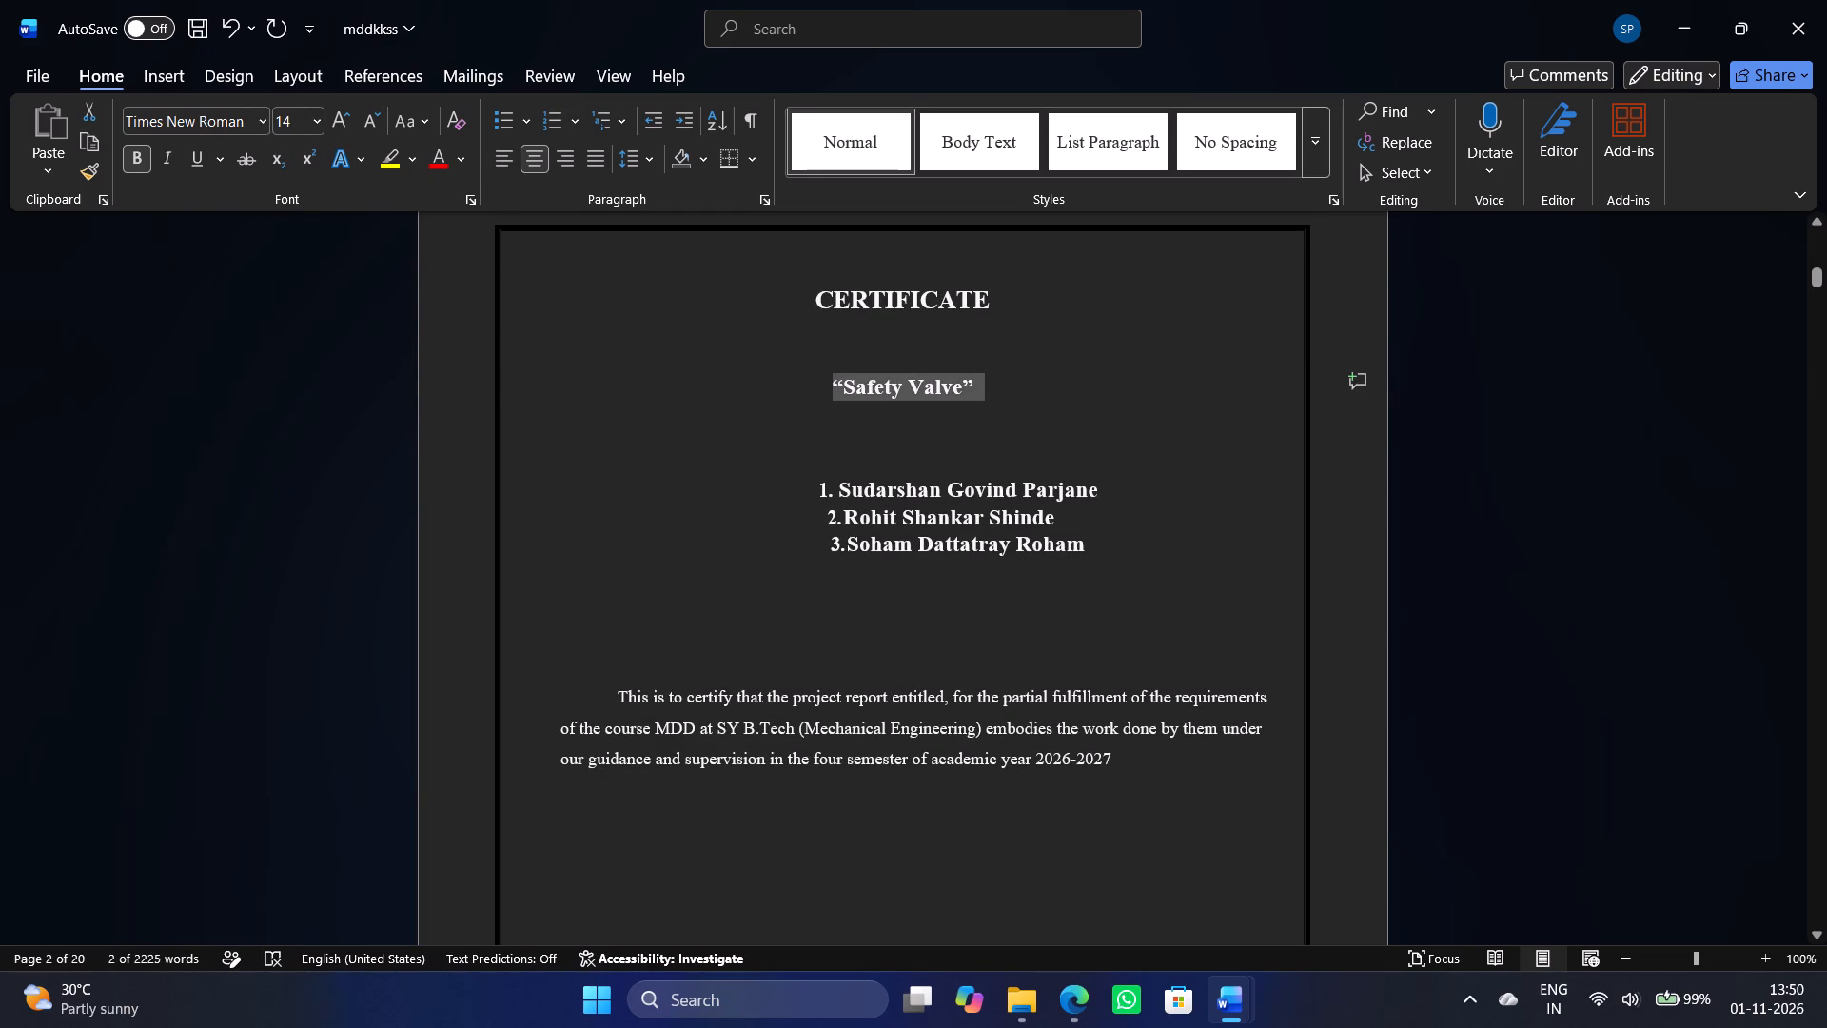
Set the font size of the certificate paragraph starting "This is to certify that" to 12.
scroll(1164, 573, "down", 2)
left_click(641, 579)
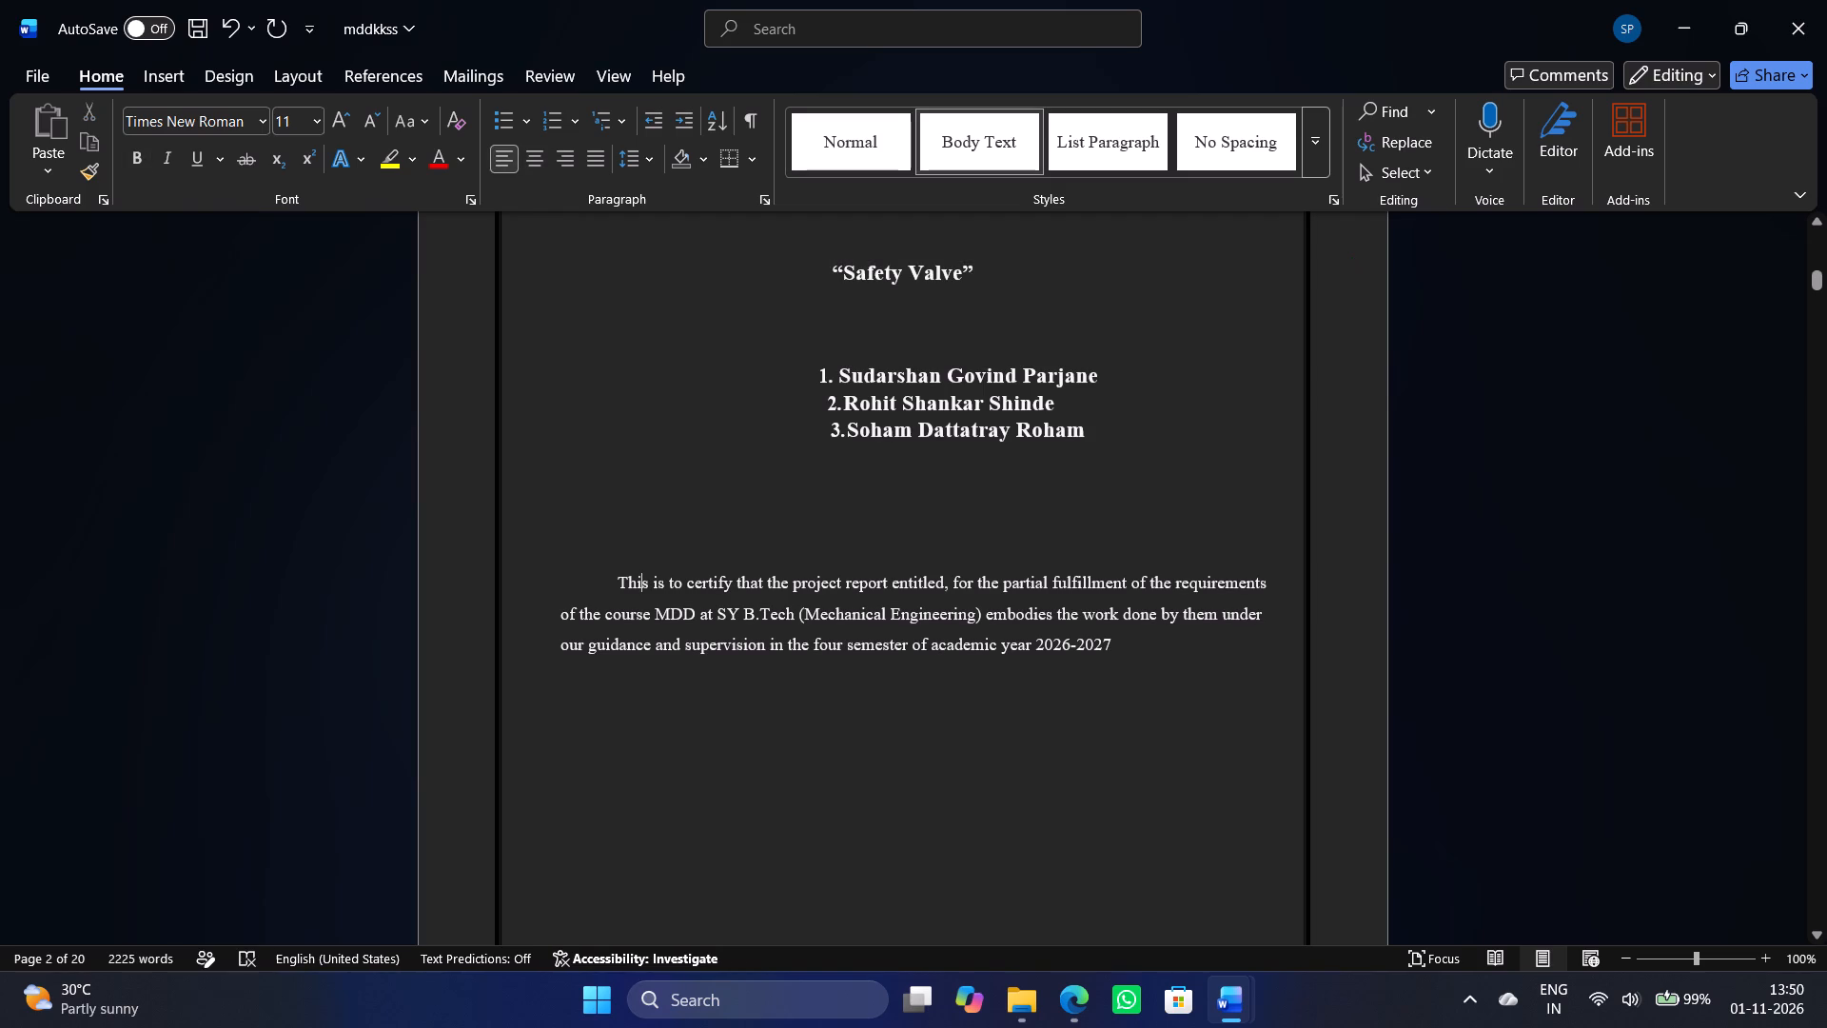
left_click_drag(606, 583, 1221, 723)
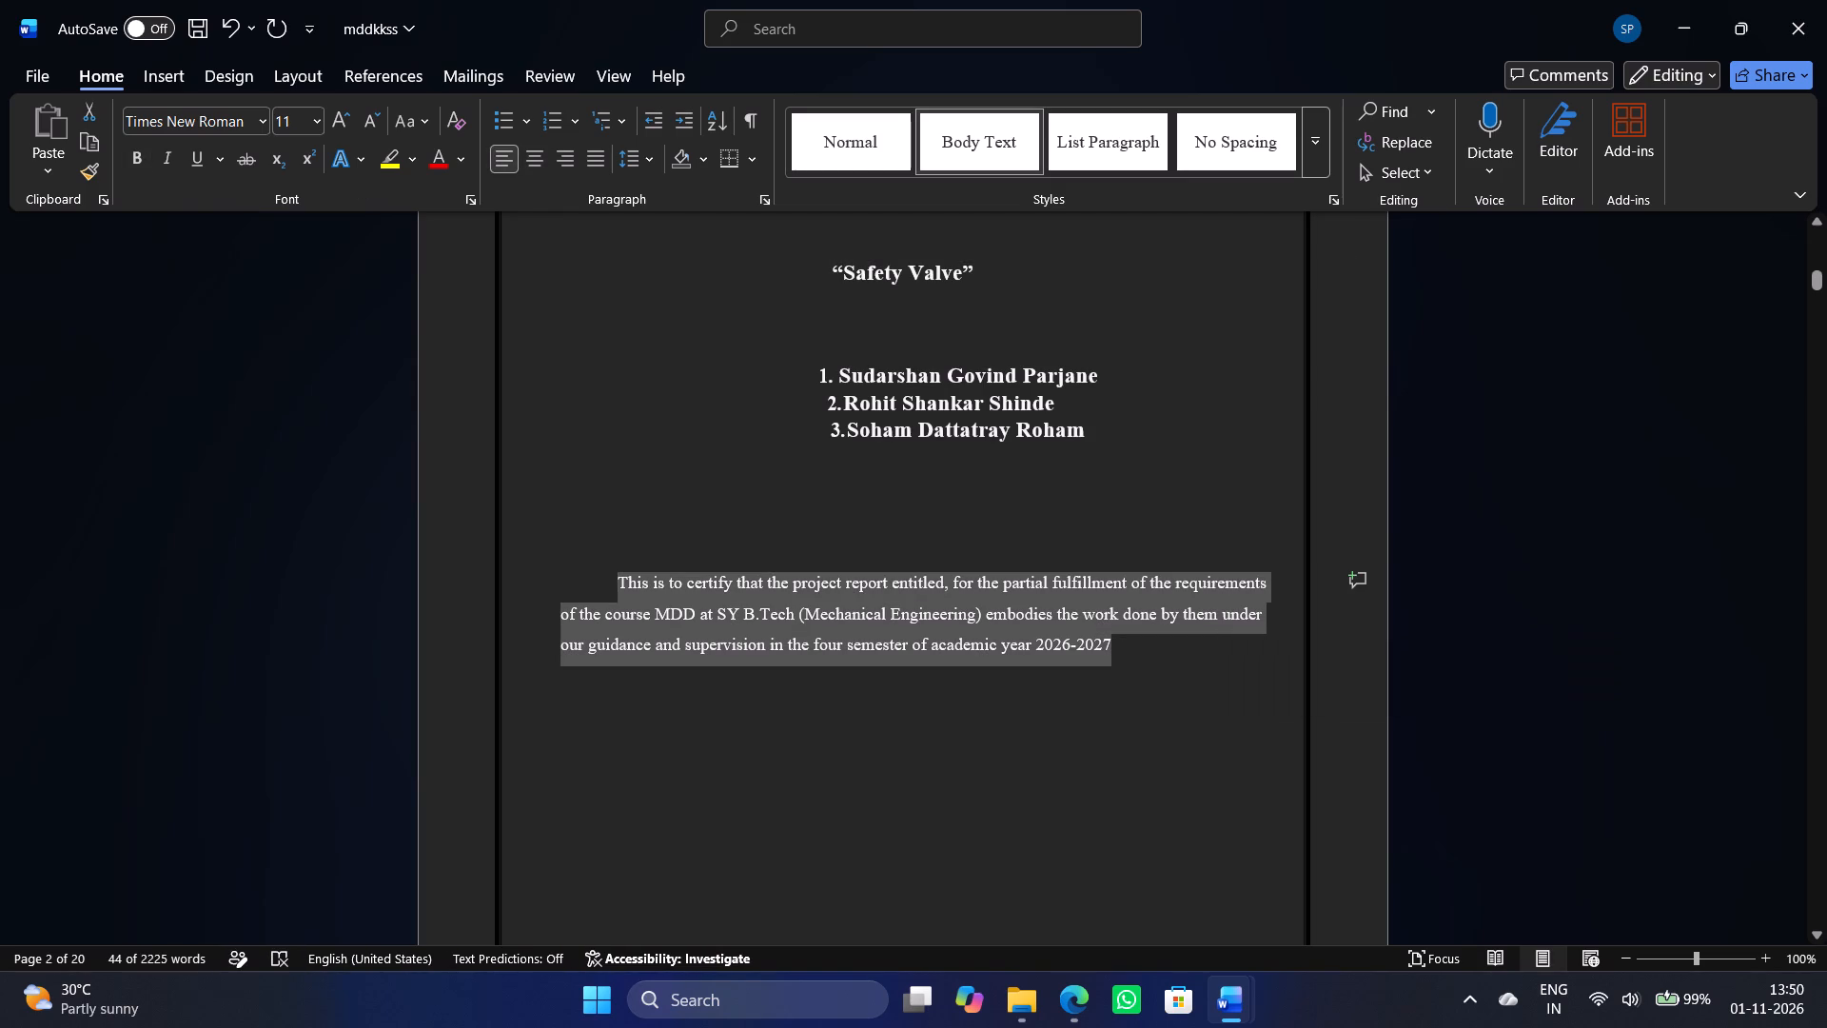
left_click(310, 125)
left_click(299, 257)
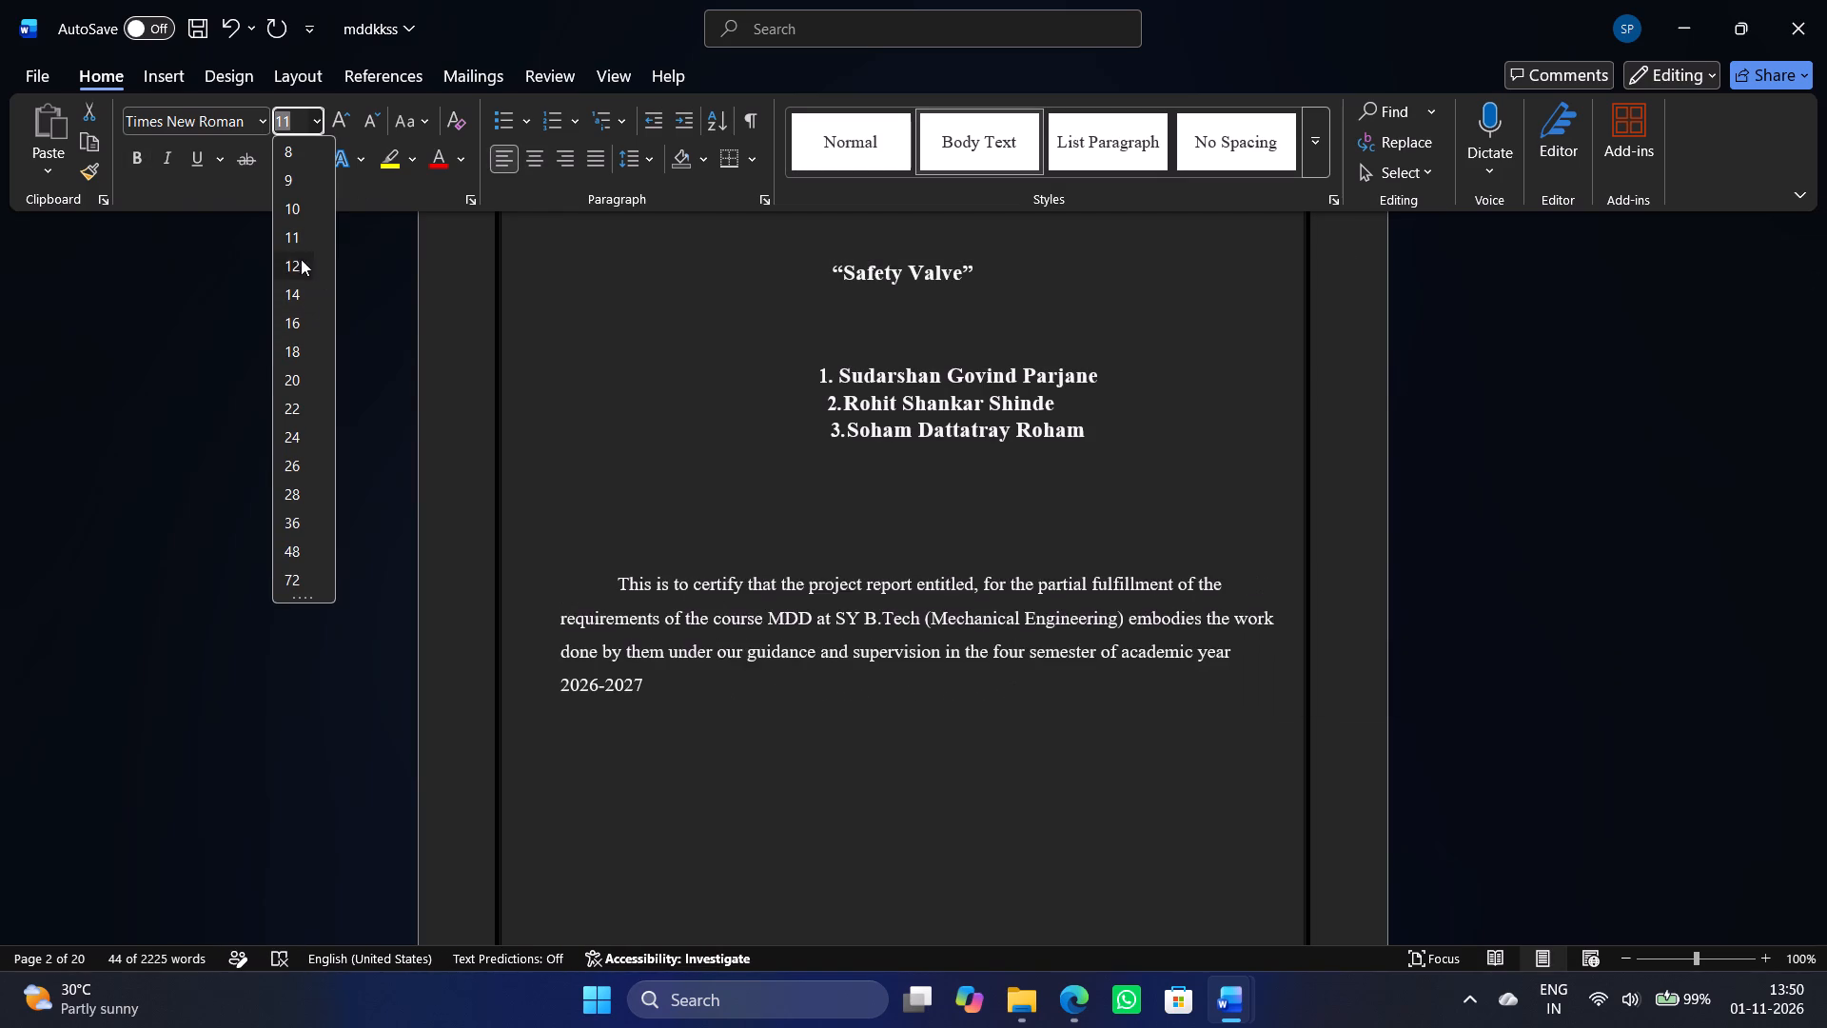
left_click(1644, 562)
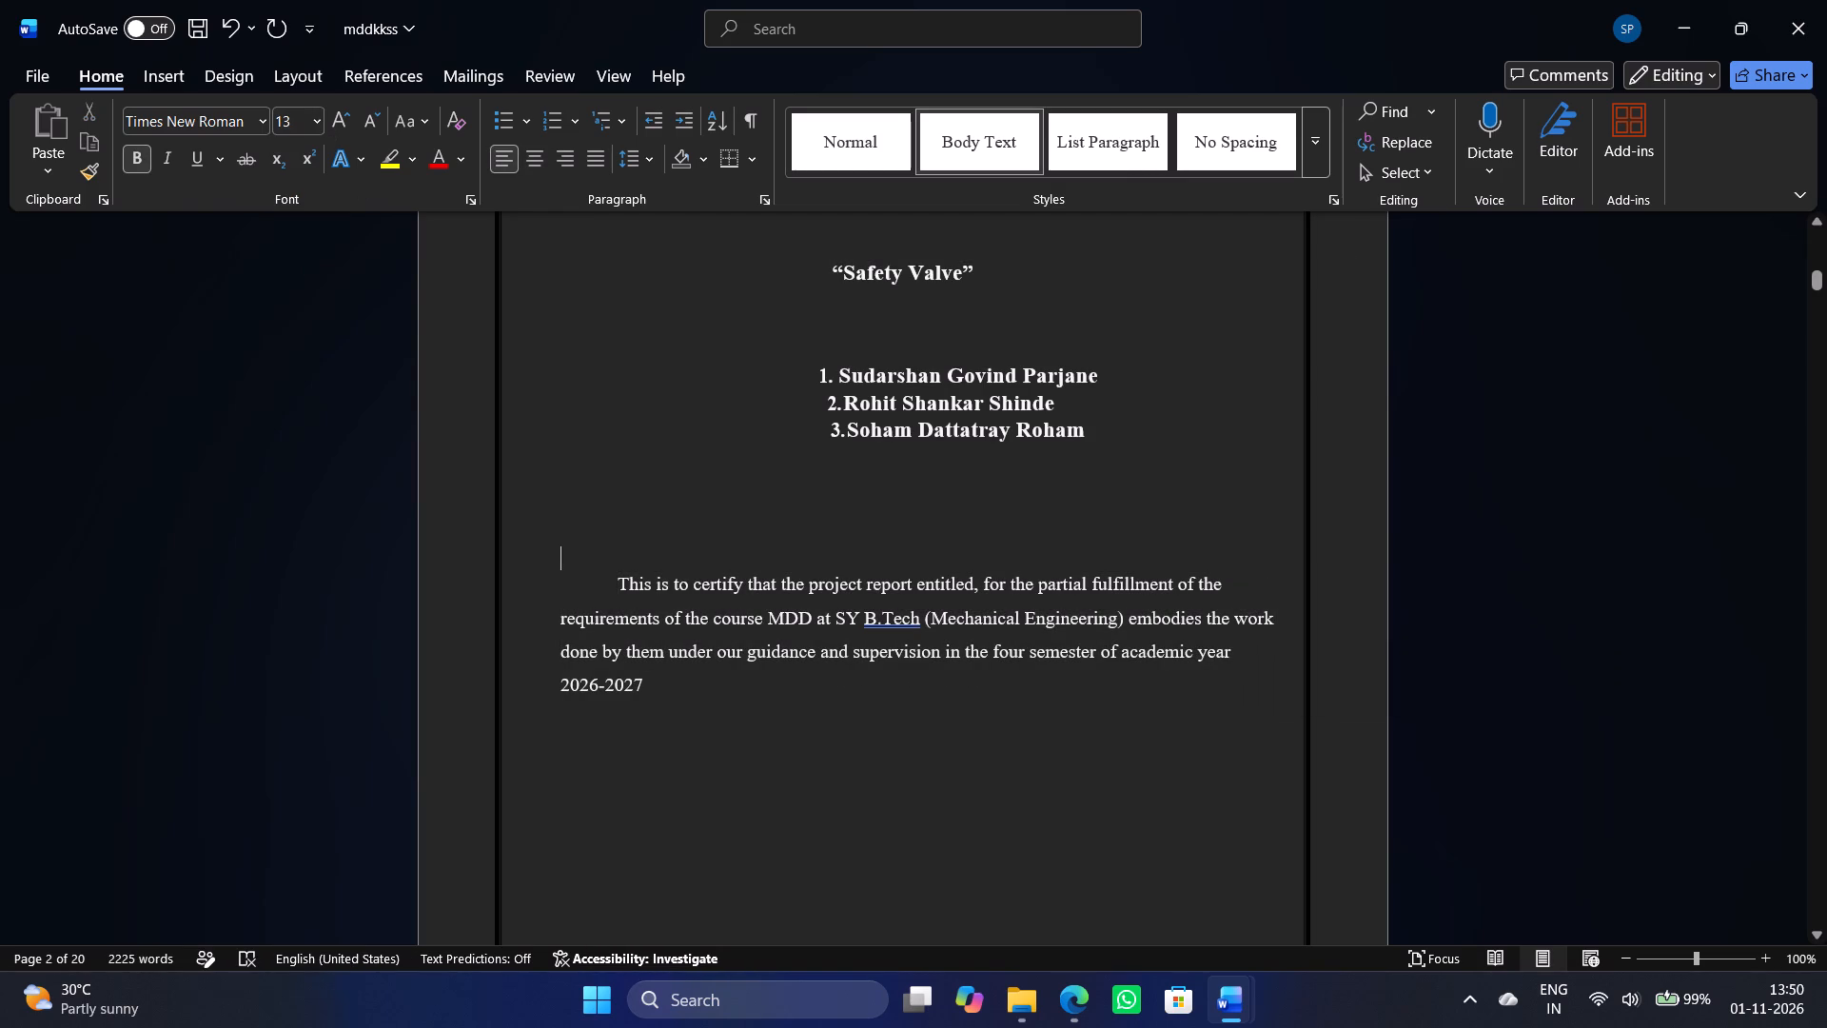
Justify the certificate paragraph starting "This is to certify that".
left_click_drag(619, 579, 652, 692)
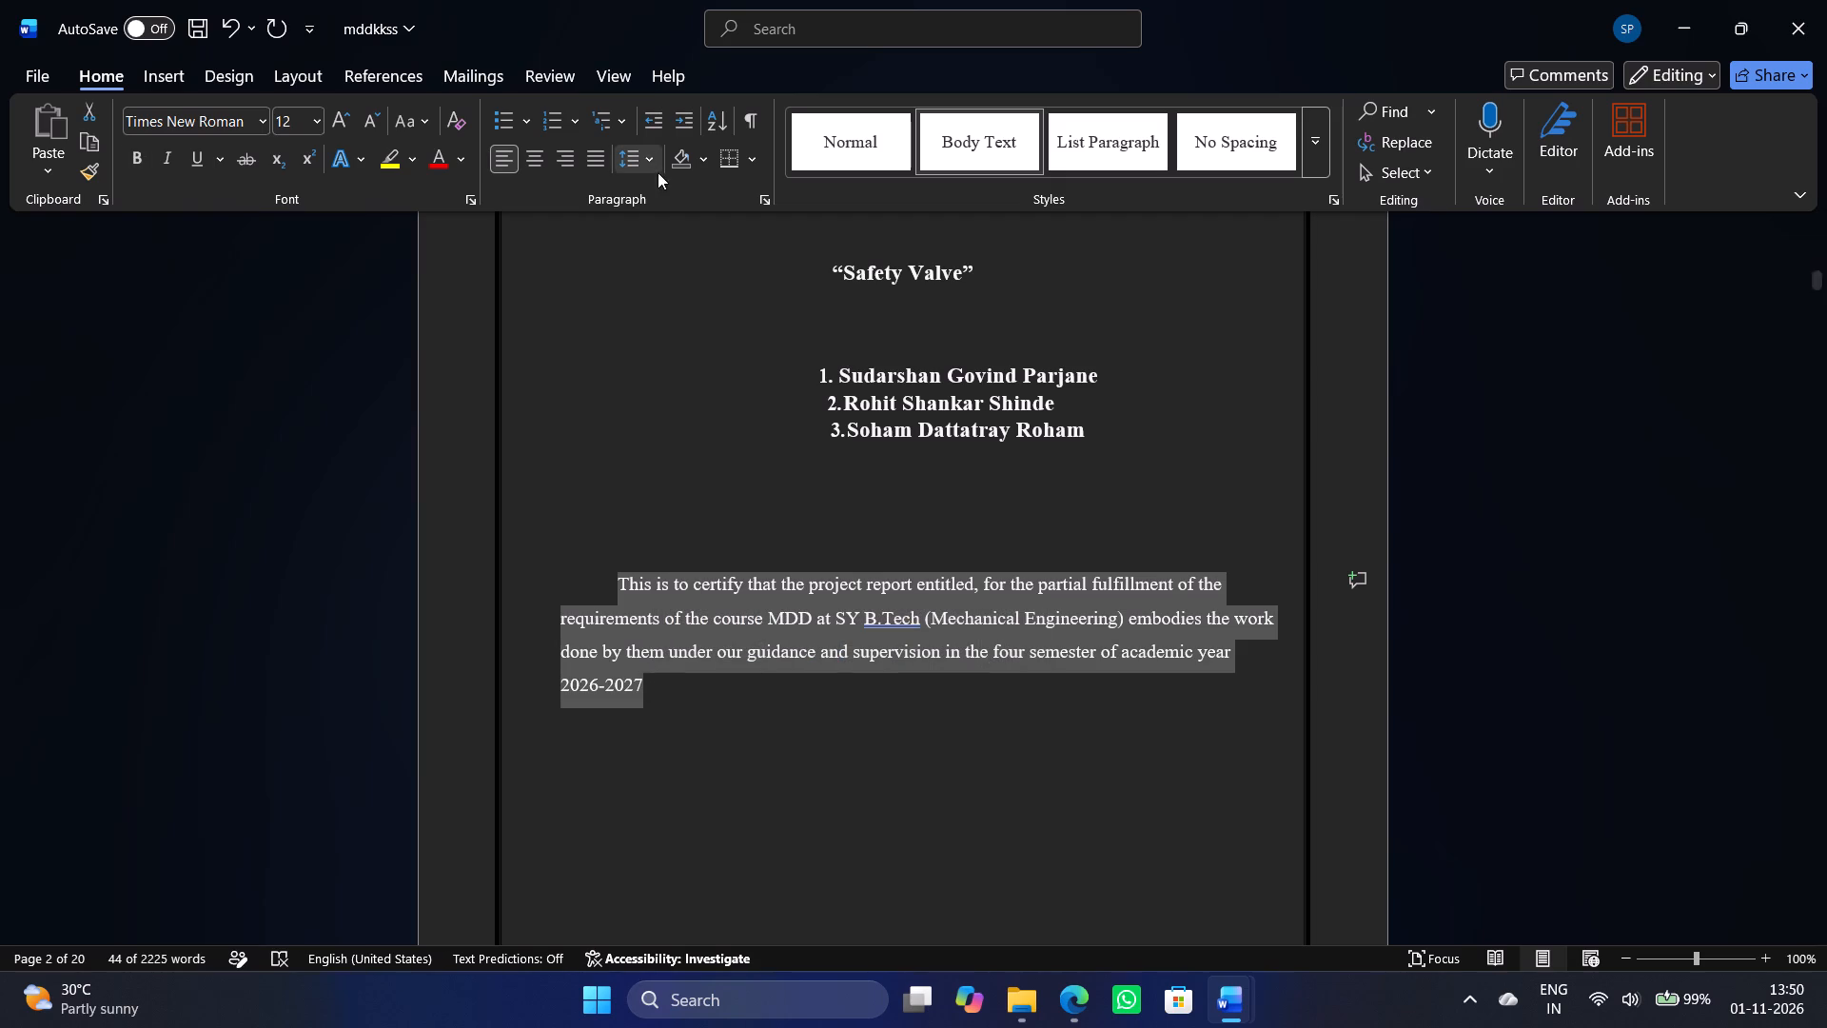
left_click(597, 160)
left_click(1610, 554)
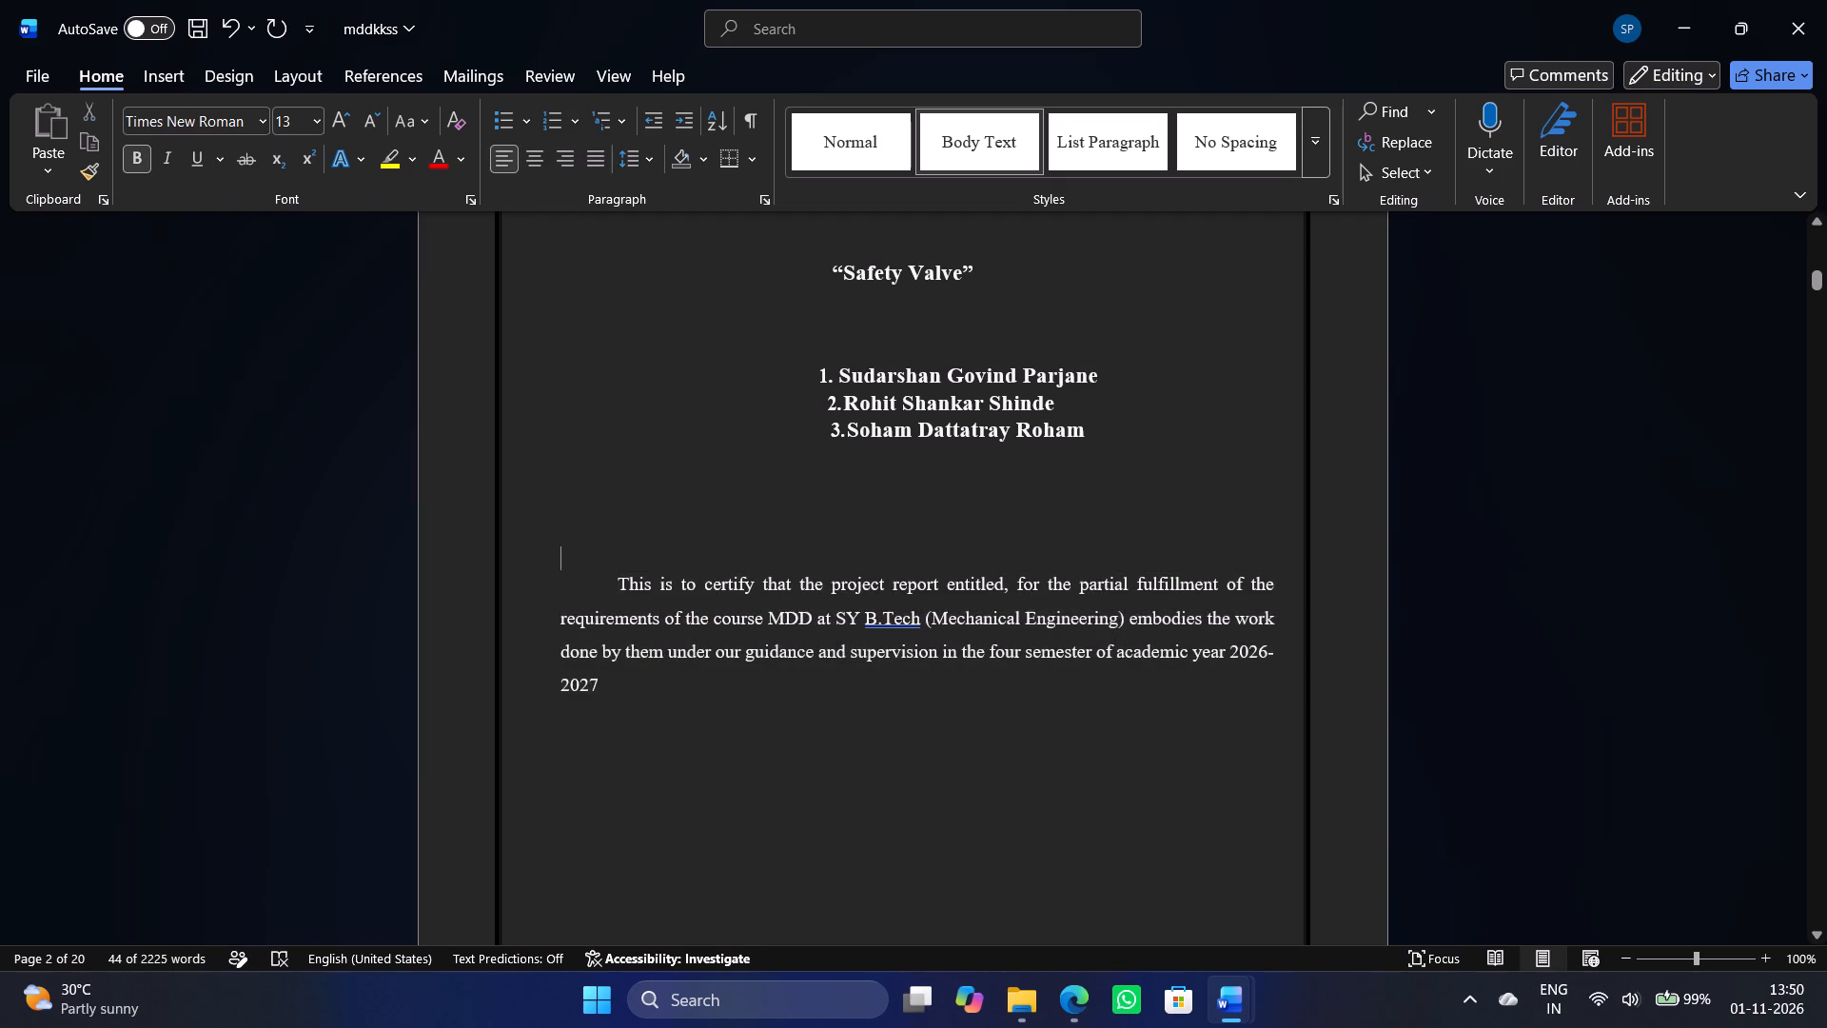
Remove the automatic numbering and indentation from the three student names on the certificate page.
scroll(1612, 557, "up", 7)
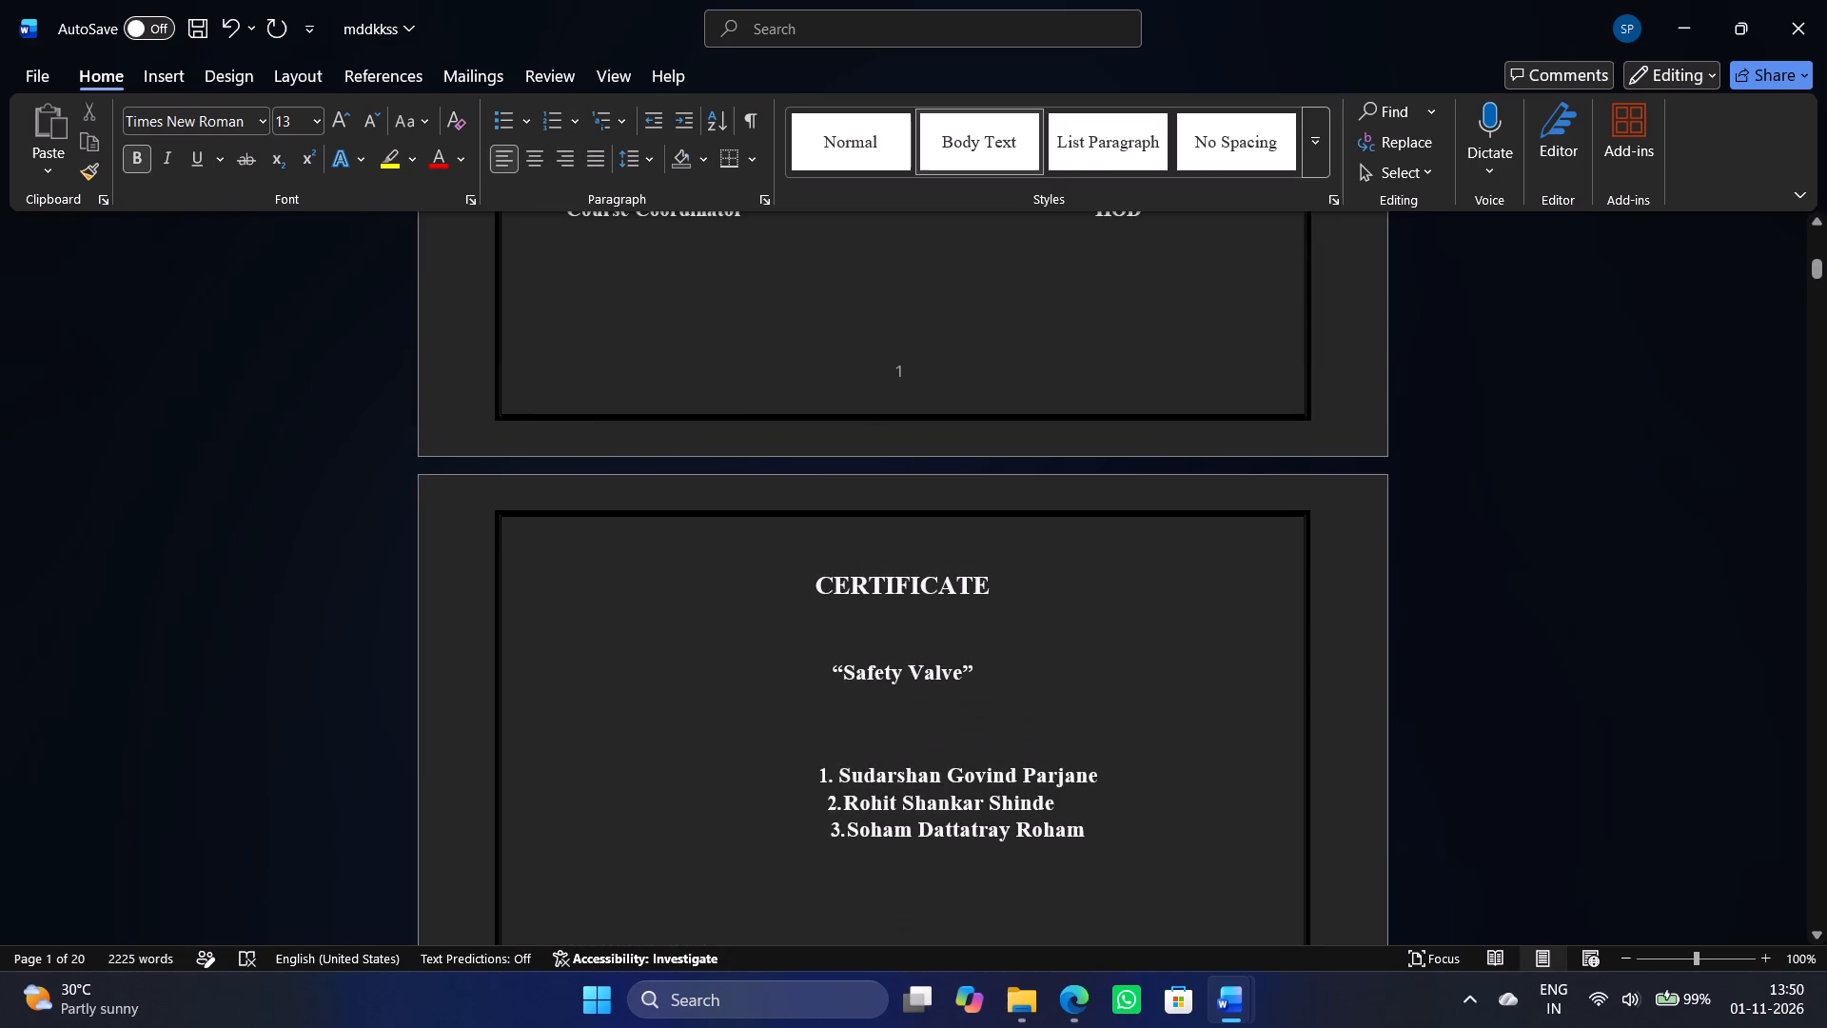
left_click(828, 810)
left_click(827, 806)
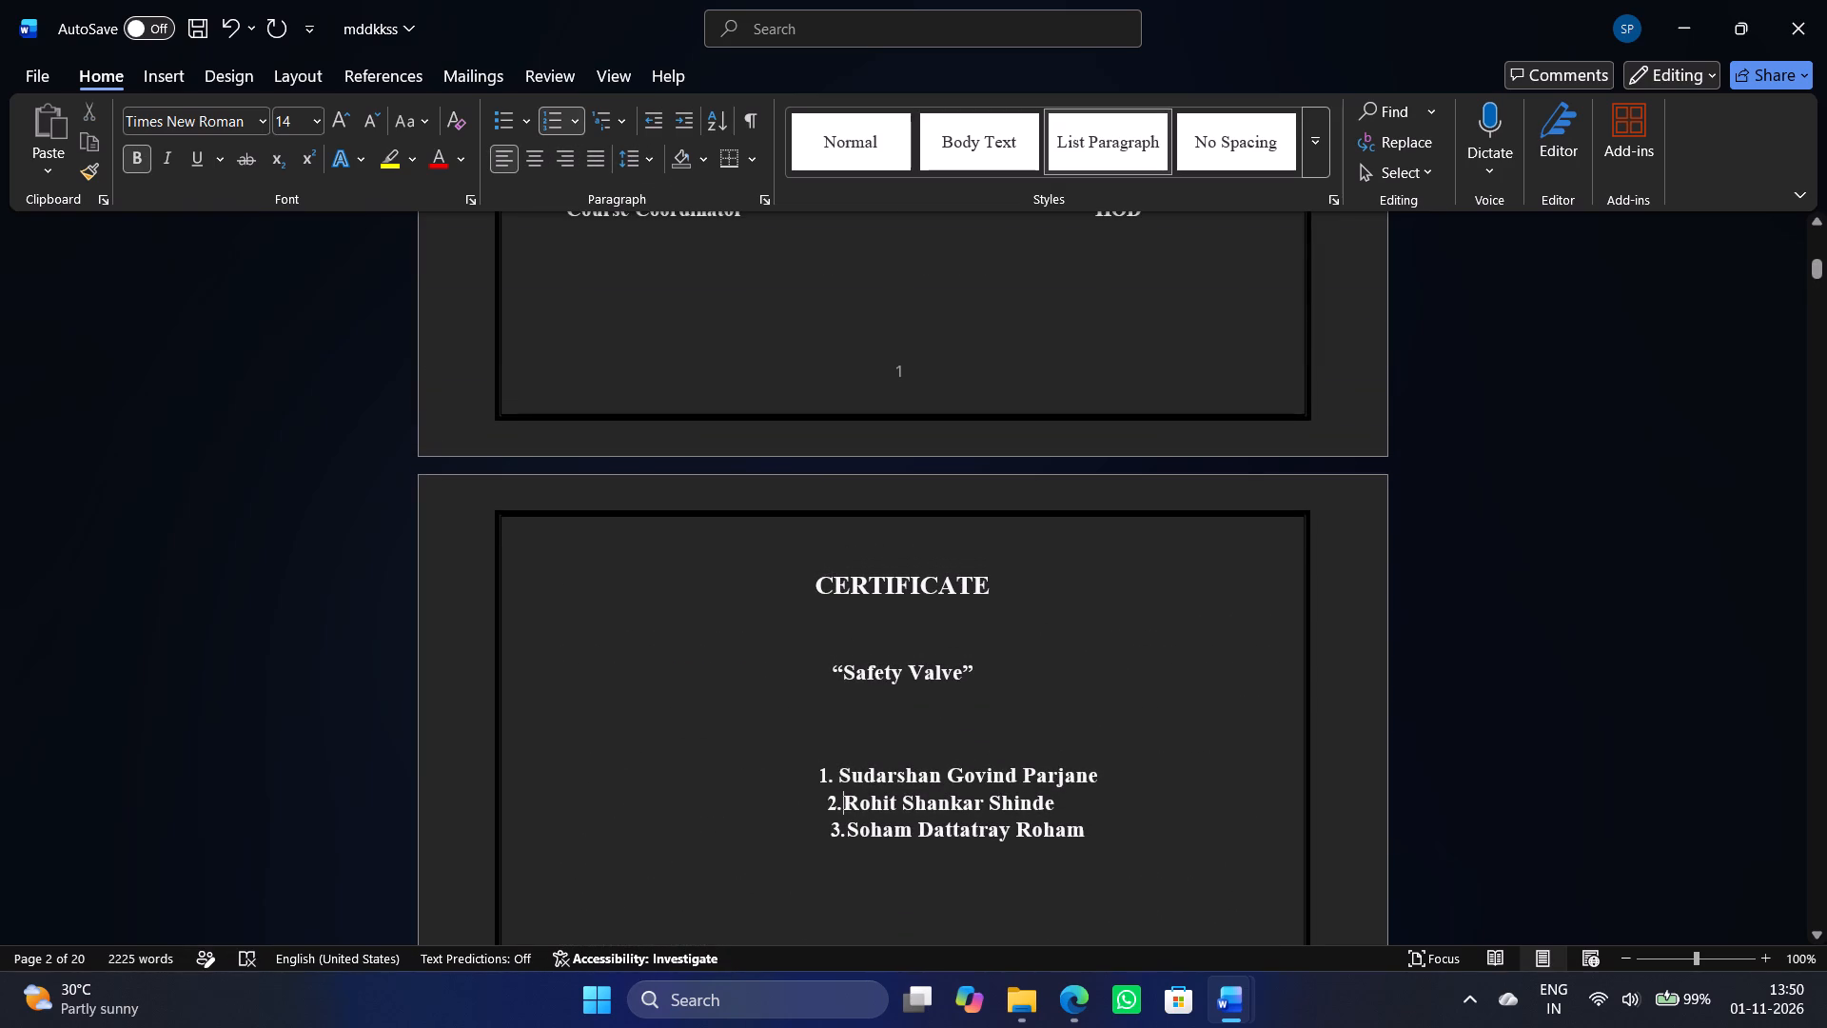
key("Left")
key("Left")
key("Right")
key("Right")
key("Left")
key("BackSpace")
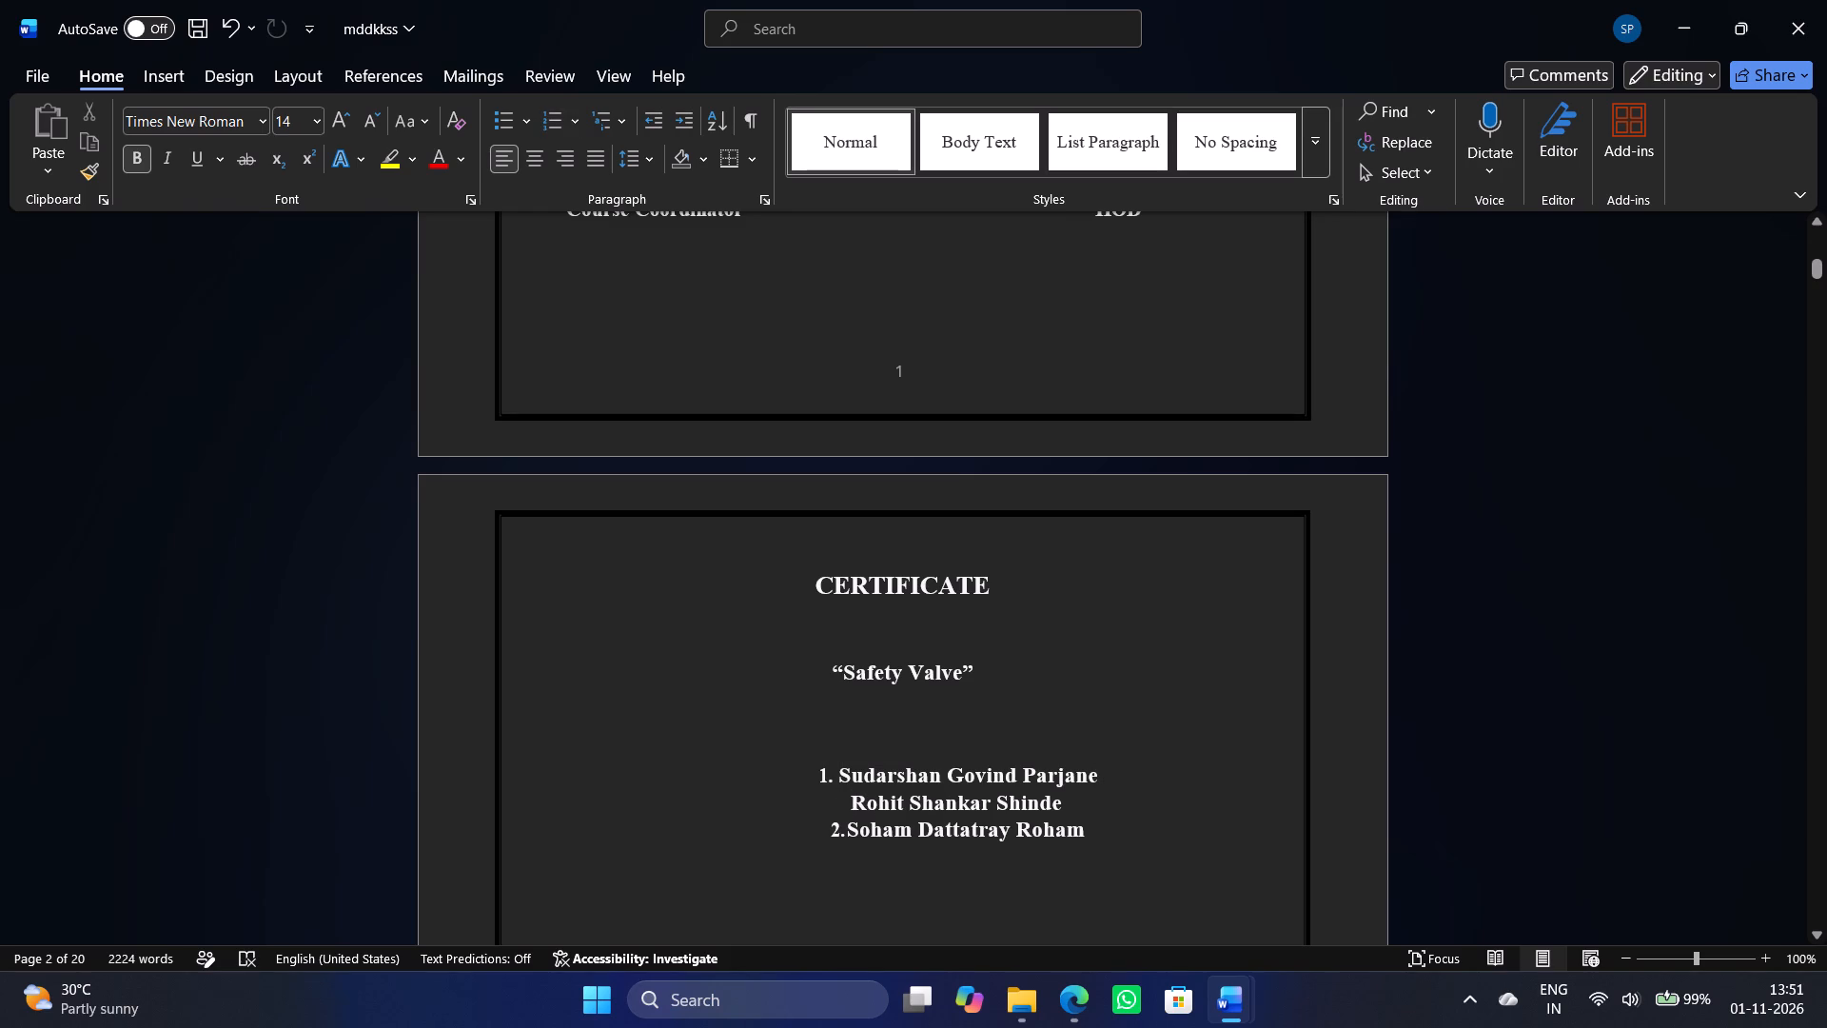
key("BackSpace")
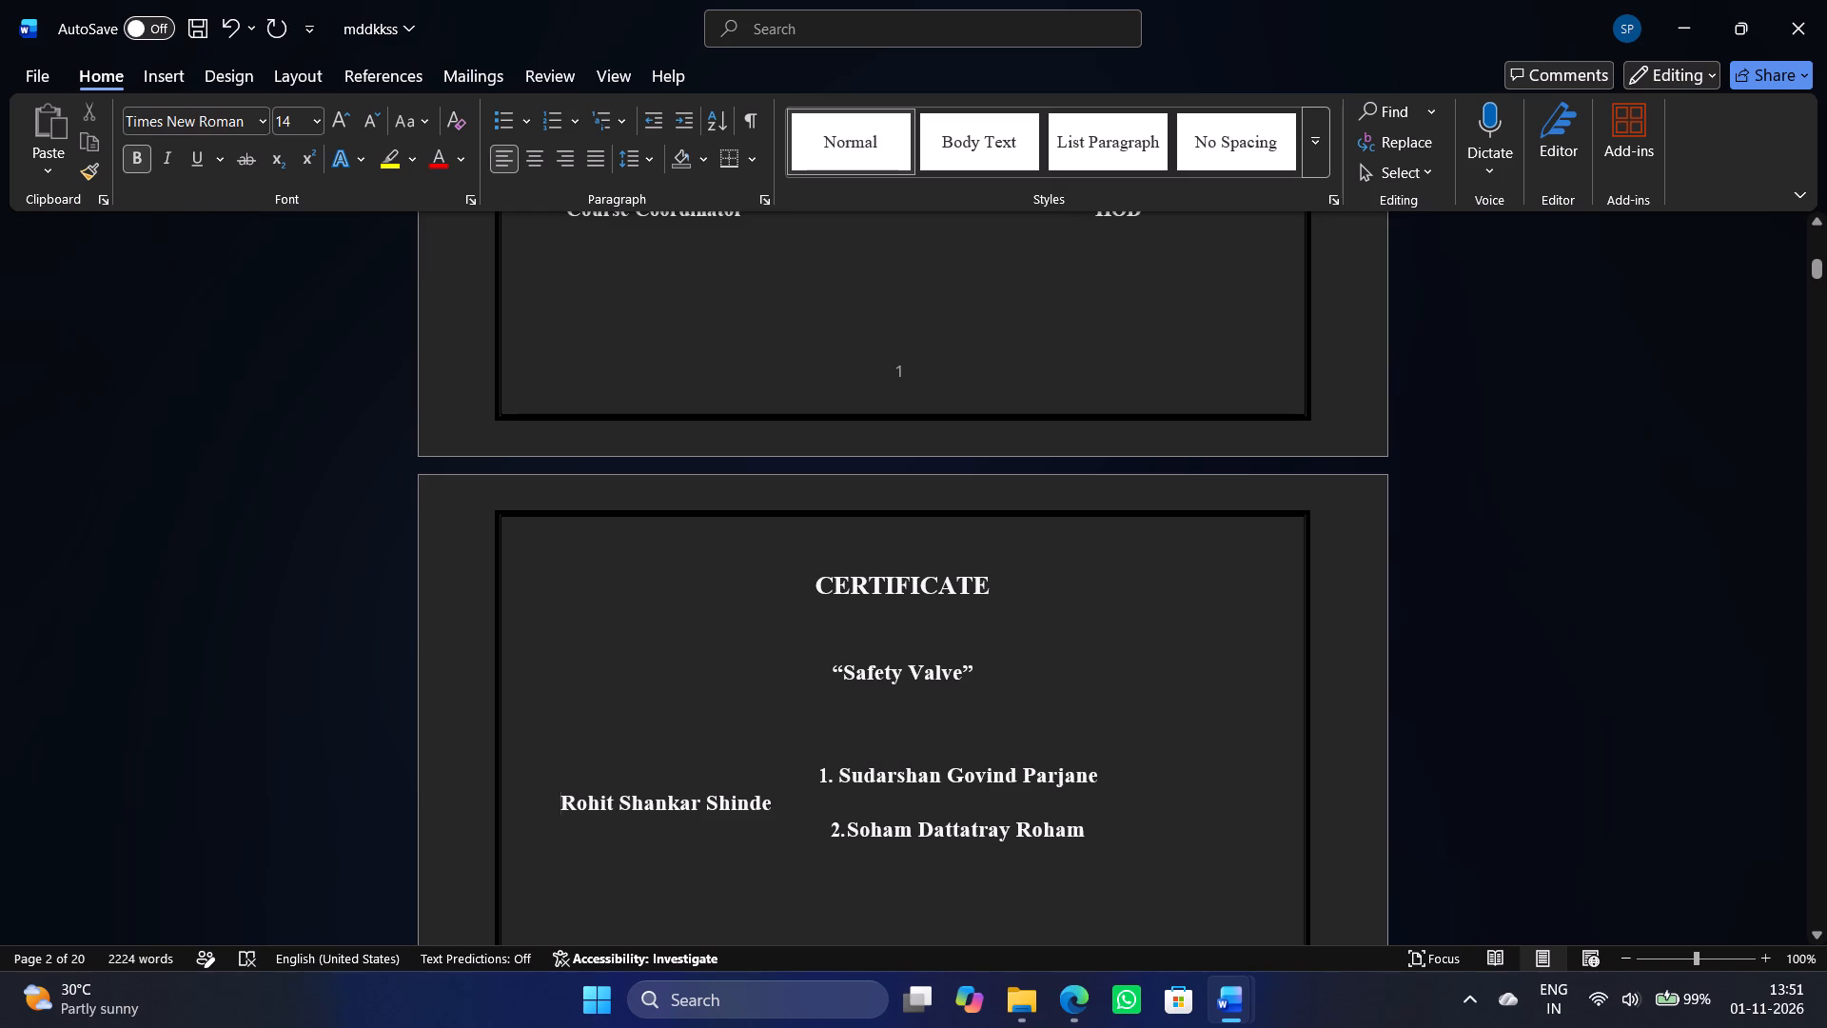
left_click(838, 778)
key("BackSpace")
key("BackSpace")
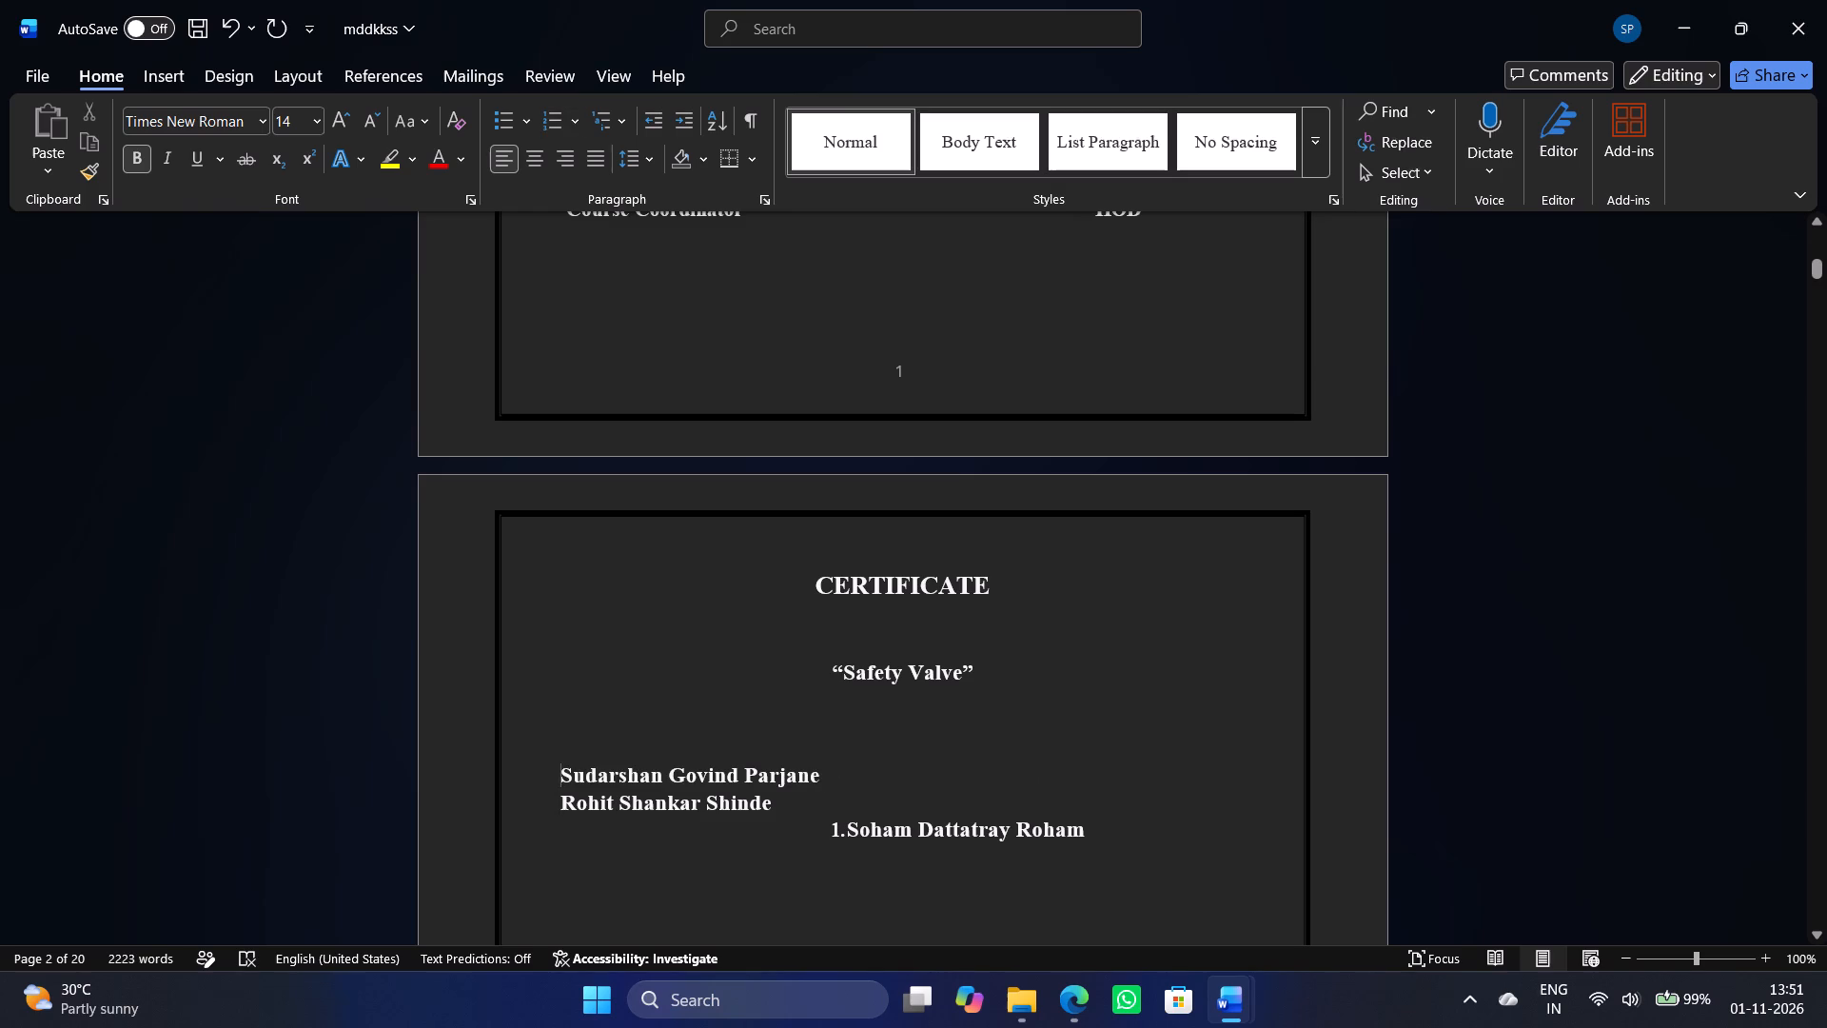
left_click(840, 831)
key("BackSpace")
key("BackSpace")
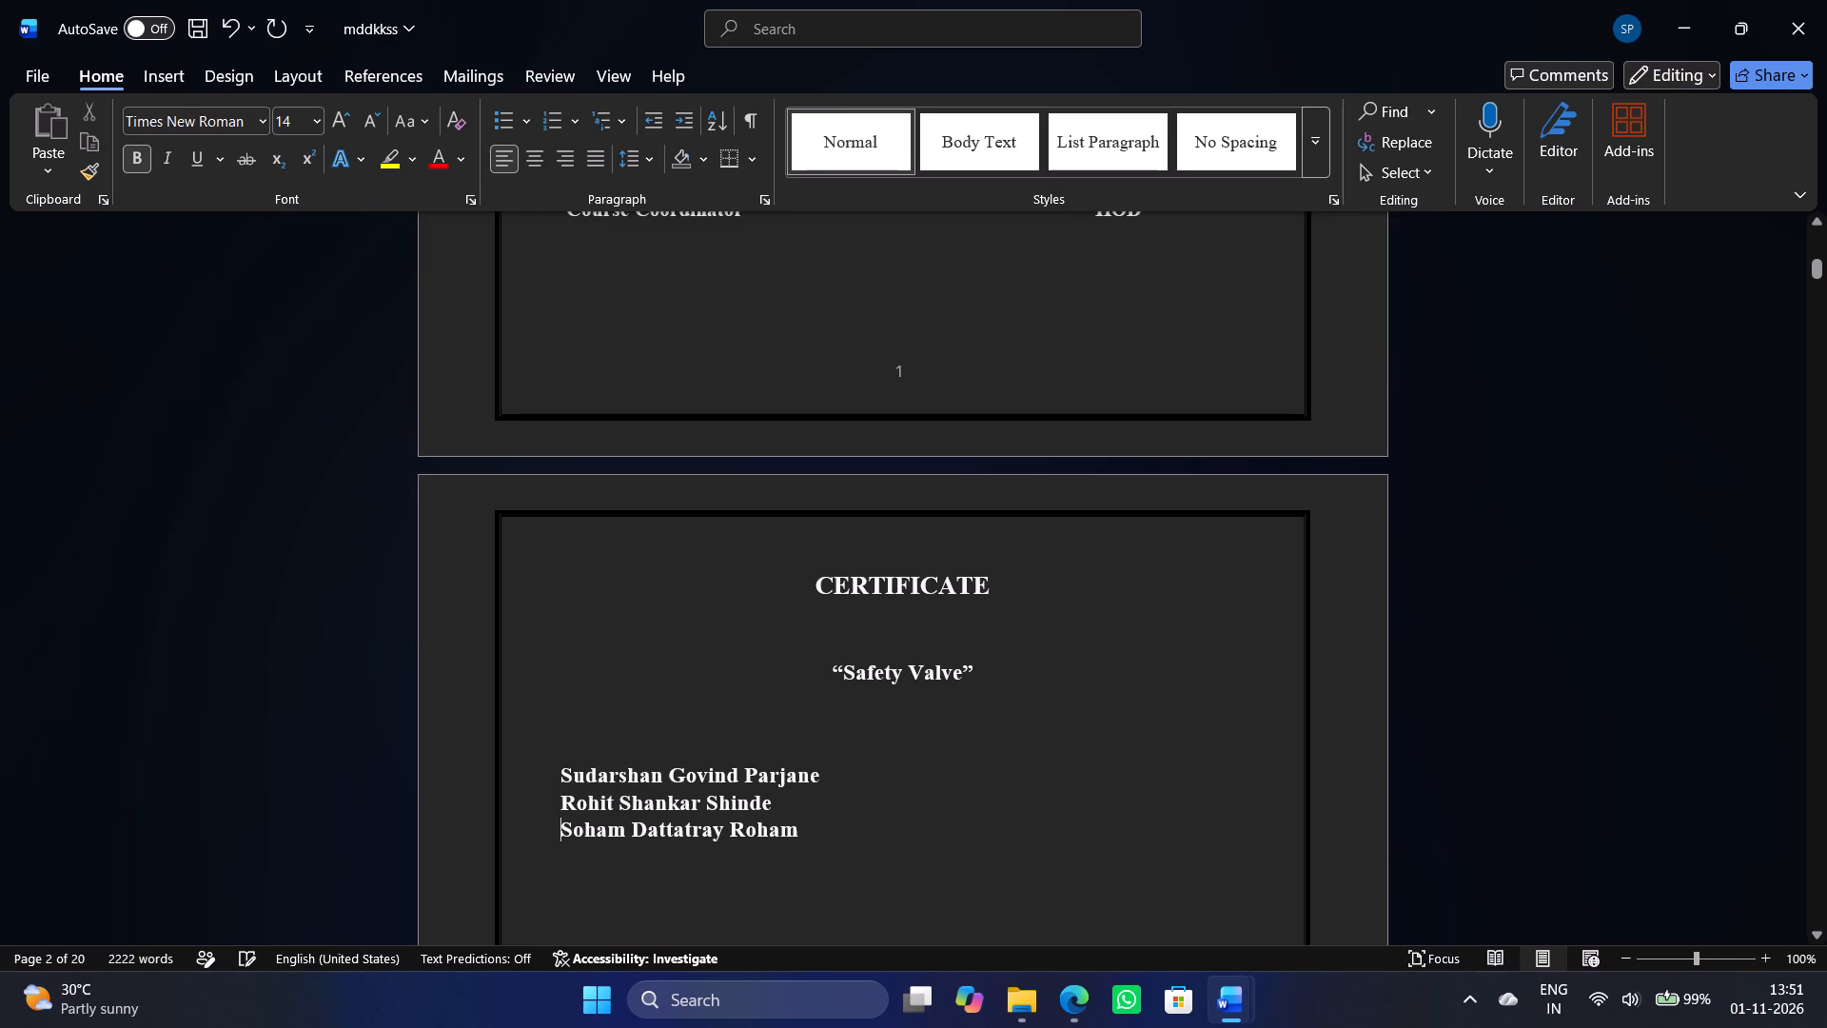
Renumber the three student names on the certificate page as a list with 1., 2. and 3.
left_click(560, 781)
key("1")
key("period")
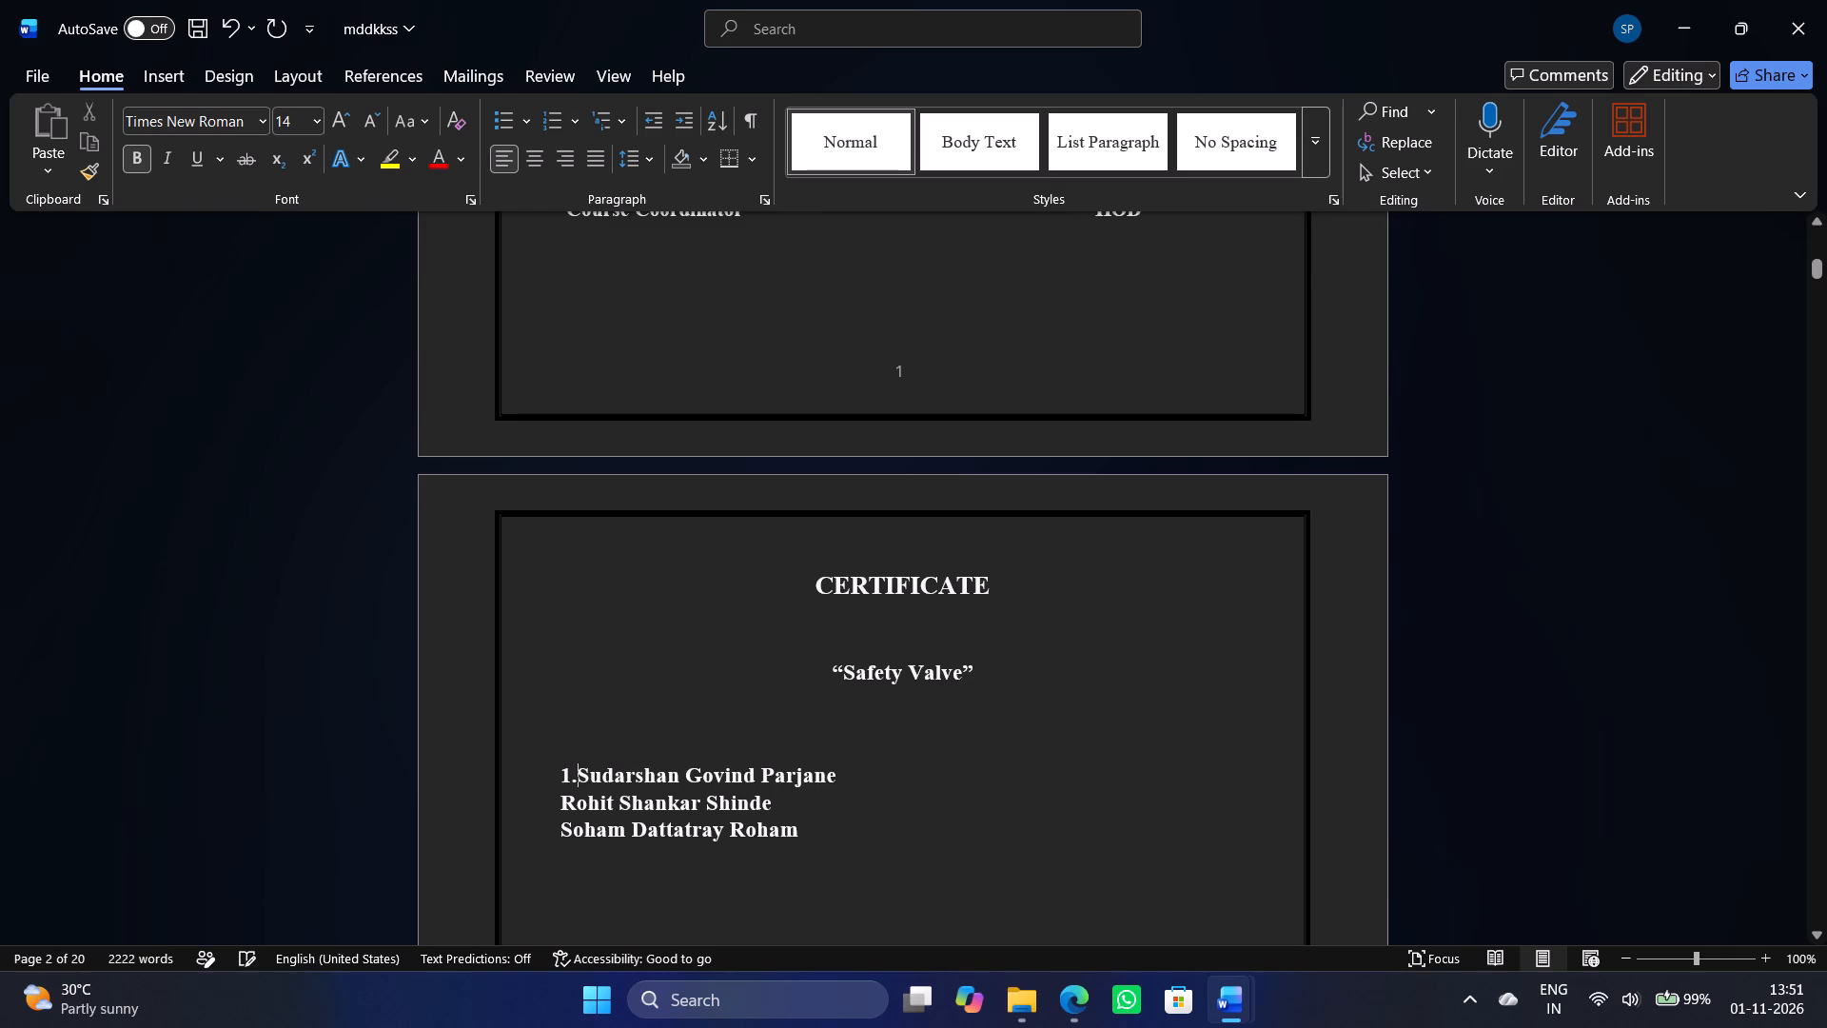
key("space")
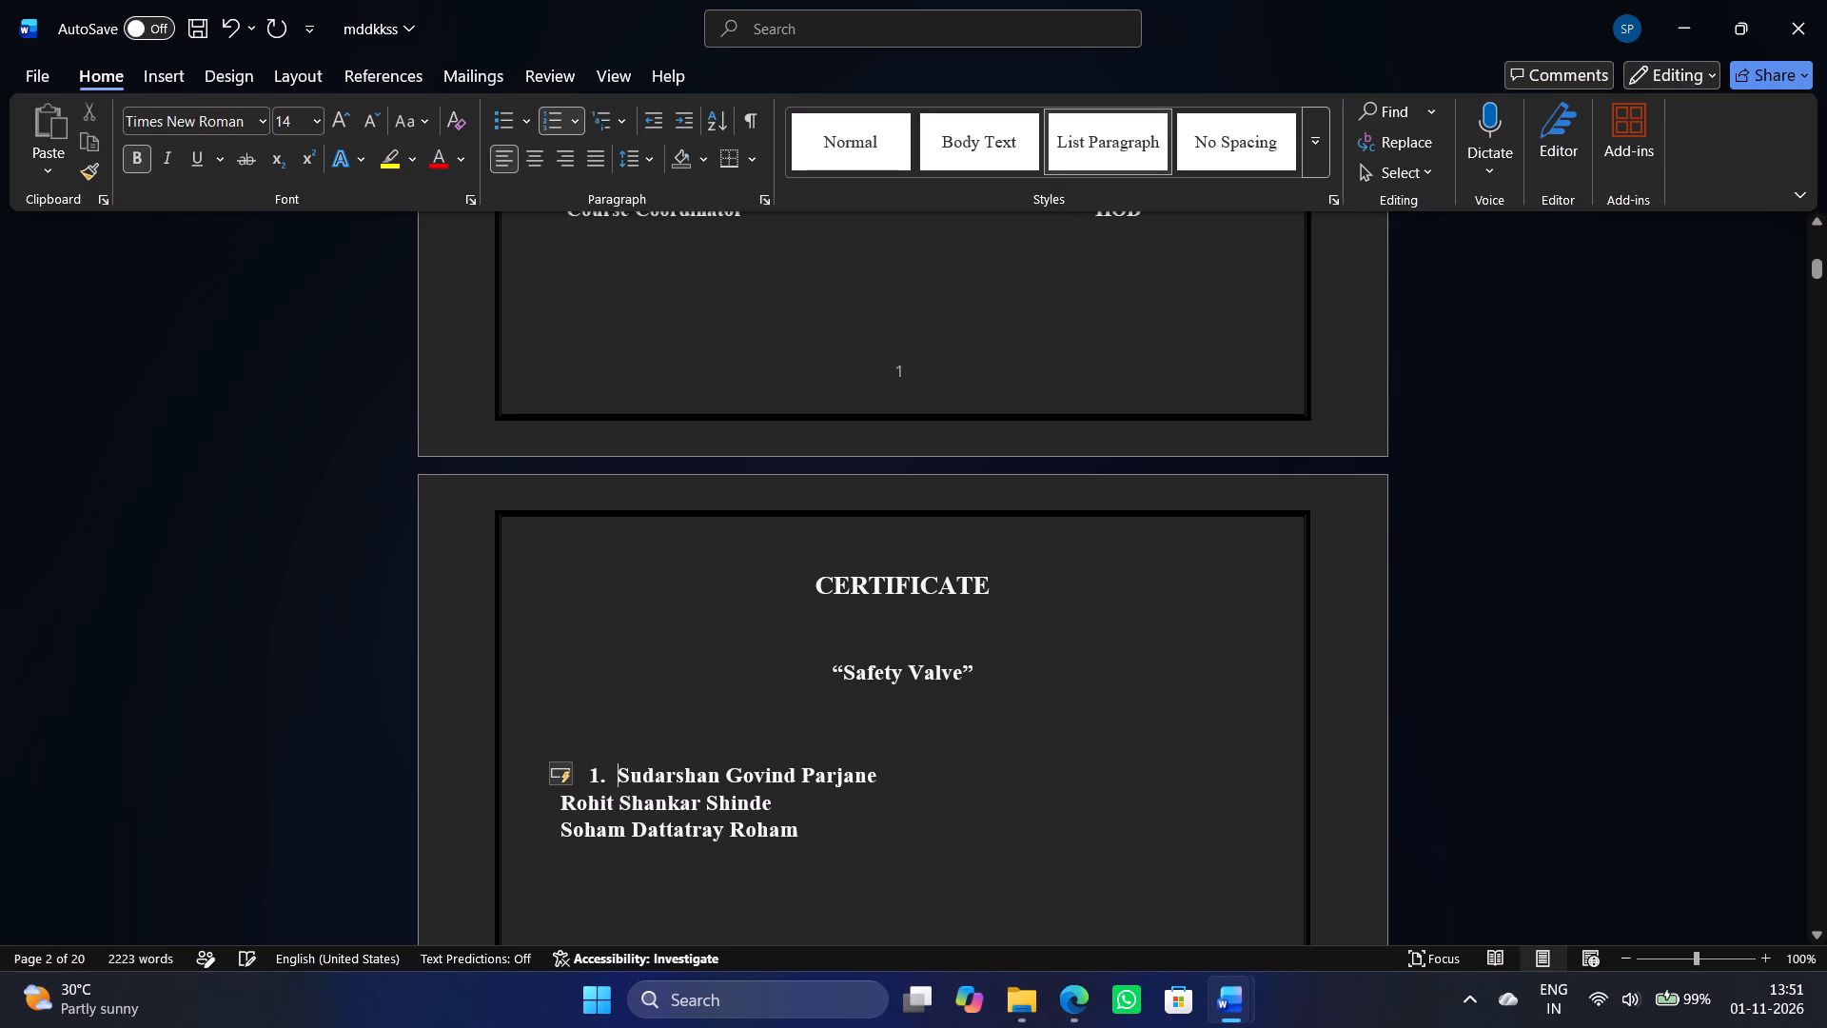
left_click(555, 805)
type("2.")
key("space")
left_click(560, 836)
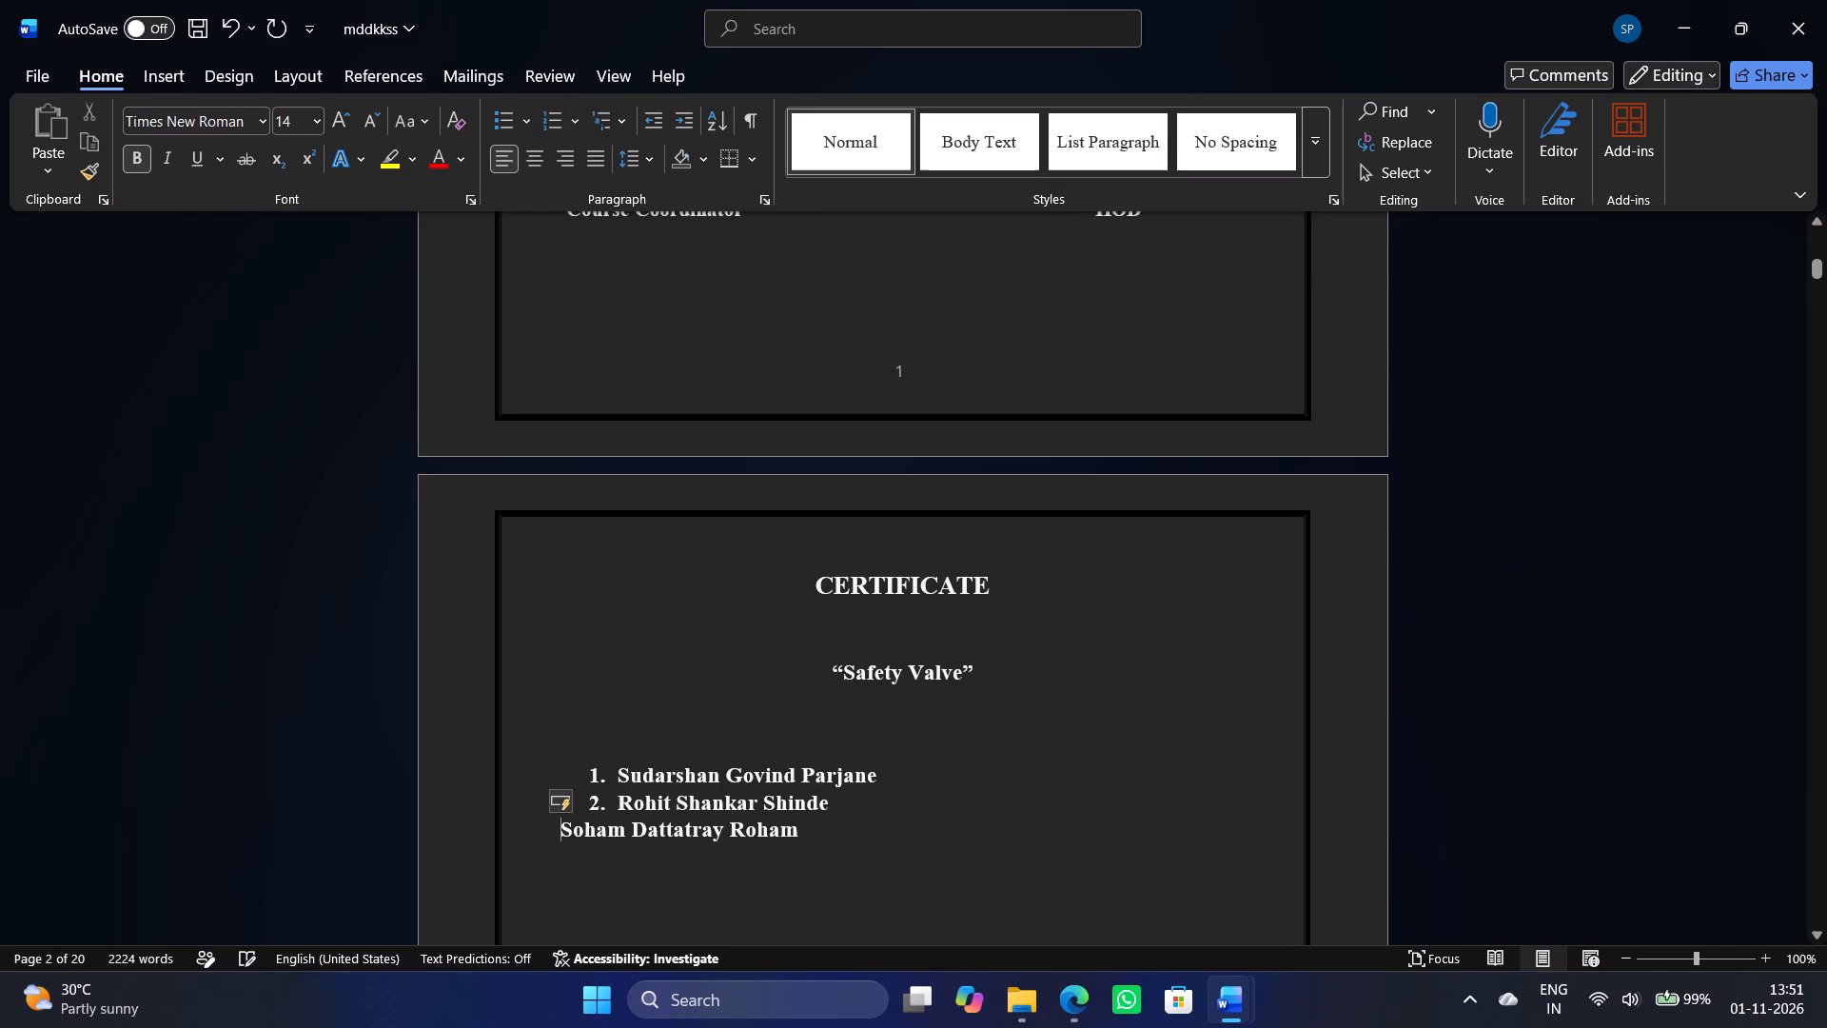
key("3")
type(".")
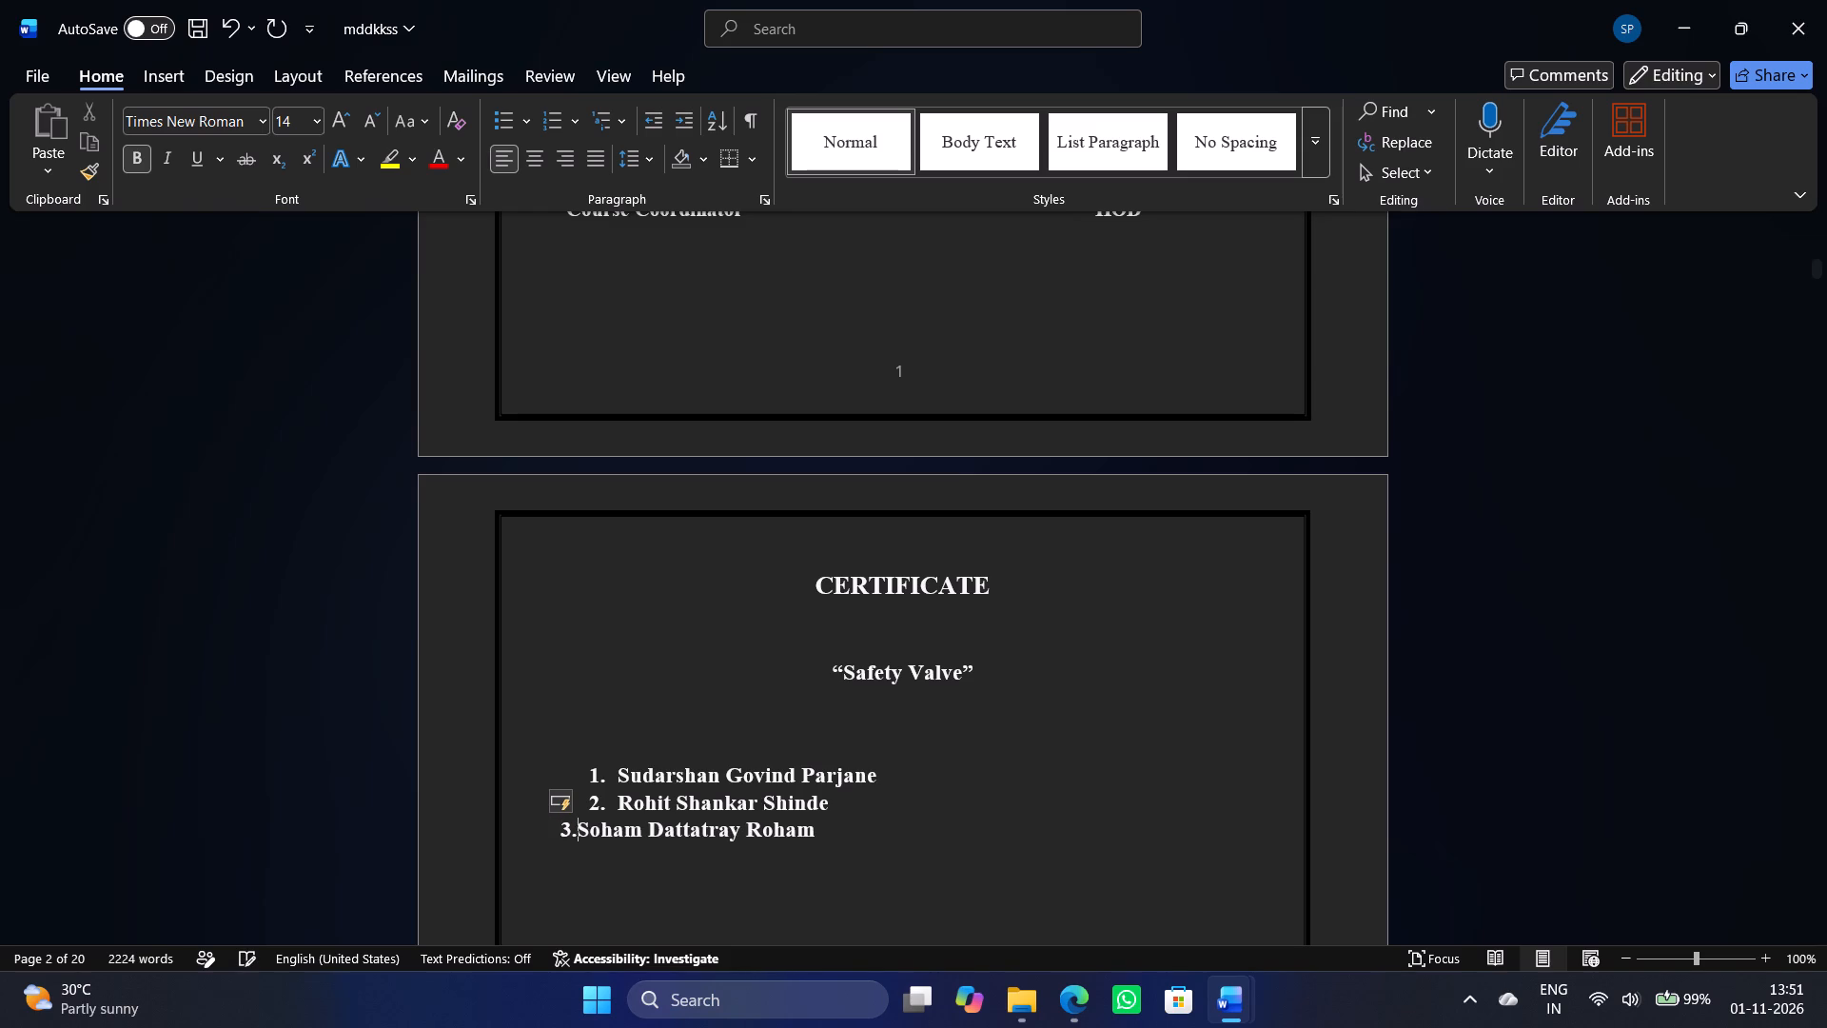
key("space")
Increase the indent of the numbered student list repeatedly until it sits roughly centred beneath the "Safety Valve" title.
left_click_drag(578, 779, 885, 865)
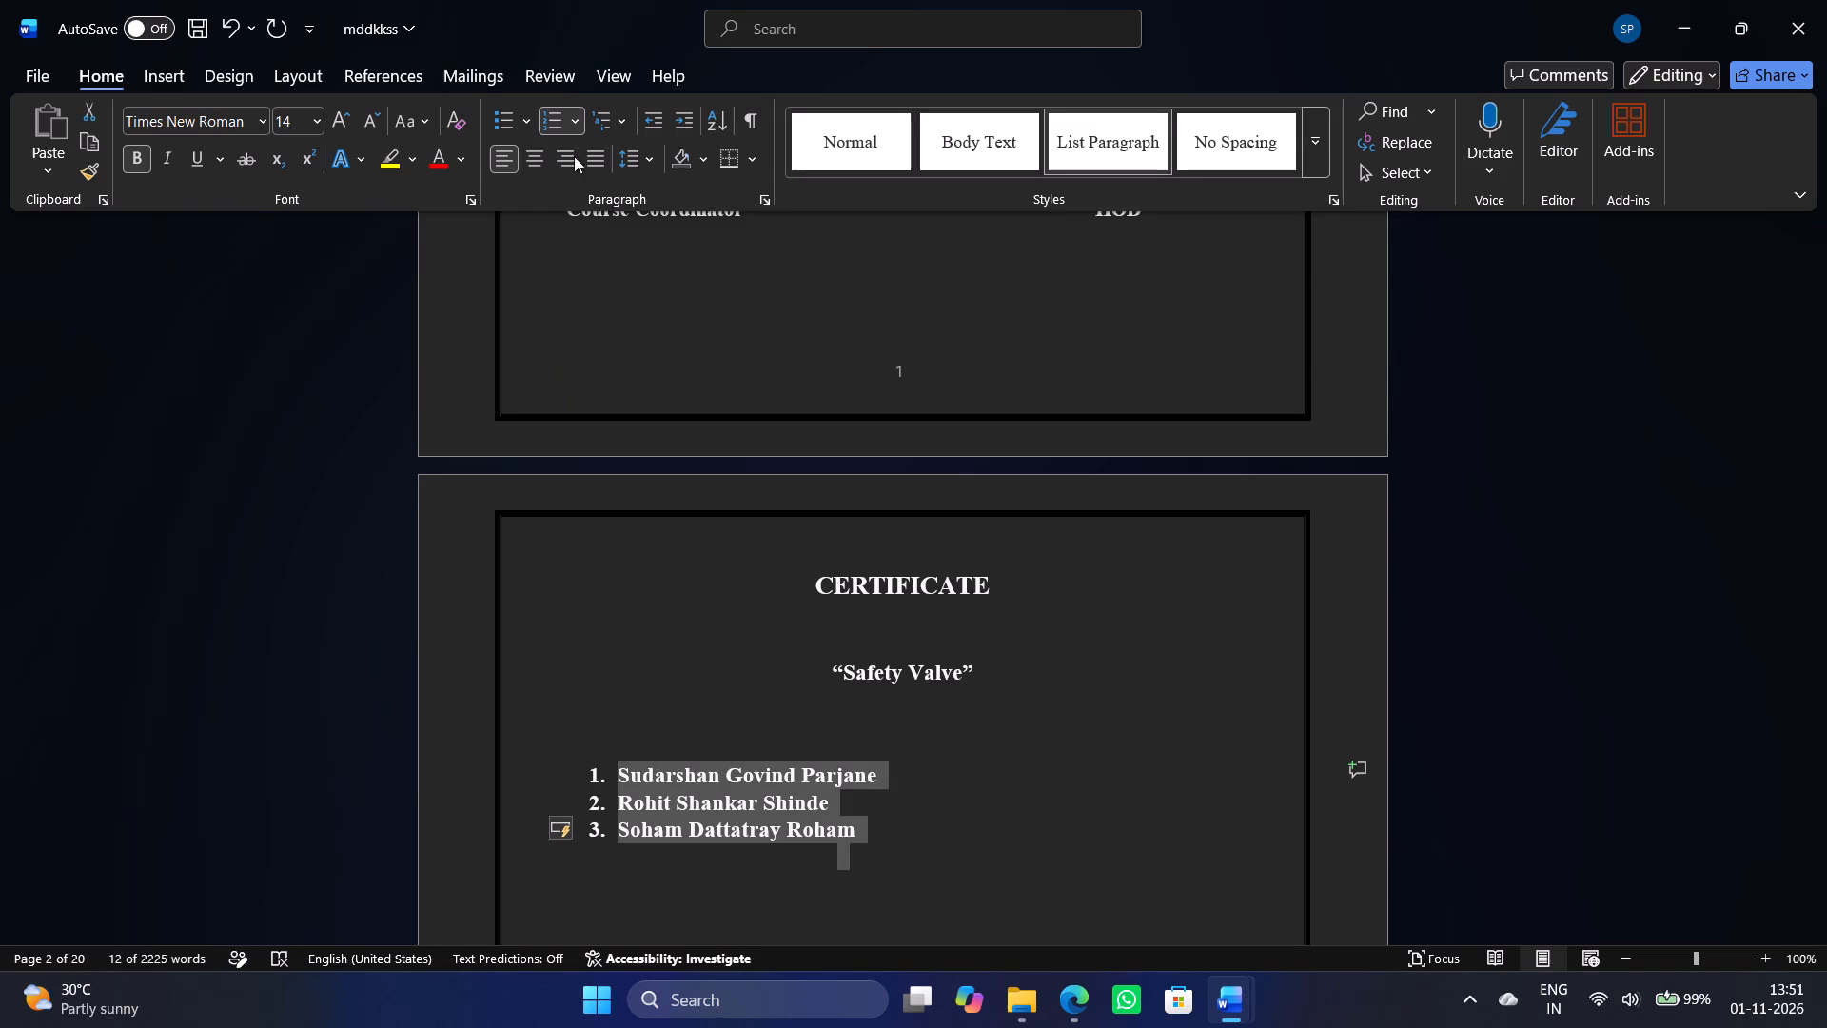
triple_click(682, 121)
triple_click(679, 121)
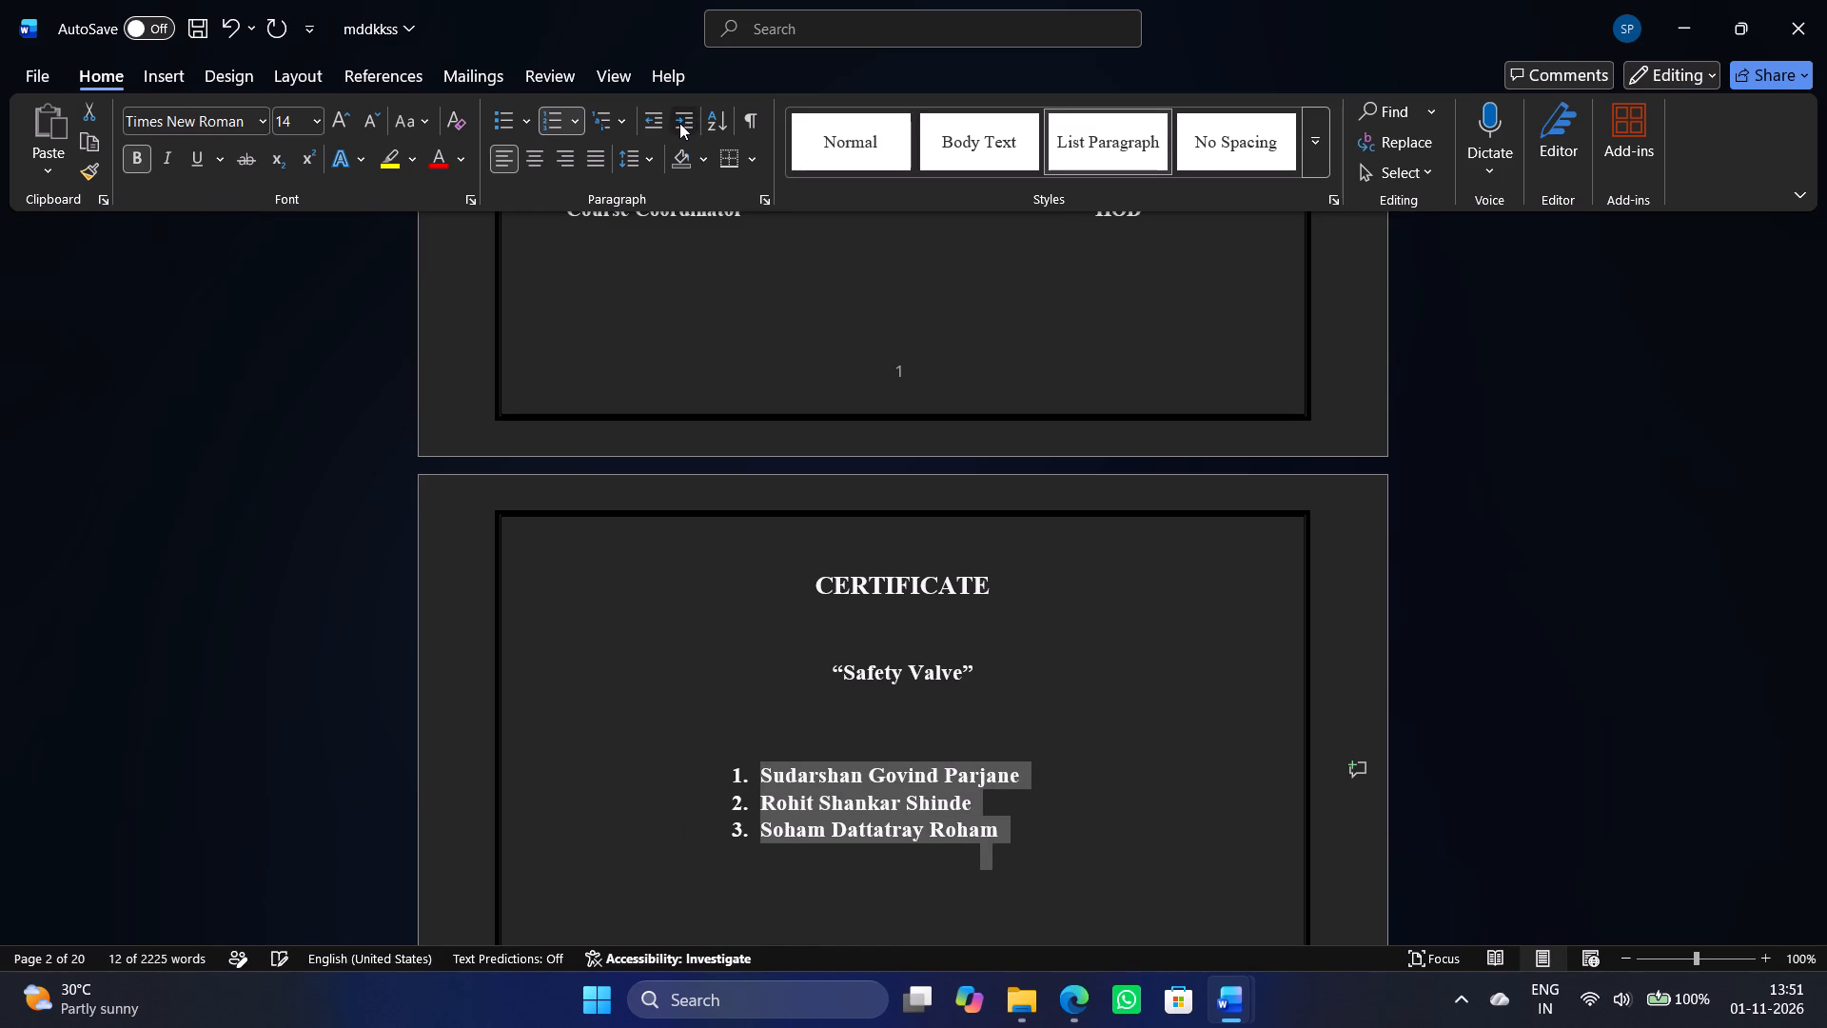
left_click(1641, 651)
Review the formatting of the cover page, certificate, marks table, index and Introduction pages.
scroll(1643, 646, "down", 4)
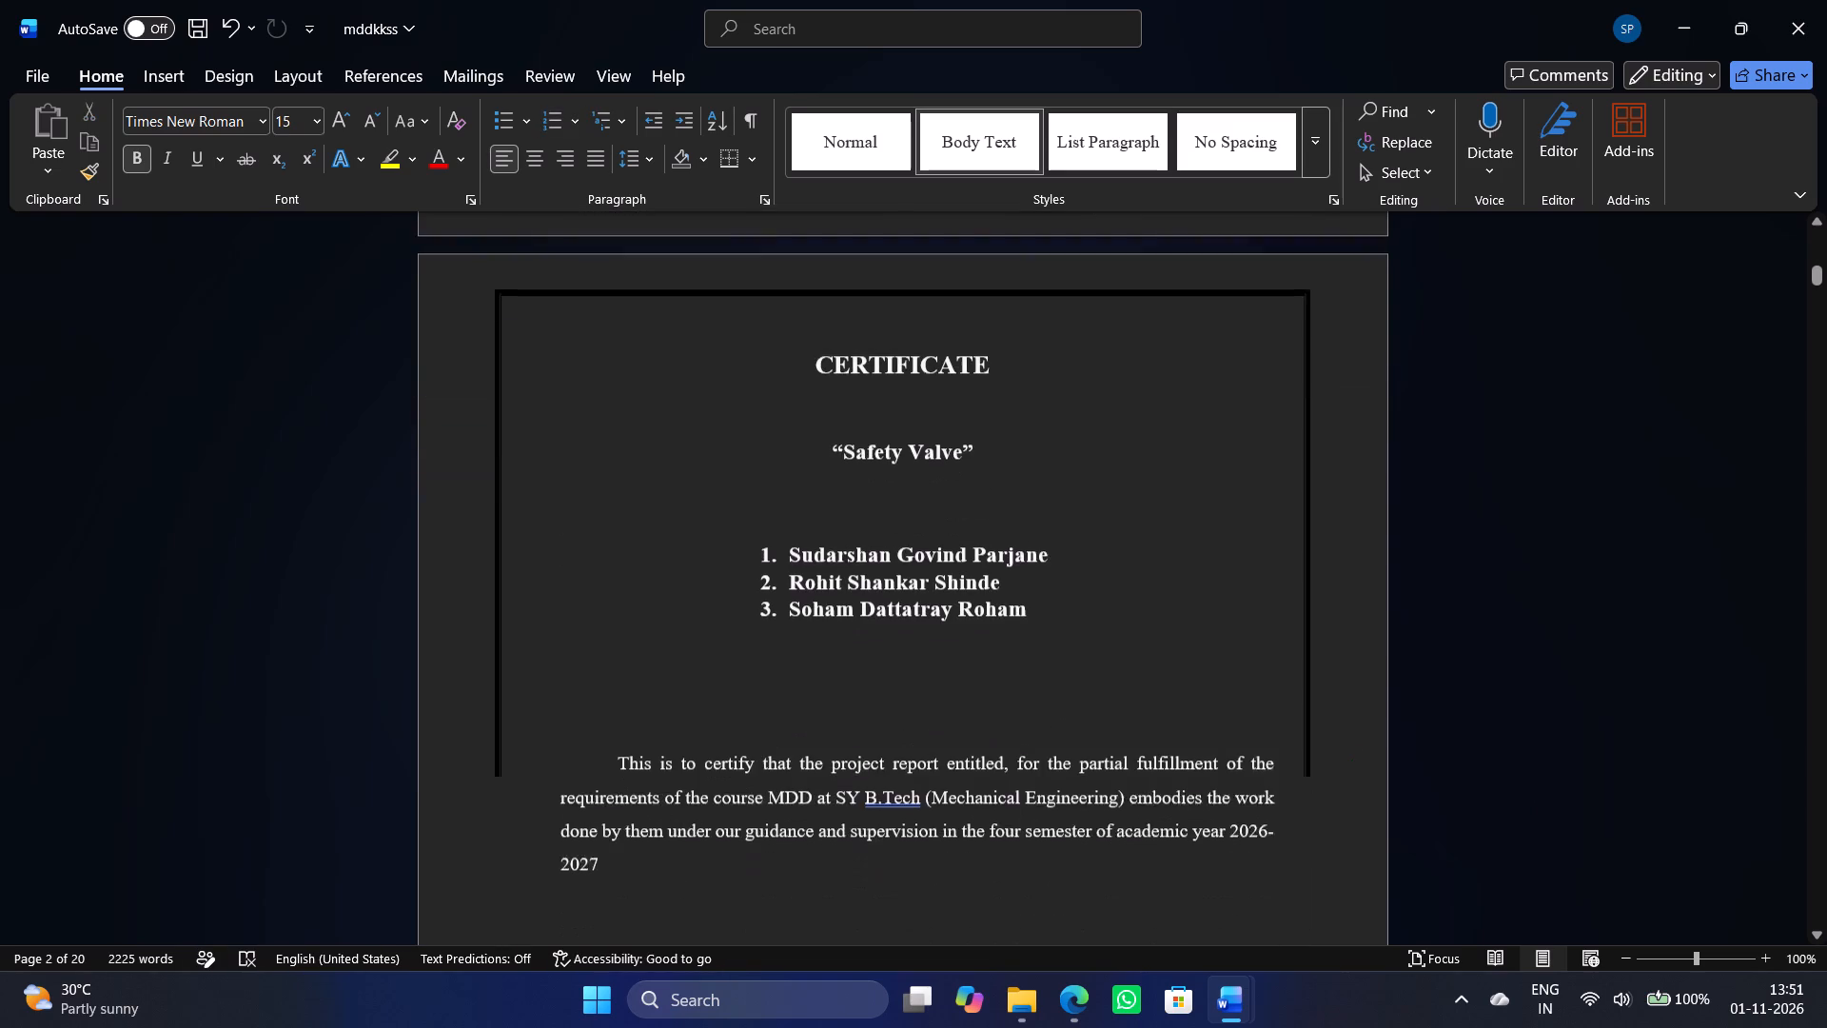
scroll(1644, 642, "down", 1)
scroll(1648, 642, "up", 12)
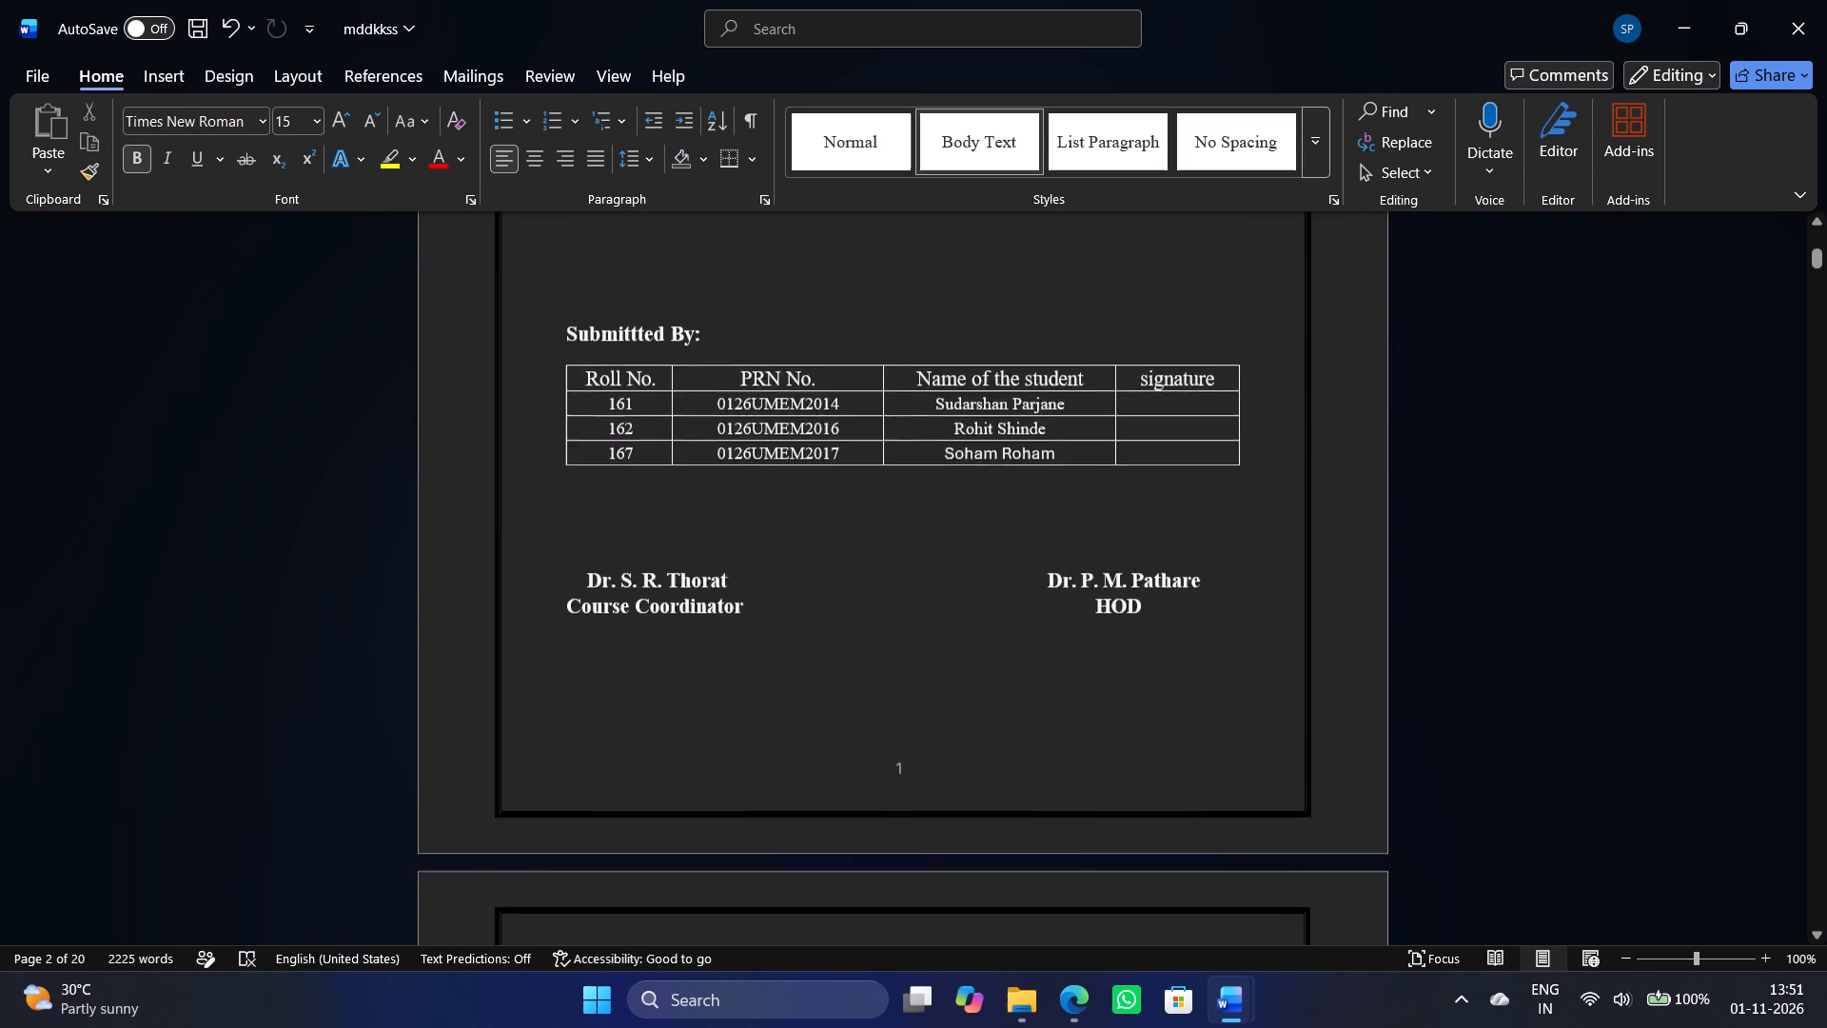
scroll(1648, 643, "up", 3)
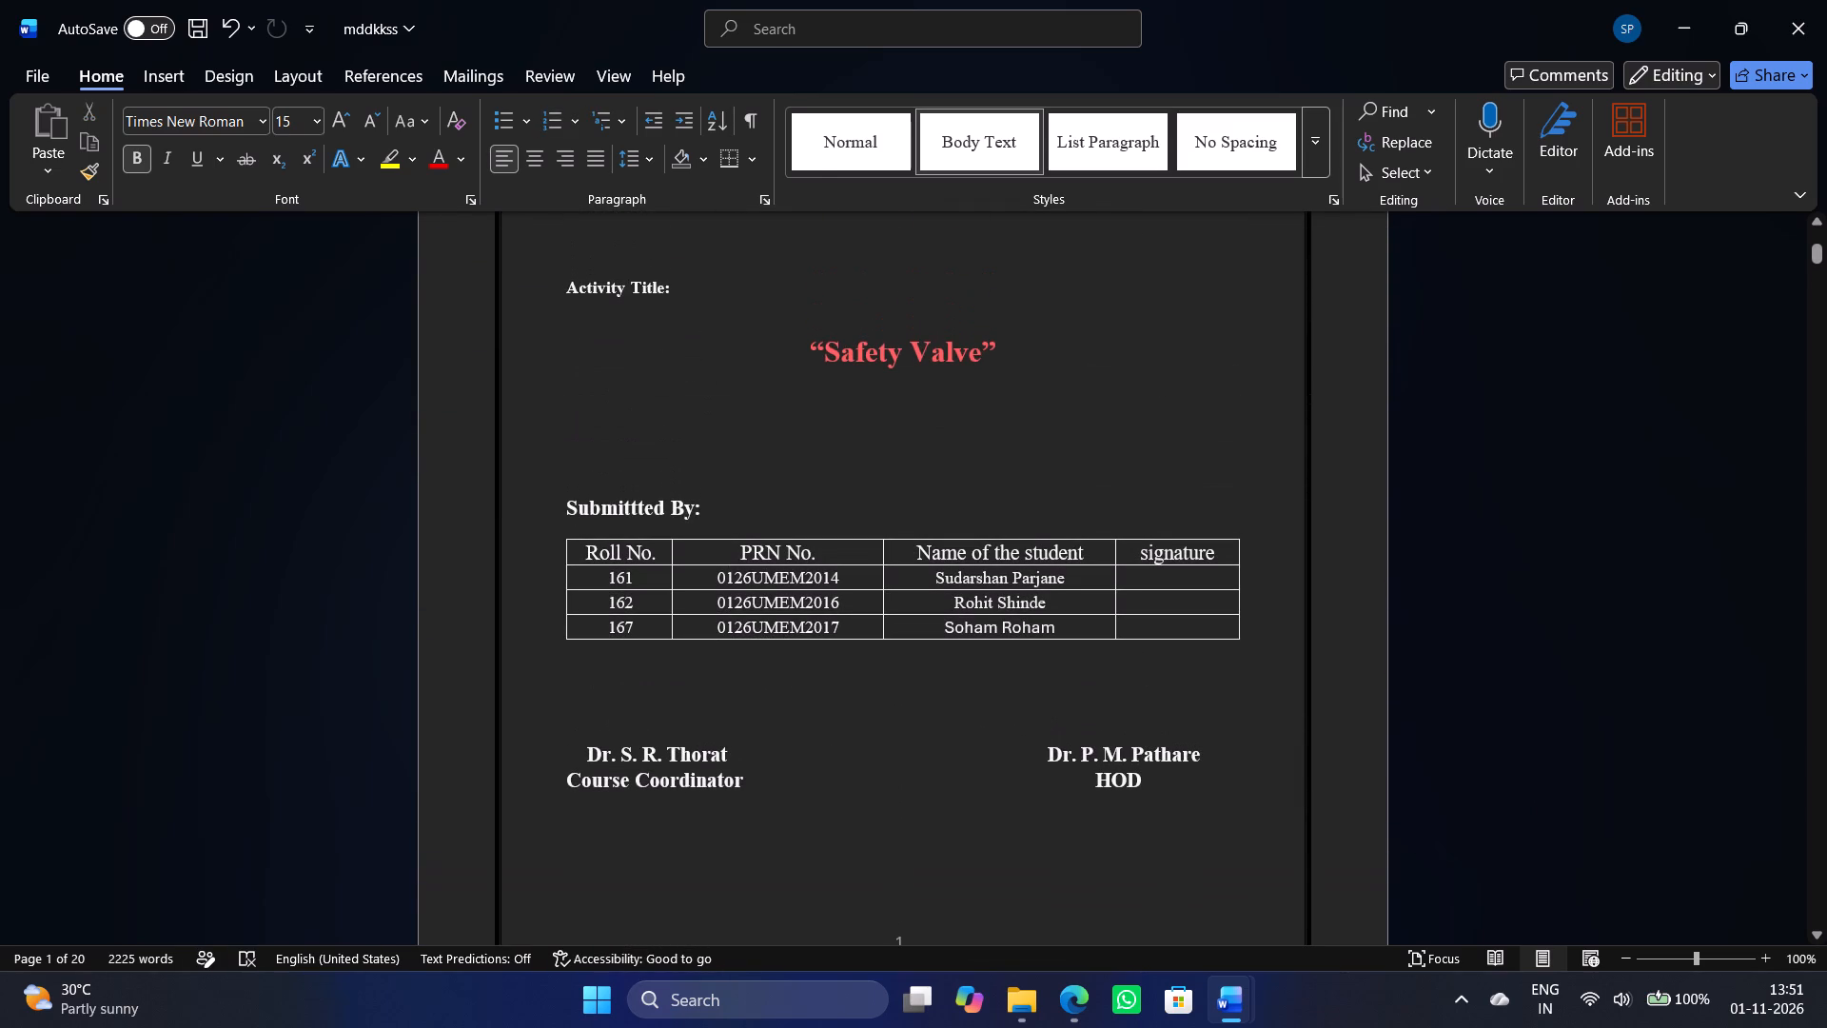
scroll(1648, 643, "up", 8)
scroll(1647, 648, "down", 18)
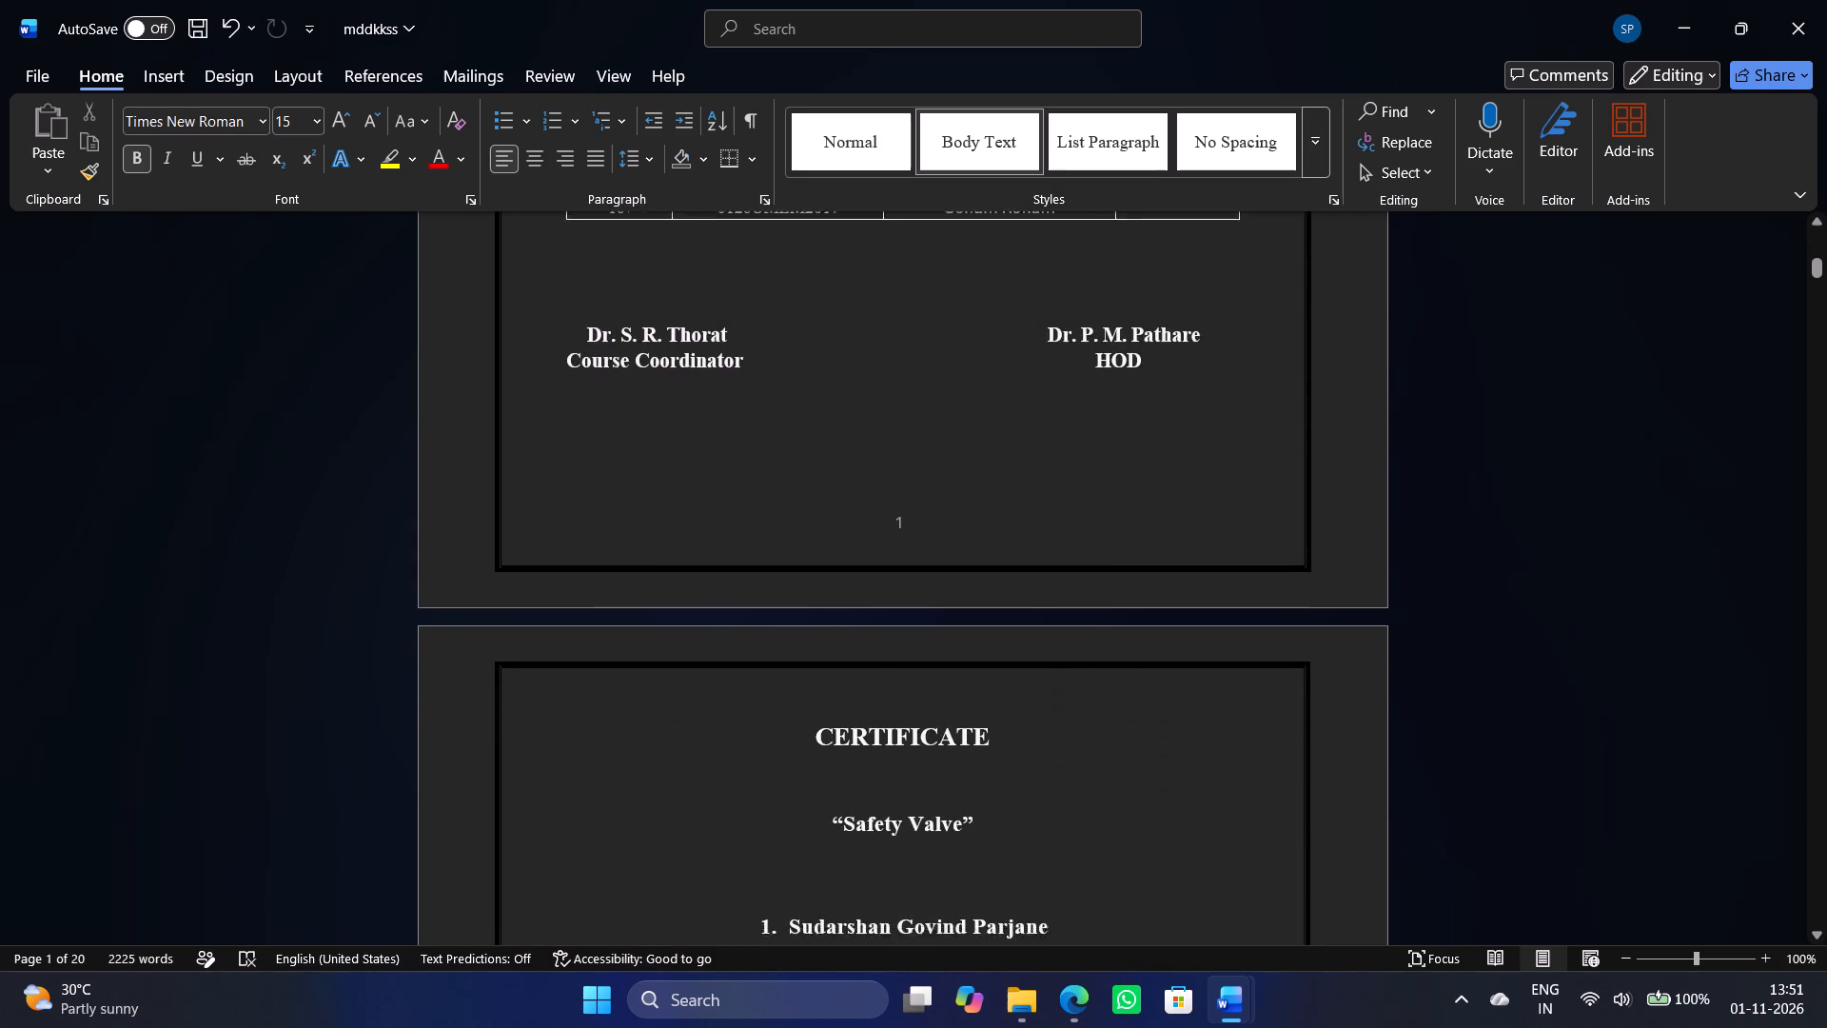
scroll(1642, 654, "down", 12)
scroll(1642, 655, "down", 9)
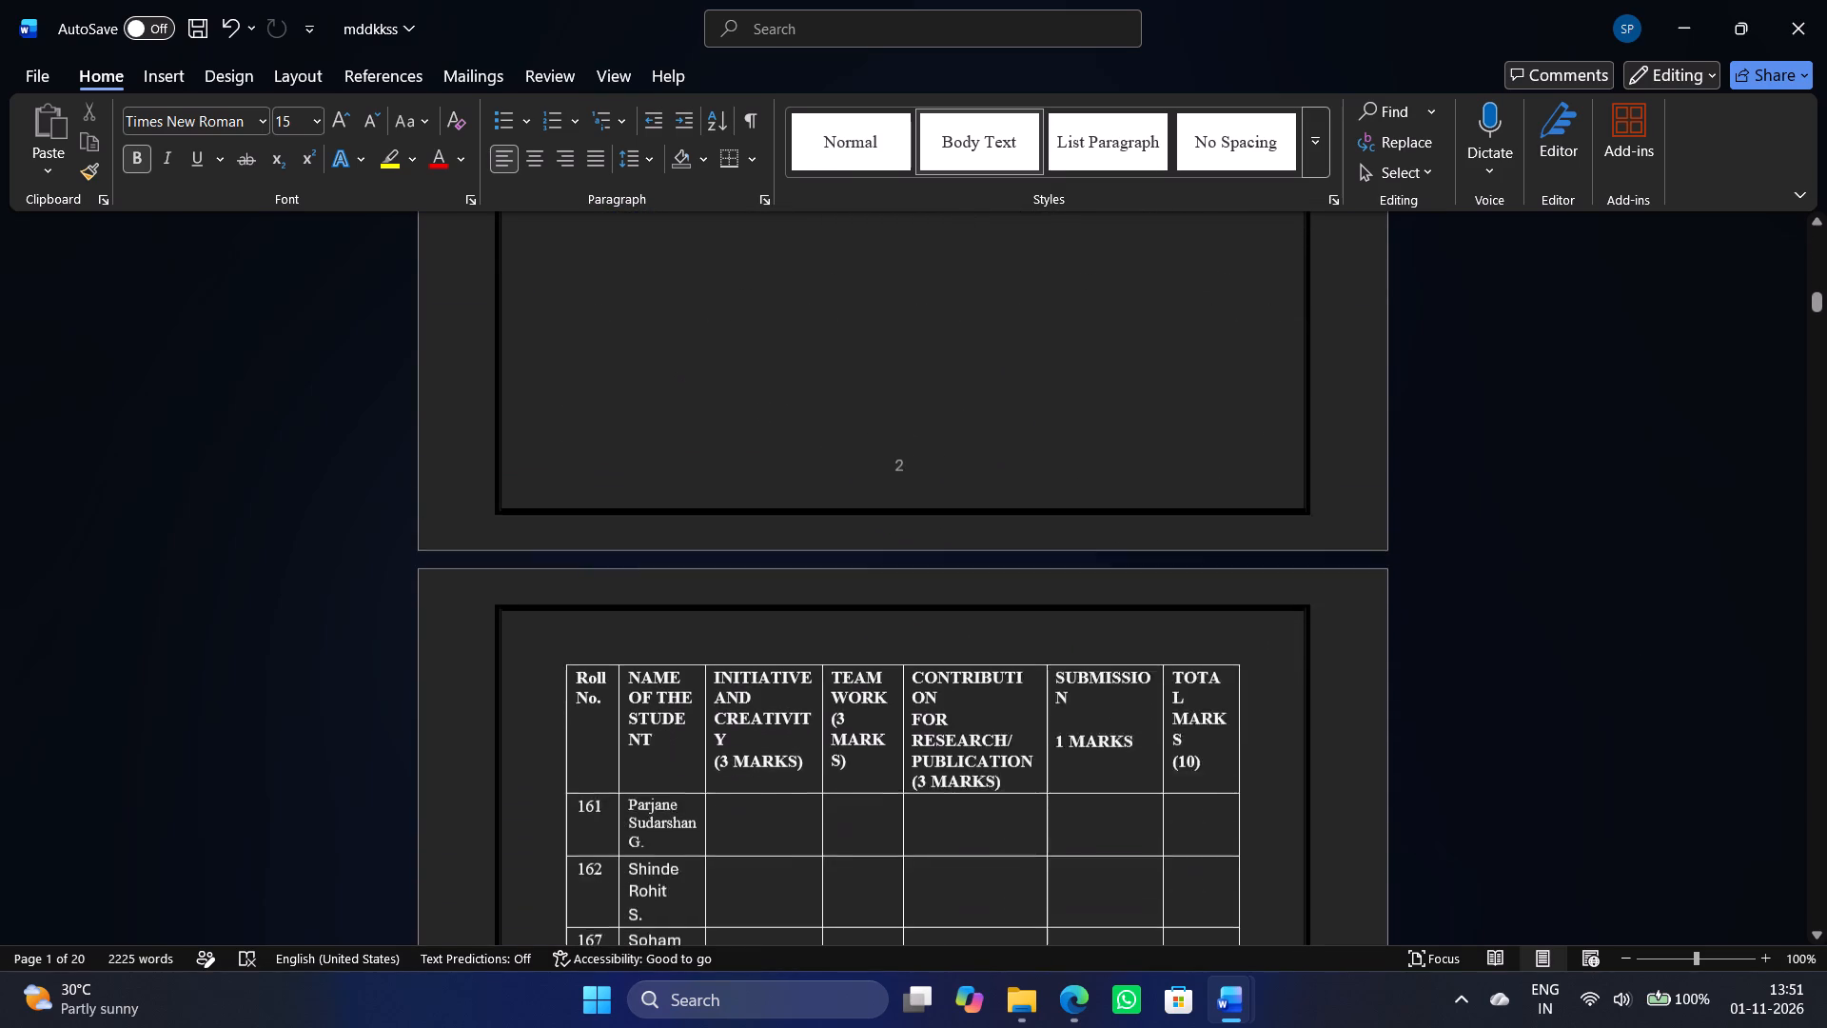
scroll(1642, 657, "down", 15)
scroll(1639, 667, "down", 12)
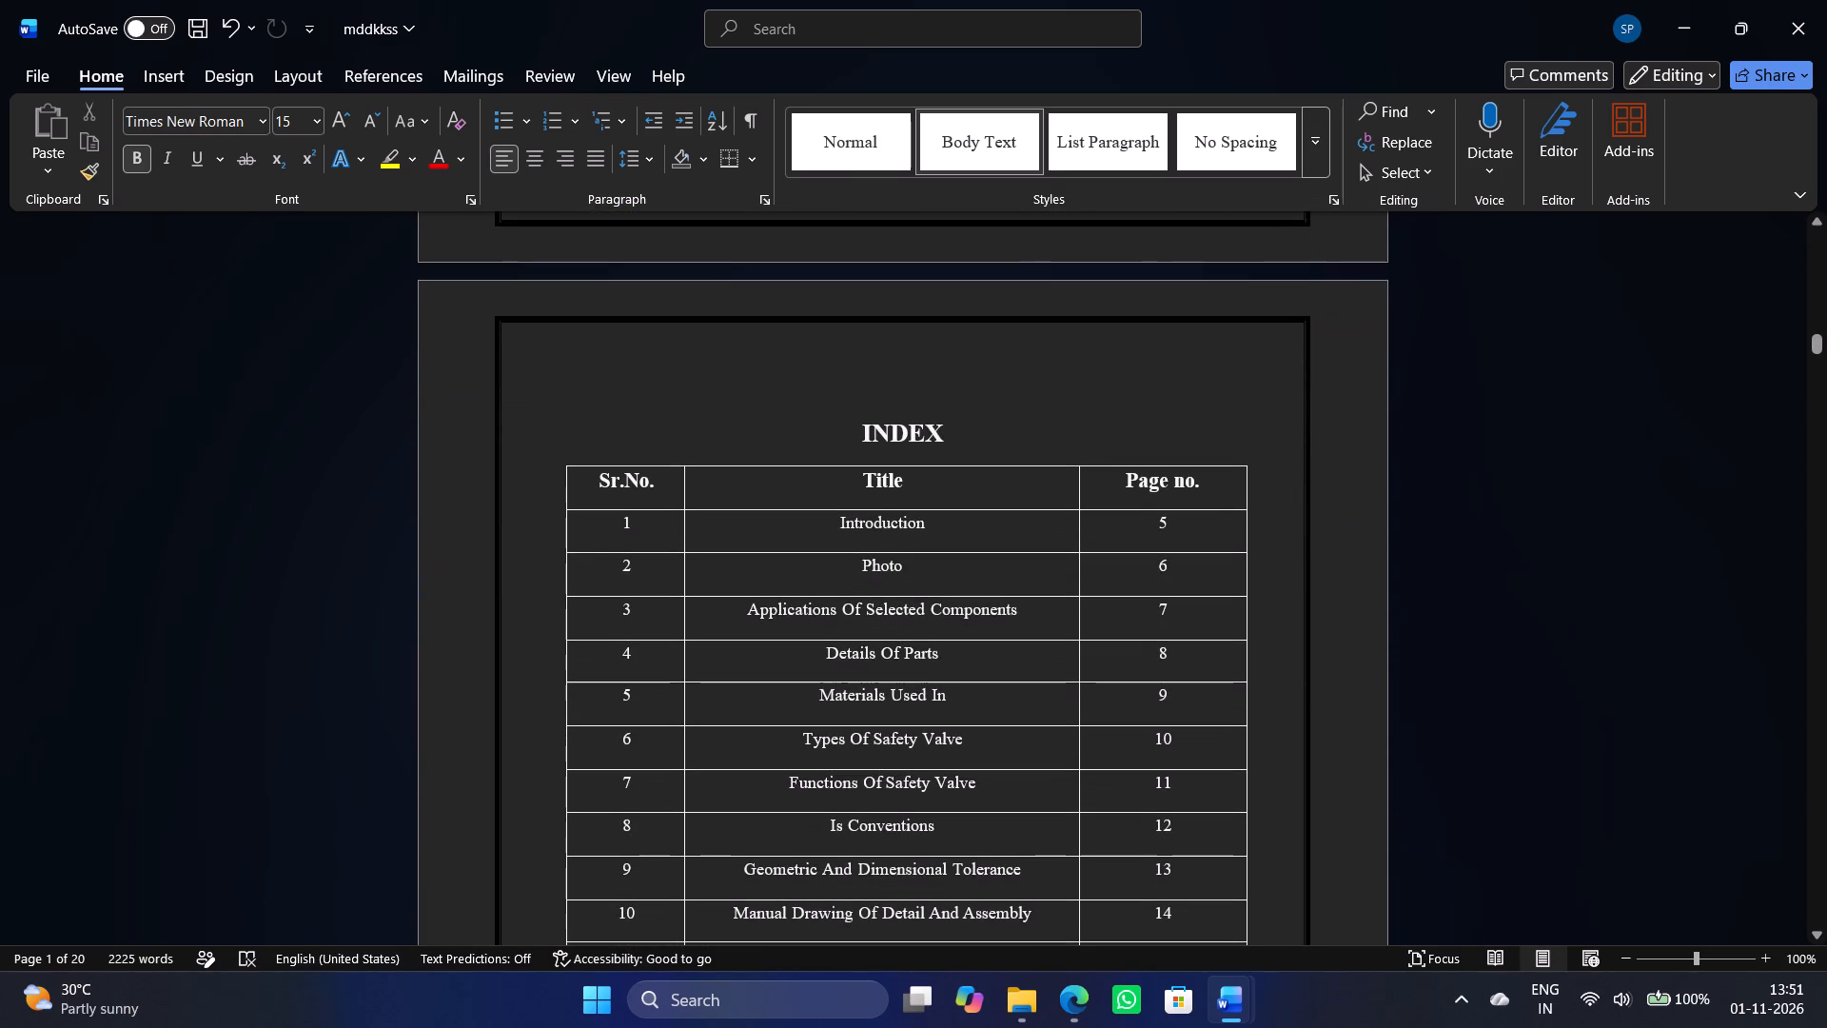
scroll(1635, 690, "down", 8)
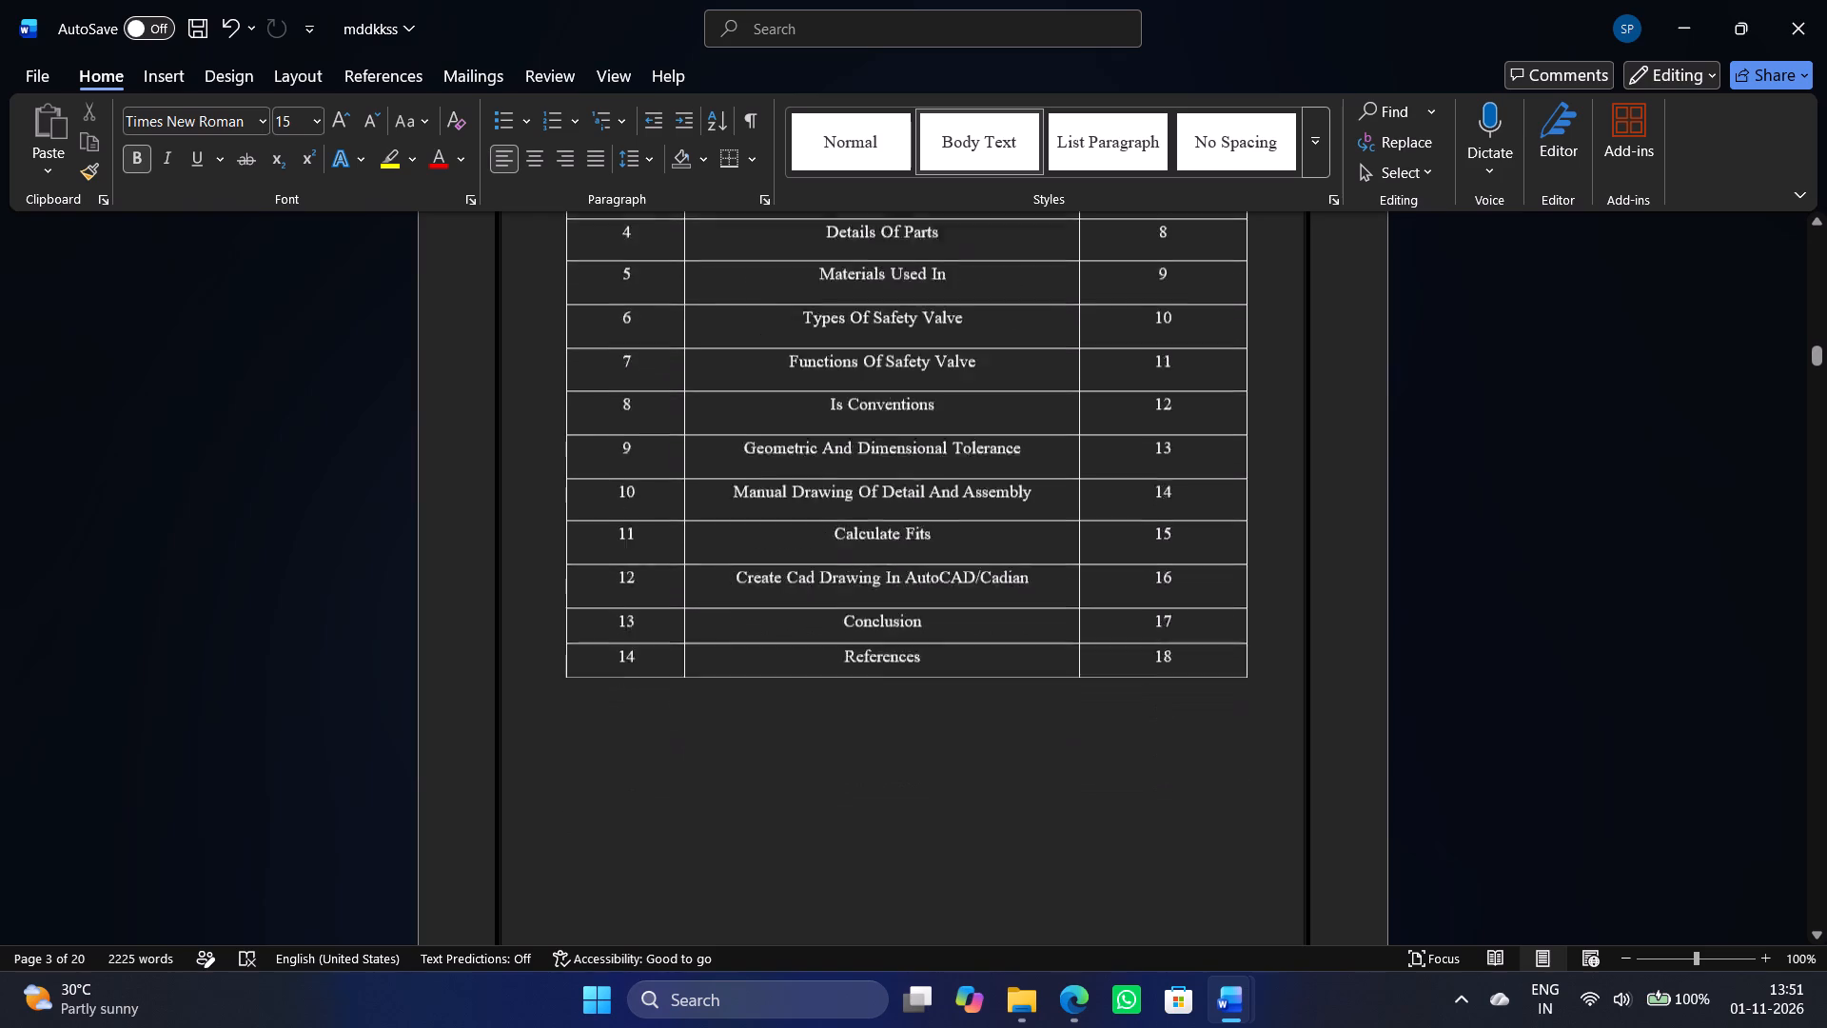
scroll(1634, 695, "down", 12)
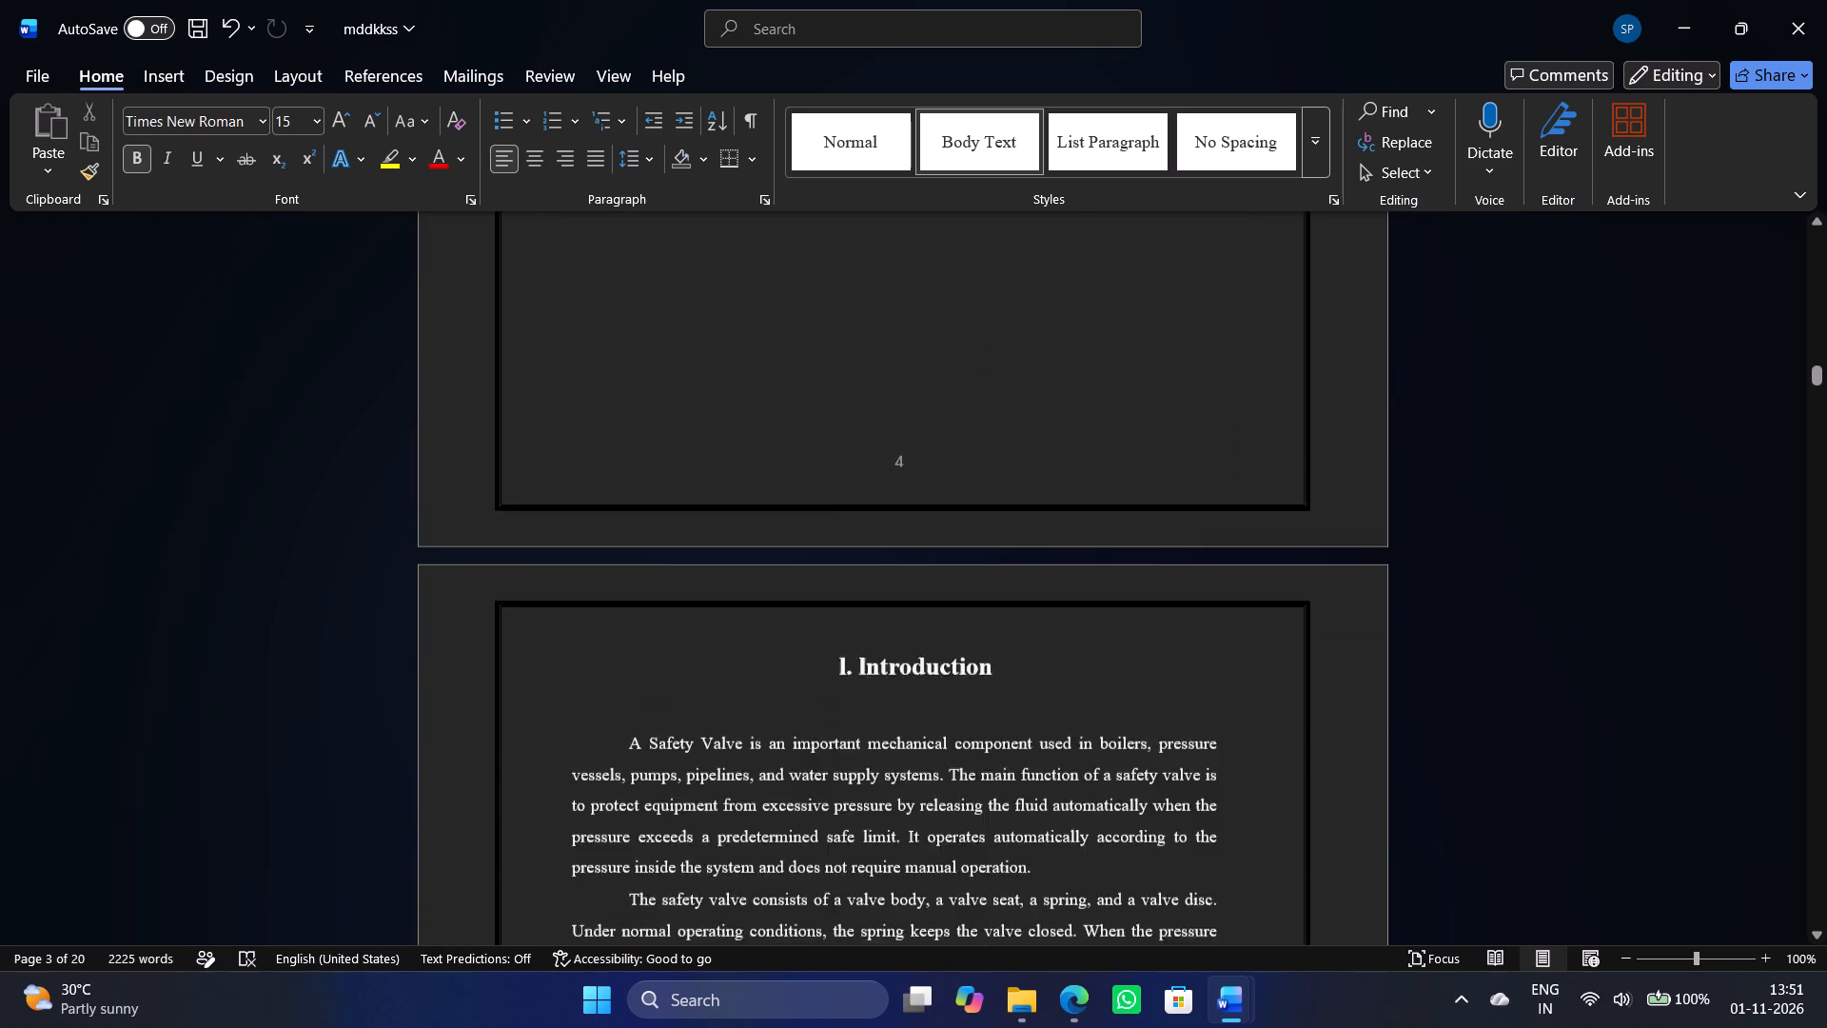
scroll(1631, 697, "down", 8)
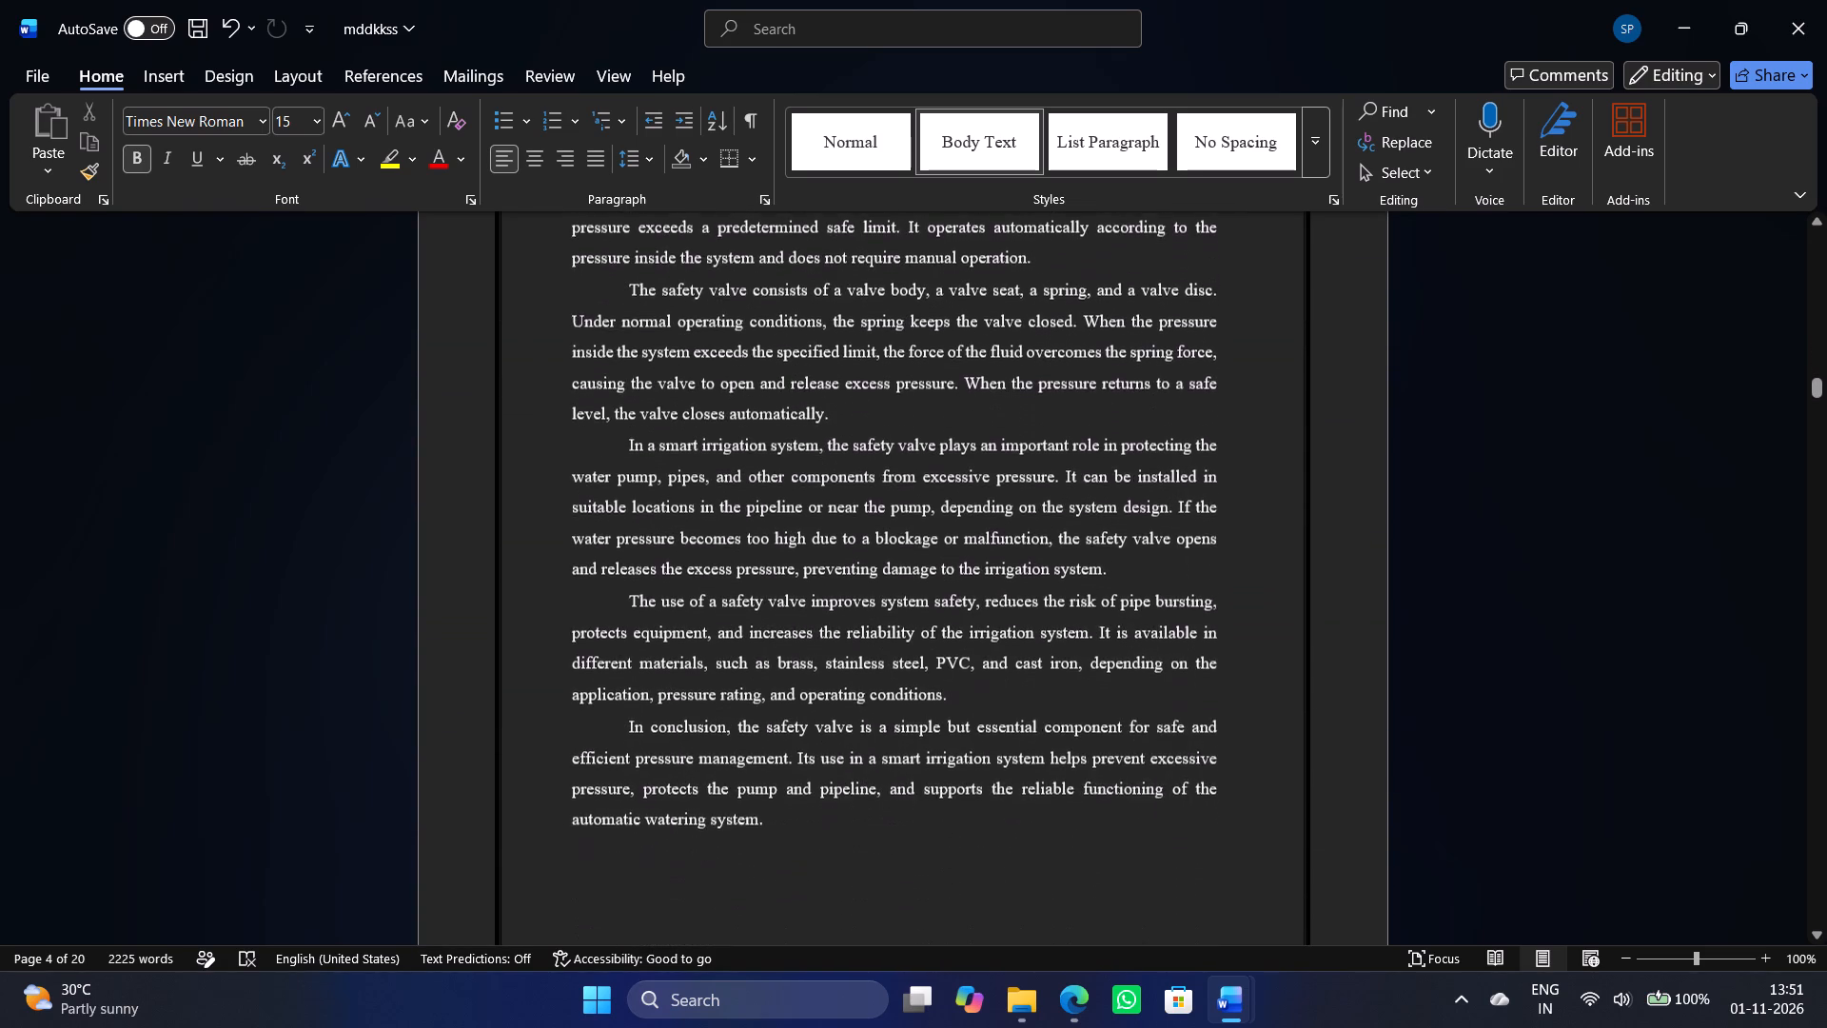
Set the font size of all body paragraphs under the Introduction heading to 12.
scroll(1628, 693, "up", 5)
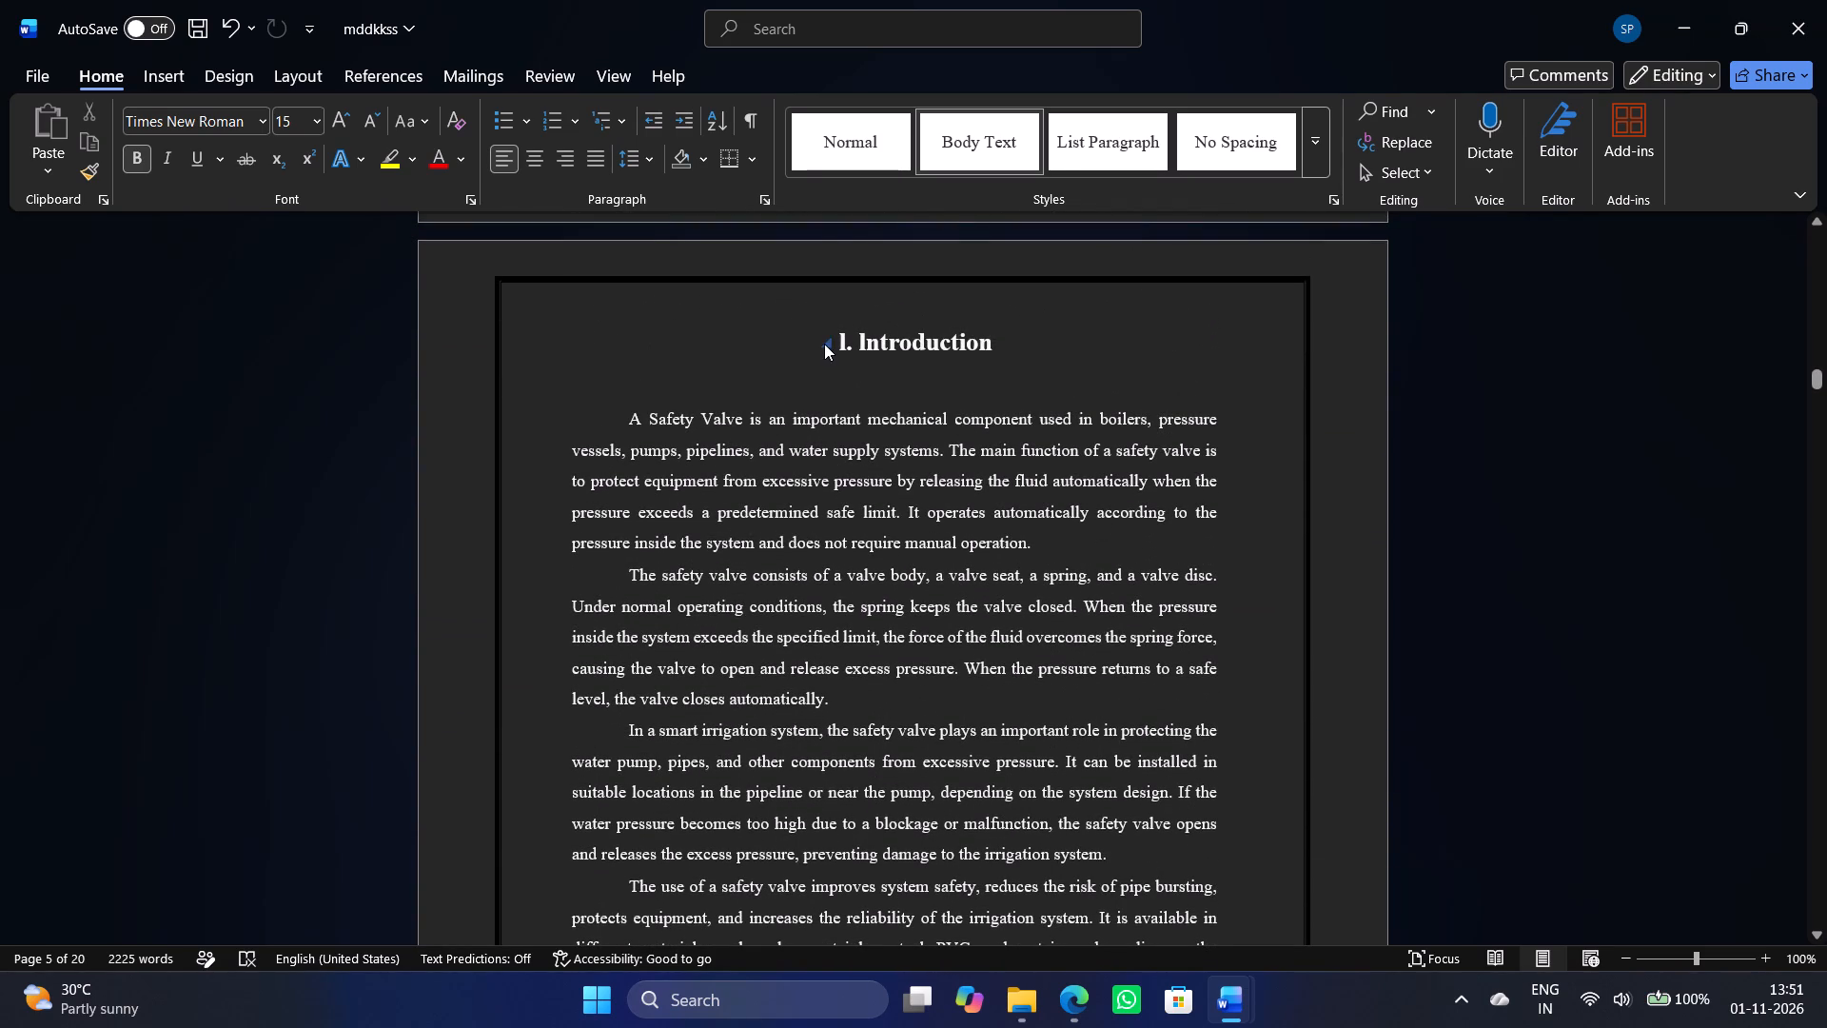
left_click_drag(915, 332, 909, 346)
left_click_drag(631, 402, 710, 587)
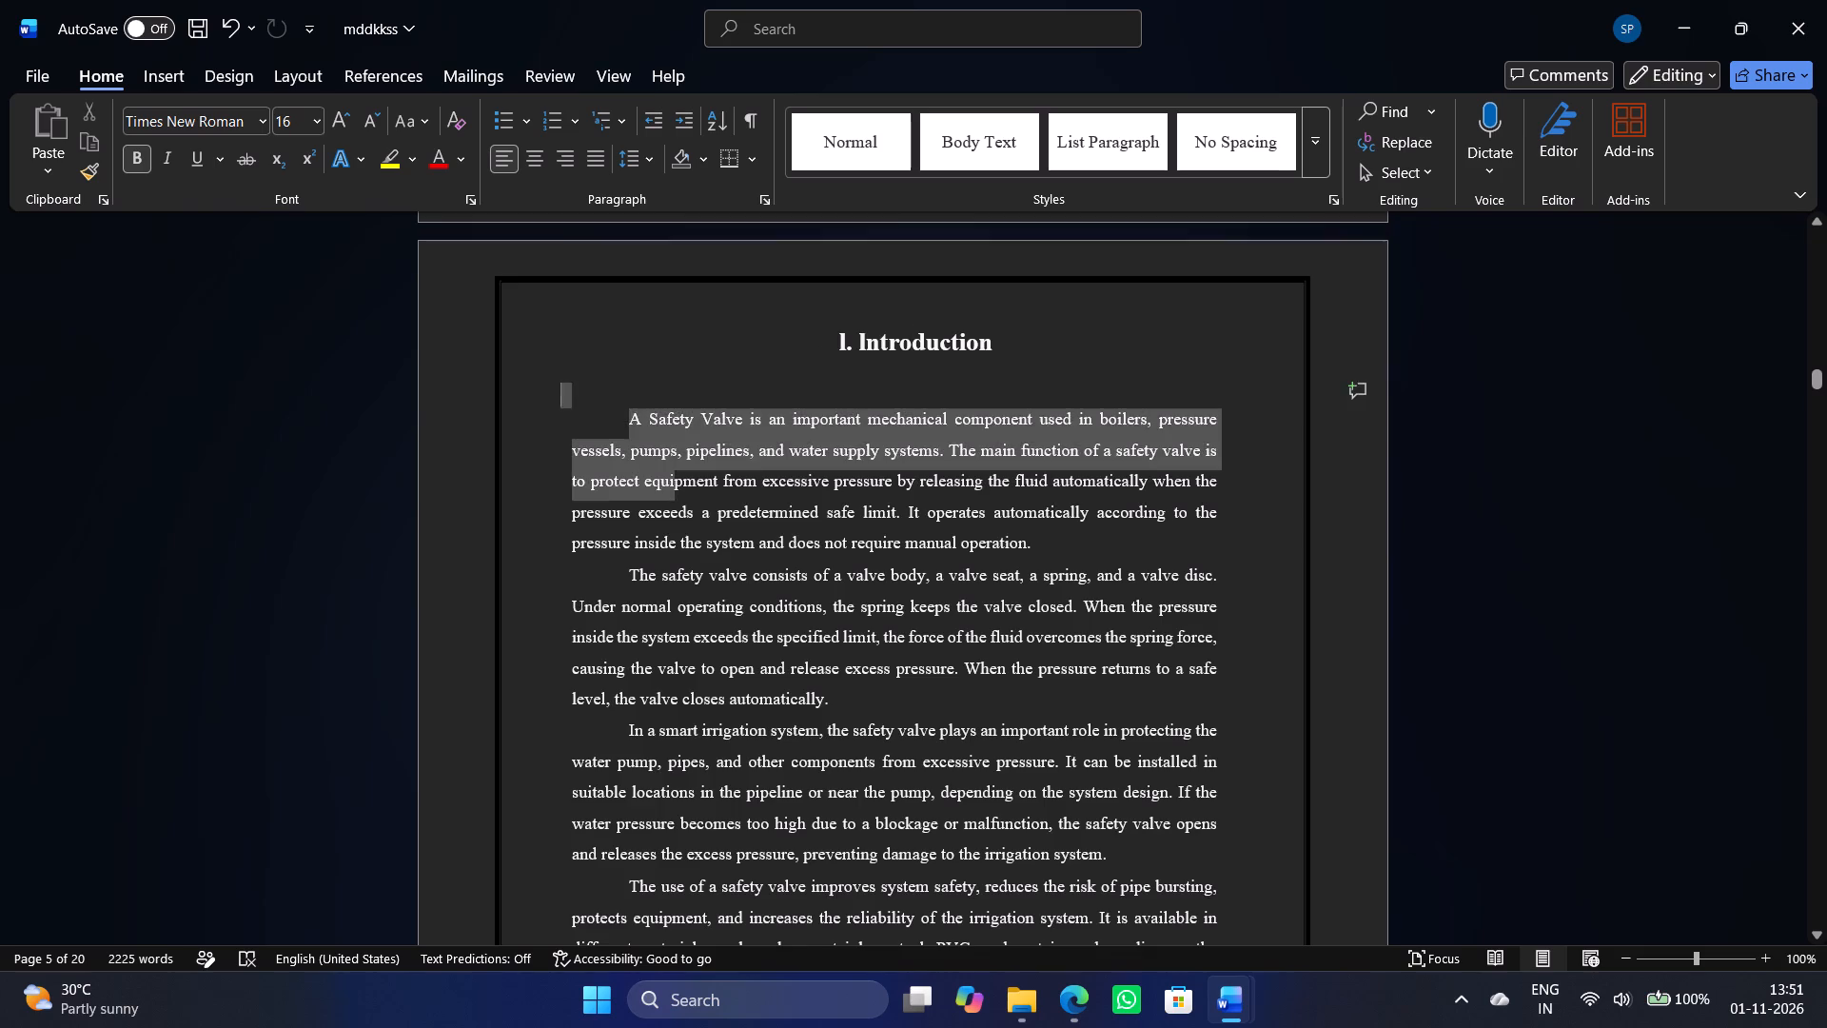
left_click_drag(710, 587, 765, 763)
scroll(748, 654, "down", 6)
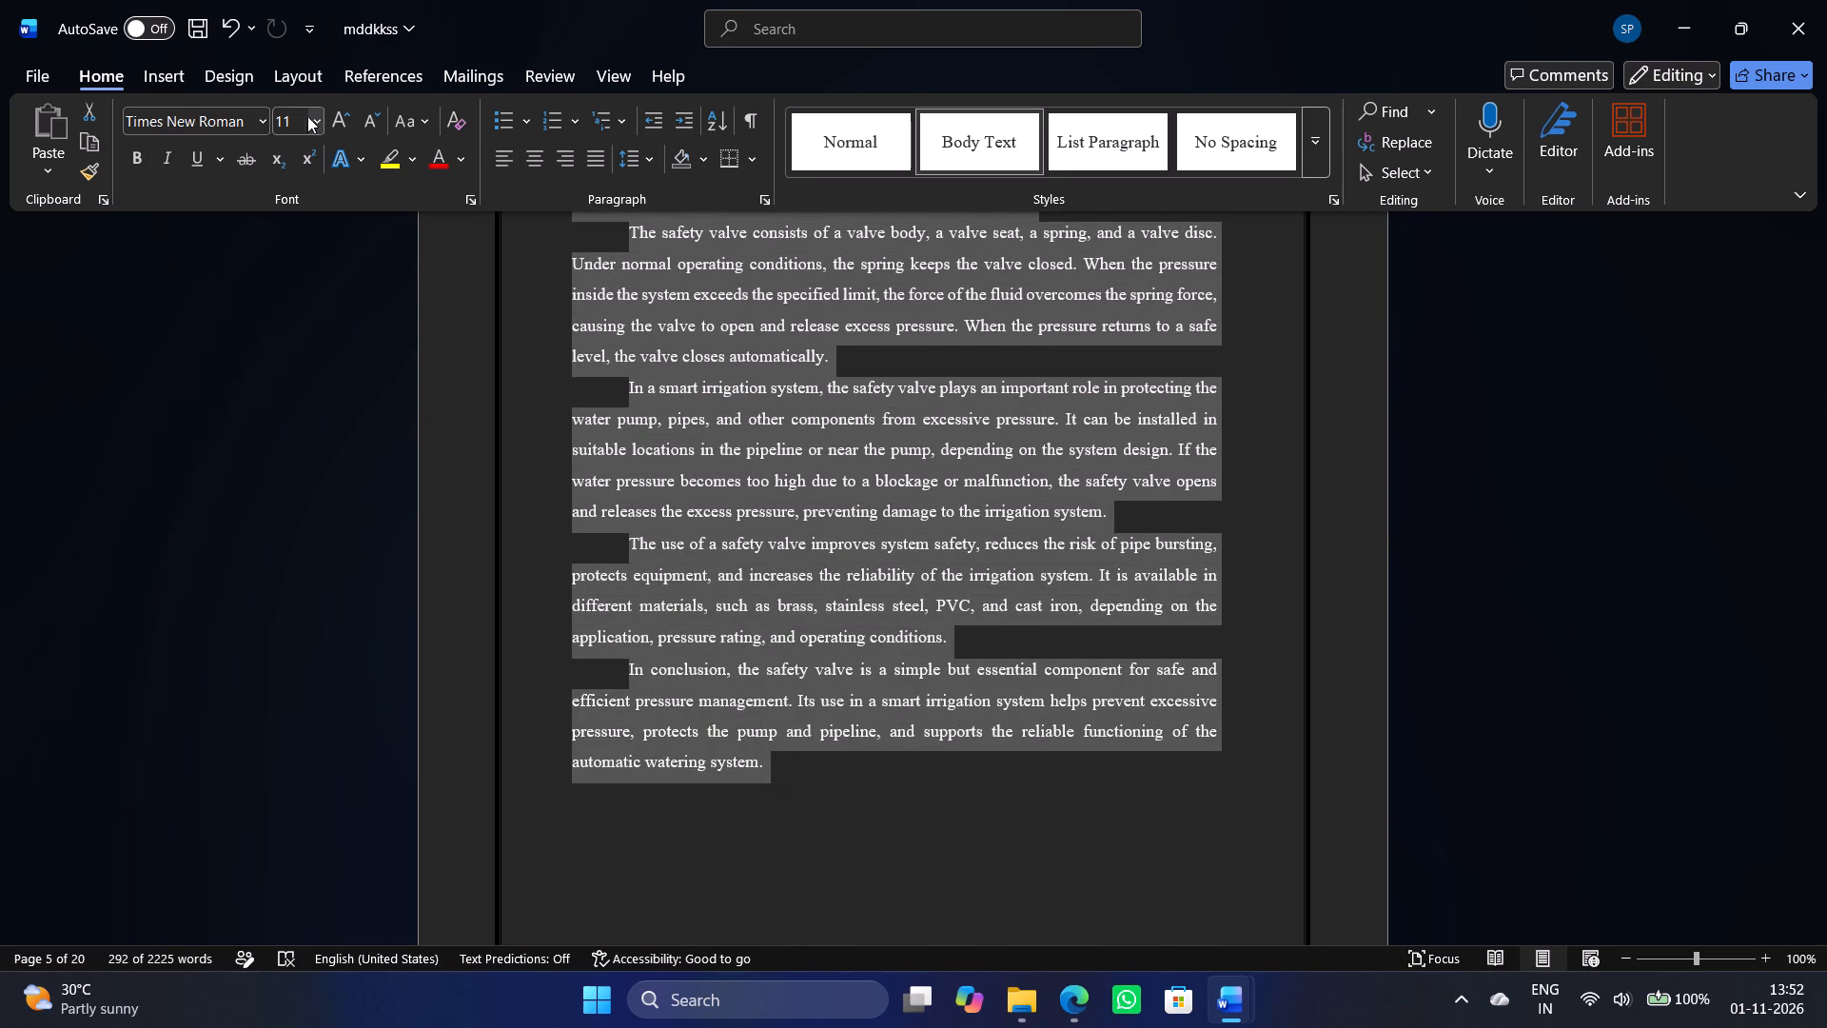
left_click(309, 118)
left_click(304, 265)
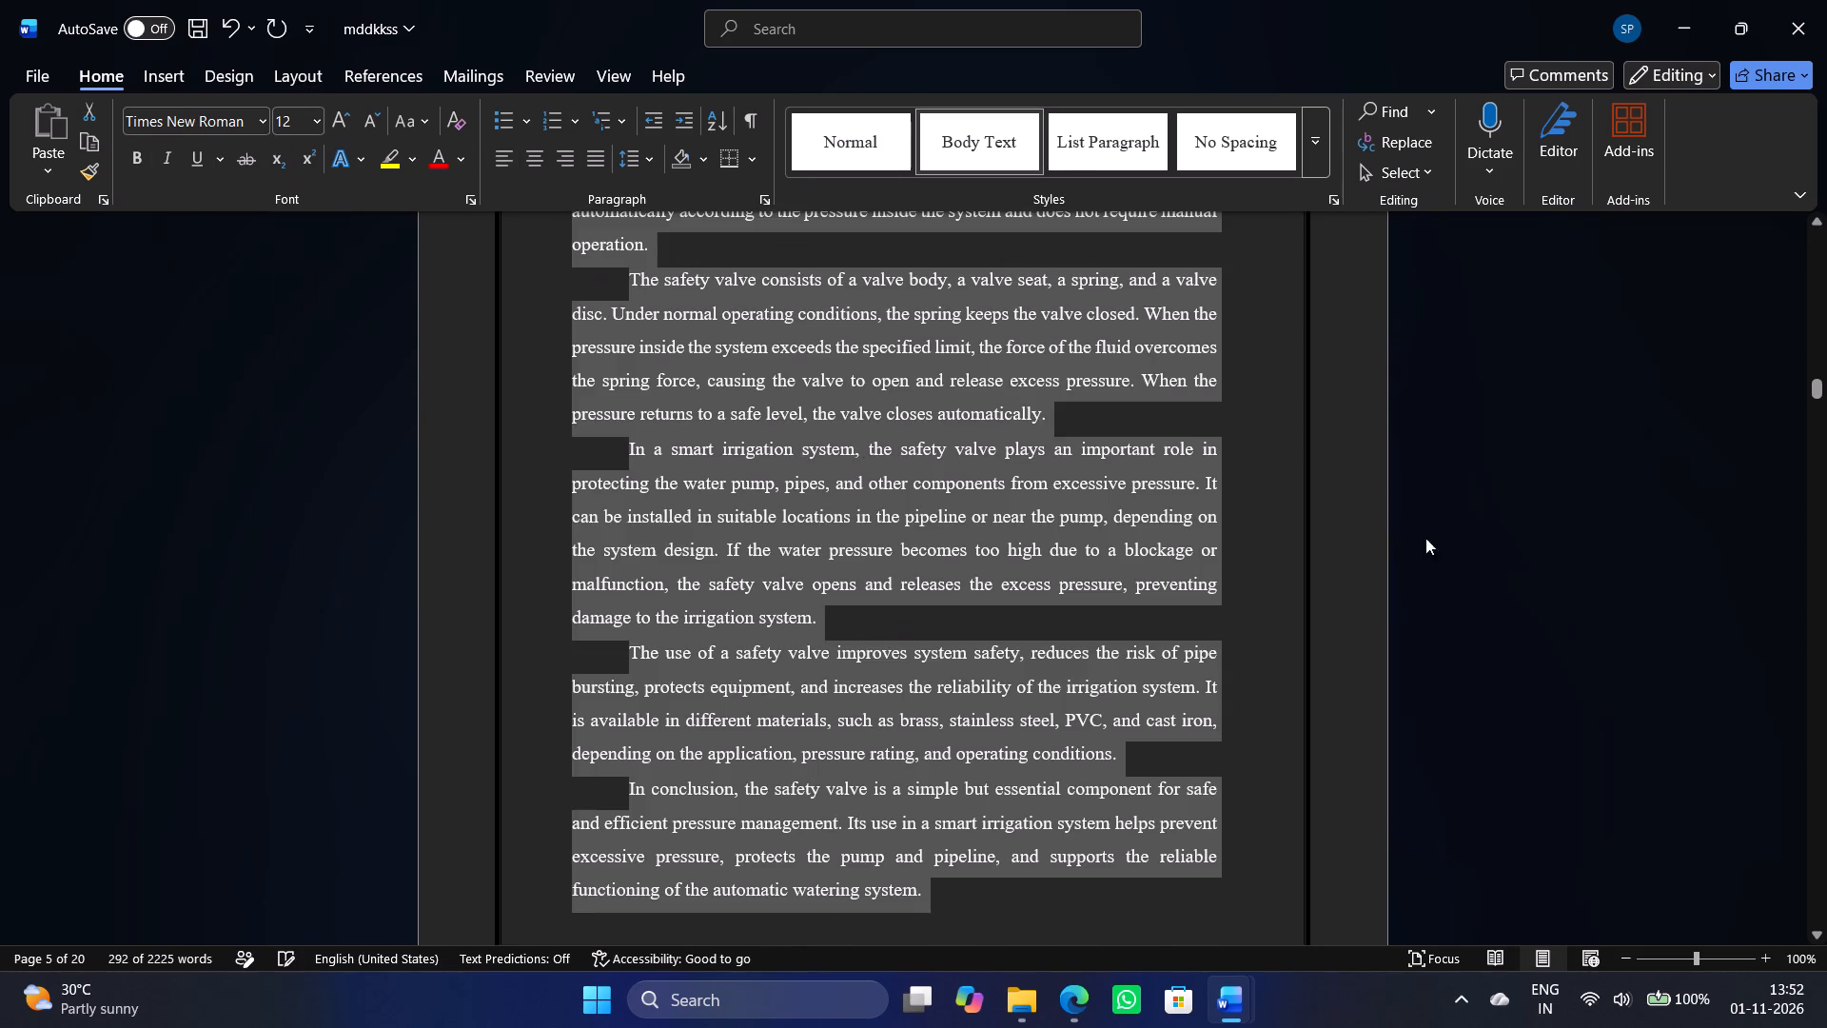
left_click(1592, 568)
Check the layout of the Introduction page and the photos section that follows it.
scroll(1668, 628, "up", 6)
scroll(1668, 628, "down", 10)
scroll(1670, 624, "up", 9)
scroll(1674, 621, "down", 5)
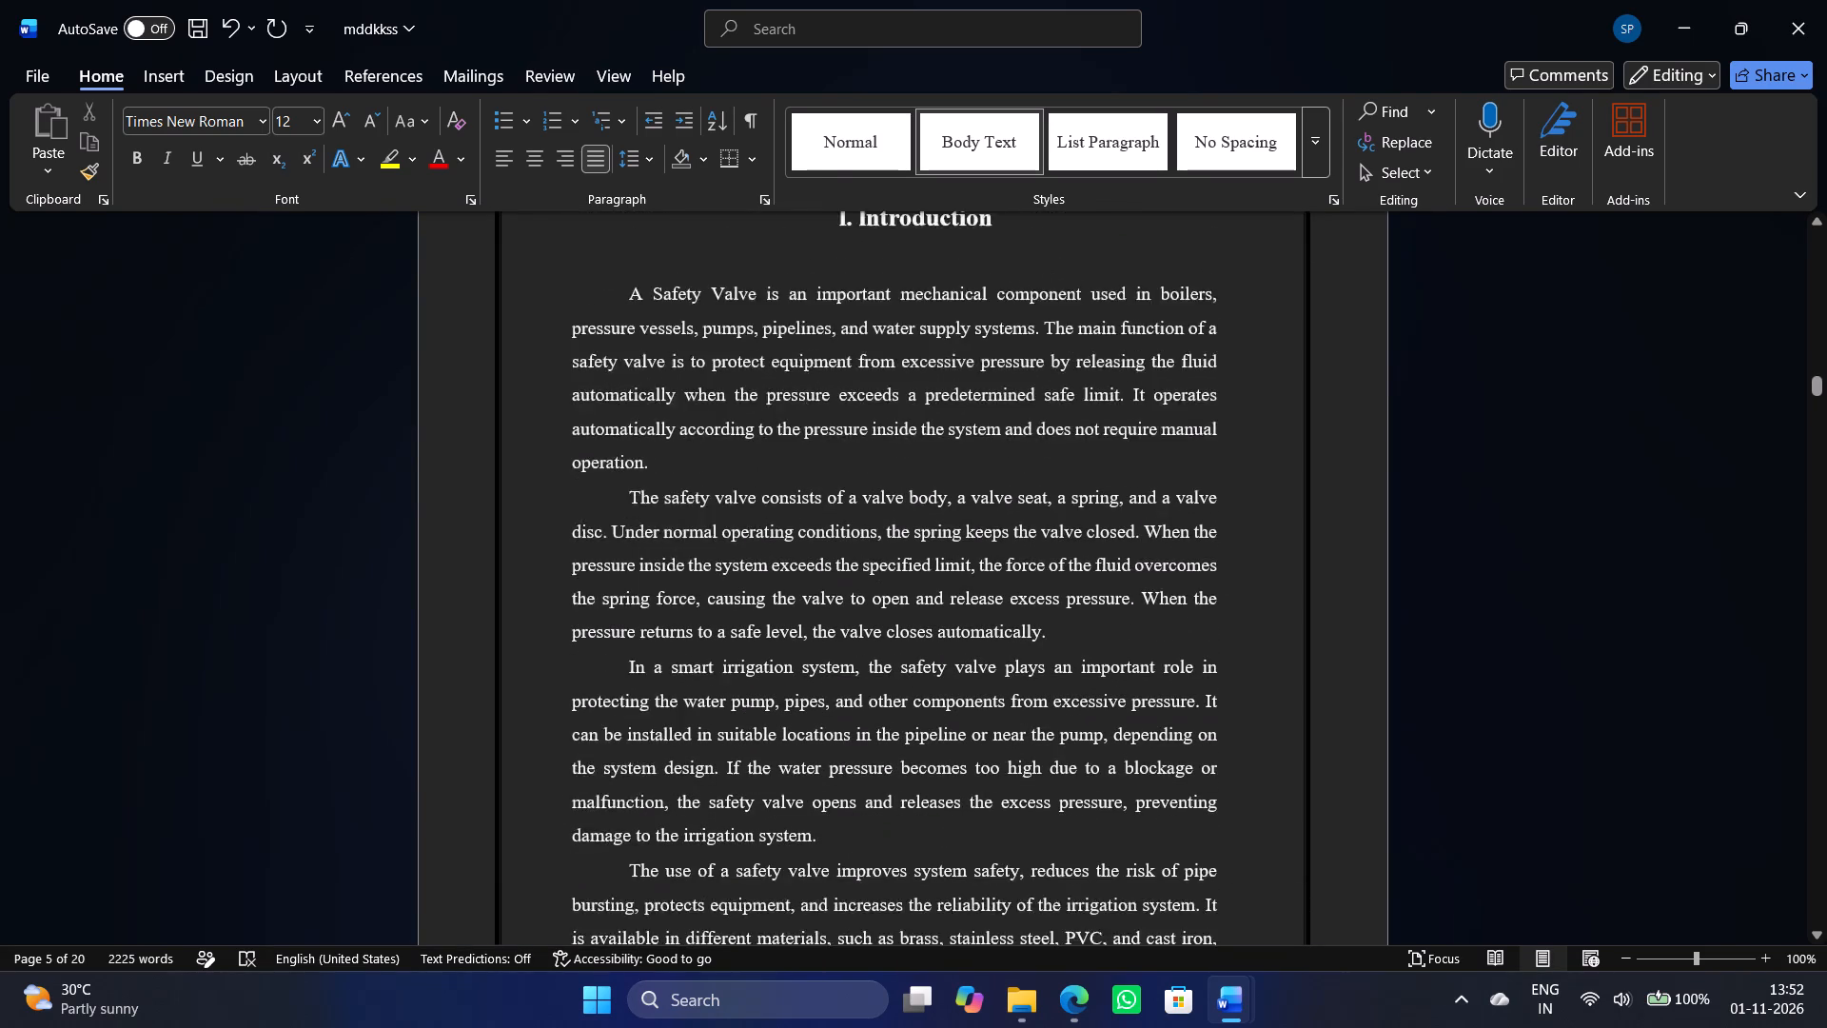
scroll(1672, 622, "down", 19)
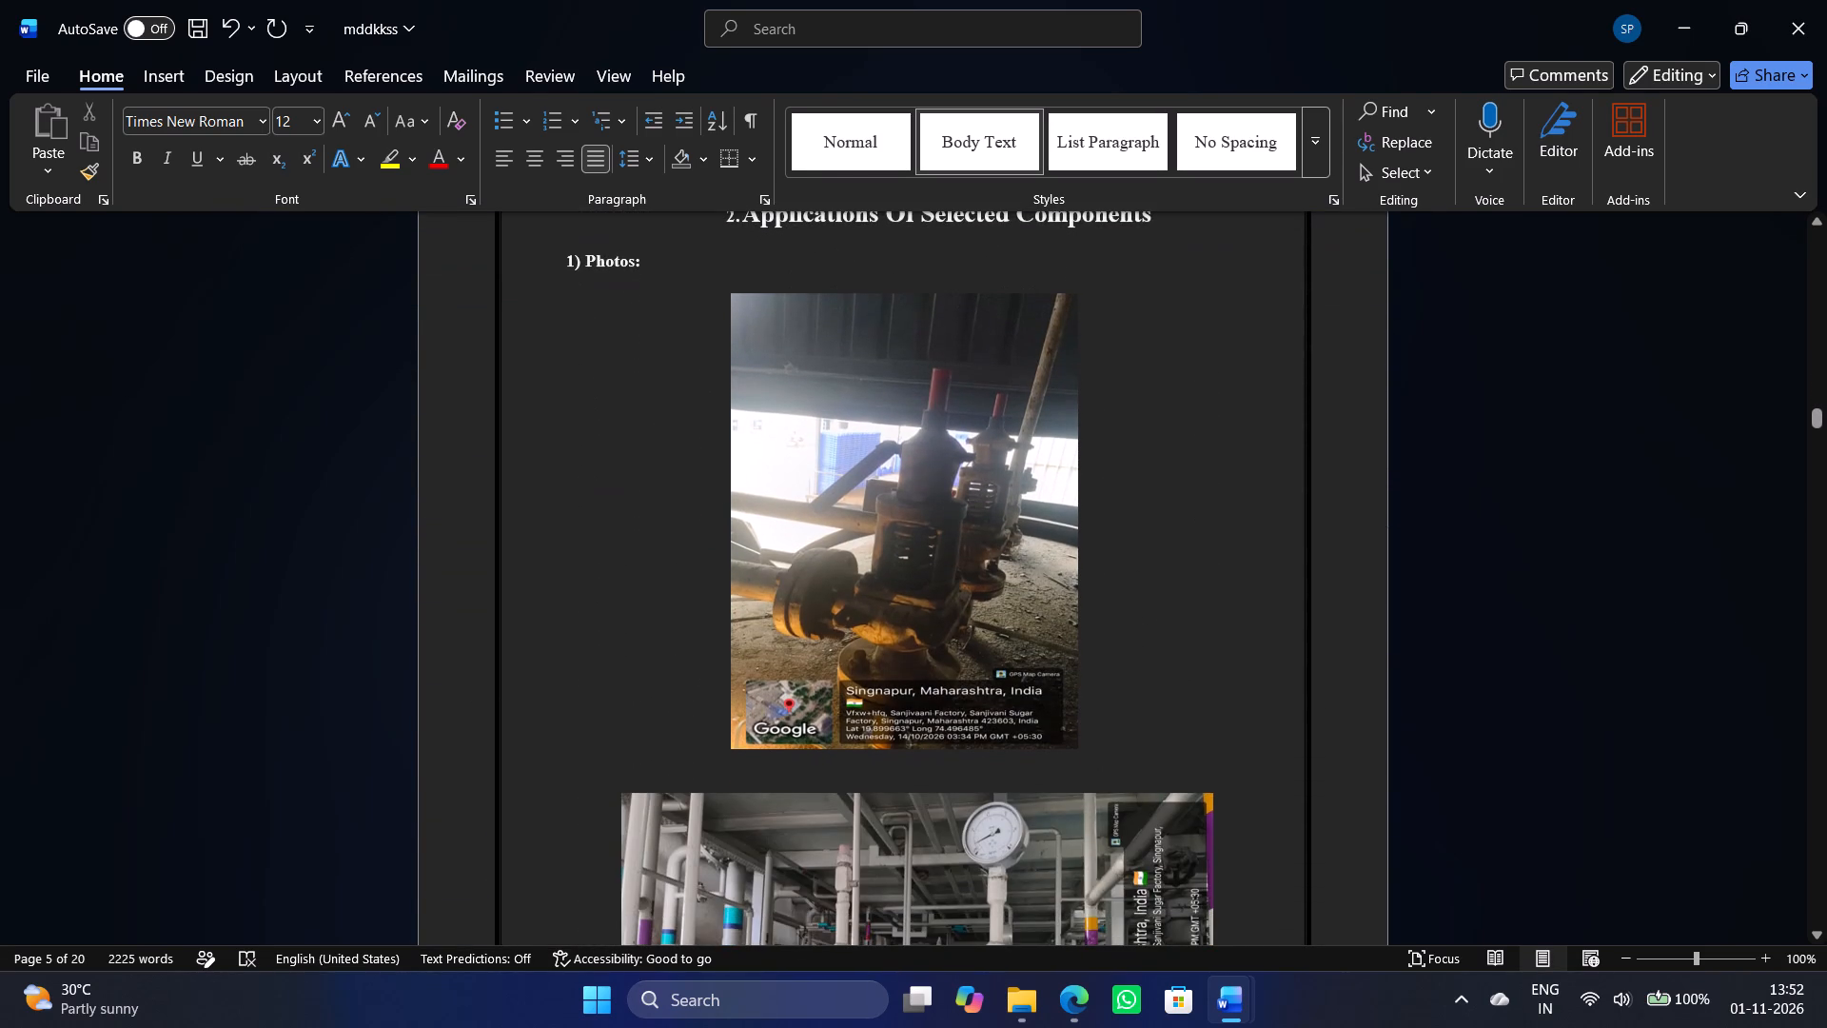
scroll(1668, 622, "up", 3)
scroll(1668, 622, "down", 14)
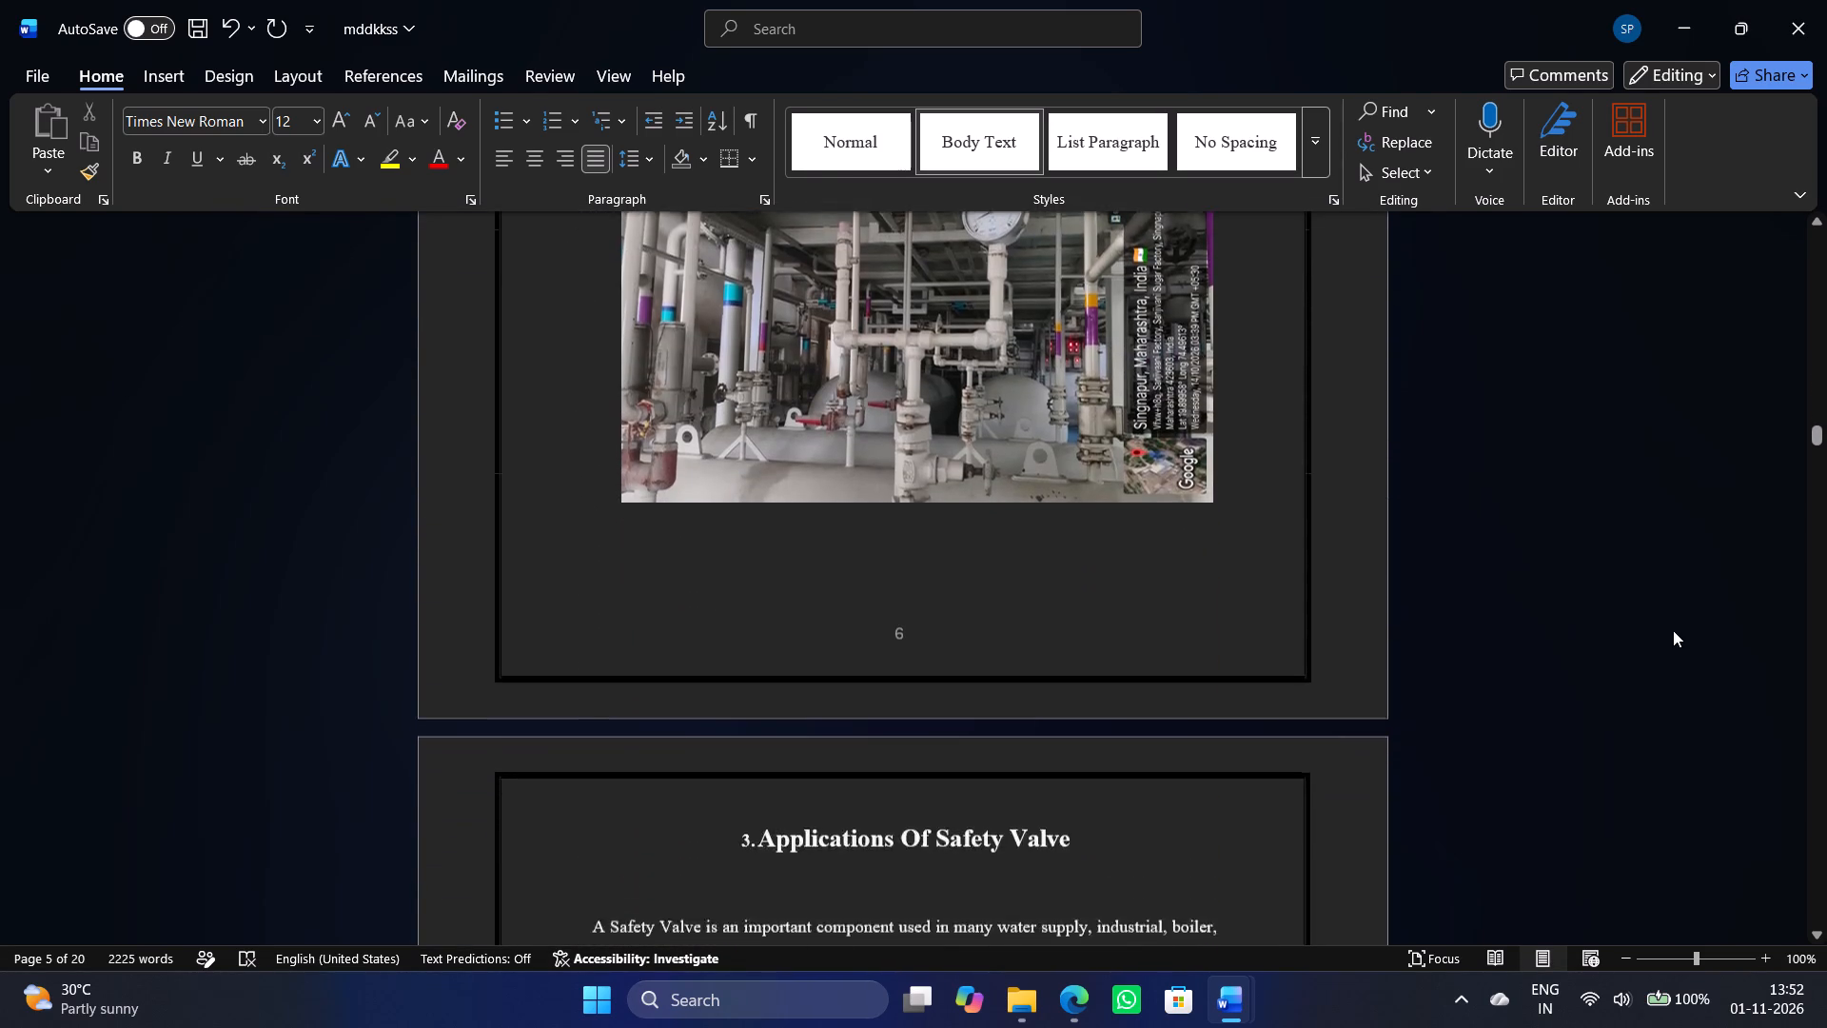
scroll(1673, 630, "down", 4)
Set the font size of the introductory paragraph and all ten listed items under "Applications Of Safety Valve" to 12.
left_click(826, 612)
scroll(773, 640, "down", 1)
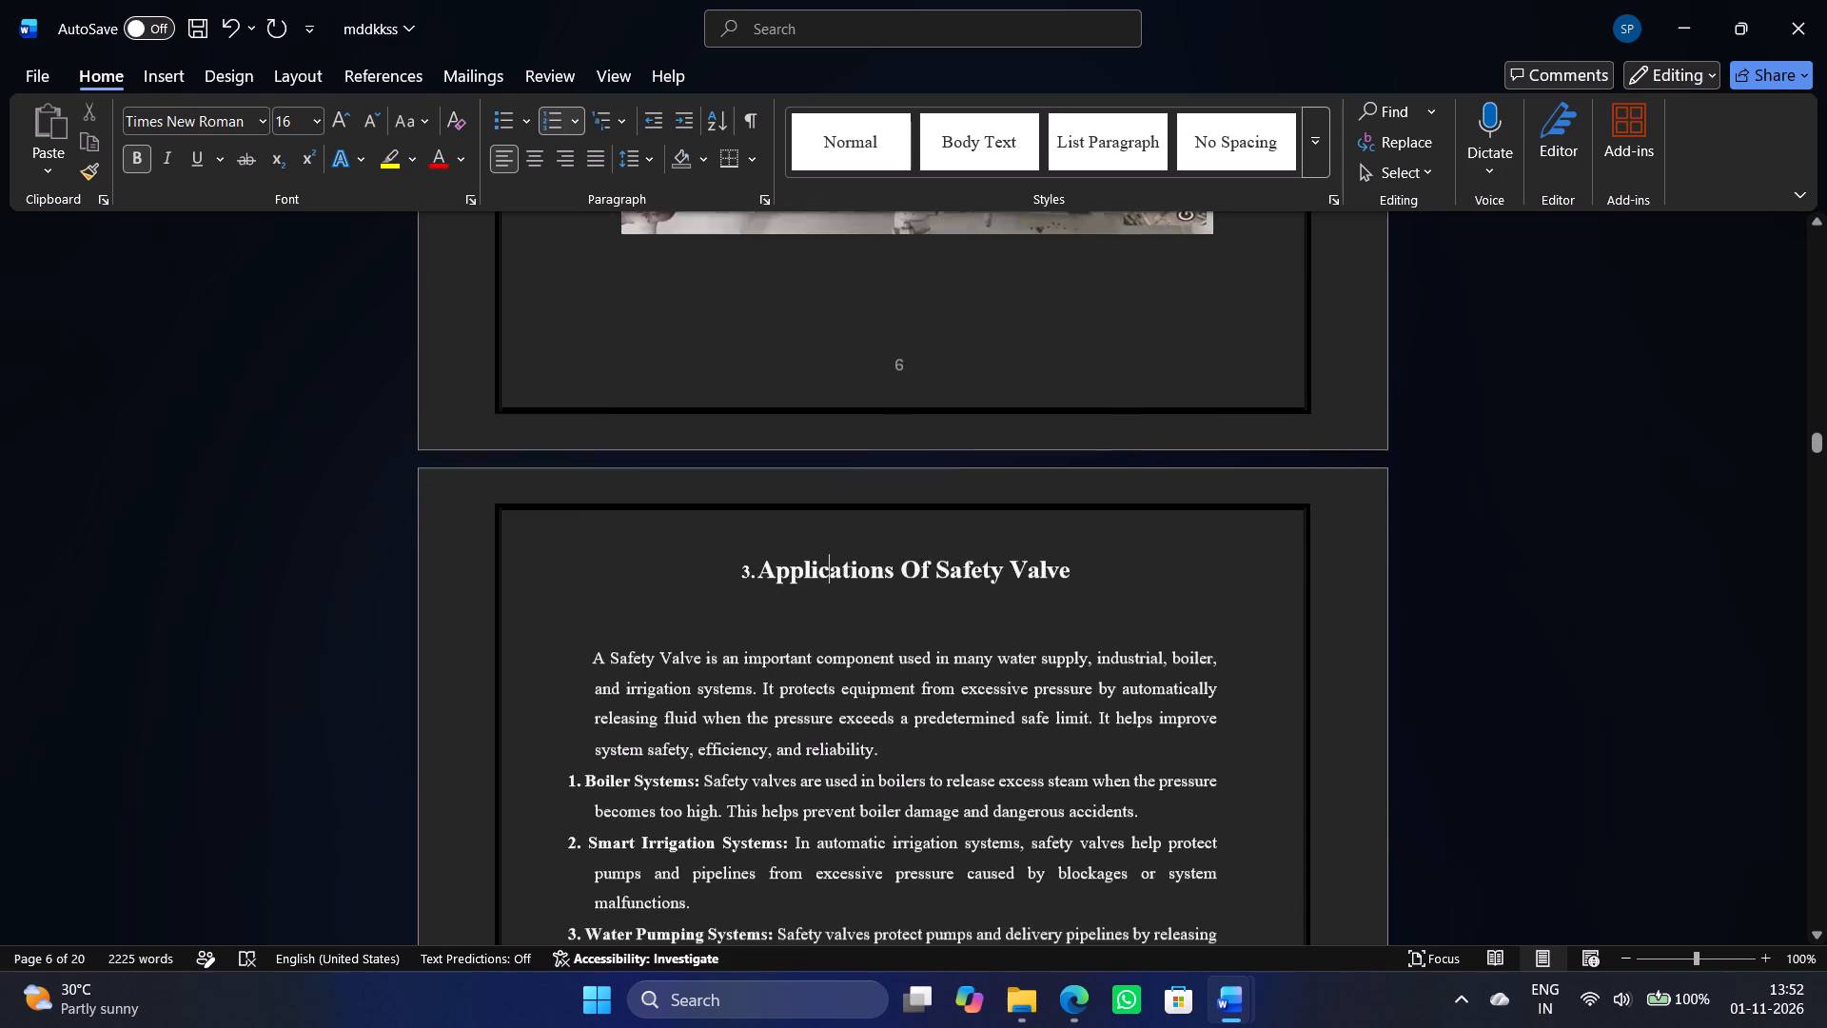
scroll(695, 645, "down", 3)
left_click_drag(586, 459, 698, 599)
scroll(683, 562, "down", 5)
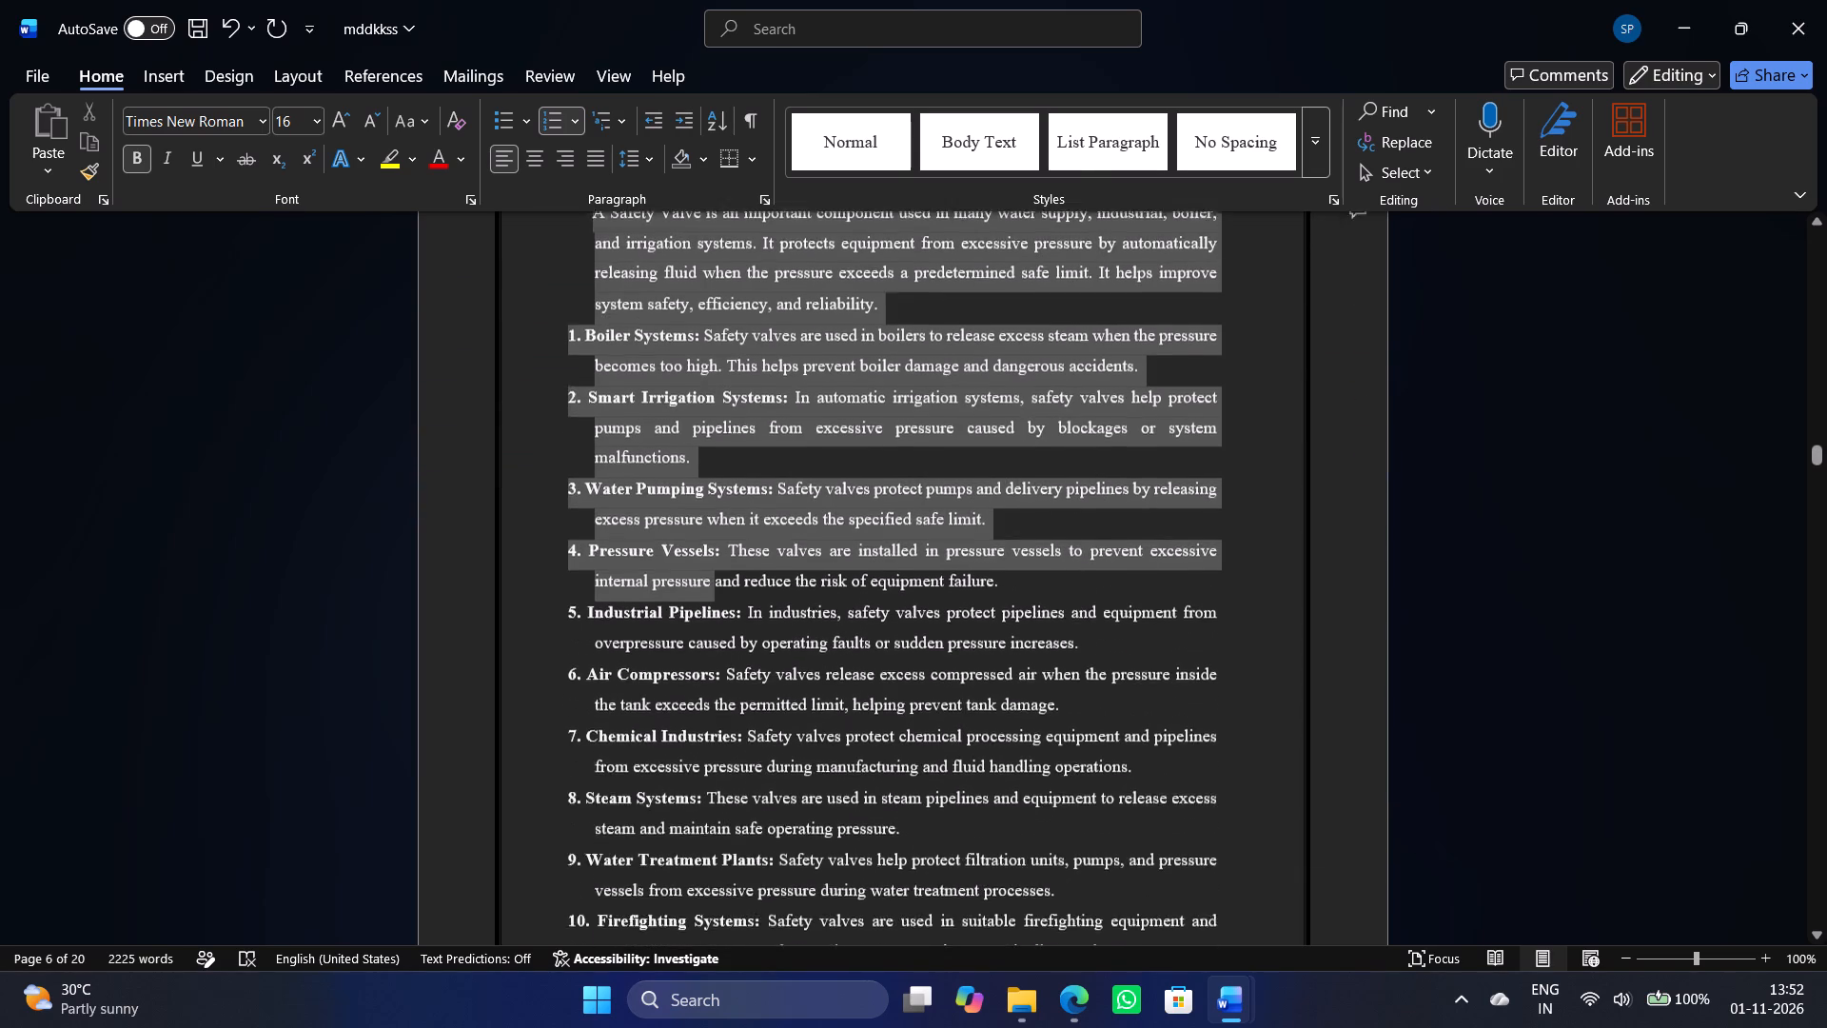
left_click_drag(698, 599, 1213, 635)
scroll(712, 618, "down", 5)
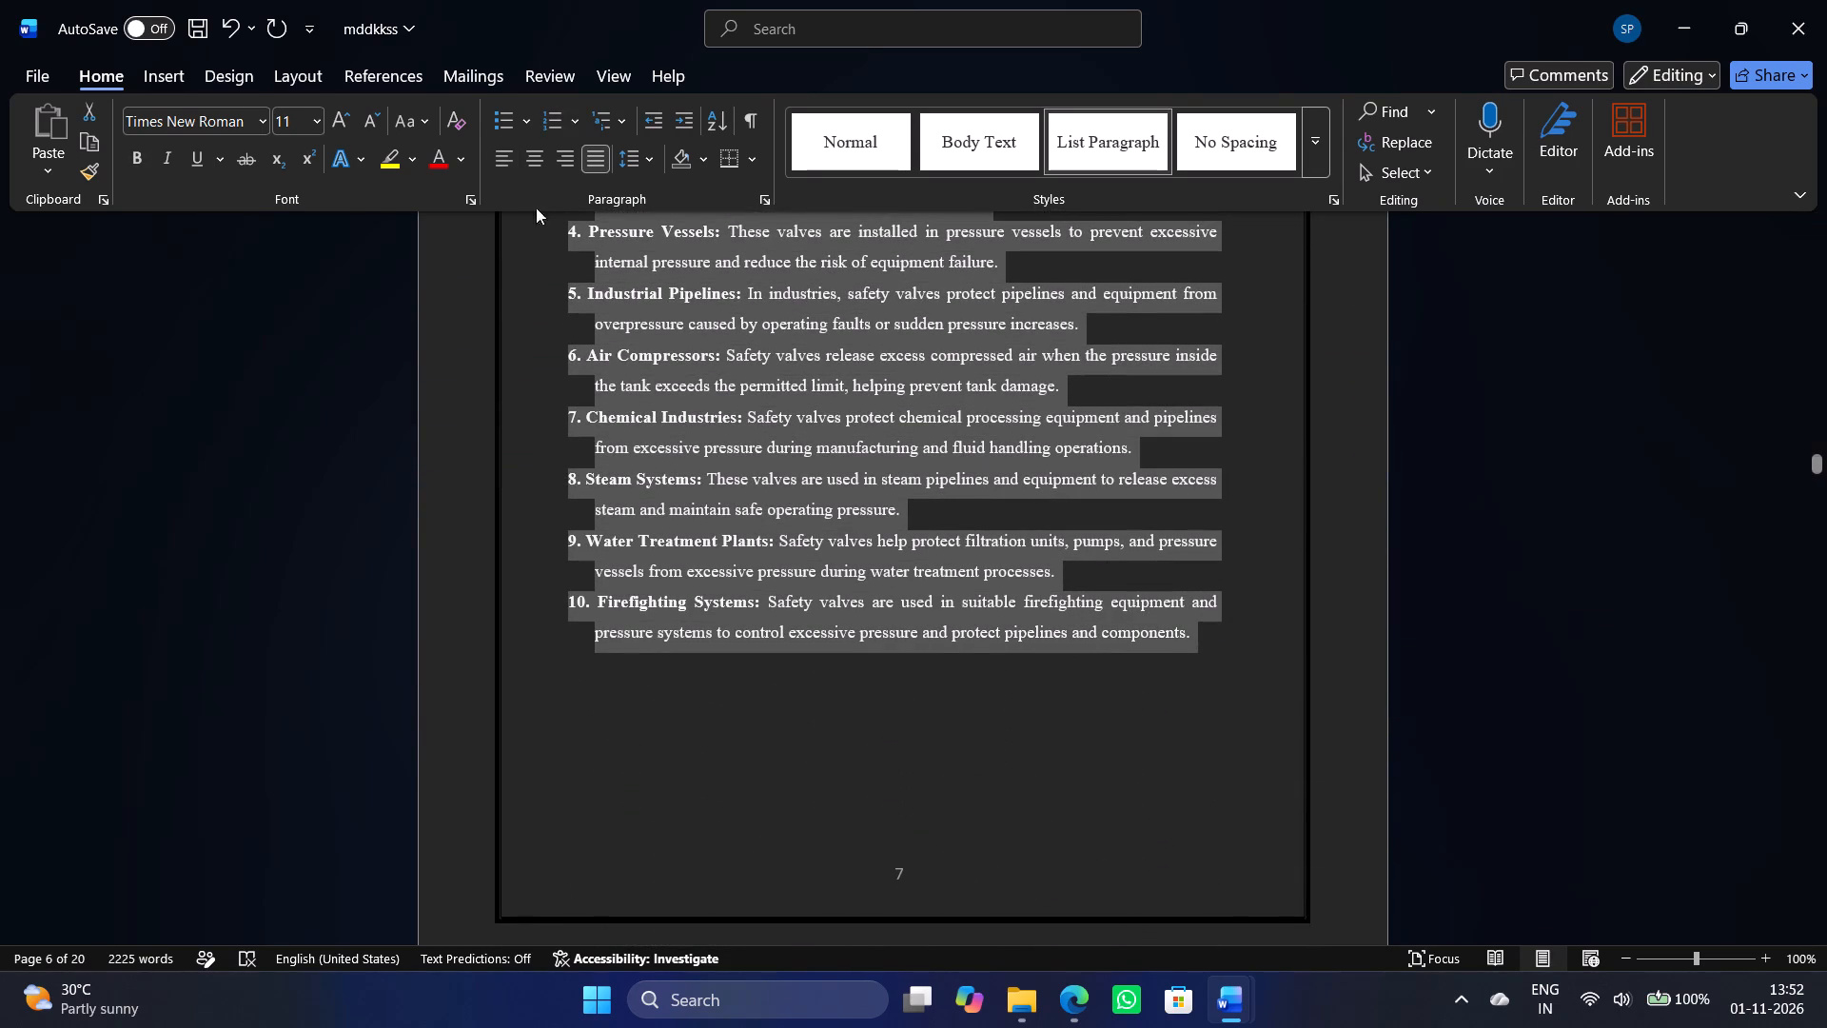
left_click(319, 122)
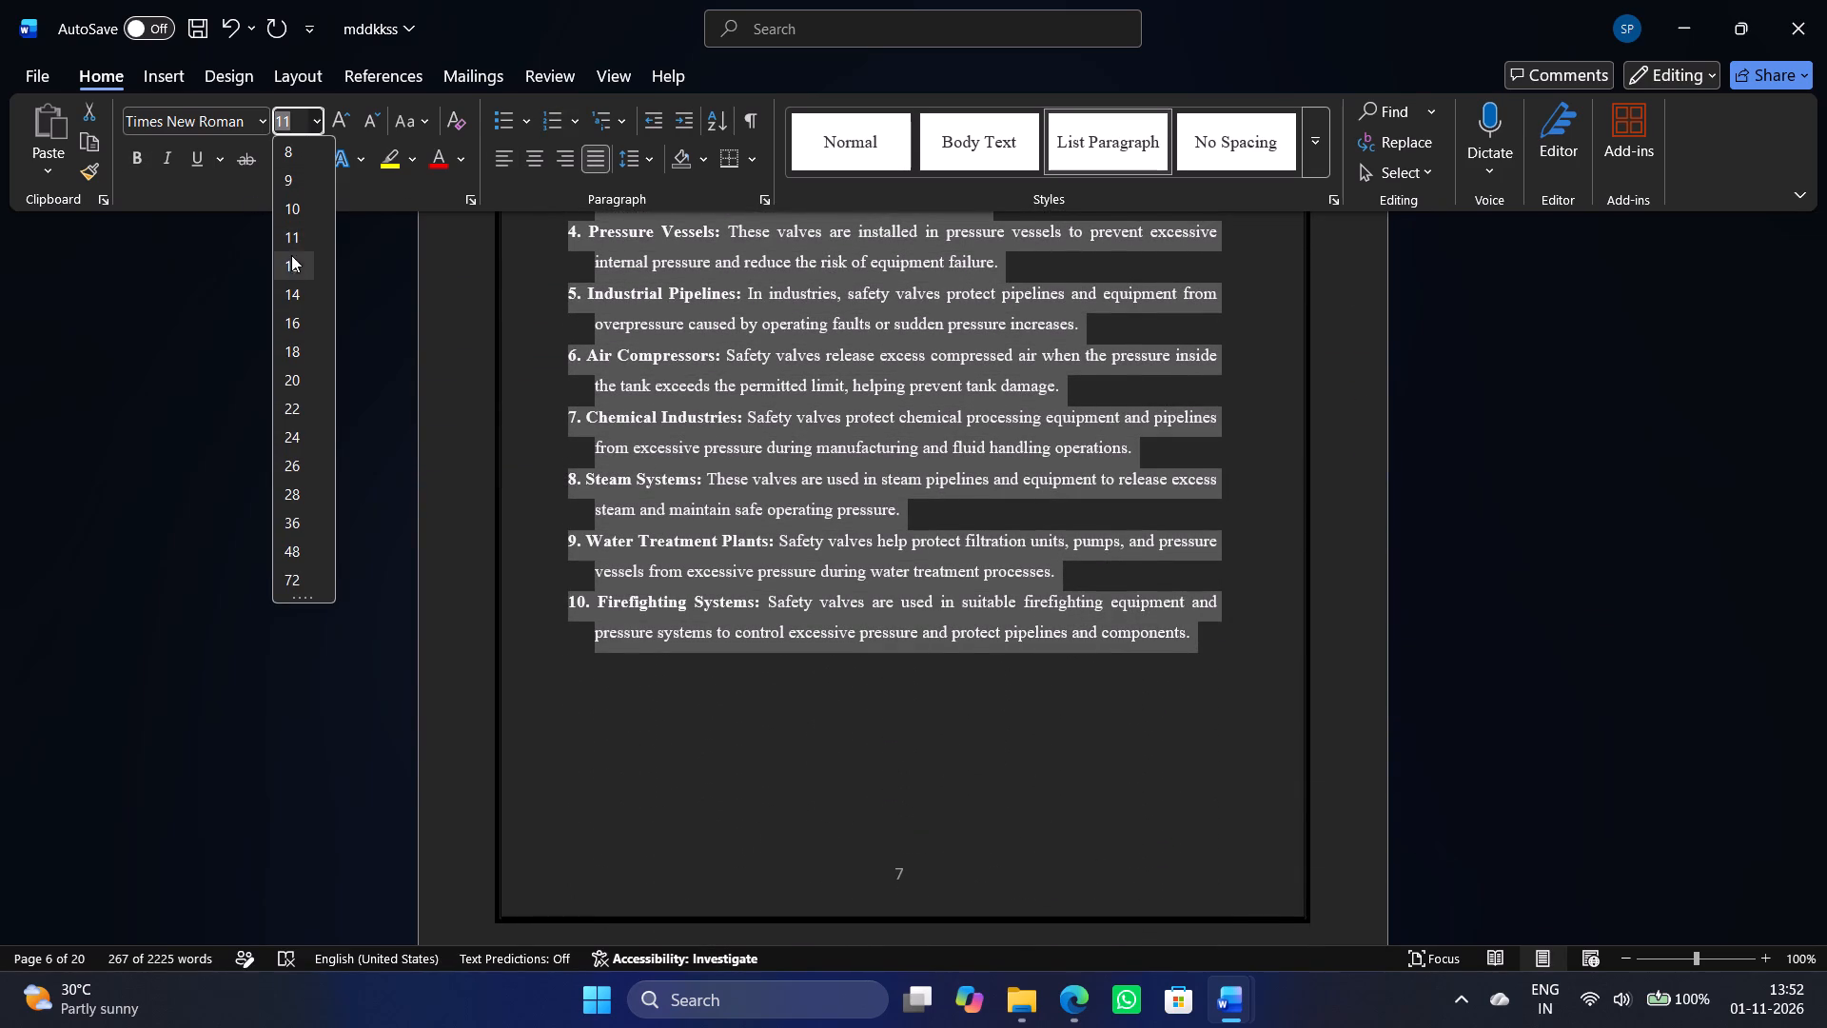
left_click(291, 271)
left_click(1728, 606)
scroll(1576, 651, "up", 3)
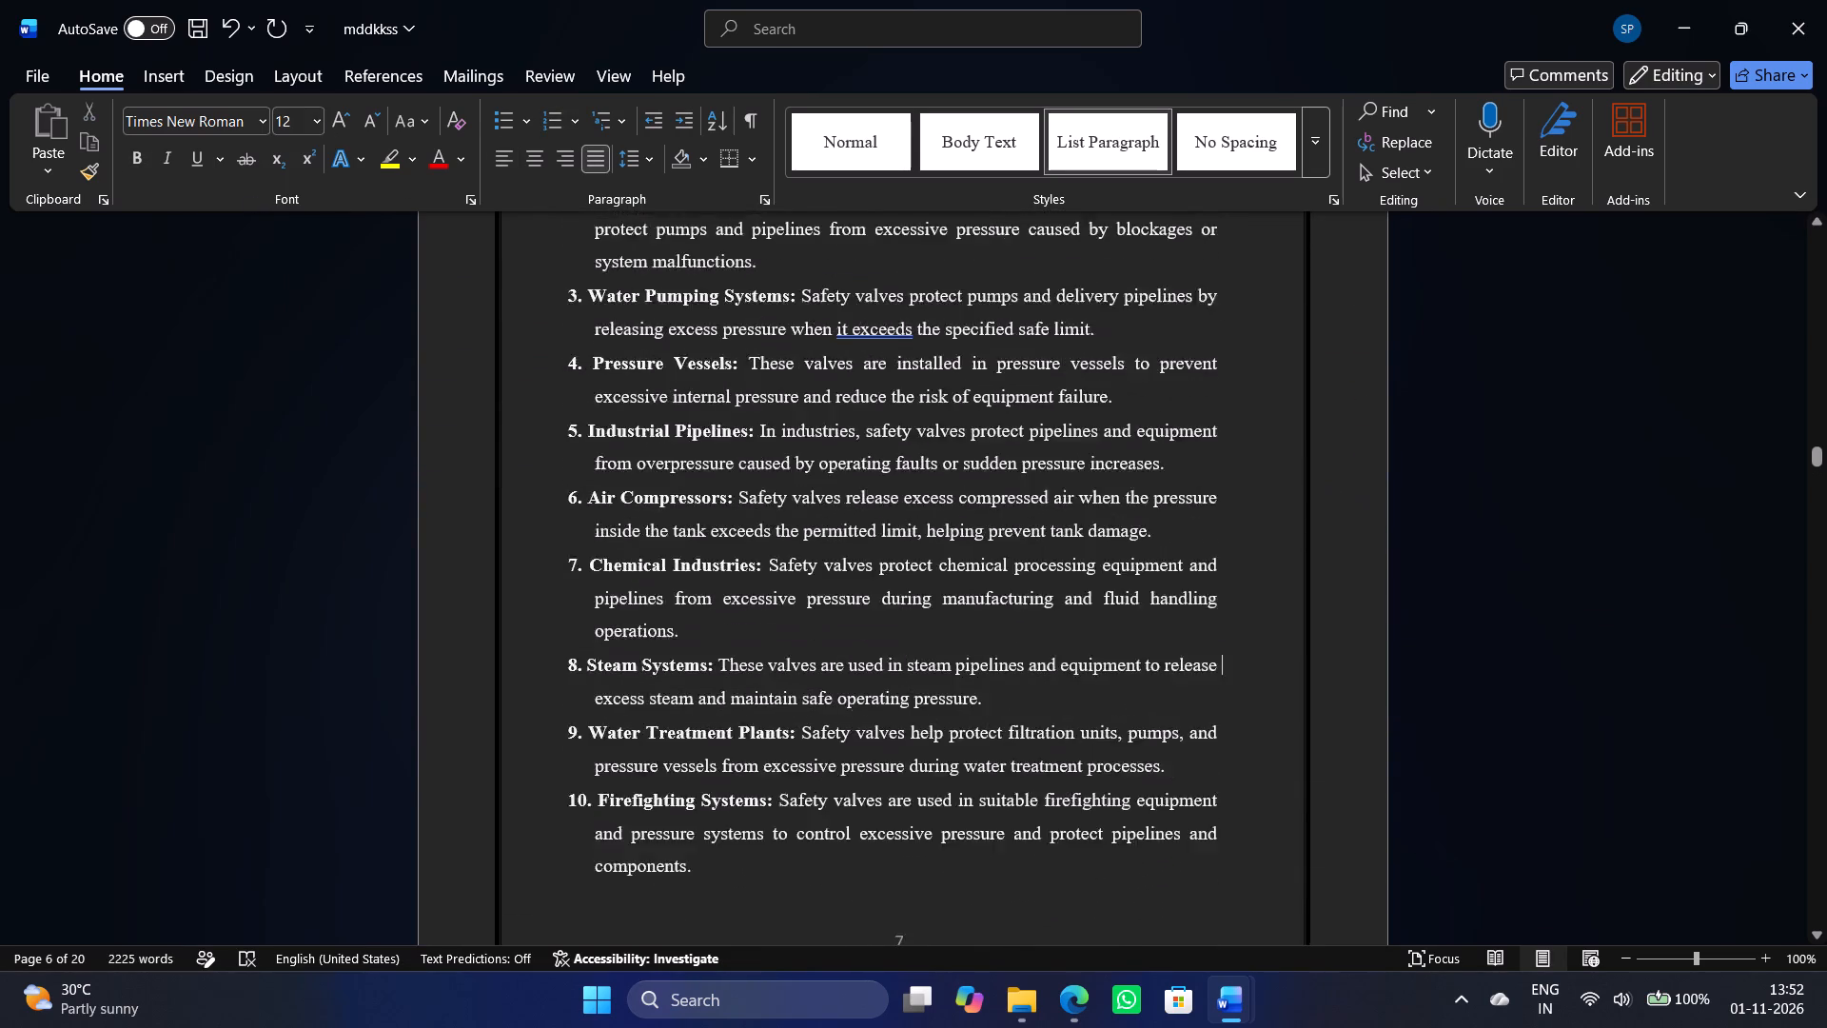
scroll(1583, 651, "up", 10)
Set the font size of the whole "Details Of Parts" section, from its heading through the Adjusting Screw item, to 12.
scroll(1586, 649, "down", 18)
scroll(1589, 644, "down", 5)
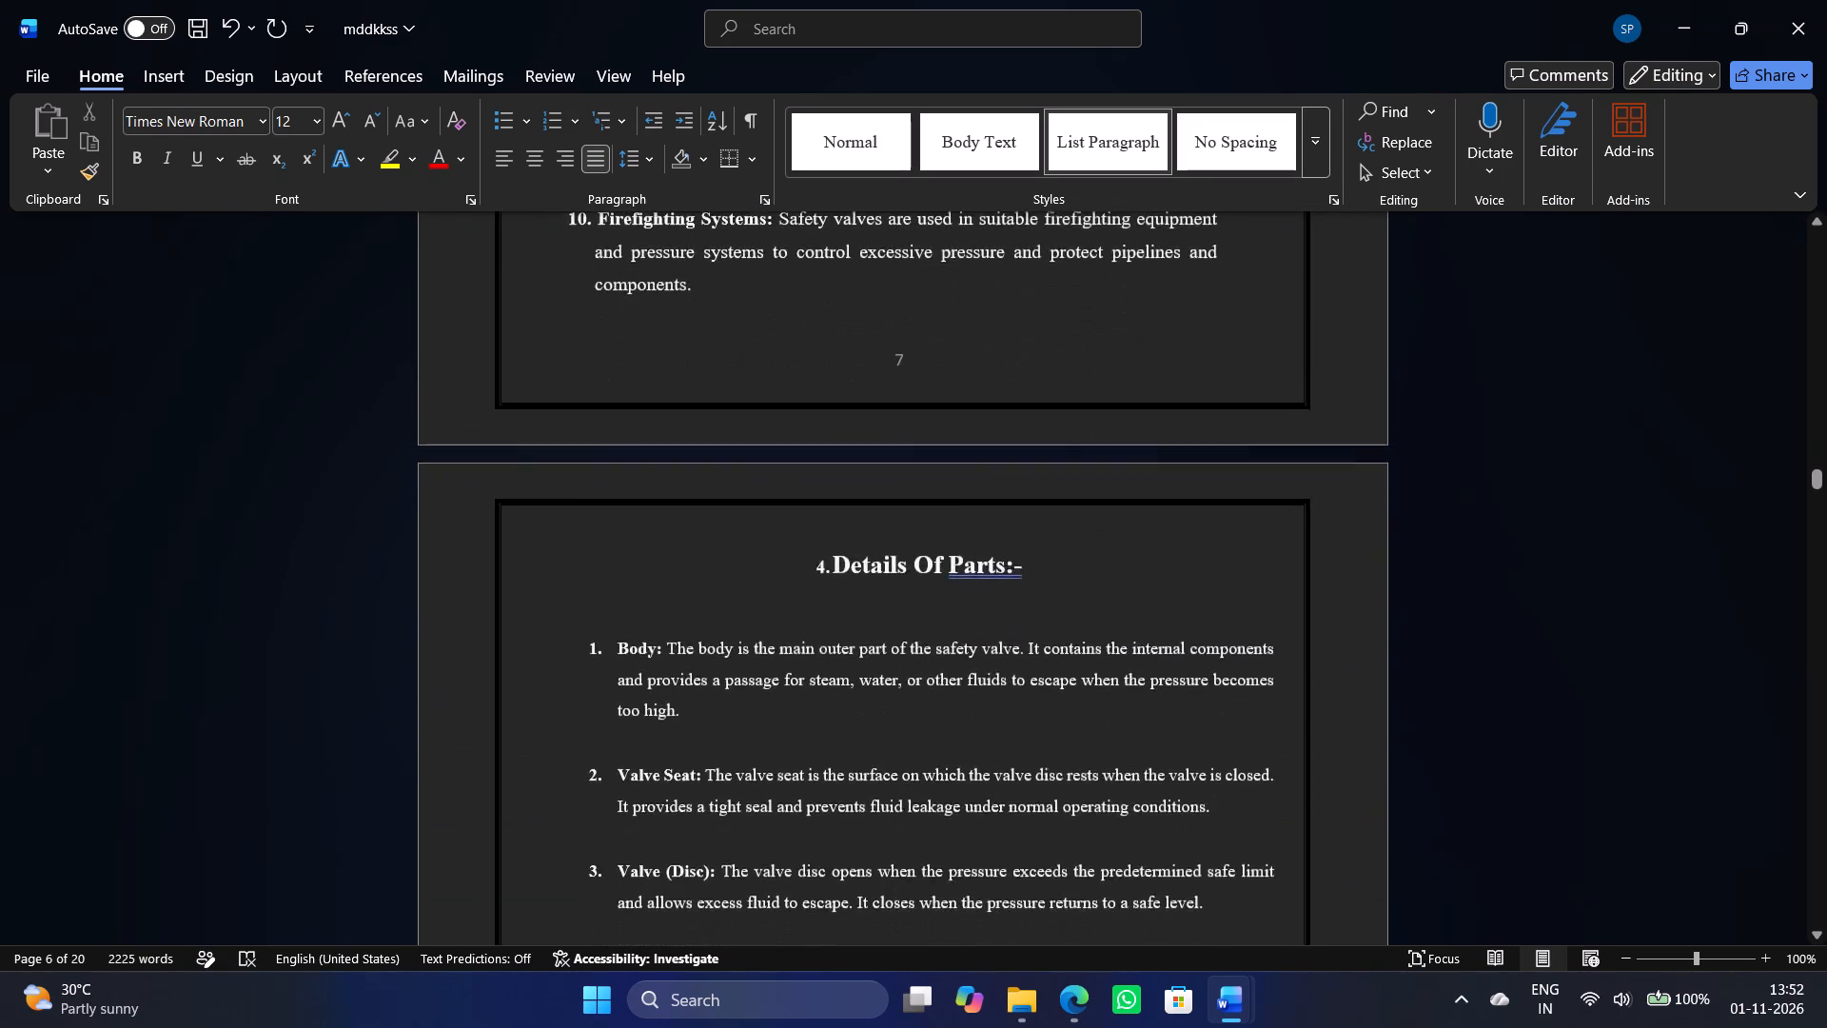
scroll(1398, 618, "down", 3)
left_click_drag(807, 333, 923, 444)
scroll(913, 410, "down", 3)
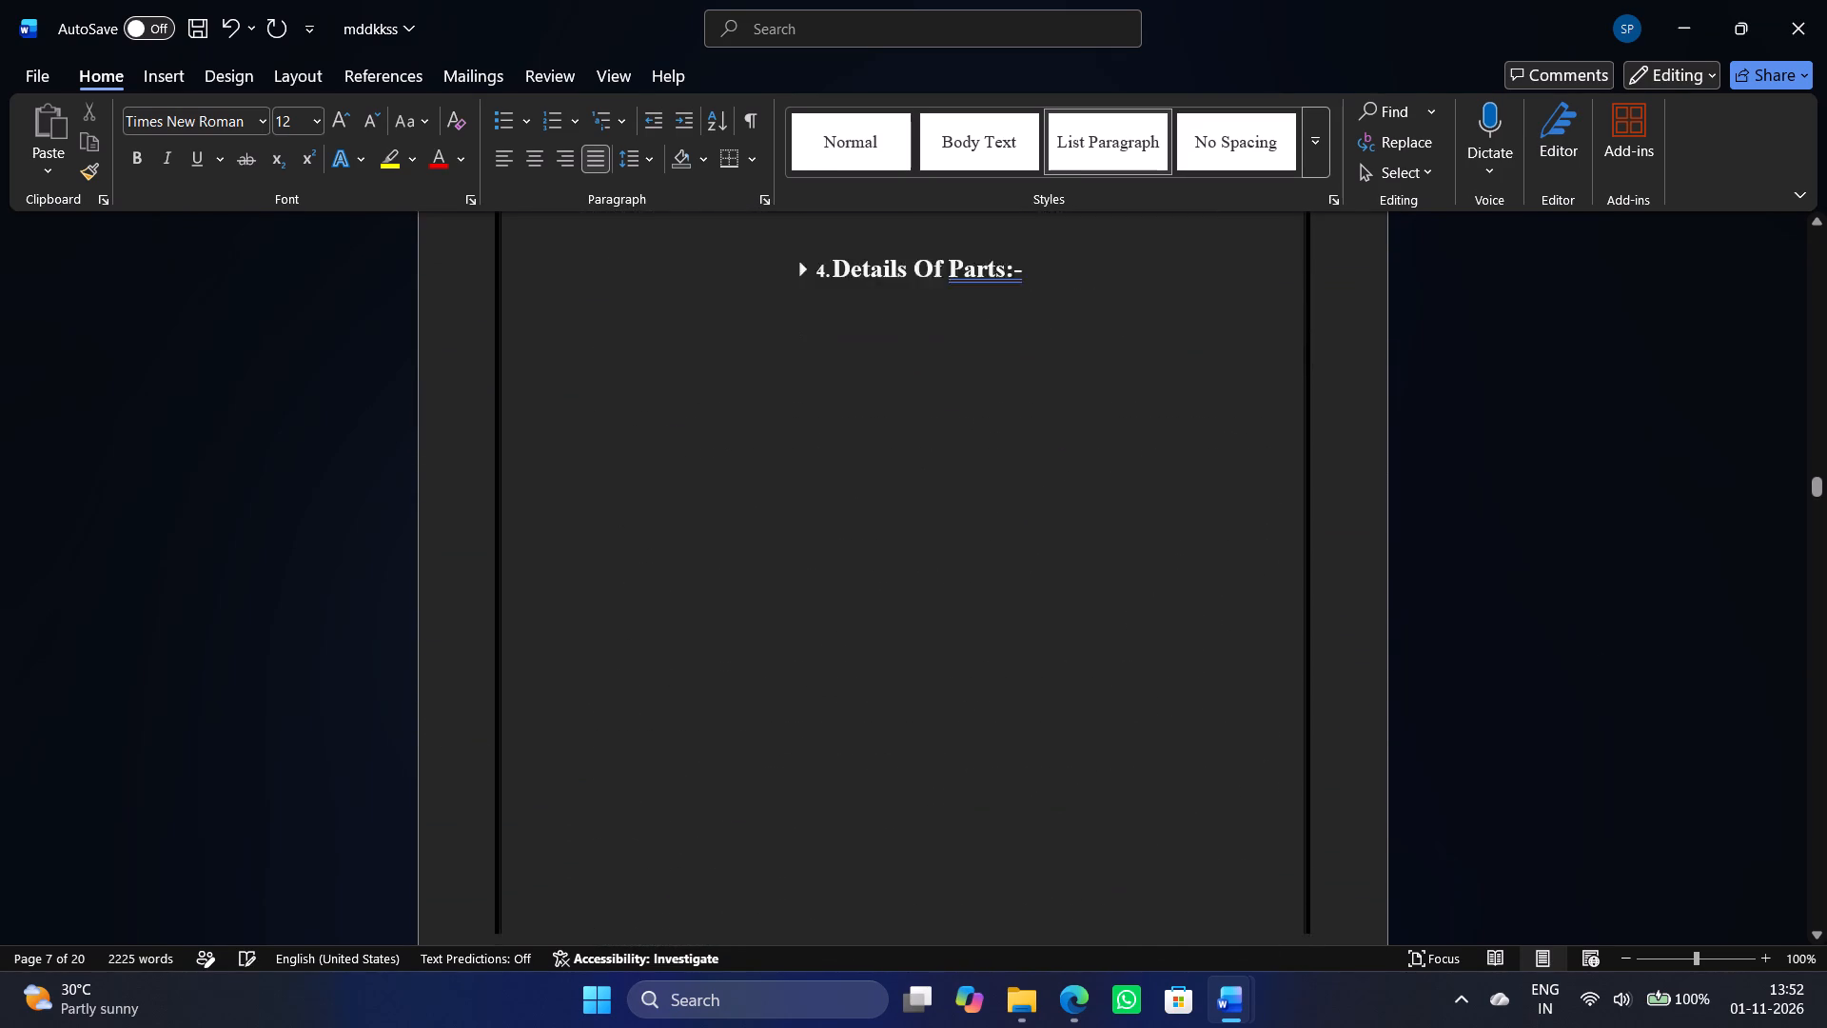
left_click_drag(923, 444, 912, 424)
scroll(837, 362, "up", 5)
left_click(798, 454)
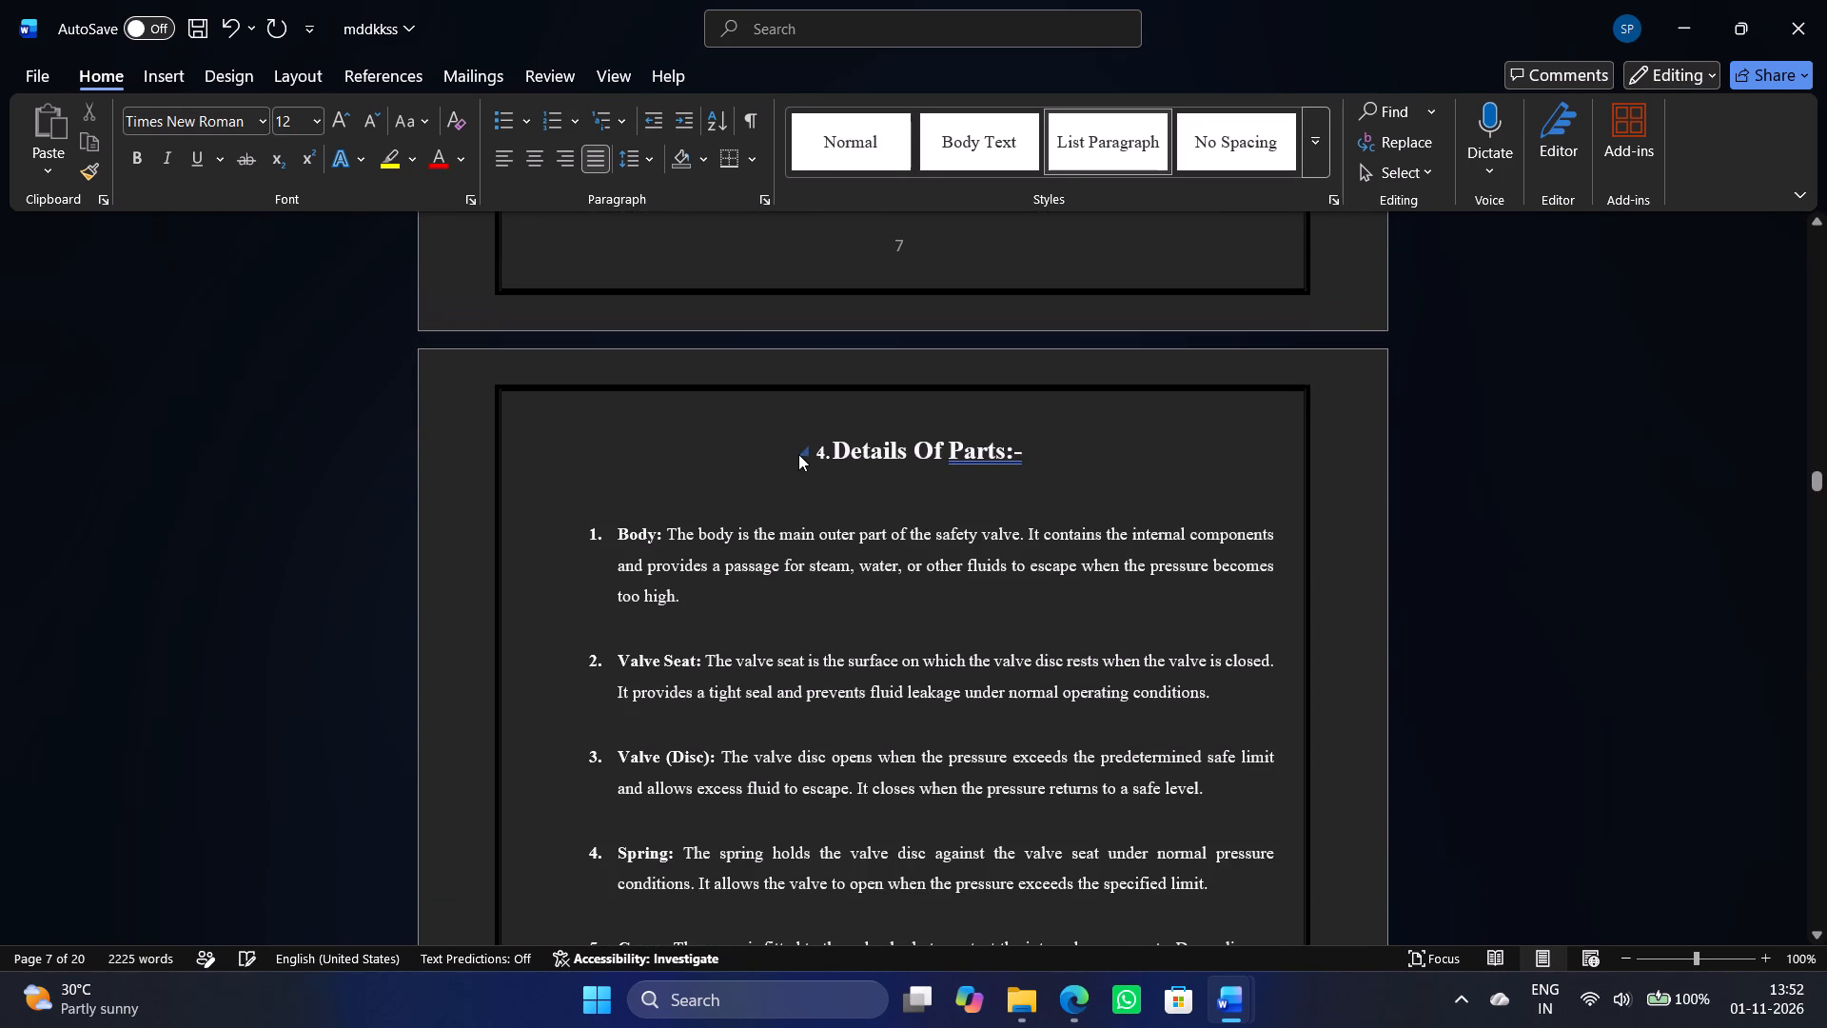
left_click_drag(816, 449, 953, 511)
scroll(950, 499, "down", 7)
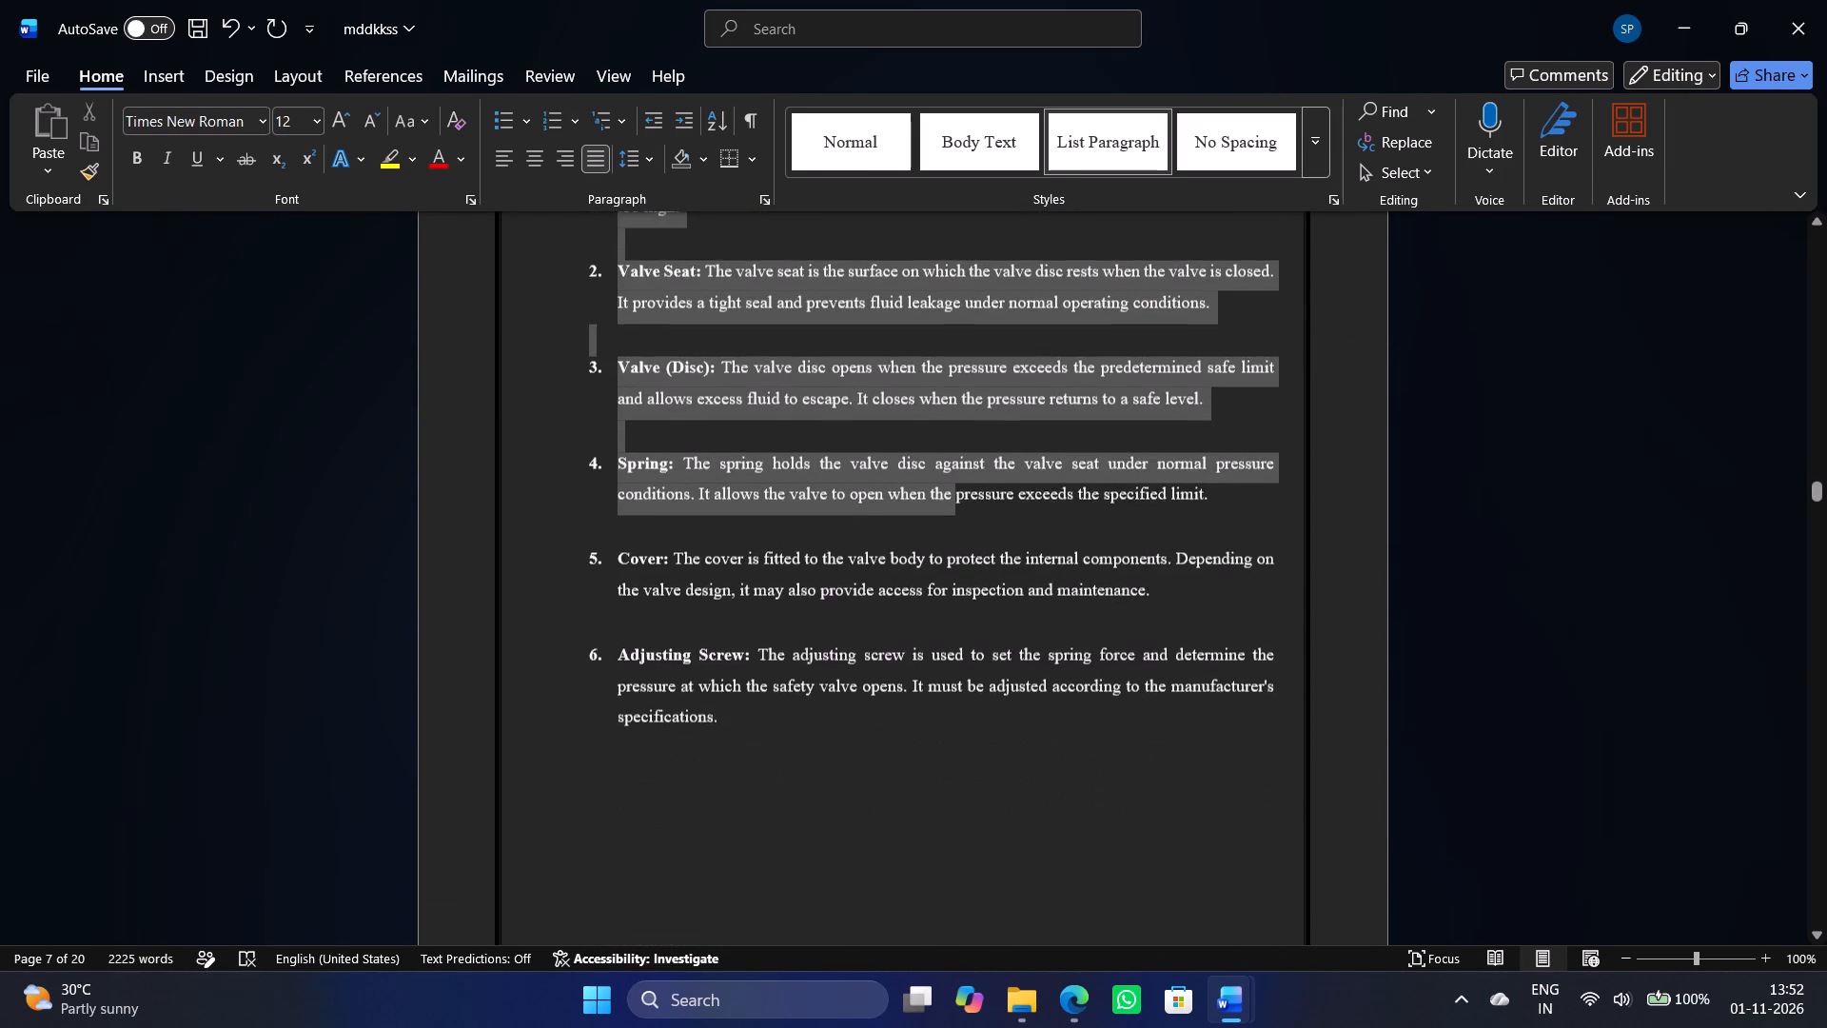
left_click_drag(953, 511, 718, 704)
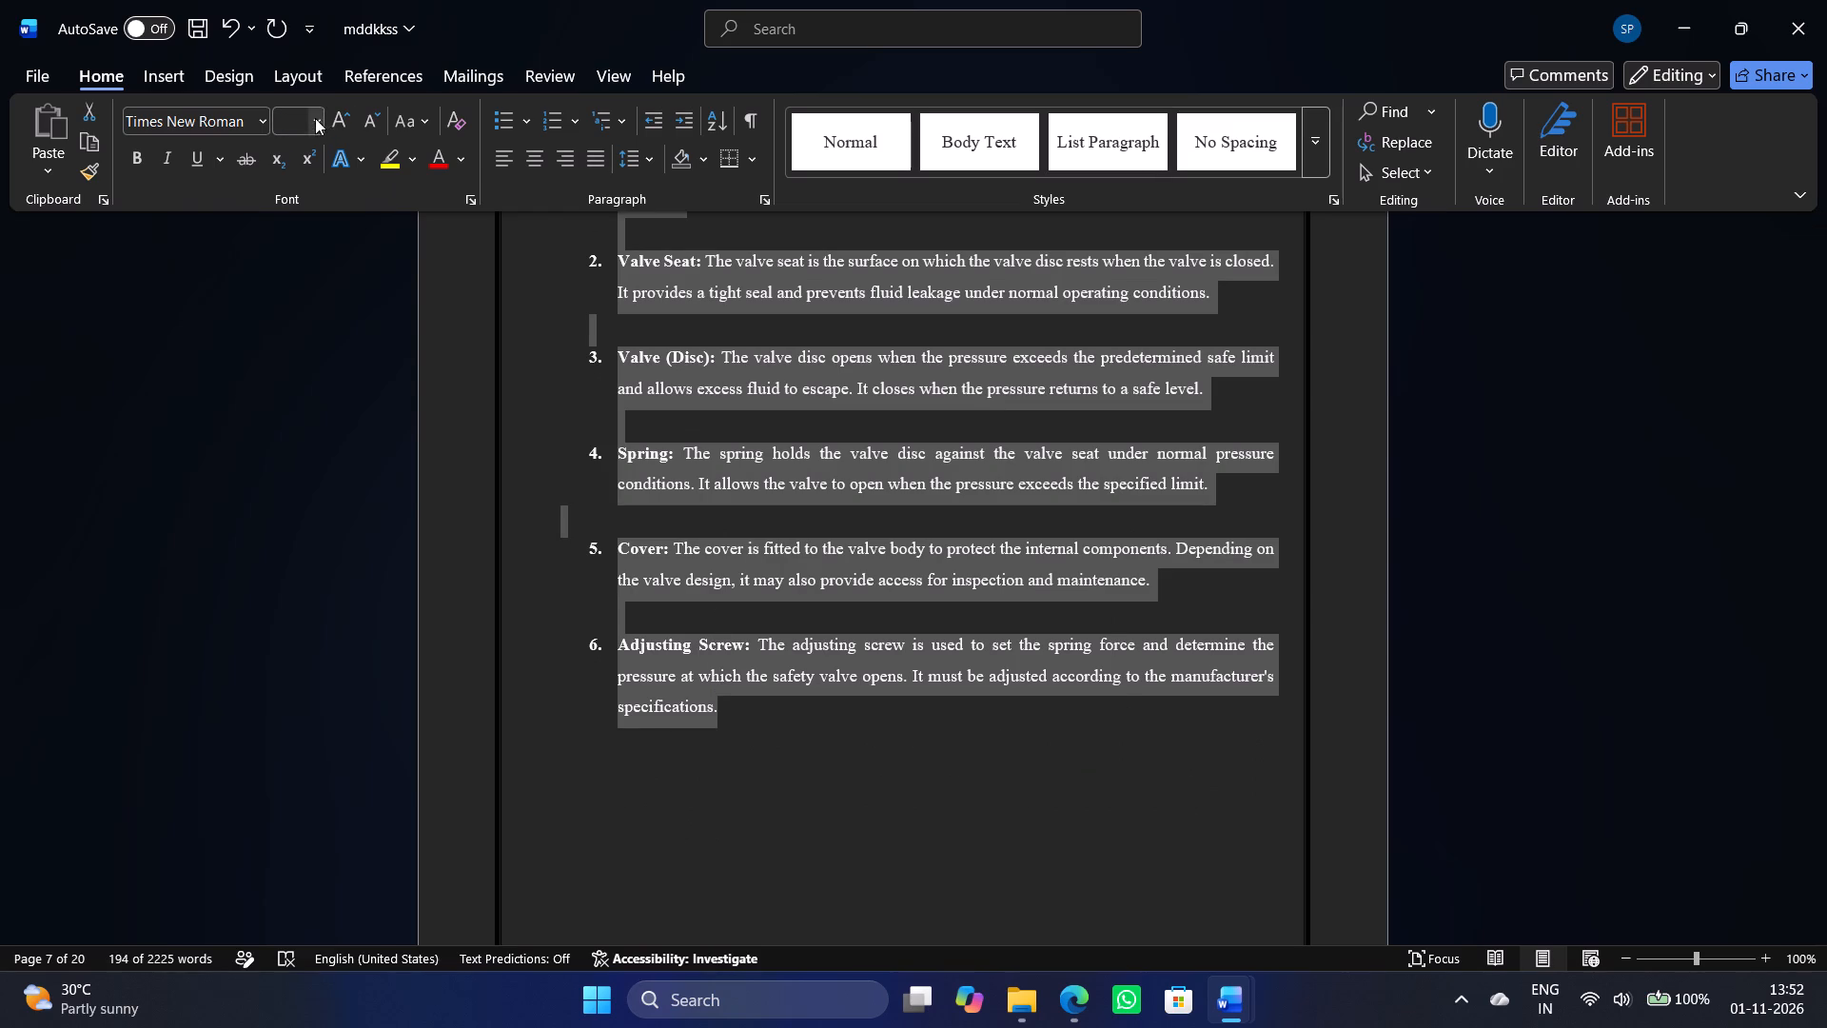
left_click(315, 118)
left_click(294, 267)
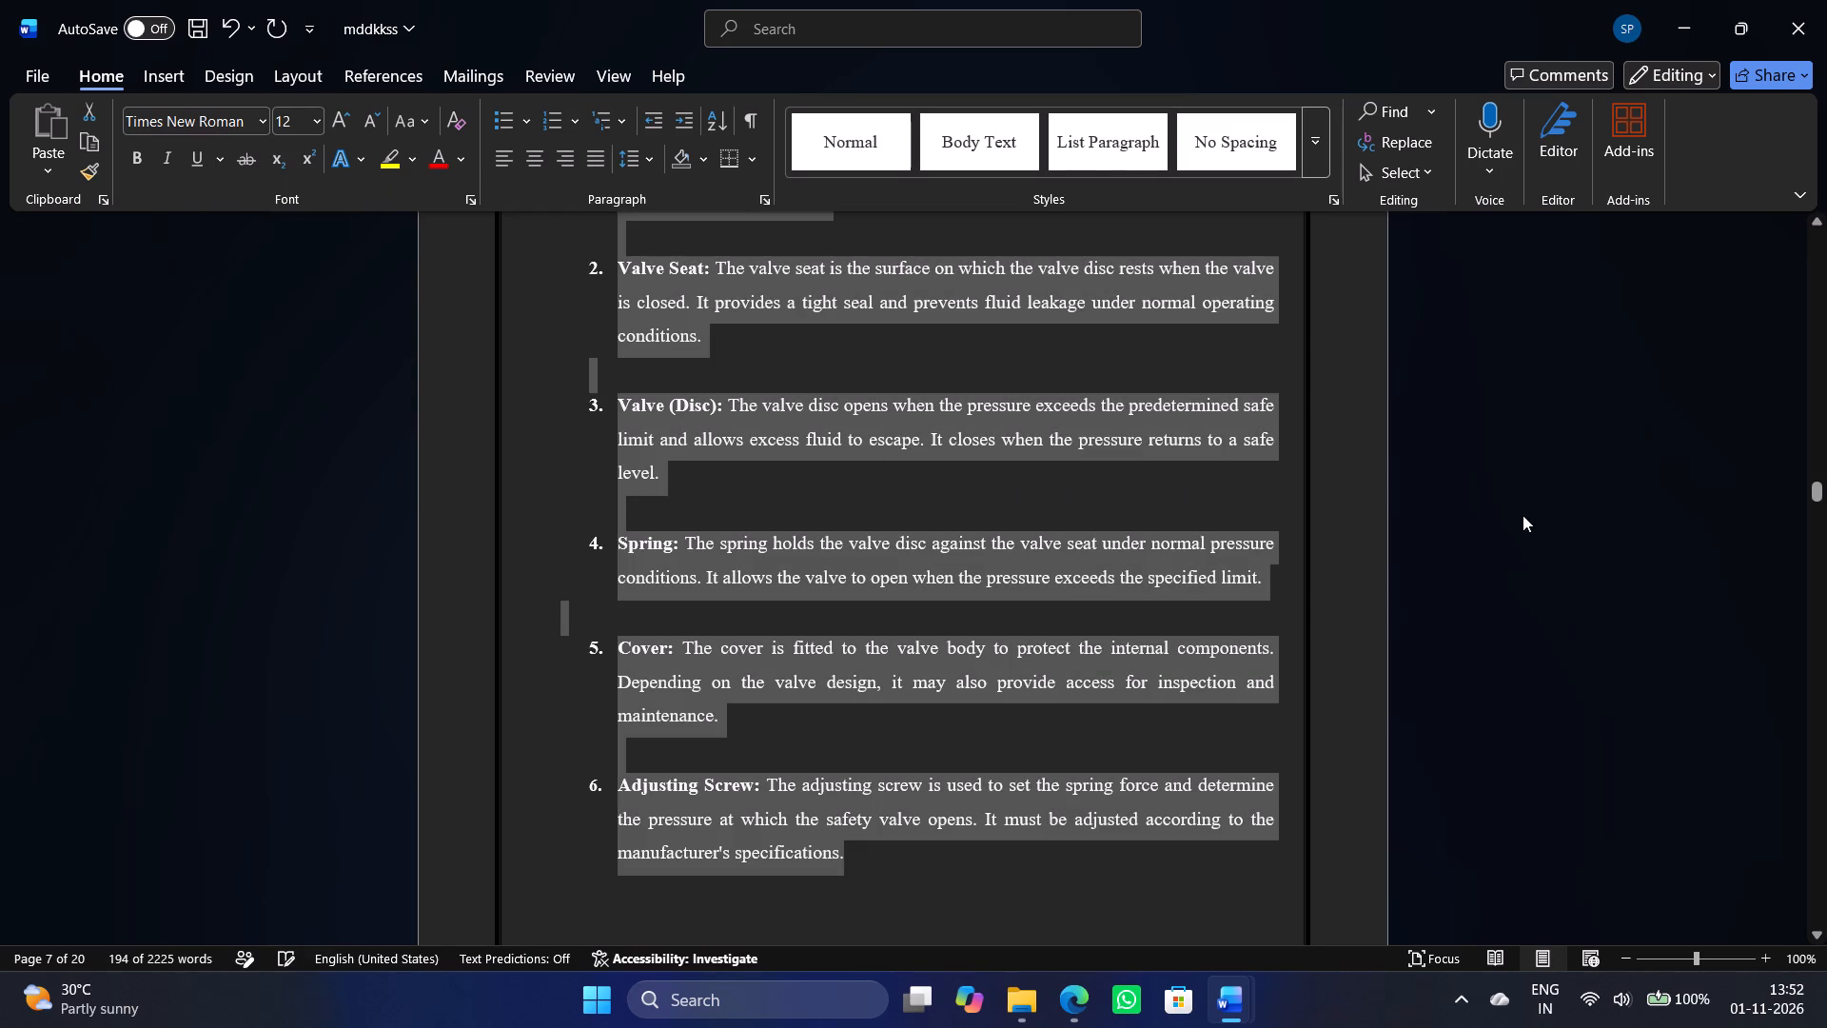
left_click(1578, 520)
Set the font size of the "Details Of Parts:-" heading to 16.
scroll(1593, 541, "up", 7)
scroll(1599, 543, "down", 8)
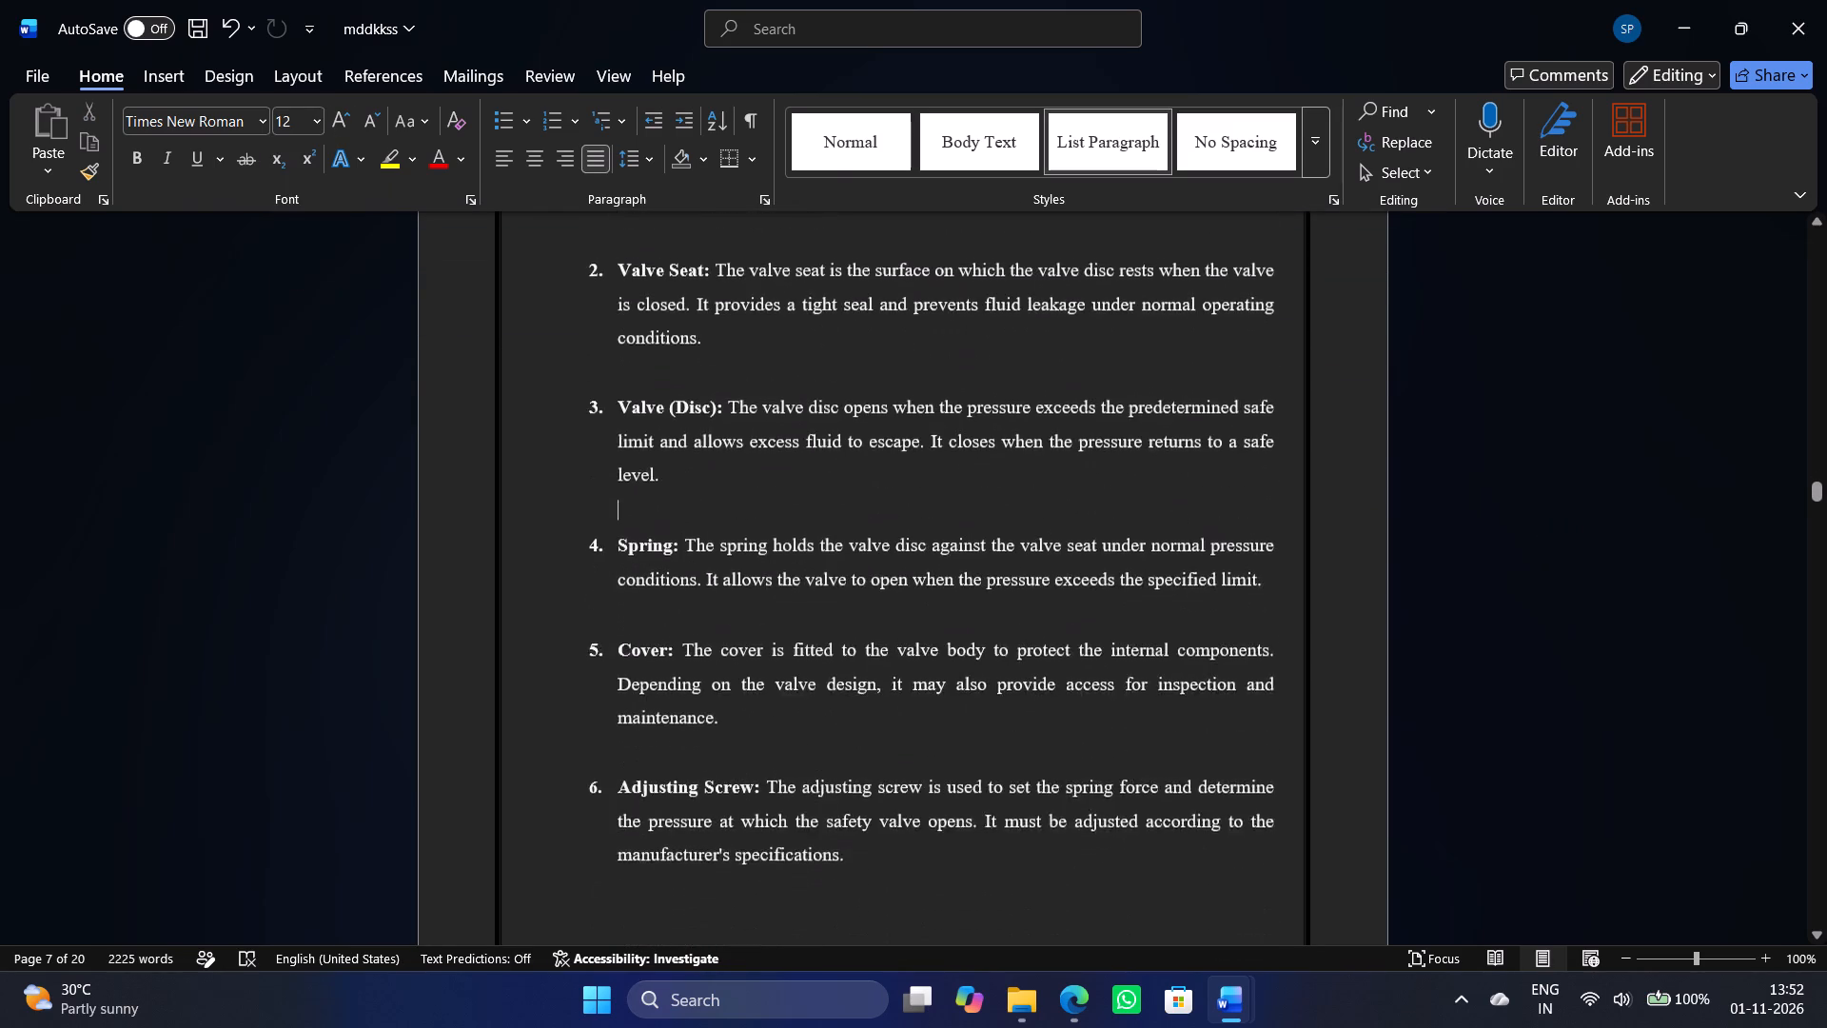
scroll(1599, 543, "down", 14)
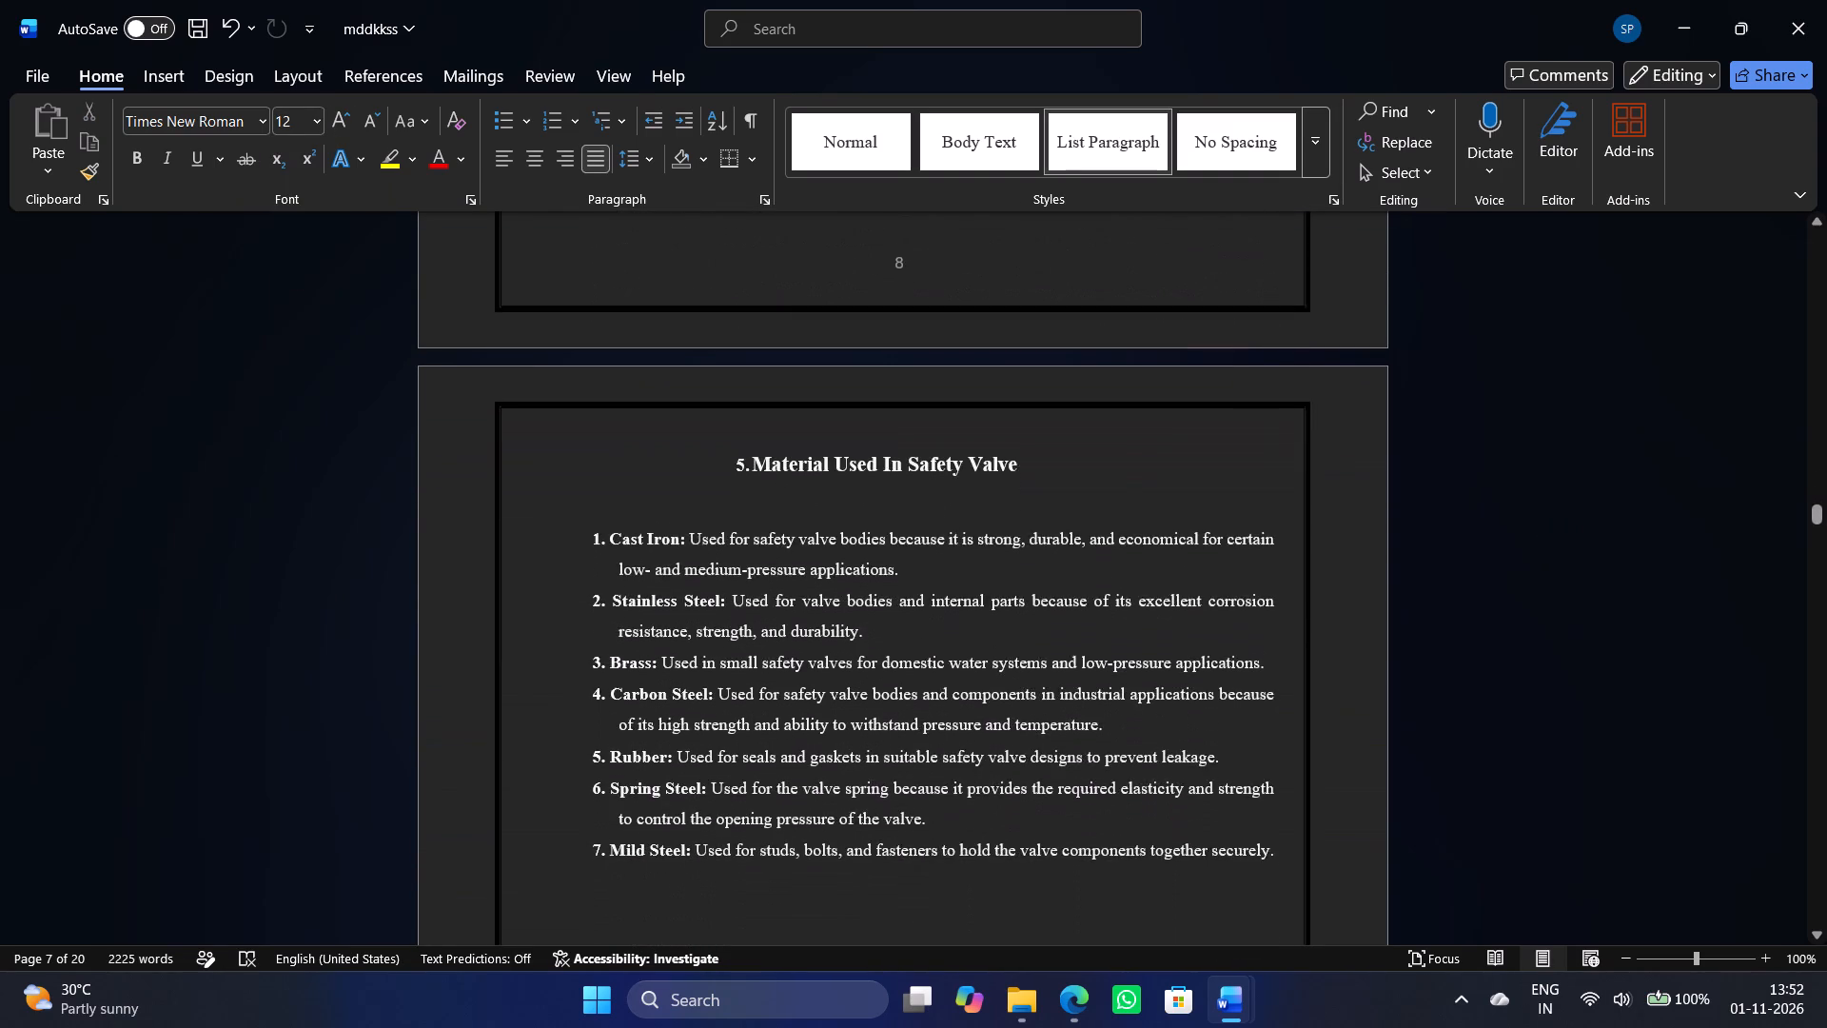
scroll(1598, 538, "down", 4)
scroll(1589, 533, "up", 18)
scroll(1603, 514, "up", 3)
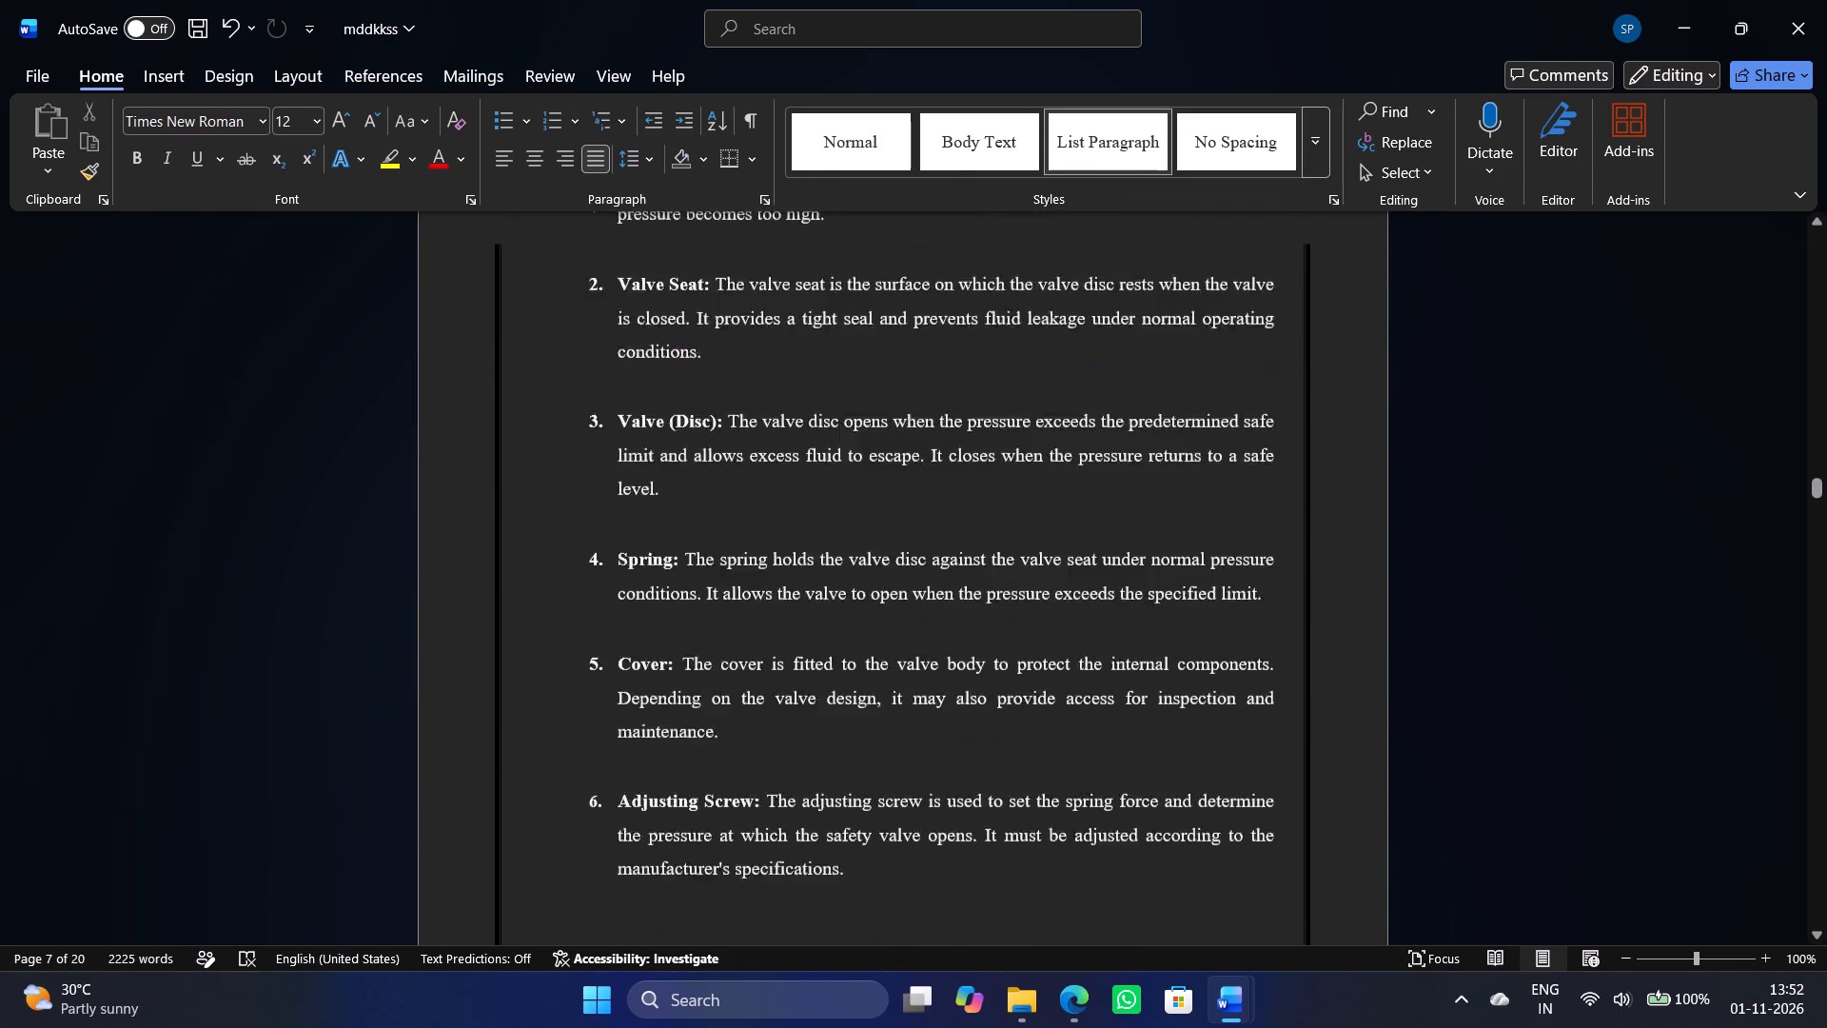
scroll(1603, 514, "up", 3)
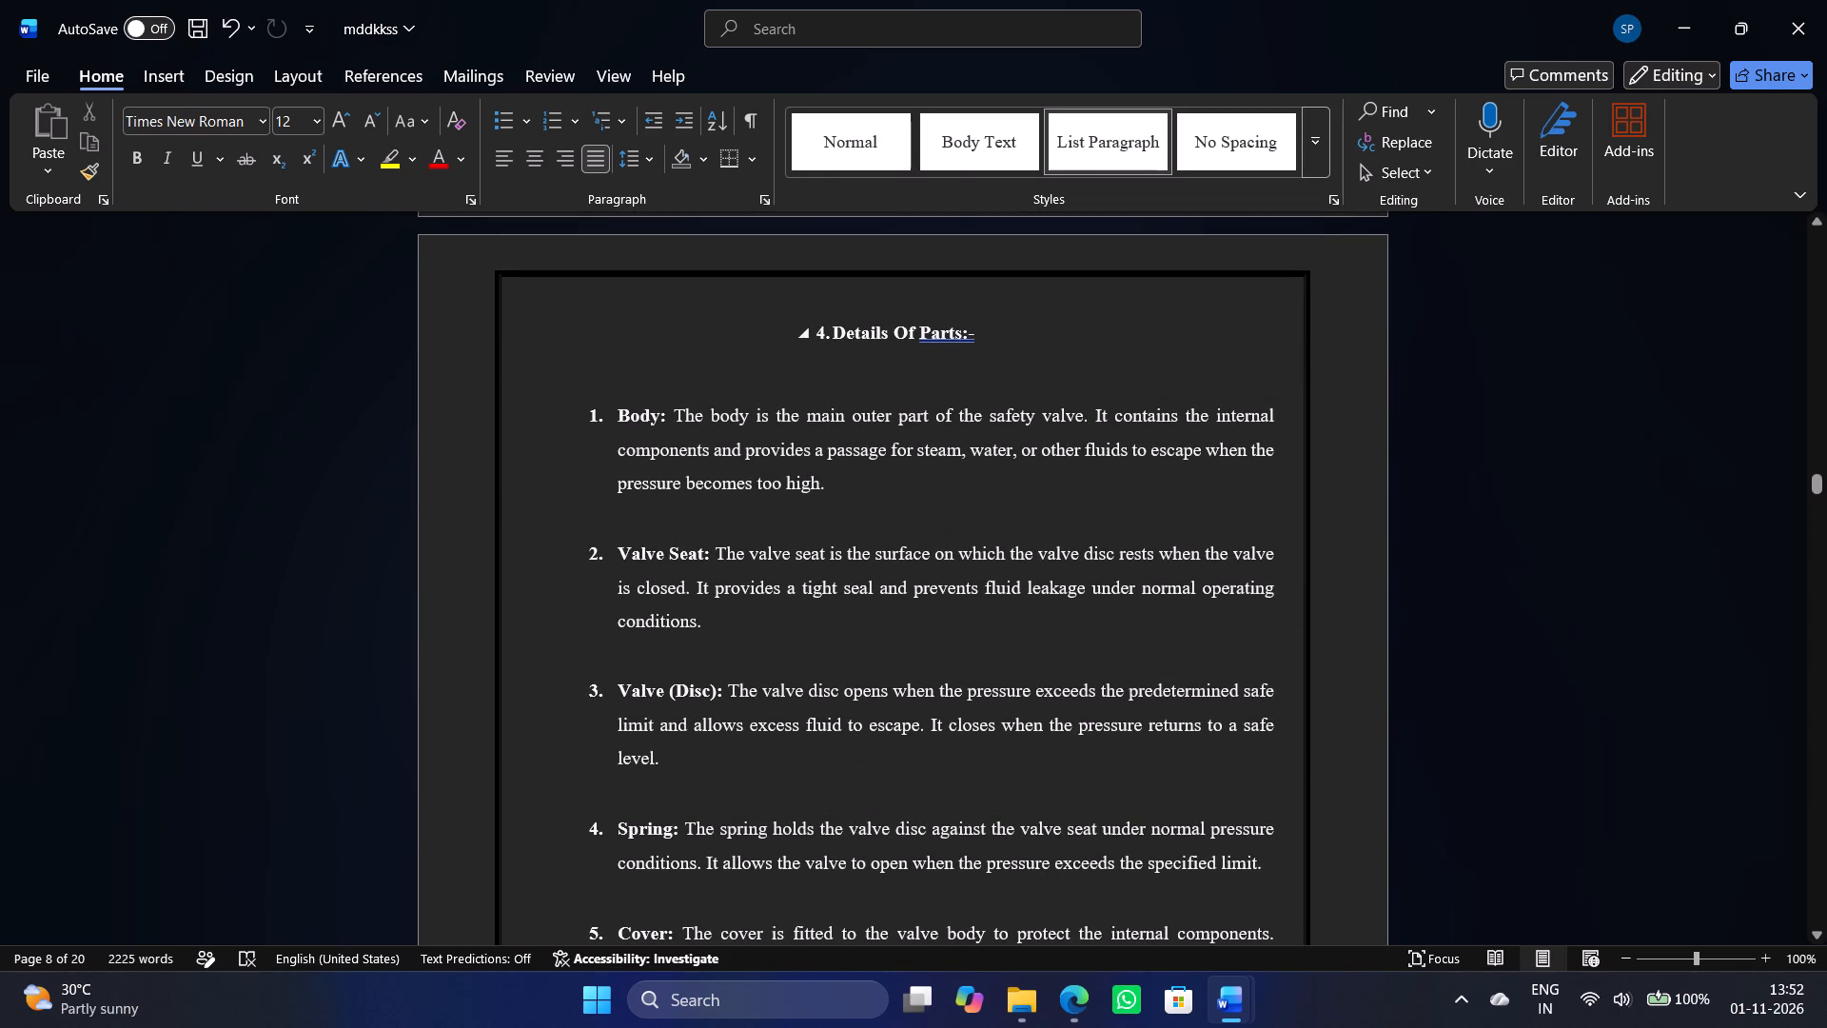
left_click_drag(1012, 341, 775, 334)
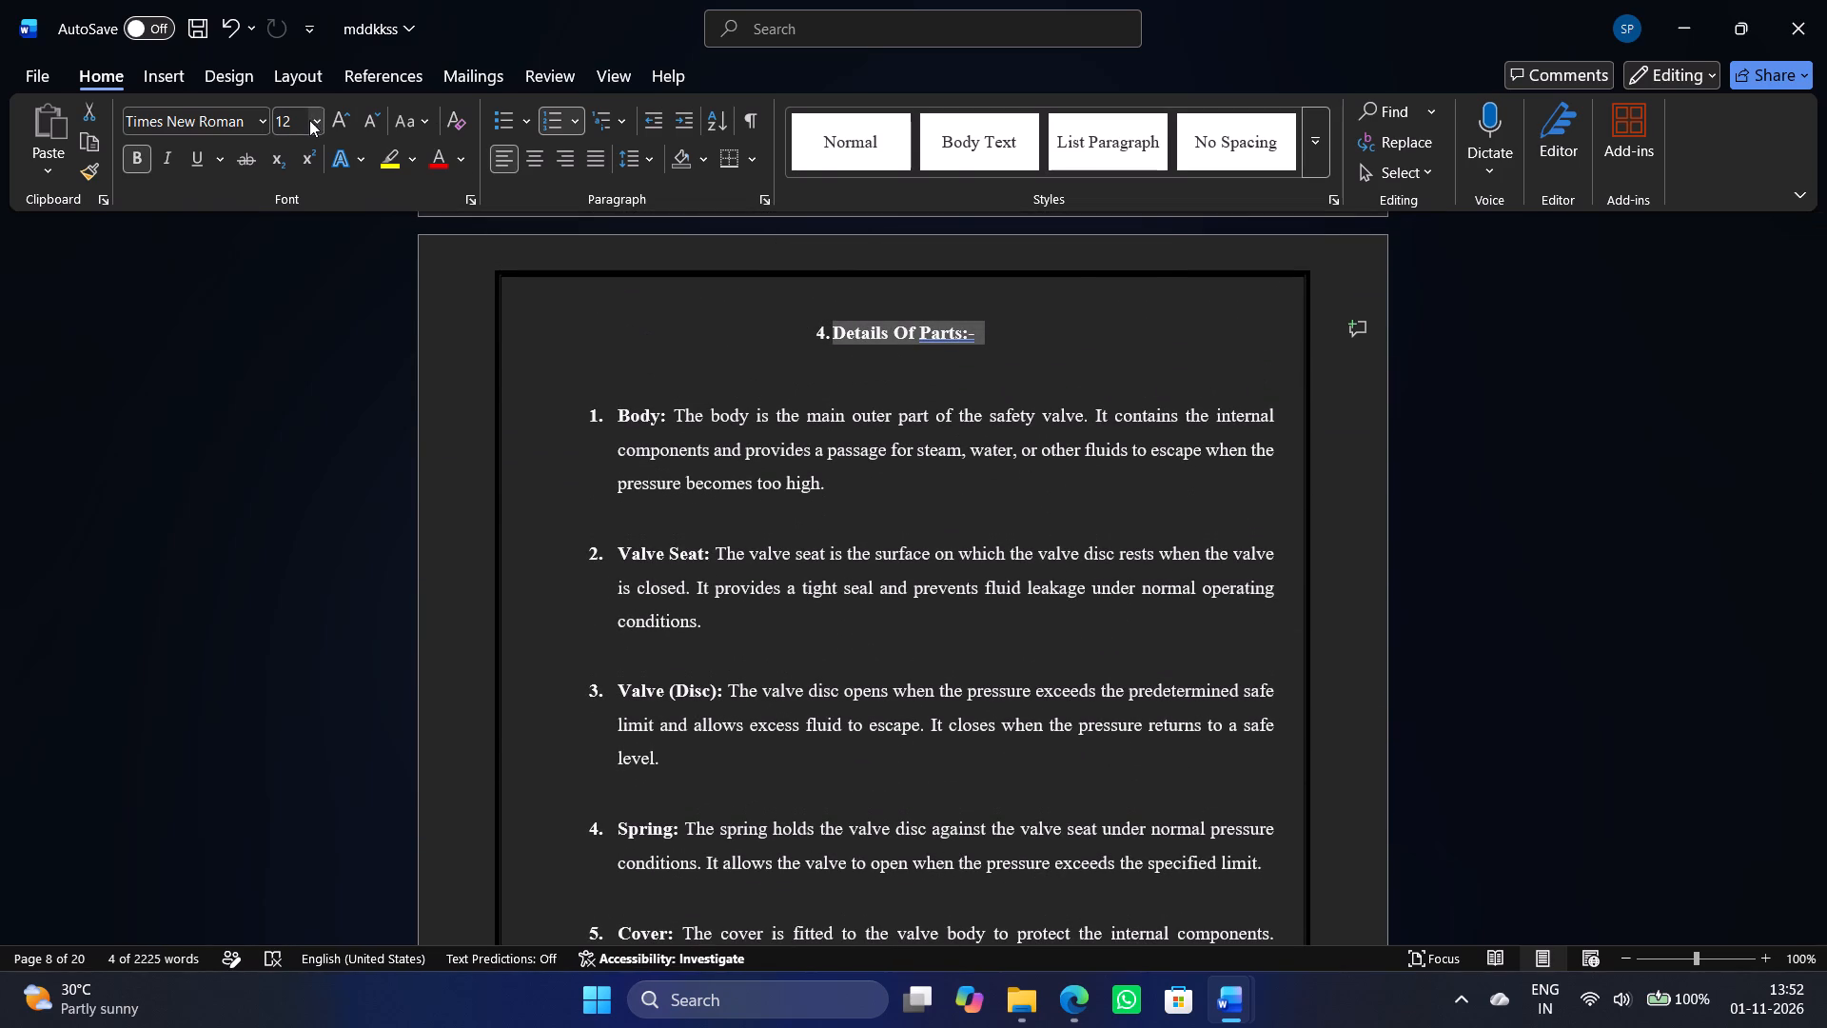
left_click(309, 121)
left_click(294, 317)
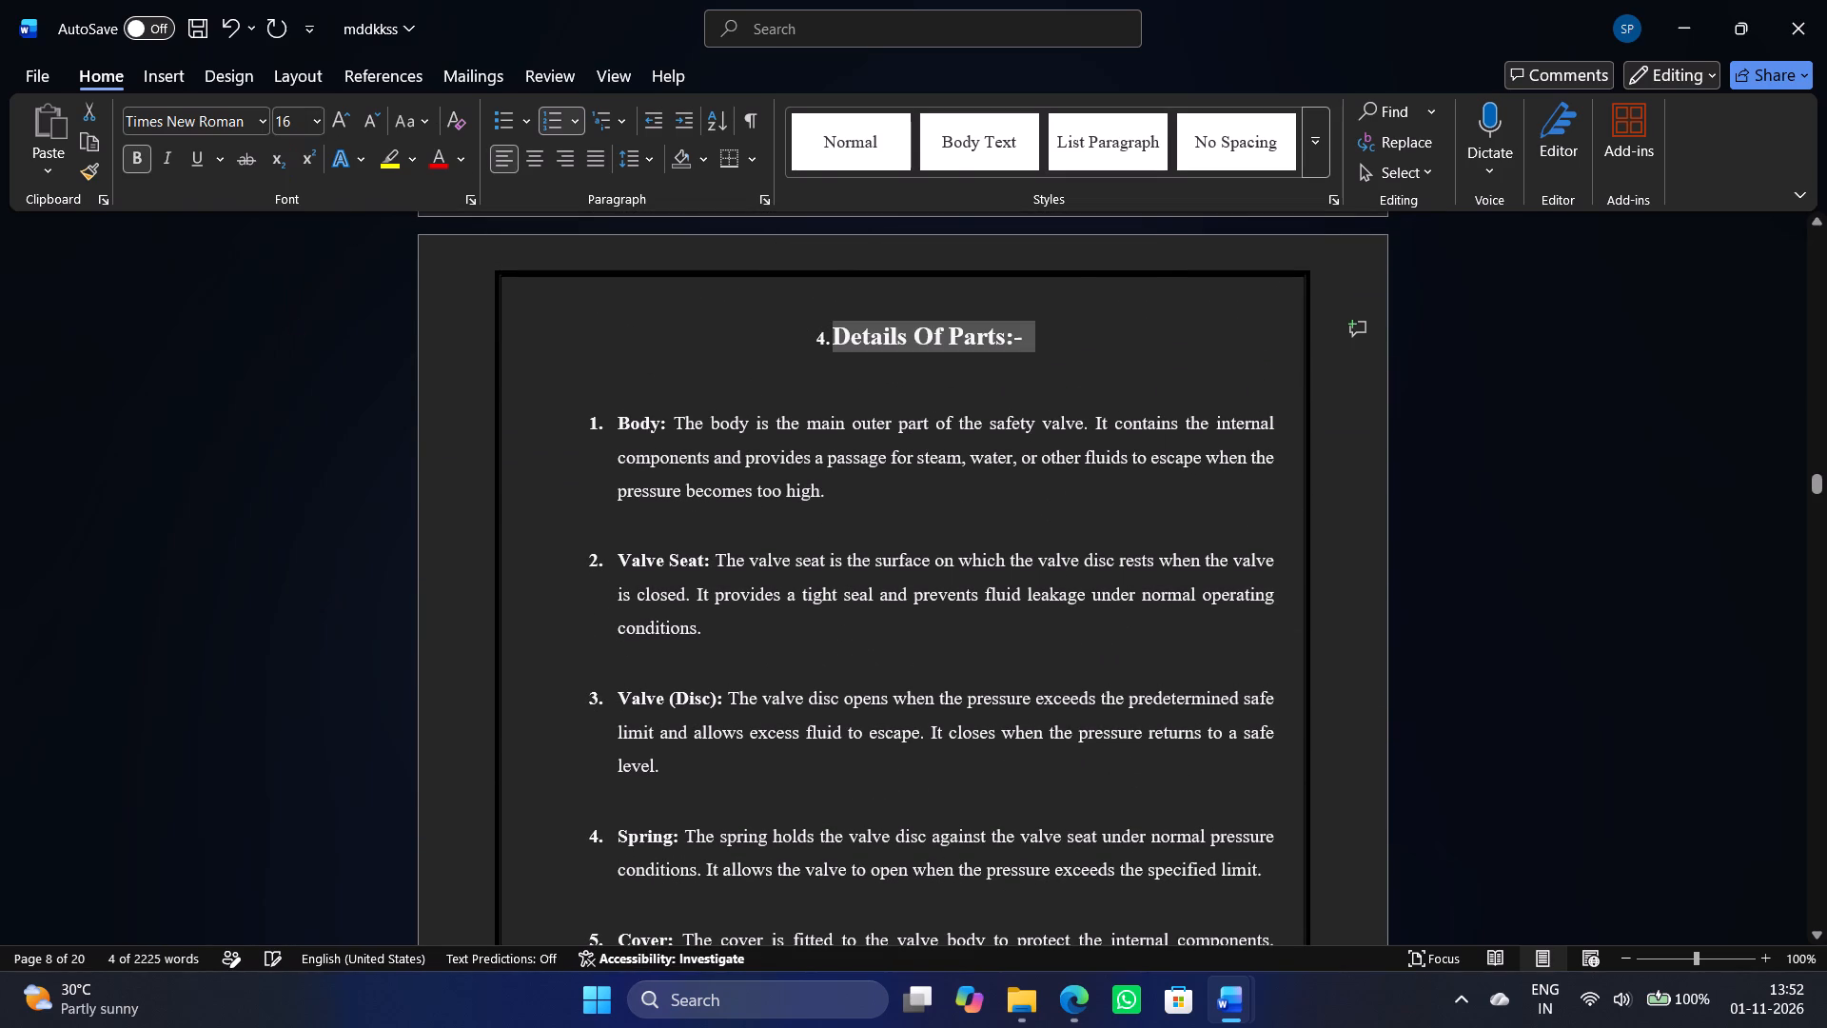
left_click(1572, 483)
Set the font size of the "Material Used In Safety Valve" heading to 14.
scroll(1572, 483, "down", 17)
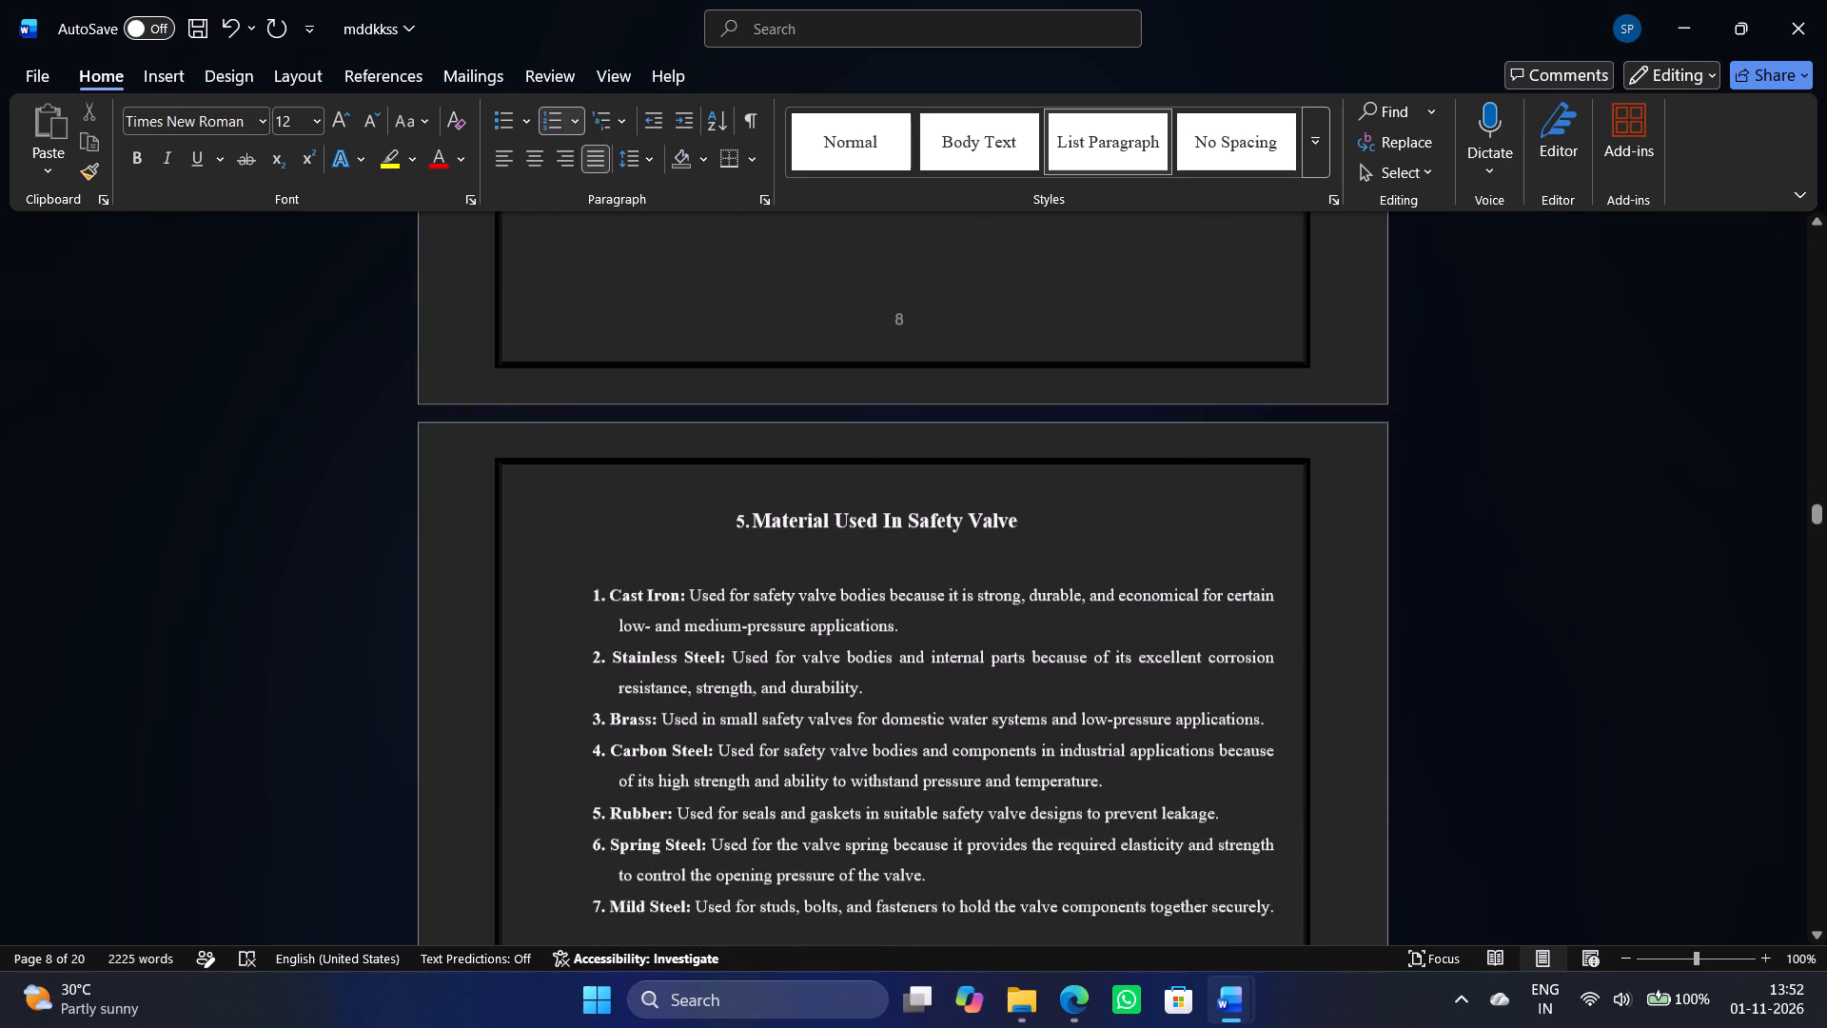
scroll(1574, 476, "down", 4)
left_click_drag(1059, 408, 684, 390)
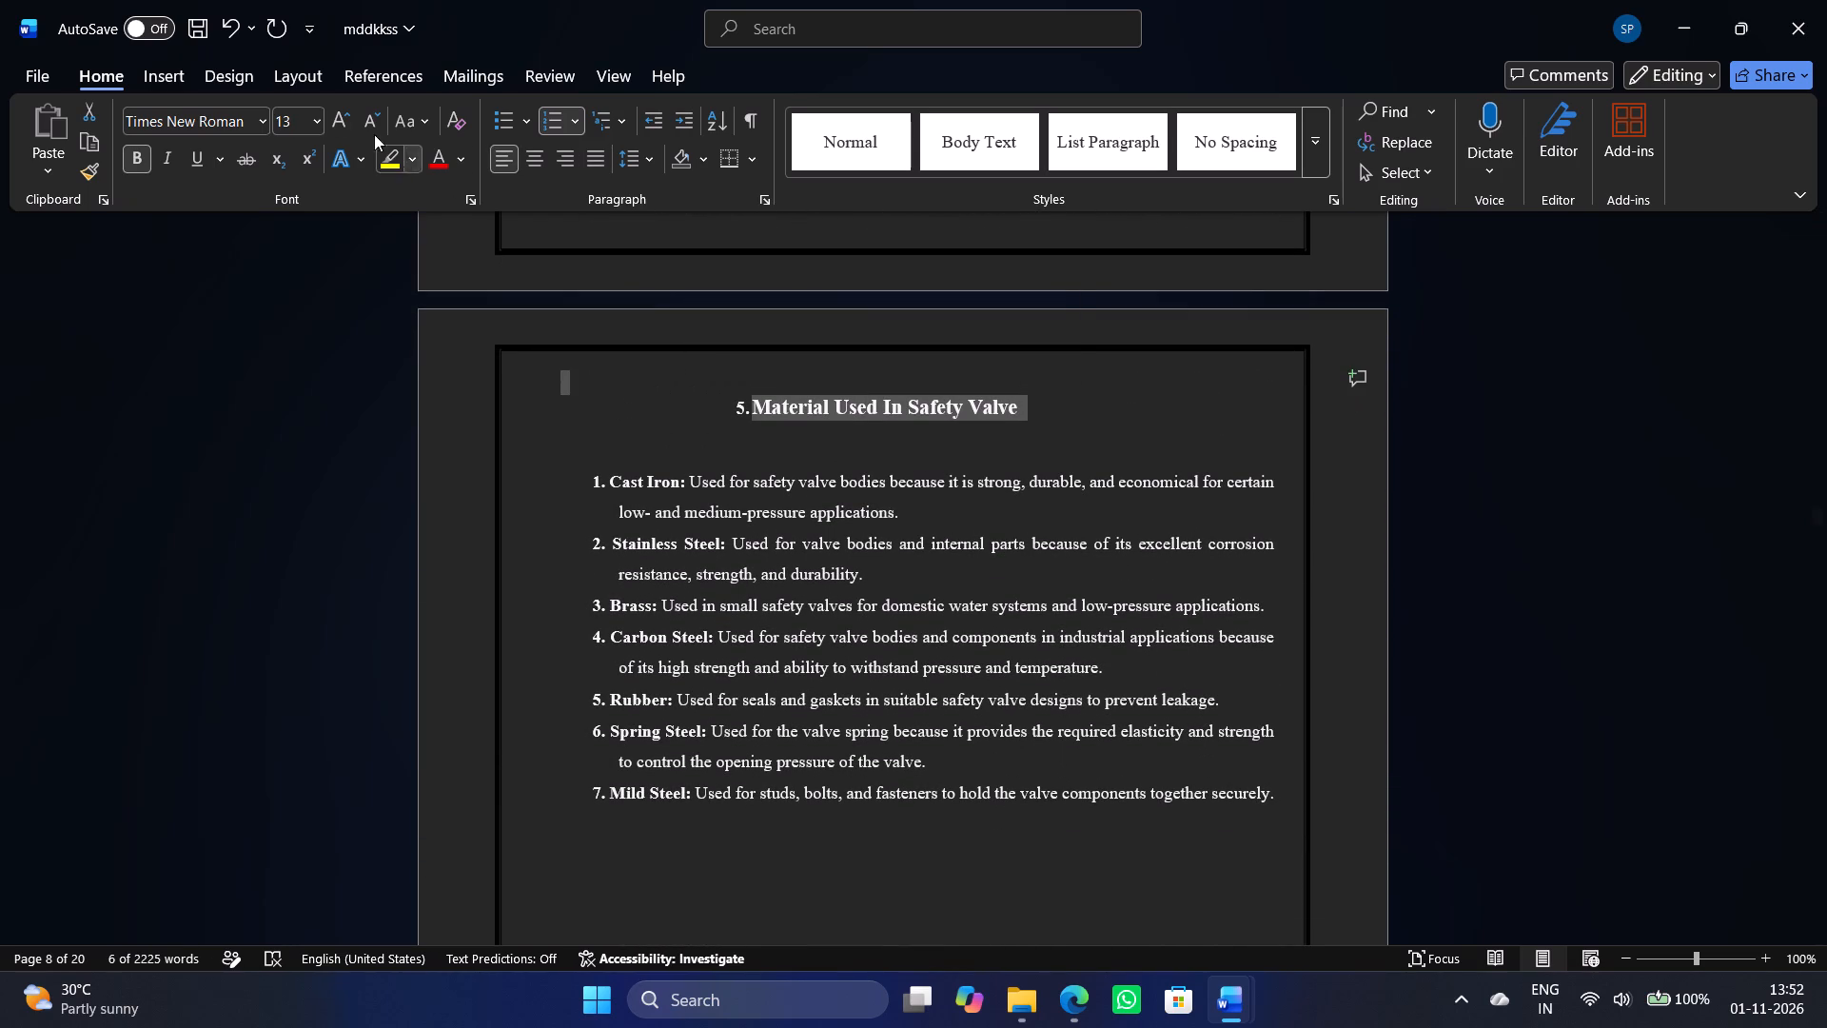
left_click(315, 121)
left_click(296, 312)
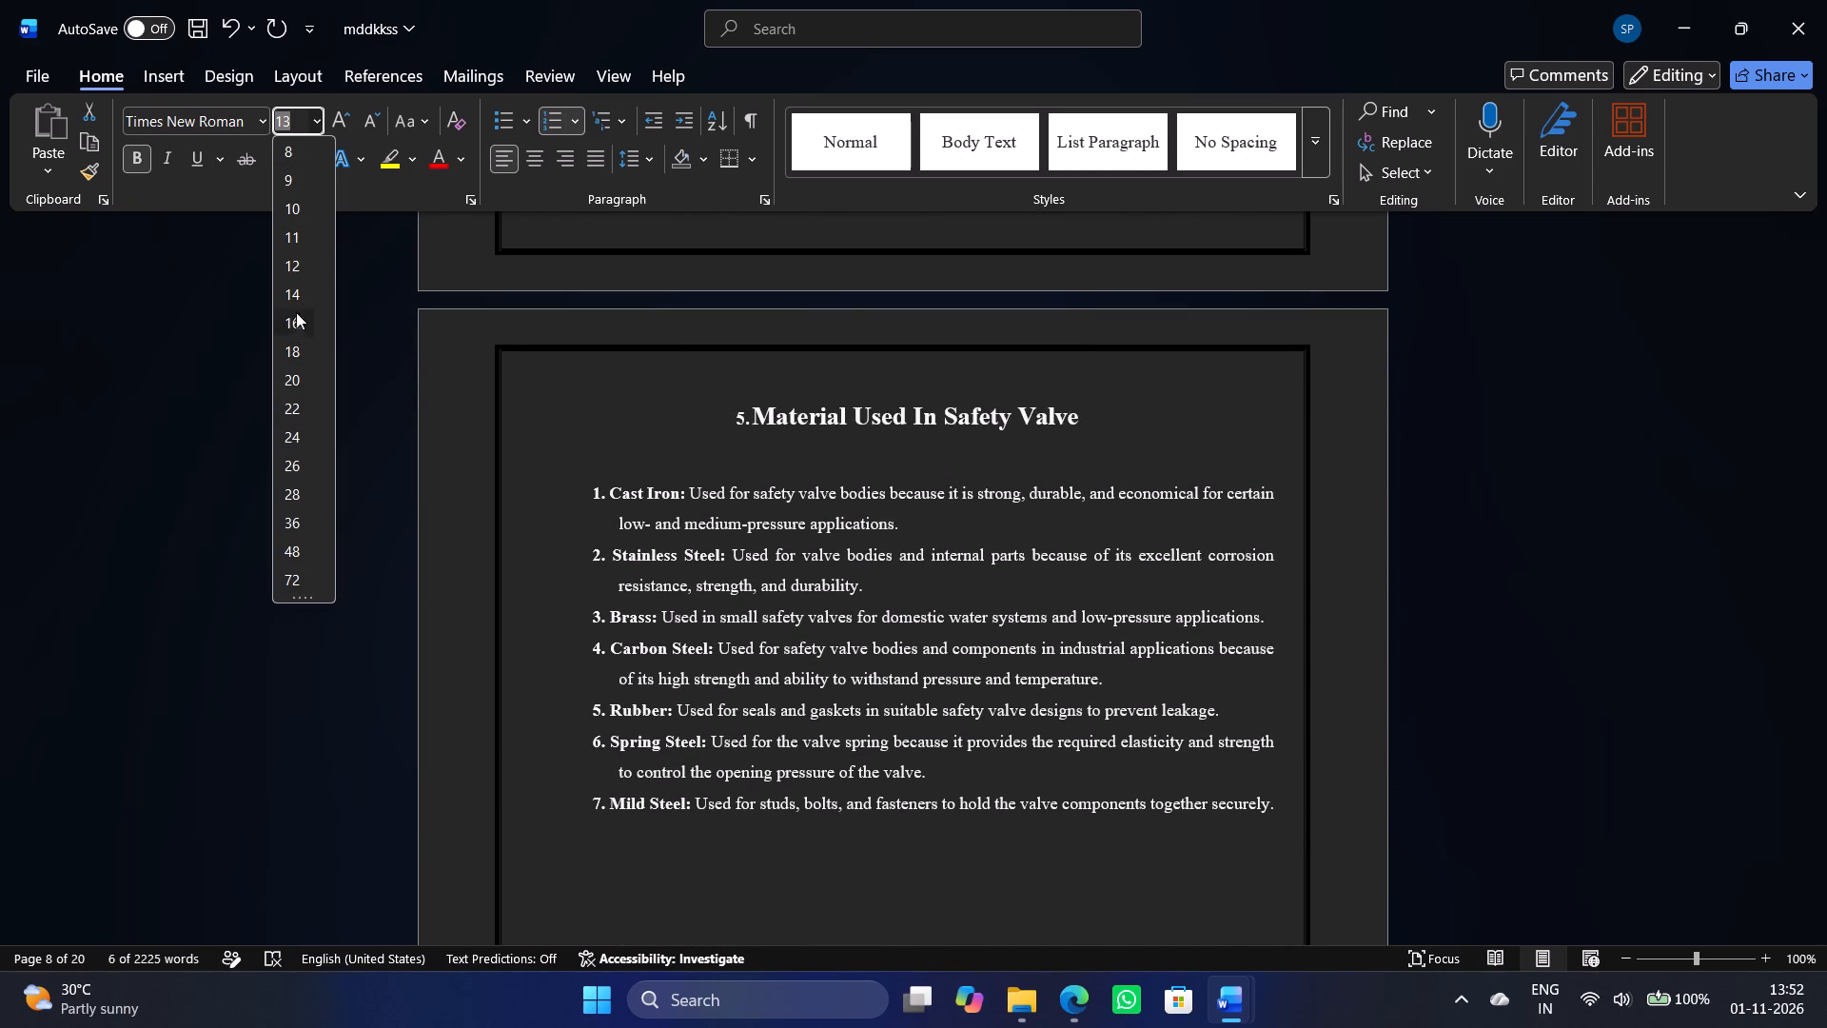
Set the font size of the seven material items, from Cast Iron to Mild Steel, to 12.
scroll(1799, 604, "down", 3)
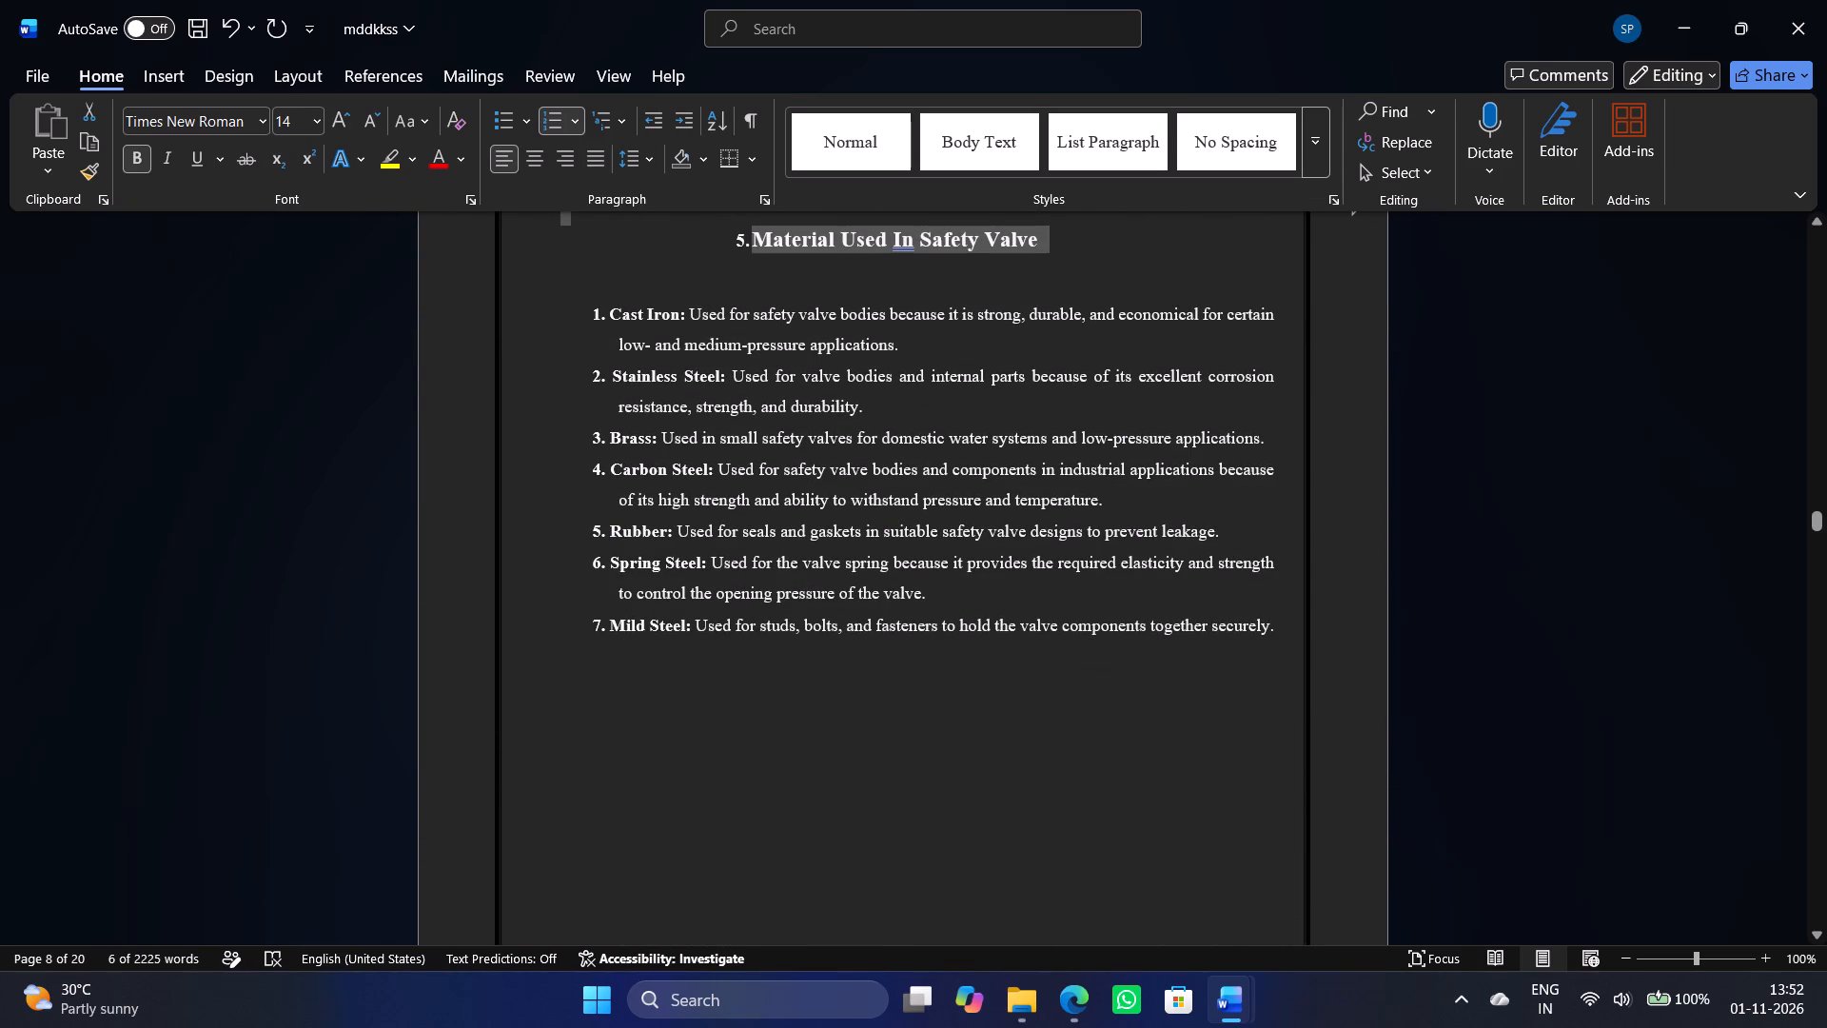
left_click_drag(588, 308, 1287, 633)
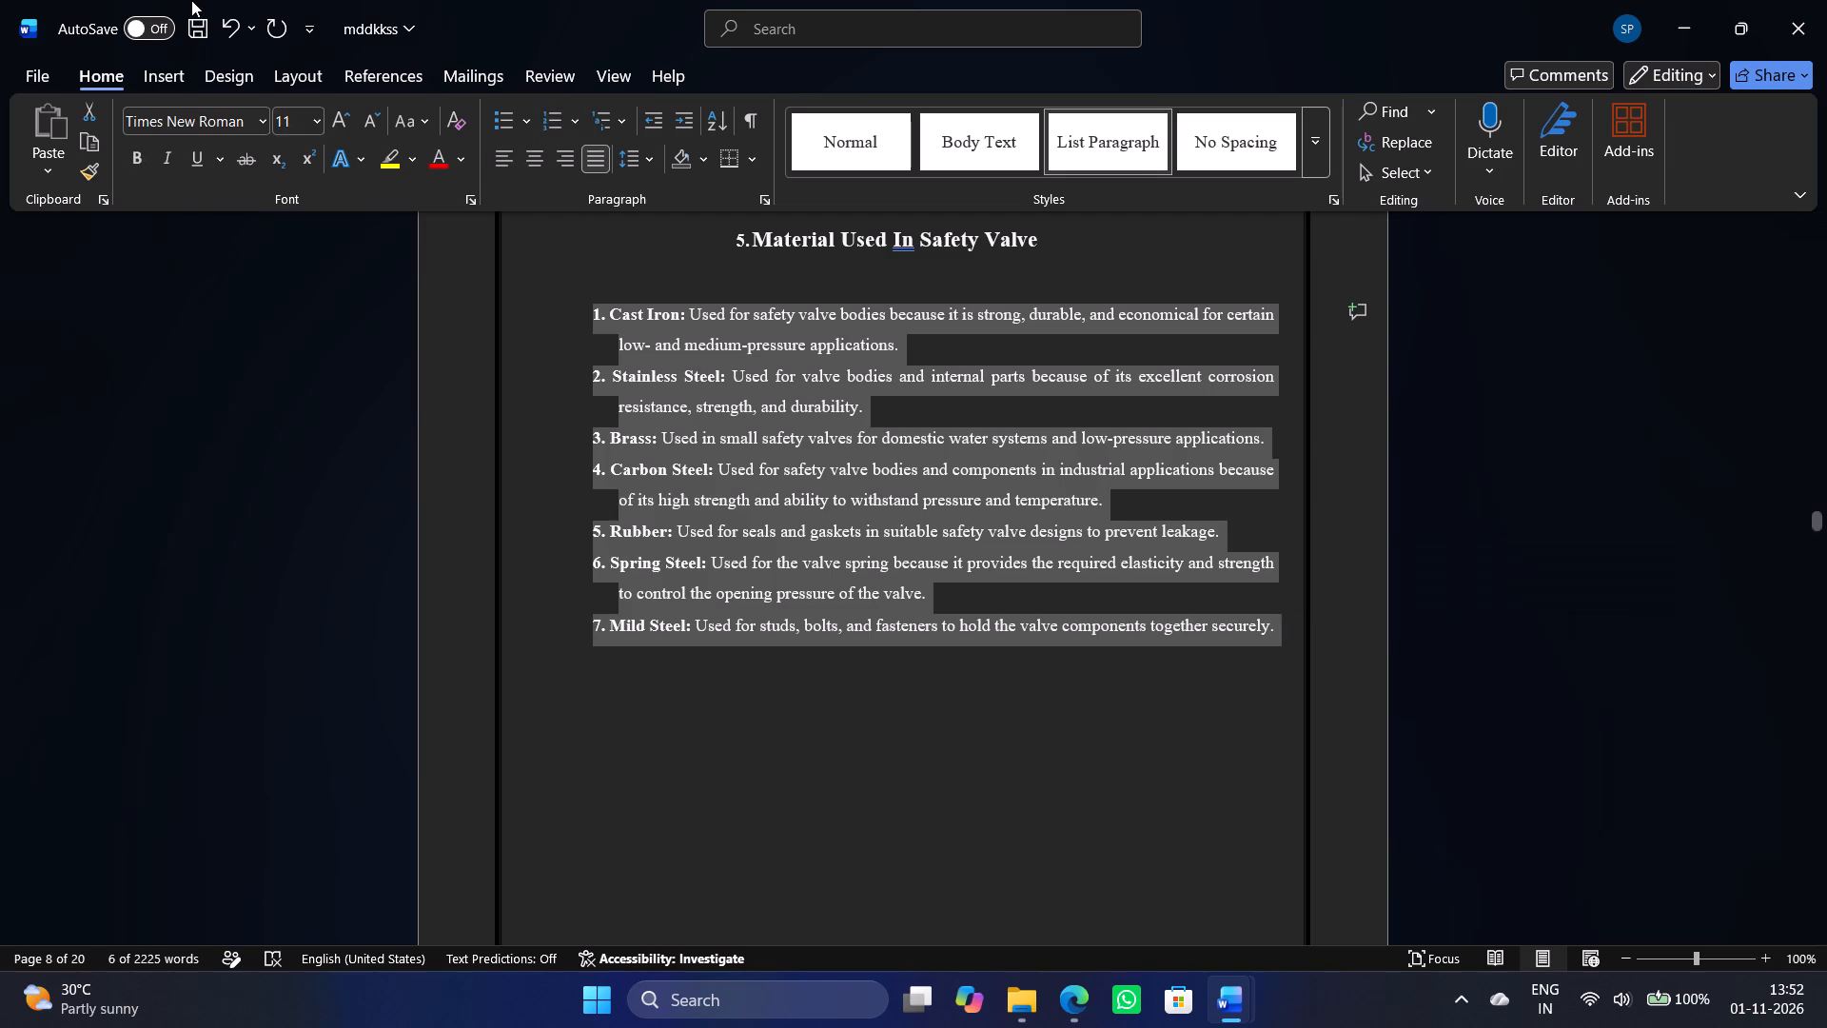
left_click(311, 126)
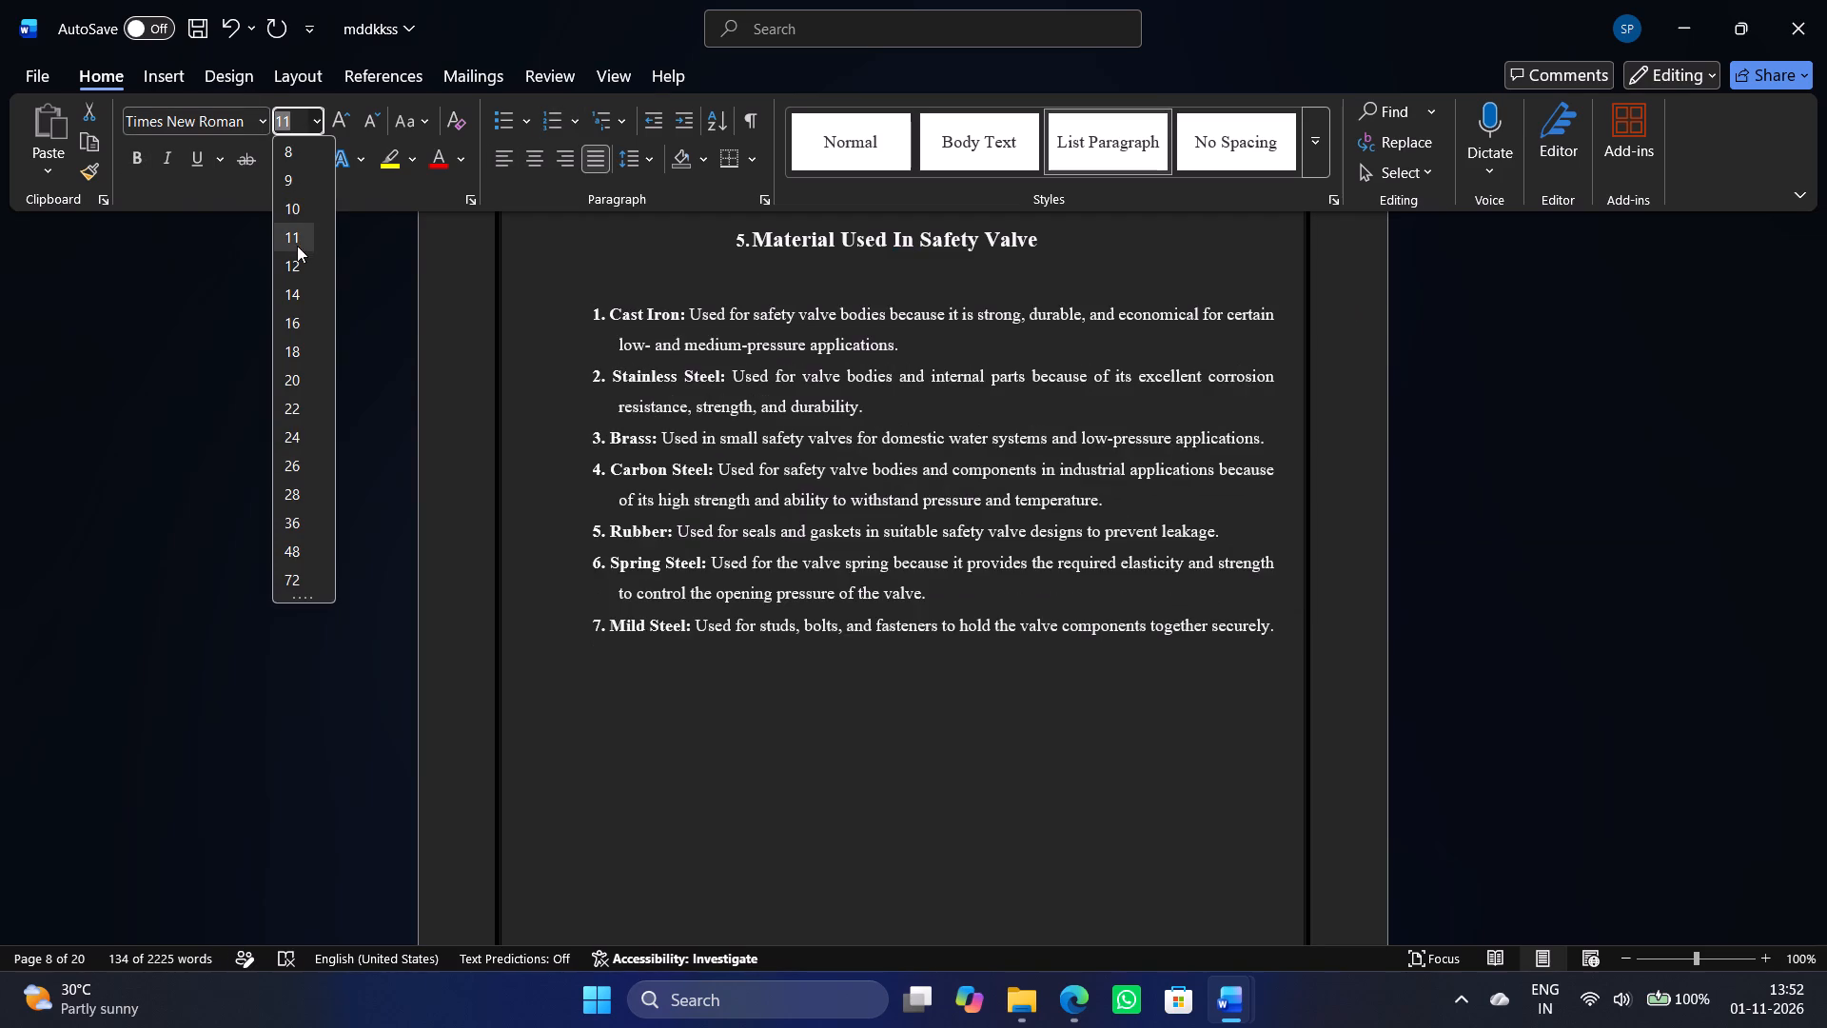
left_click(294, 262)
left_click(1569, 598)
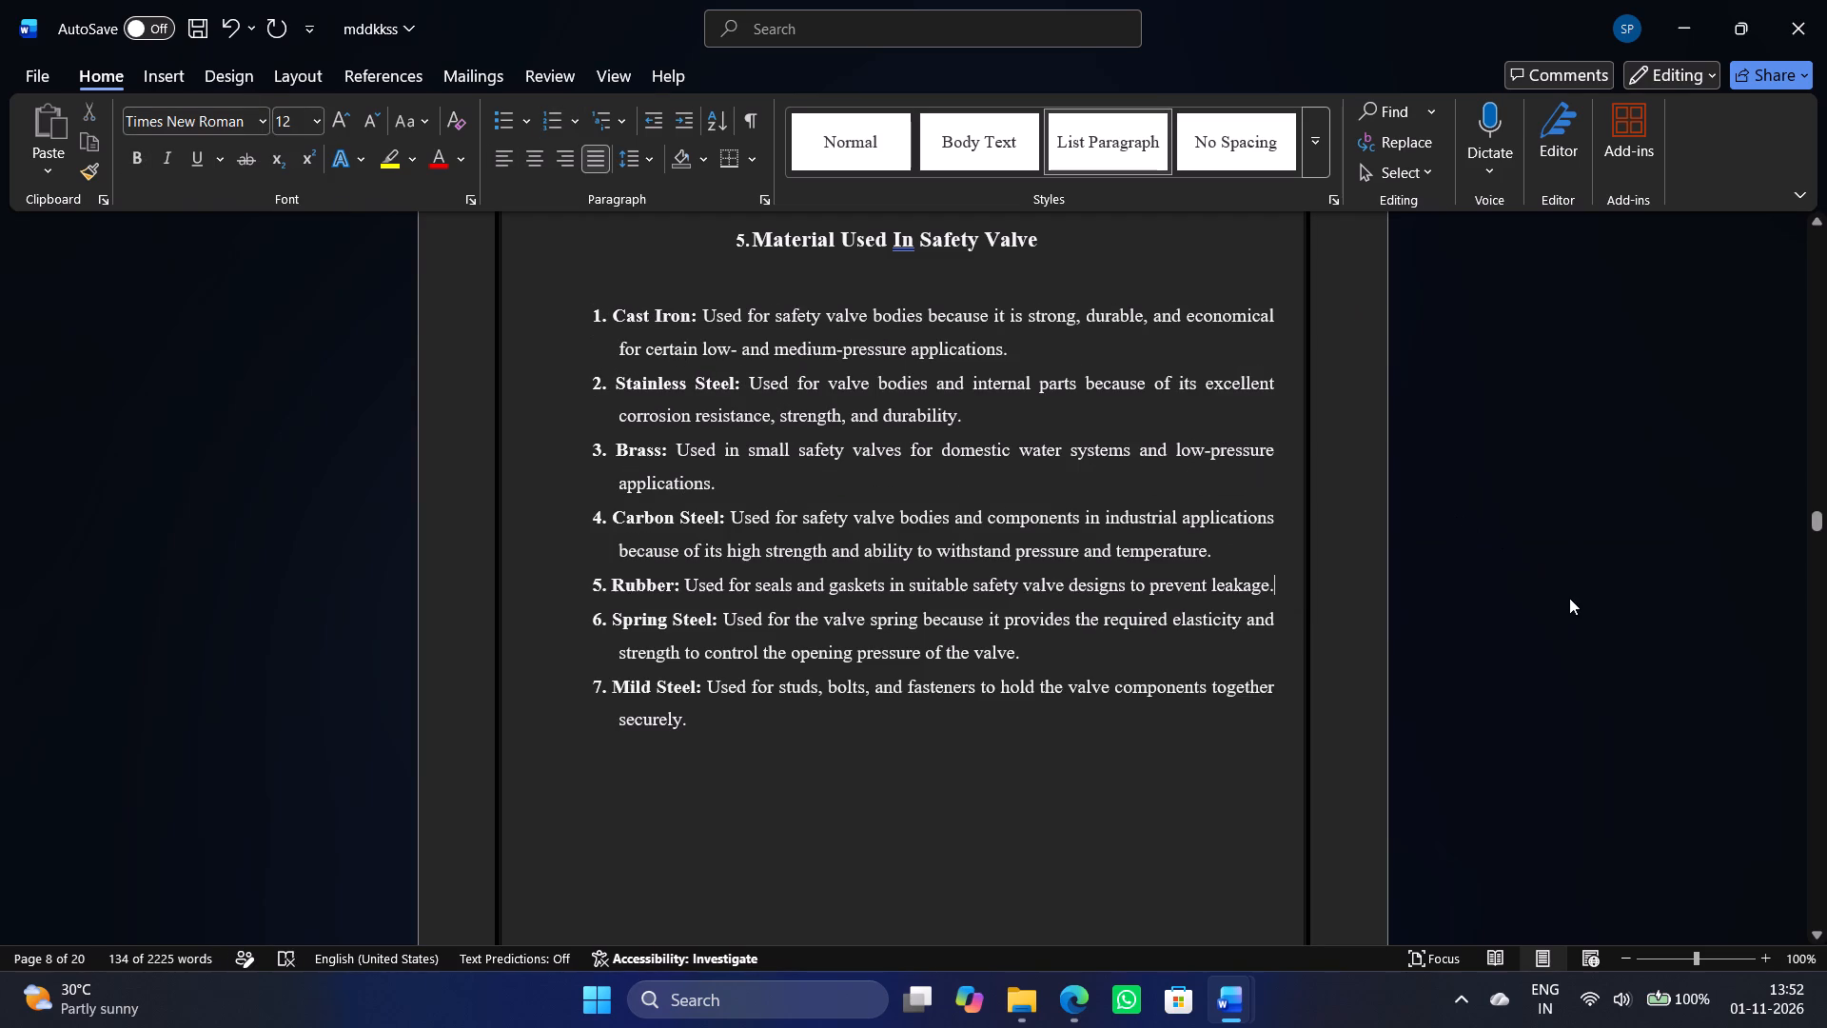
scroll(1569, 598, "up", 3)
Set the font size of the "Types of Safety Valve" heading to 16.
scroll(1568, 597, "down", 17)
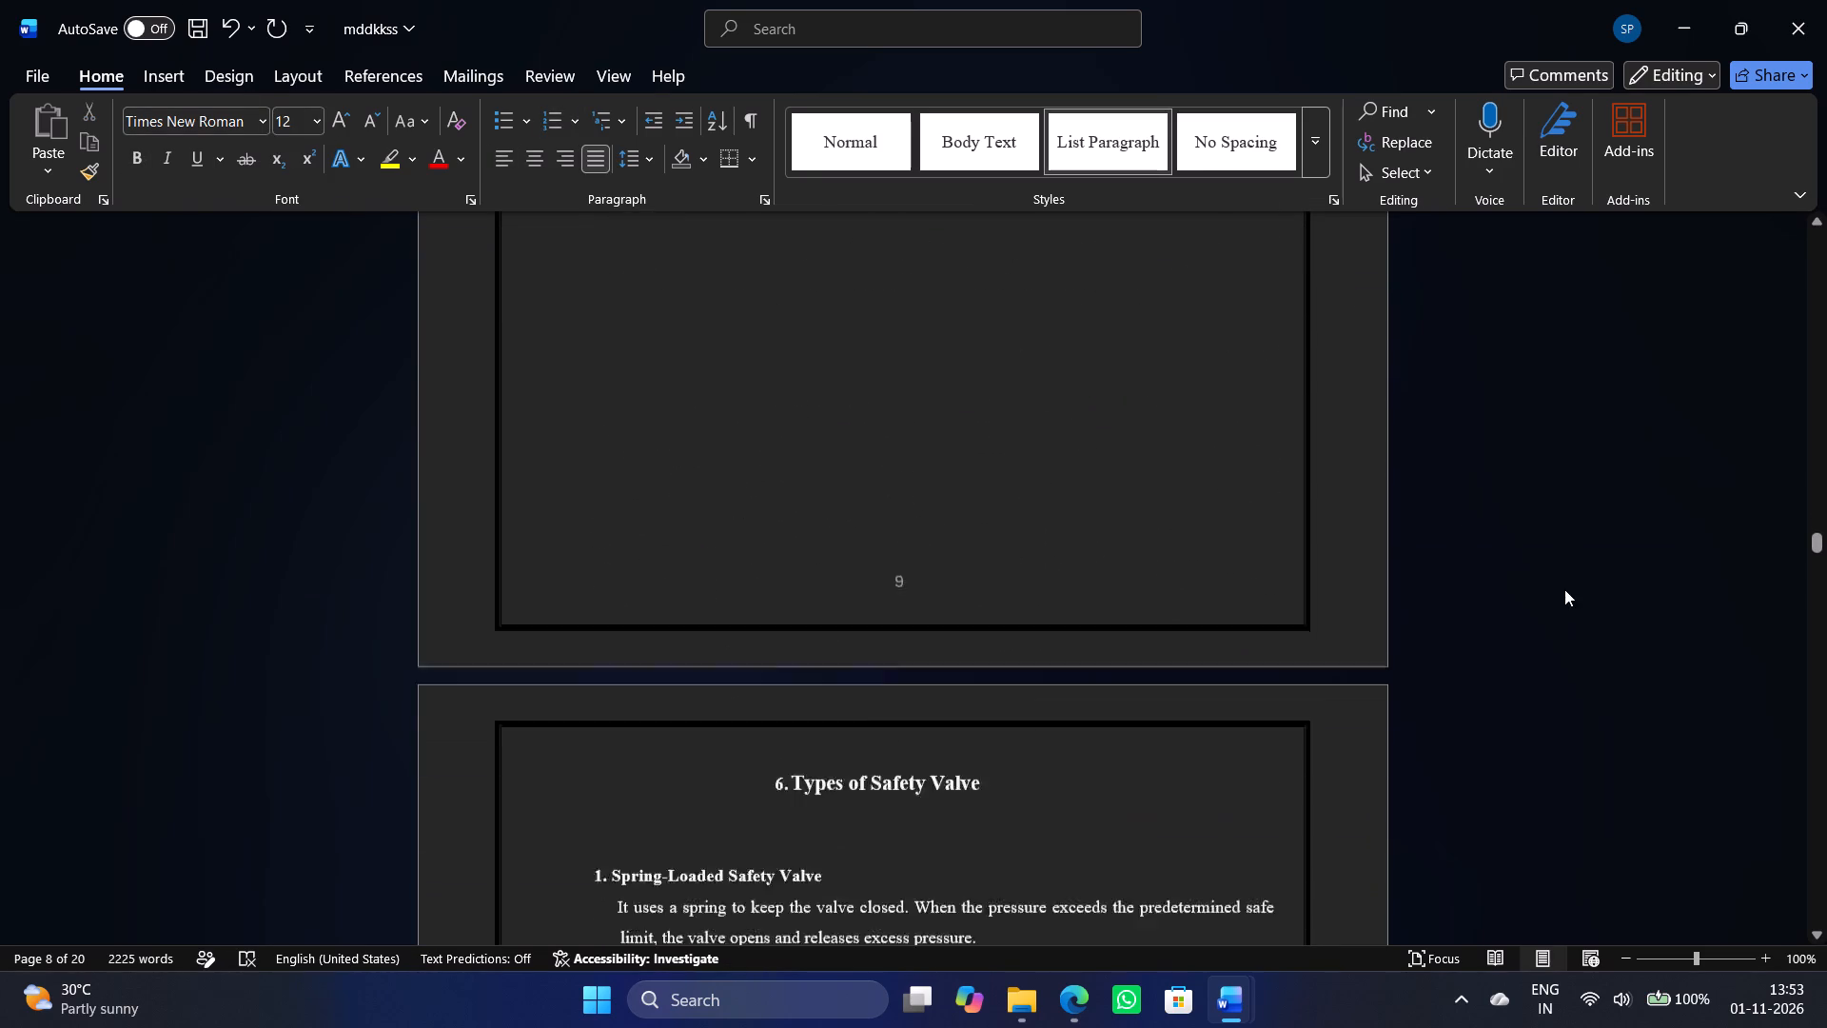
scroll(1564, 589, "down", 3)
left_click_drag(1010, 545, 799, 512)
left_click(314, 130)
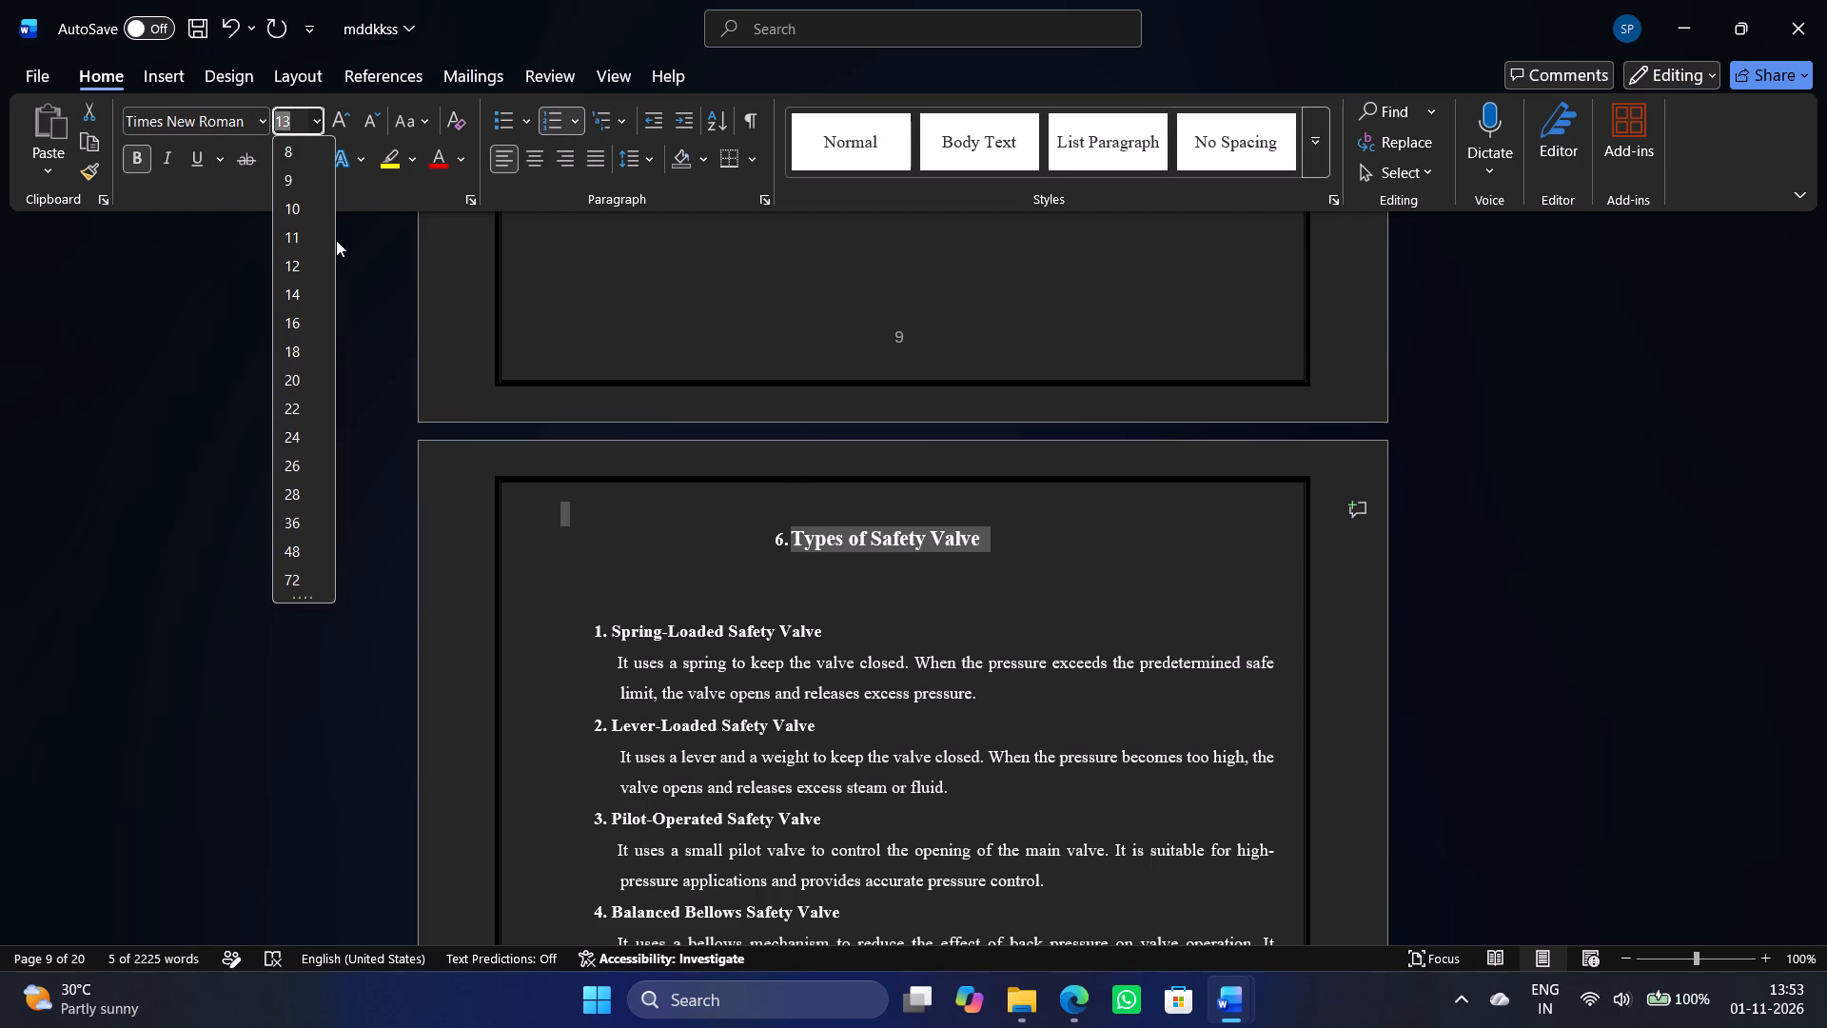
left_click(277, 314)
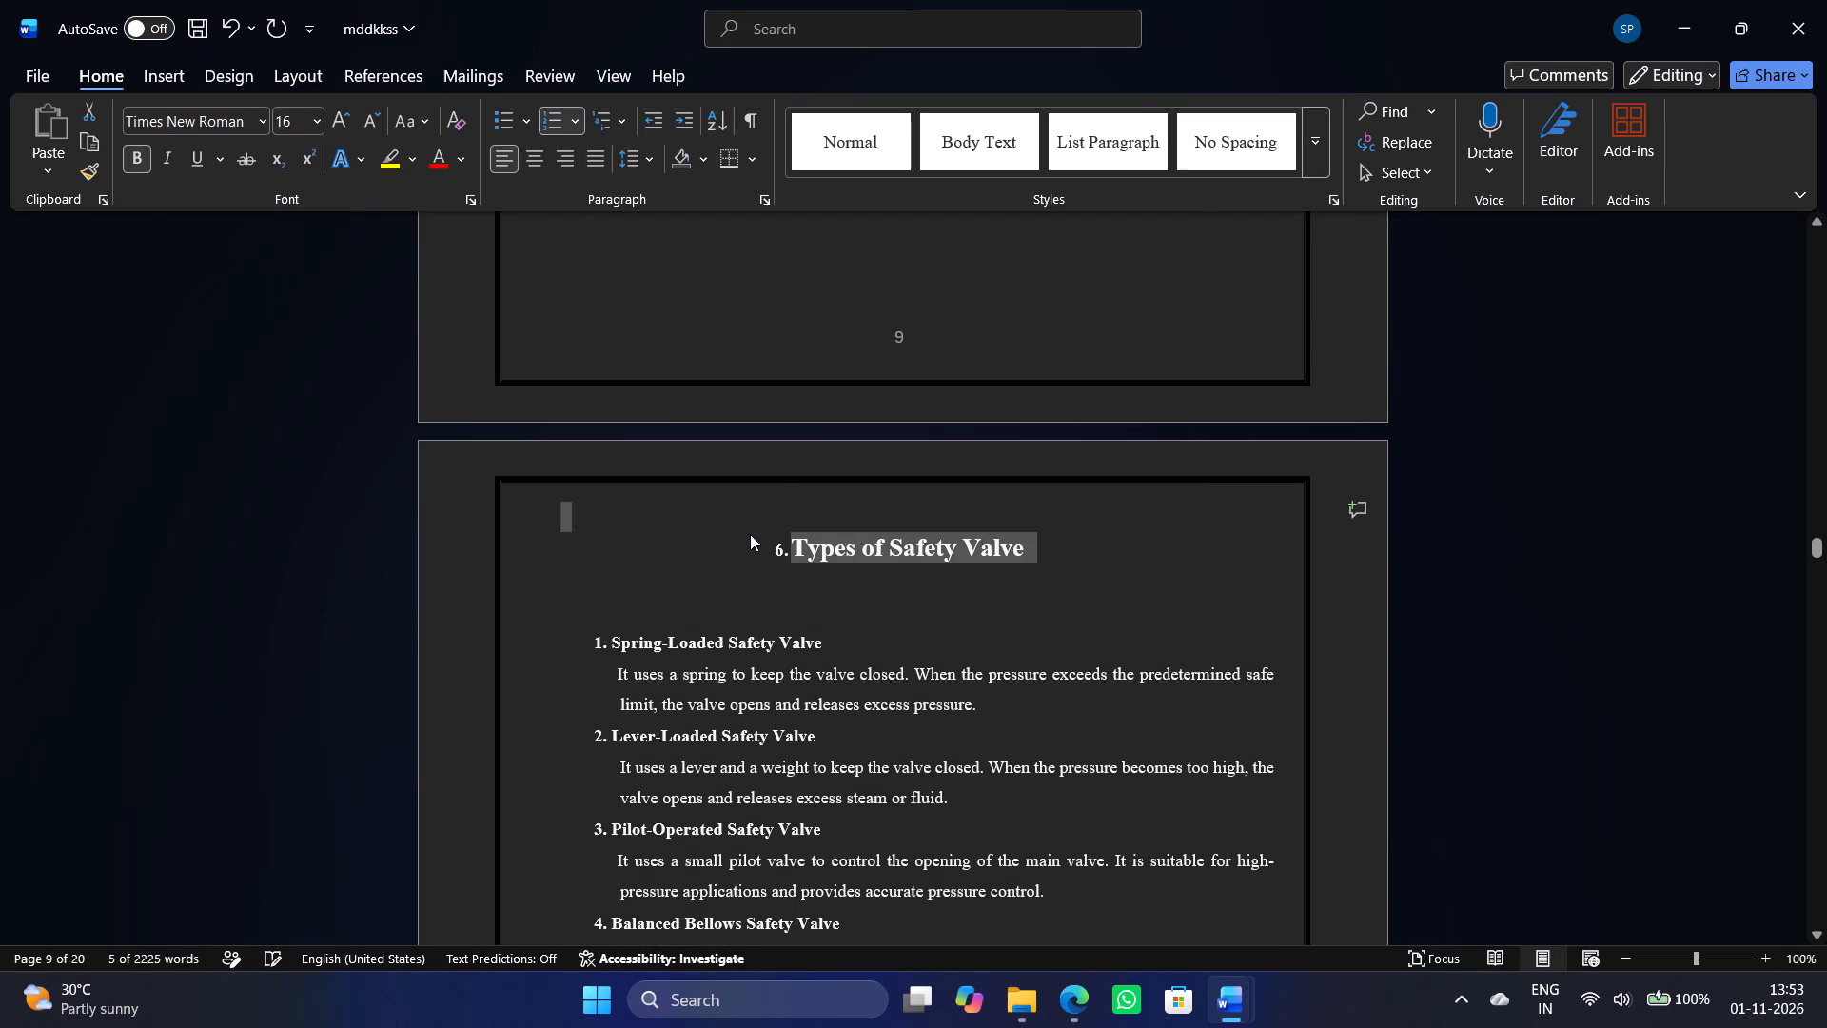
Replace the small automatic list number before "Types of Safety Valve" with a plain-text "6." in the heading's own formatting.
left_click(779, 536)
left_click(785, 544)
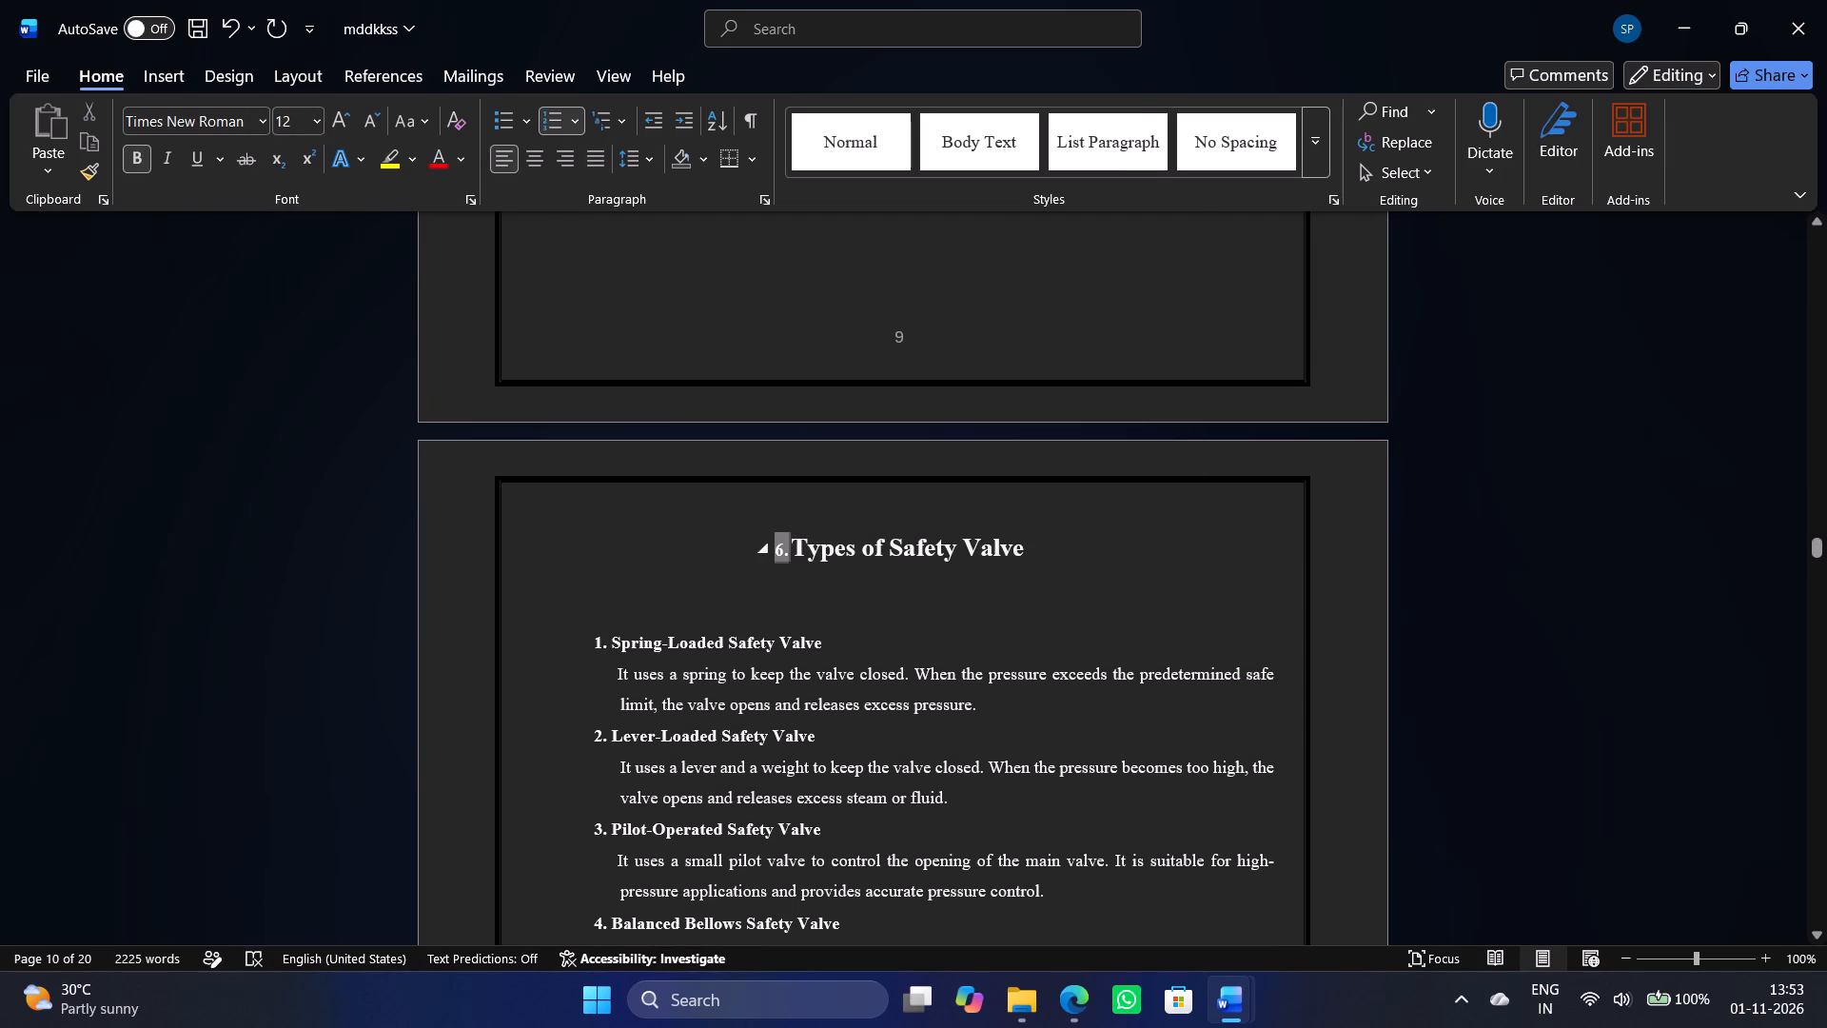
key("BackSpace")
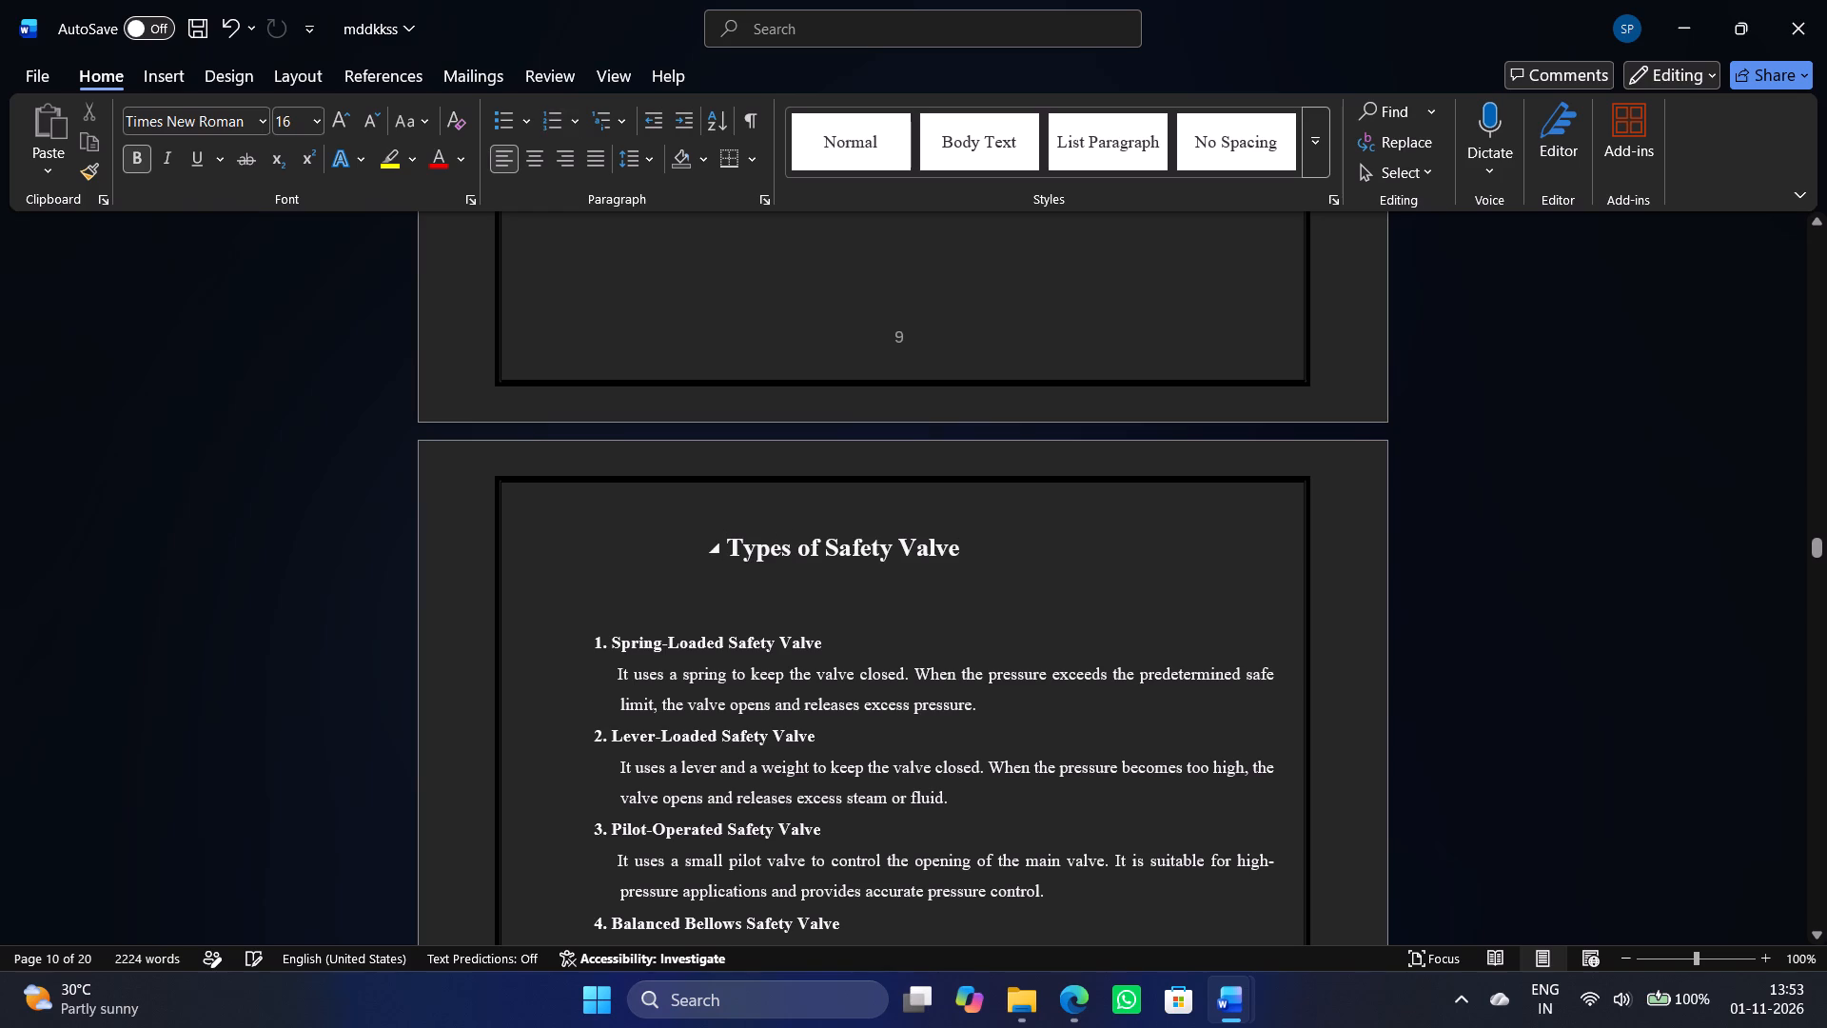
key("6")
type(".")
key("space")
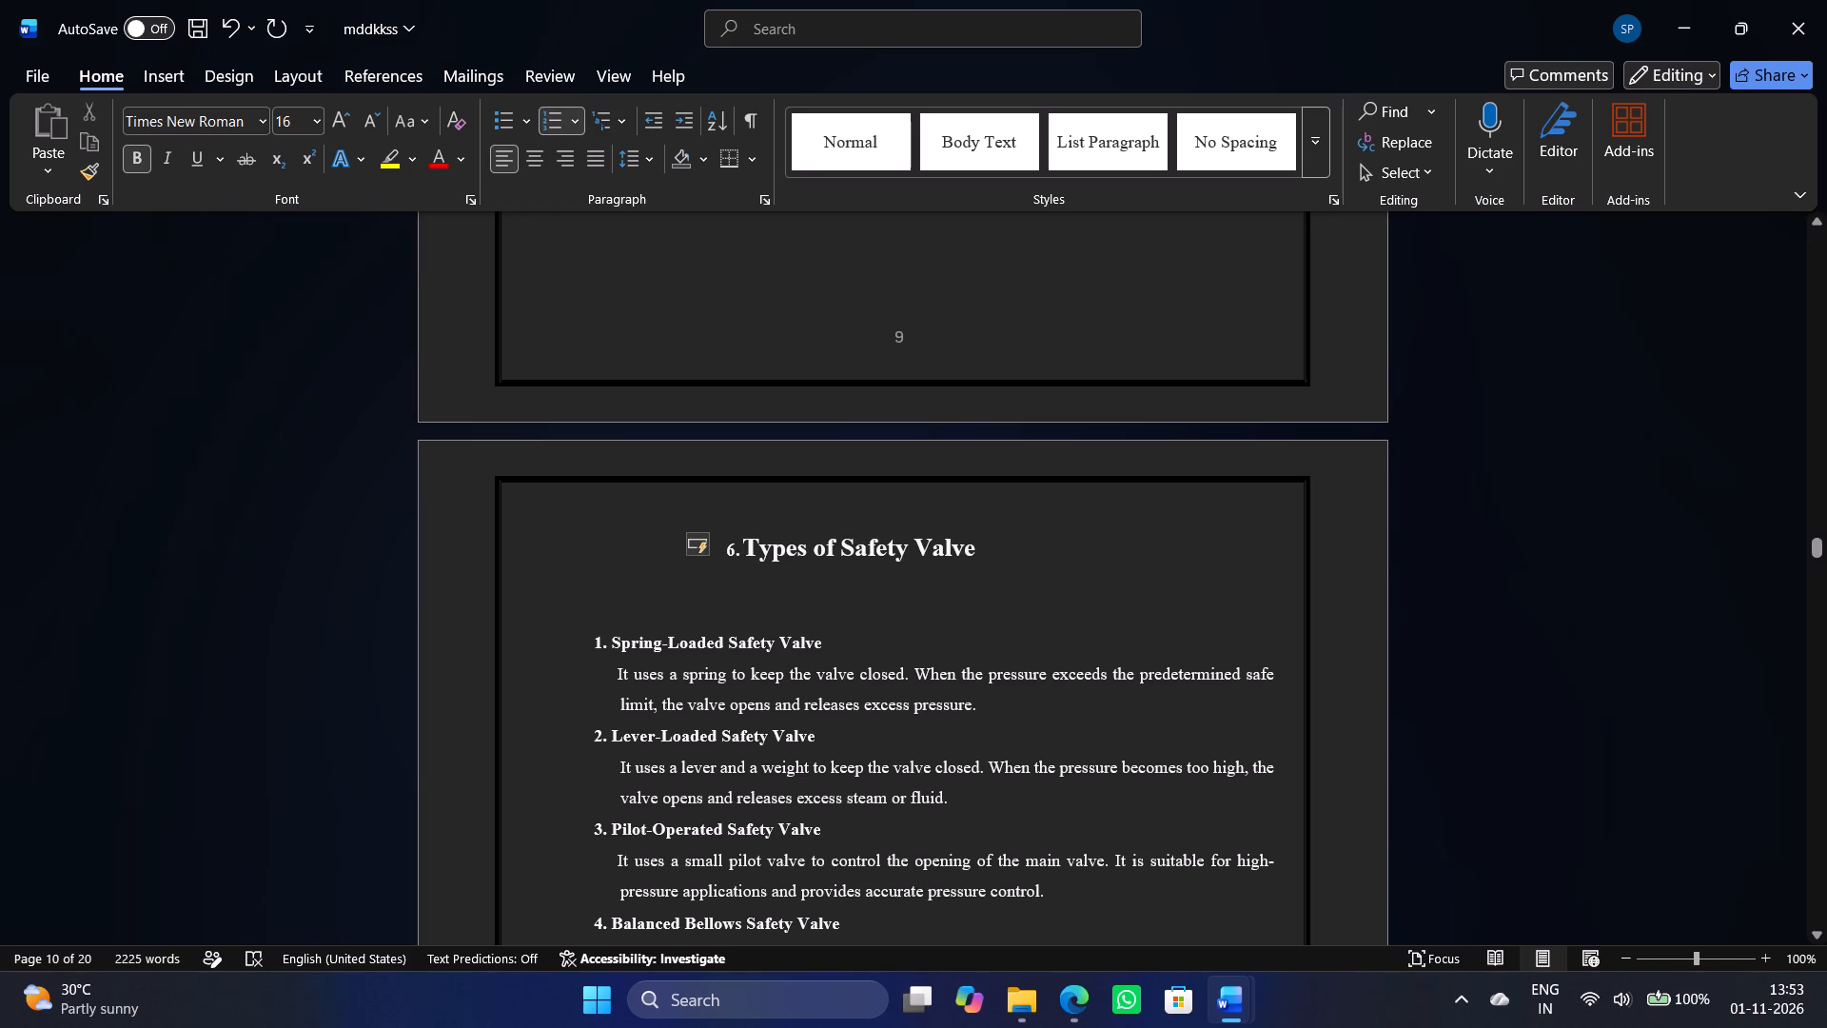
key("BackSpace")
key("6")
key("period")
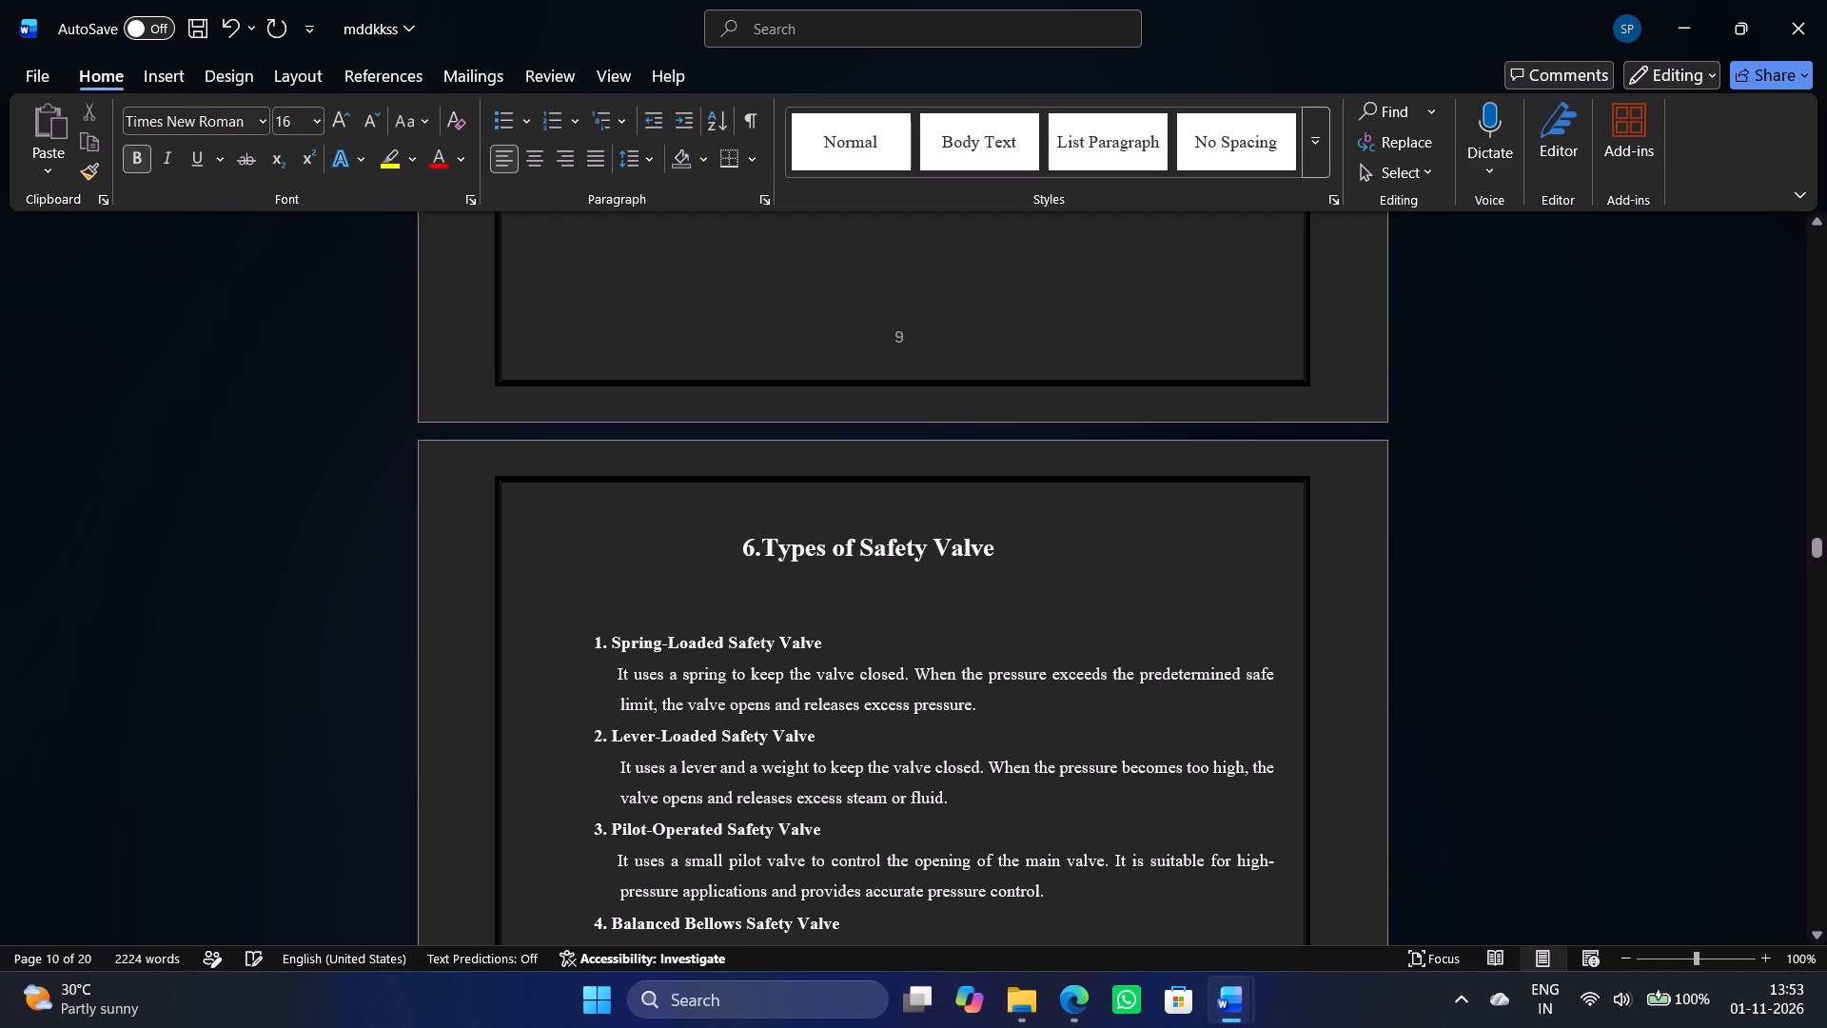
left_click(1629, 552)
Check the font size of the "6." in the "Types of Safety Valve" heading against the number of the materials heading.
scroll(1755, 619, "up", 20)
scroll(1755, 619, "up", 1)
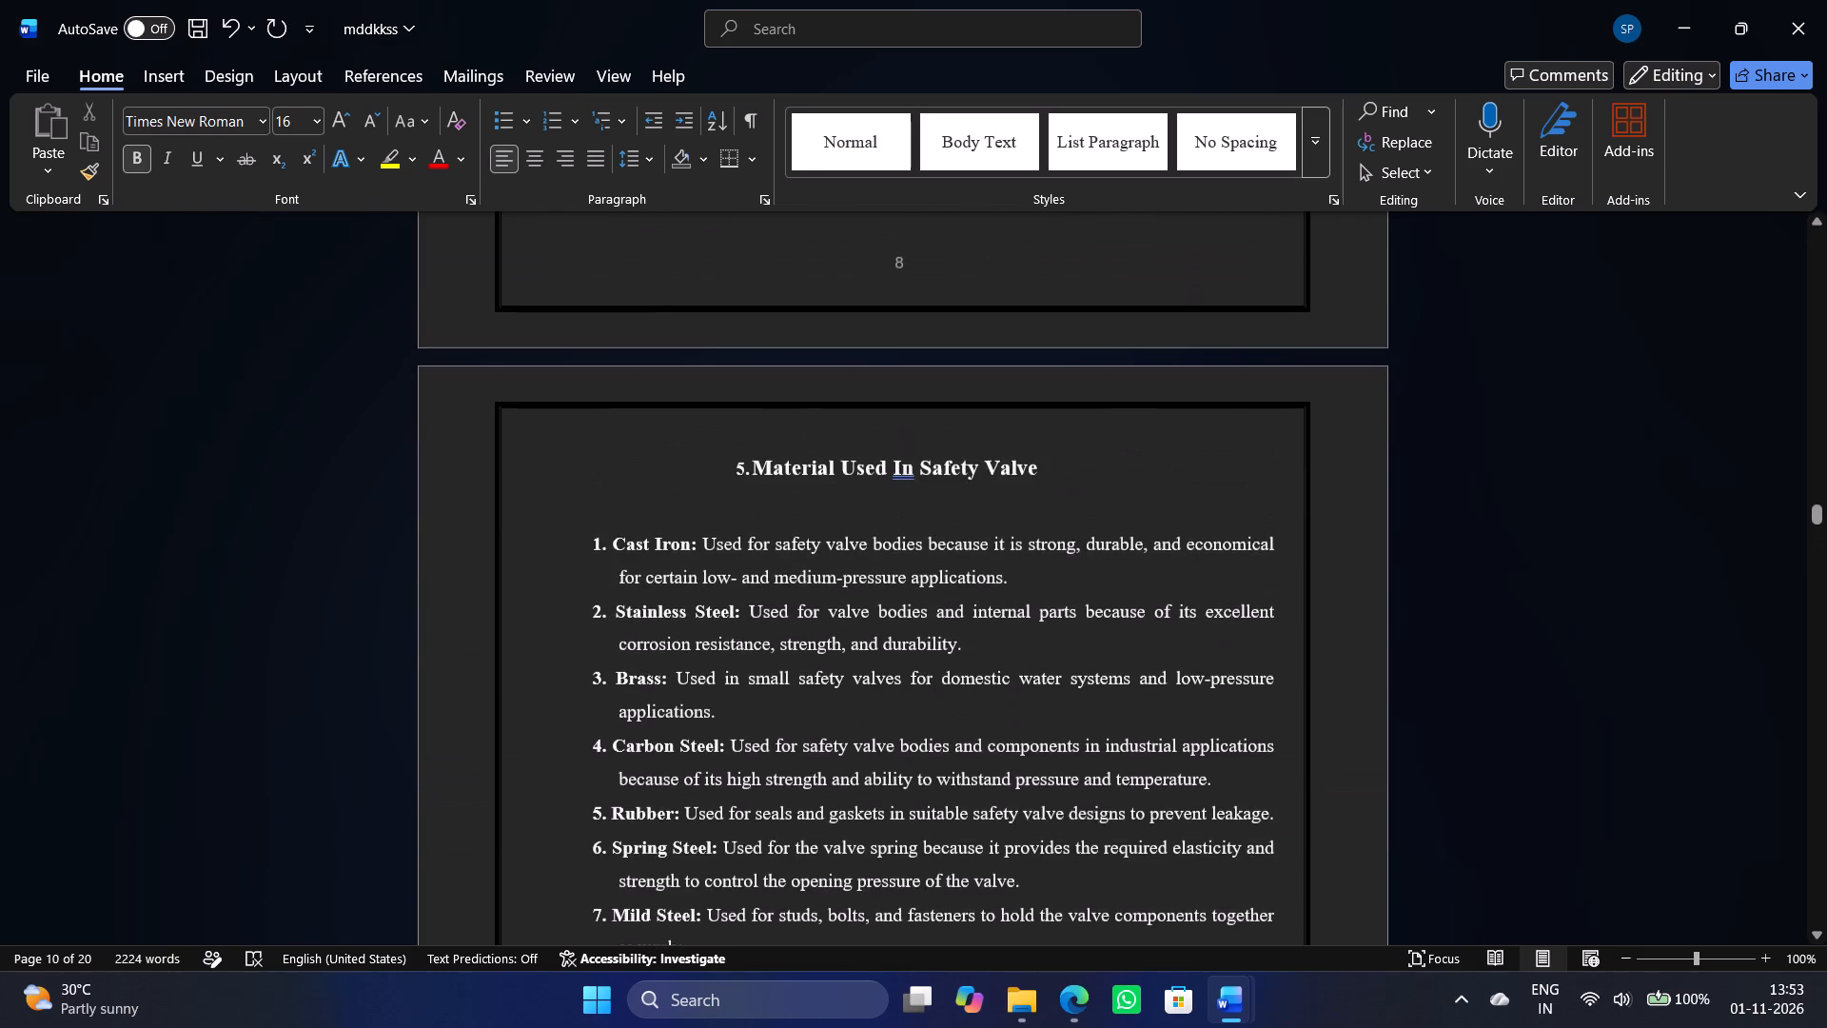
scroll(1643, 533, "down", 18)
scroll(1639, 533, "down", 7)
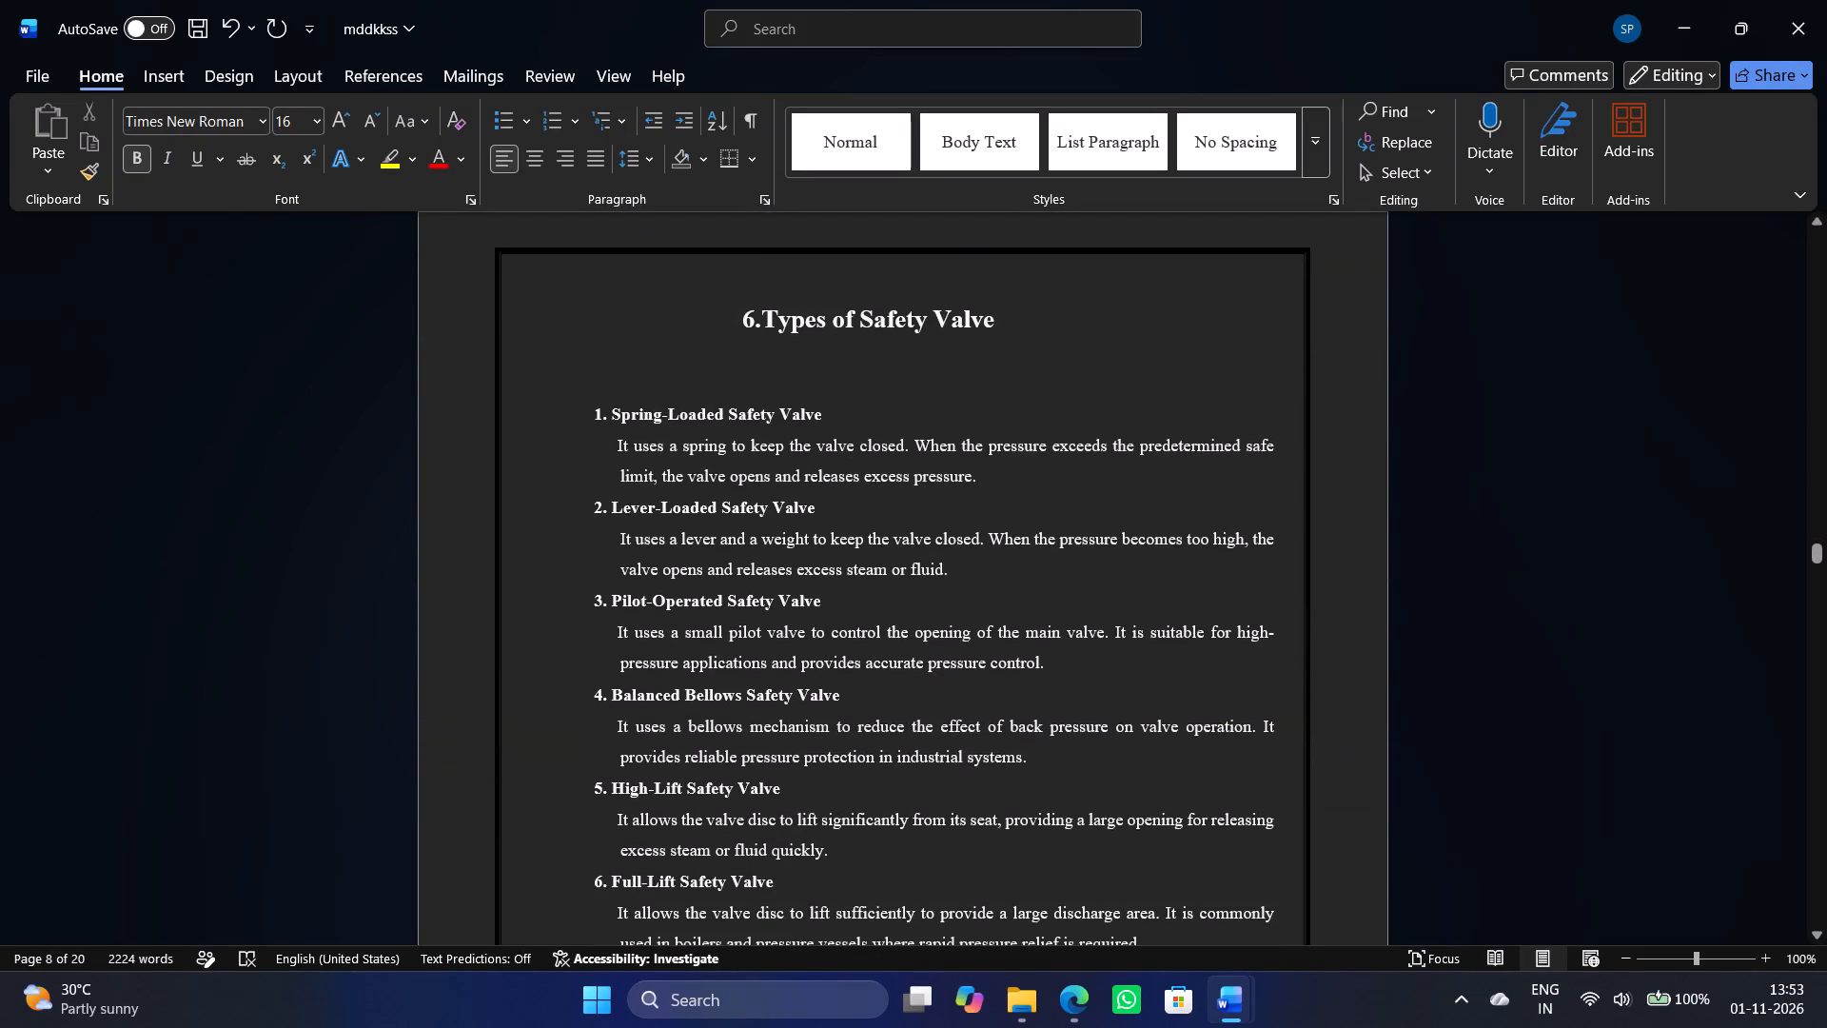
left_click_drag(737, 319, 748, 320)
left_click(749, 320)
double_click(749, 320)
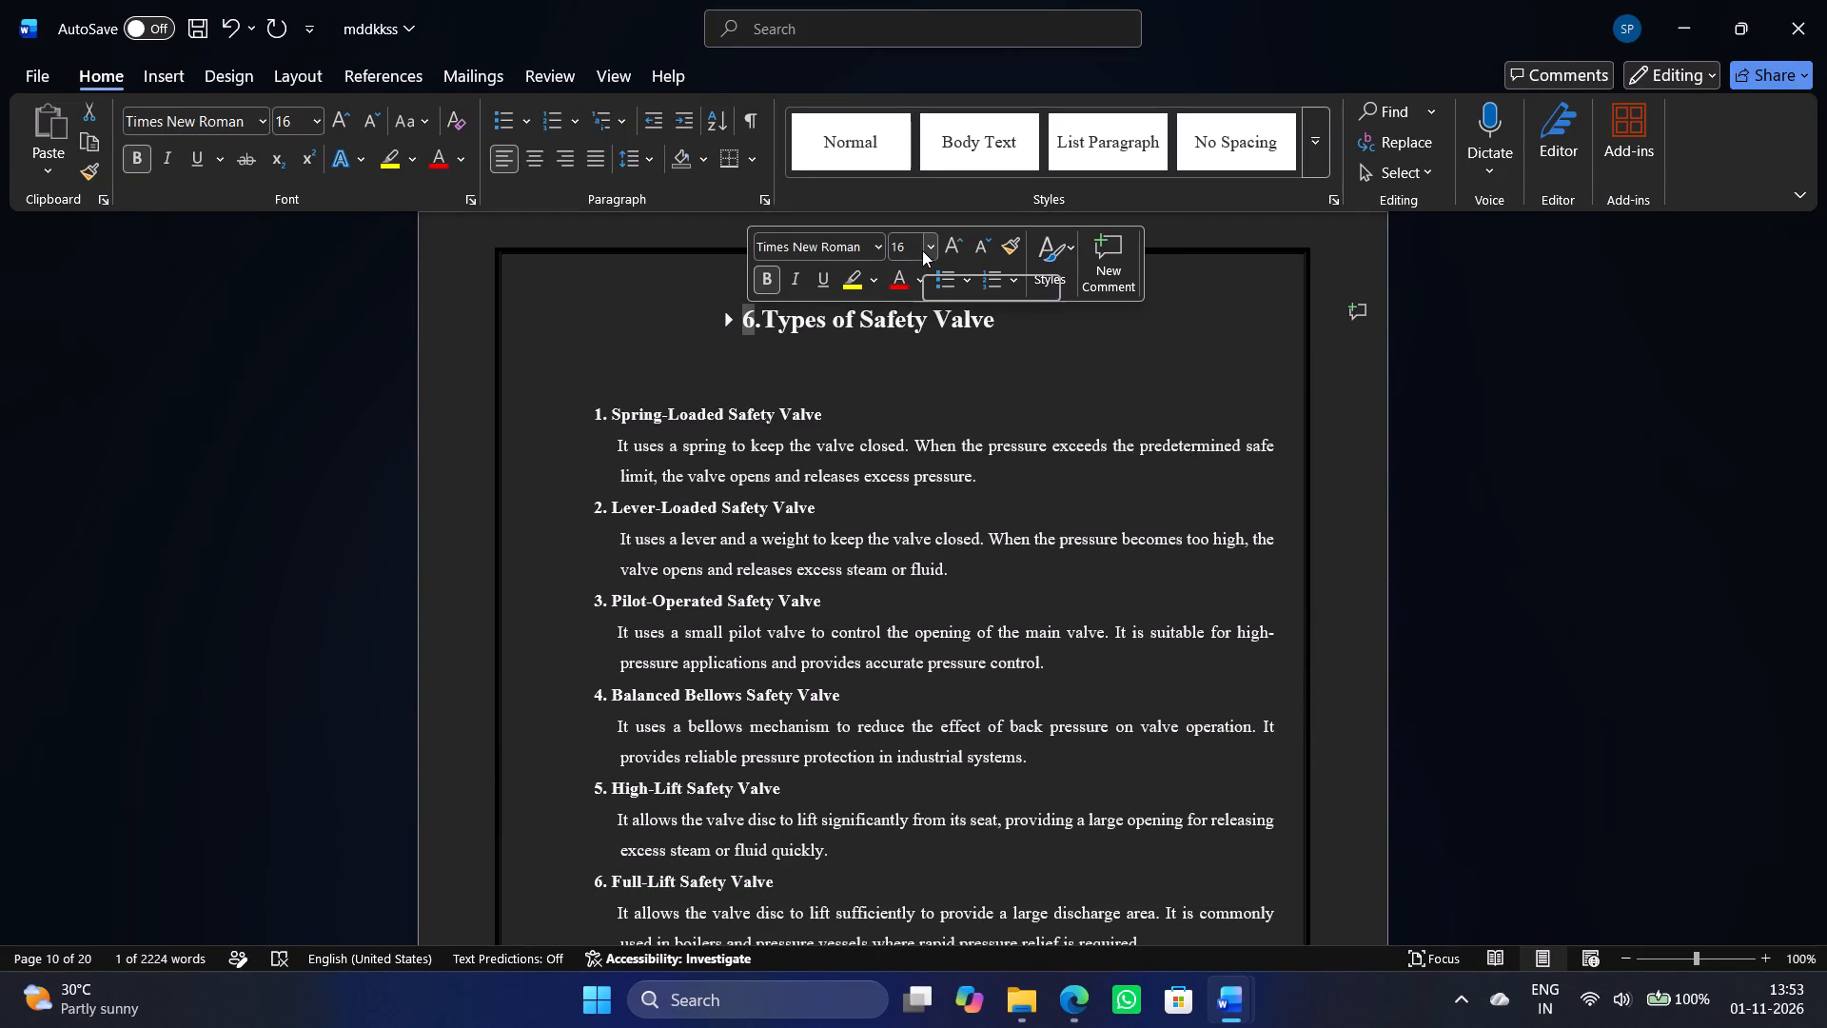
Set the font size of the automatic number "5." before "Material Used In Safety Valve" to 16.
scroll(855, 347, "up", 19)
scroll(613, 297, "up", 4)
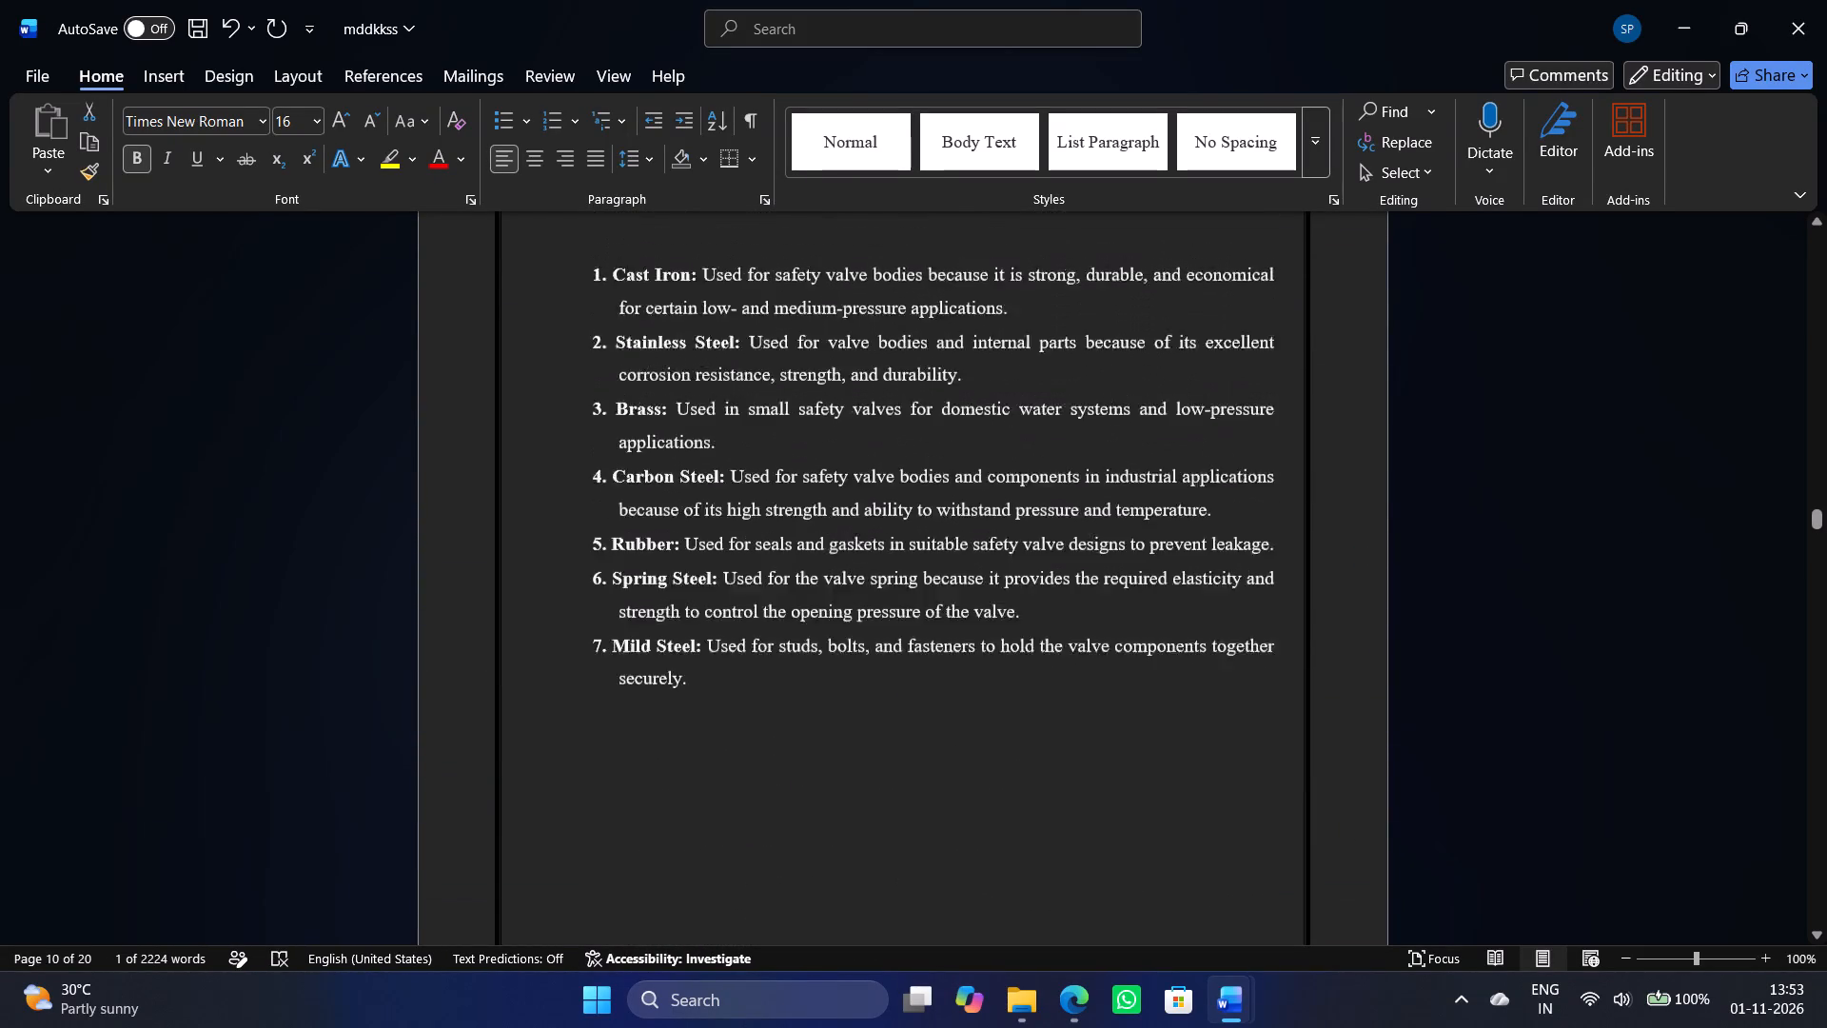
scroll(613, 297, "up", 1)
left_click(739, 417)
double_click(741, 409)
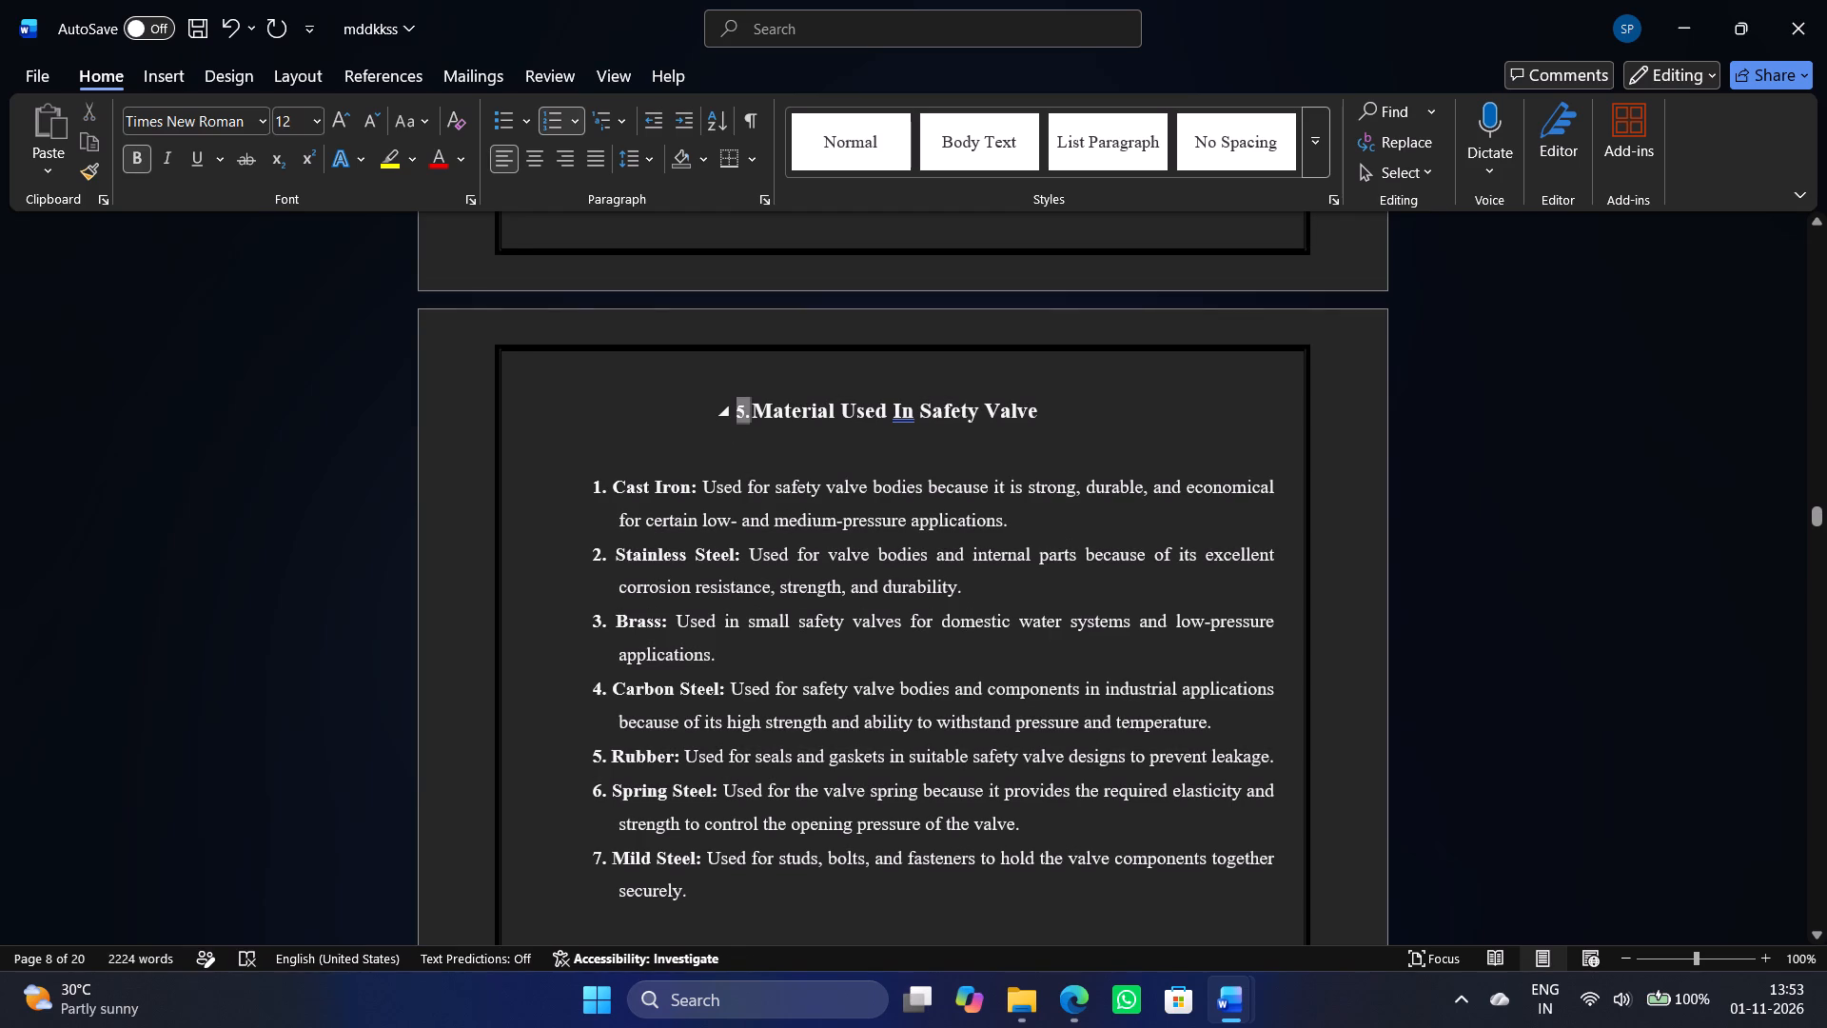
double_click(741, 409)
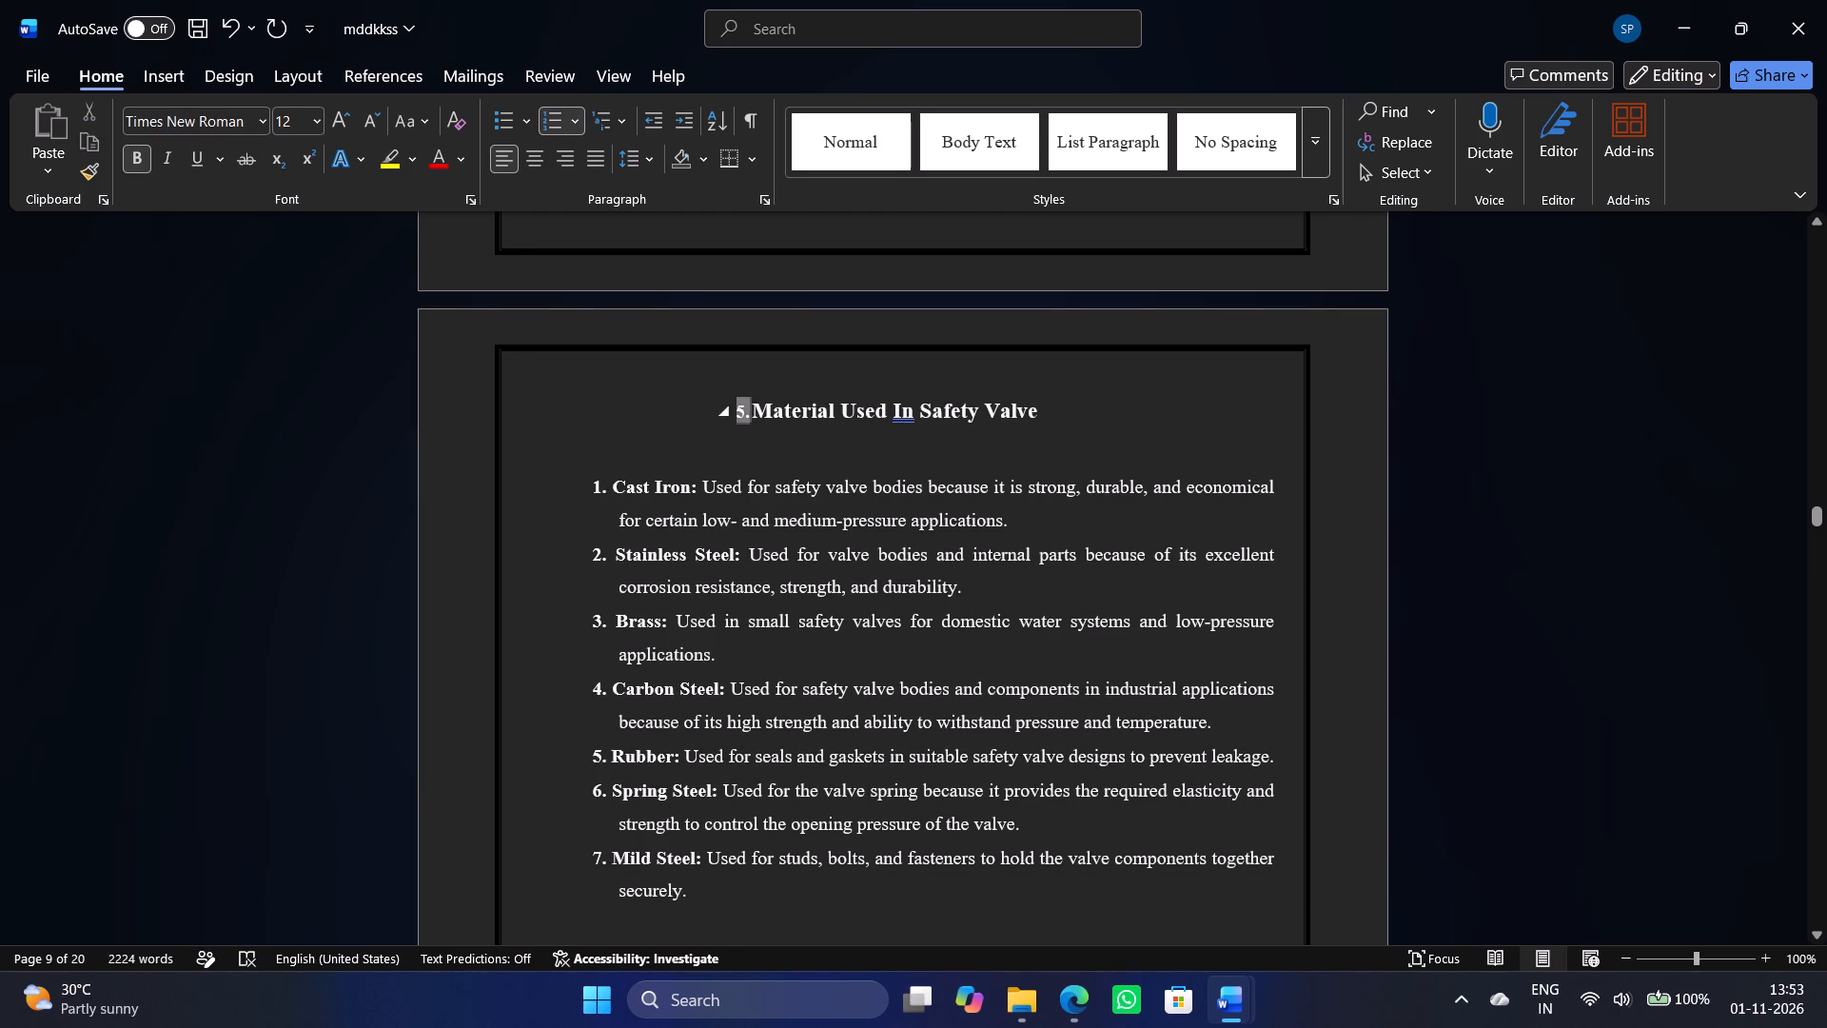
left_click(728, 400)
triple_click(741, 405)
left_click(310, 125)
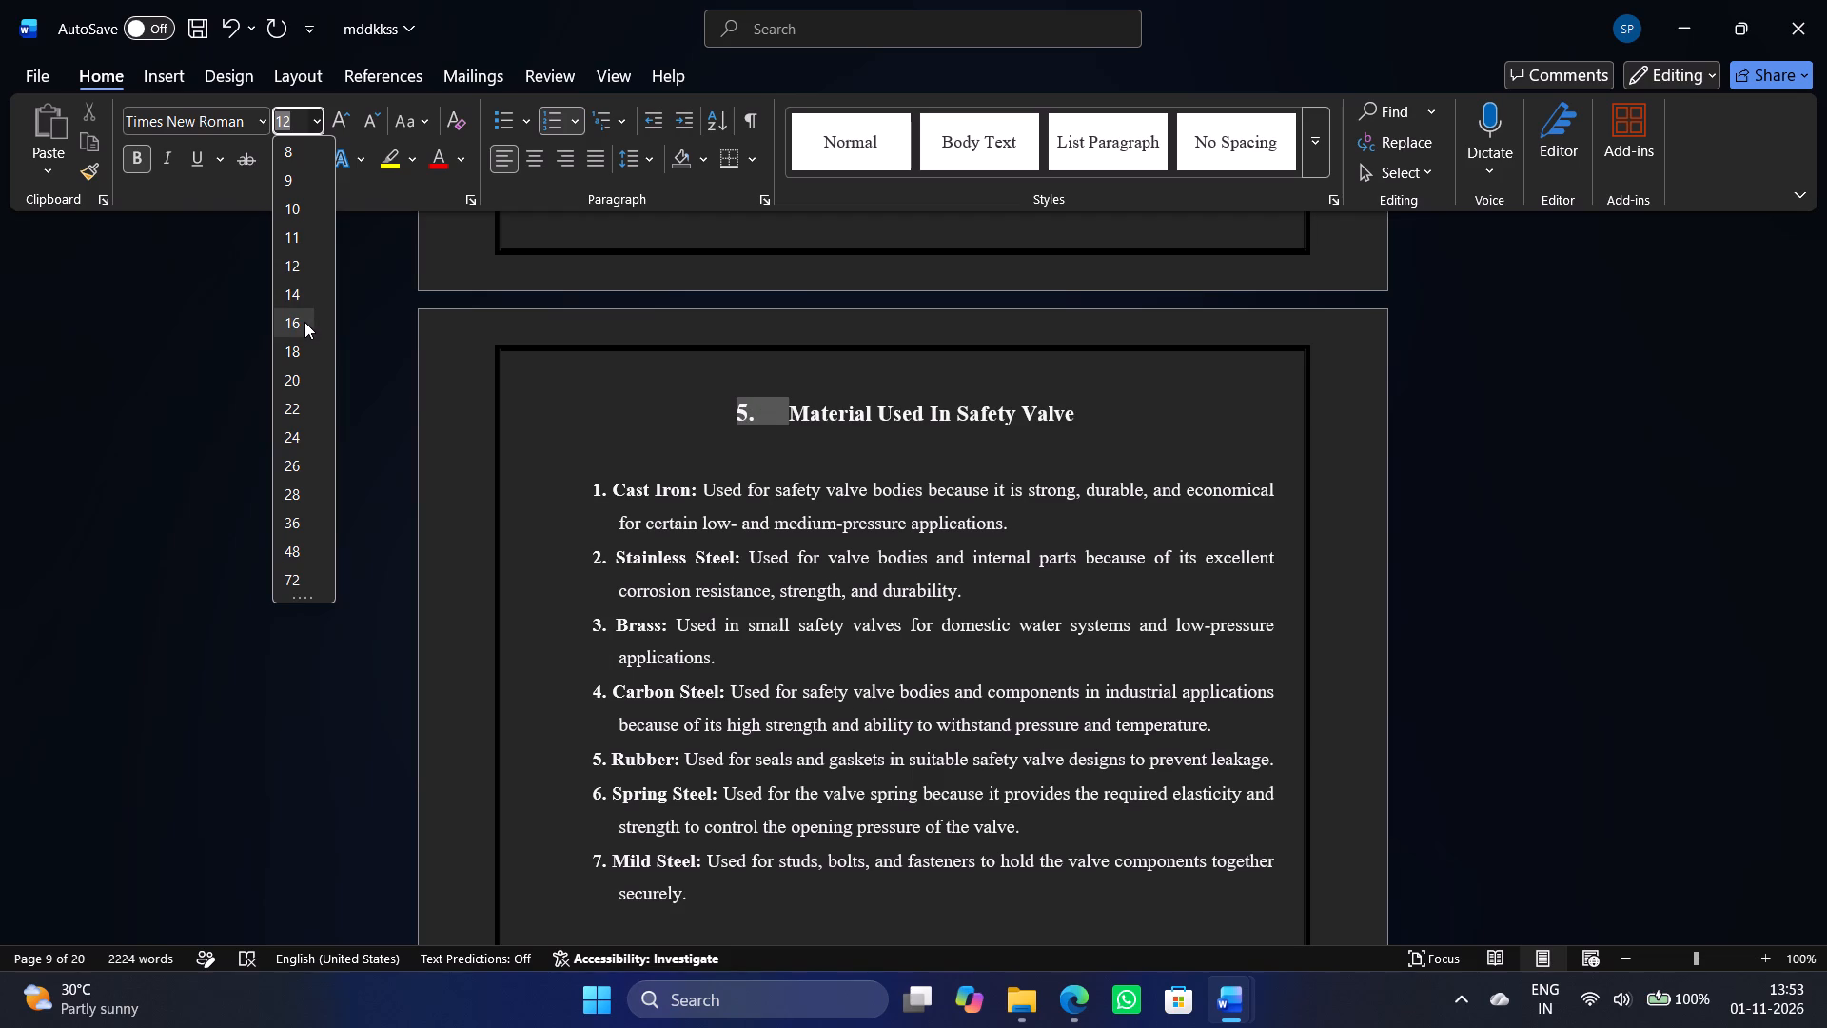
left_click(304, 322)
left_click(1522, 525)
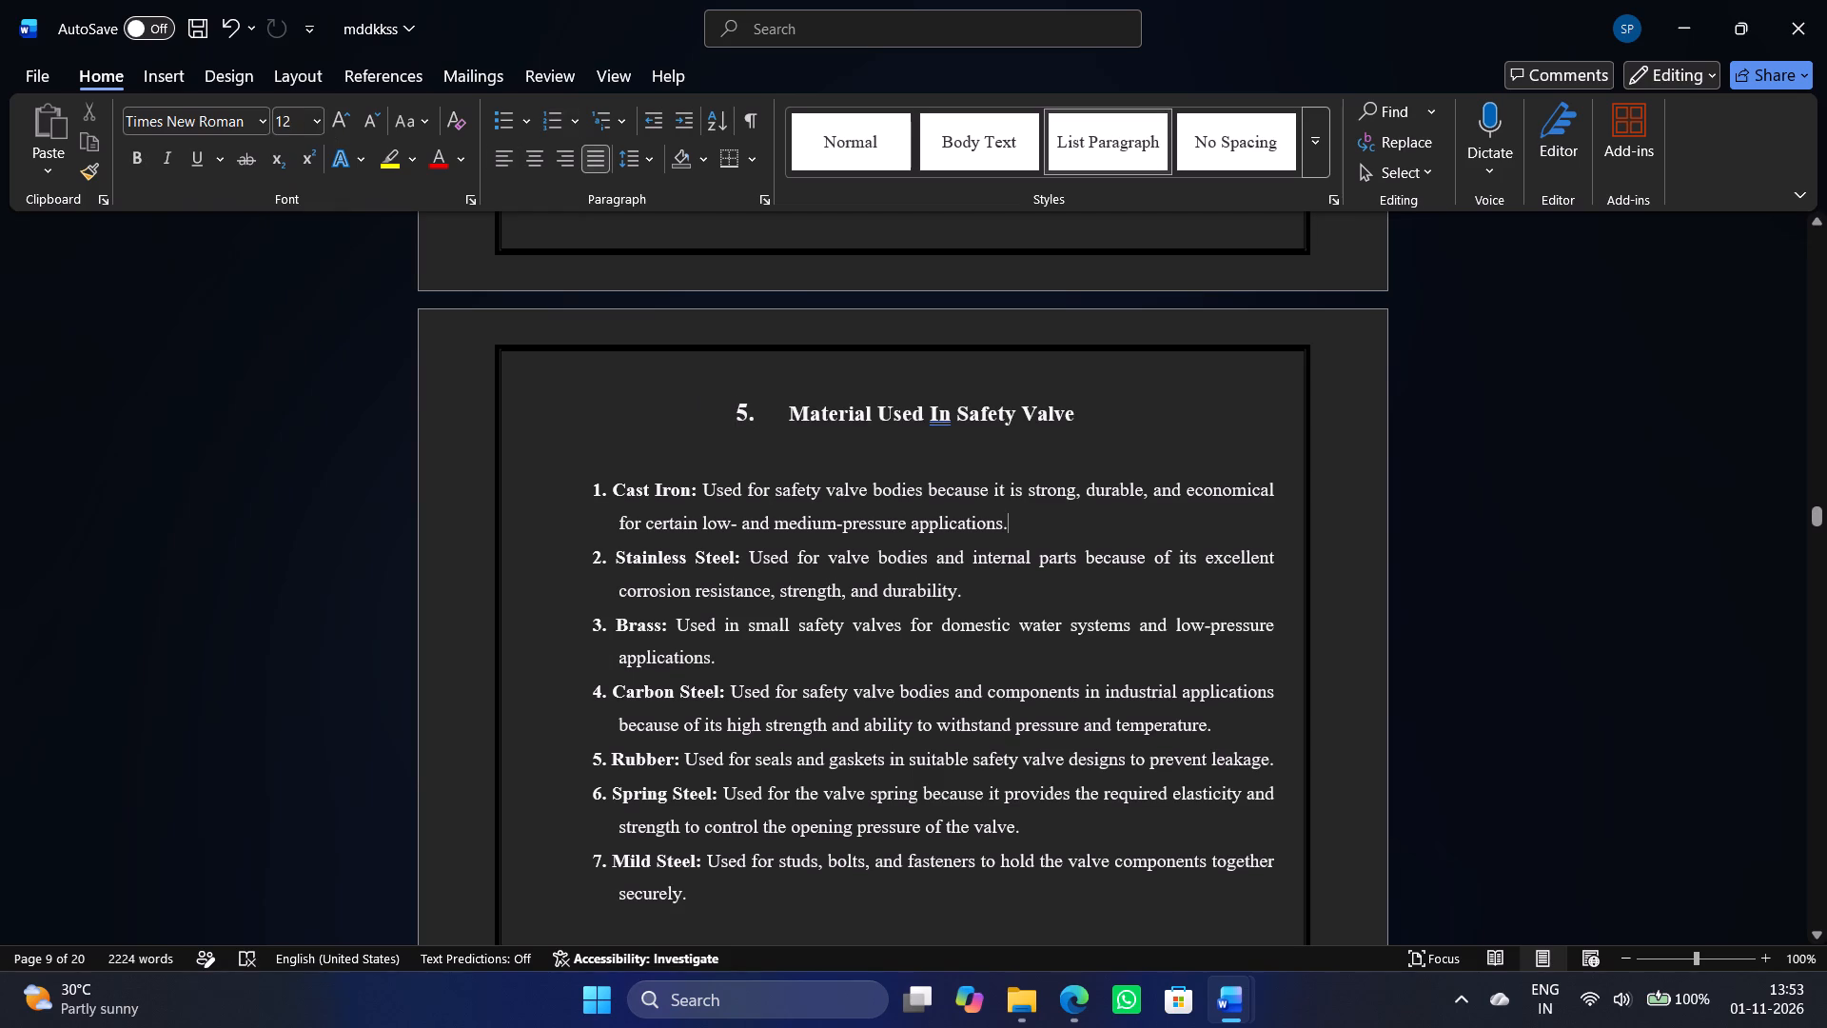
Replace the widely spaced number before "Material Used In Safety Valve" with a newly entered "5." followed by a space.
left_click(801, 421)
left_click(803, 413)
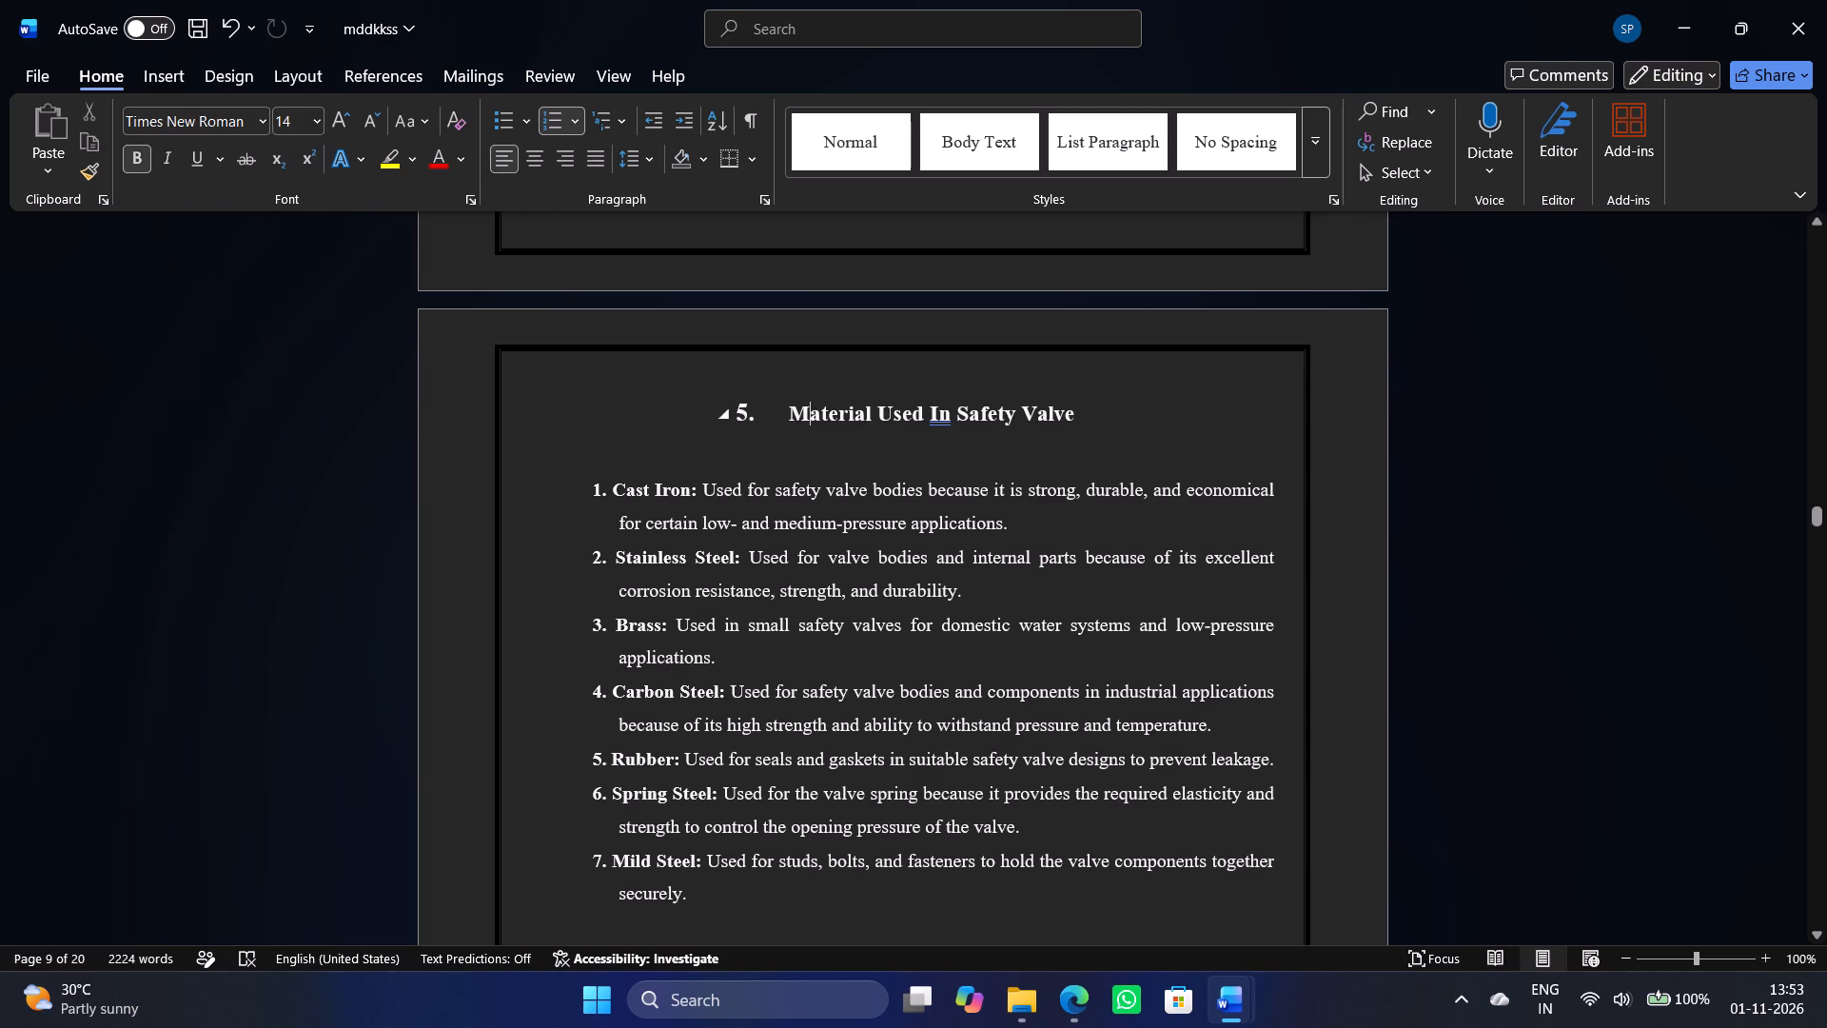
left_click(792, 409)
key("BackSpace")
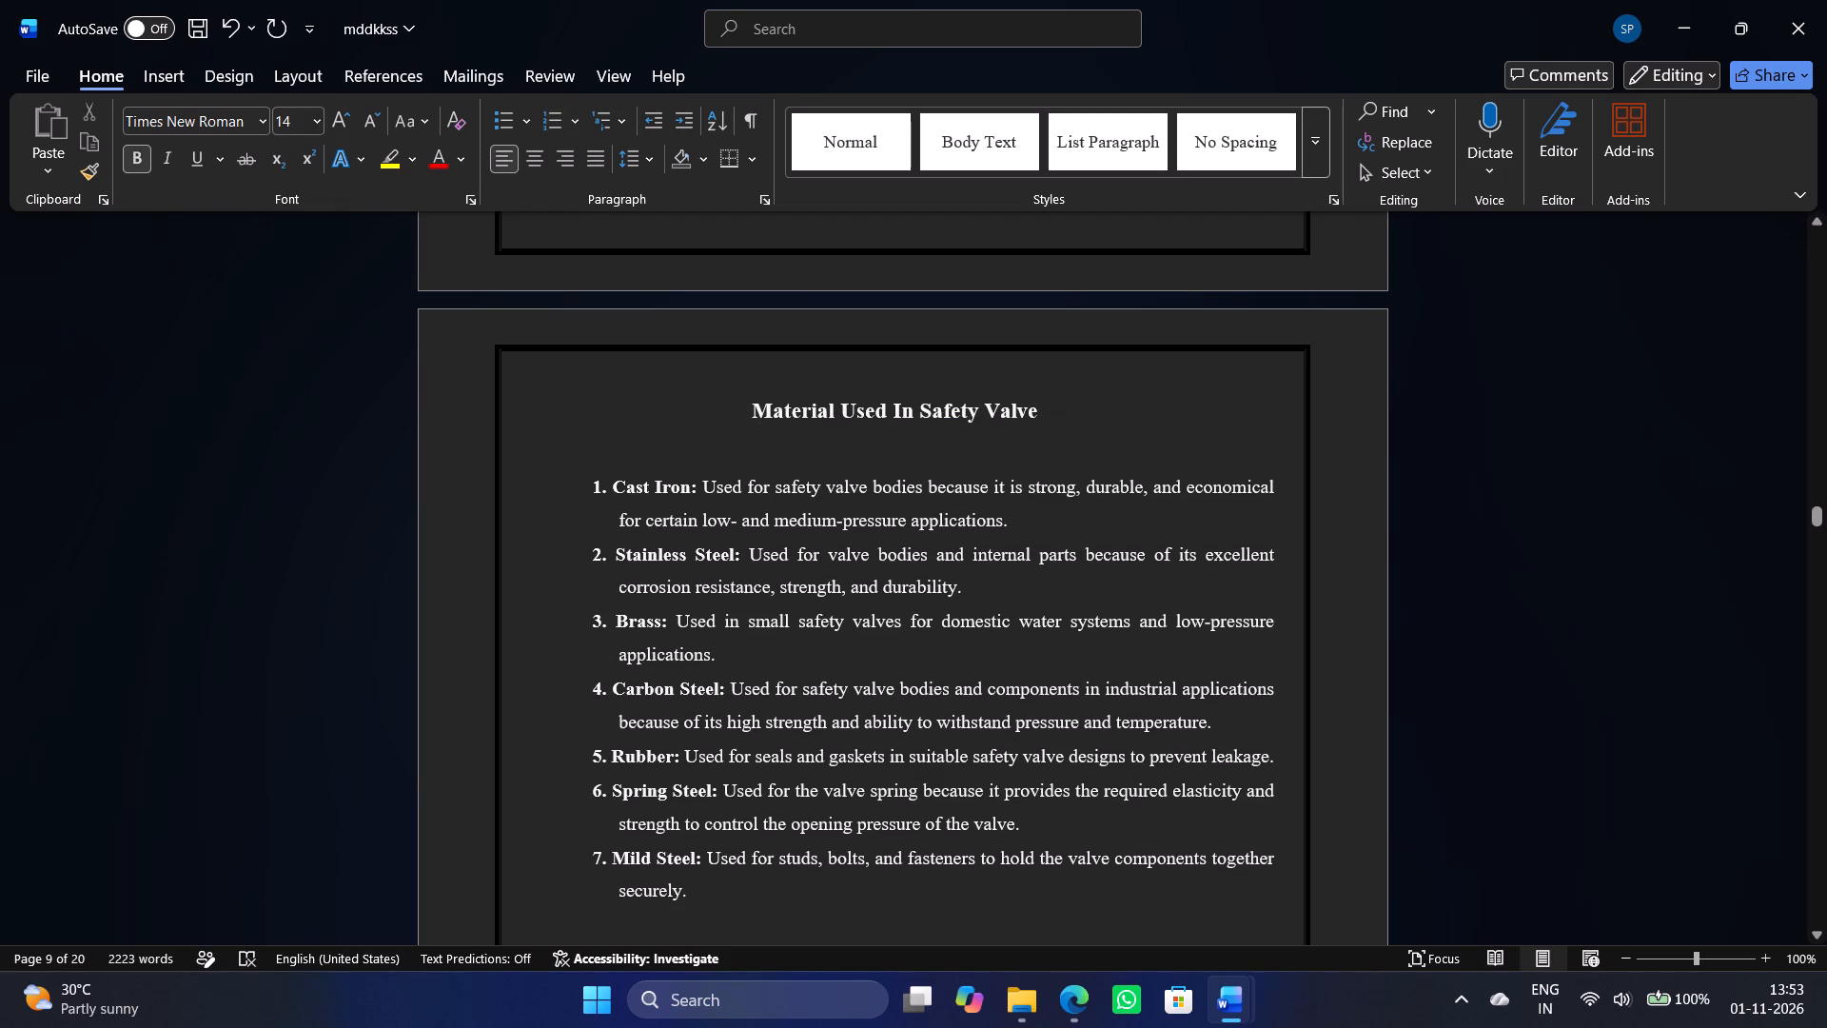
type("5")
key("space")
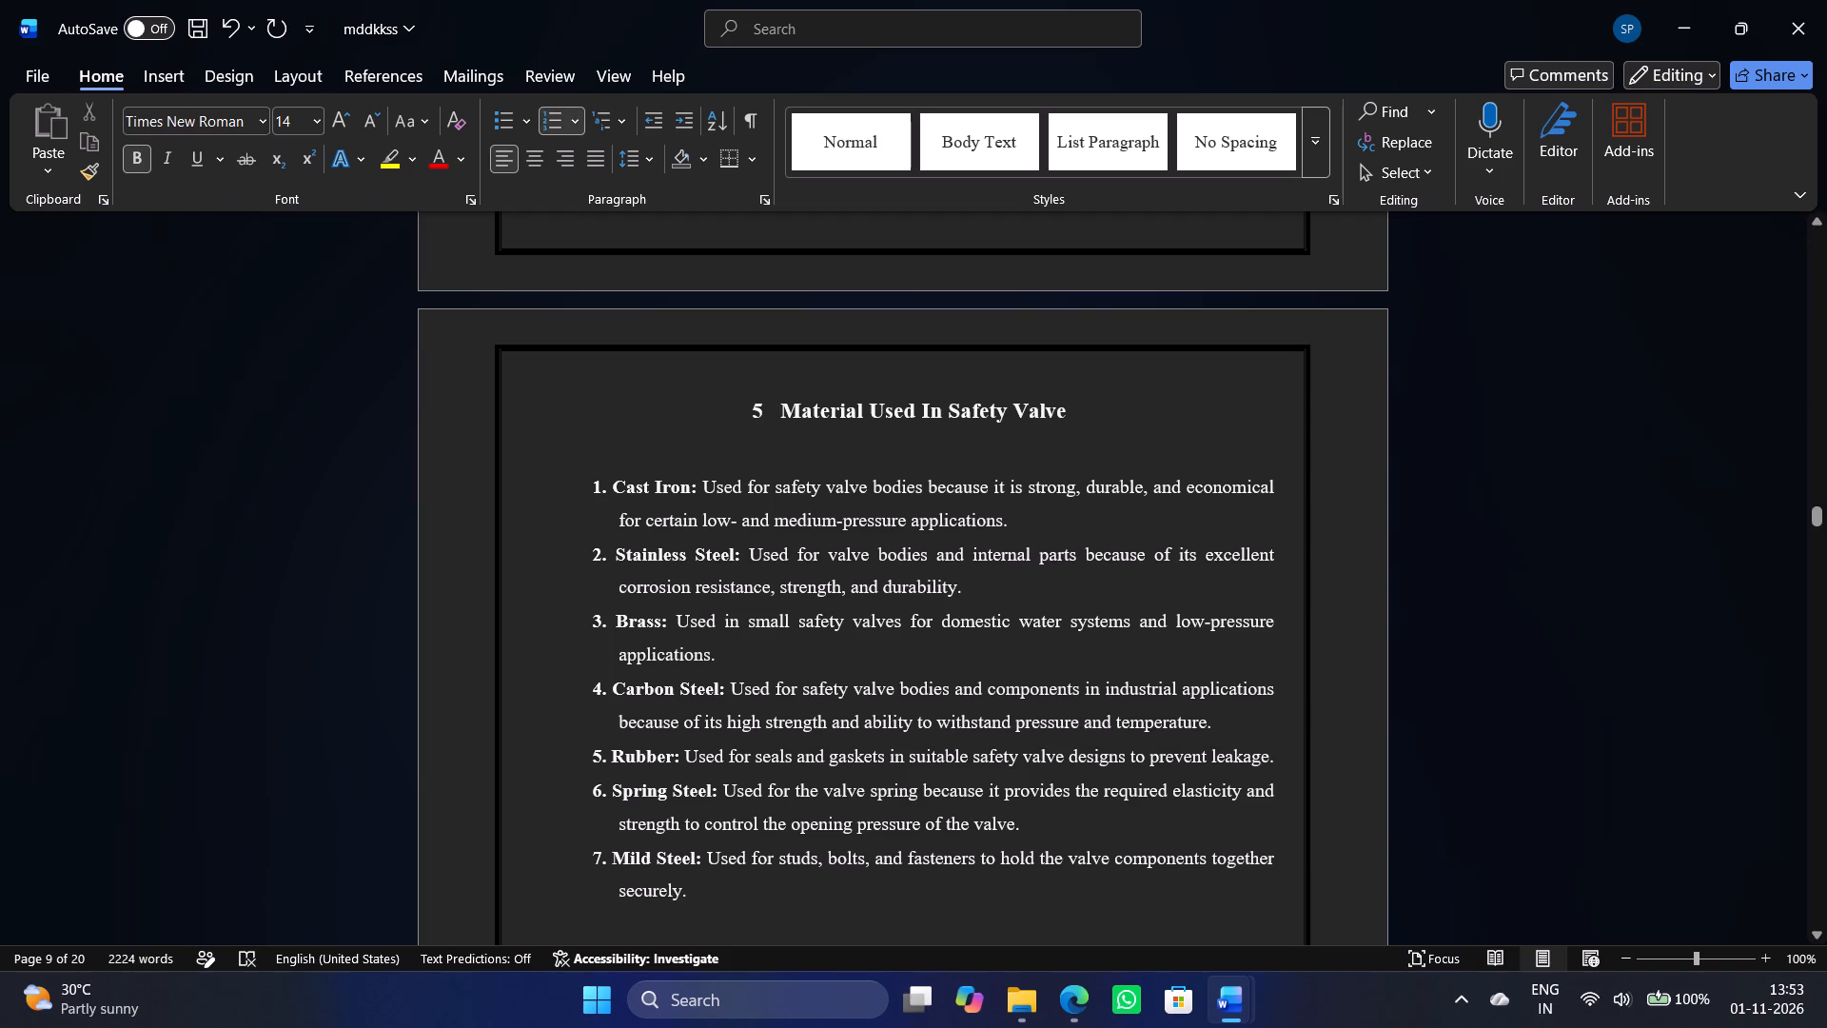
key("BackSpace")
key("period")
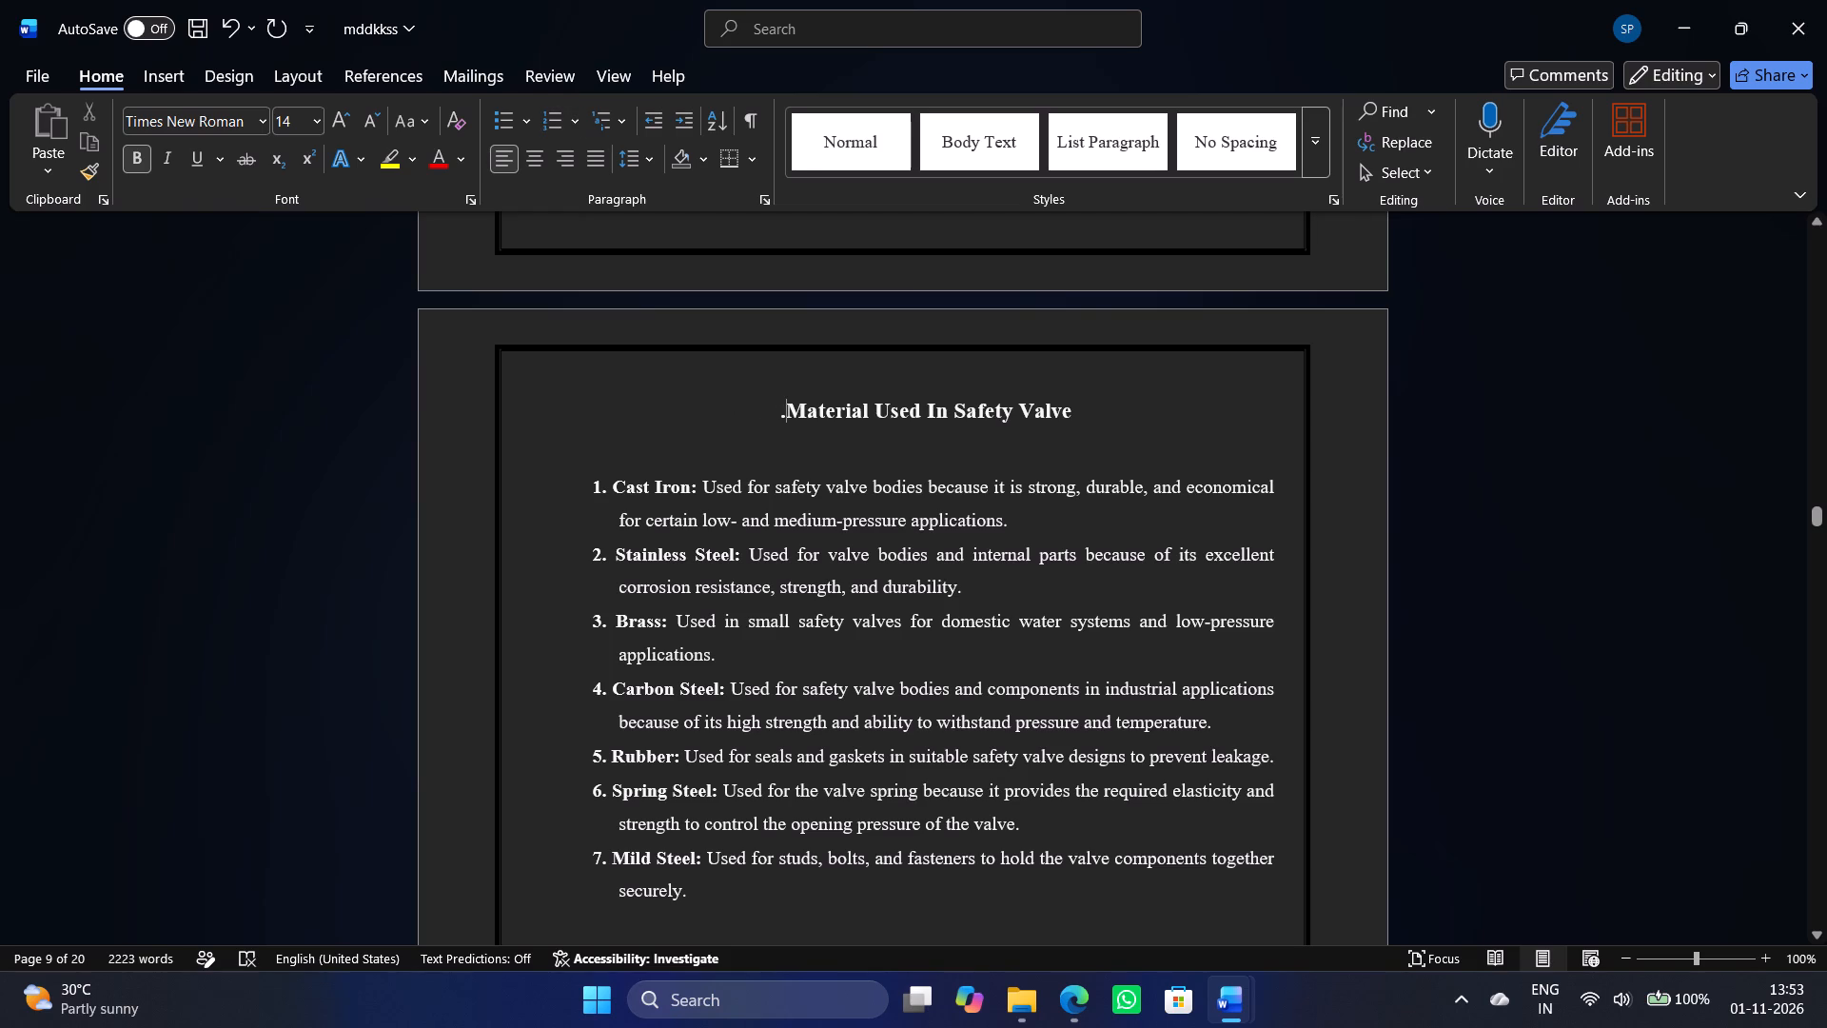
key("BackSpace")
key("5")
key("period")
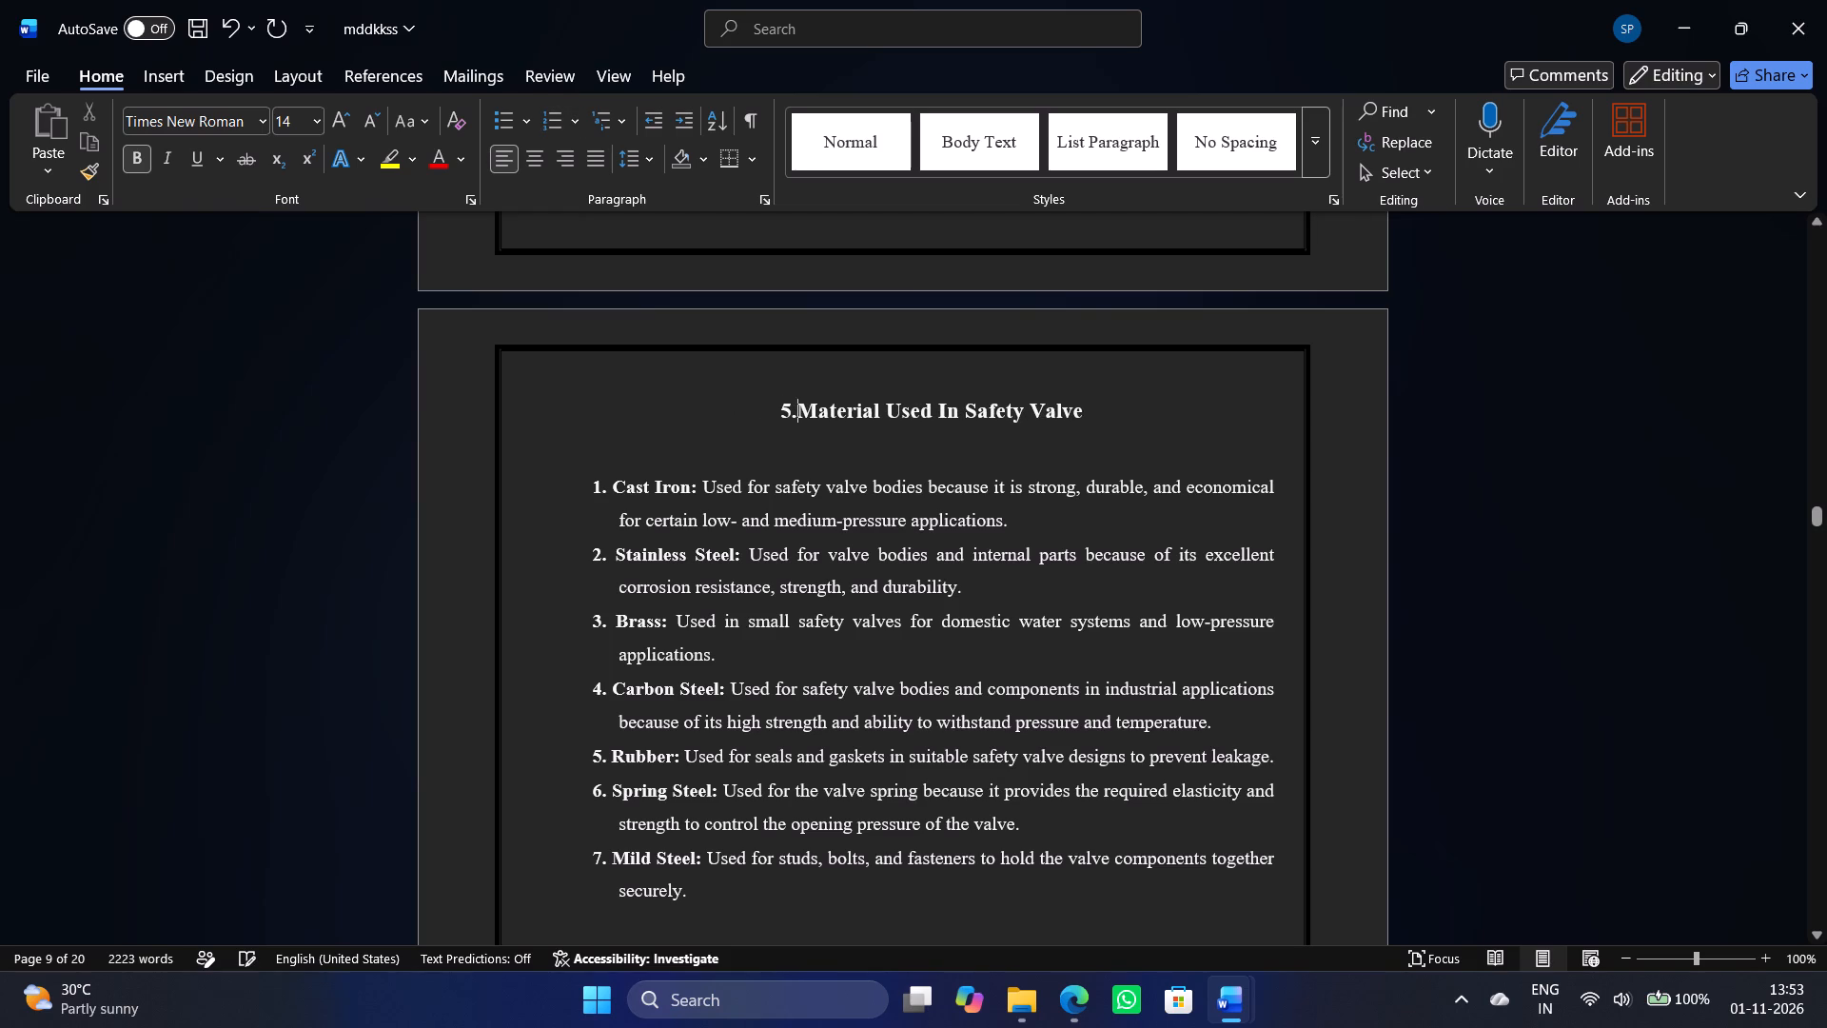
key("space")
left_click(1518, 468)
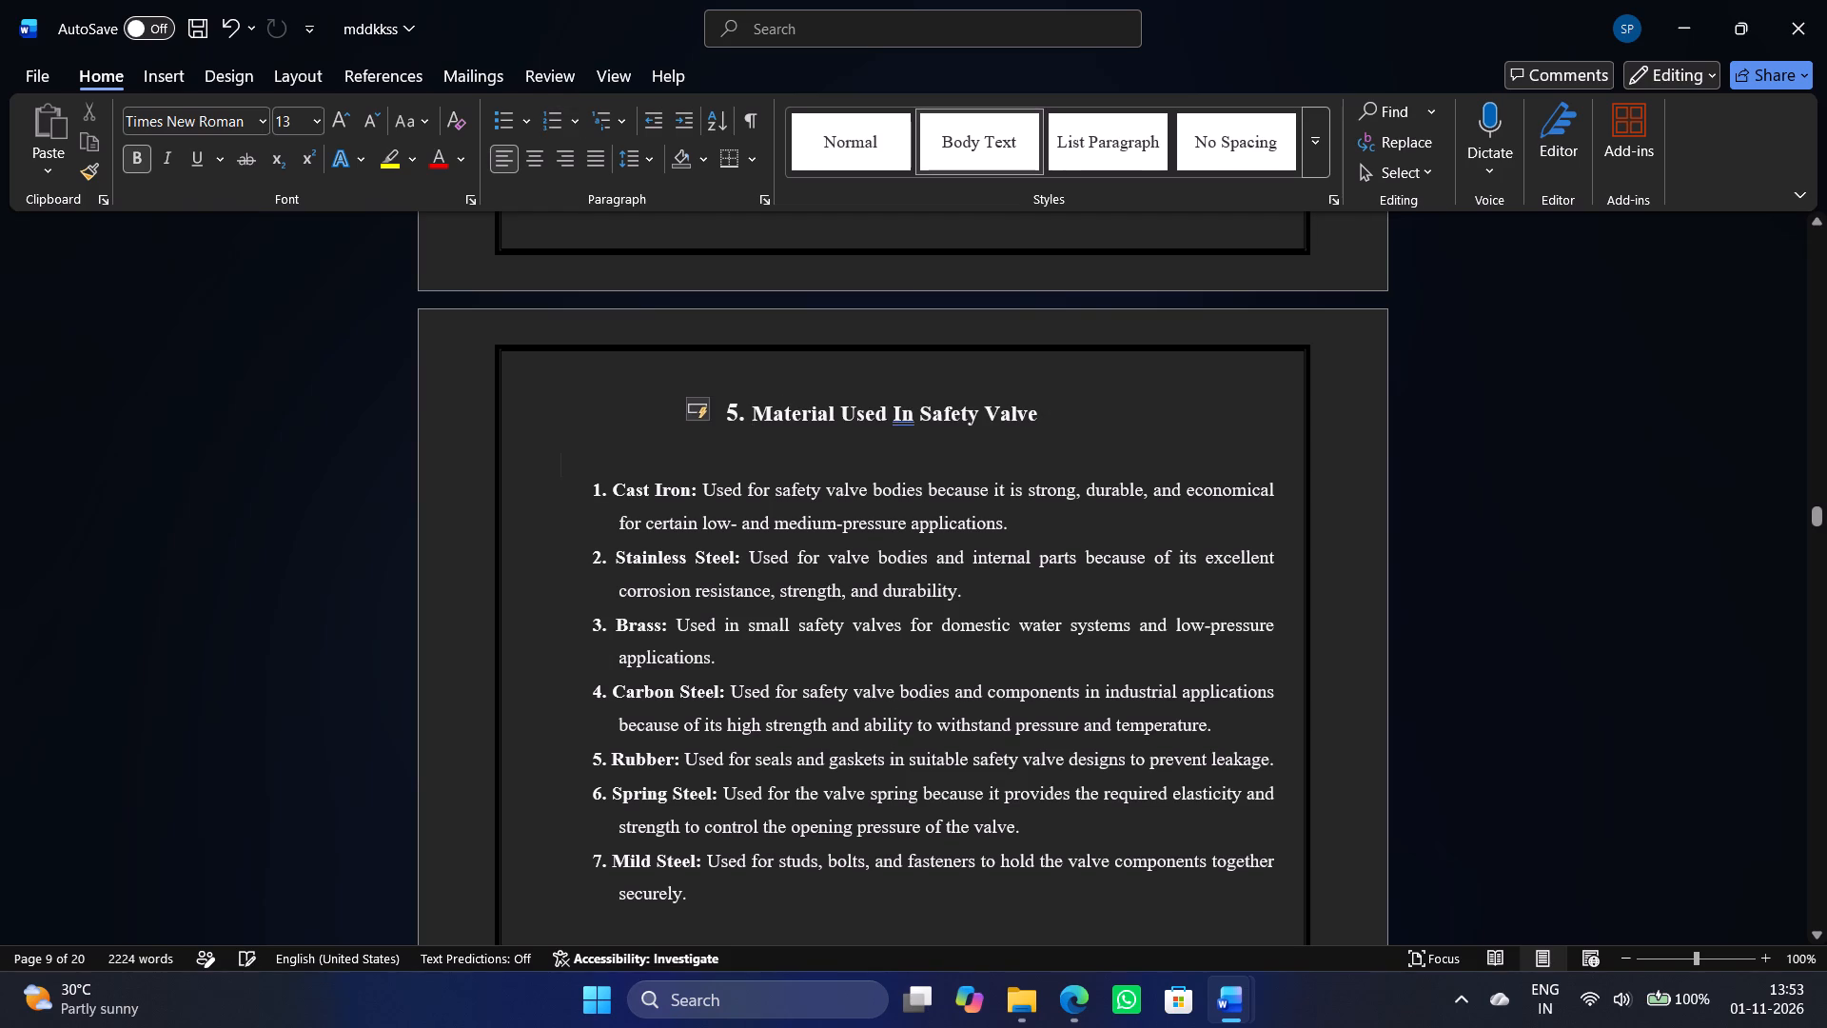
Set the font size of the "Material Used In Safety Valve" heading text to 16.
left_click(742, 419)
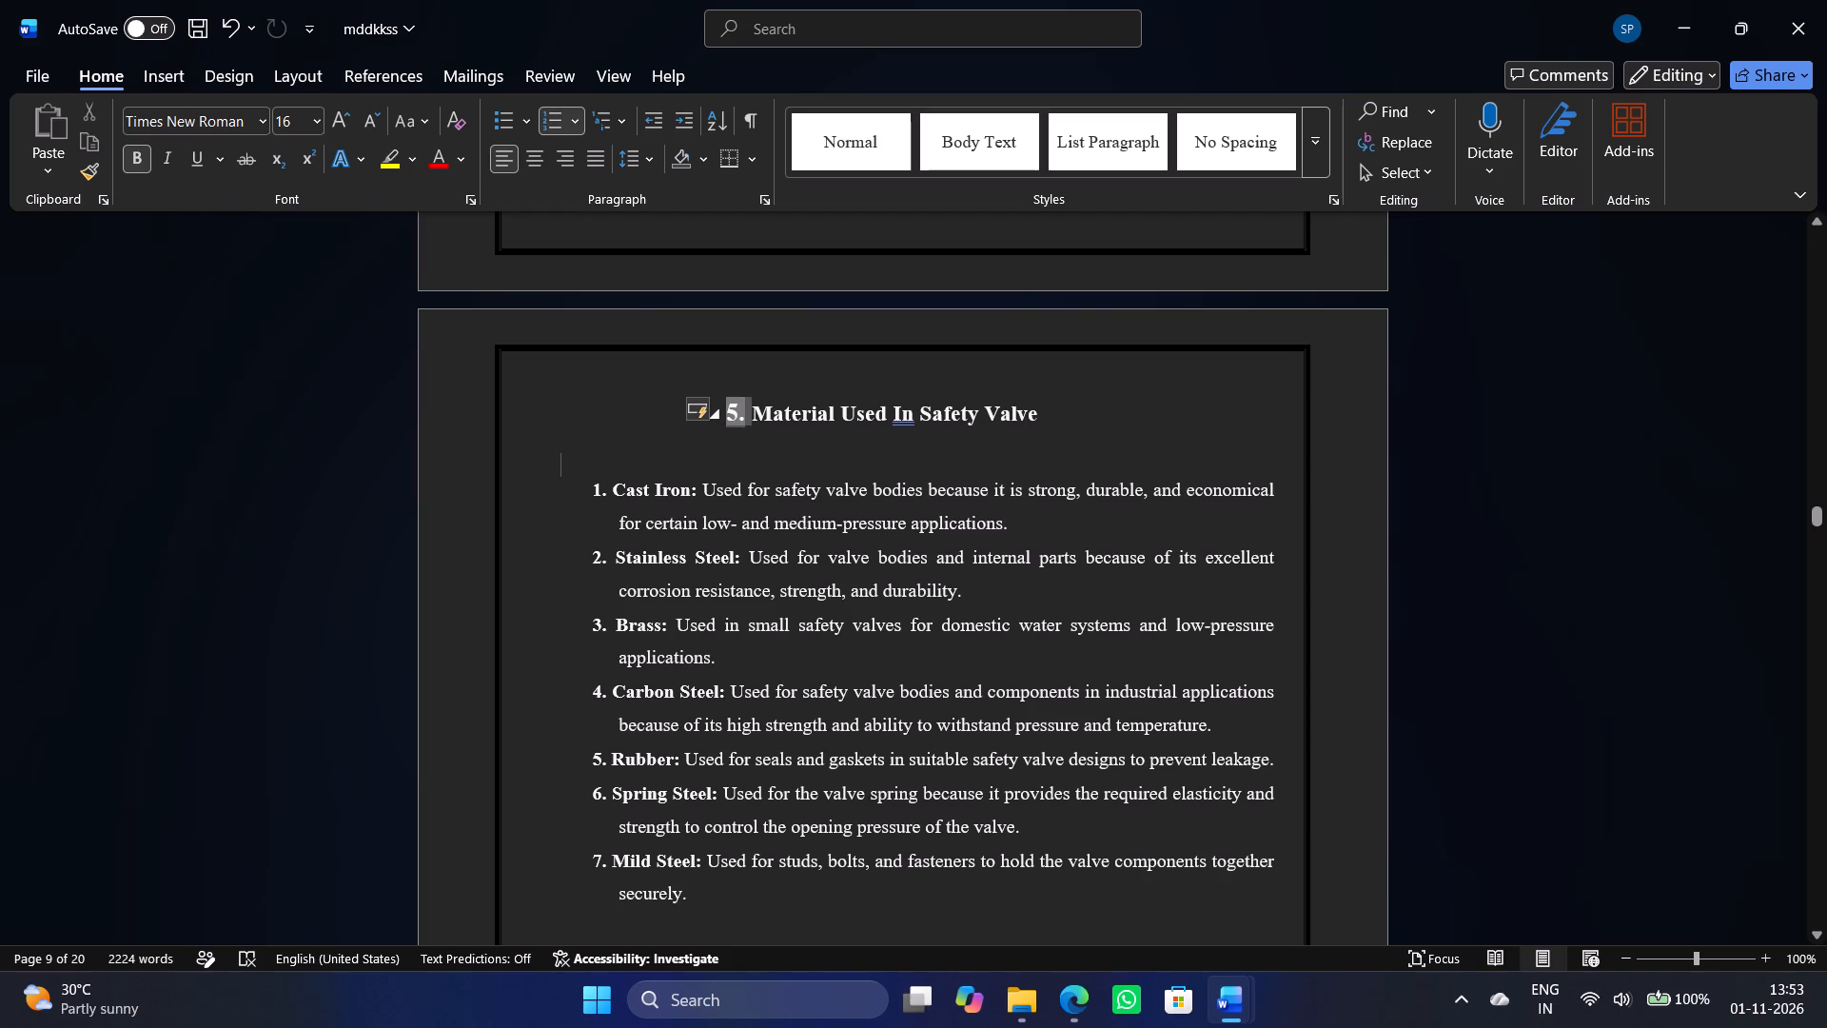
left_click(820, 419)
left_click_drag(1059, 416, 762, 393)
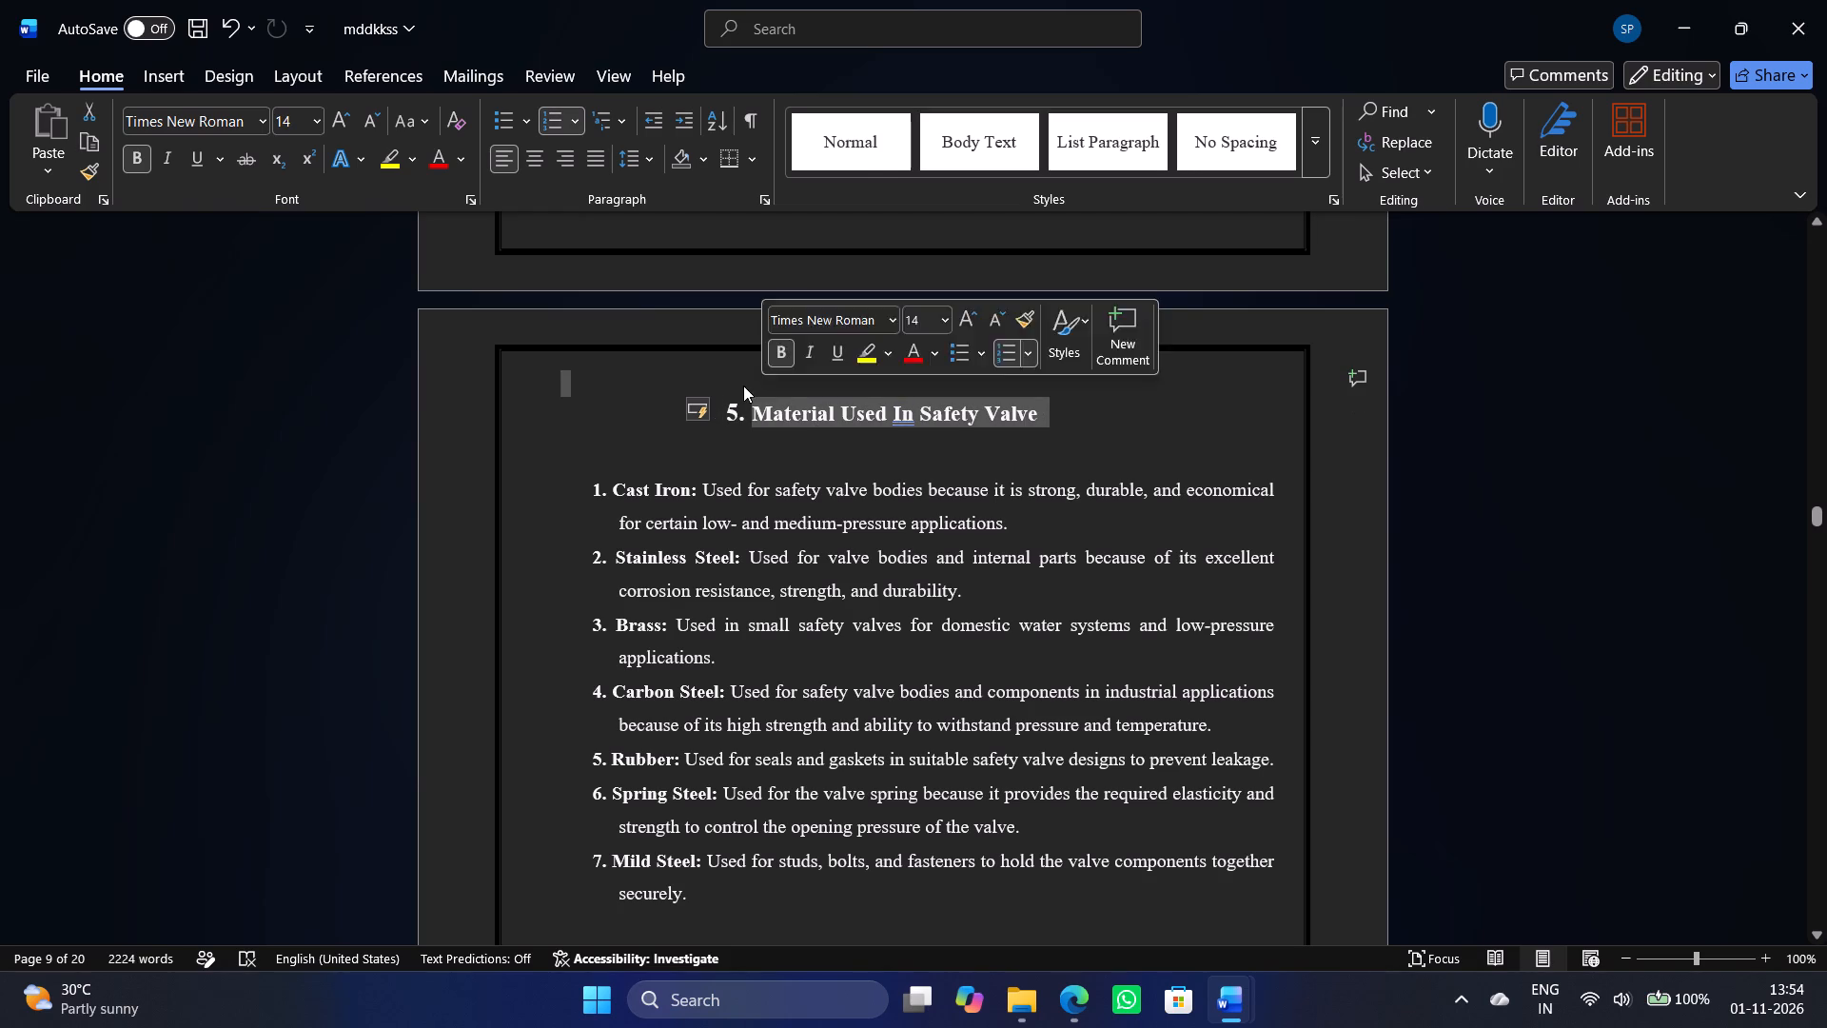
left_click(318, 122)
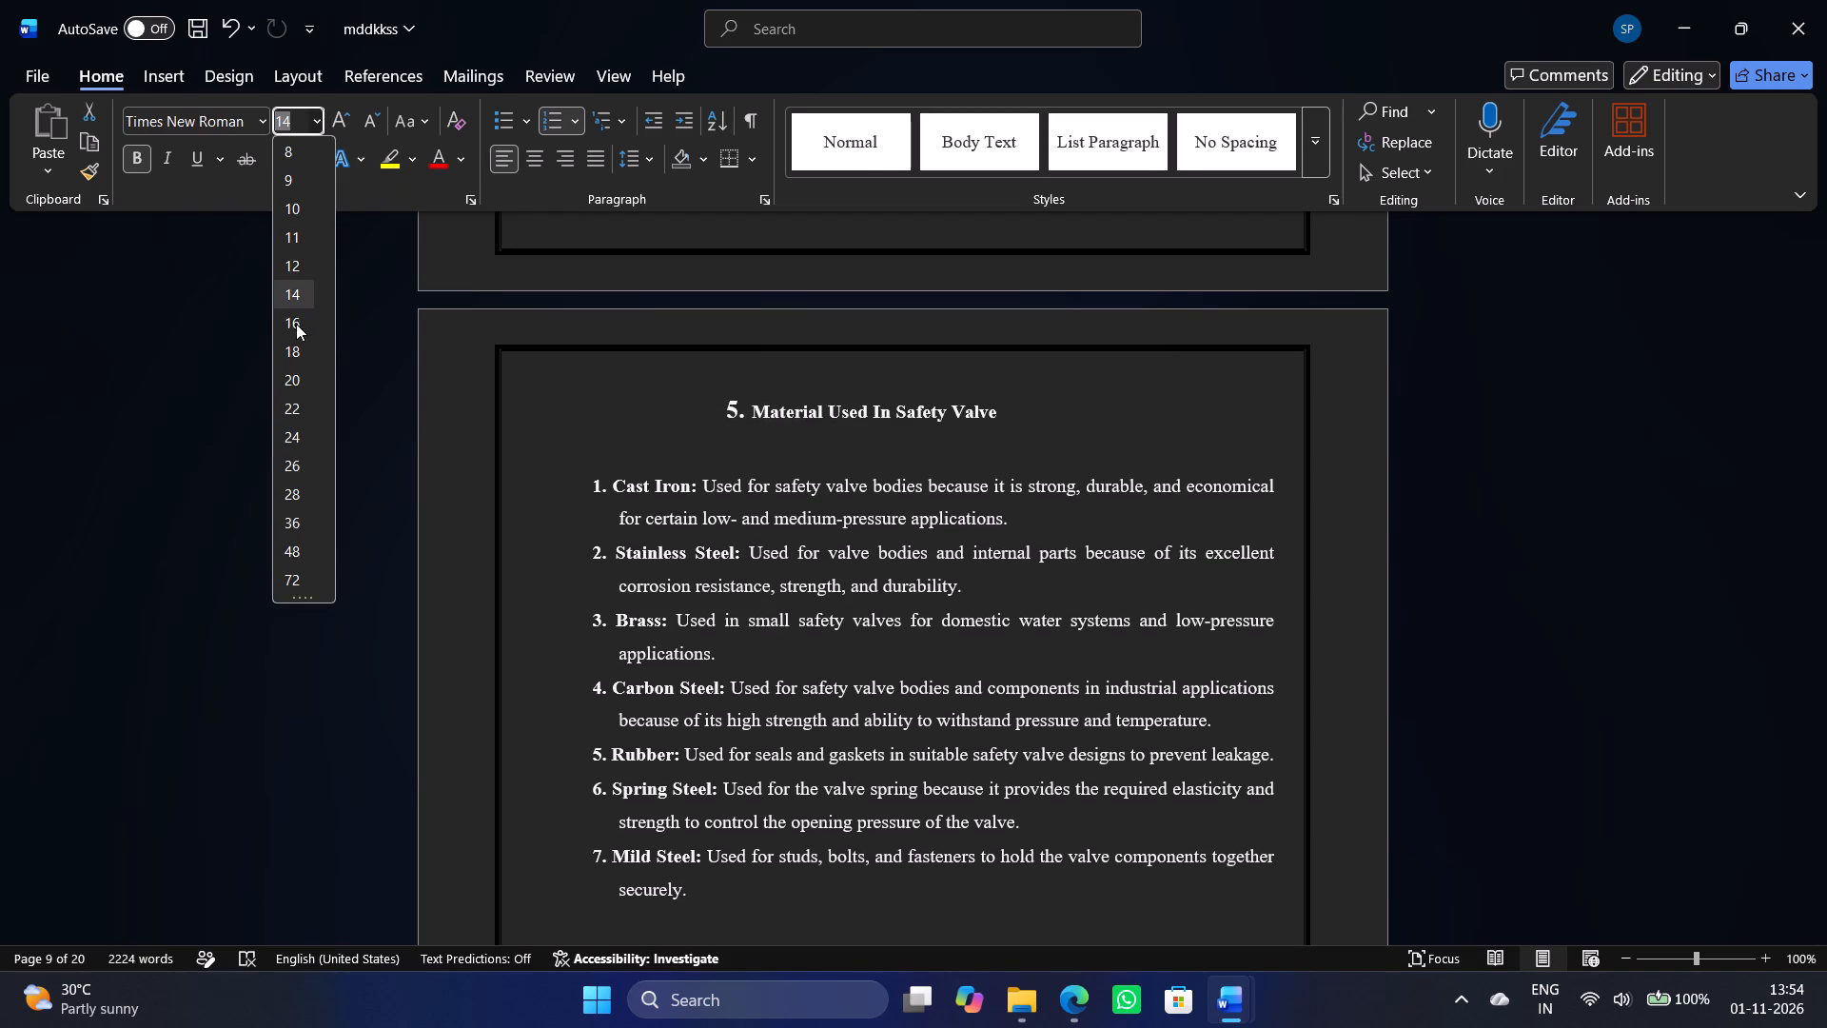
left_click(282, 319)
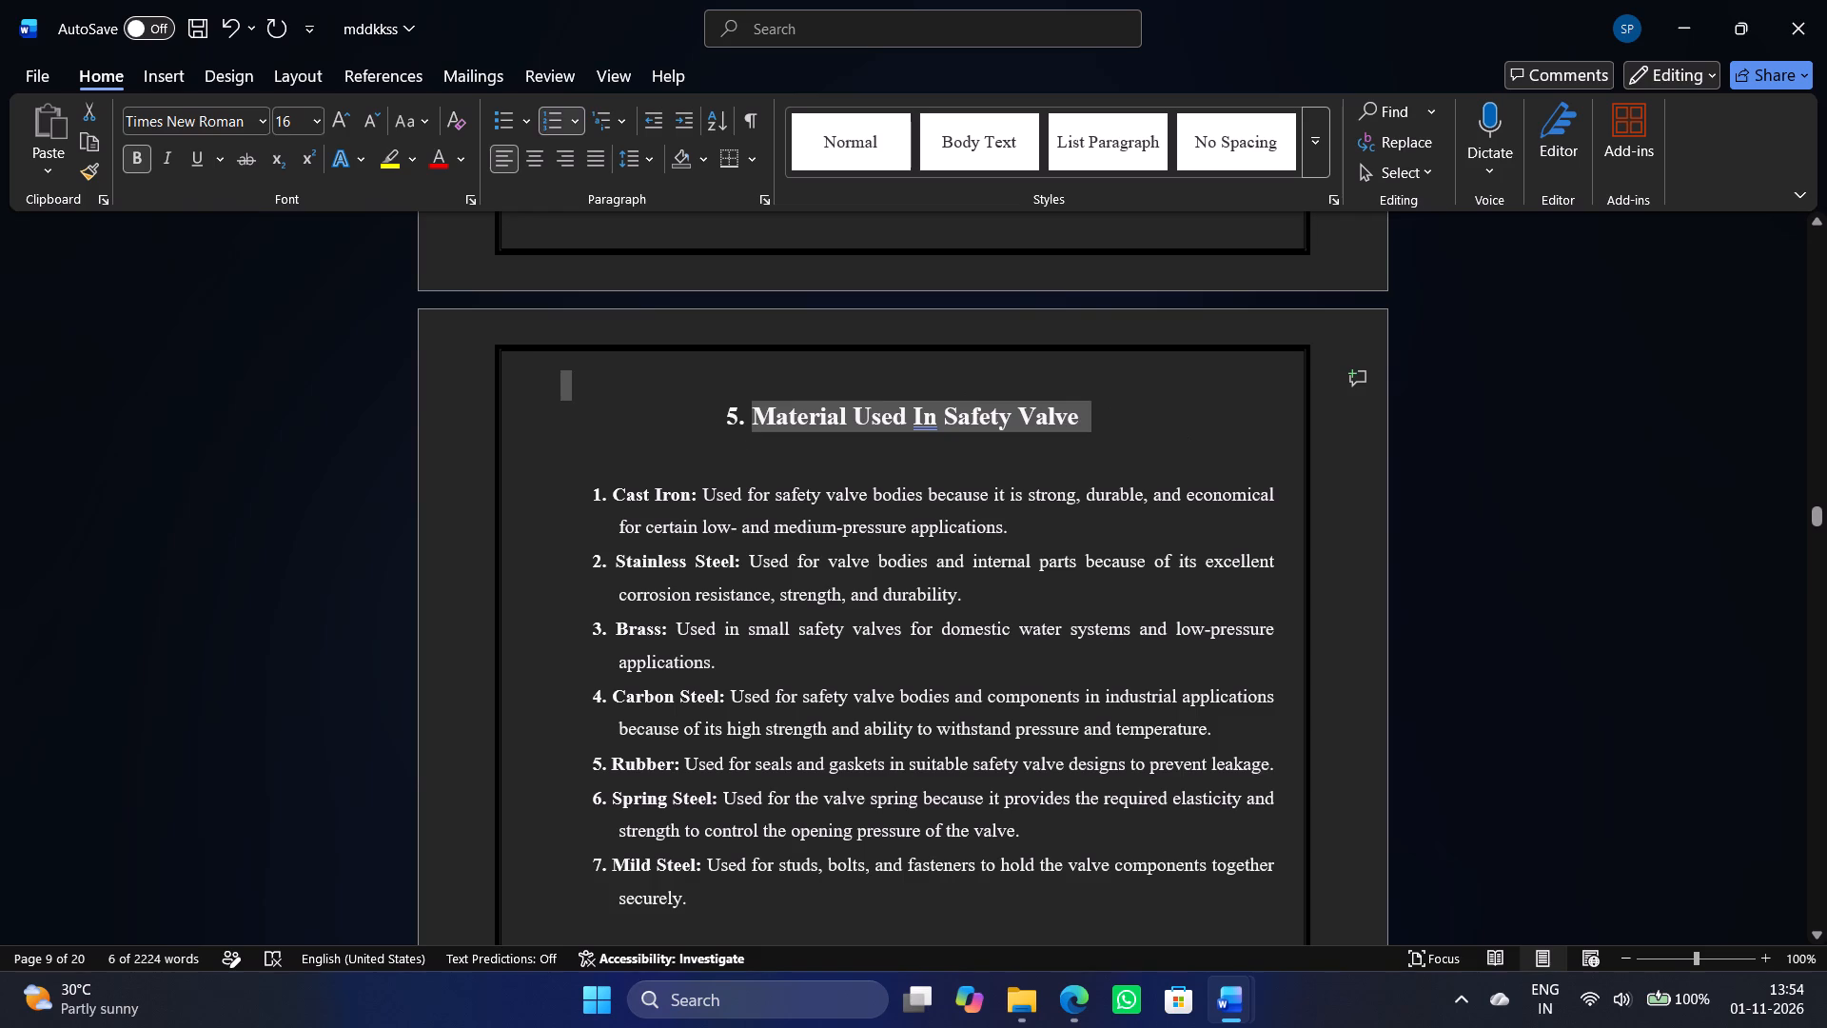
left_click(1580, 511)
Set the font size of the "Functions Of a Safety Valve" heading to 16.
scroll(1651, 498, "down", 19)
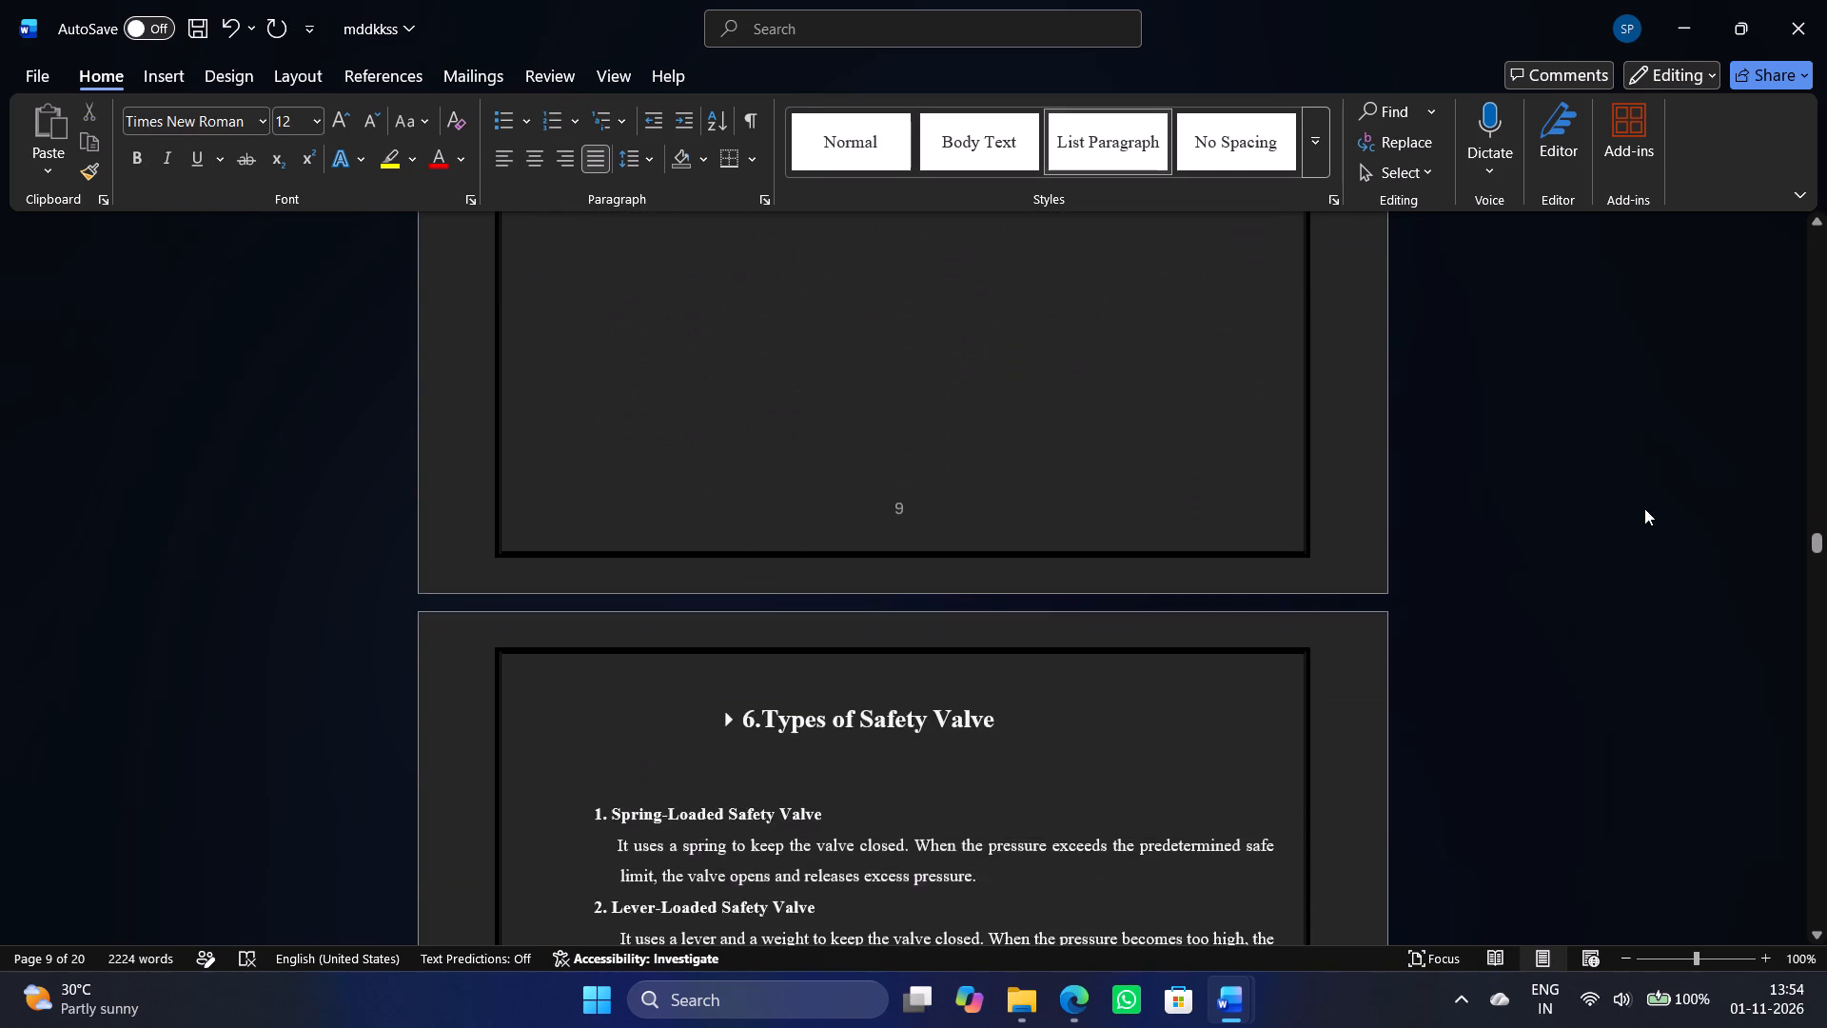
scroll(1644, 508, "down", 2)
left_click_drag(1047, 493, 682, 480)
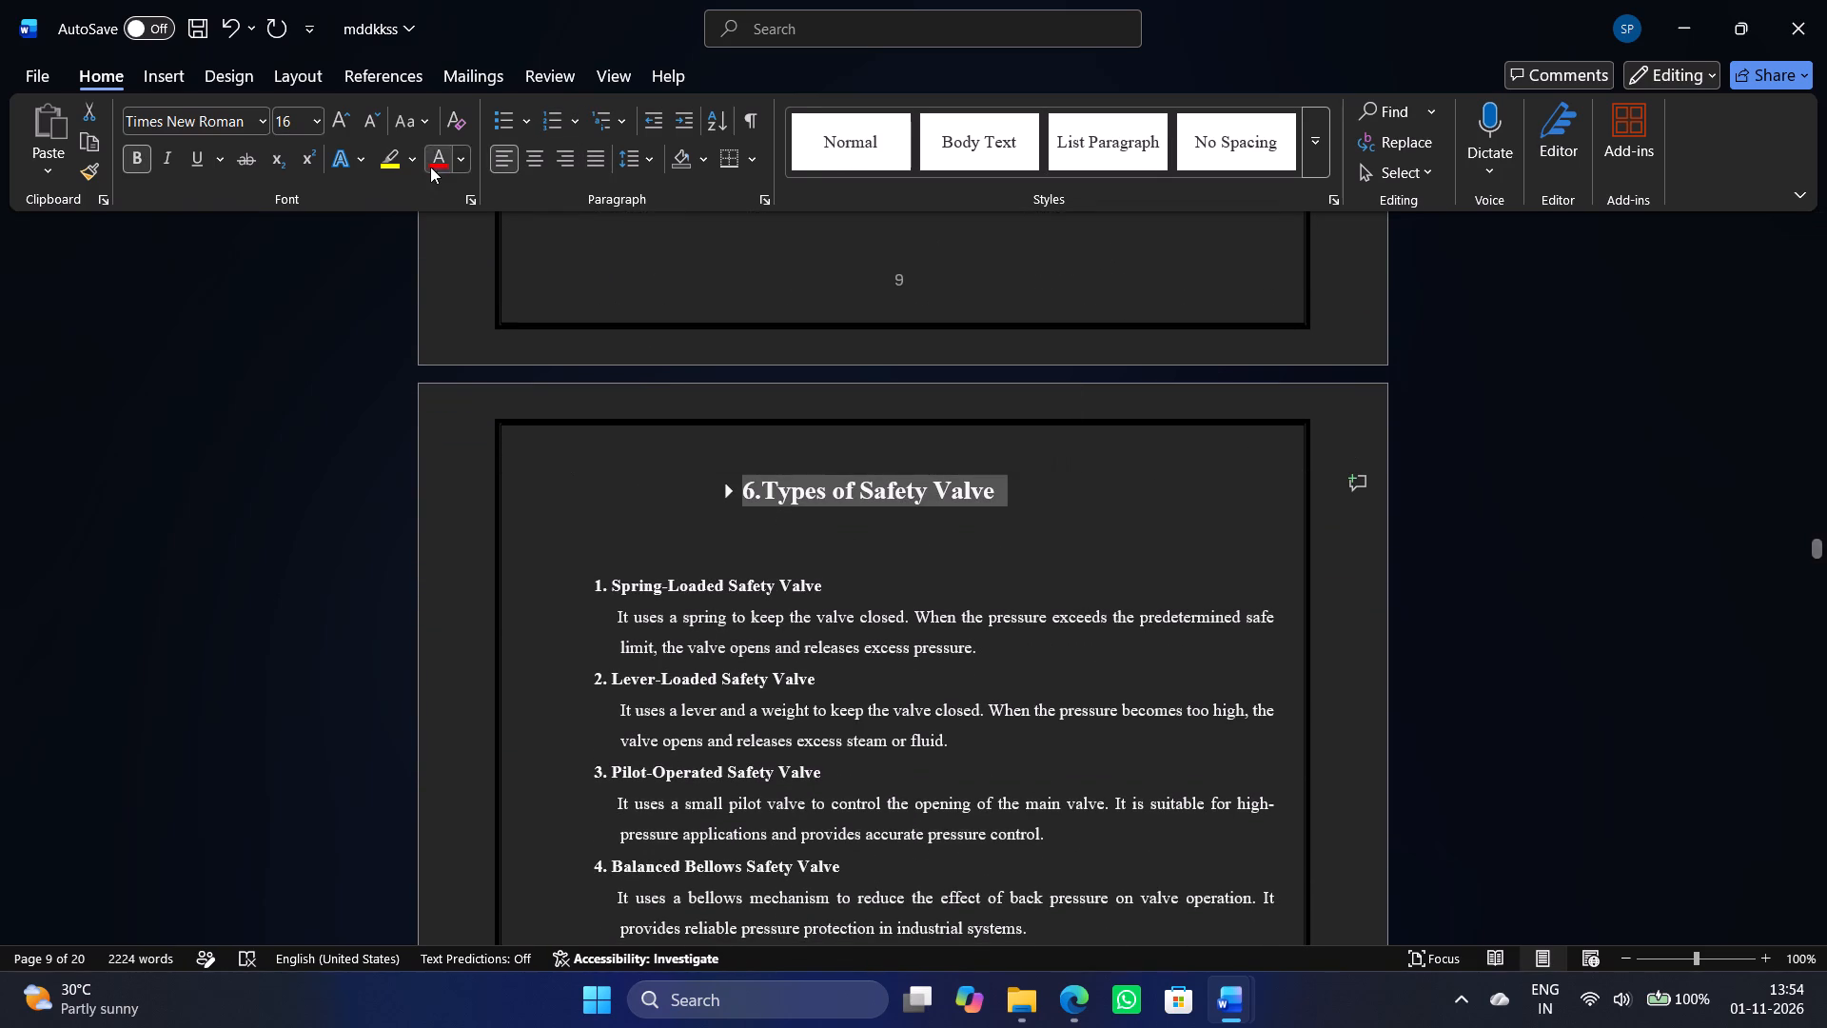
left_click(1563, 549)
scroll(1589, 529, "down", 2)
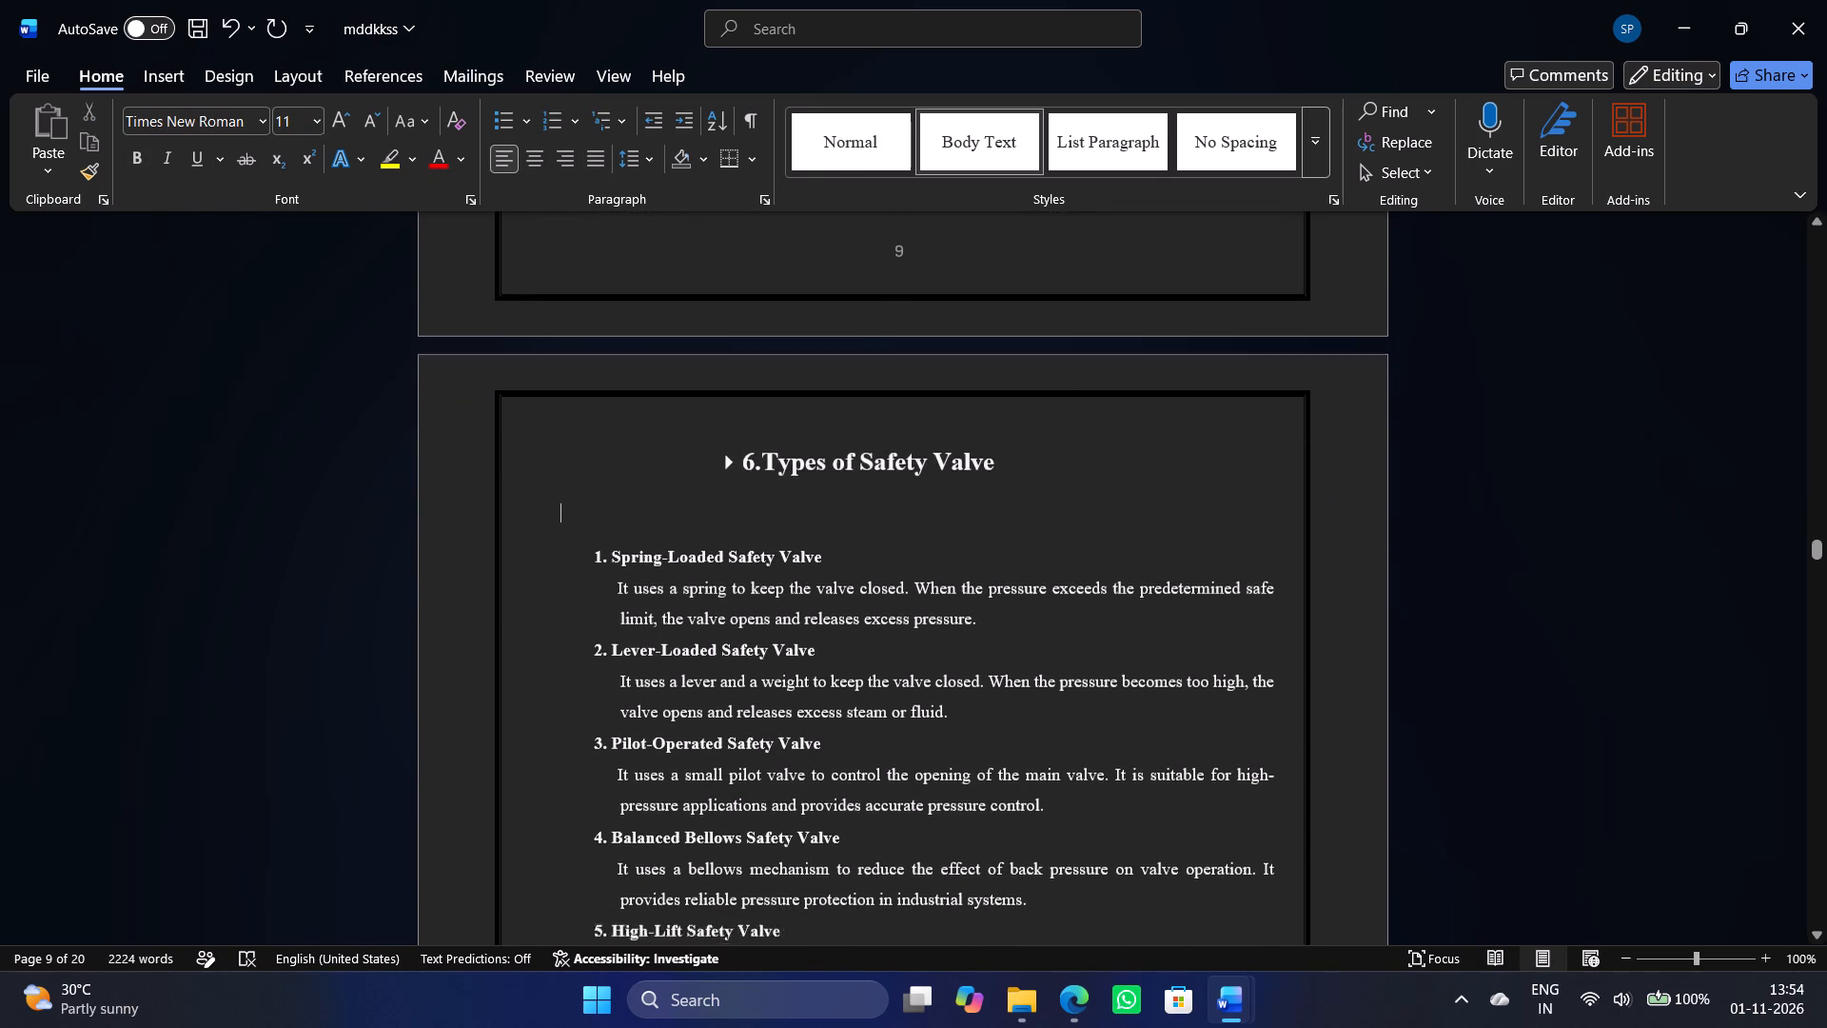
scroll(1589, 529, "down", 20)
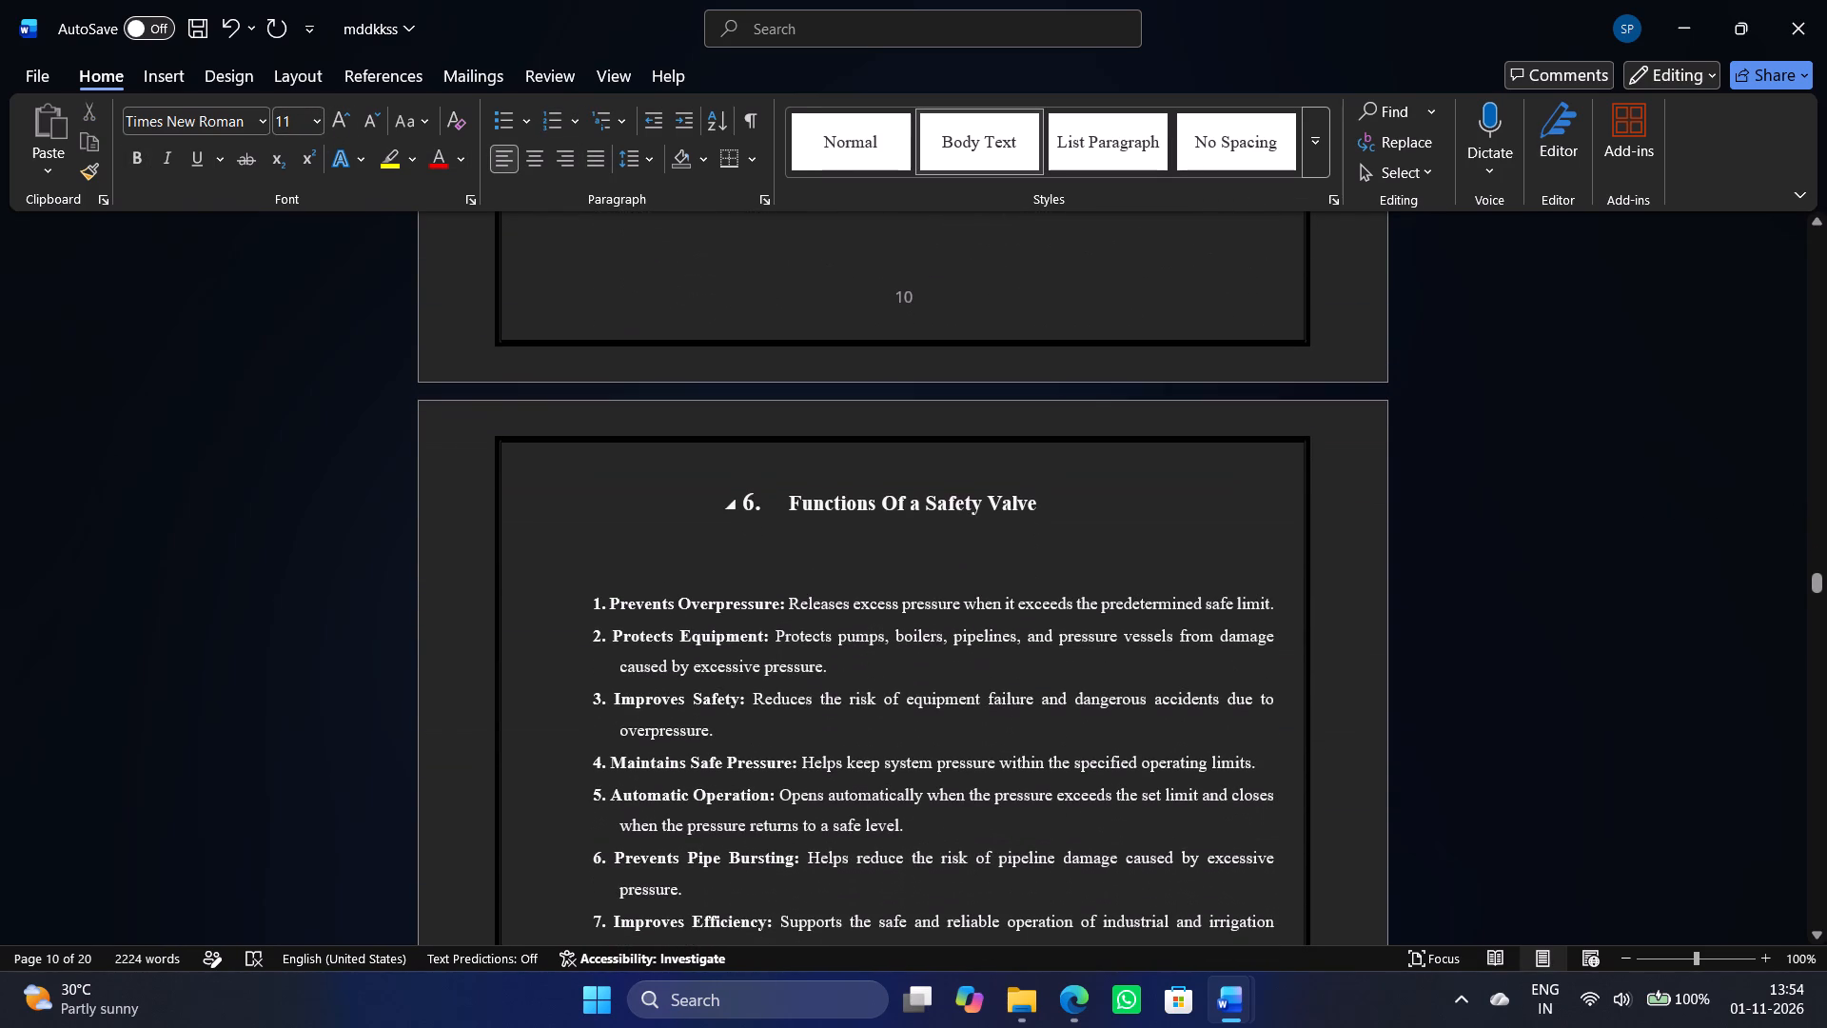
left_click_drag(1046, 502, 742, 510)
left_click(313, 128)
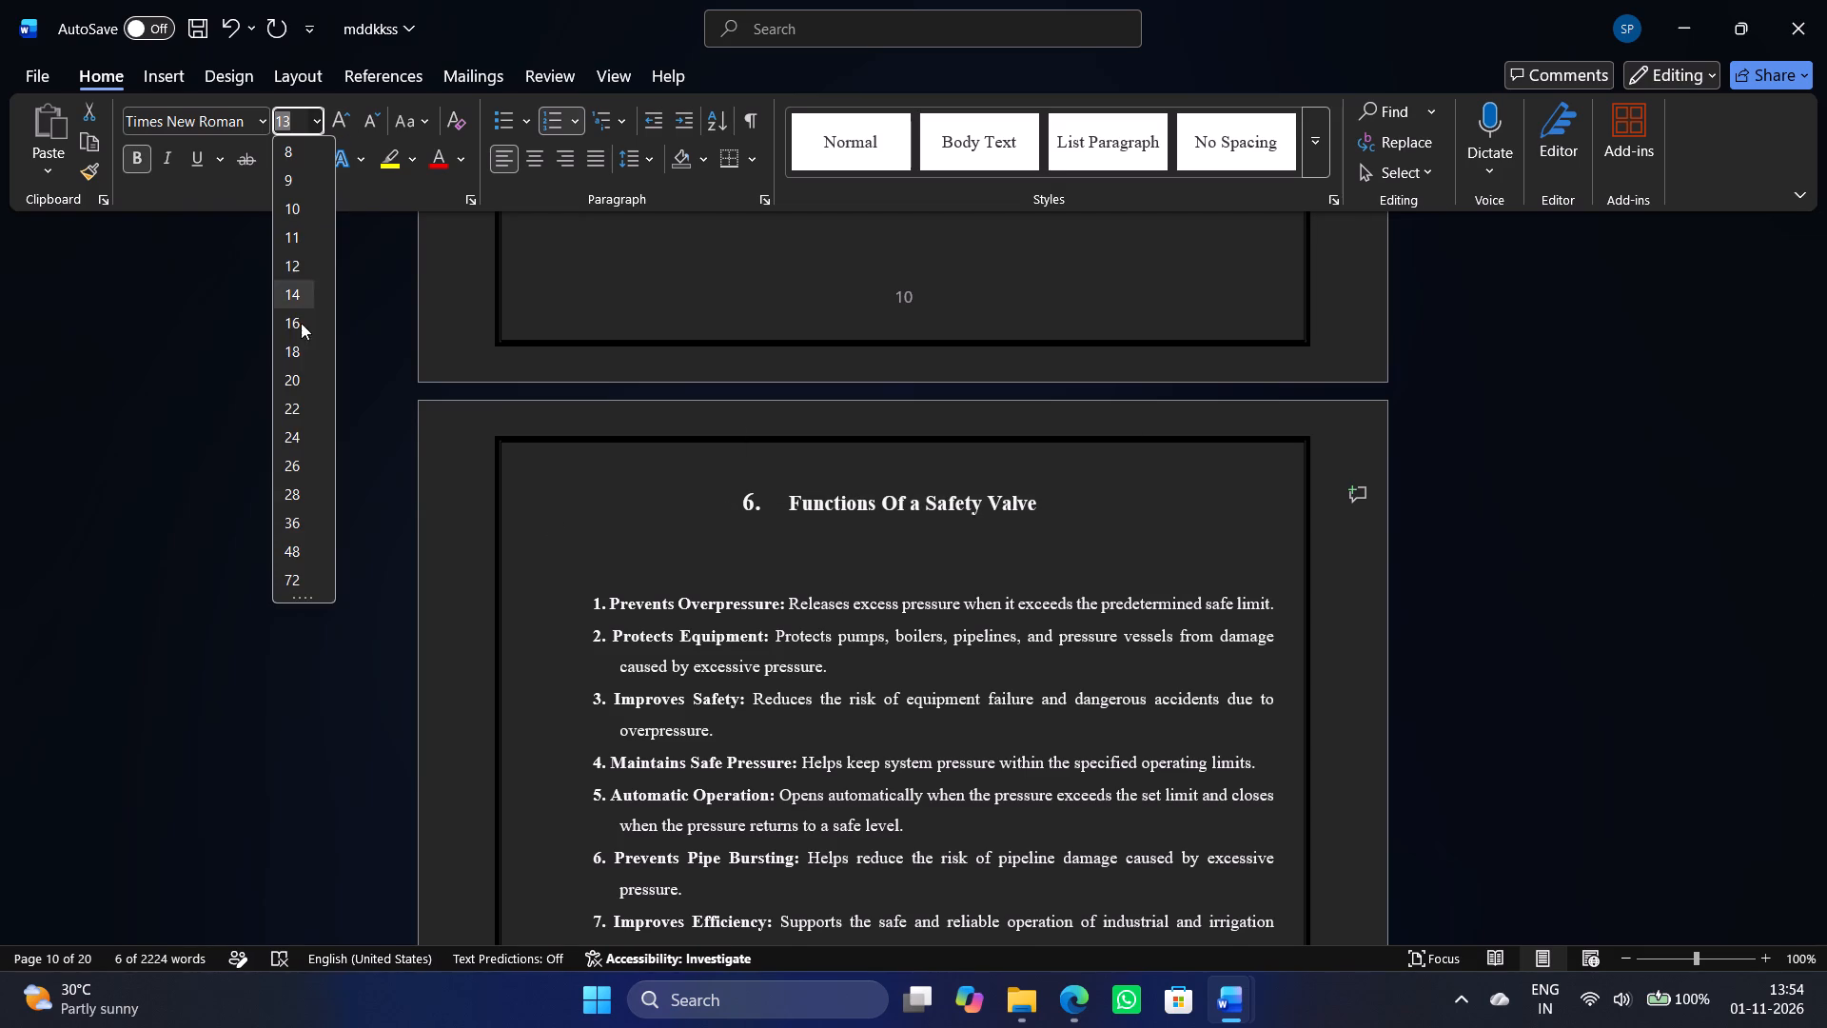
left_click(301, 326)
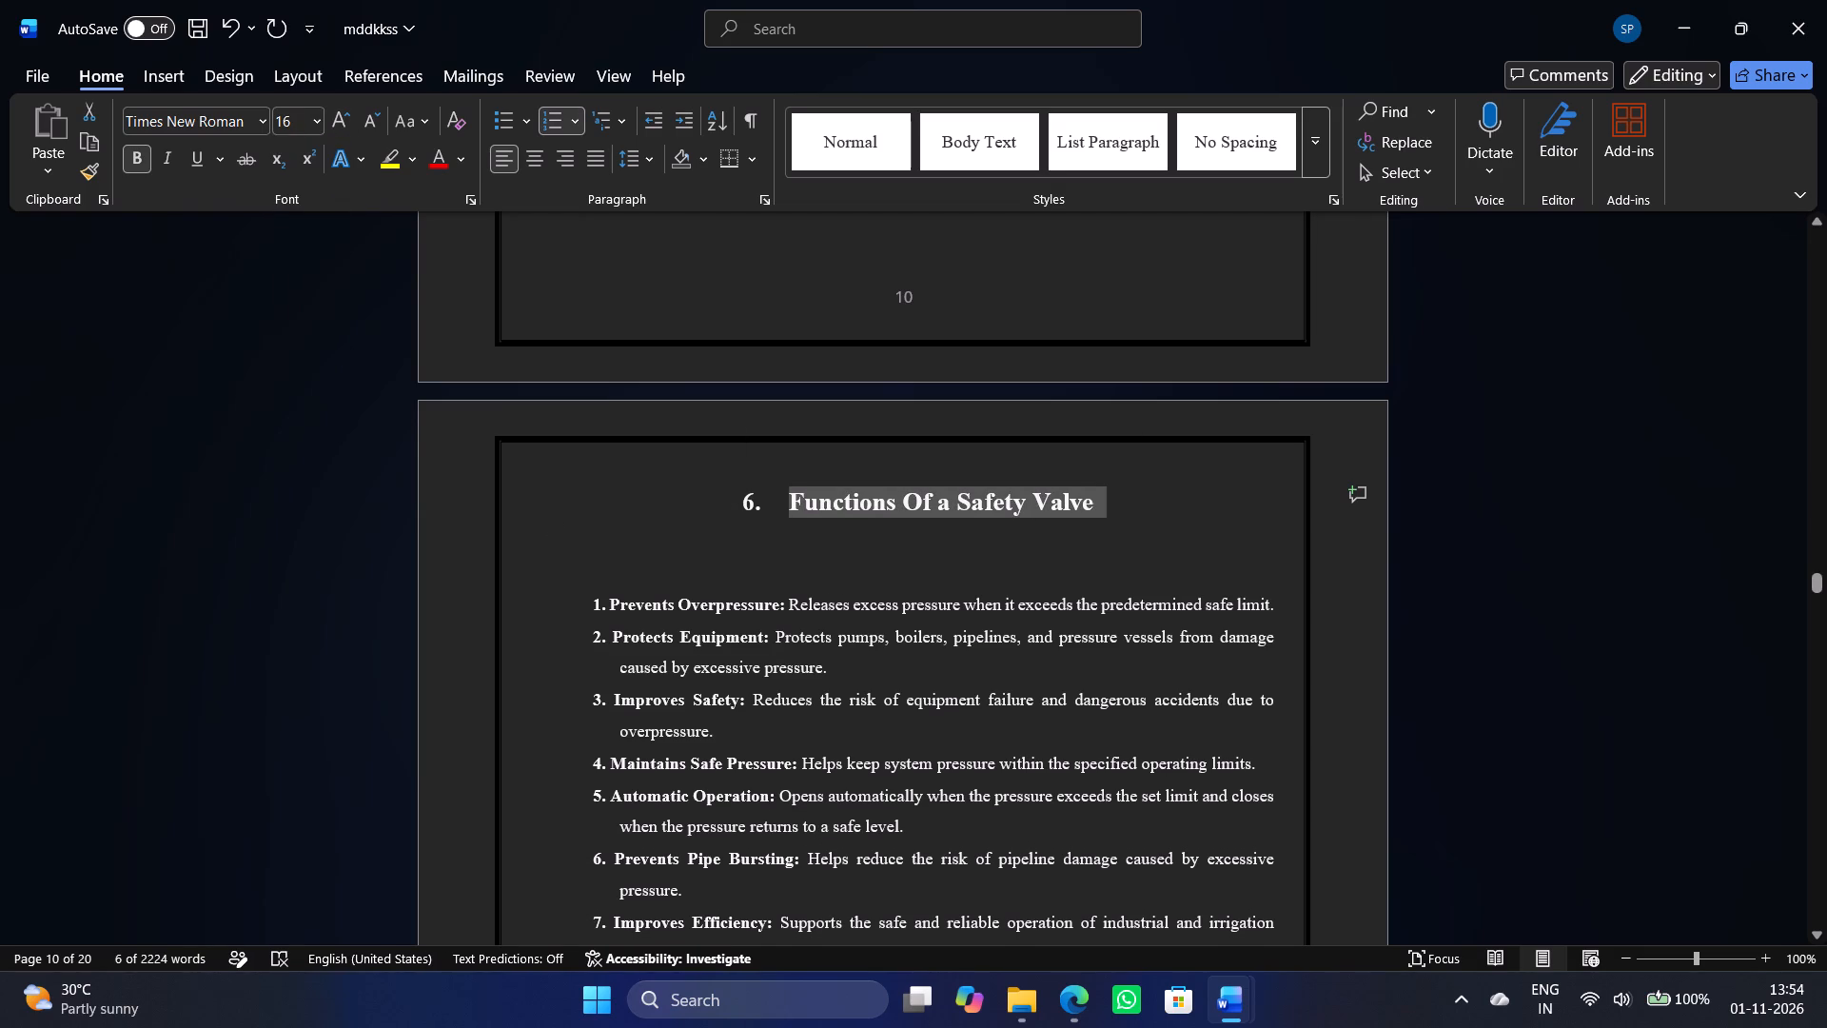
left_click(1618, 544)
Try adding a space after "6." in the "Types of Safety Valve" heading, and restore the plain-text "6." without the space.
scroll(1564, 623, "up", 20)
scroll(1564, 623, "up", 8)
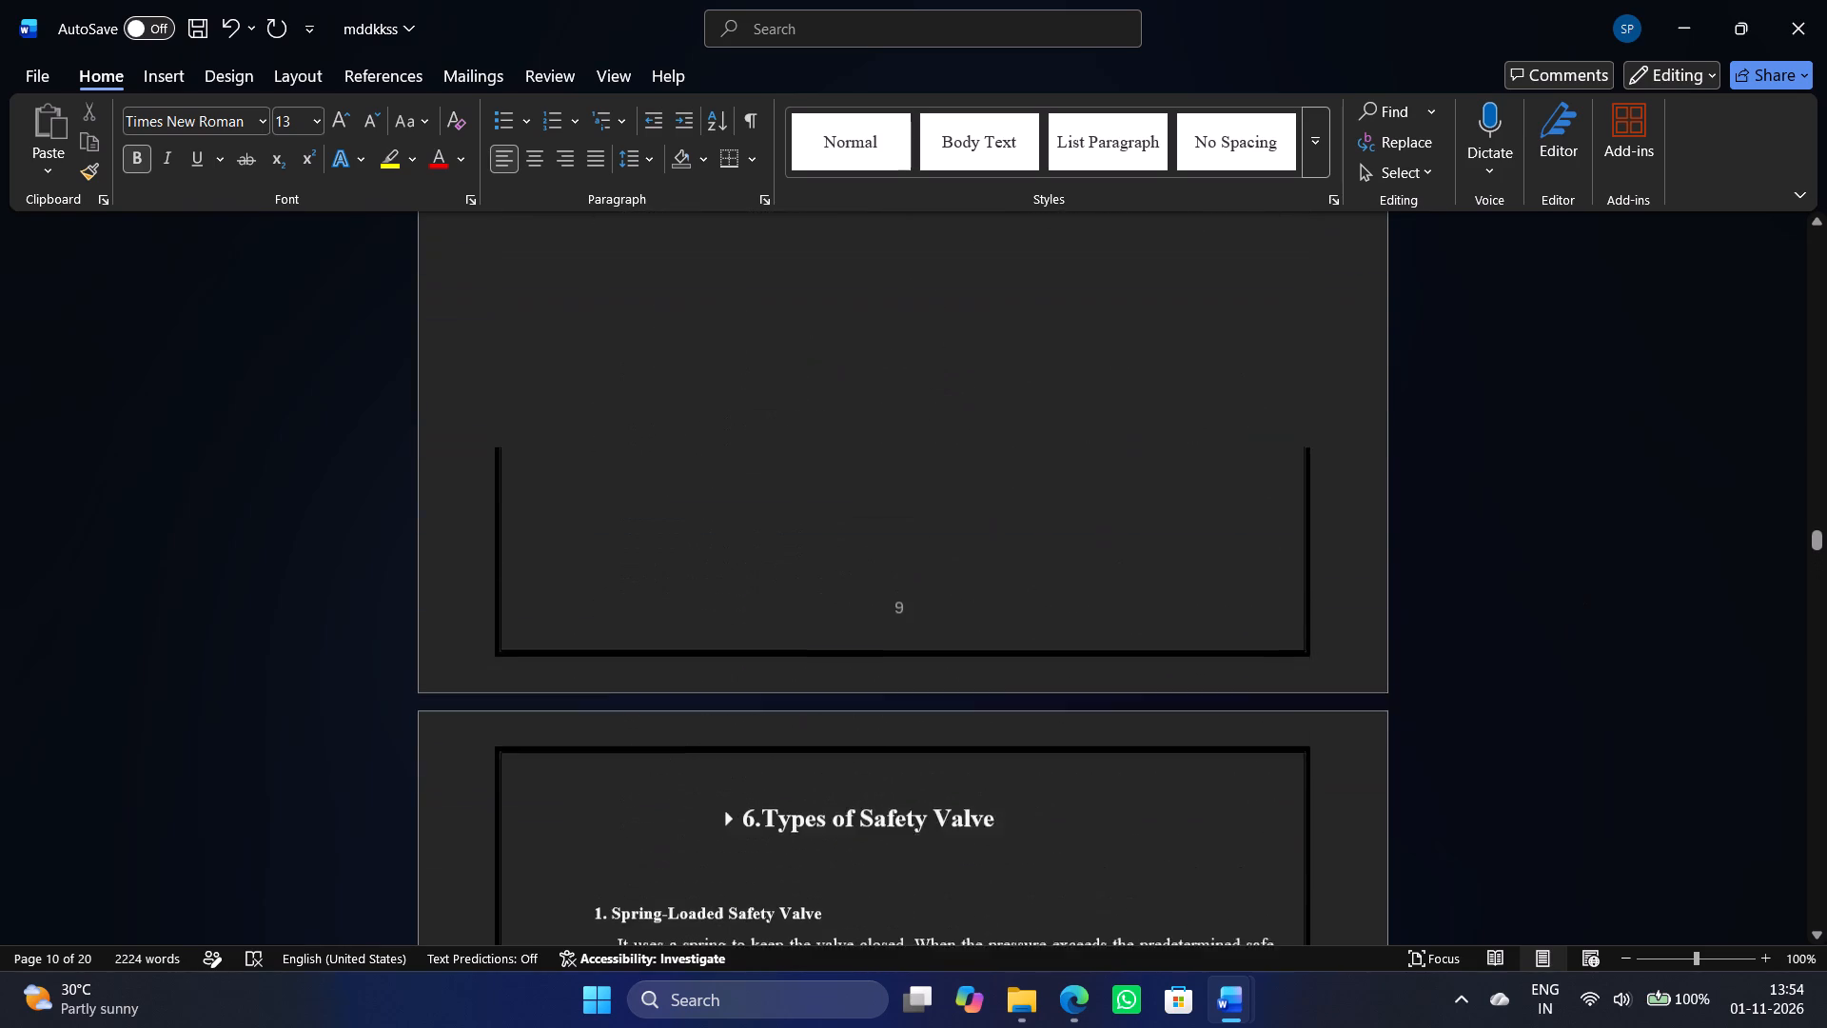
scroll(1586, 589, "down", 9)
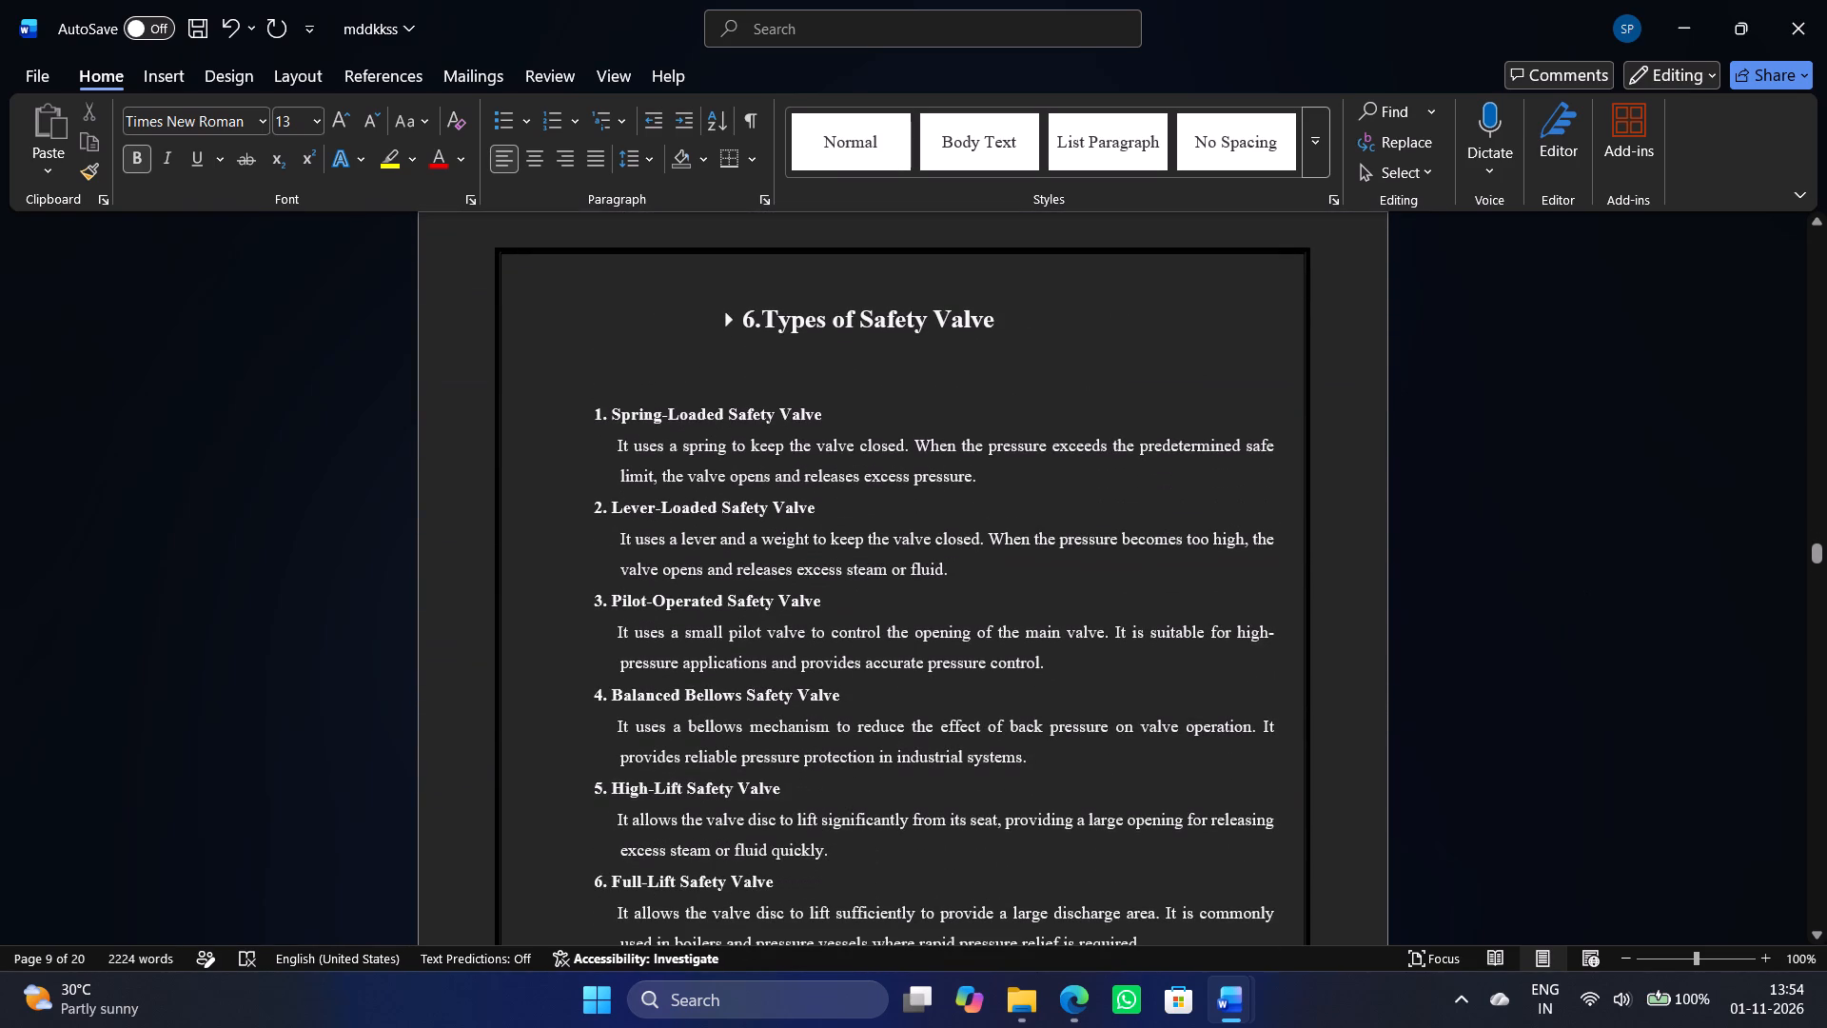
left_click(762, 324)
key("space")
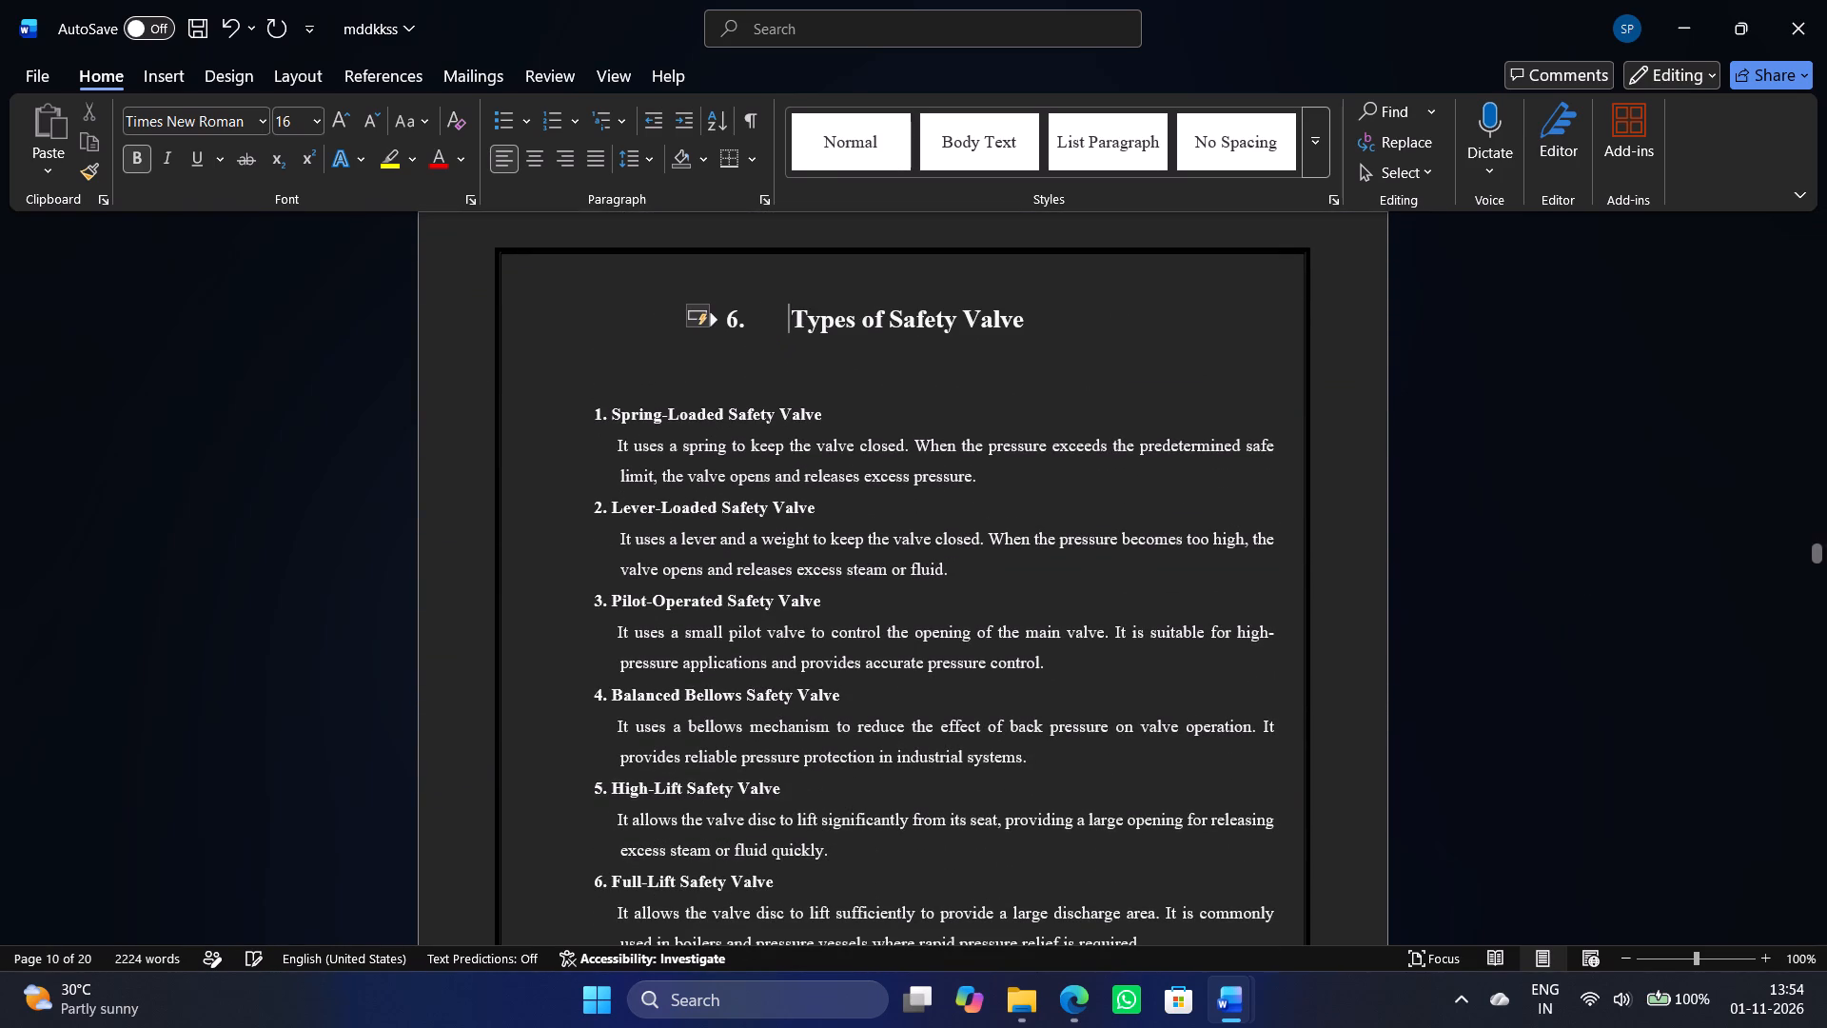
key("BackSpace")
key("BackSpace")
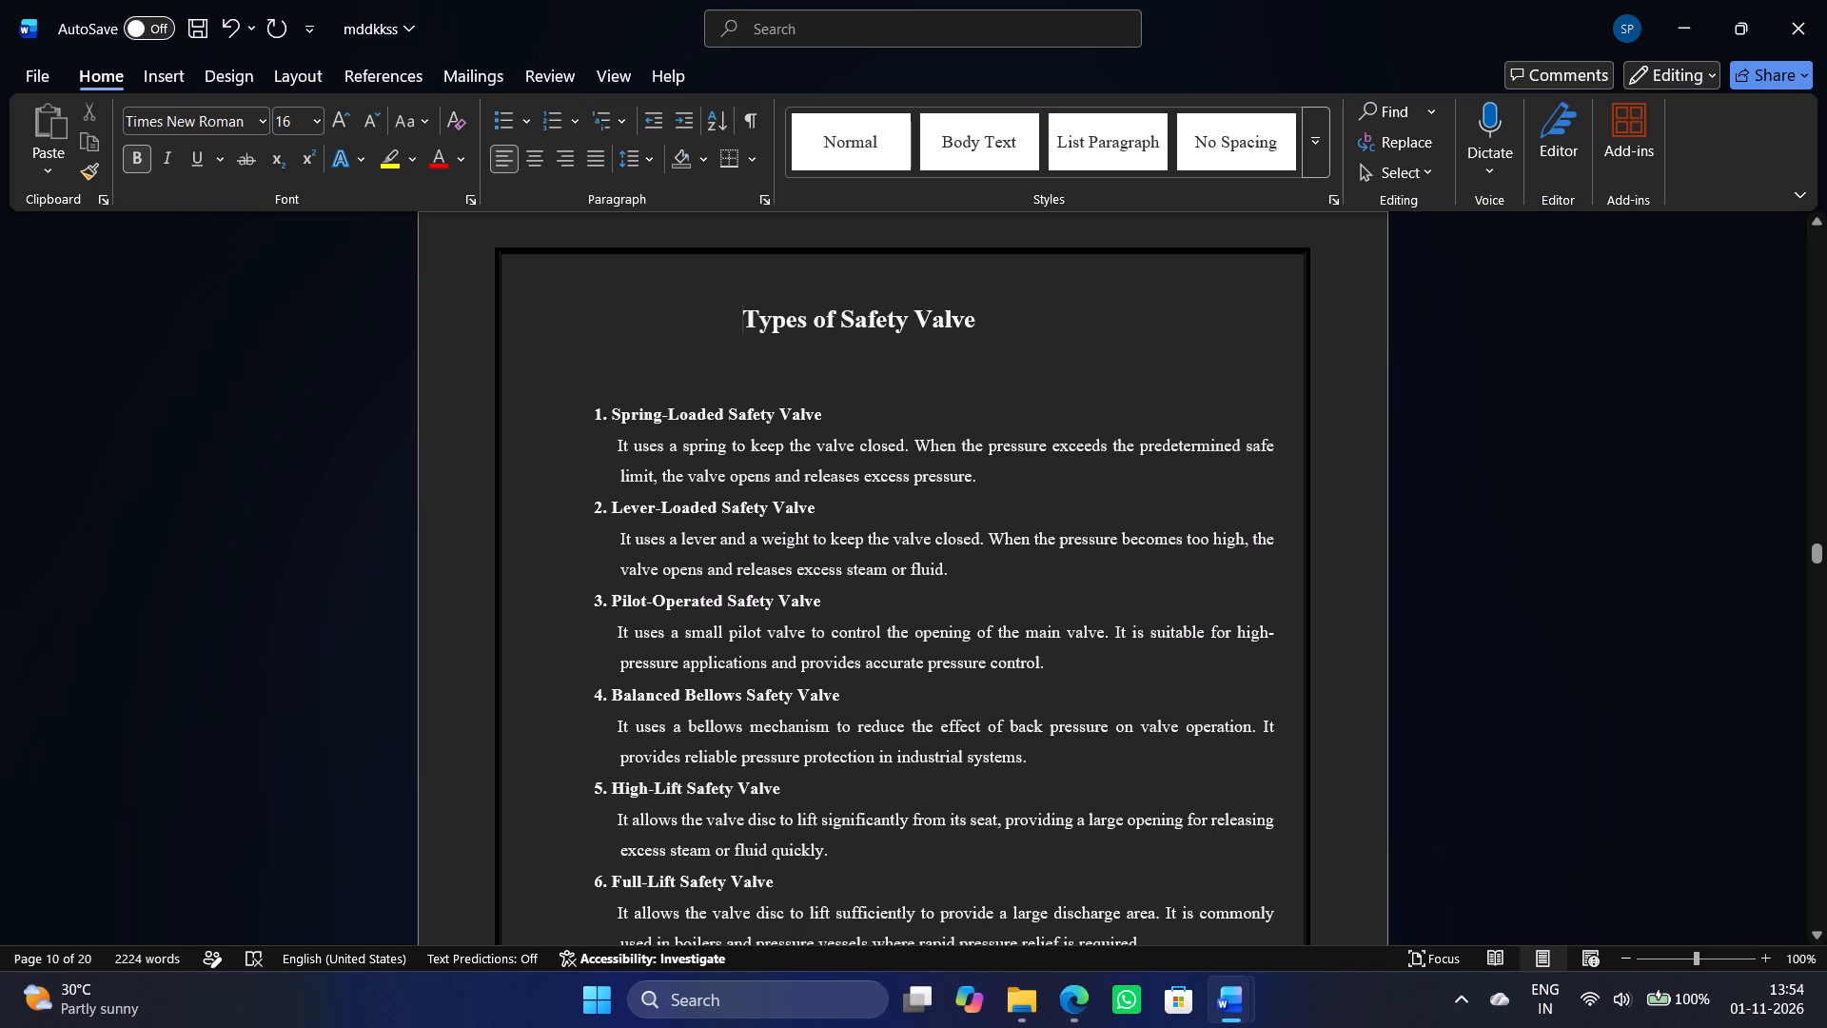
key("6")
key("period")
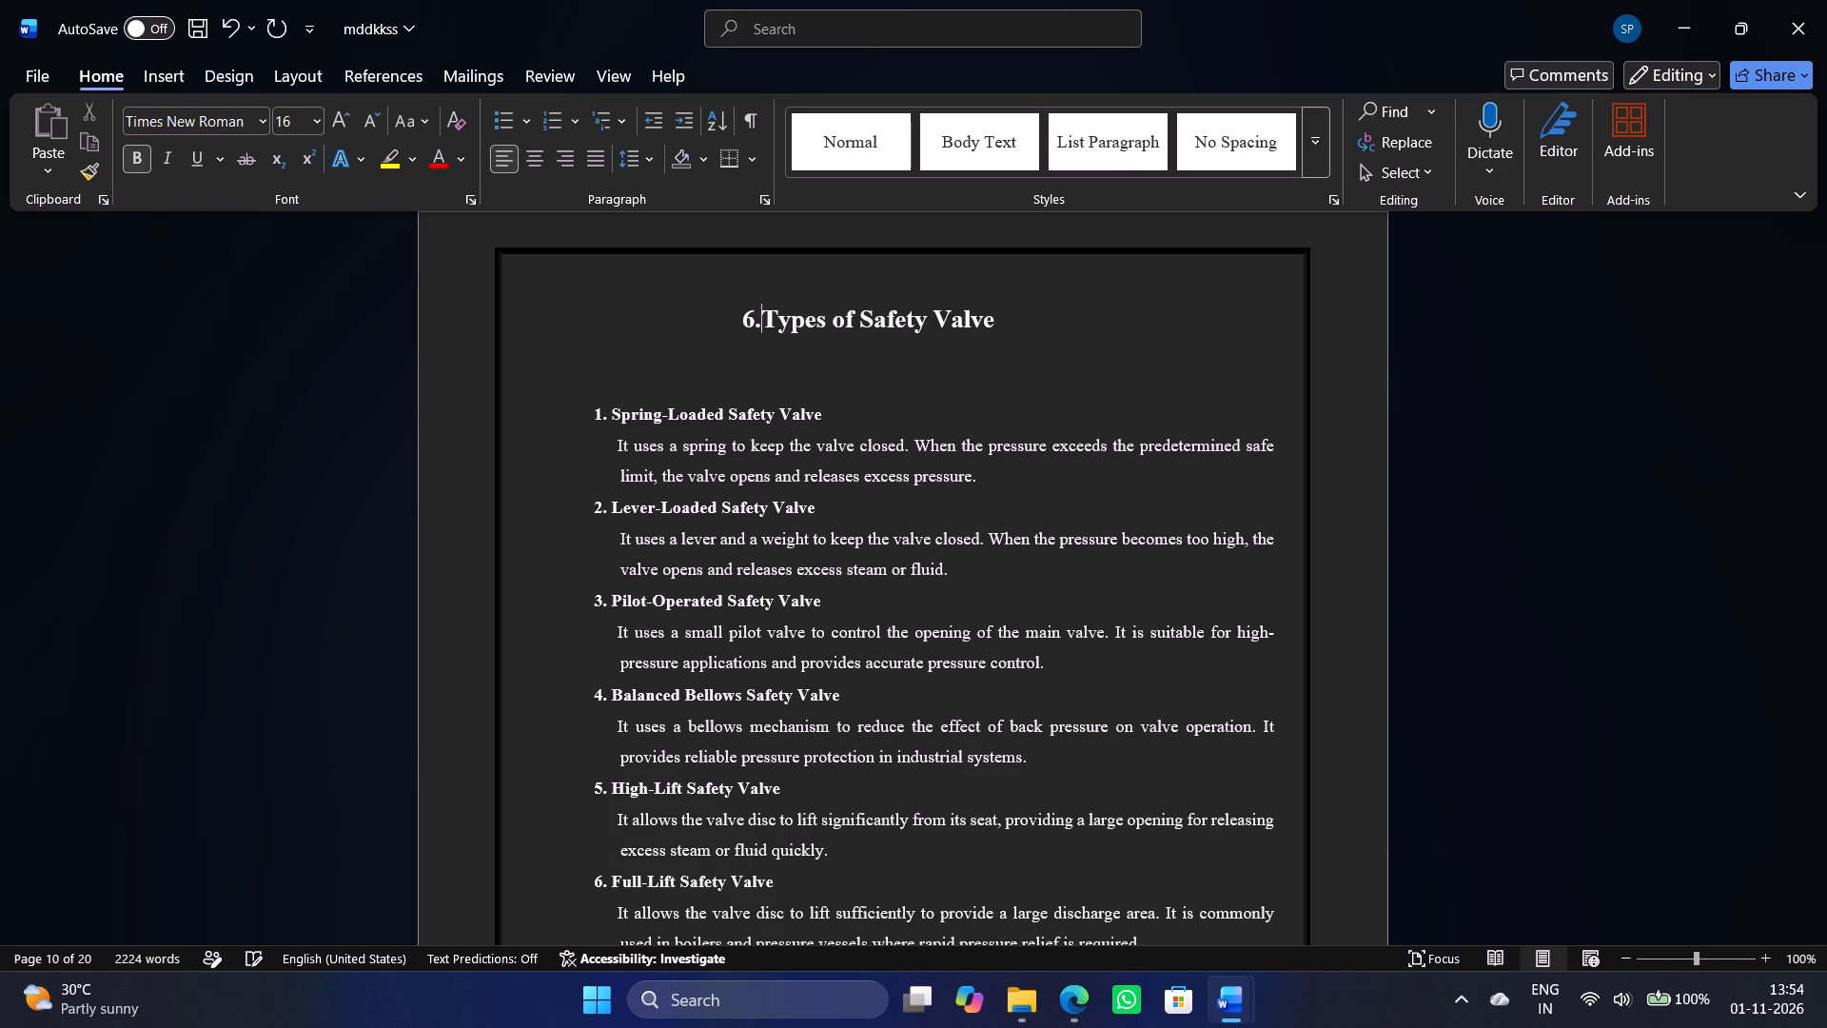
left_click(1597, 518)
Replace the widely spaced number before "Applications Of Selected Components" with a newly entered "2." followed by a space.
scroll(1597, 553, "up", 7)
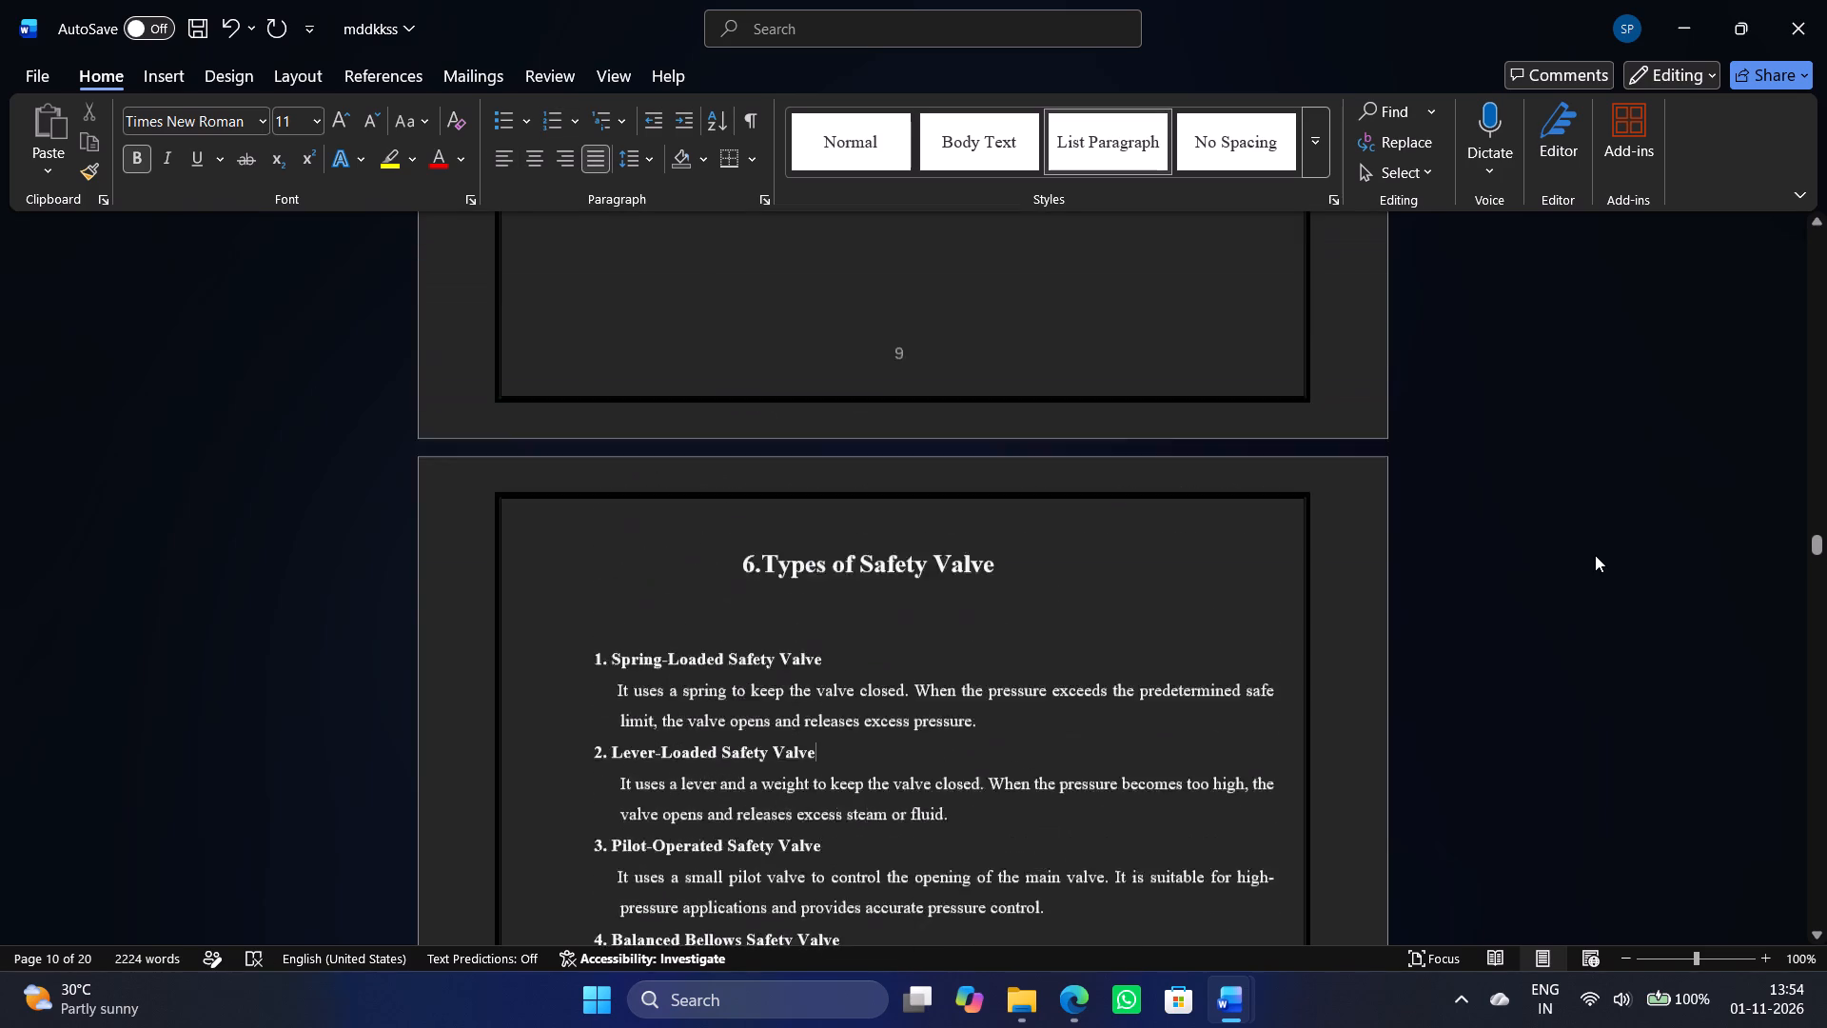
scroll(1588, 554, "up", 15)
scroll(1584, 550, "up", 6)
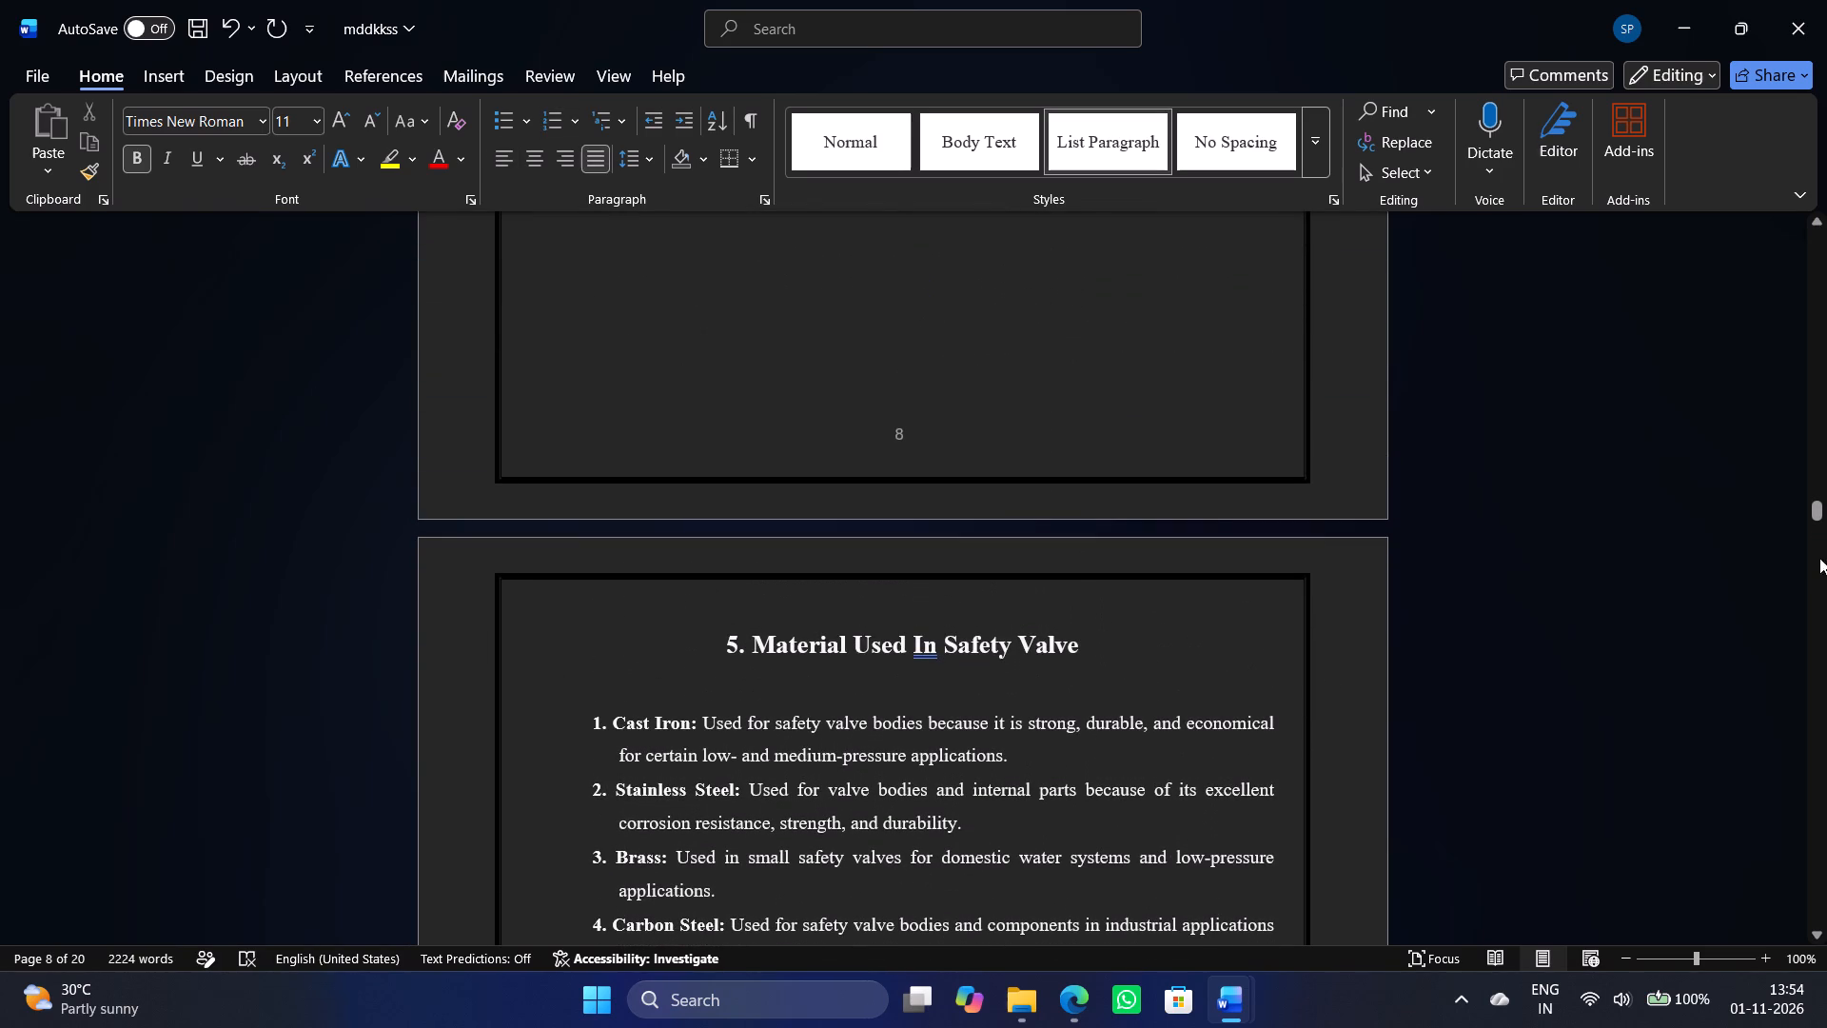
left_click_drag(1813, 517, 1811, 335)
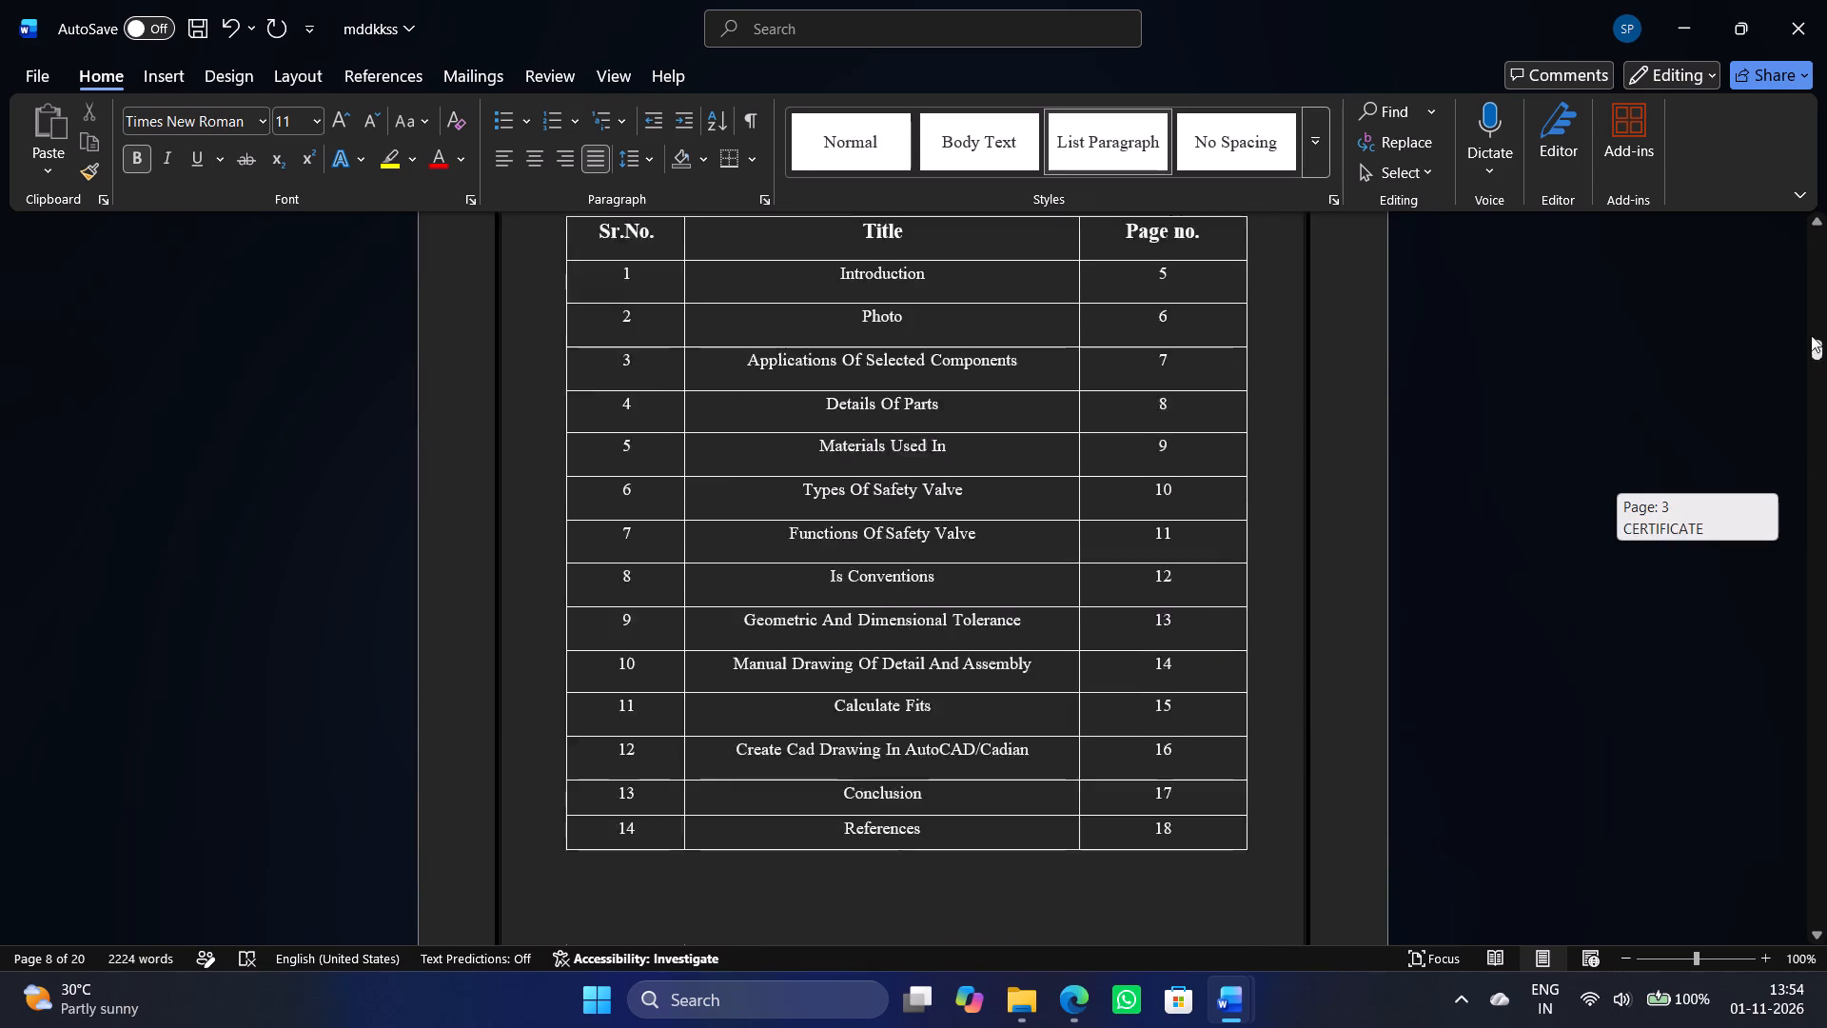
left_click_drag(1811, 335, 1803, 322)
scroll(1147, 642, "down", 20)
scroll(1147, 642, "down", 19)
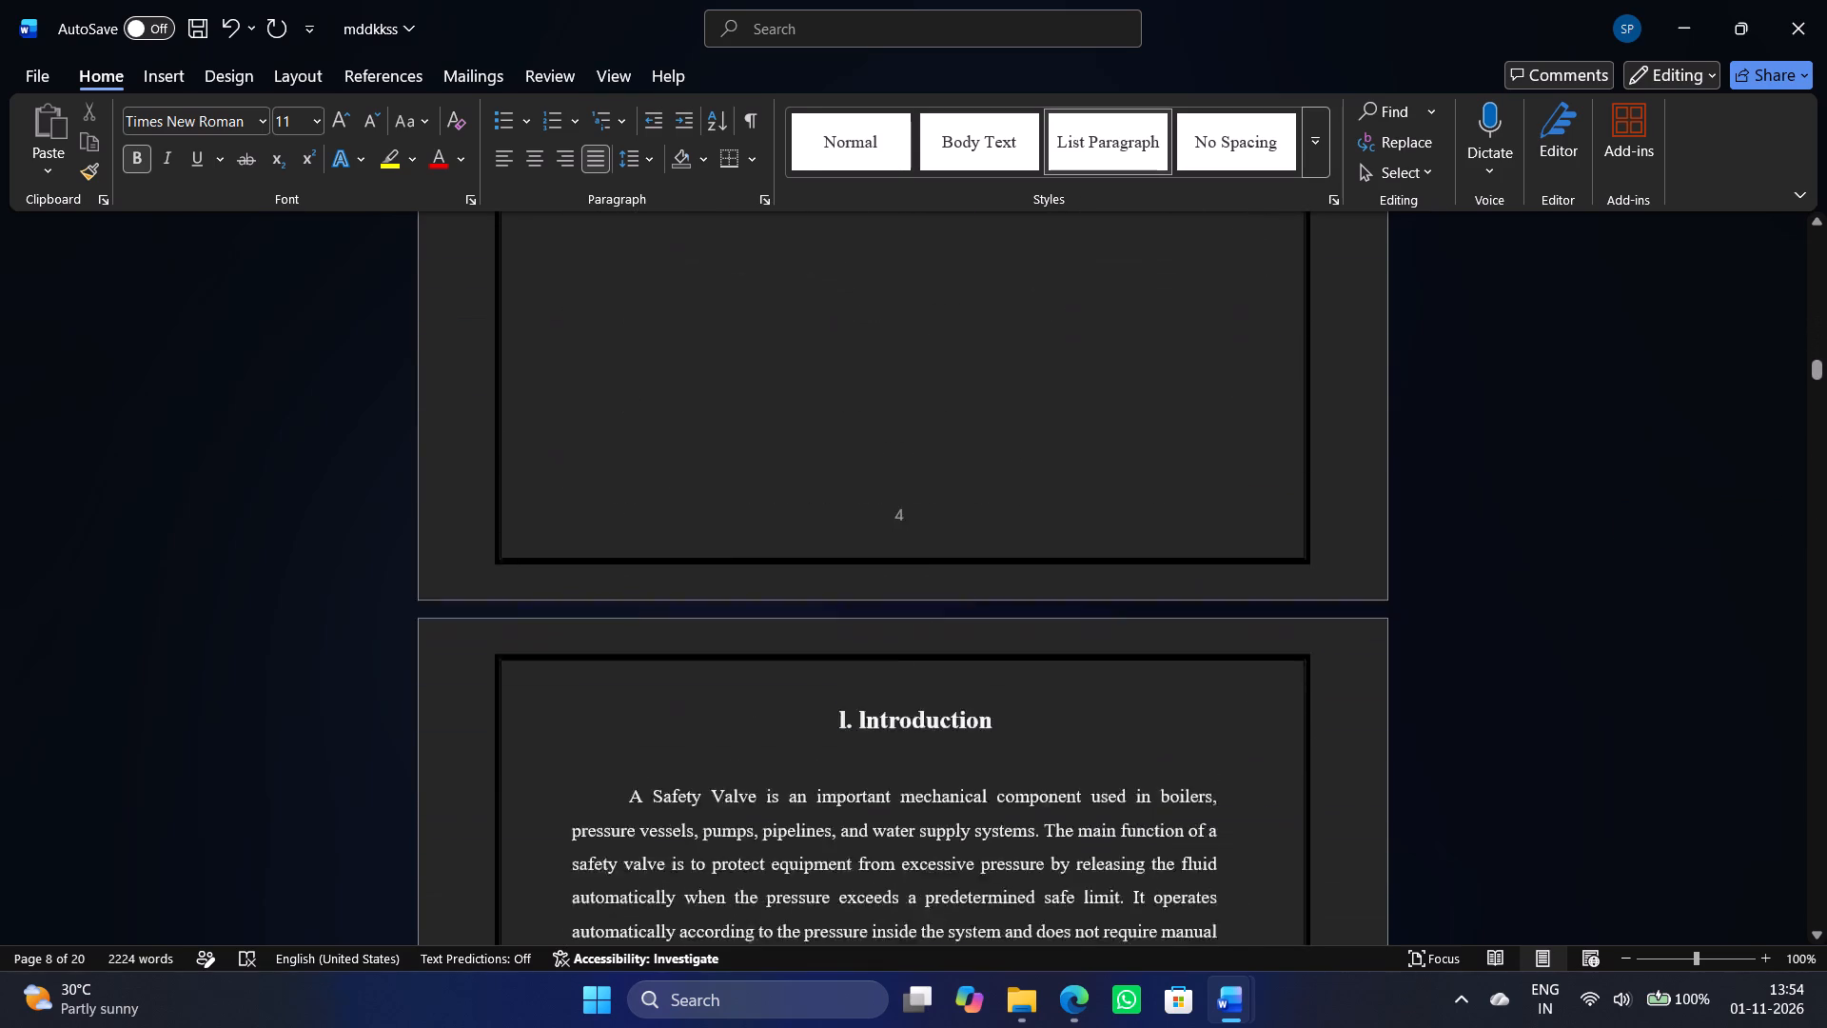
scroll(1199, 572, "down", 5)
scroll(1193, 584, "up", 5)
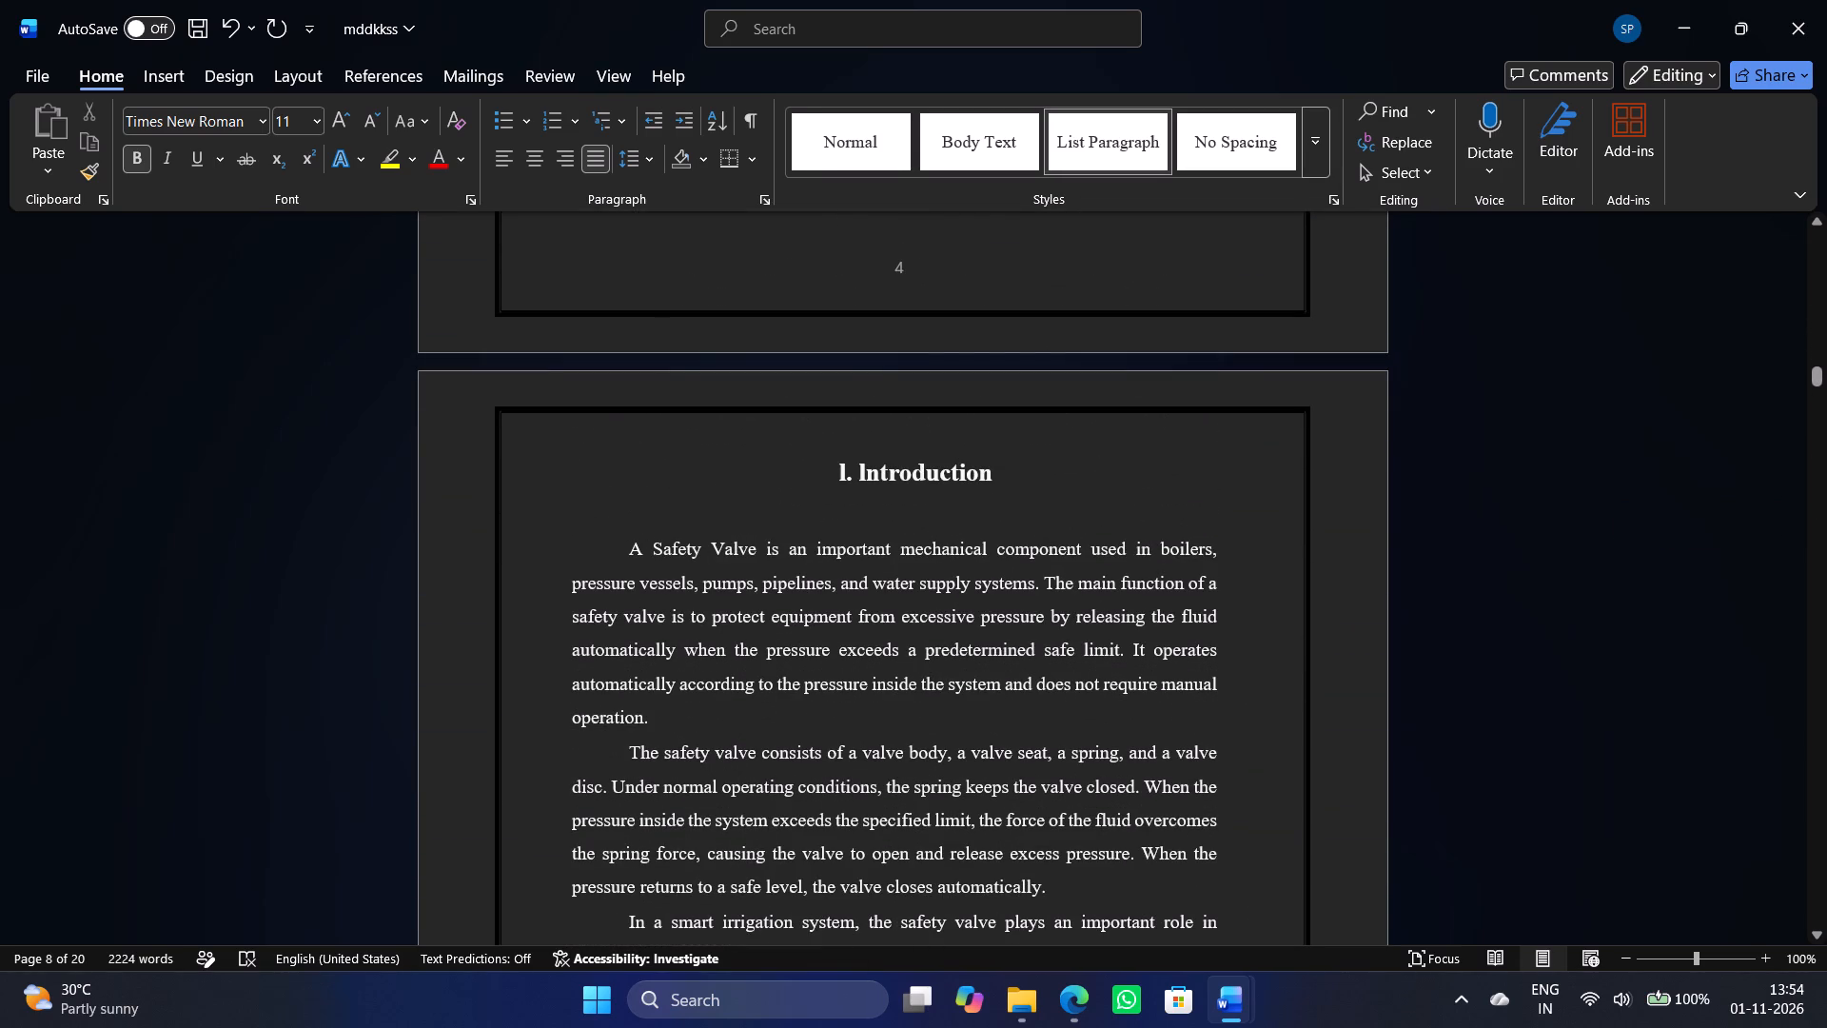
left_click(855, 478)
scroll(1122, 519, "down", 20)
scroll(1122, 519, "down", 1)
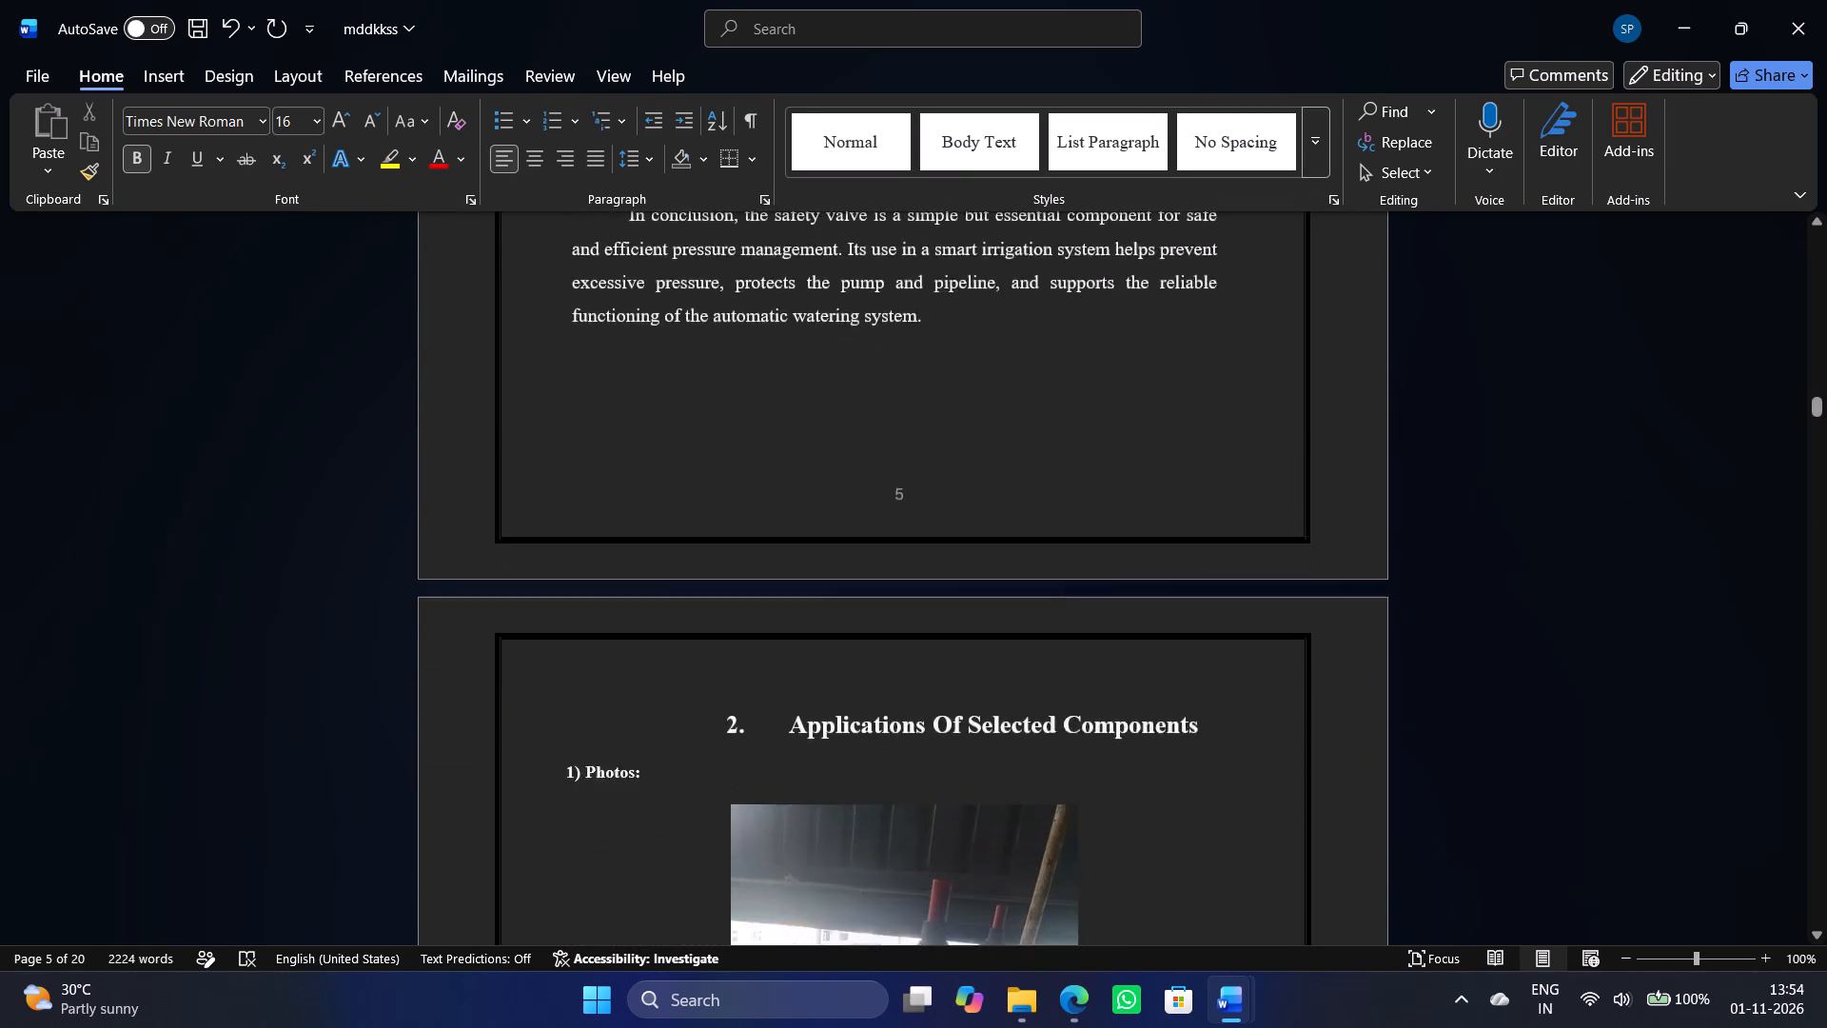
scroll(1138, 497, "down", 2)
left_click(773, 459)
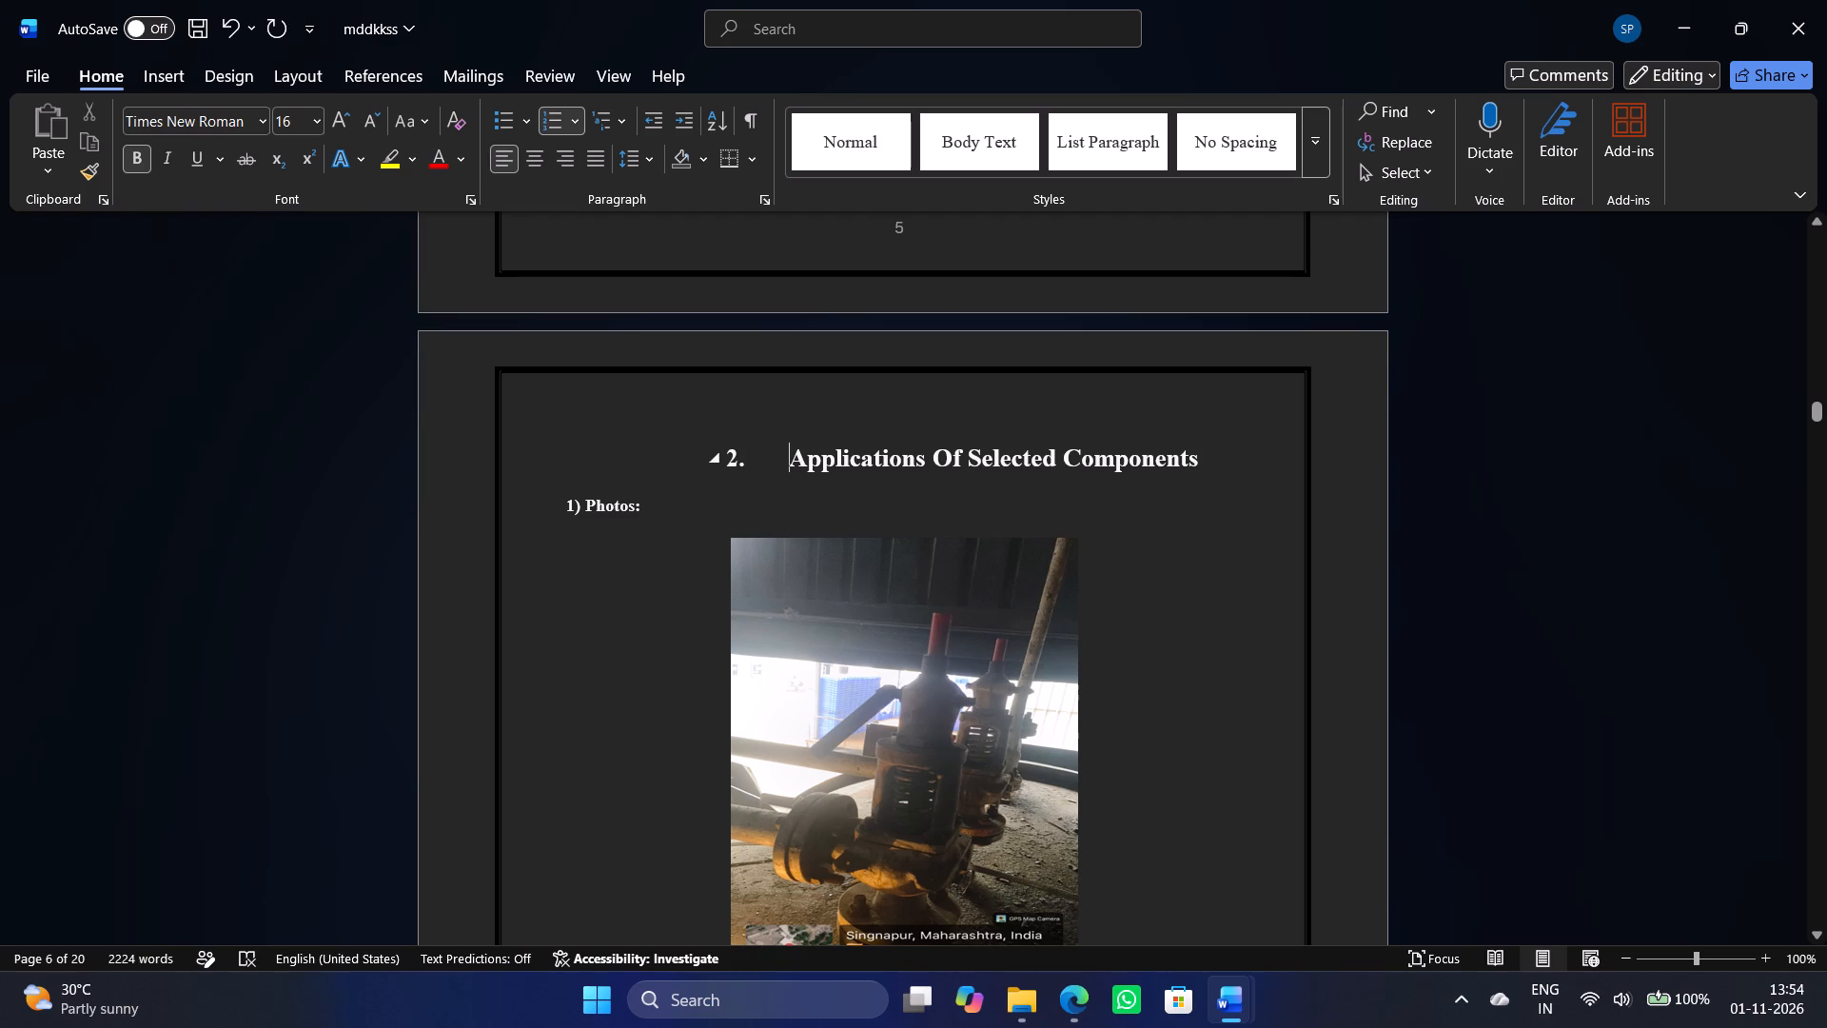
key("BackSpace")
key("2")
key("period")
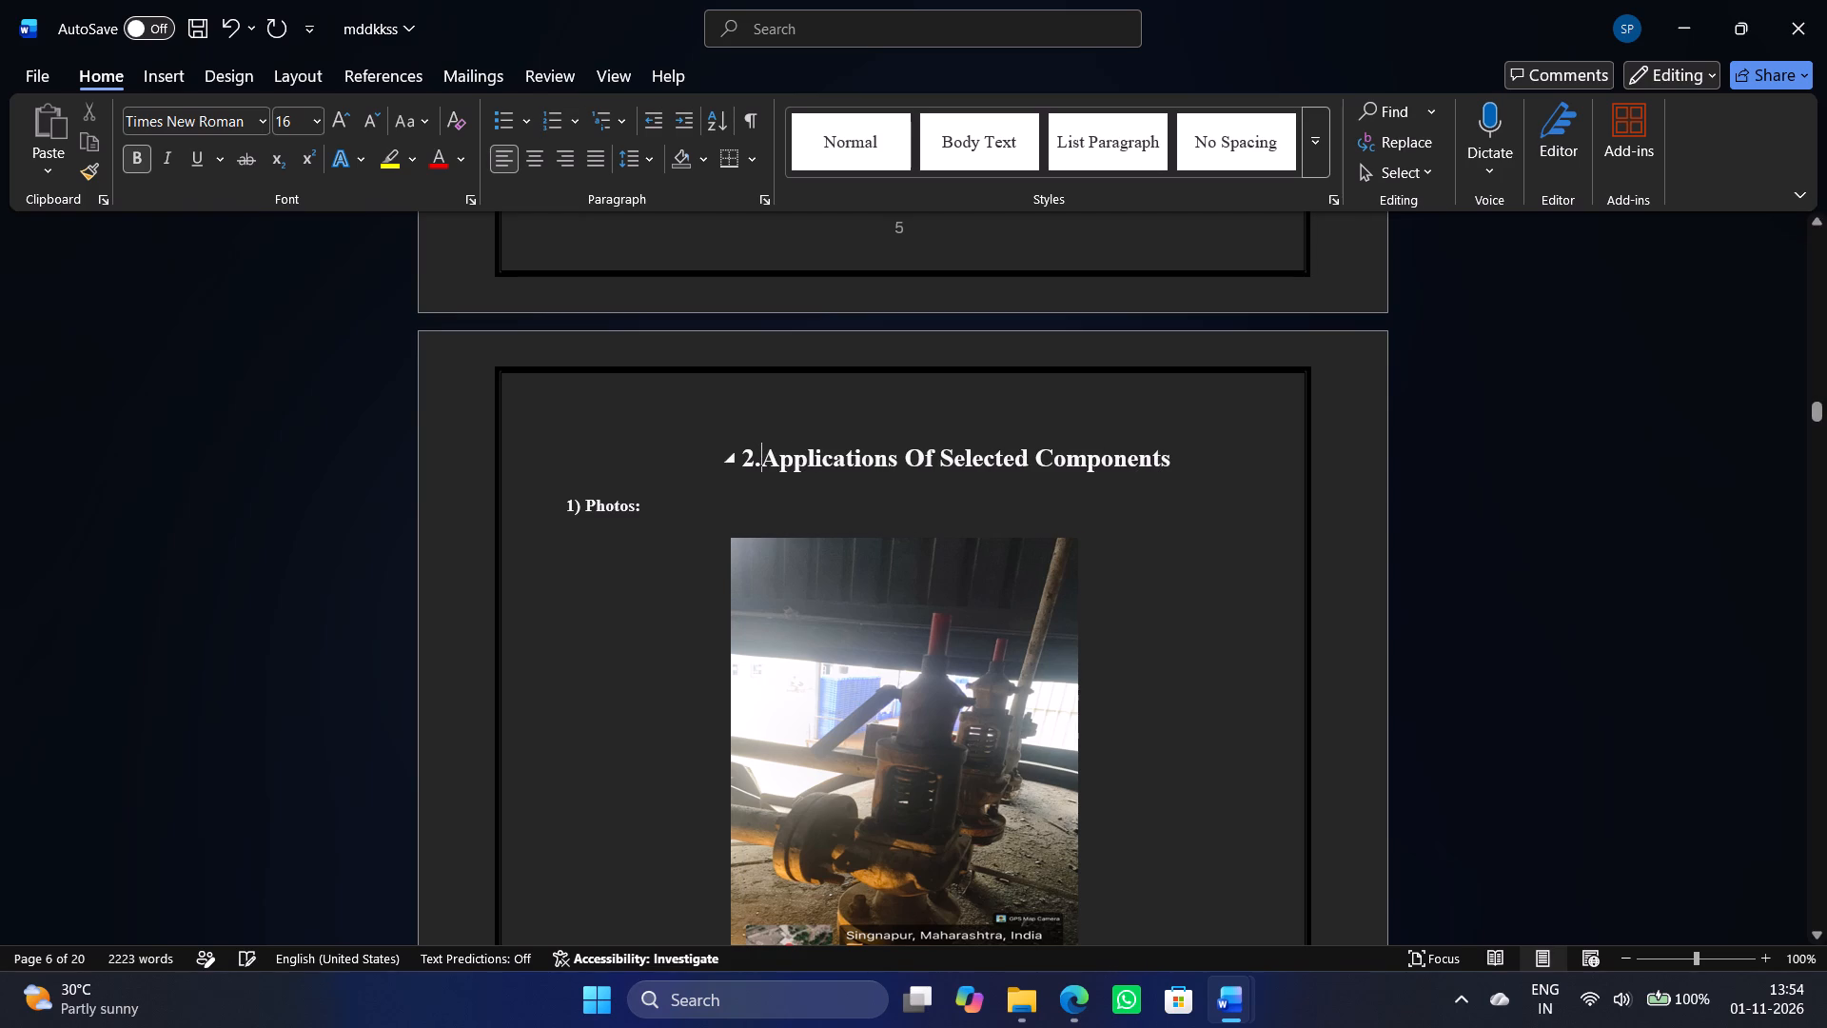
key("space")
Check the index entries against the order and numbering of the Introduction and Applications section headings.
scroll(1667, 725, "down", 13)
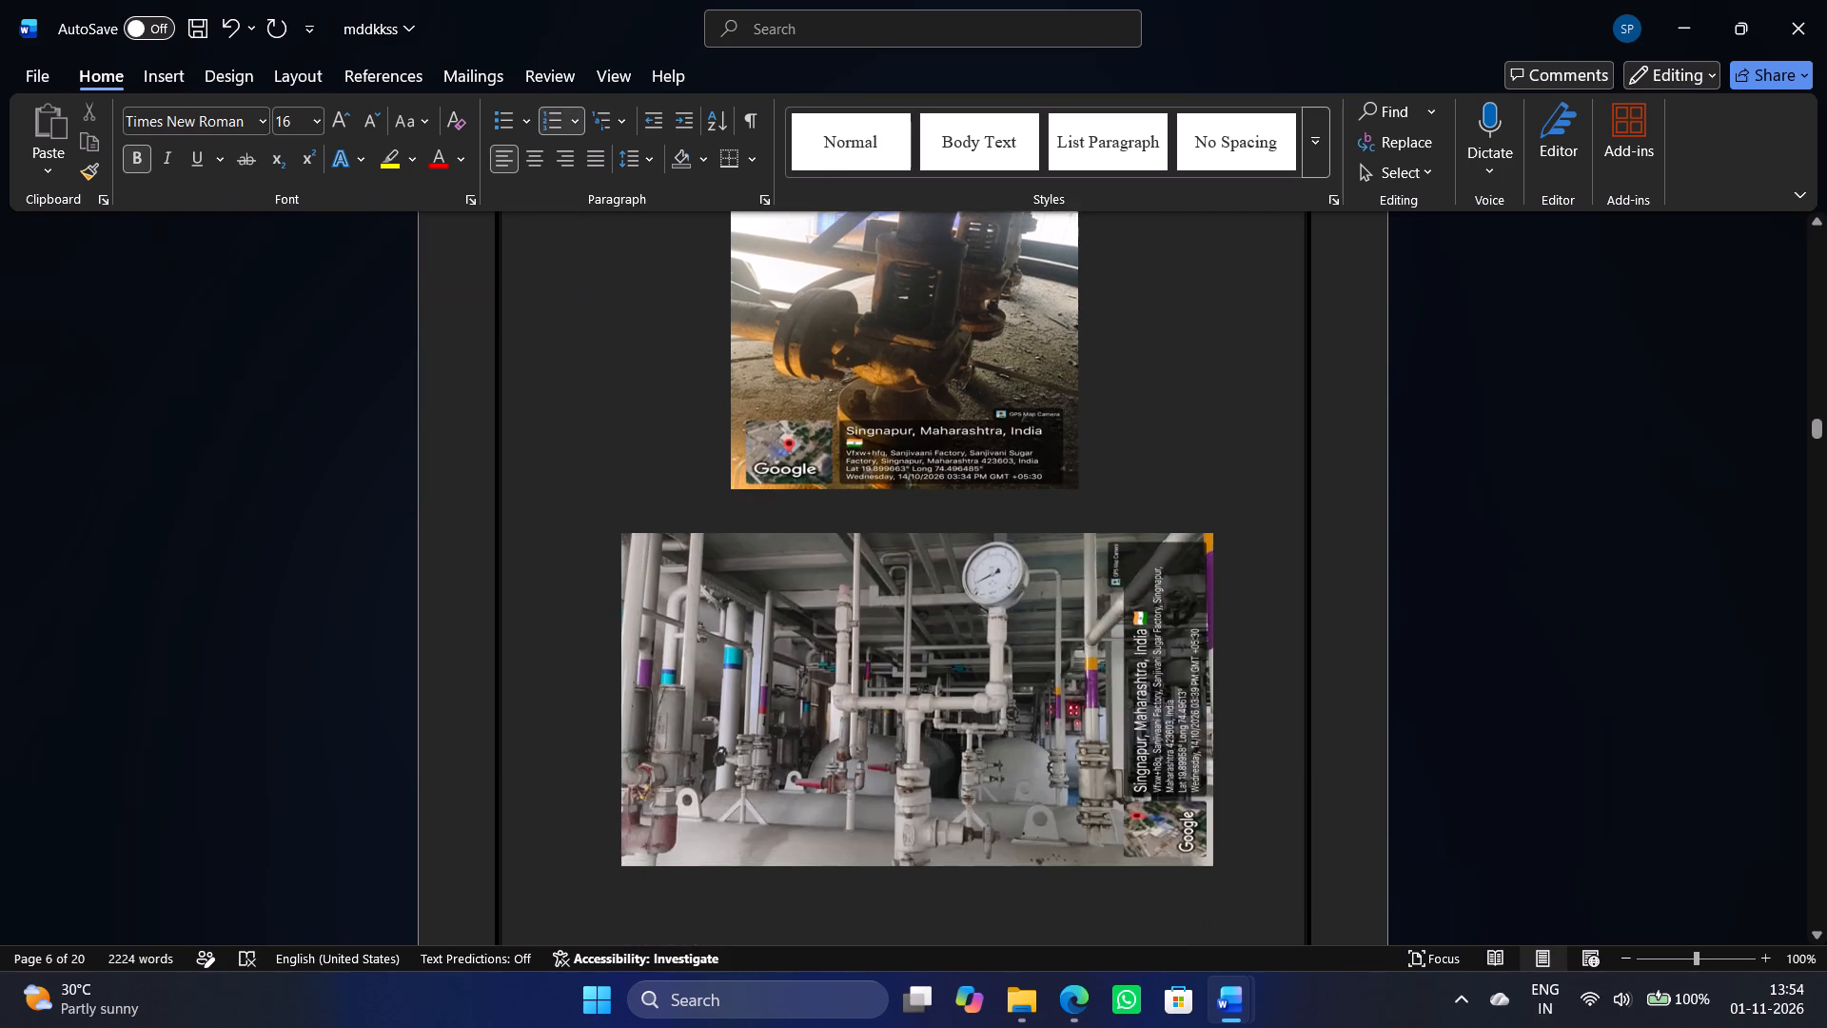
scroll(1667, 722, "down", 2)
scroll(1667, 715, "up", 20)
scroll(1667, 715, "up", 19)
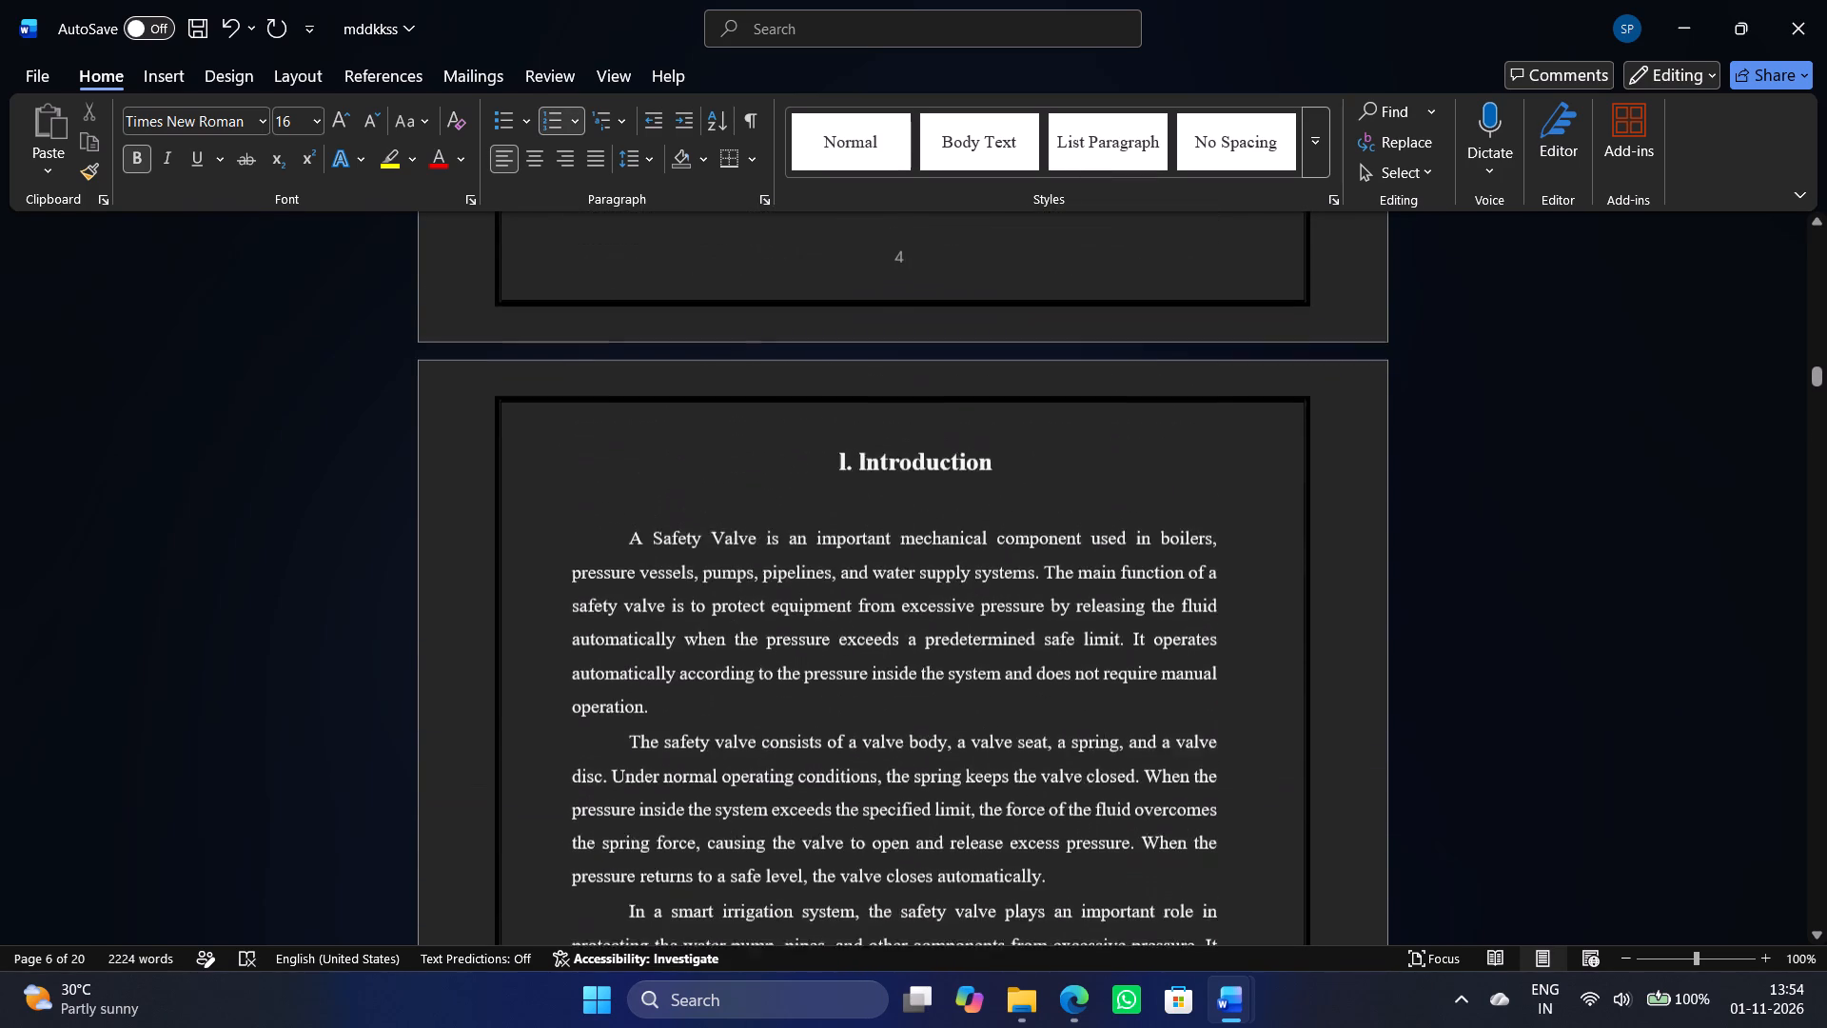
scroll(1675, 705, "up", 16)
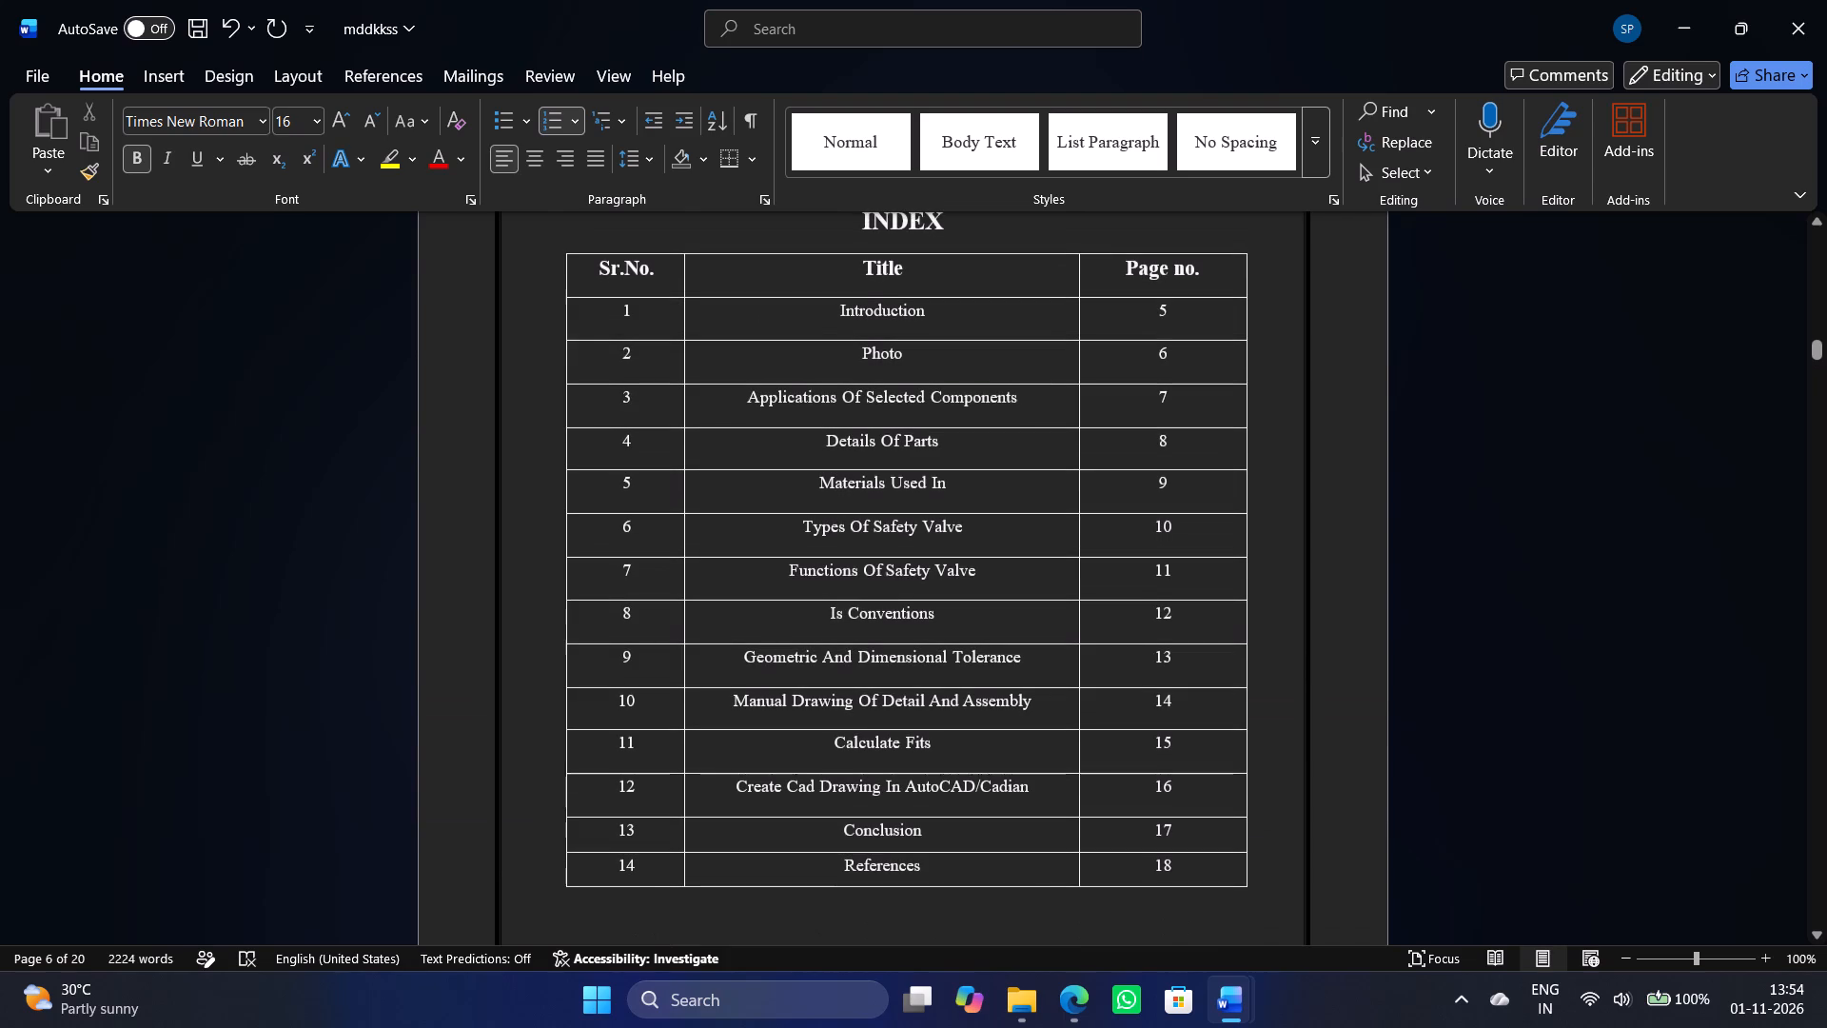
scroll(1675, 704, "up", 3)
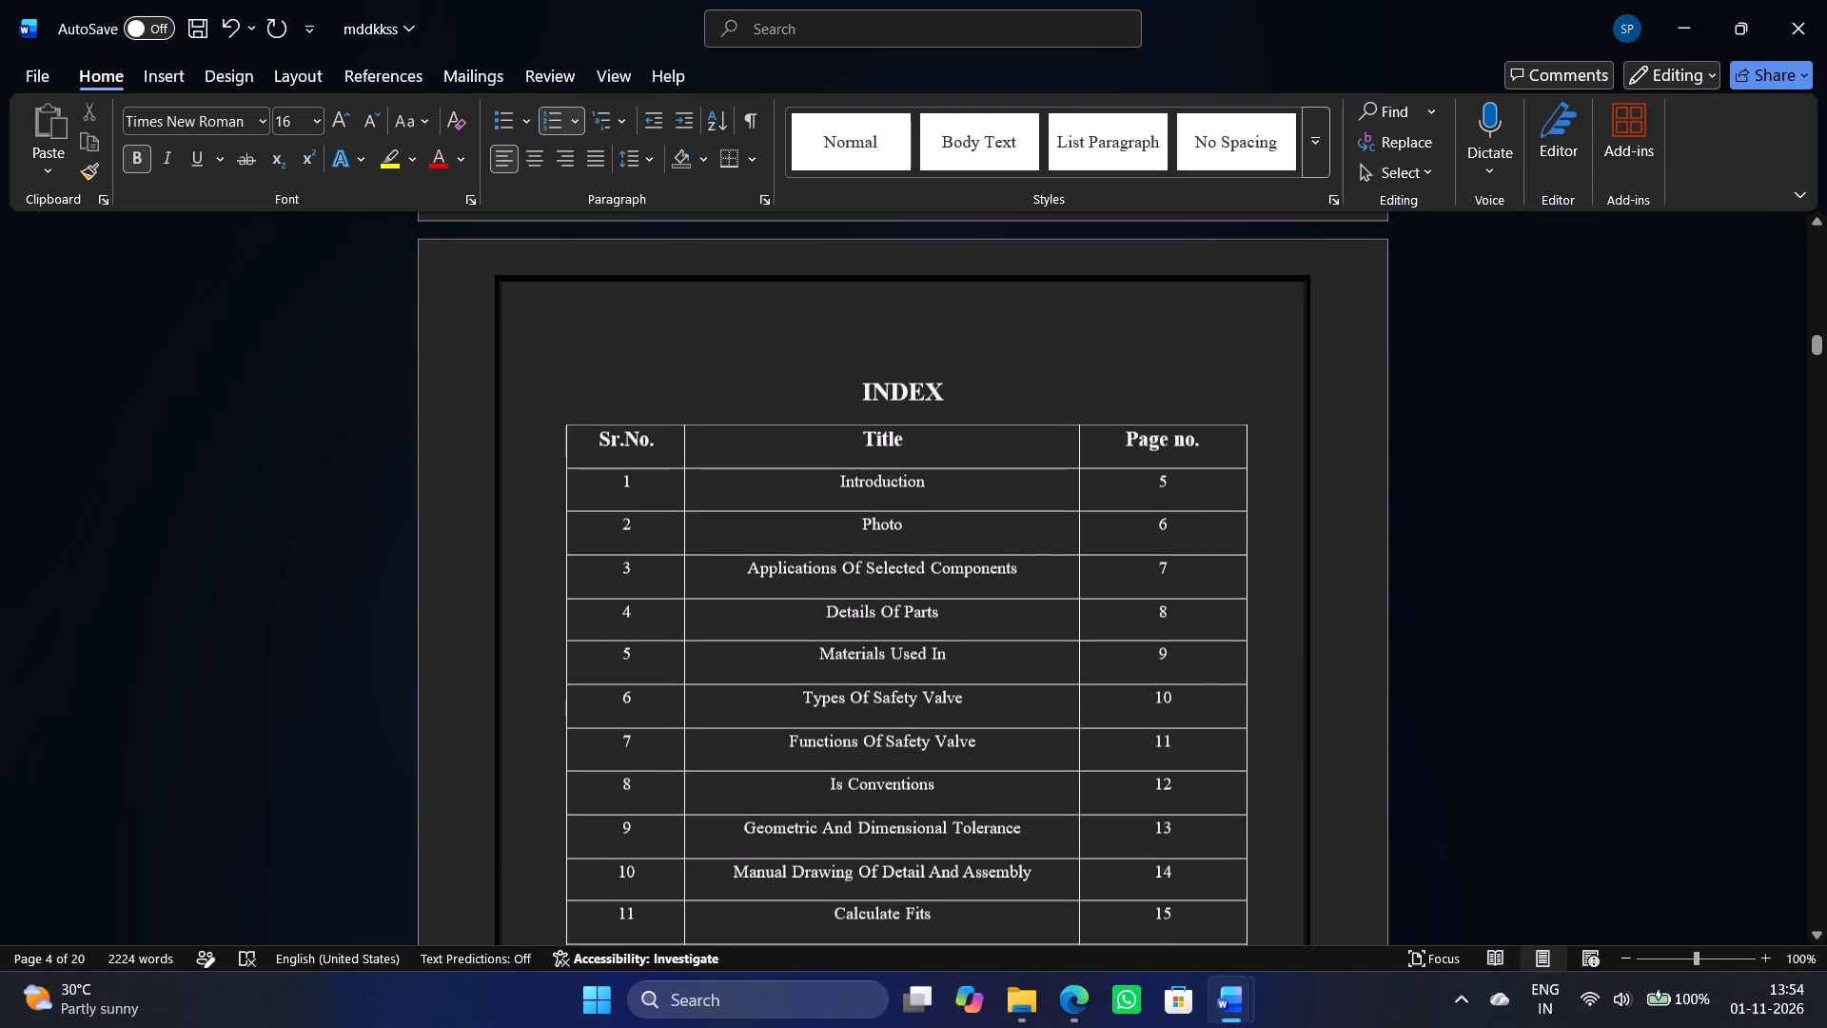
scroll(1675, 701, "down", 20)
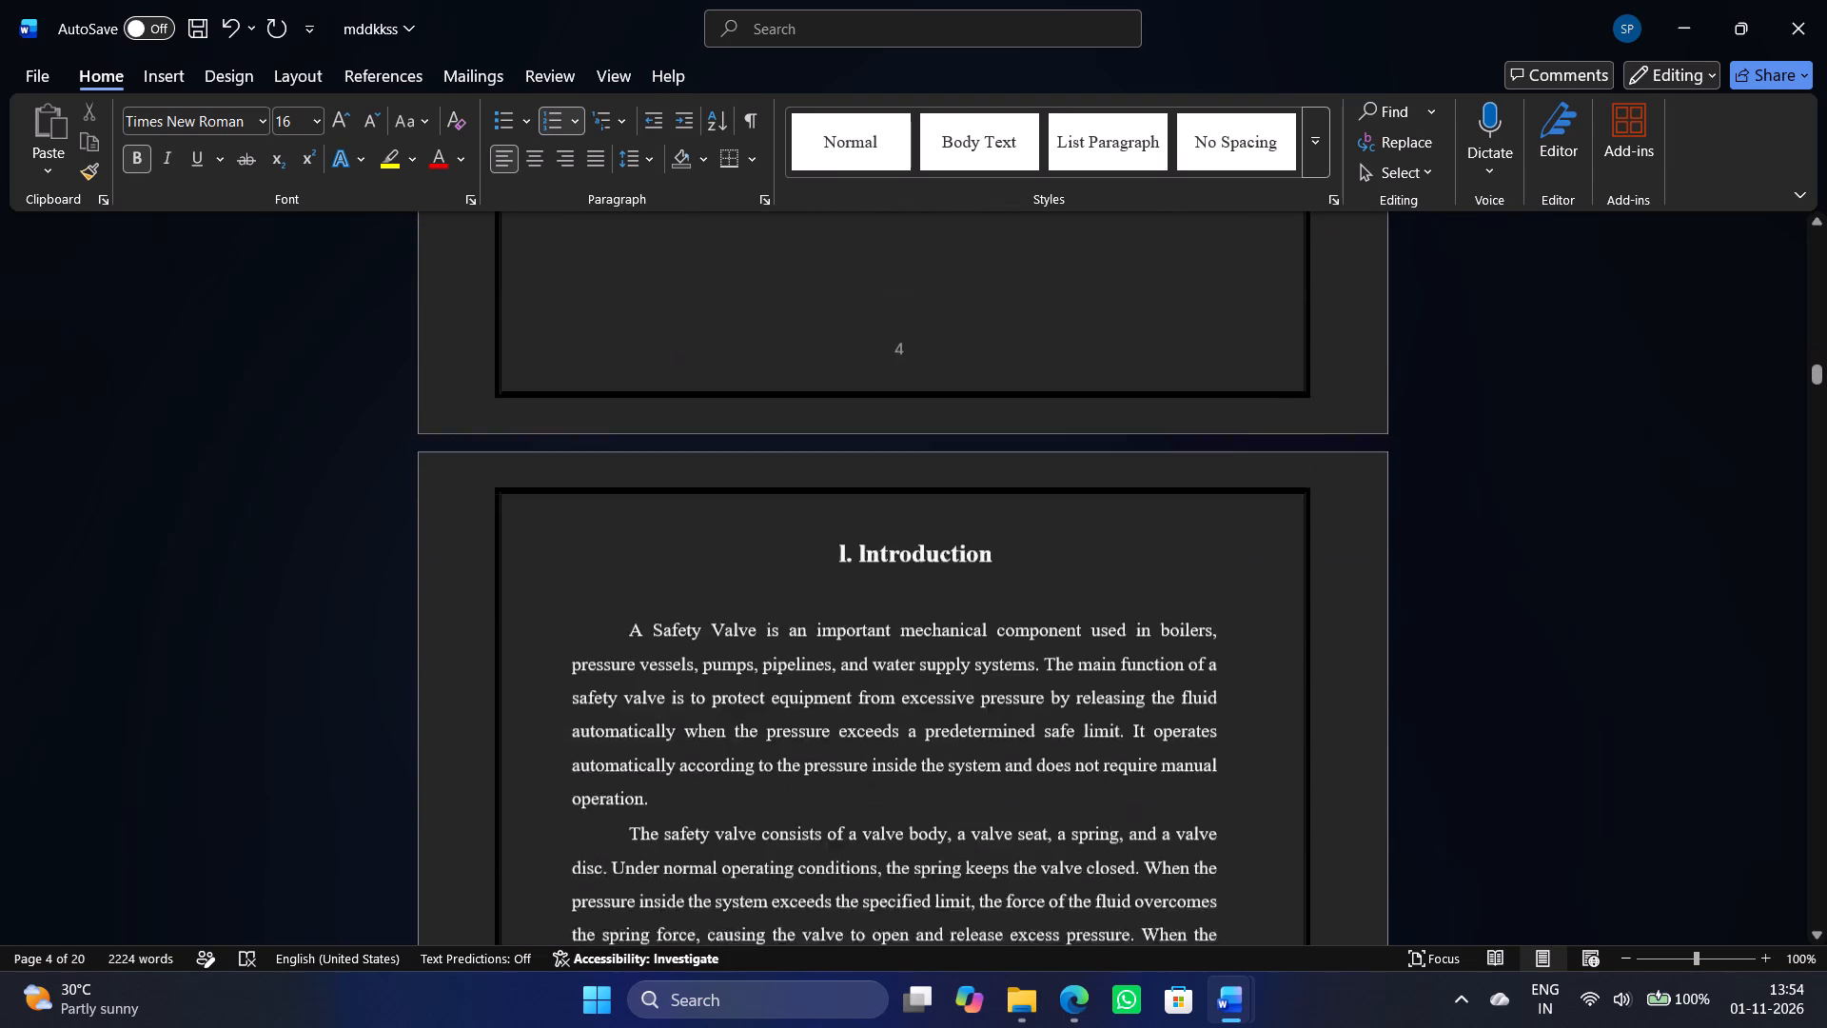
scroll(1673, 707, "down", 20)
scroll(1673, 707, "down", 2)
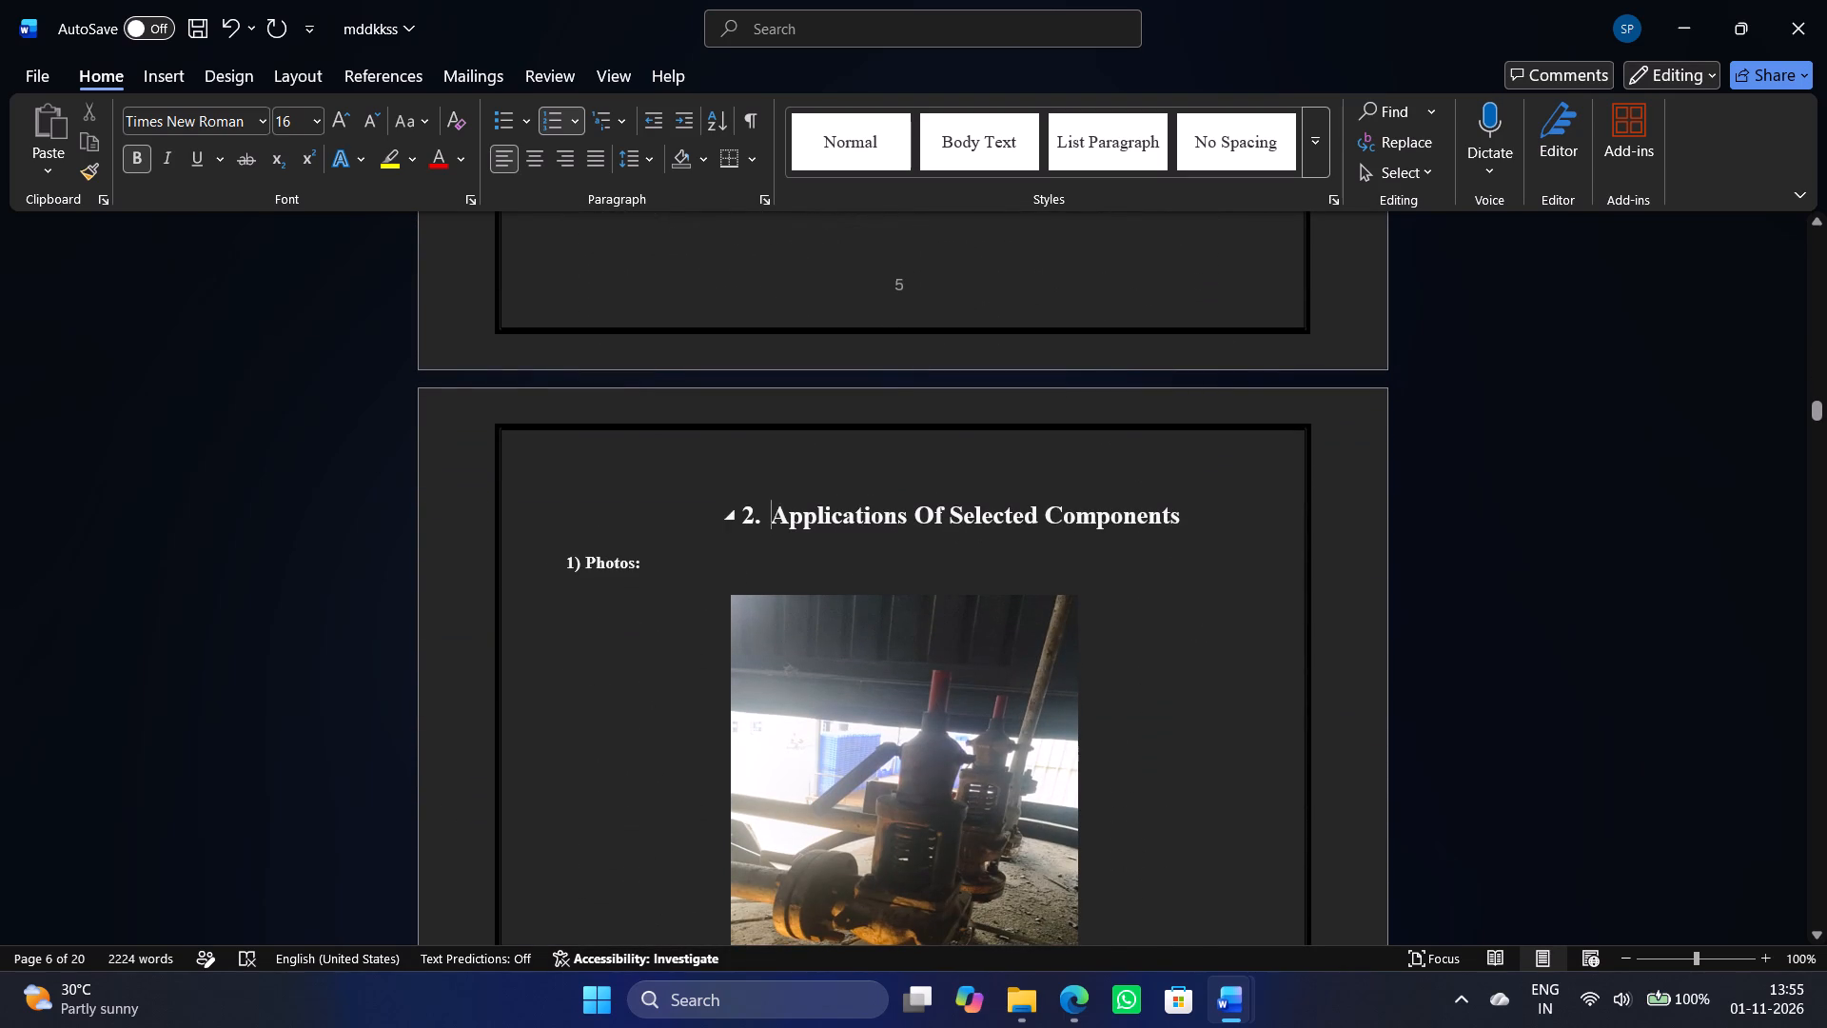
scroll(764, 522, "up", 14)
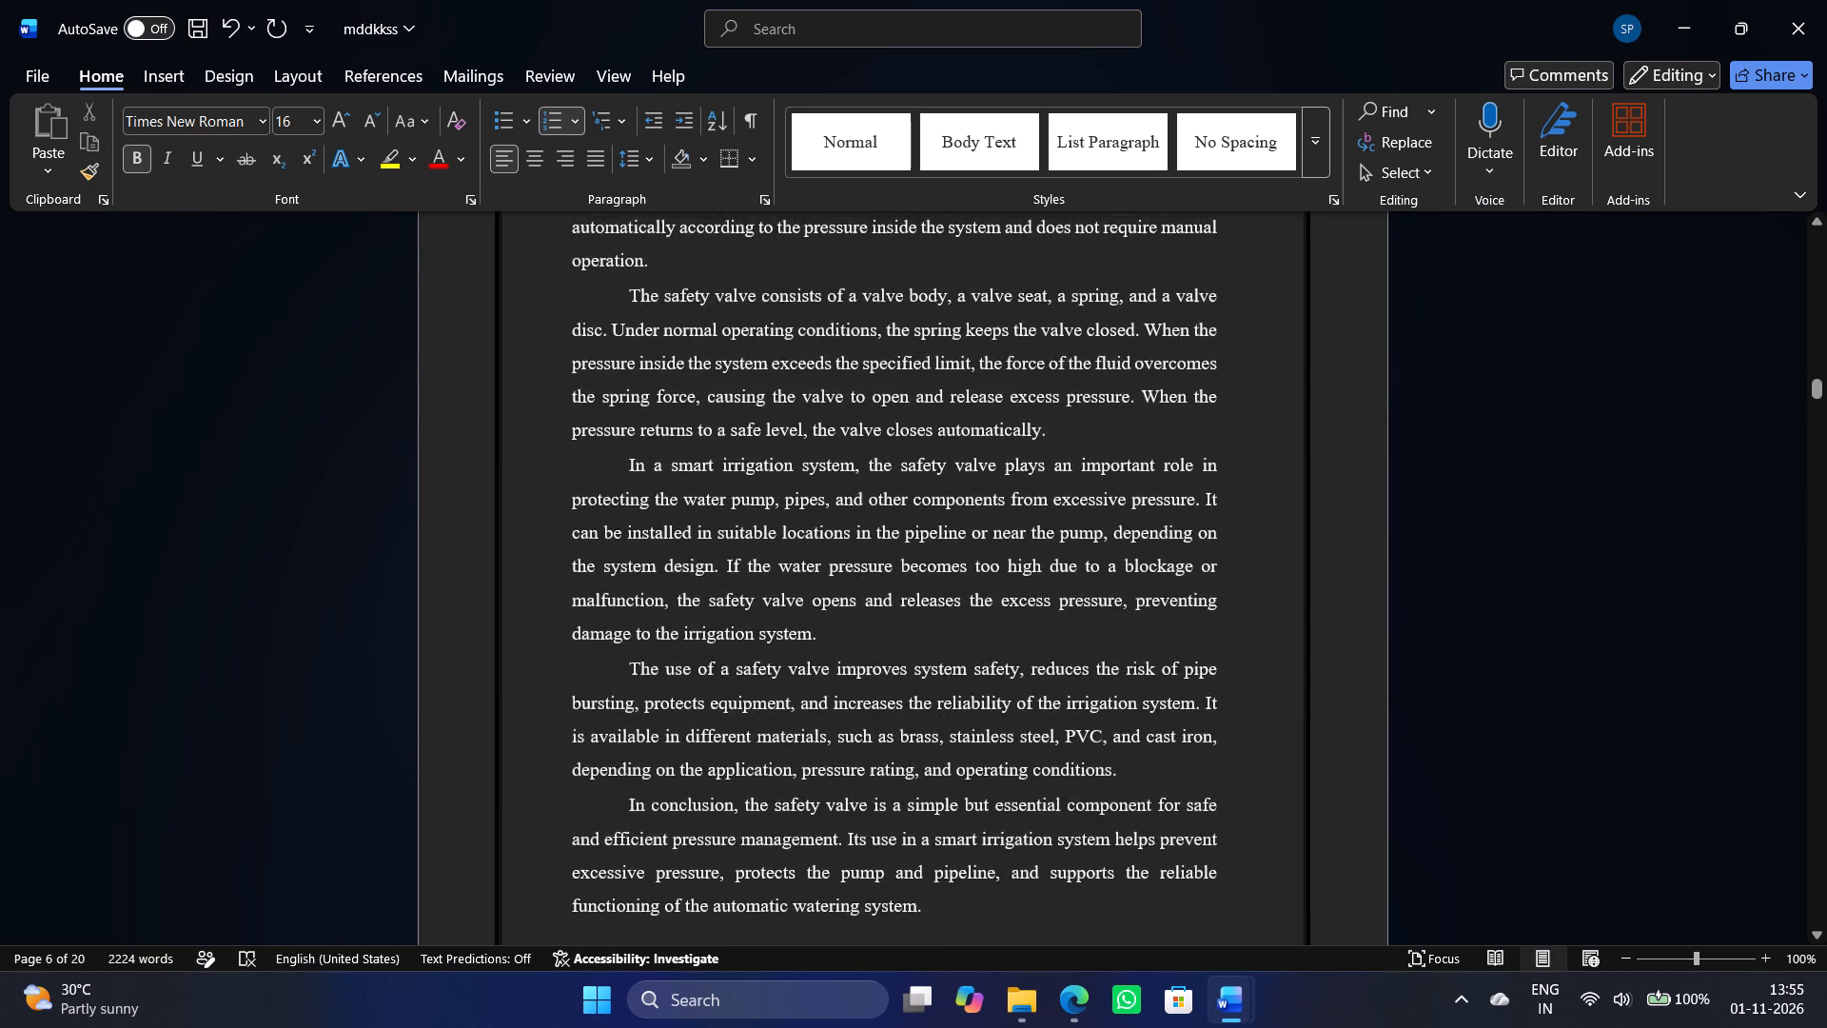
scroll(764, 521, "up", 18)
scroll(763, 520, "down", 20)
scroll(763, 520, "down", 5)
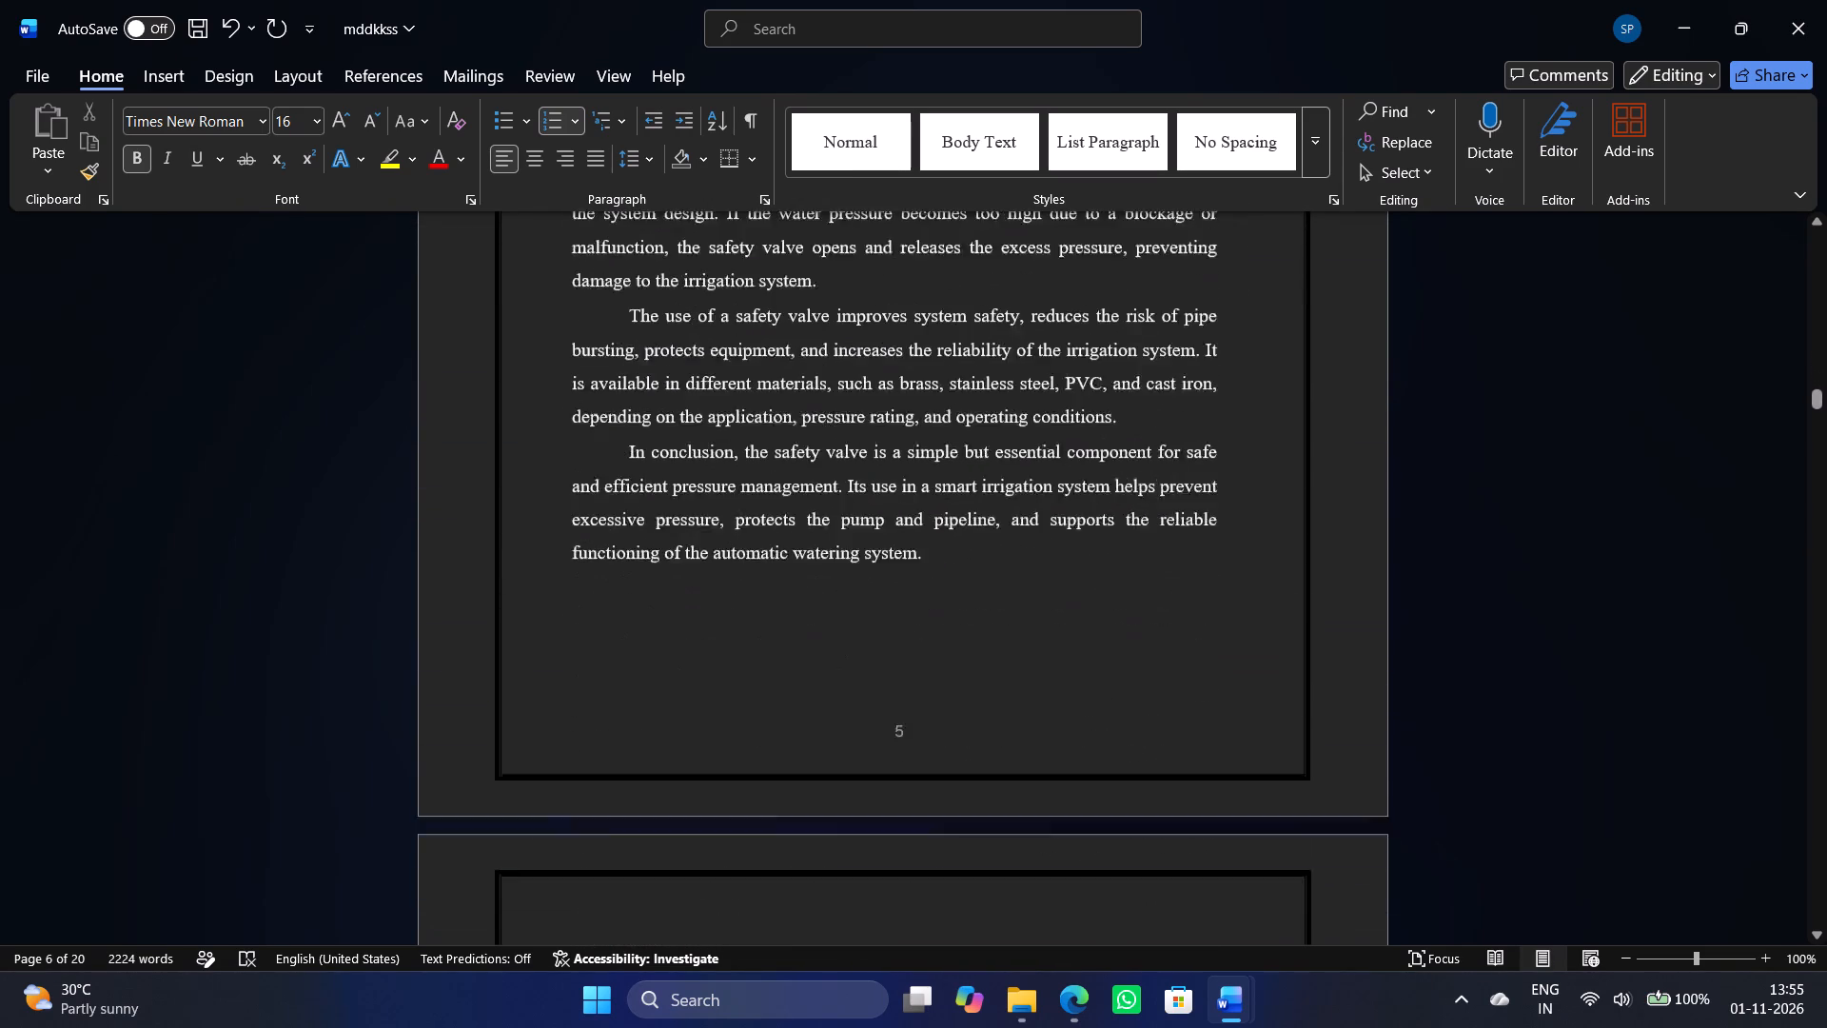
scroll(761, 527, "up", 15)
Replace the widely spaced number before "Applications Of Safety Valve" with a newly entered "3." followed by a space.
scroll(765, 526, "down", 13)
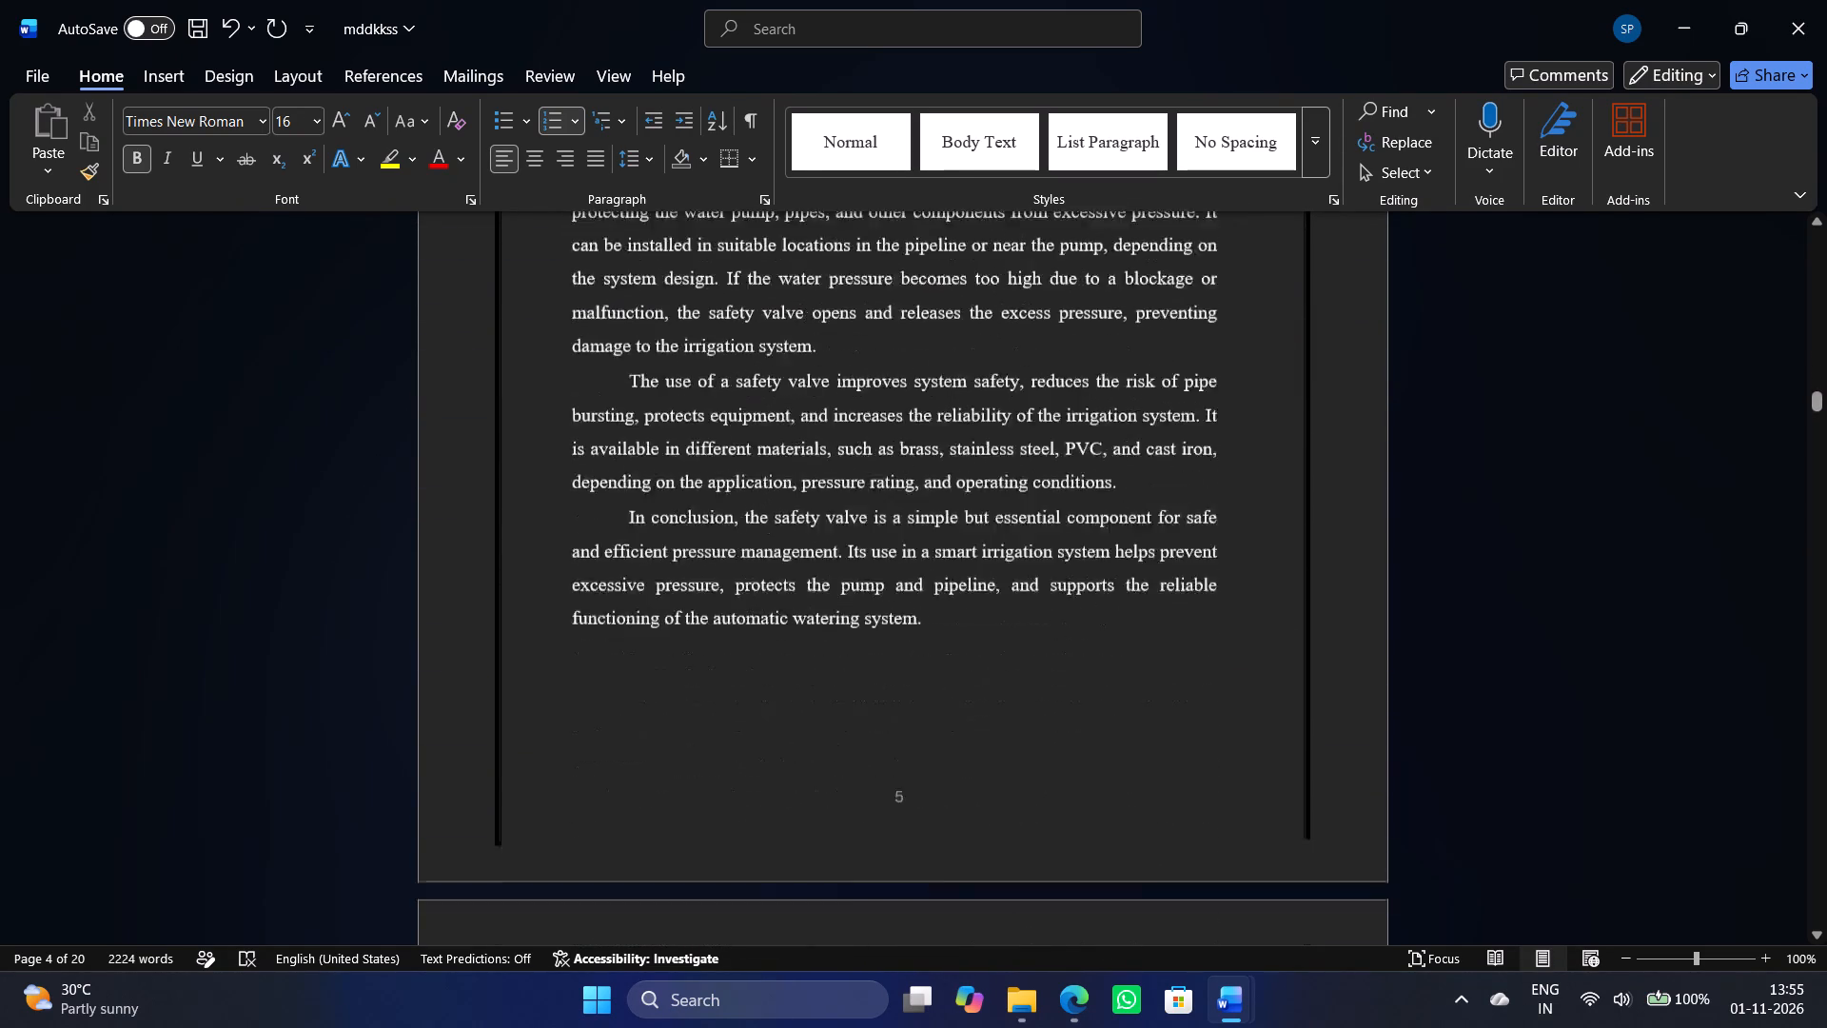
scroll(770, 525, "down", 11)
scroll(788, 523, "down", 17)
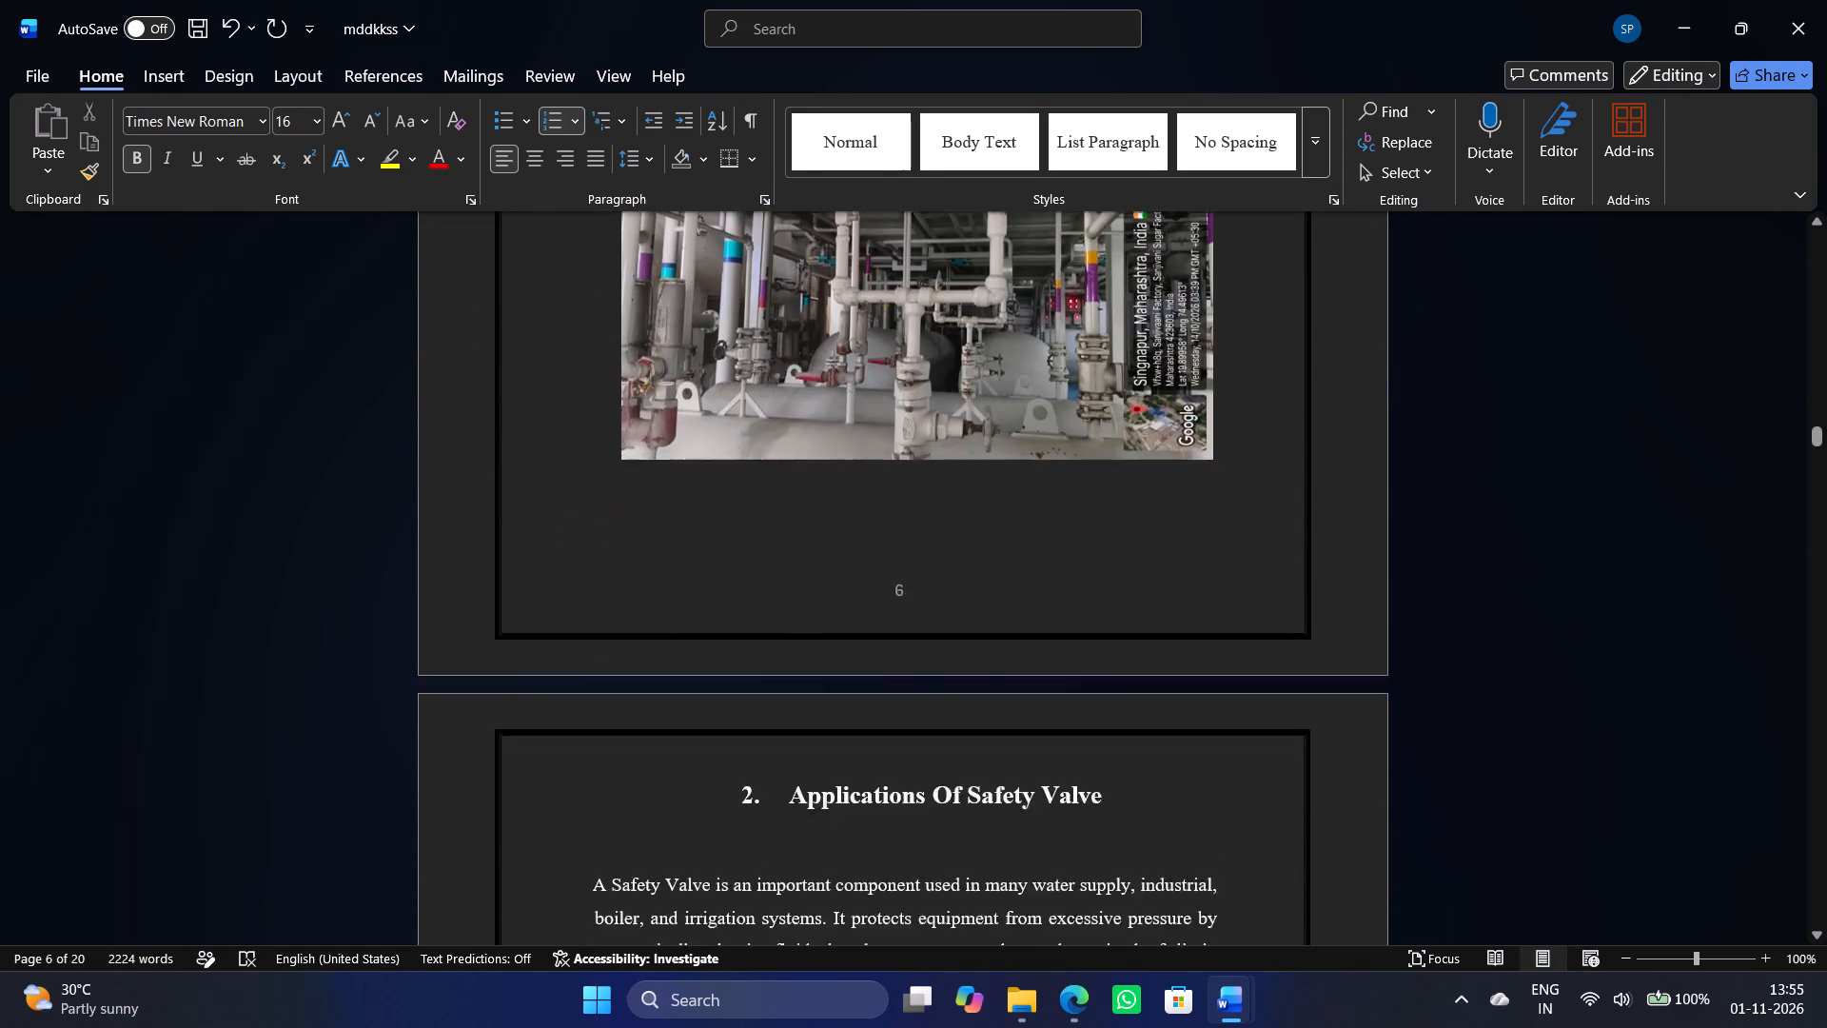
scroll(787, 528, "down", 5)
left_click(779, 403)
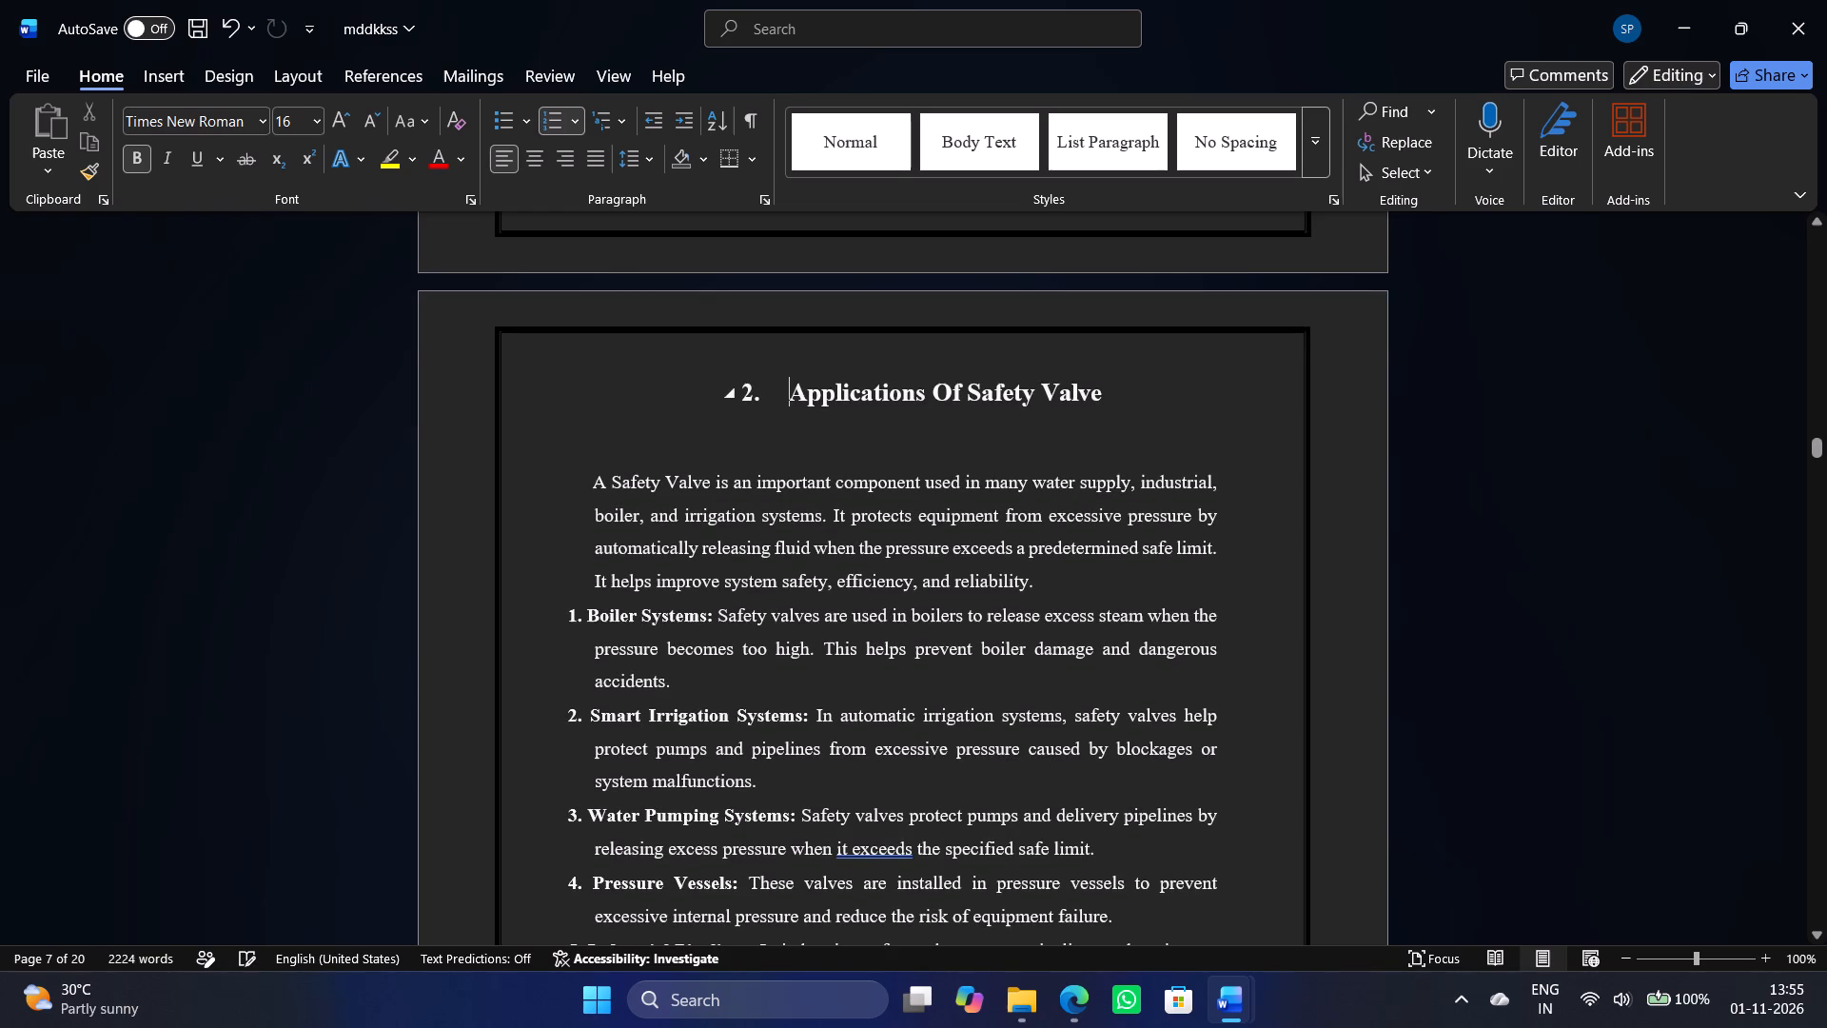
key("BackSpace")
key("3")
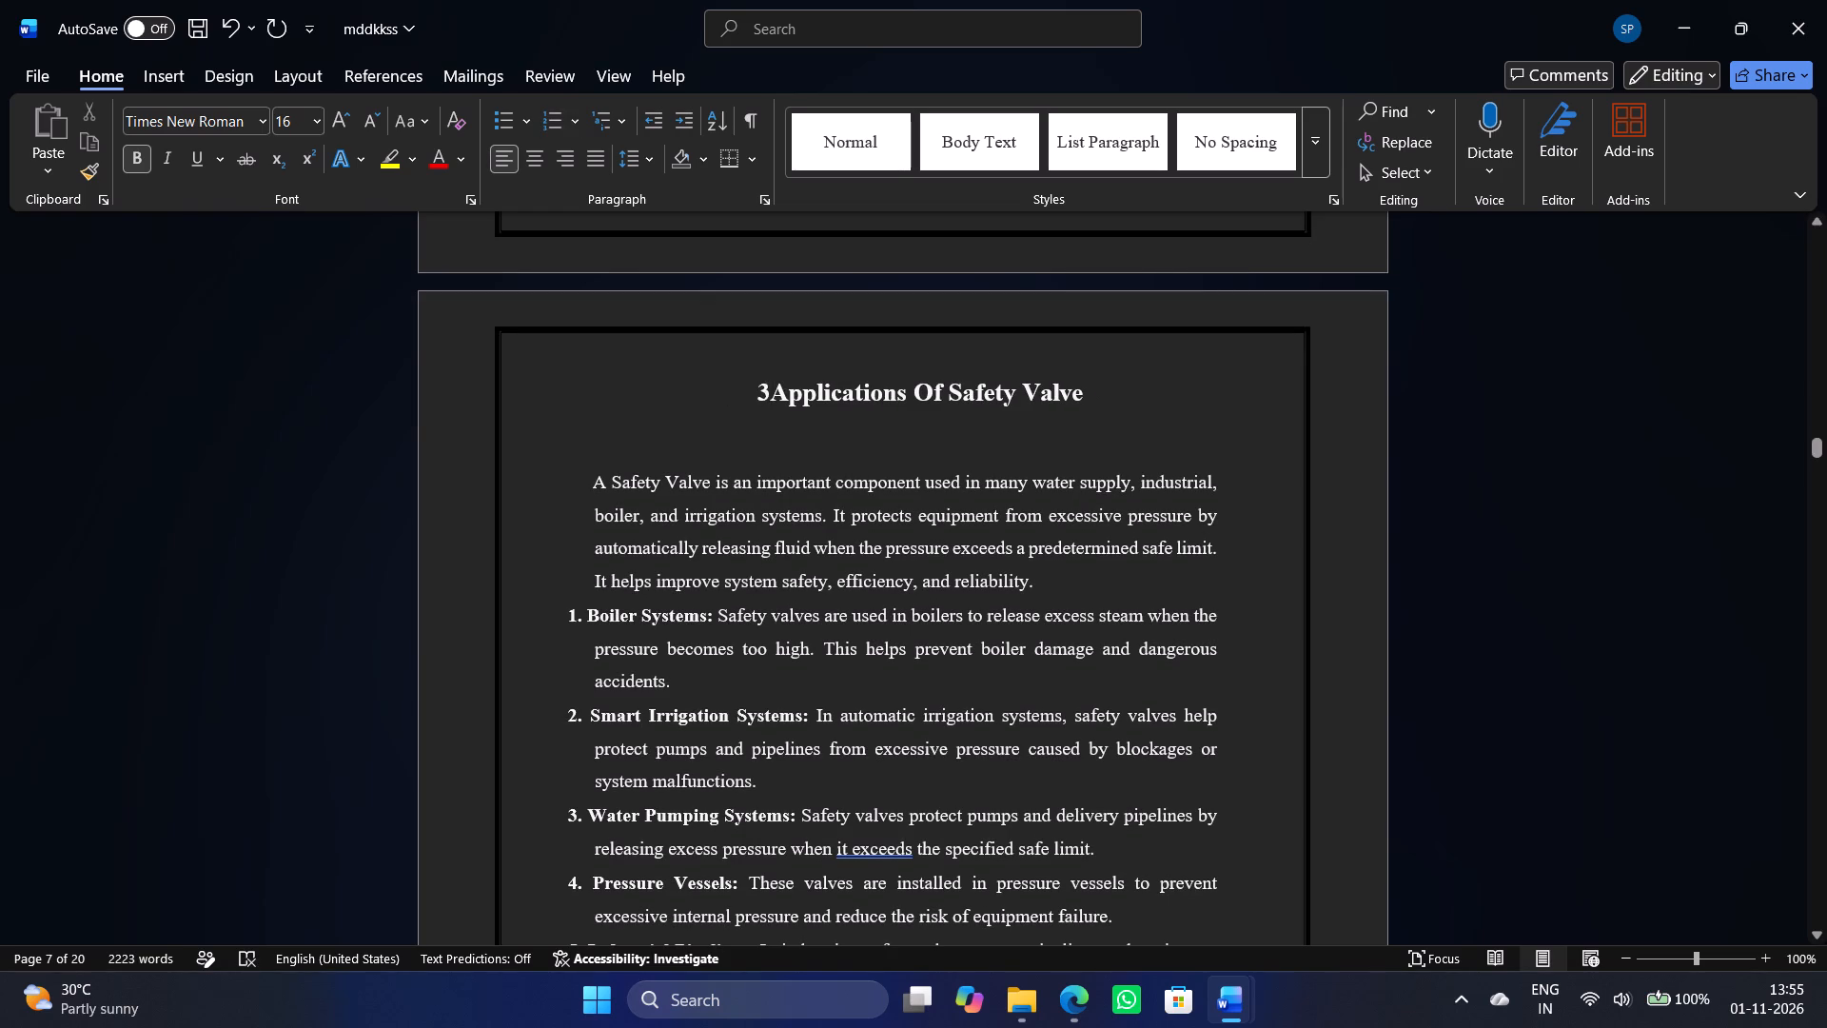
key("BackSpace")
type("3.")
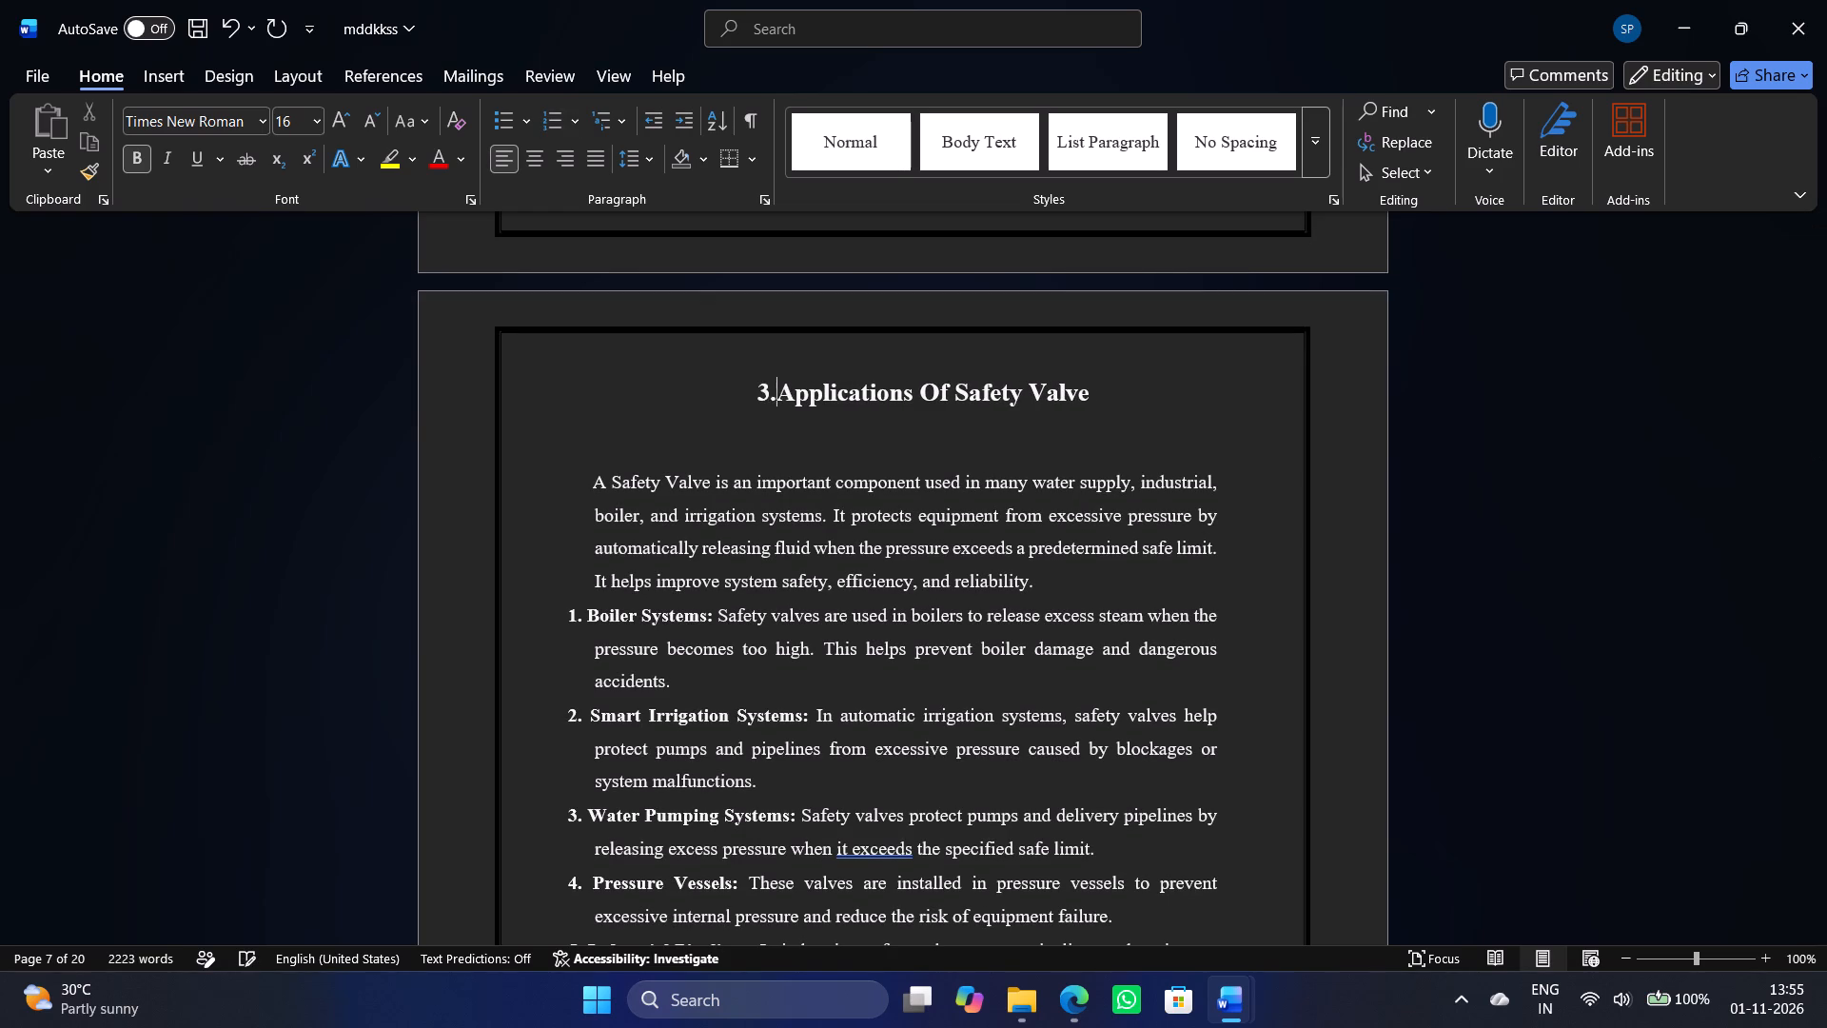
key("space")
Replace the number before the "Details Of Parts:-" heading with a newly entered "4." followed by a space.
scroll(1405, 568, "down", 20)
scroll(1405, 568, "down", 1)
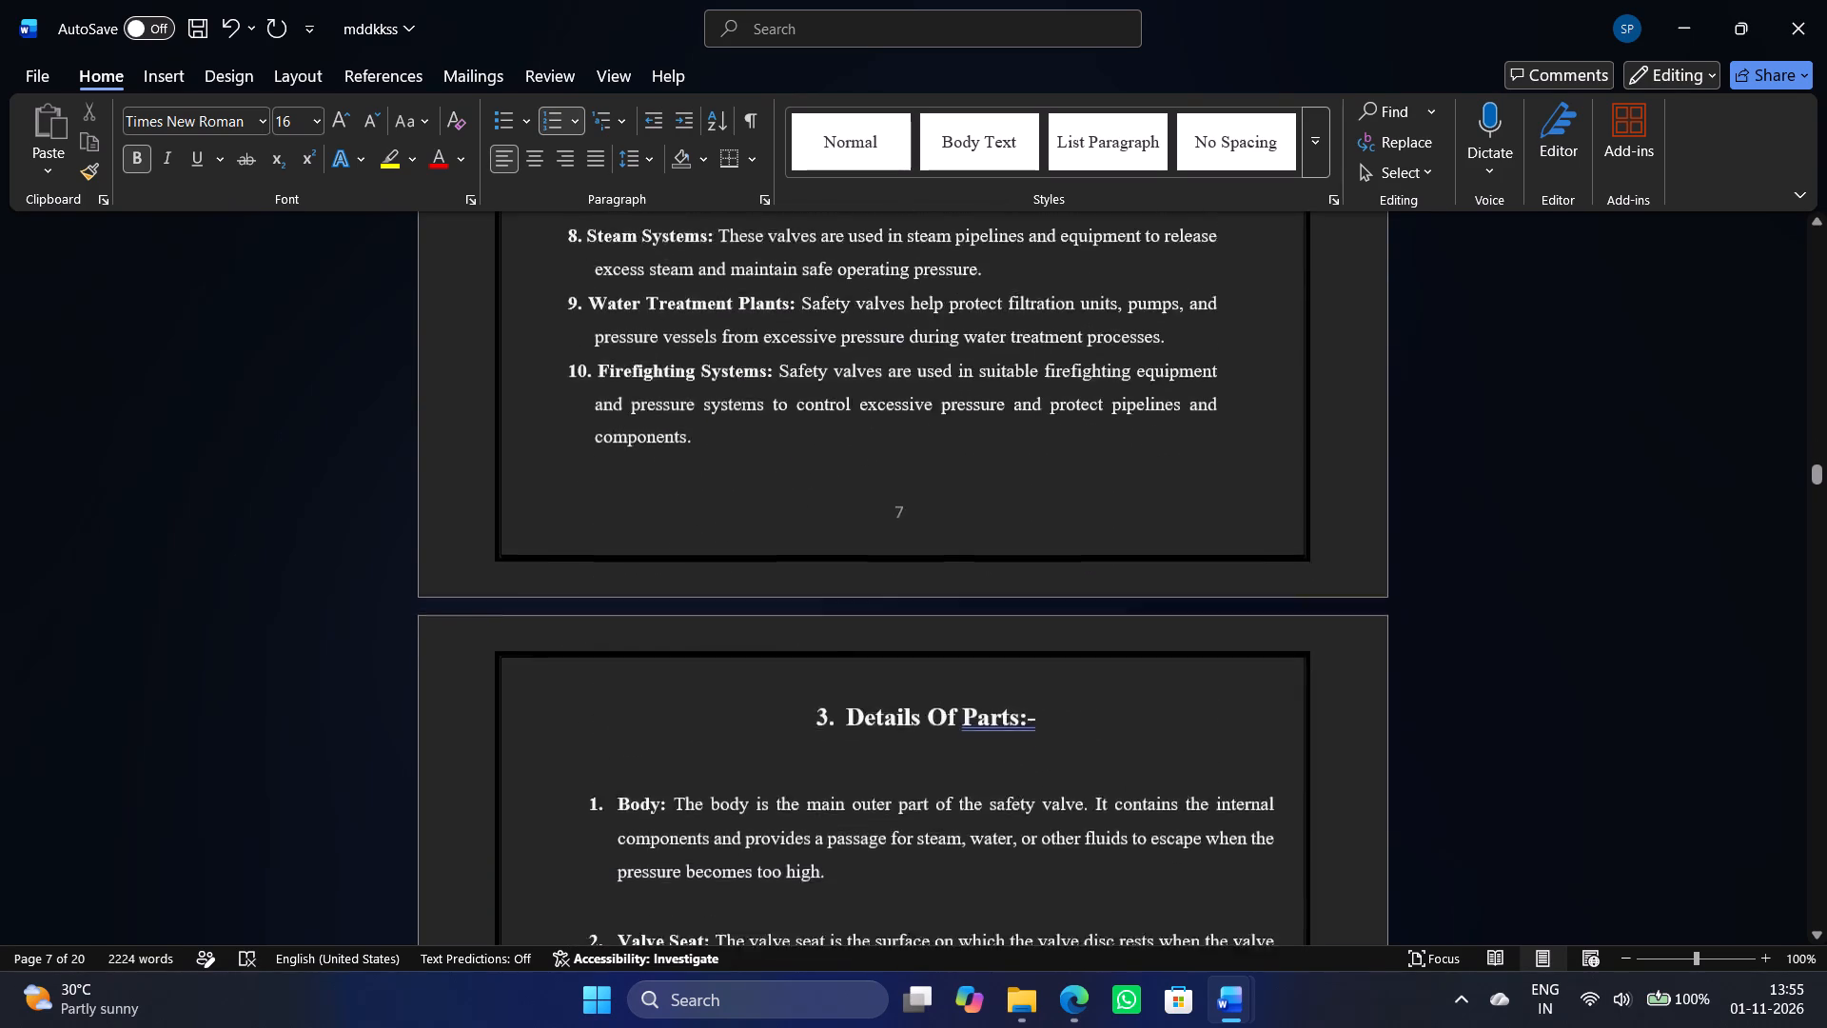
scroll(1430, 552, "down", 3)
left_click(844, 300)
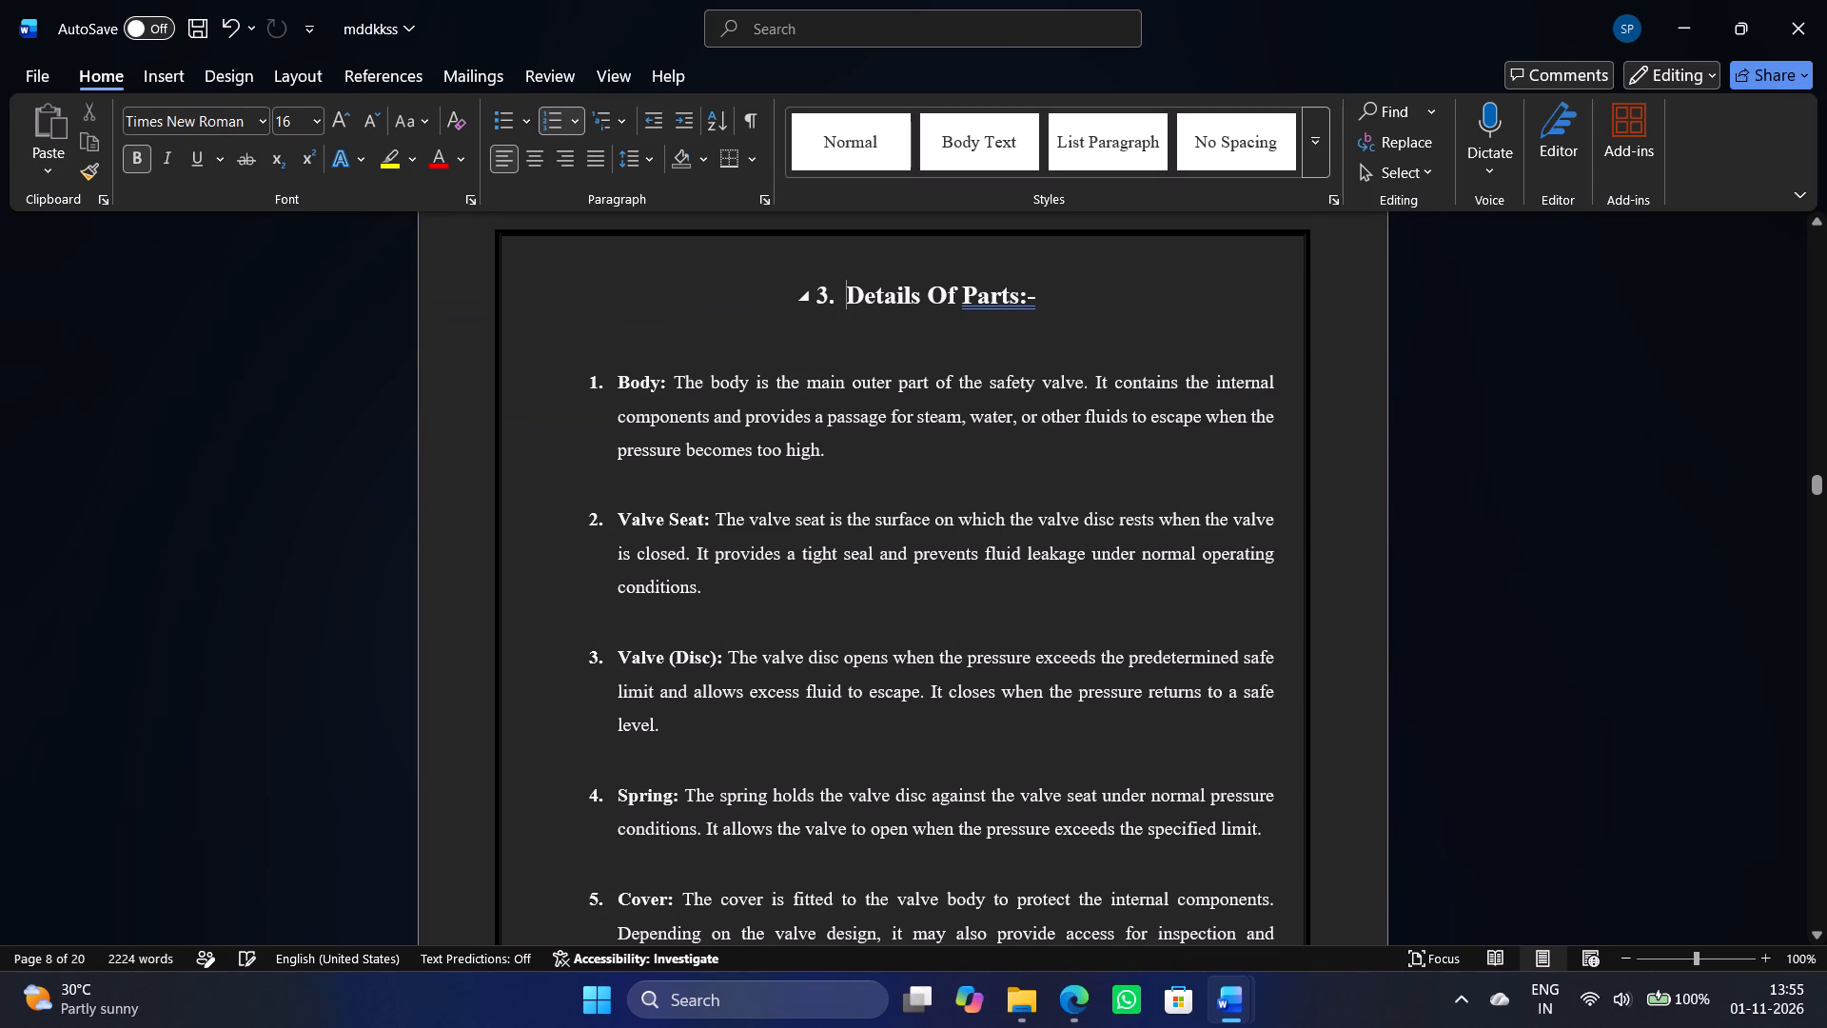
key("BackSpace")
type("4.")
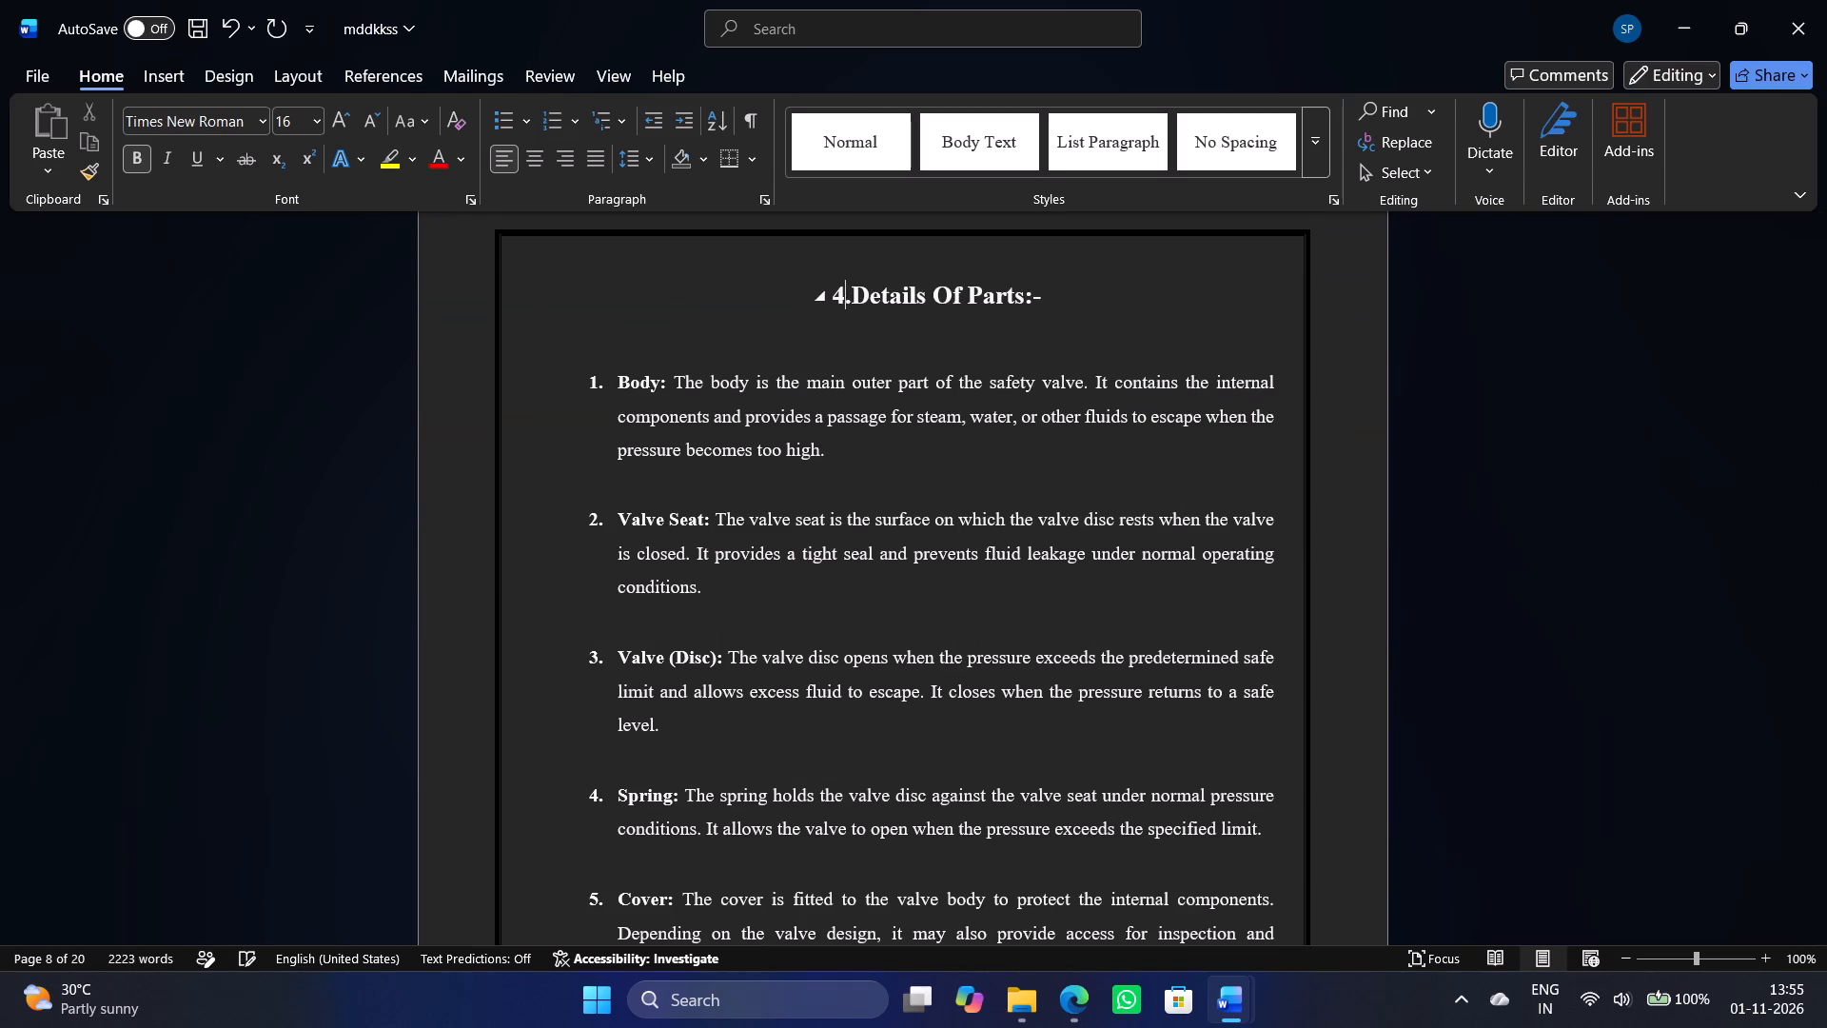
key("space")
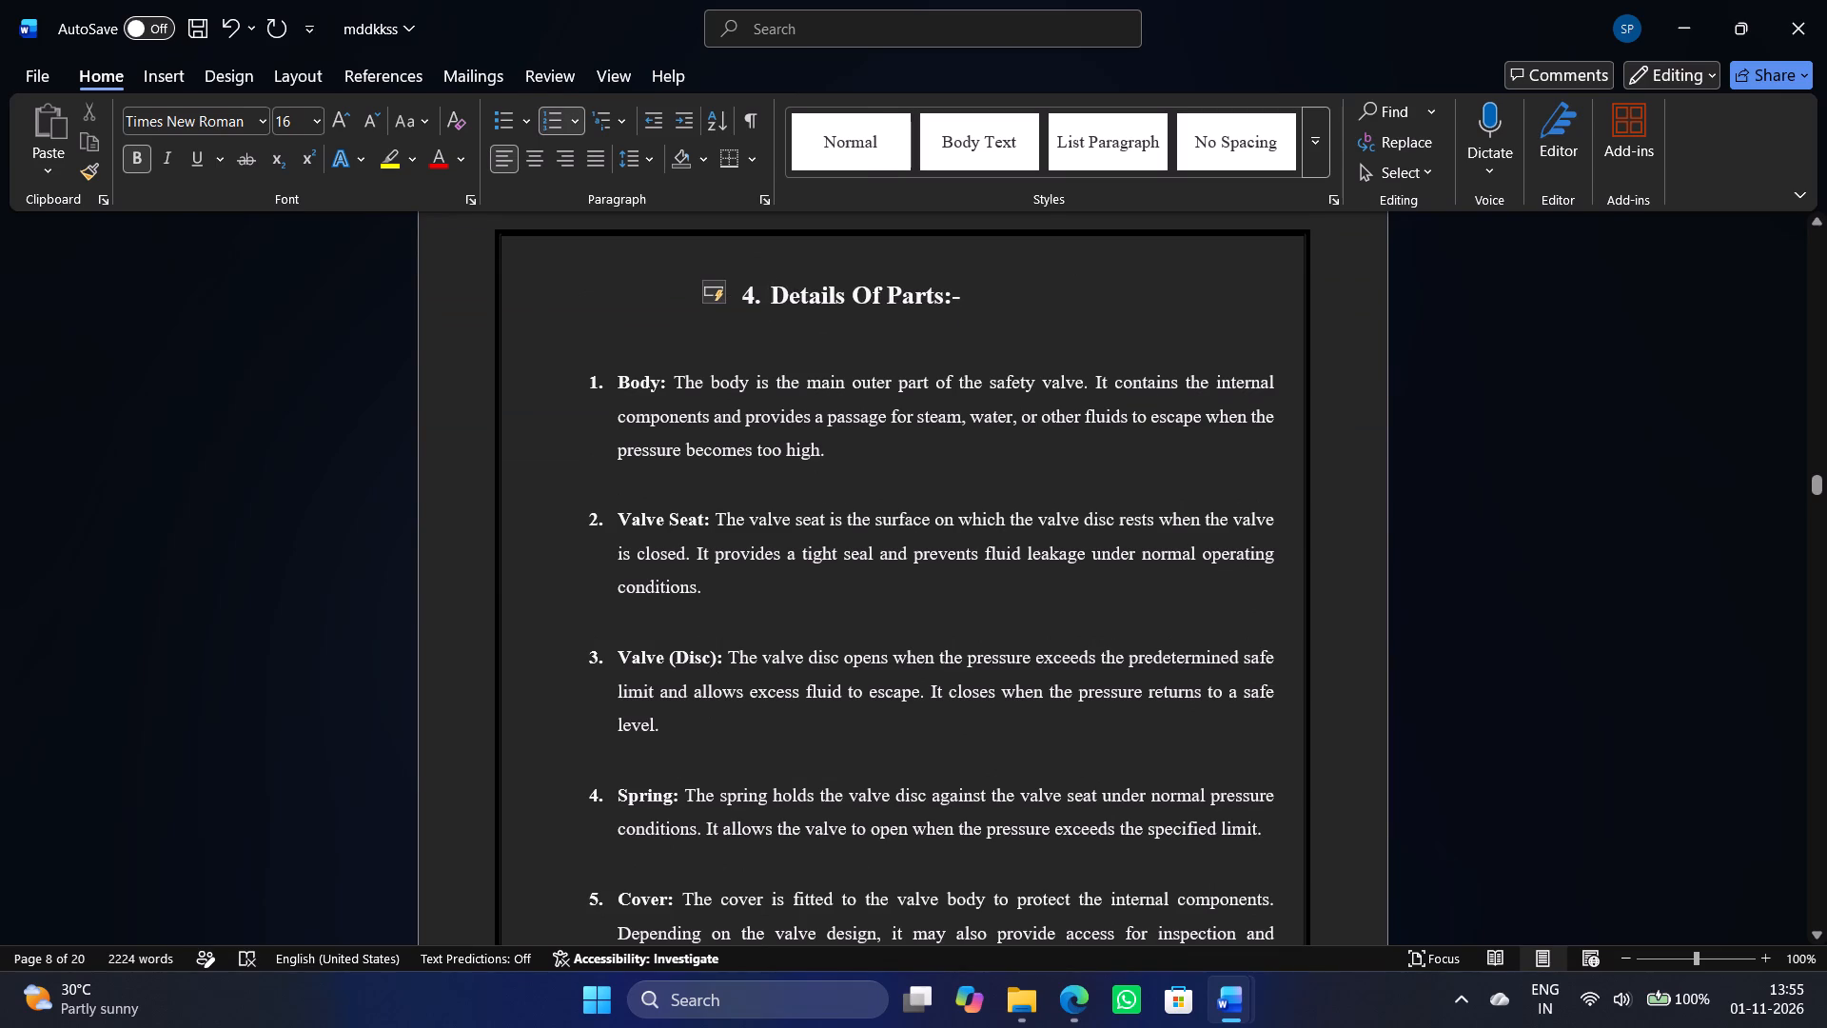
left_click(1497, 404)
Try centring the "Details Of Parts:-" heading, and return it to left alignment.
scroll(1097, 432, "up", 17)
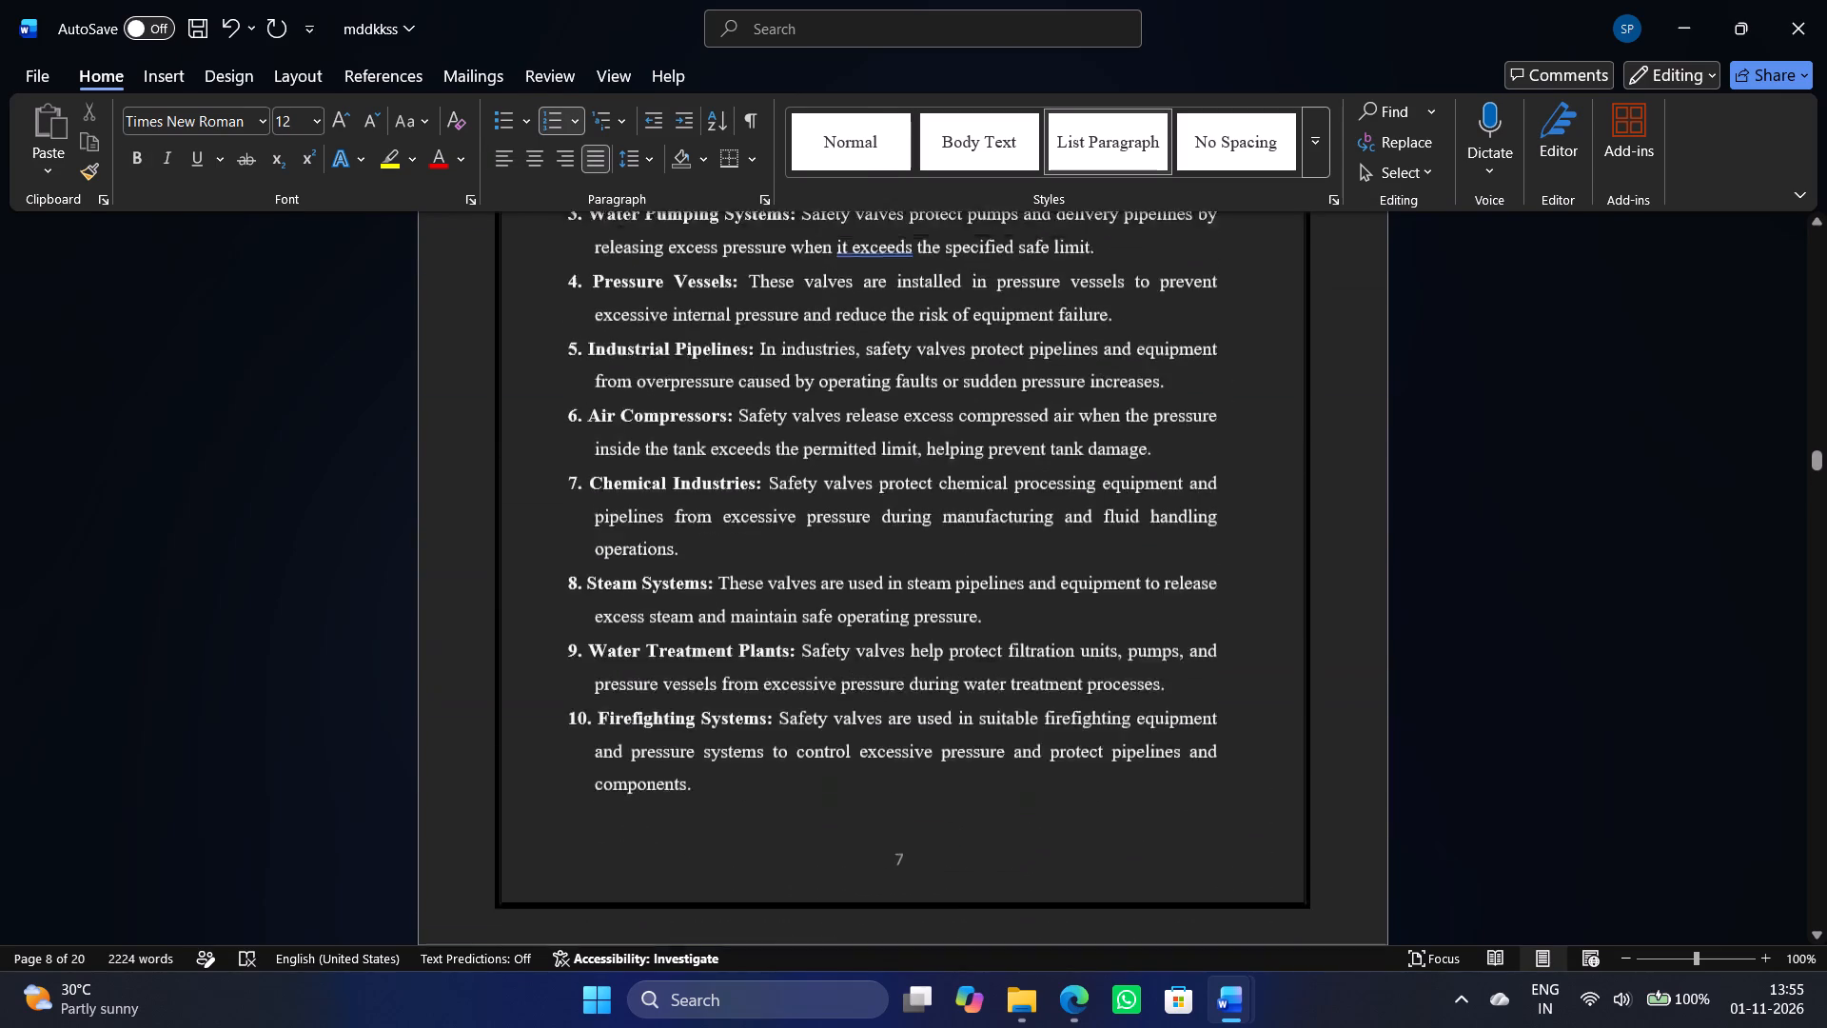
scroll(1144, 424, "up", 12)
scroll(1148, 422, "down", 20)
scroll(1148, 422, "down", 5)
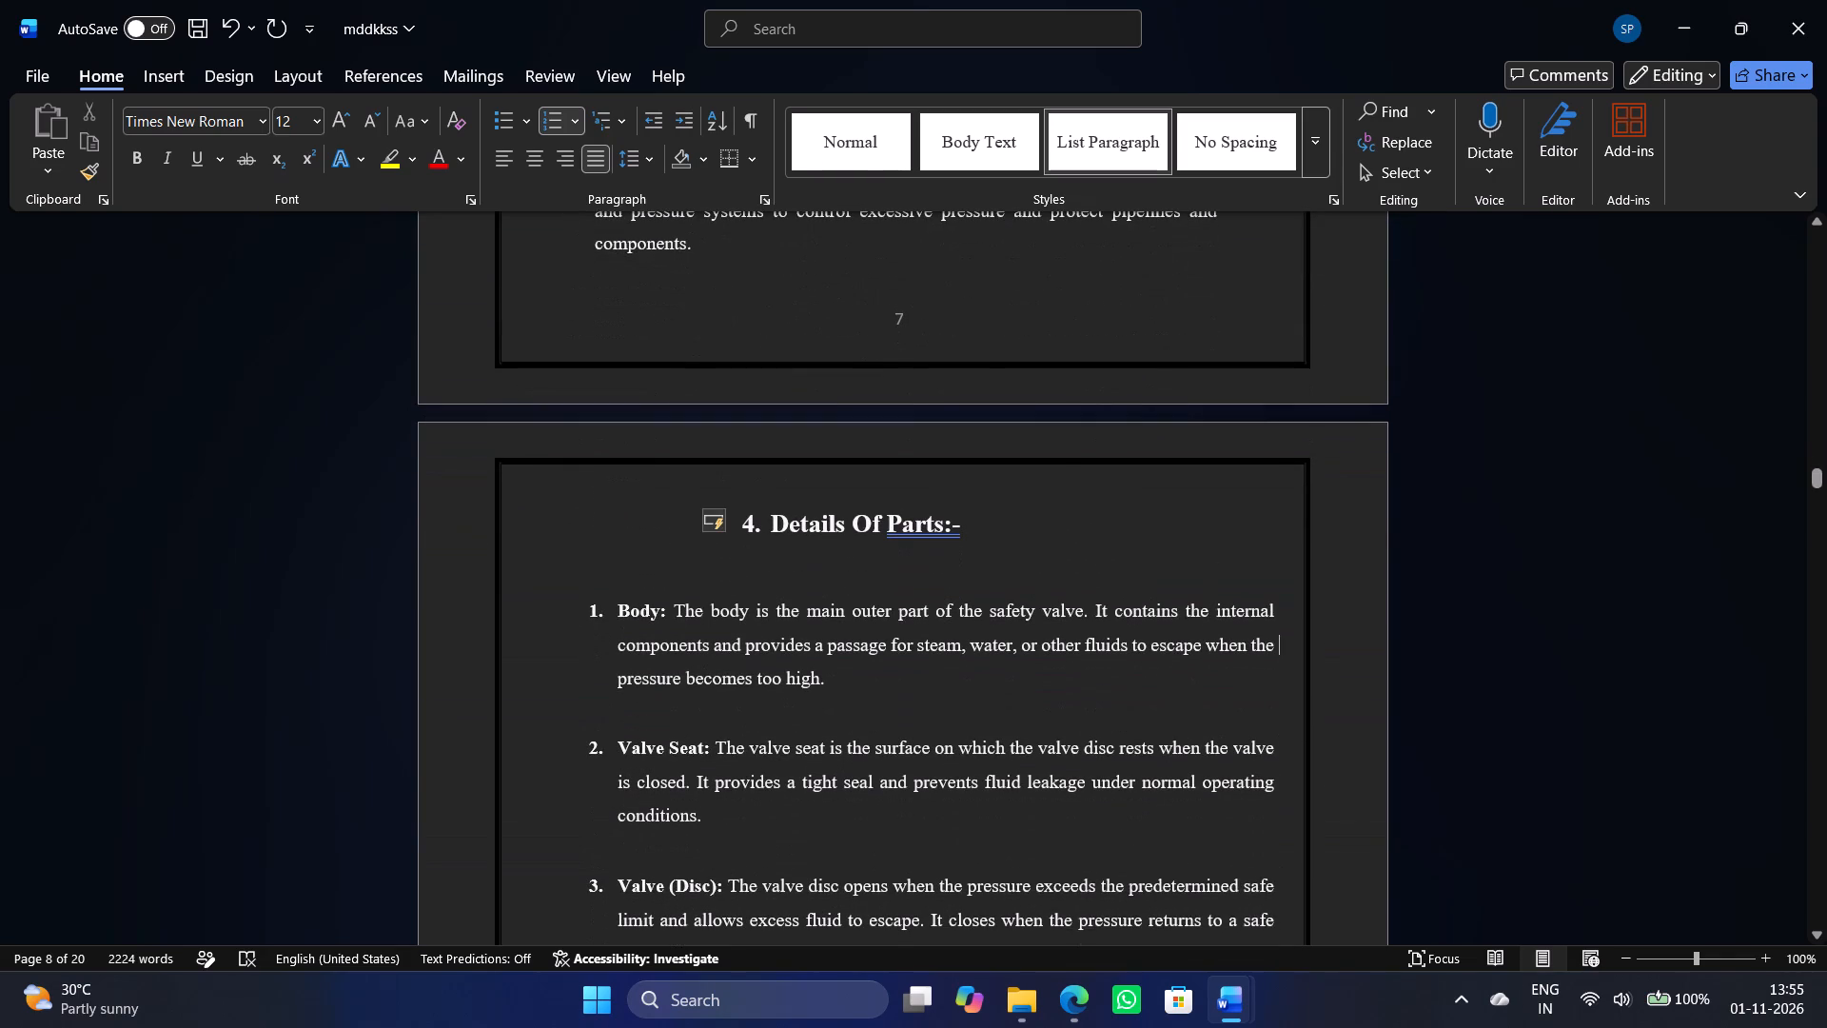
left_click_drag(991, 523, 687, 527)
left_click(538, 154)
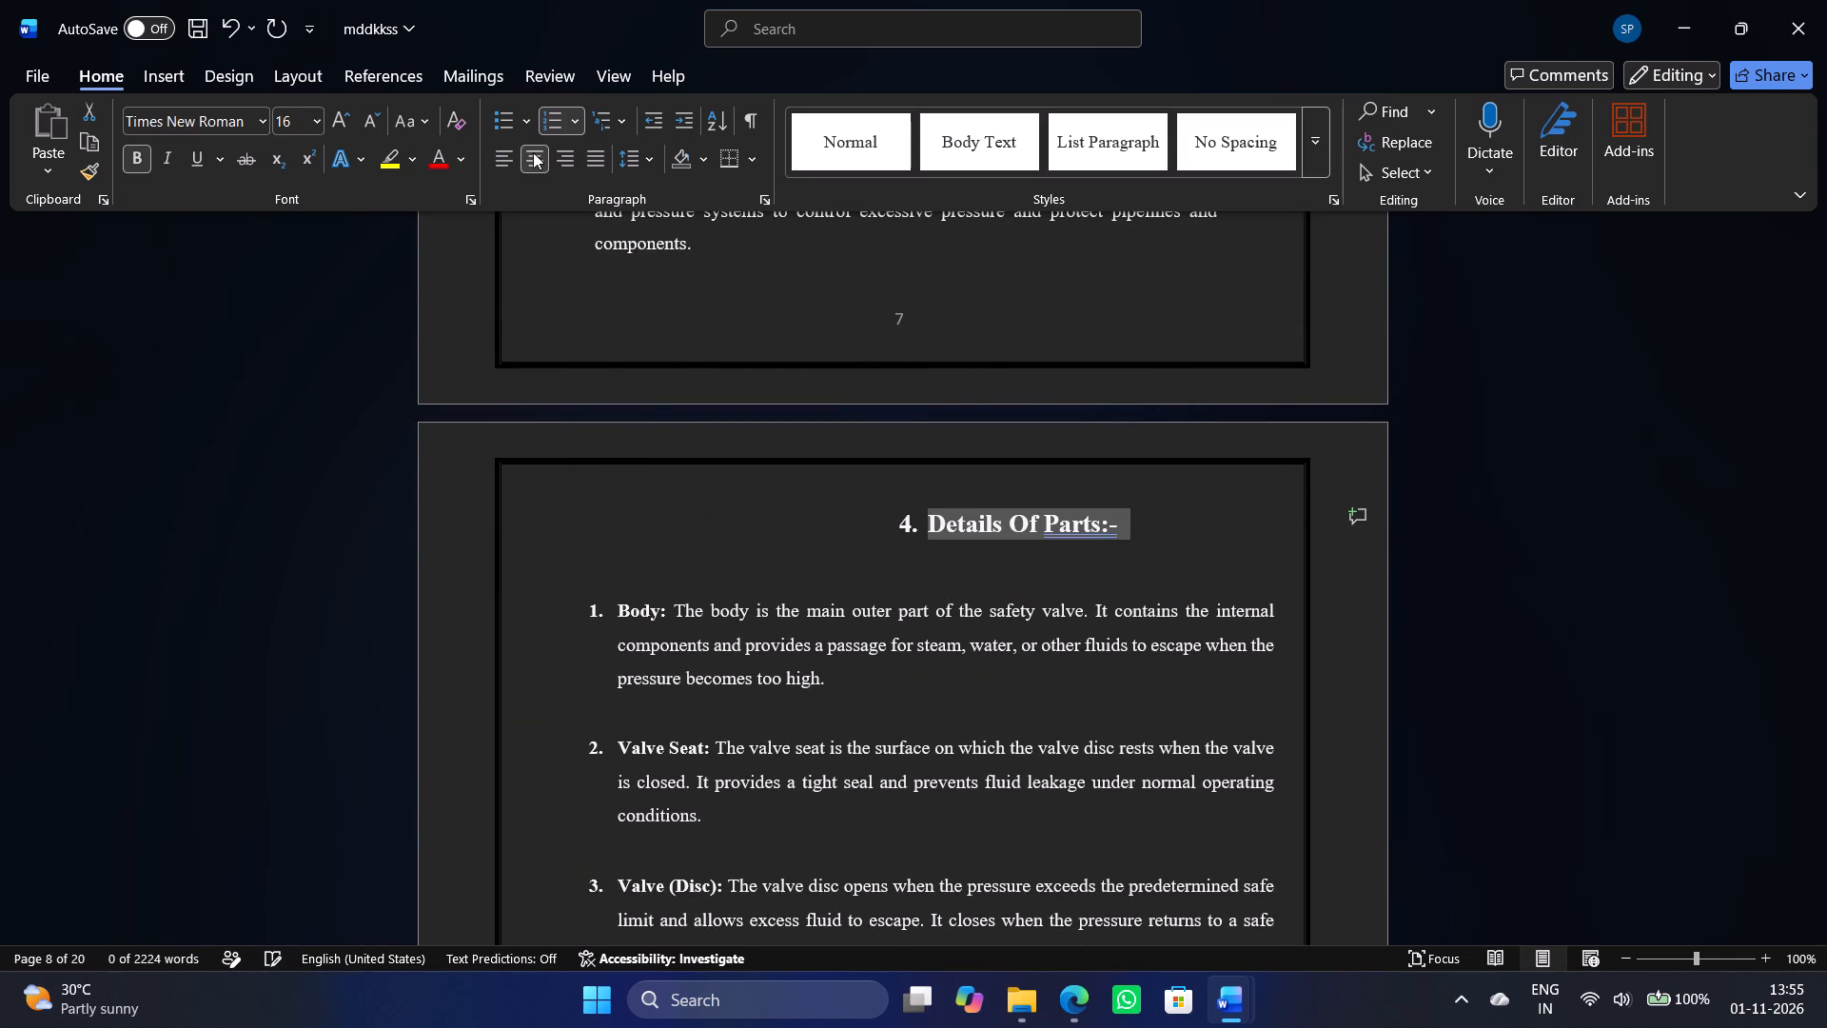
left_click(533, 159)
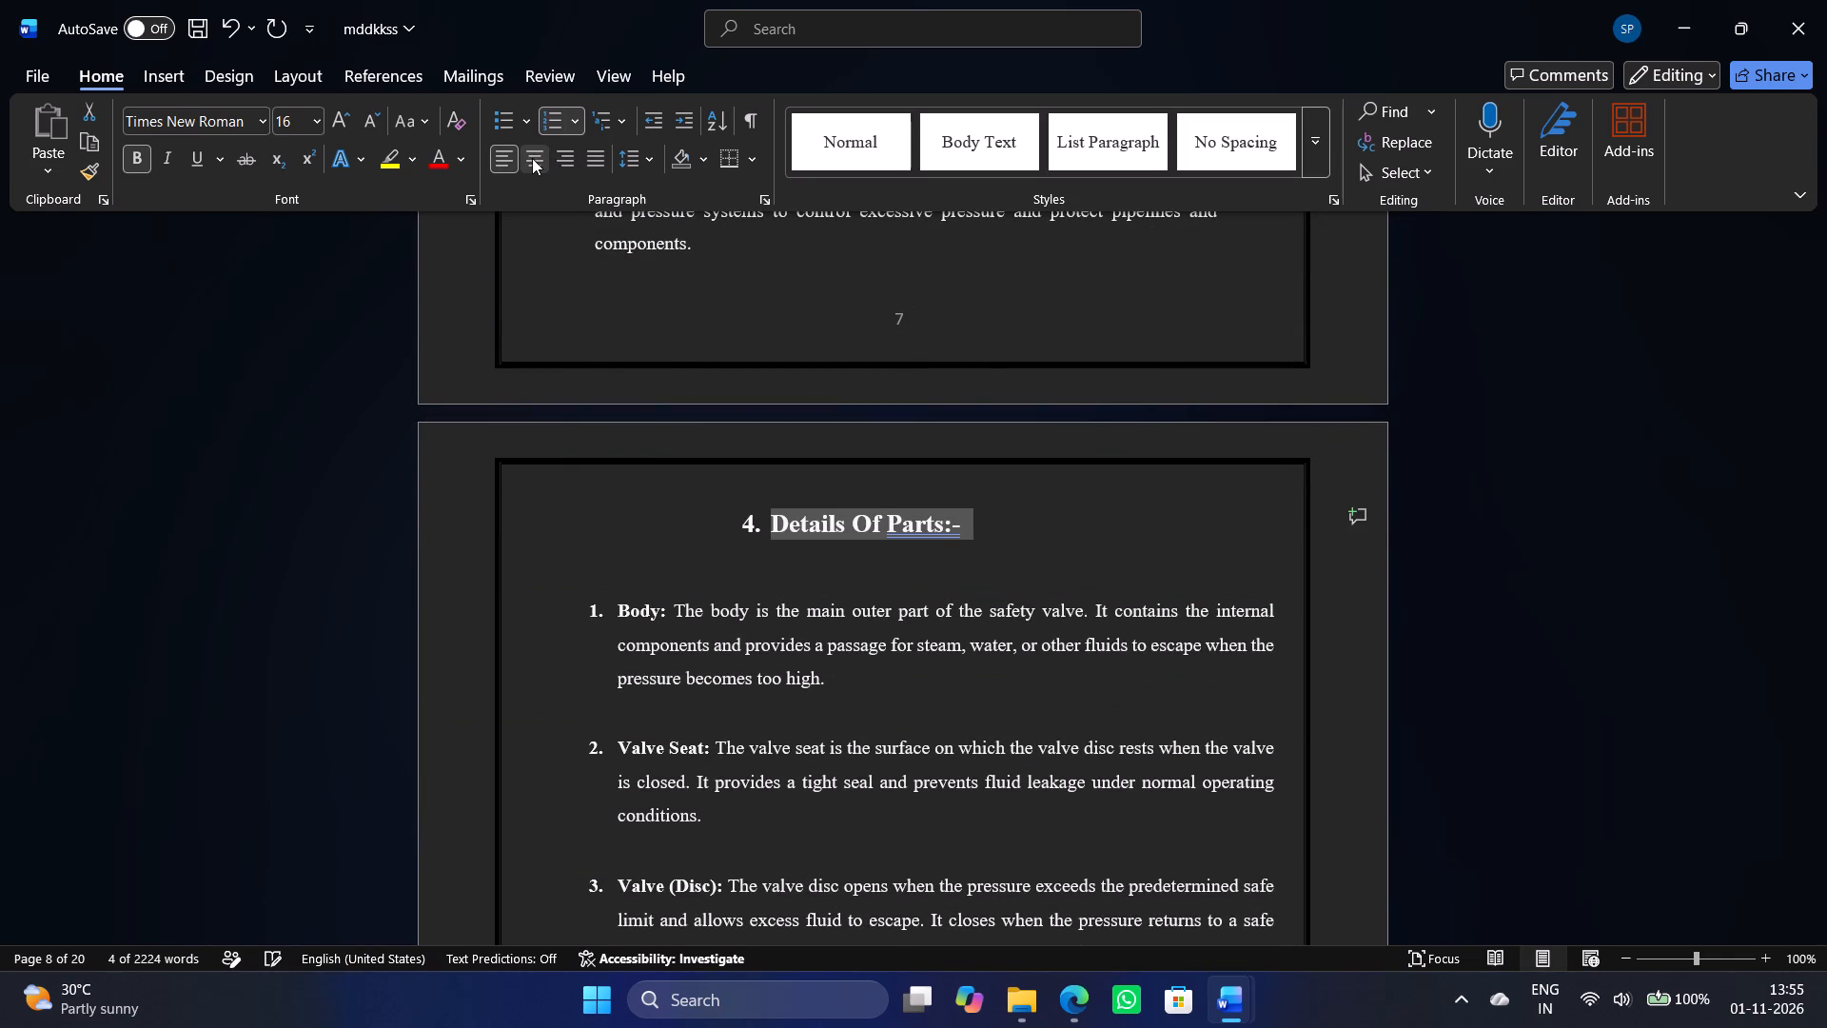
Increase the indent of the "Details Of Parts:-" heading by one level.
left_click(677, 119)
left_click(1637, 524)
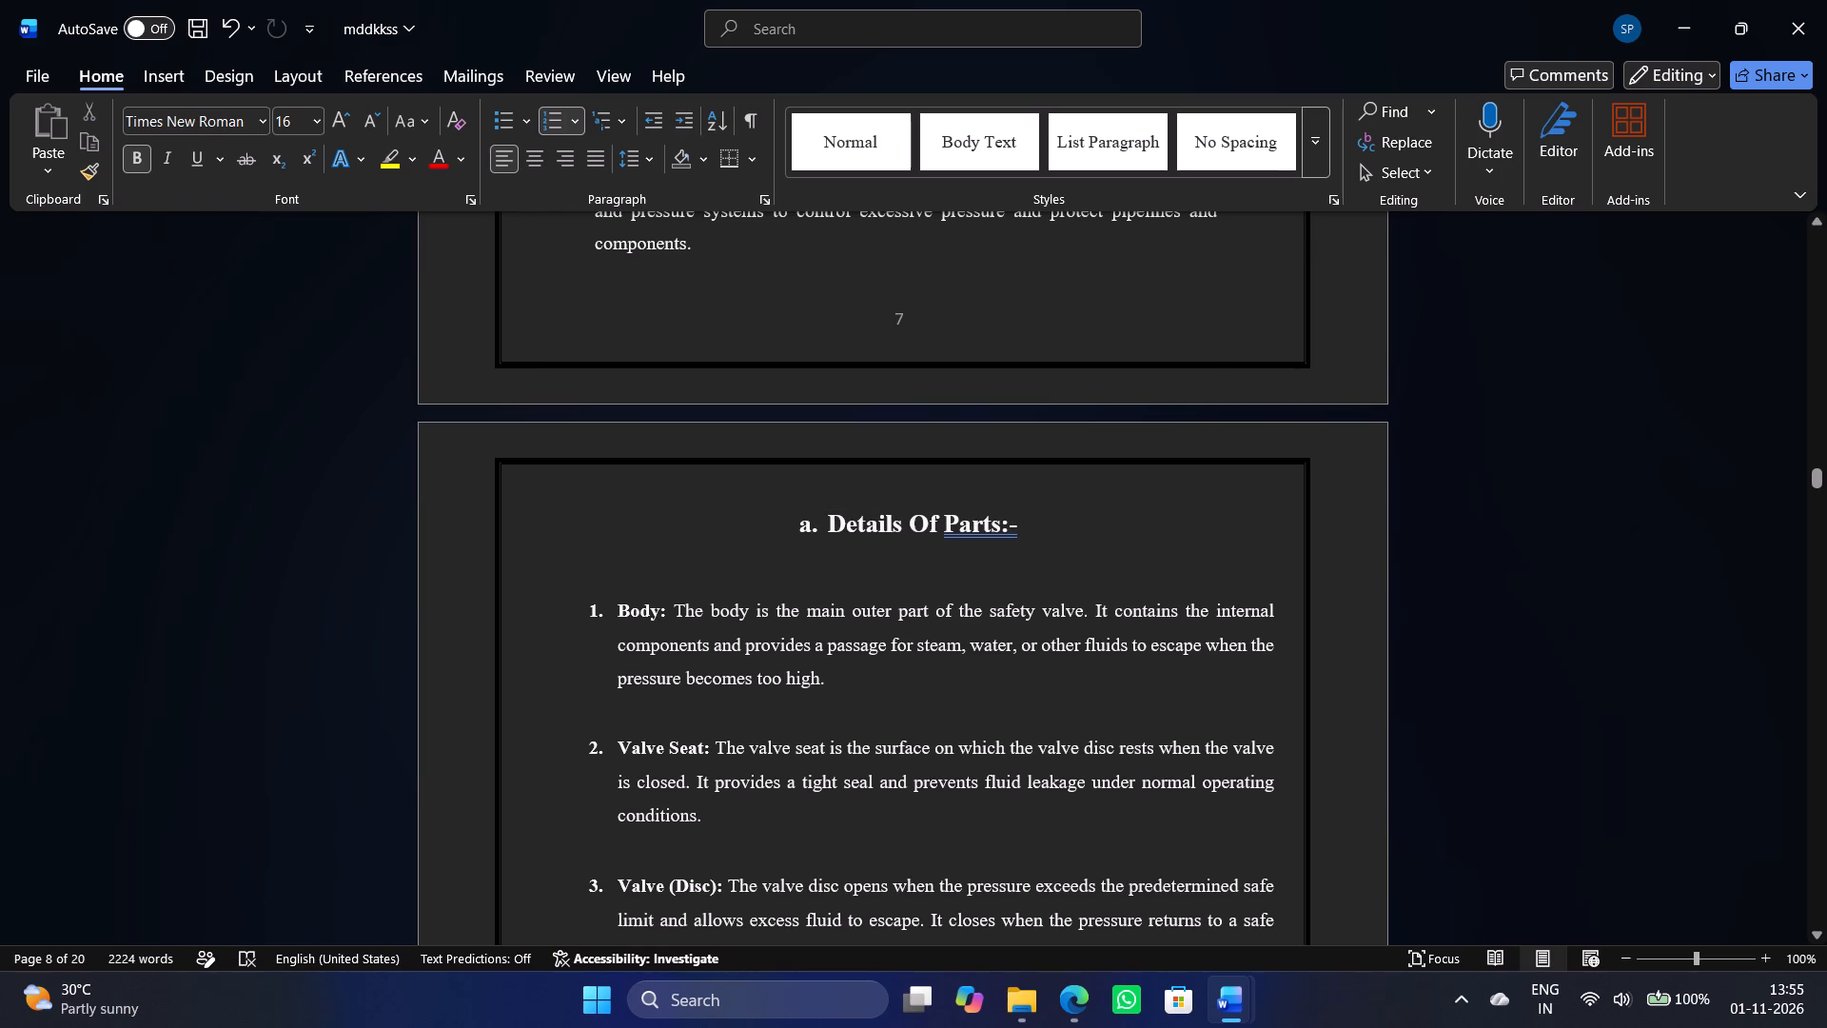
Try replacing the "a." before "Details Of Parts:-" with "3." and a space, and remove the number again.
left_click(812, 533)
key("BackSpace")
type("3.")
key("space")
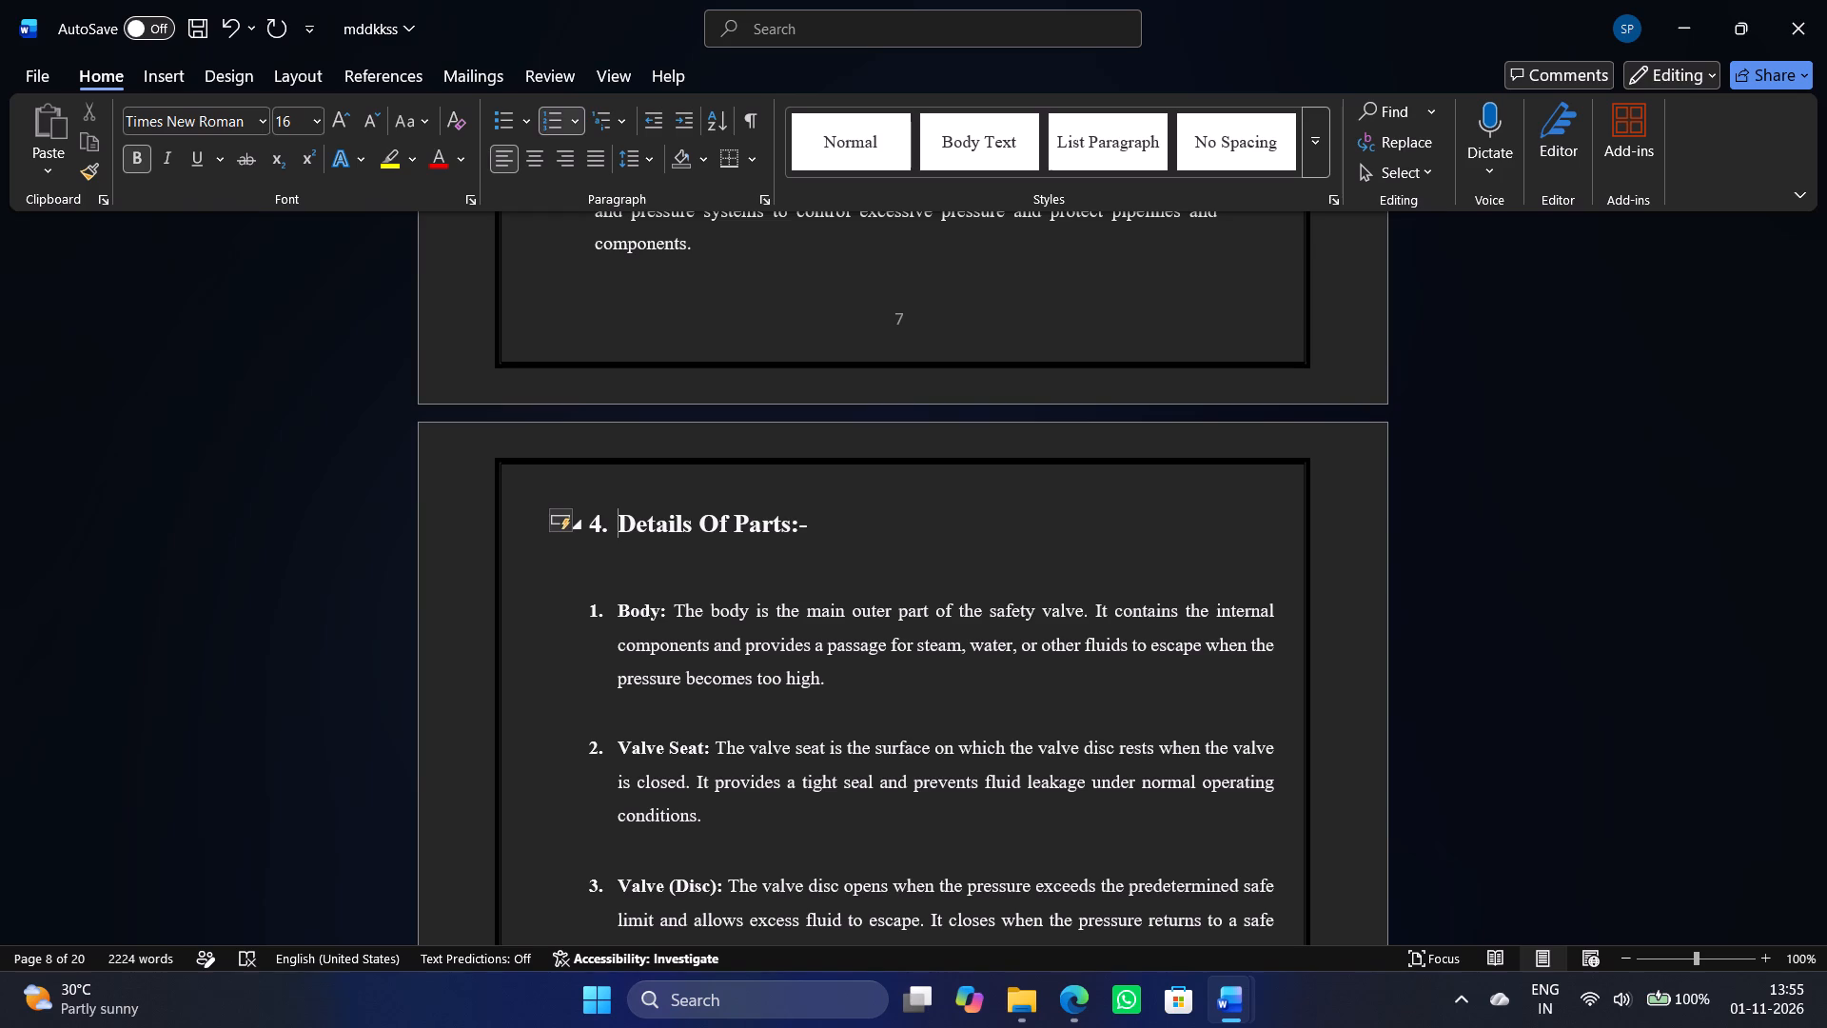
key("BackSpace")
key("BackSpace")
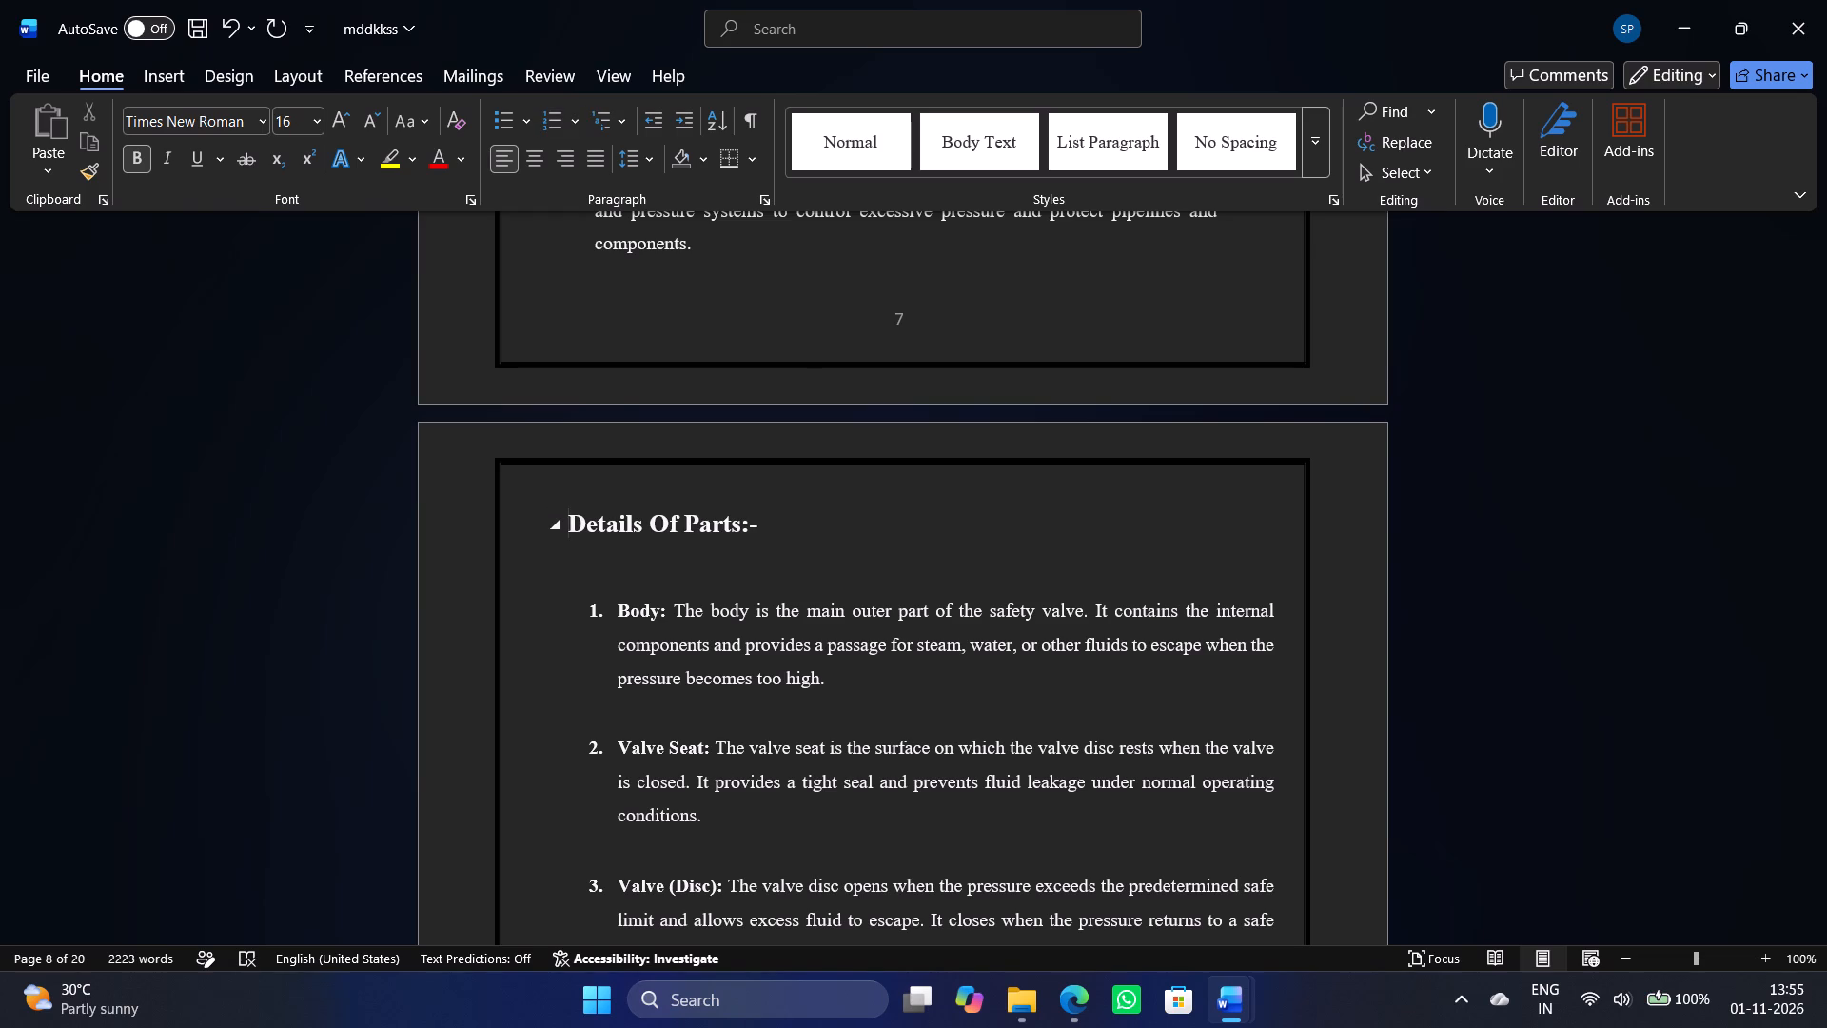
Number the "Details Of Parts:-" heading by entering "3." and a space in front of it.
type("3.")
key("space")
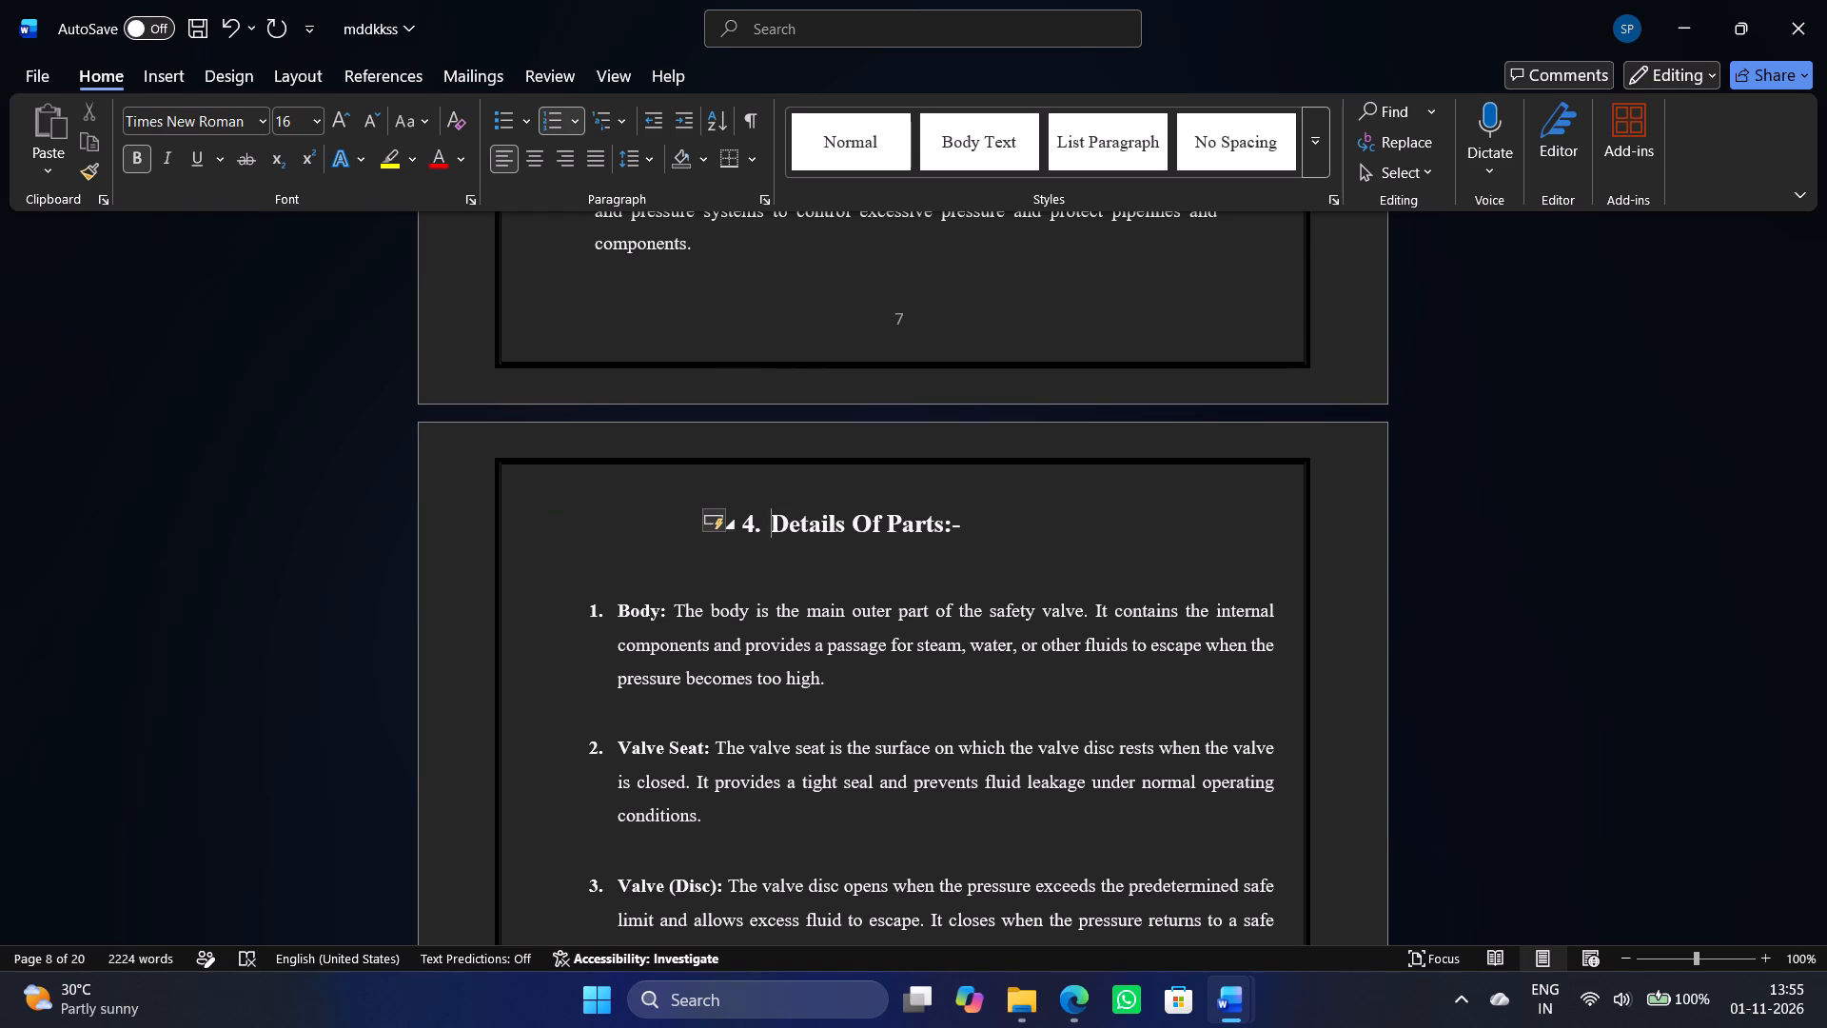
left_click(714, 531)
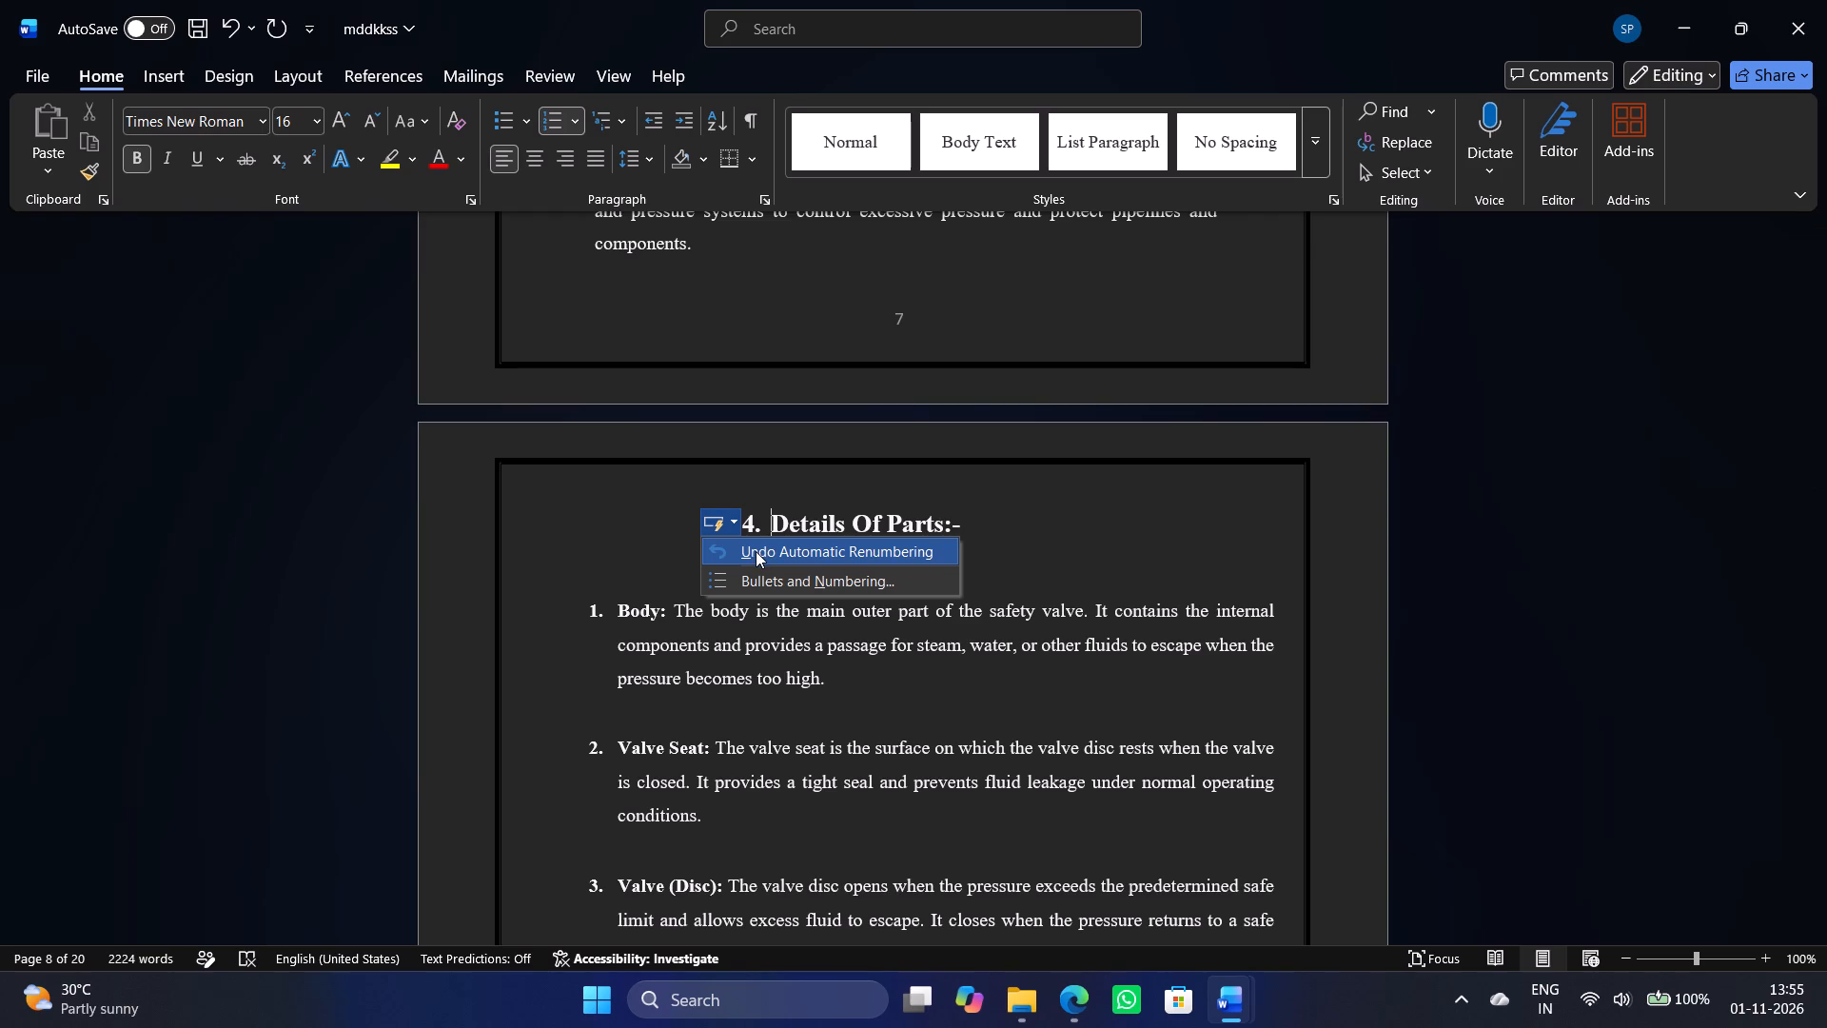
left_click(1630, 611)
Check the numbering and alignment of the main headings from "Applications Of Safety Valve" through "Functions Of a Safety Valve".
scroll(1490, 611, "up", 15)
scroll(1500, 602, "up", 6)
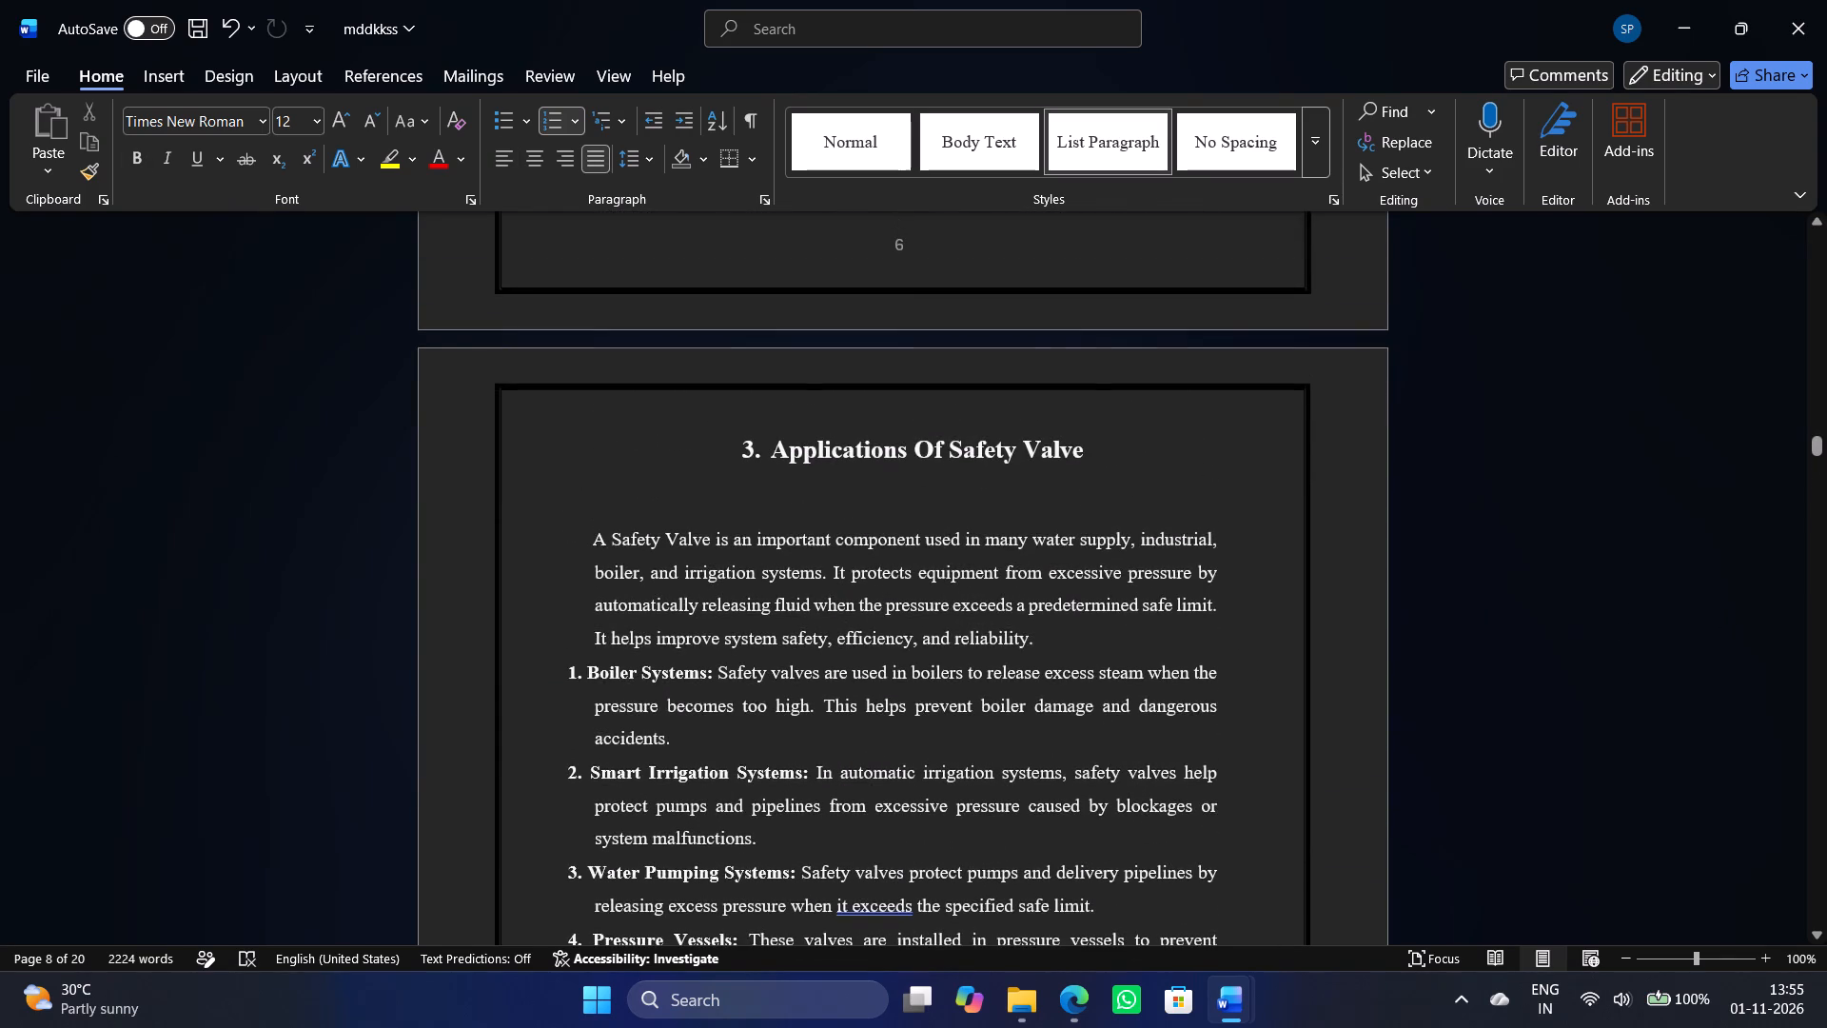
scroll(1500, 602, "up", 20)
scroll(1500, 602, "up", 3)
scroll(1502, 602, "down", 12)
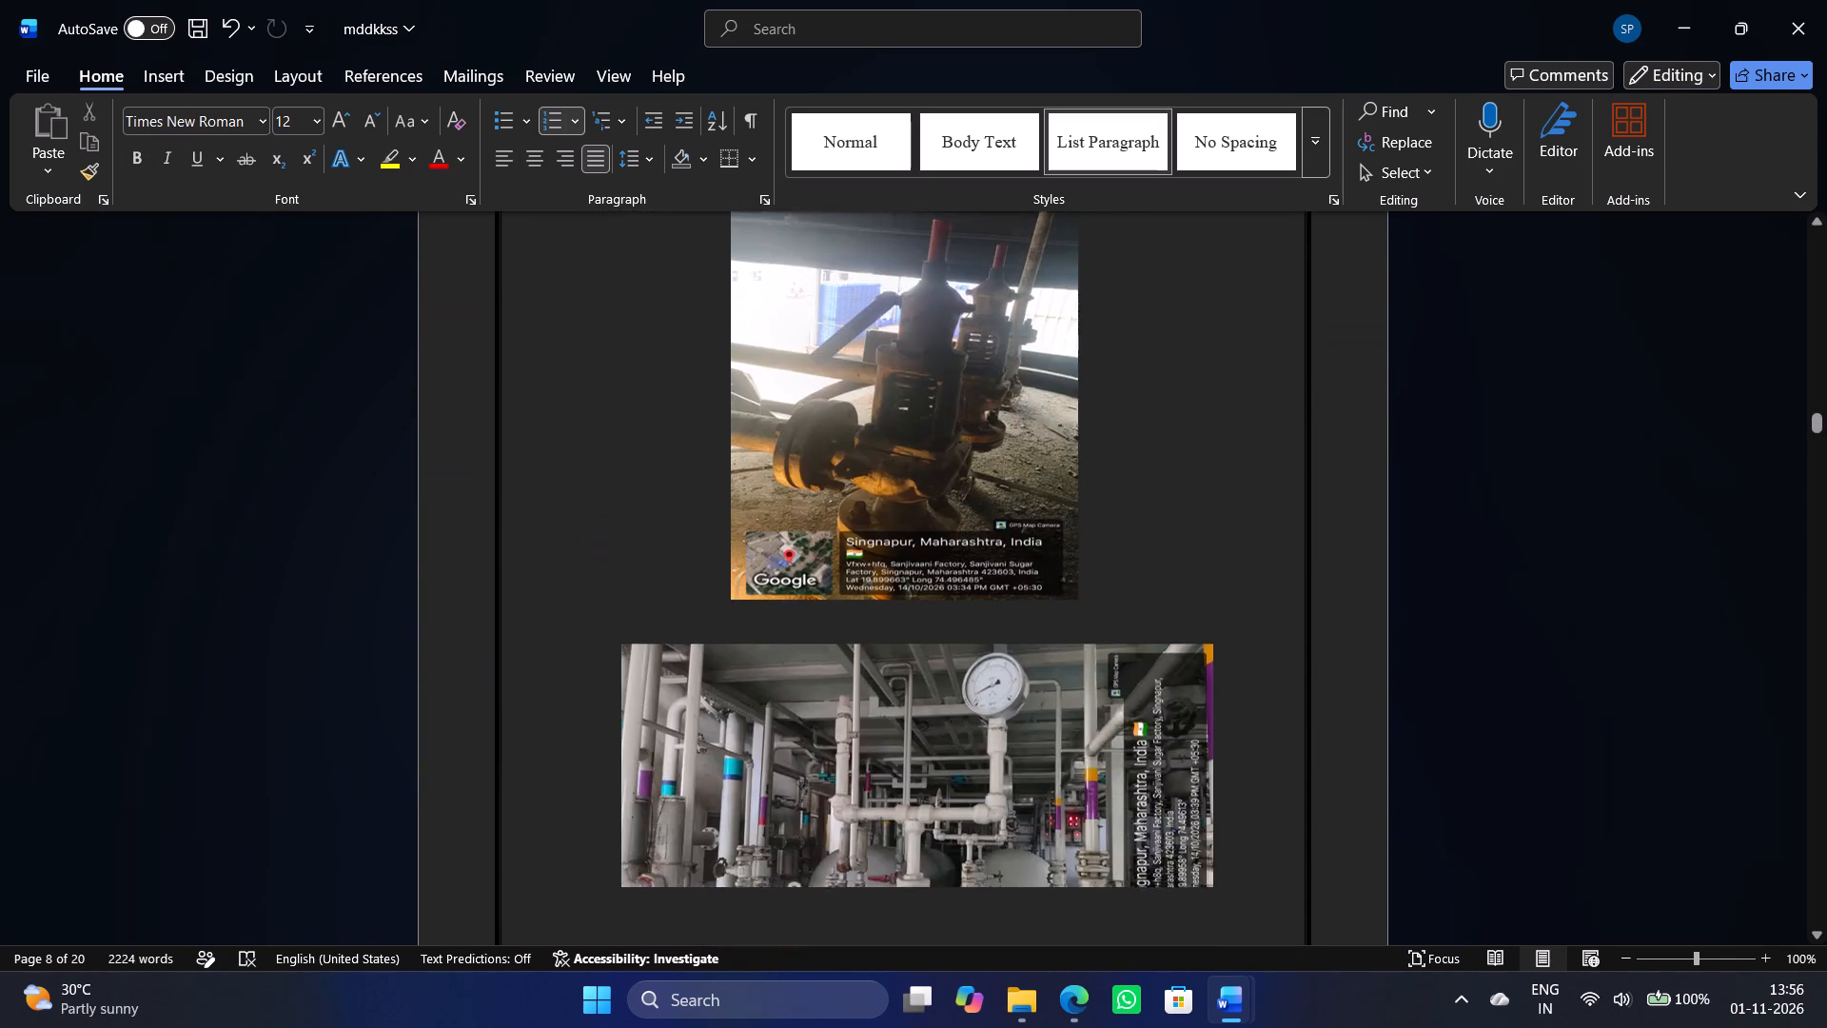
scroll(1482, 580, "down", 13)
scroll(1481, 575, "down", 17)
scroll(1480, 573, "down", 7)
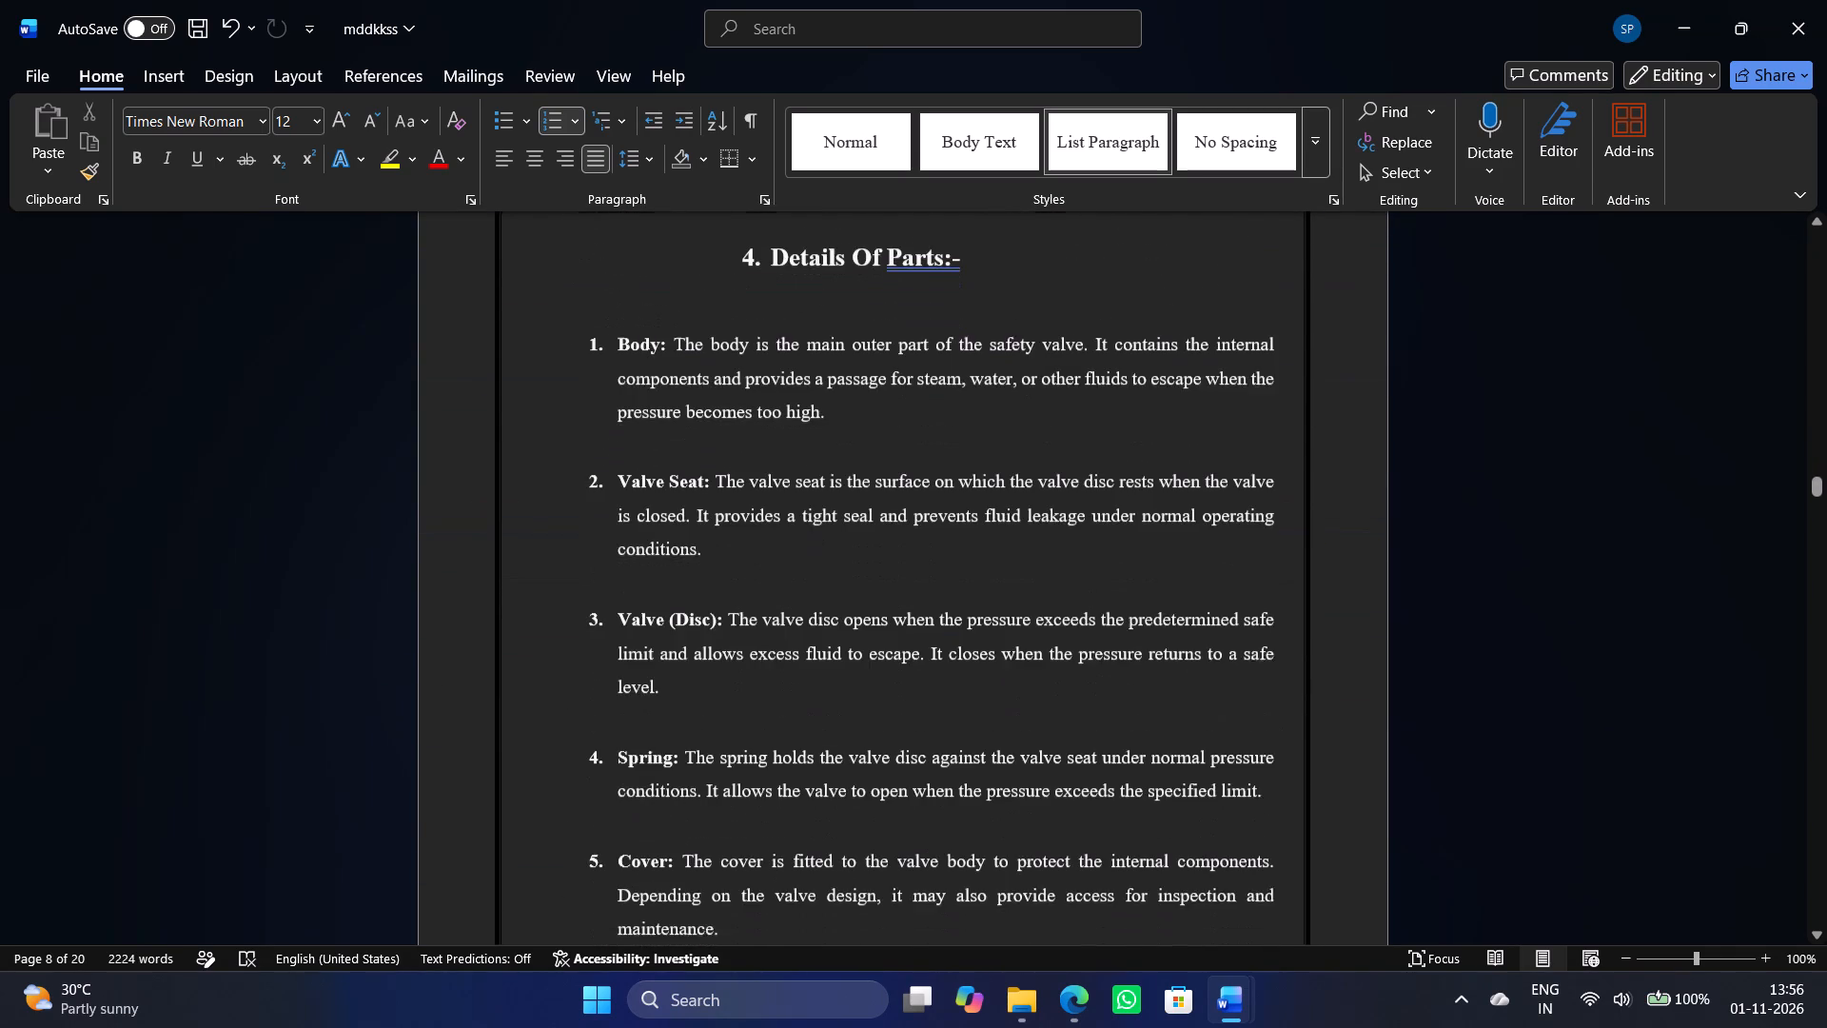
scroll(1480, 573, "down", 20)
scroll(1480, 573, "down", 1)
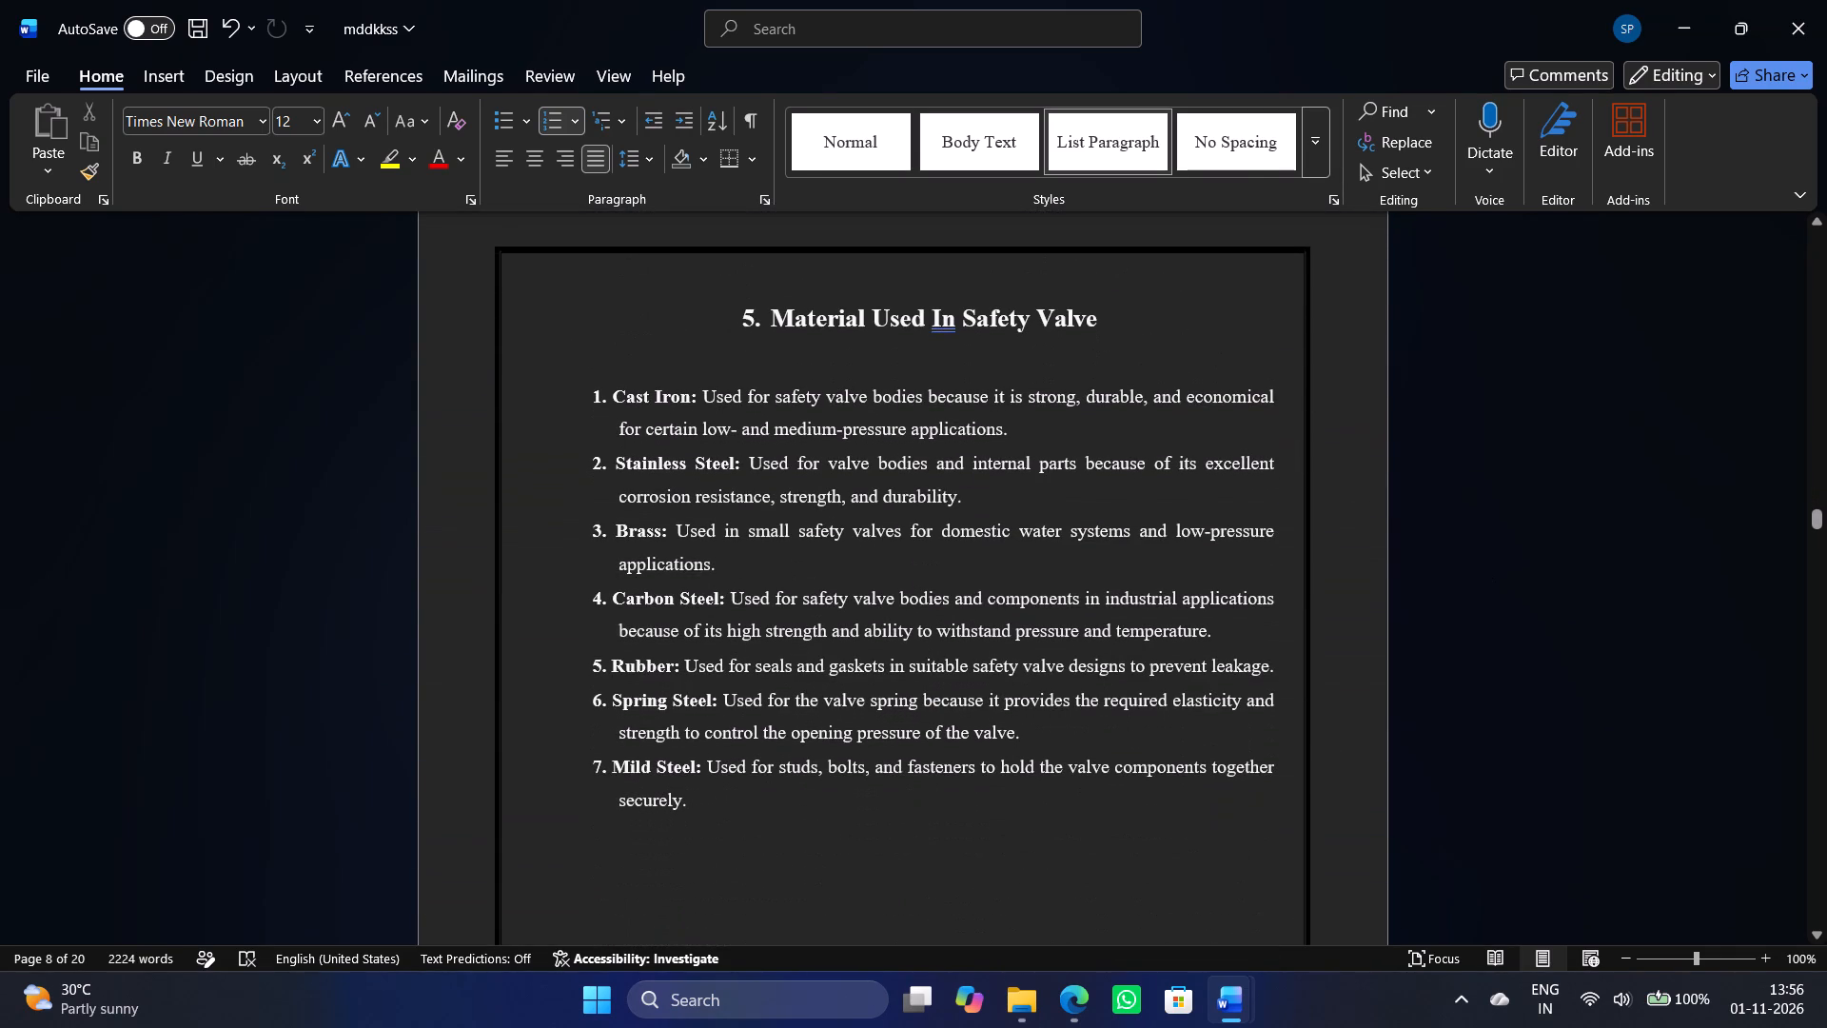
scroll(1479, 566, "down", 20)
scroll(1479, 566, "down", 8)
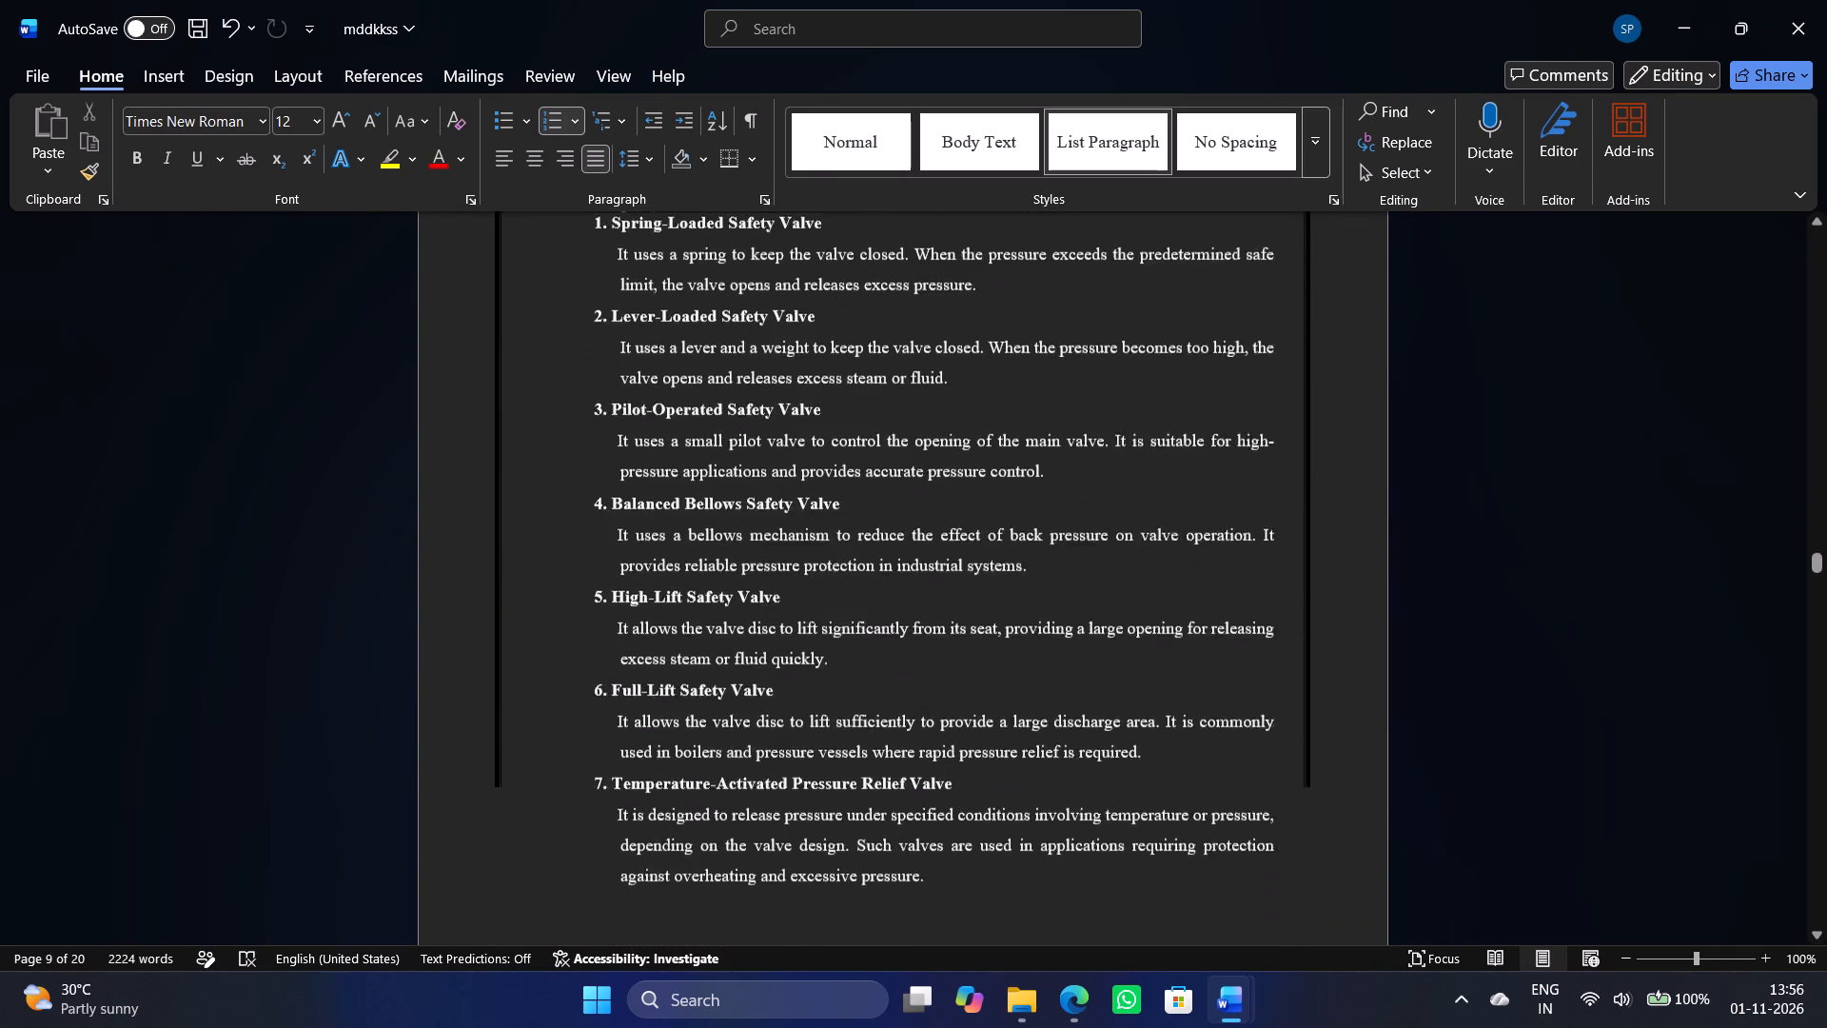
scroll(1488, 536, "down", 16)
scroll(1488, 537, "up", 3)
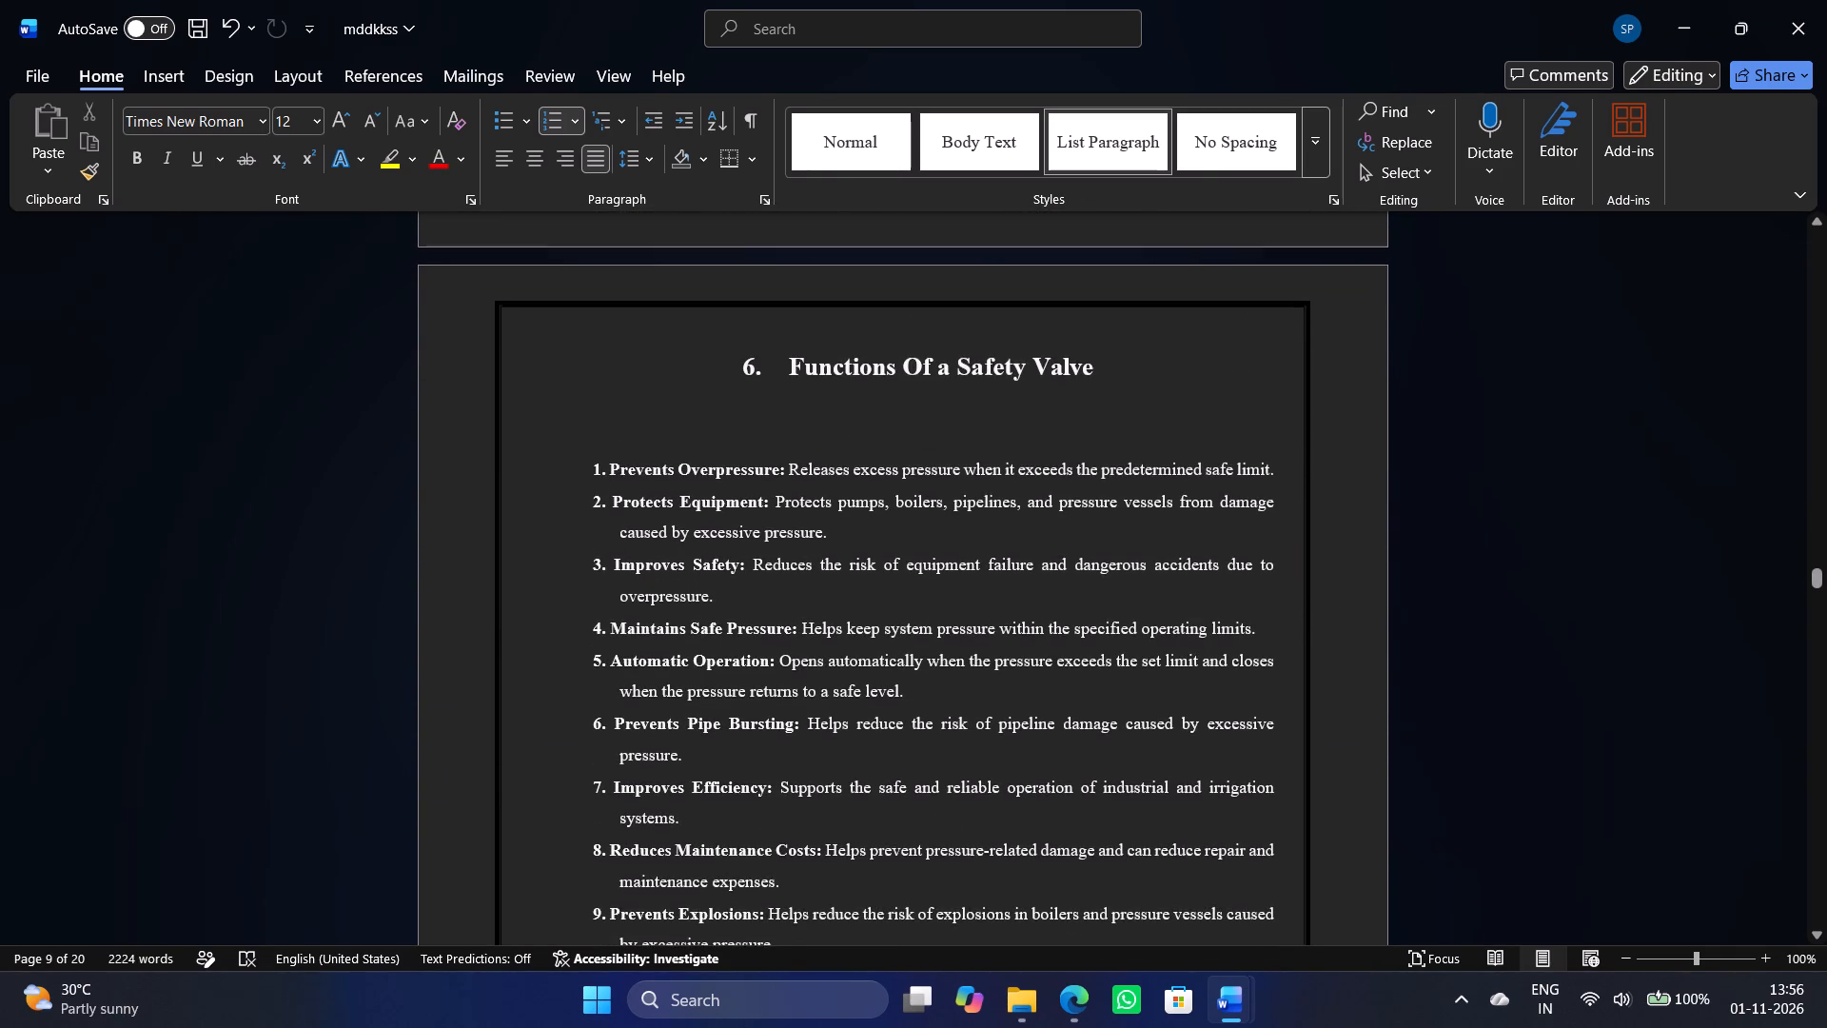
scroll(1488, 537, "up", 20)
scroll(1488, 537, "up", 2)
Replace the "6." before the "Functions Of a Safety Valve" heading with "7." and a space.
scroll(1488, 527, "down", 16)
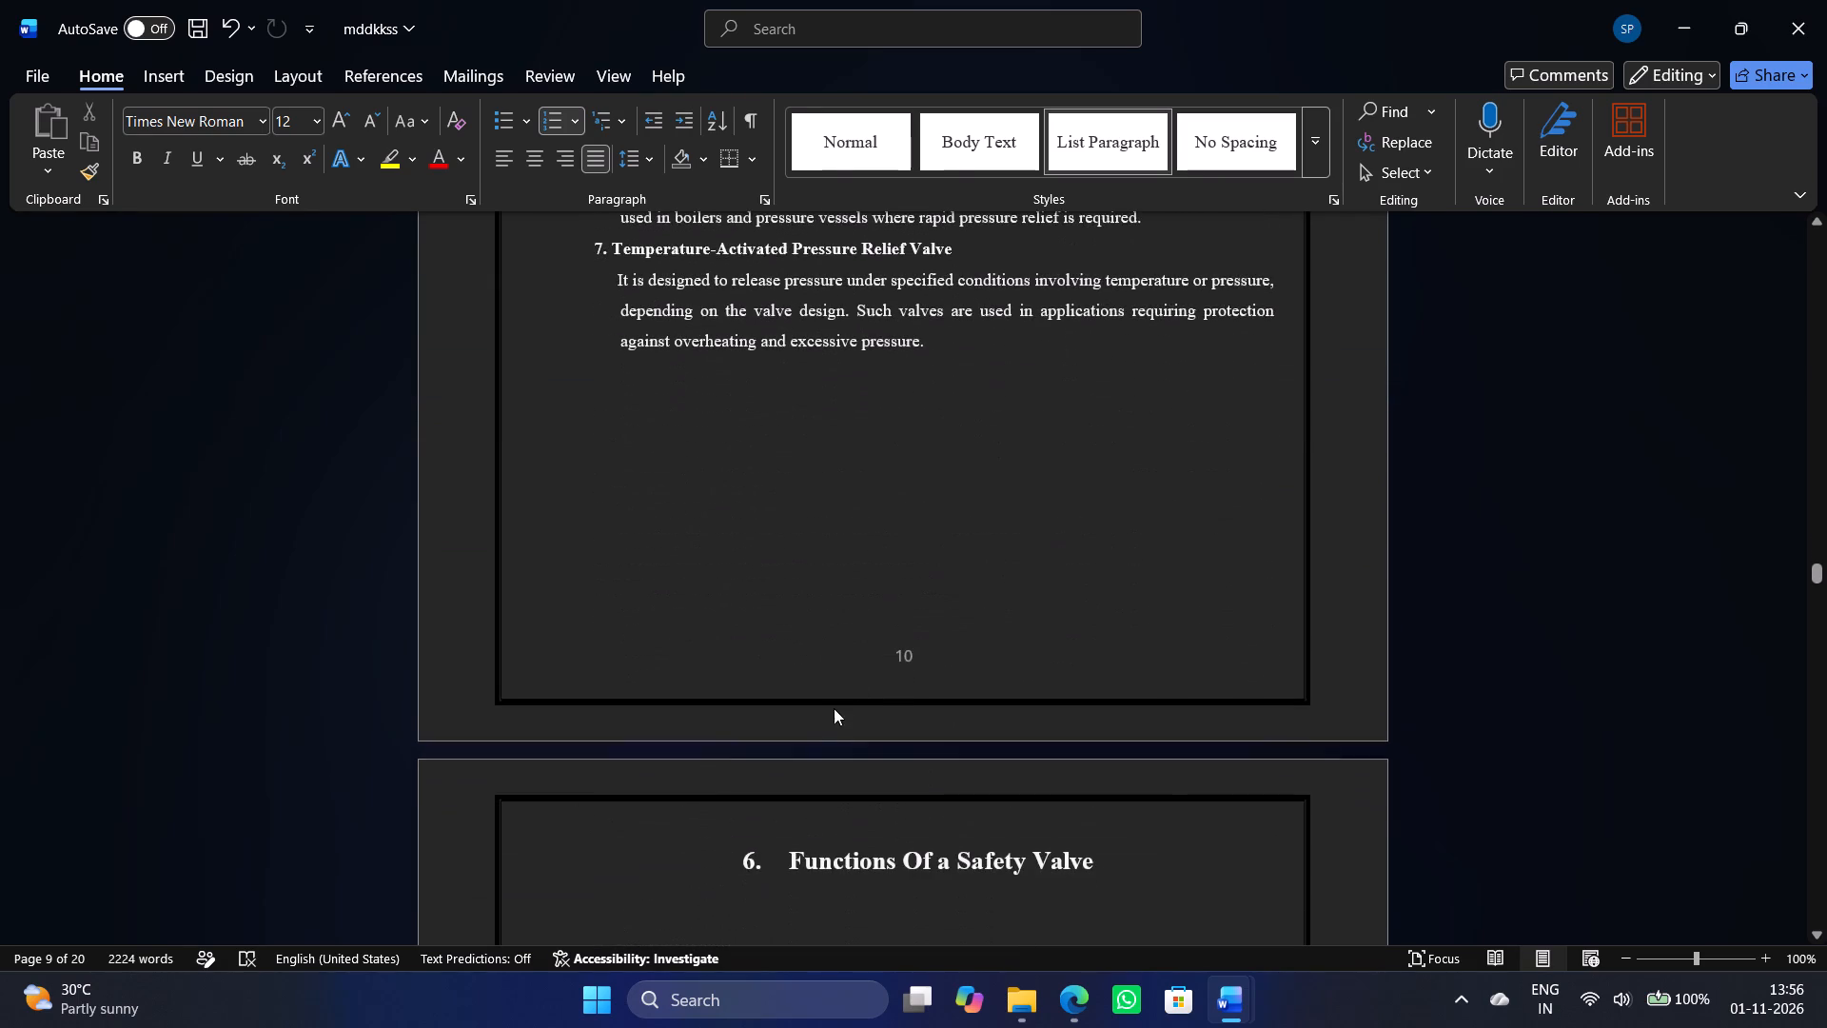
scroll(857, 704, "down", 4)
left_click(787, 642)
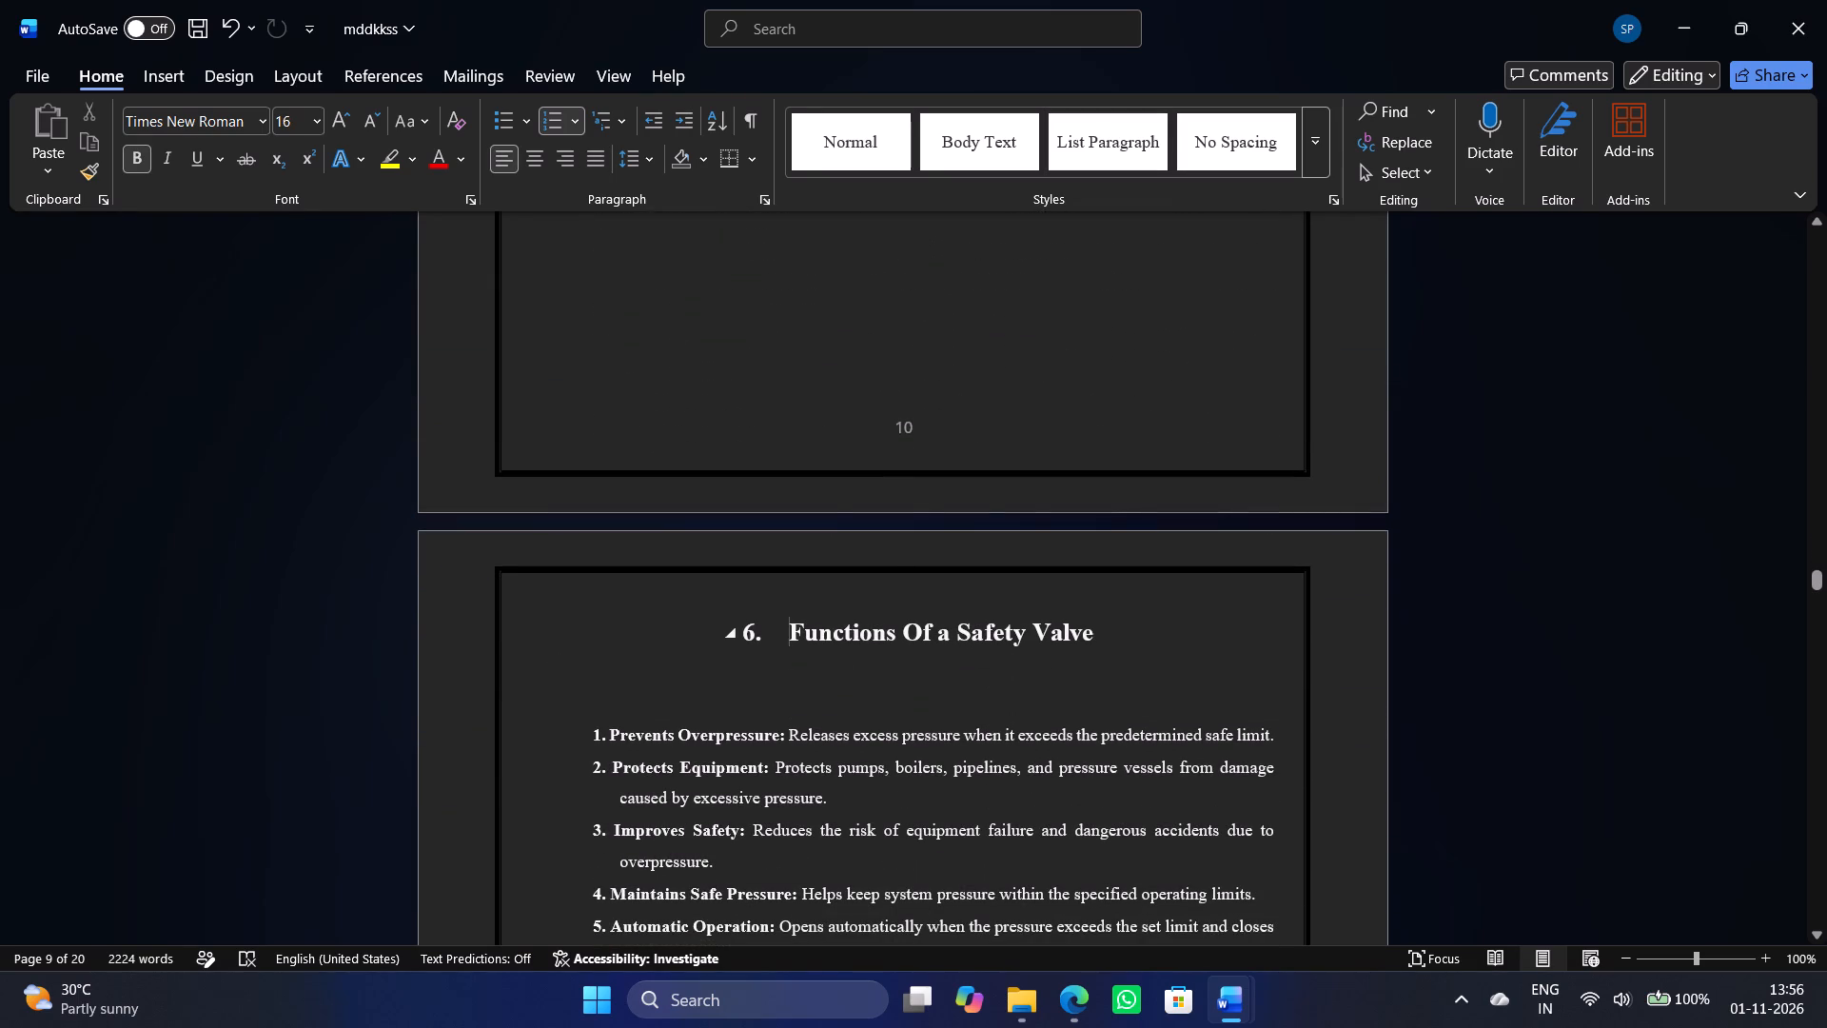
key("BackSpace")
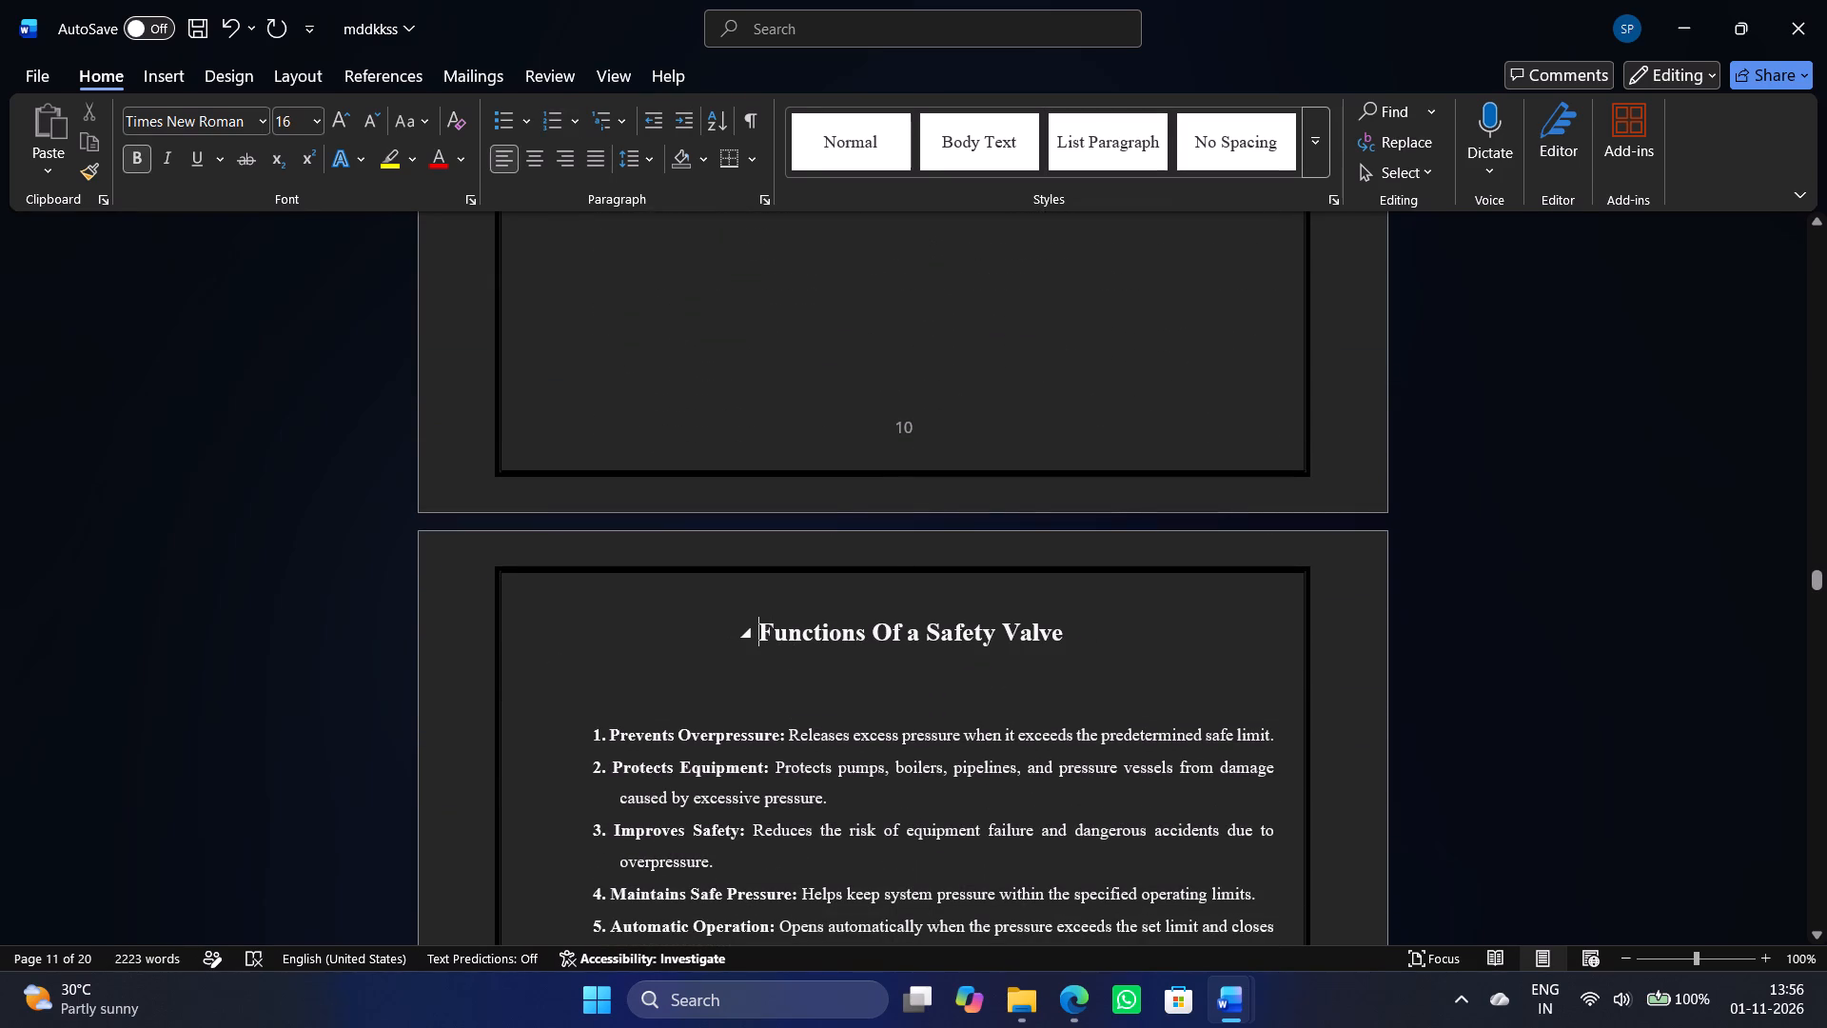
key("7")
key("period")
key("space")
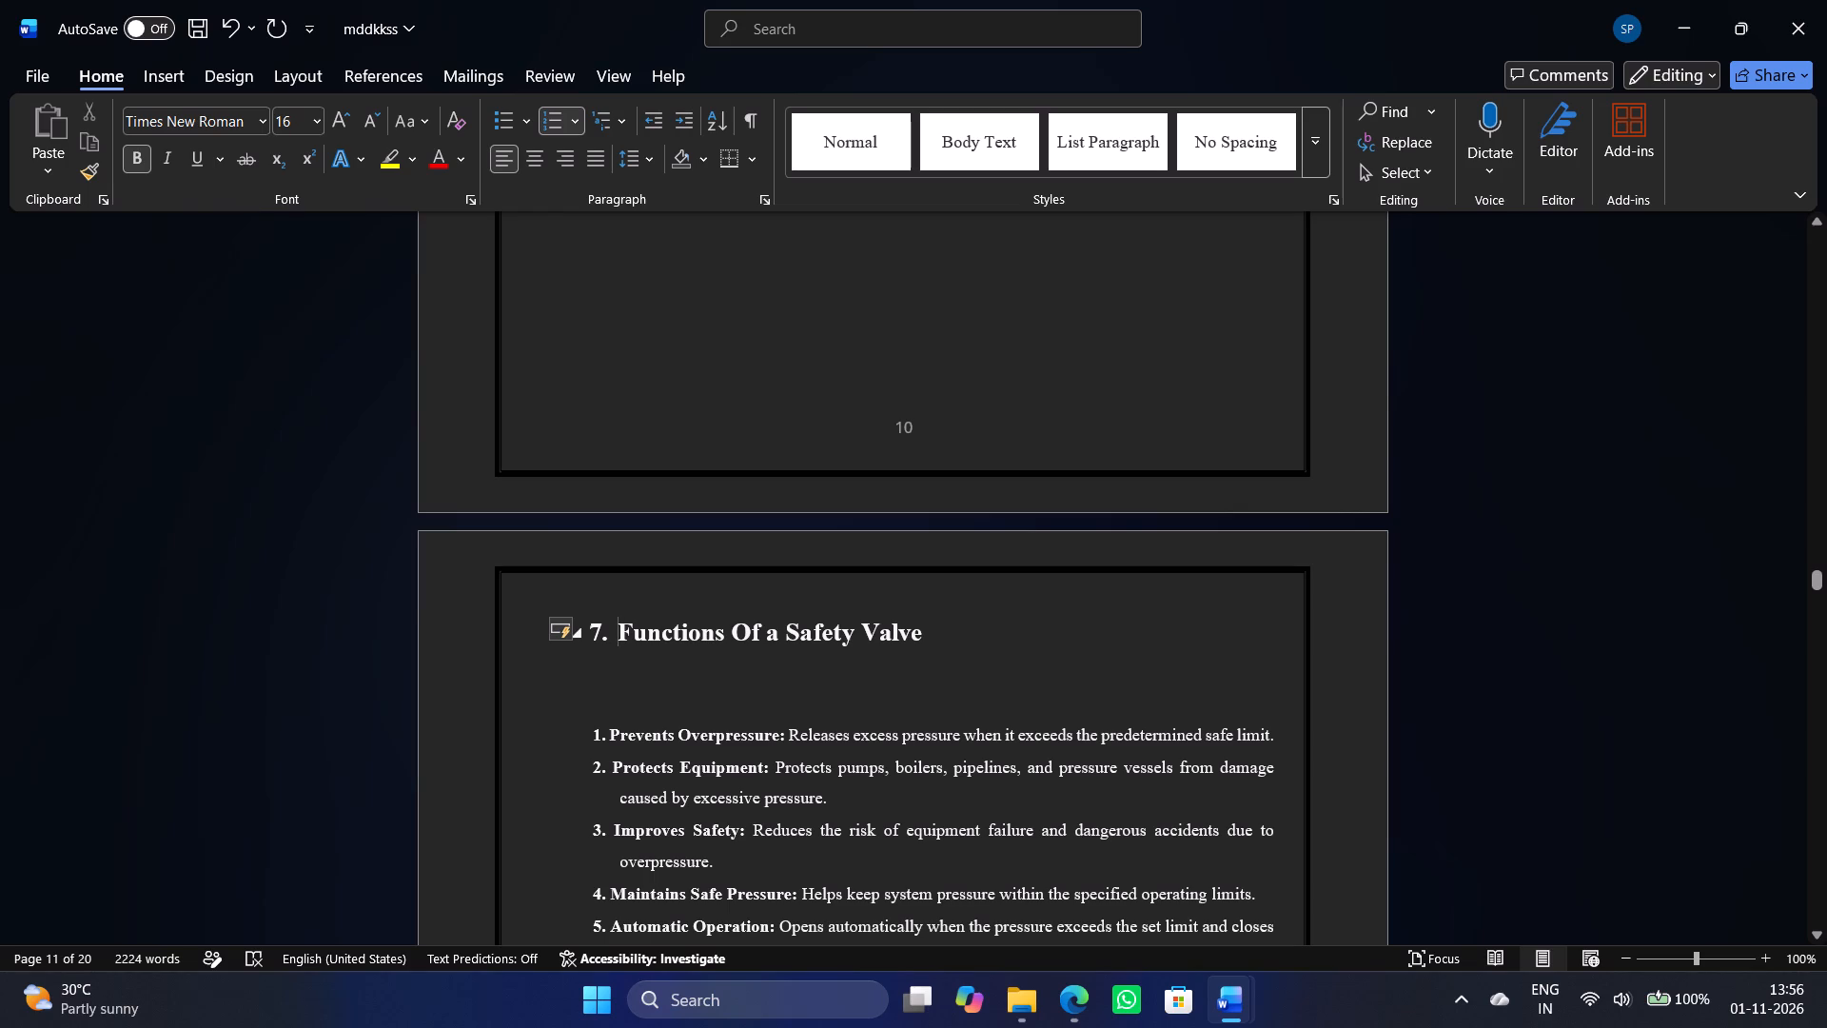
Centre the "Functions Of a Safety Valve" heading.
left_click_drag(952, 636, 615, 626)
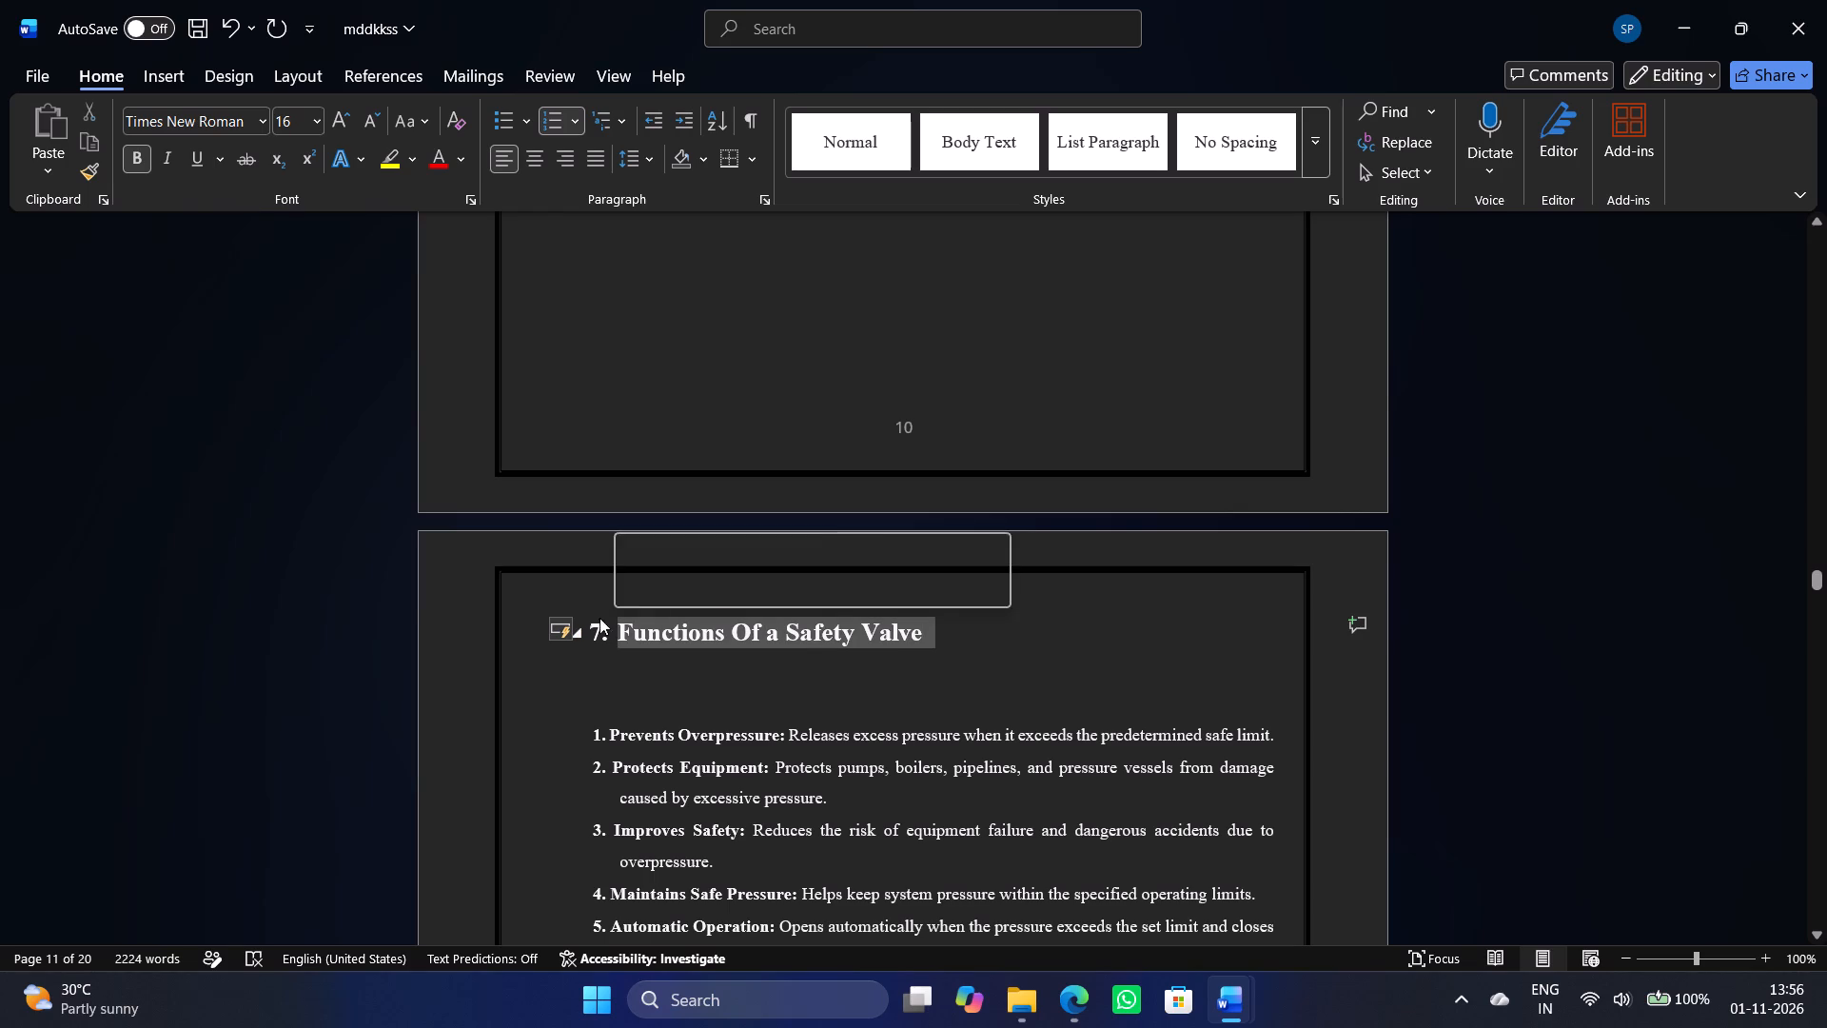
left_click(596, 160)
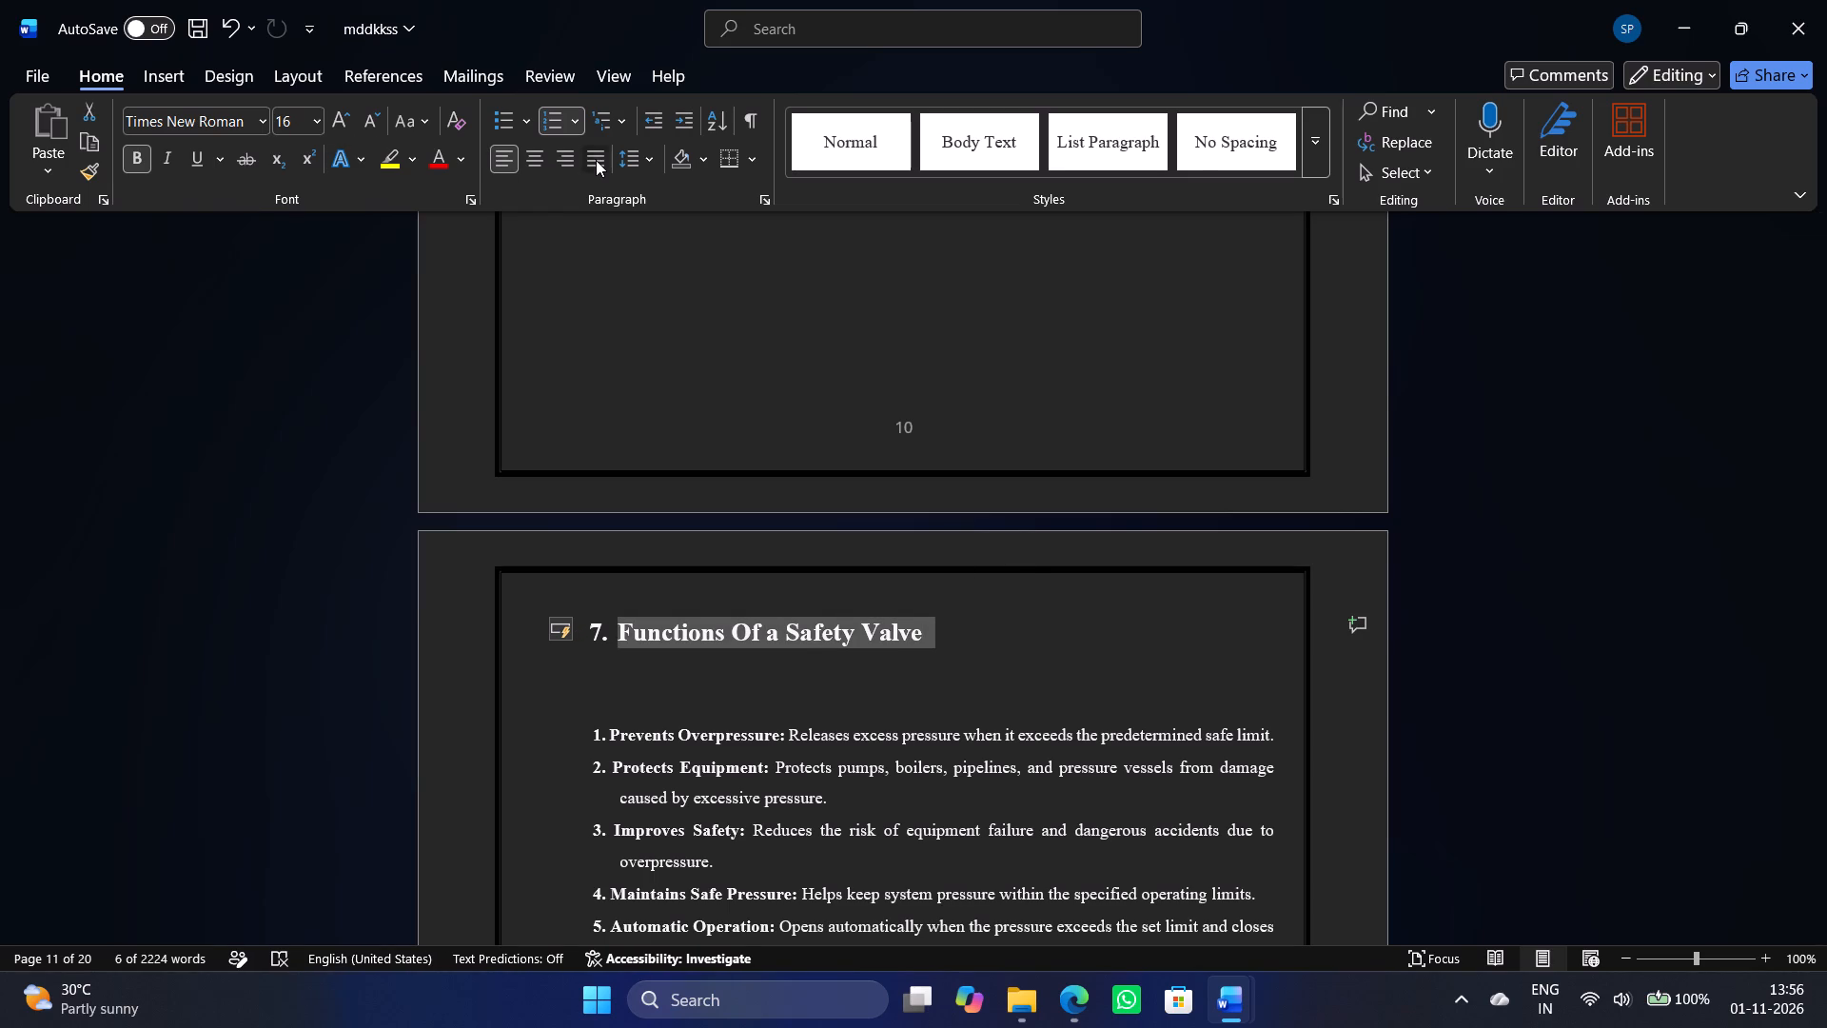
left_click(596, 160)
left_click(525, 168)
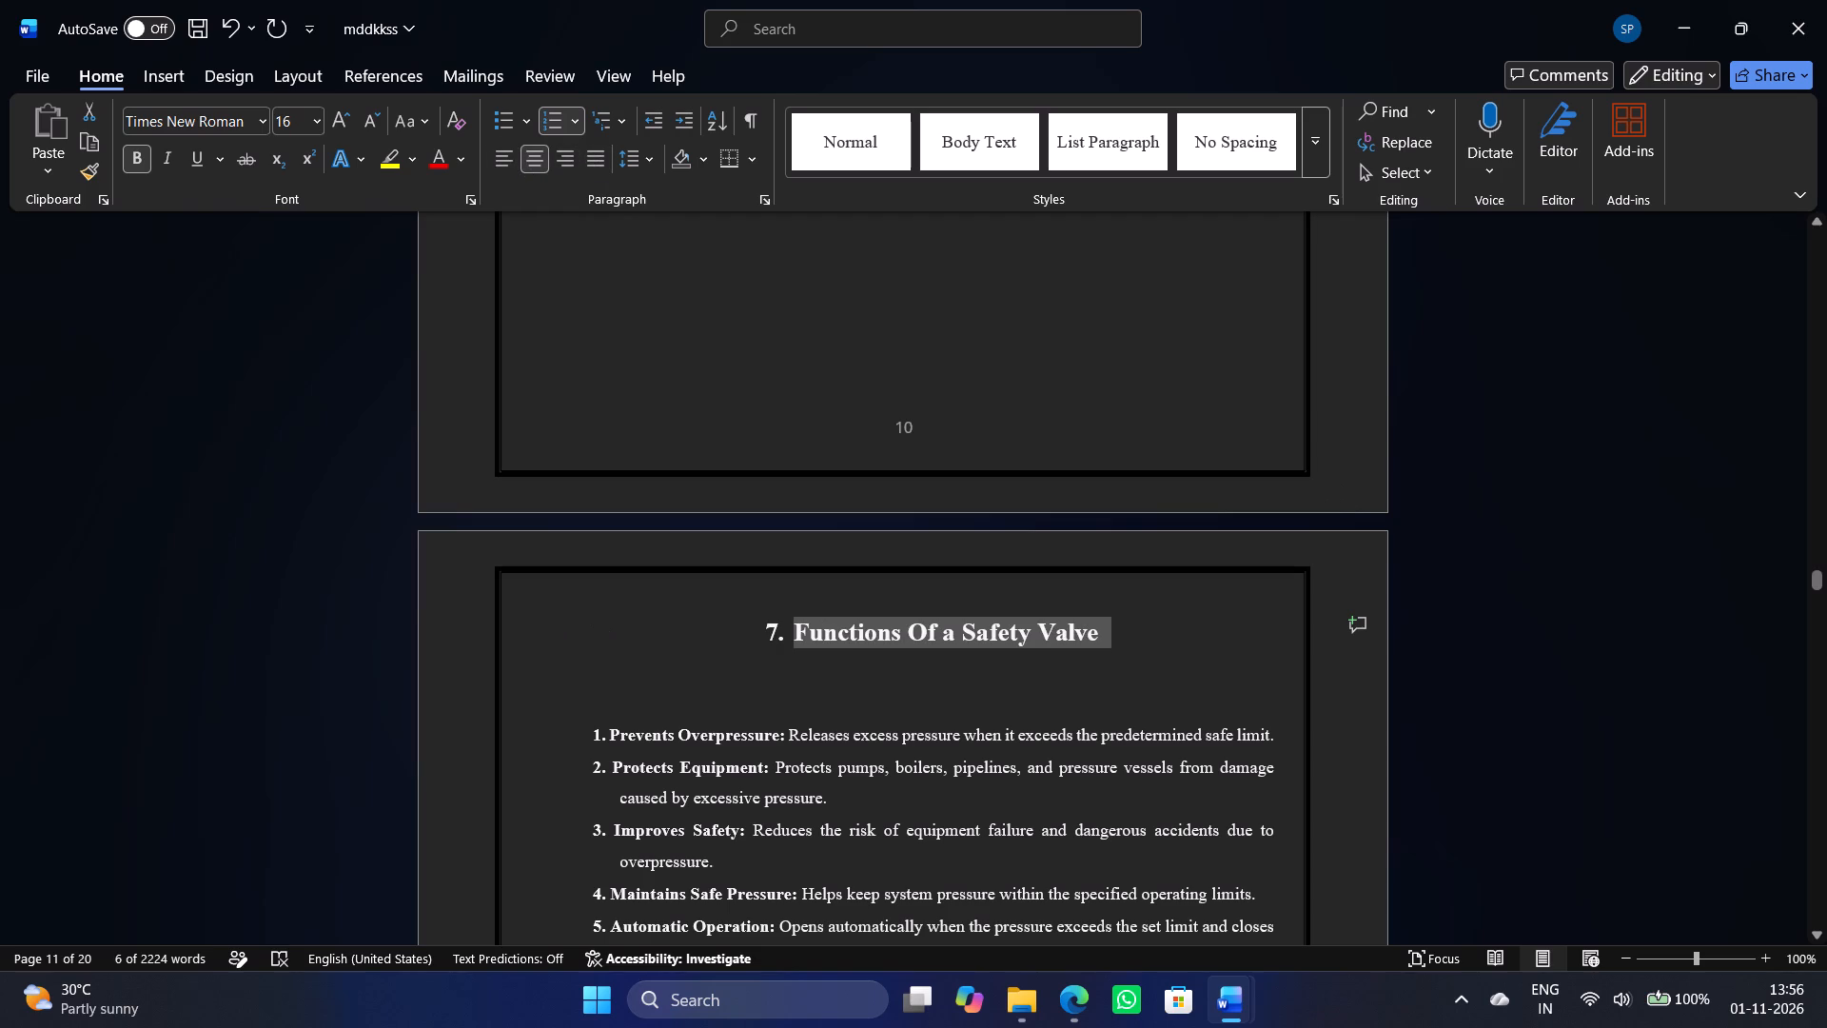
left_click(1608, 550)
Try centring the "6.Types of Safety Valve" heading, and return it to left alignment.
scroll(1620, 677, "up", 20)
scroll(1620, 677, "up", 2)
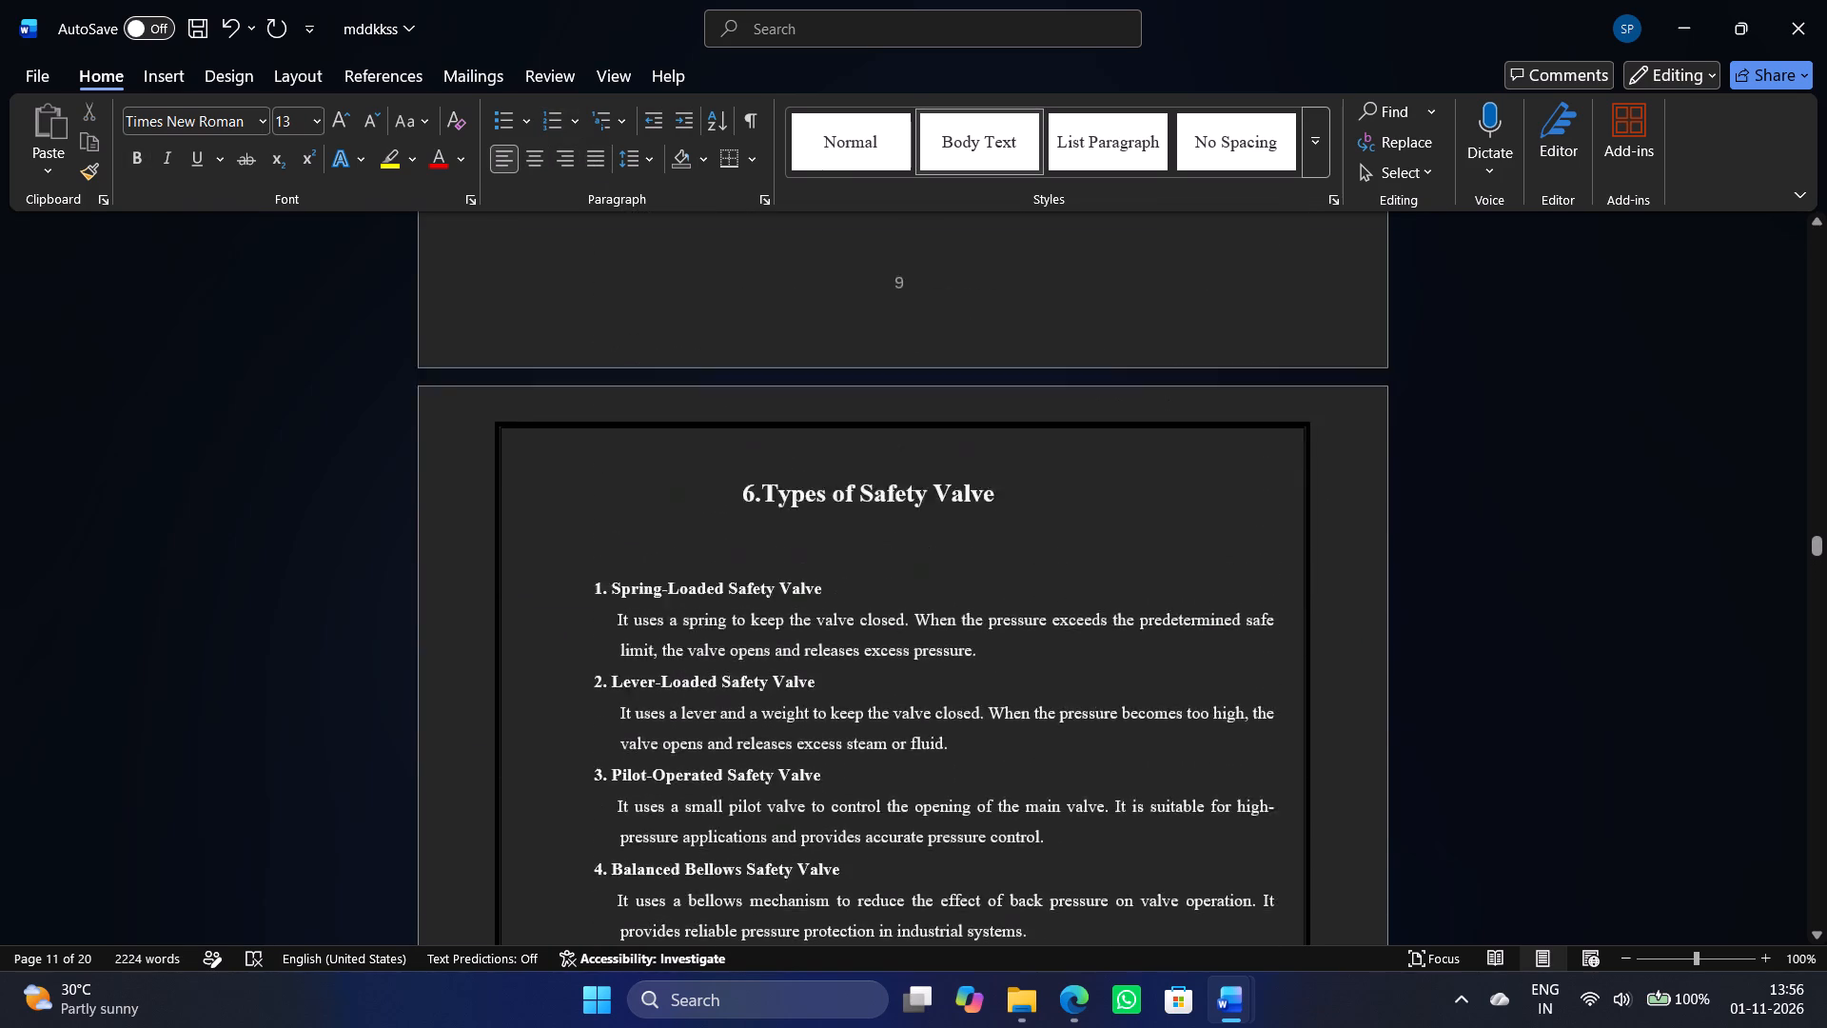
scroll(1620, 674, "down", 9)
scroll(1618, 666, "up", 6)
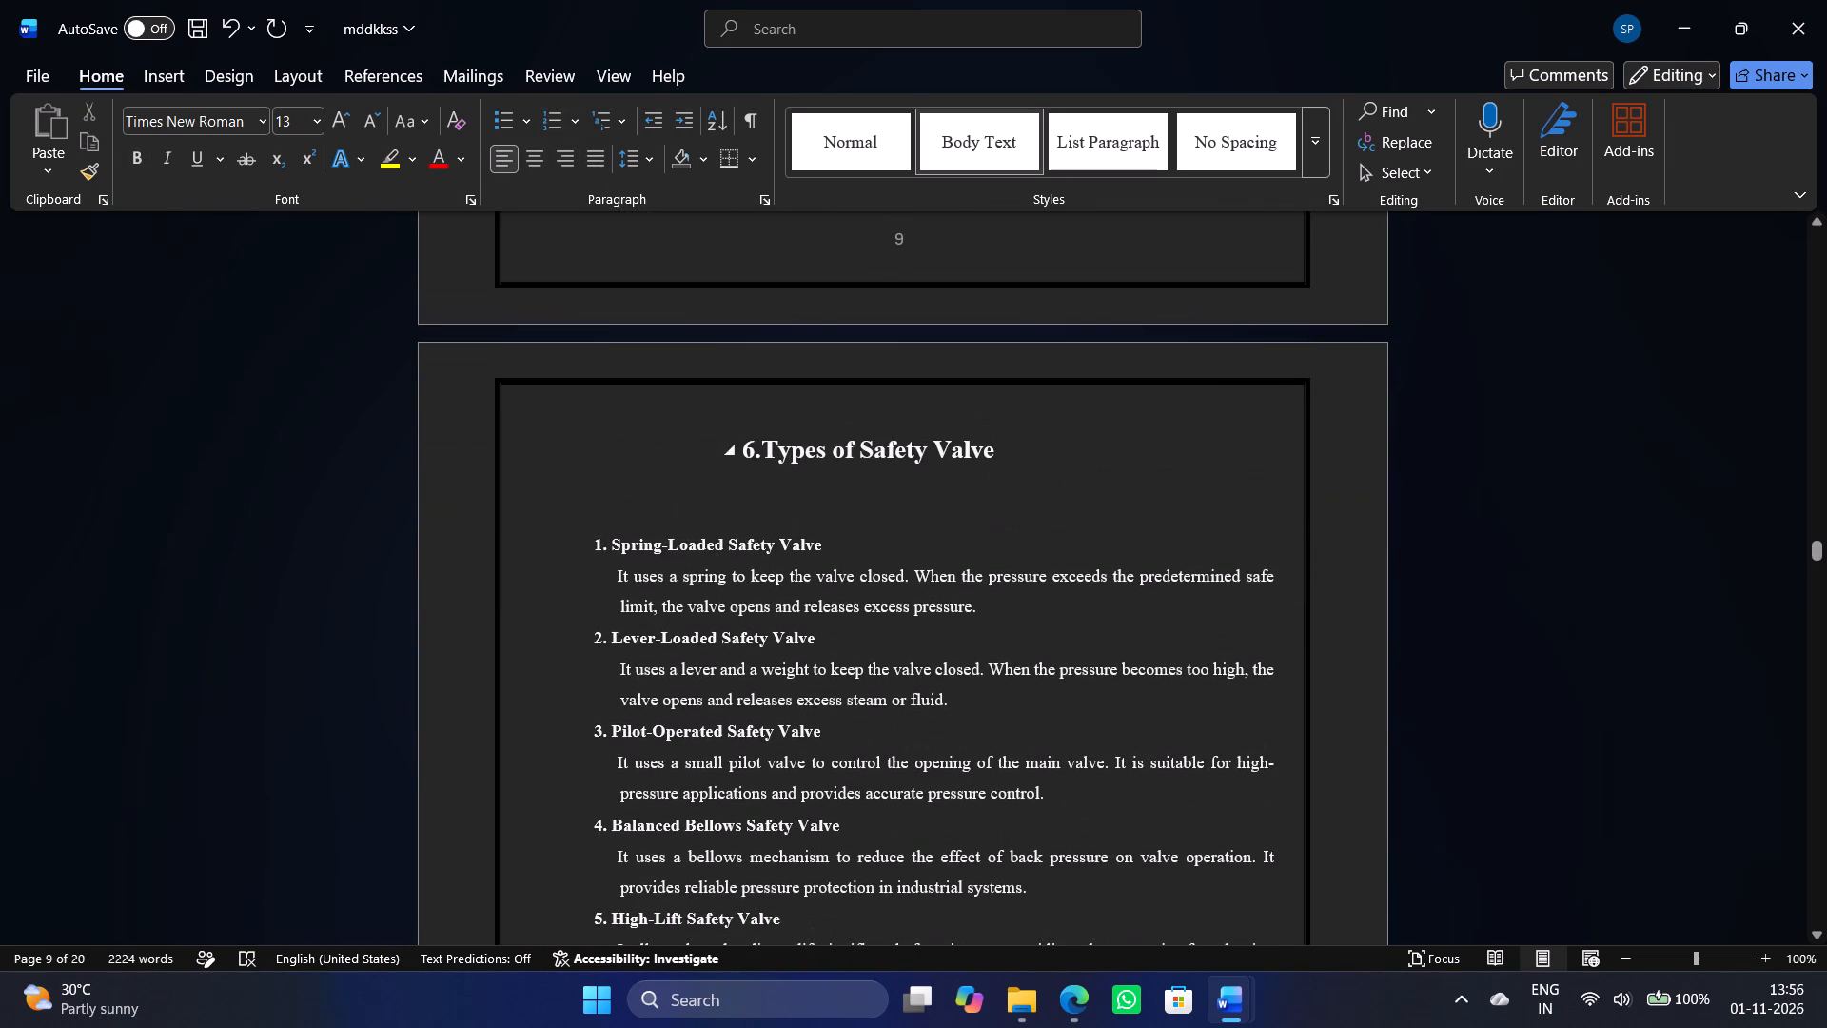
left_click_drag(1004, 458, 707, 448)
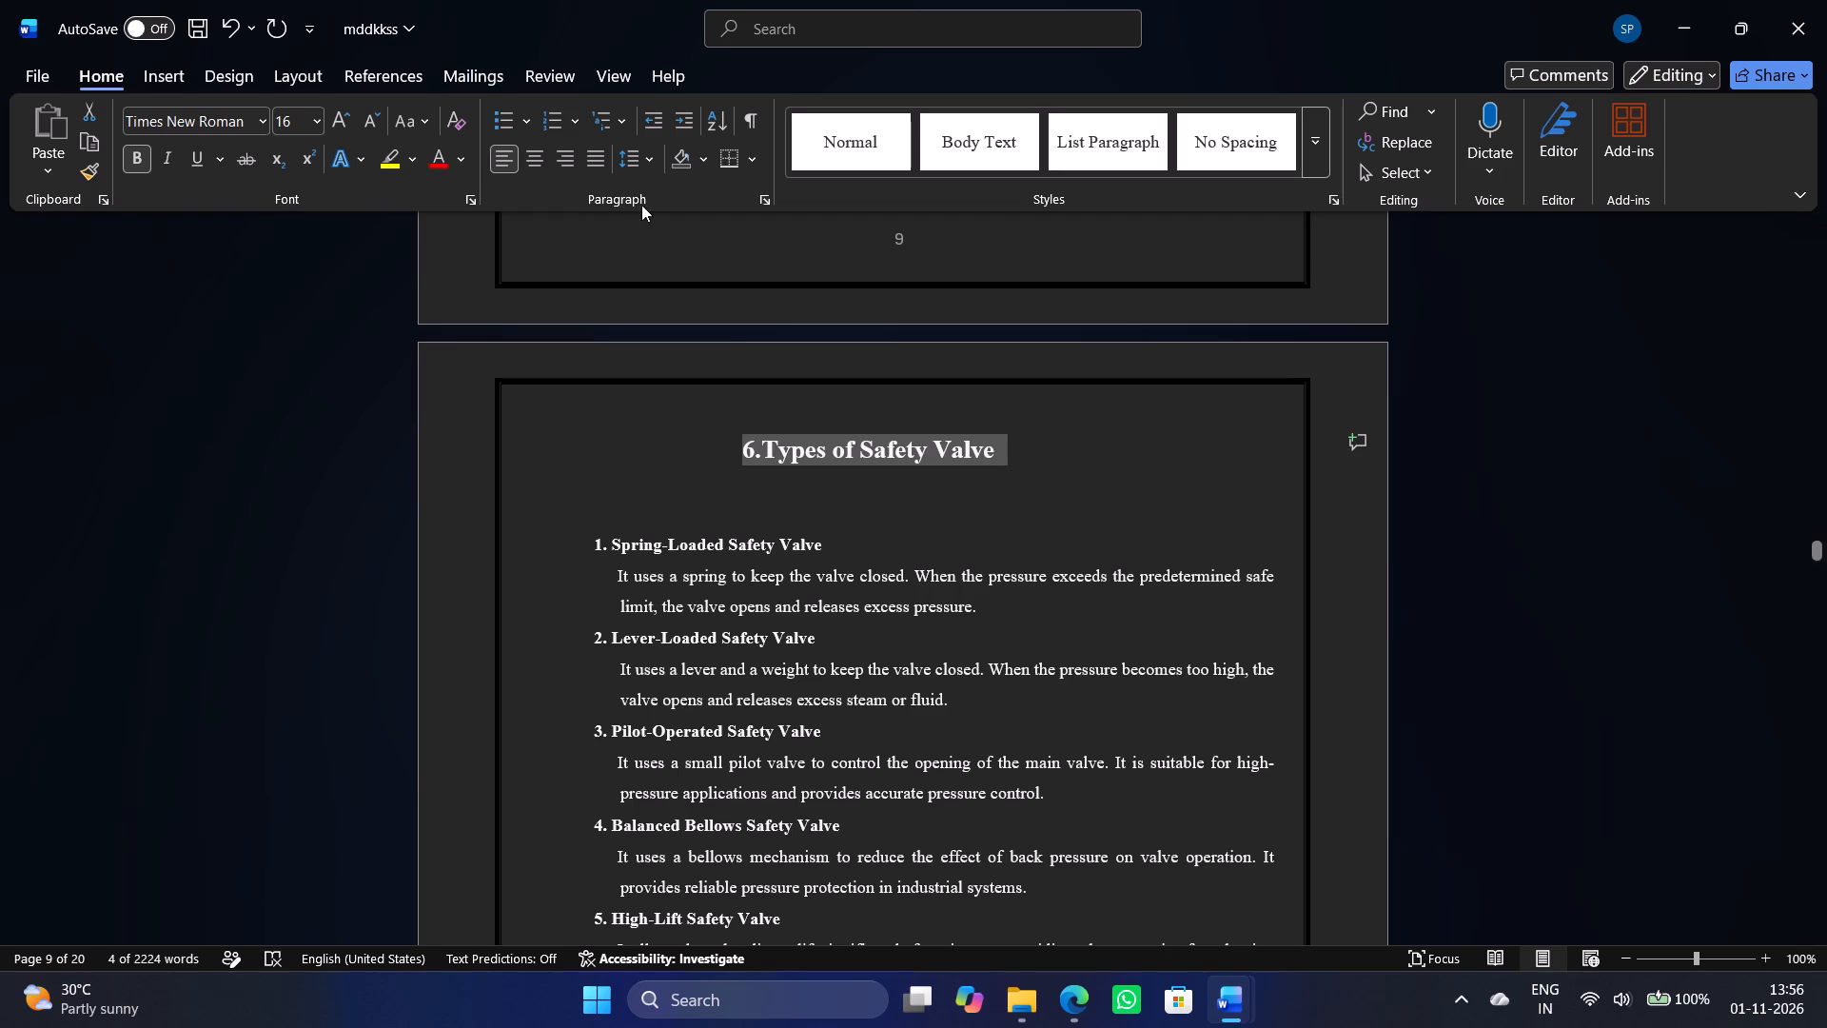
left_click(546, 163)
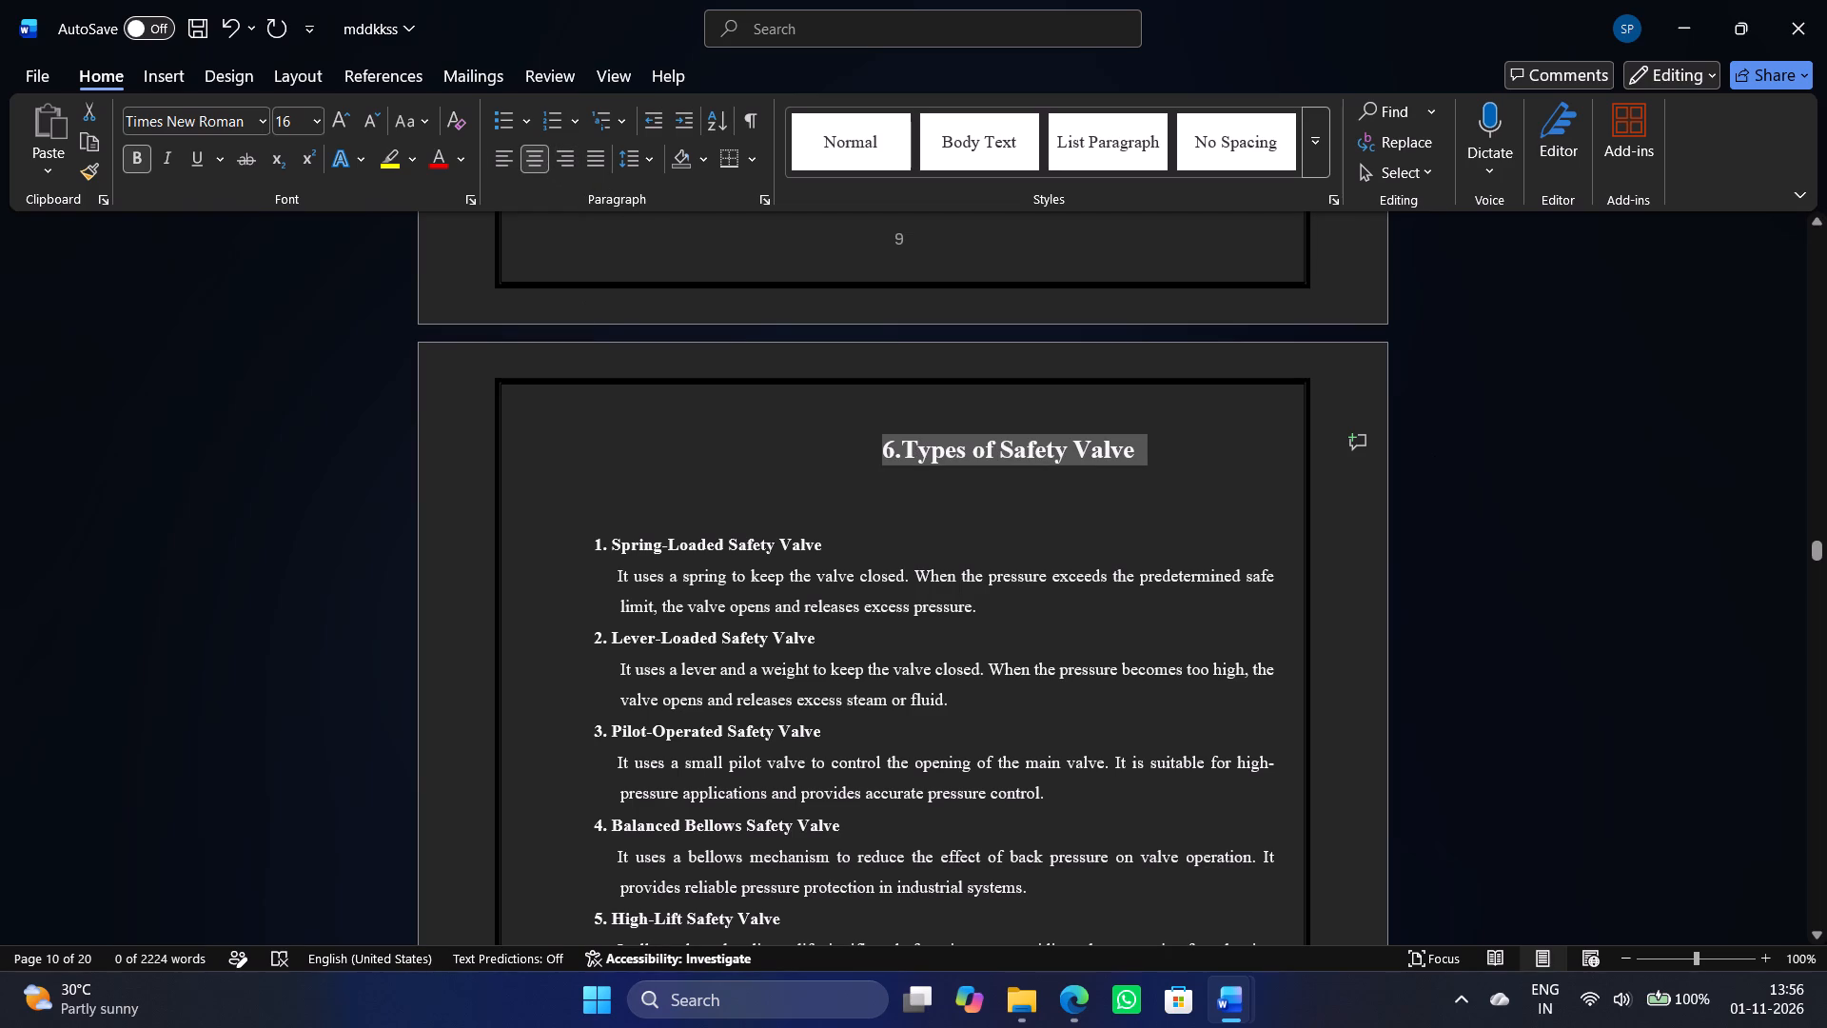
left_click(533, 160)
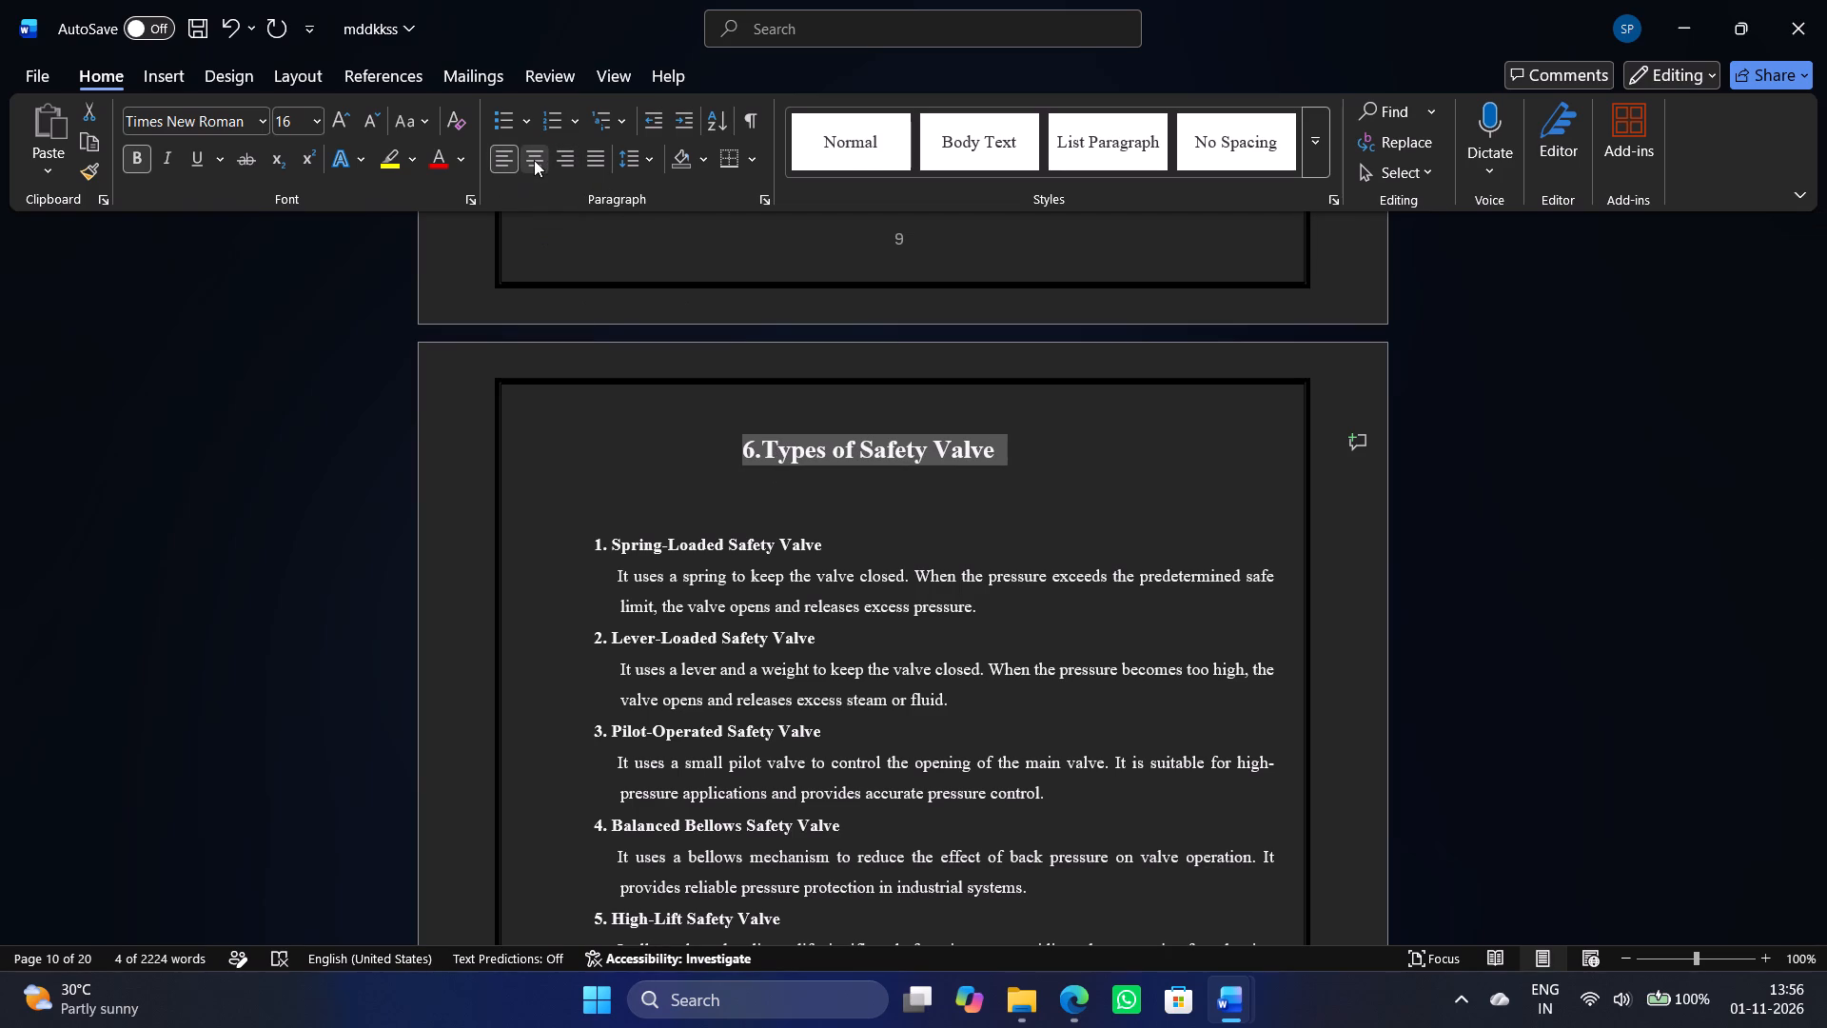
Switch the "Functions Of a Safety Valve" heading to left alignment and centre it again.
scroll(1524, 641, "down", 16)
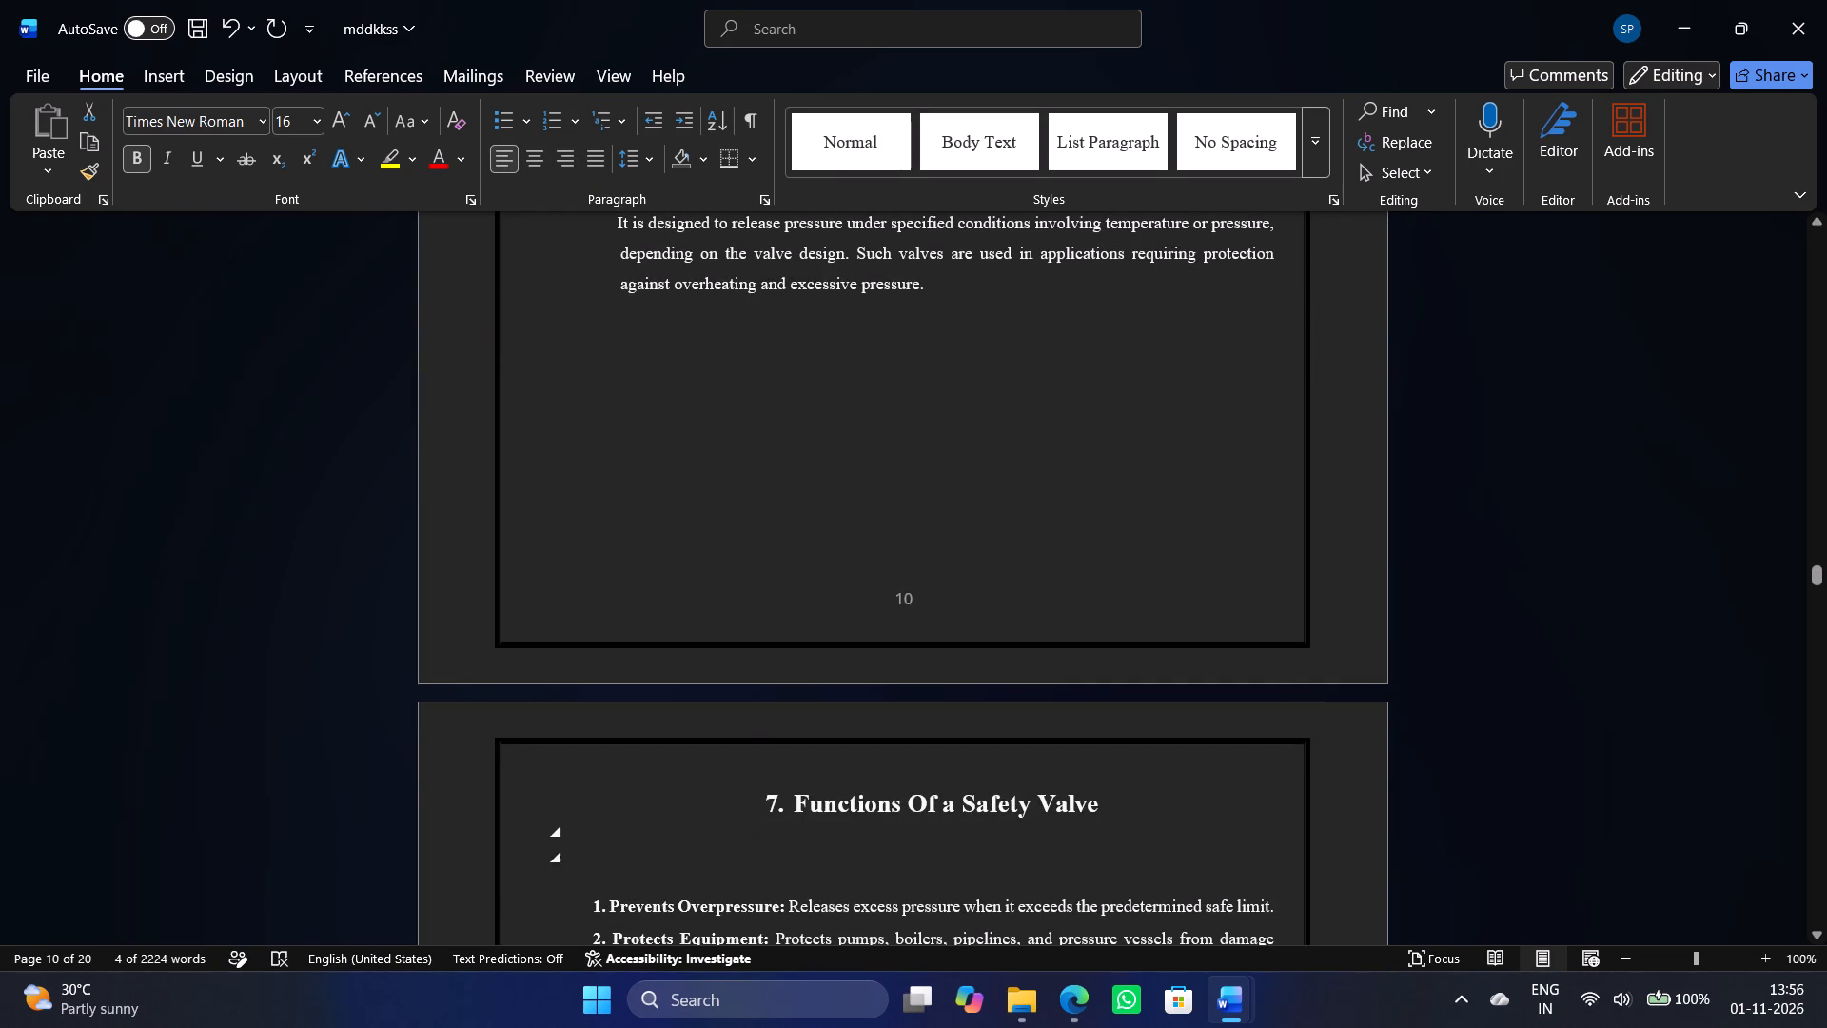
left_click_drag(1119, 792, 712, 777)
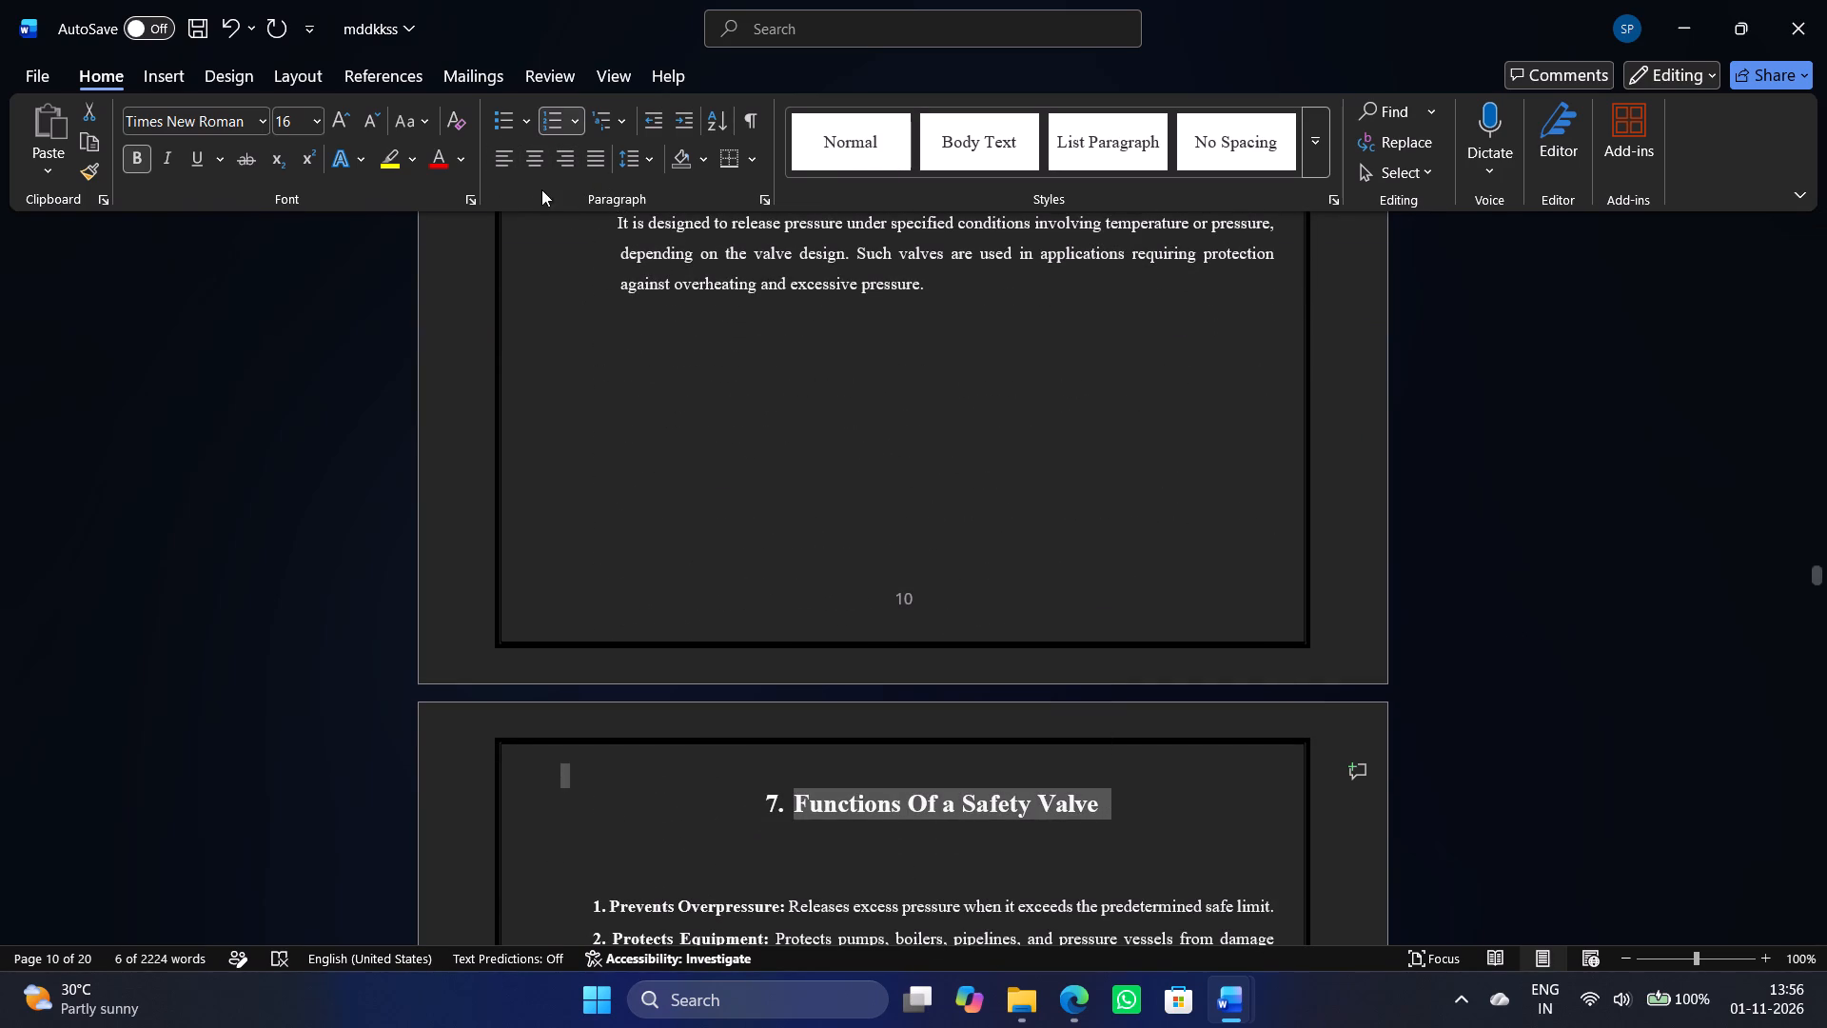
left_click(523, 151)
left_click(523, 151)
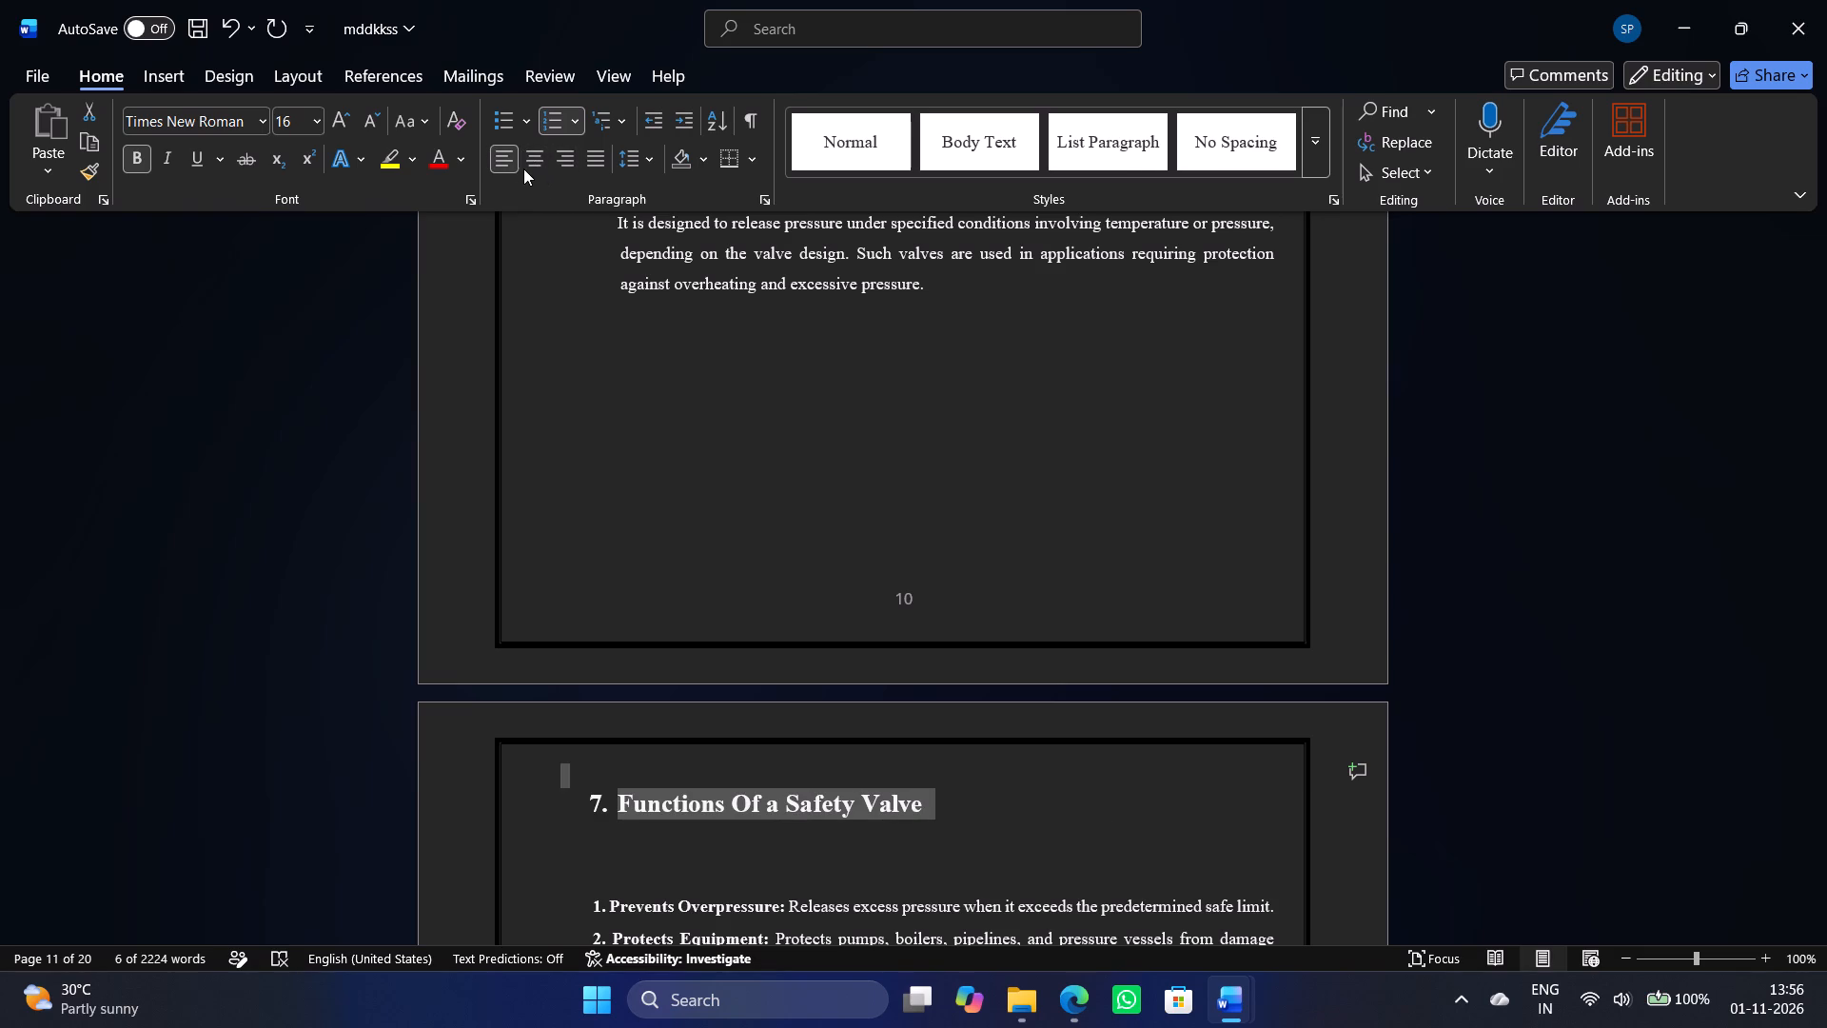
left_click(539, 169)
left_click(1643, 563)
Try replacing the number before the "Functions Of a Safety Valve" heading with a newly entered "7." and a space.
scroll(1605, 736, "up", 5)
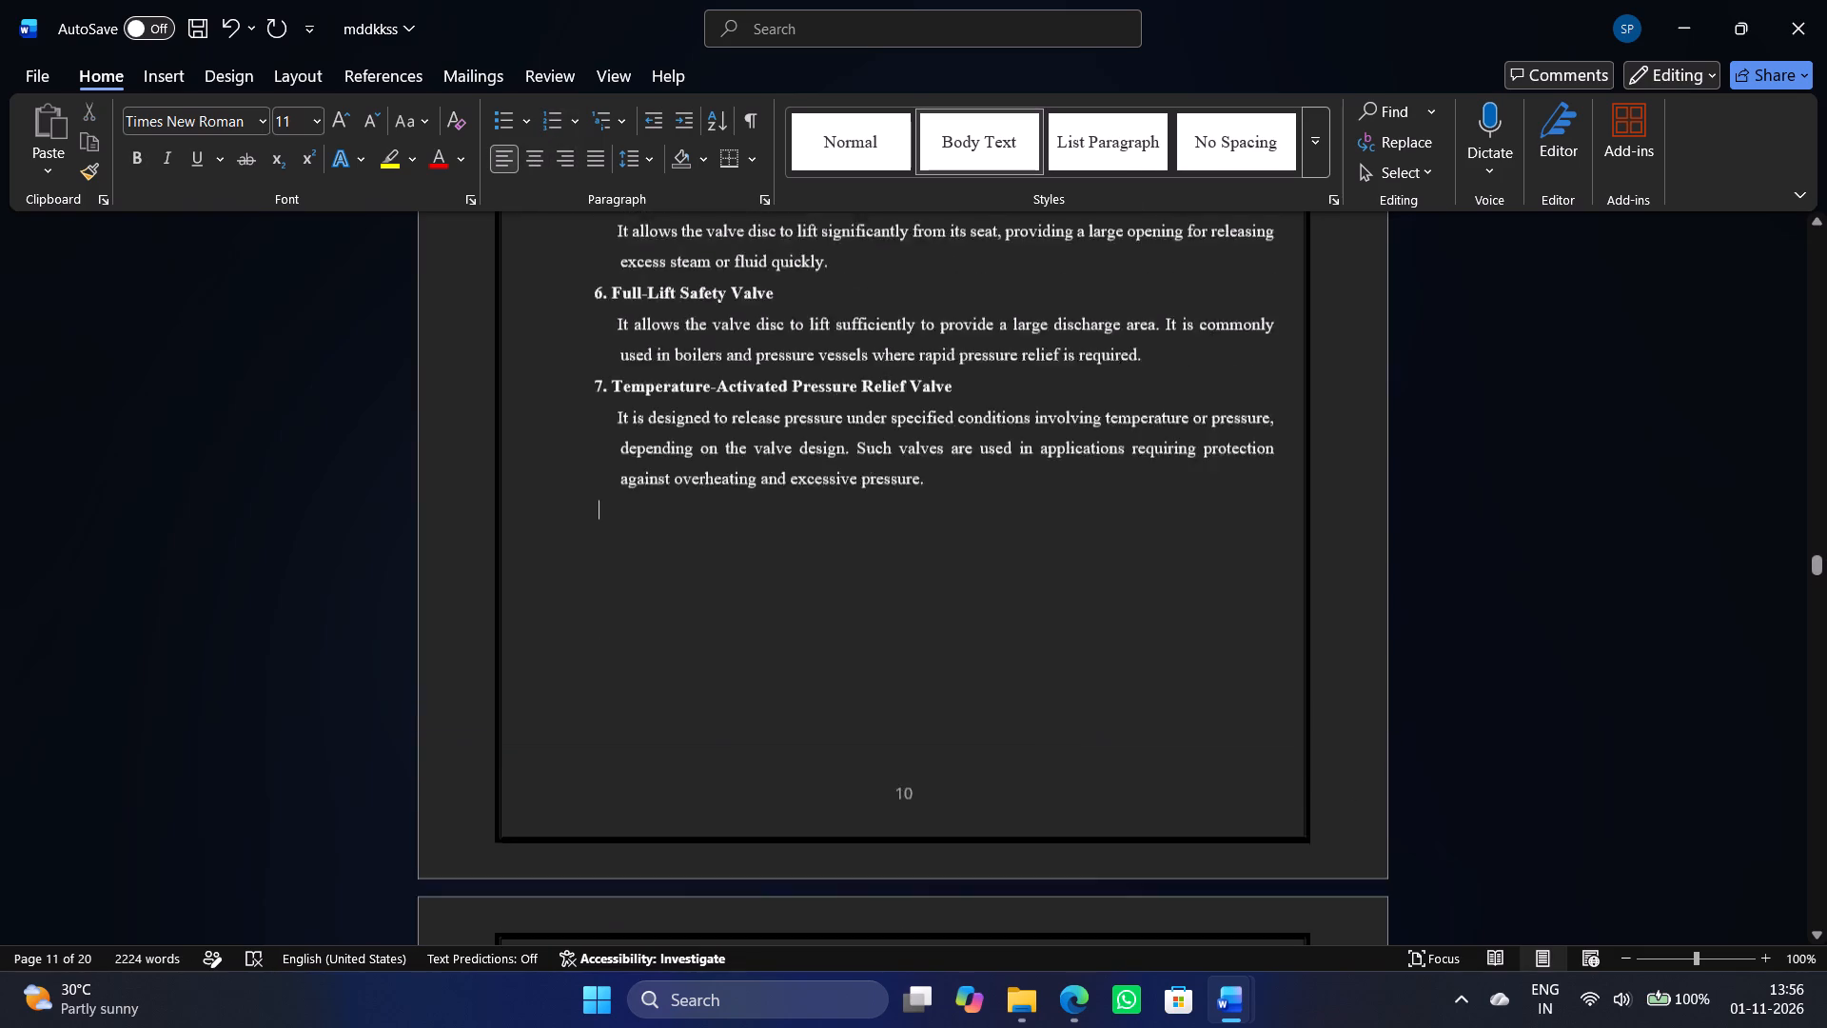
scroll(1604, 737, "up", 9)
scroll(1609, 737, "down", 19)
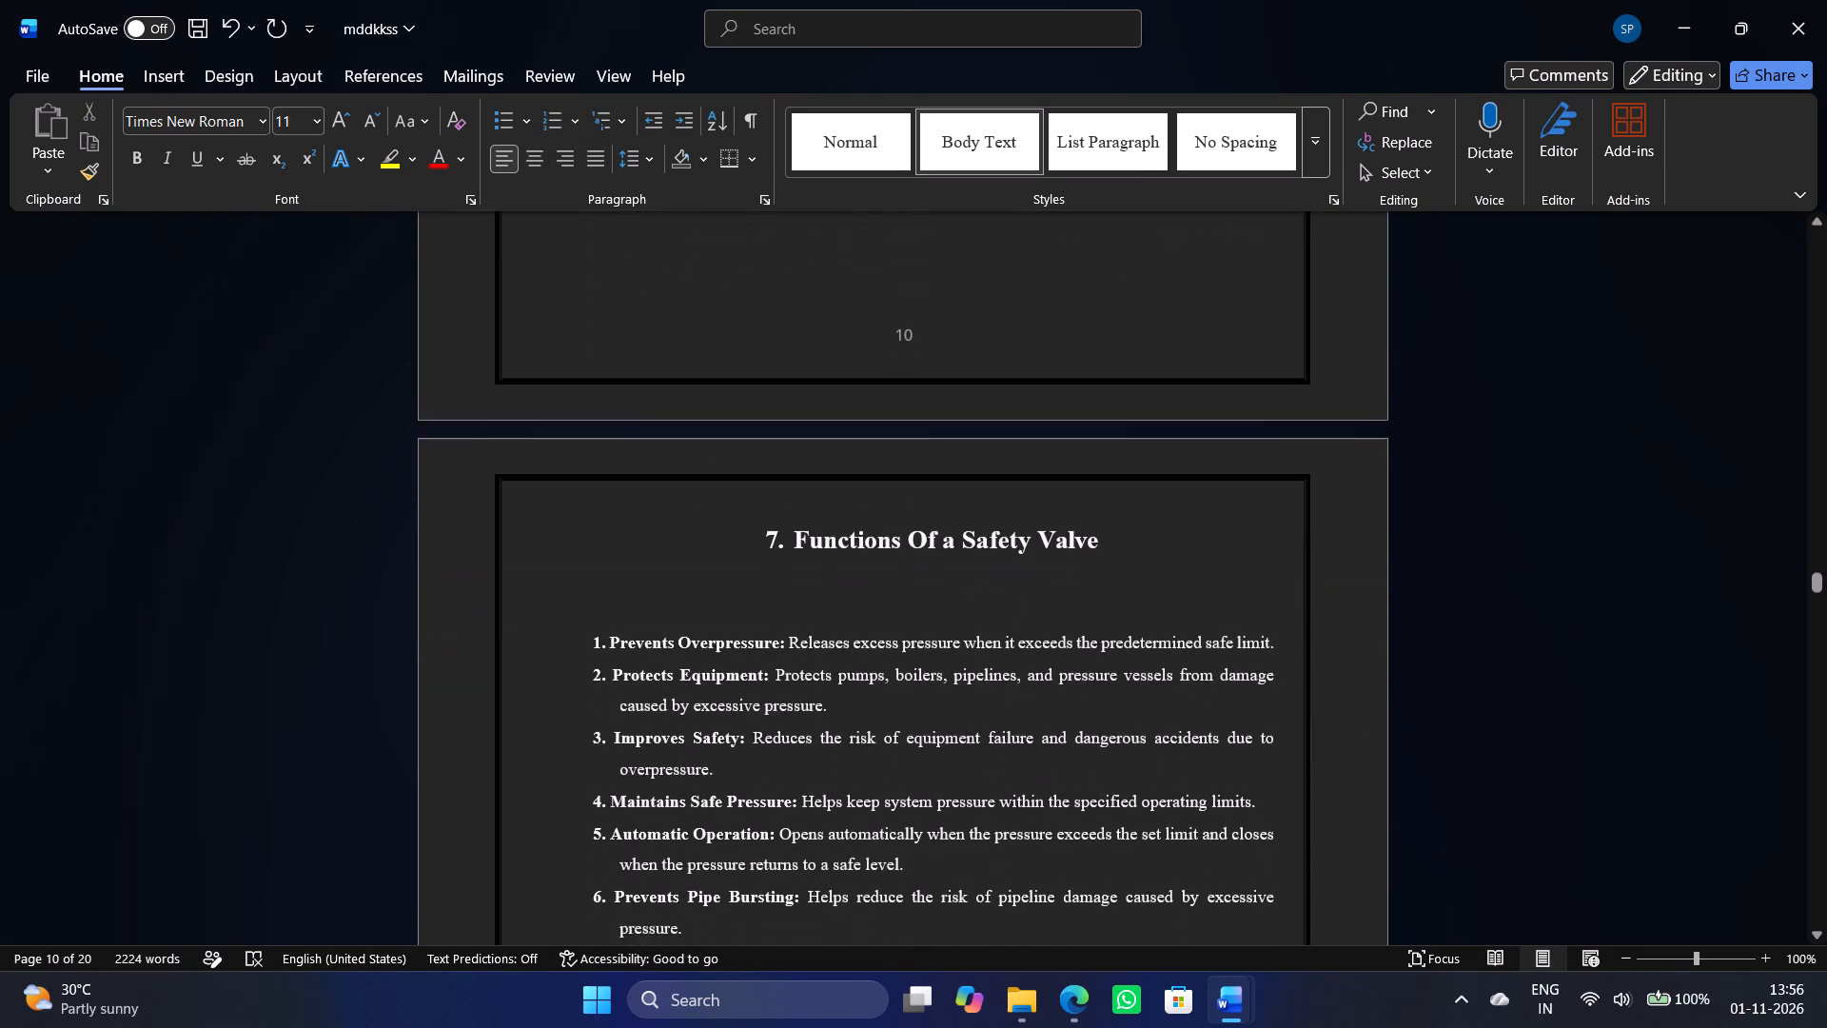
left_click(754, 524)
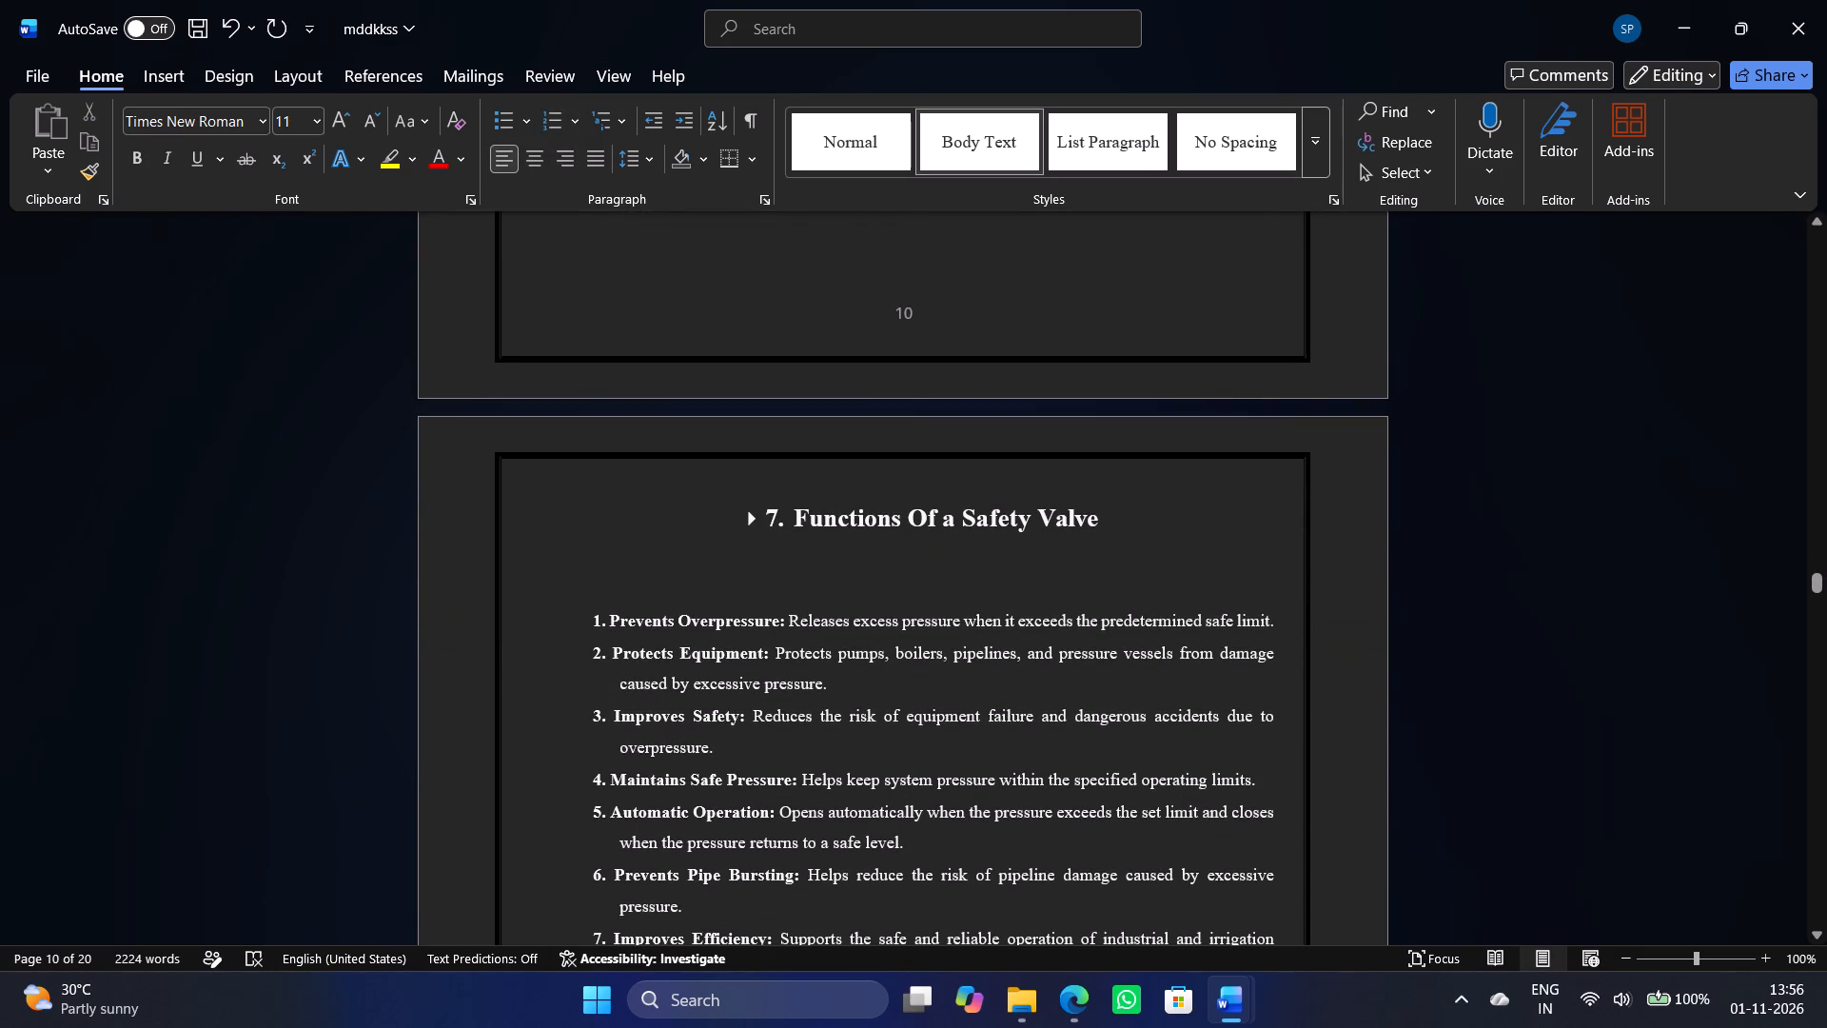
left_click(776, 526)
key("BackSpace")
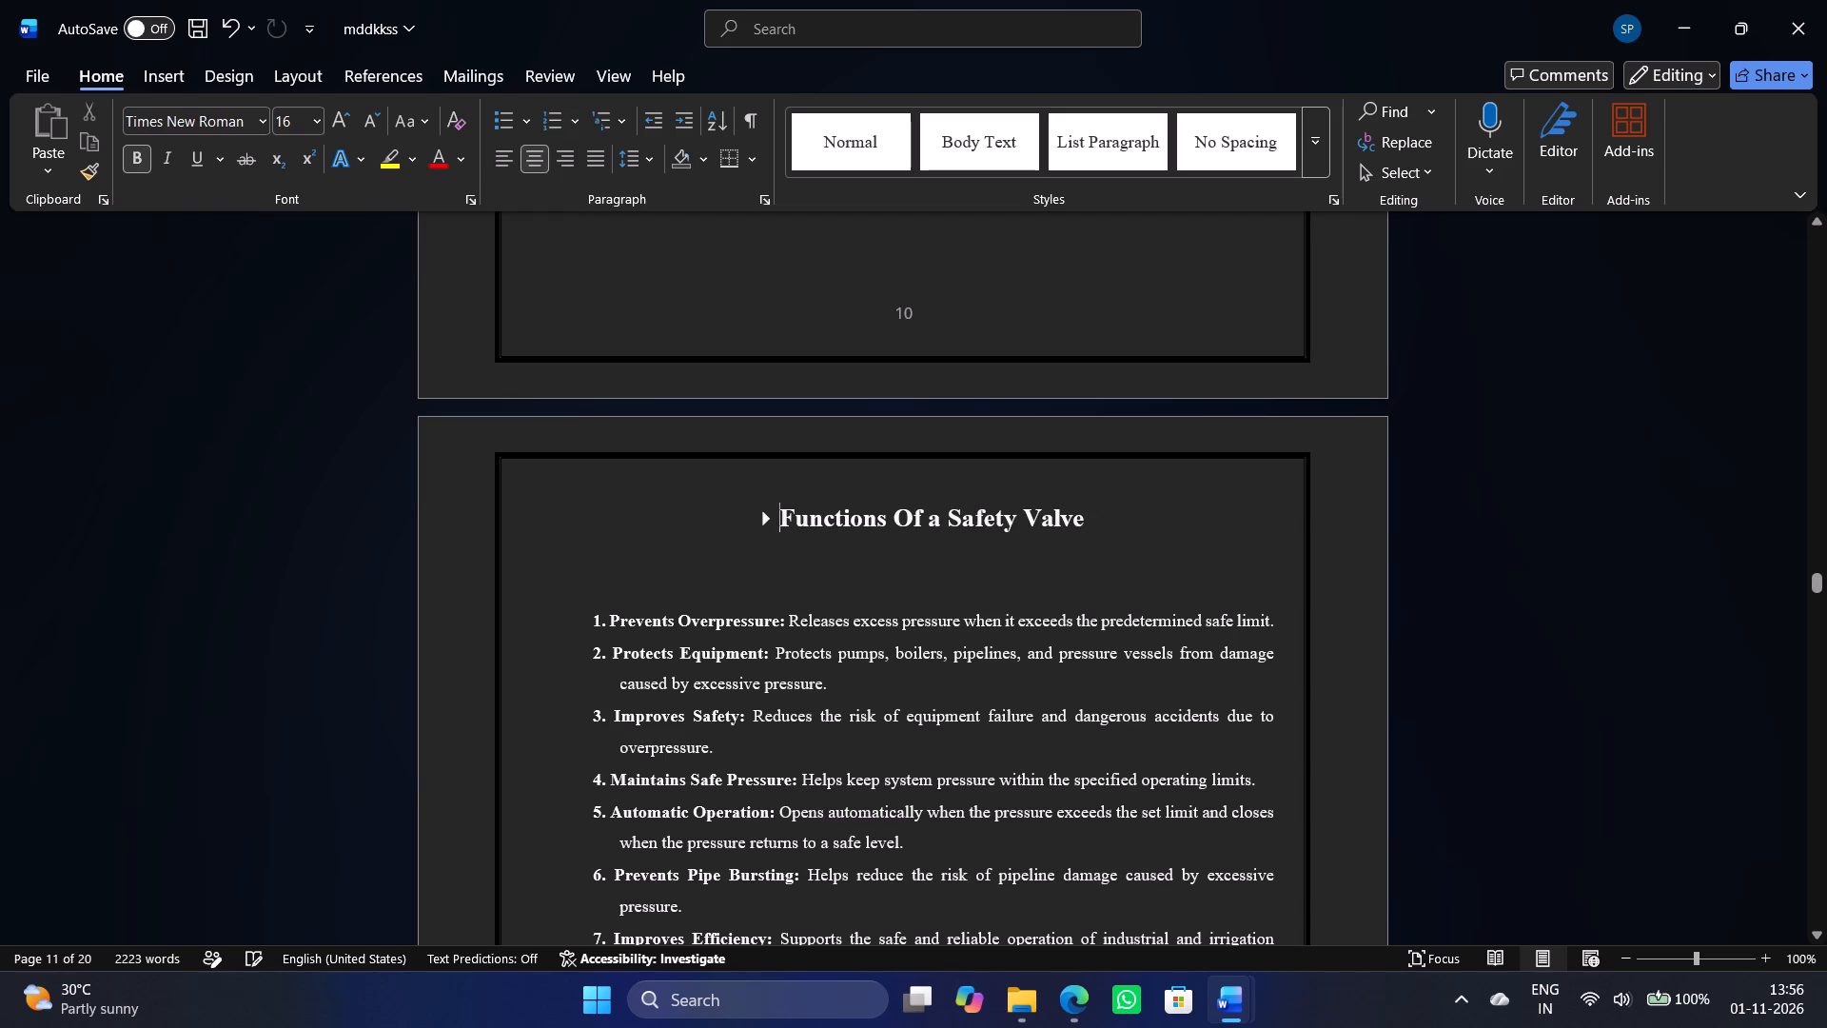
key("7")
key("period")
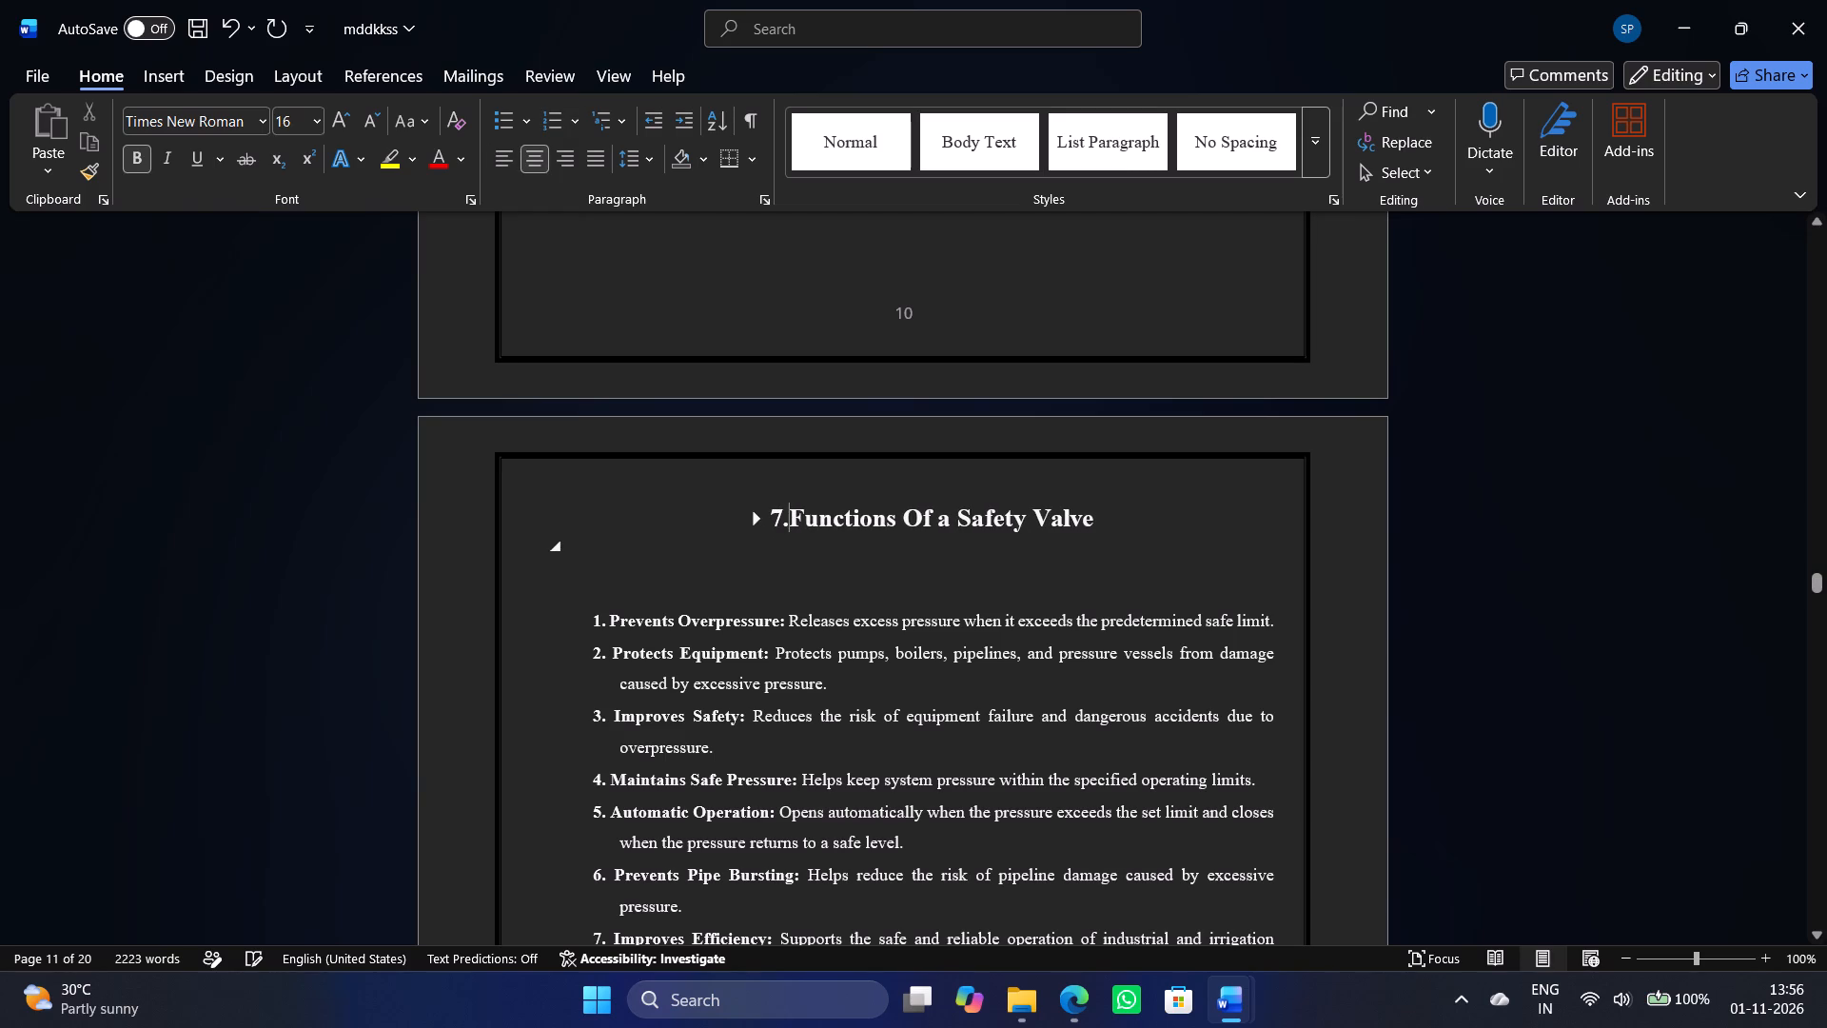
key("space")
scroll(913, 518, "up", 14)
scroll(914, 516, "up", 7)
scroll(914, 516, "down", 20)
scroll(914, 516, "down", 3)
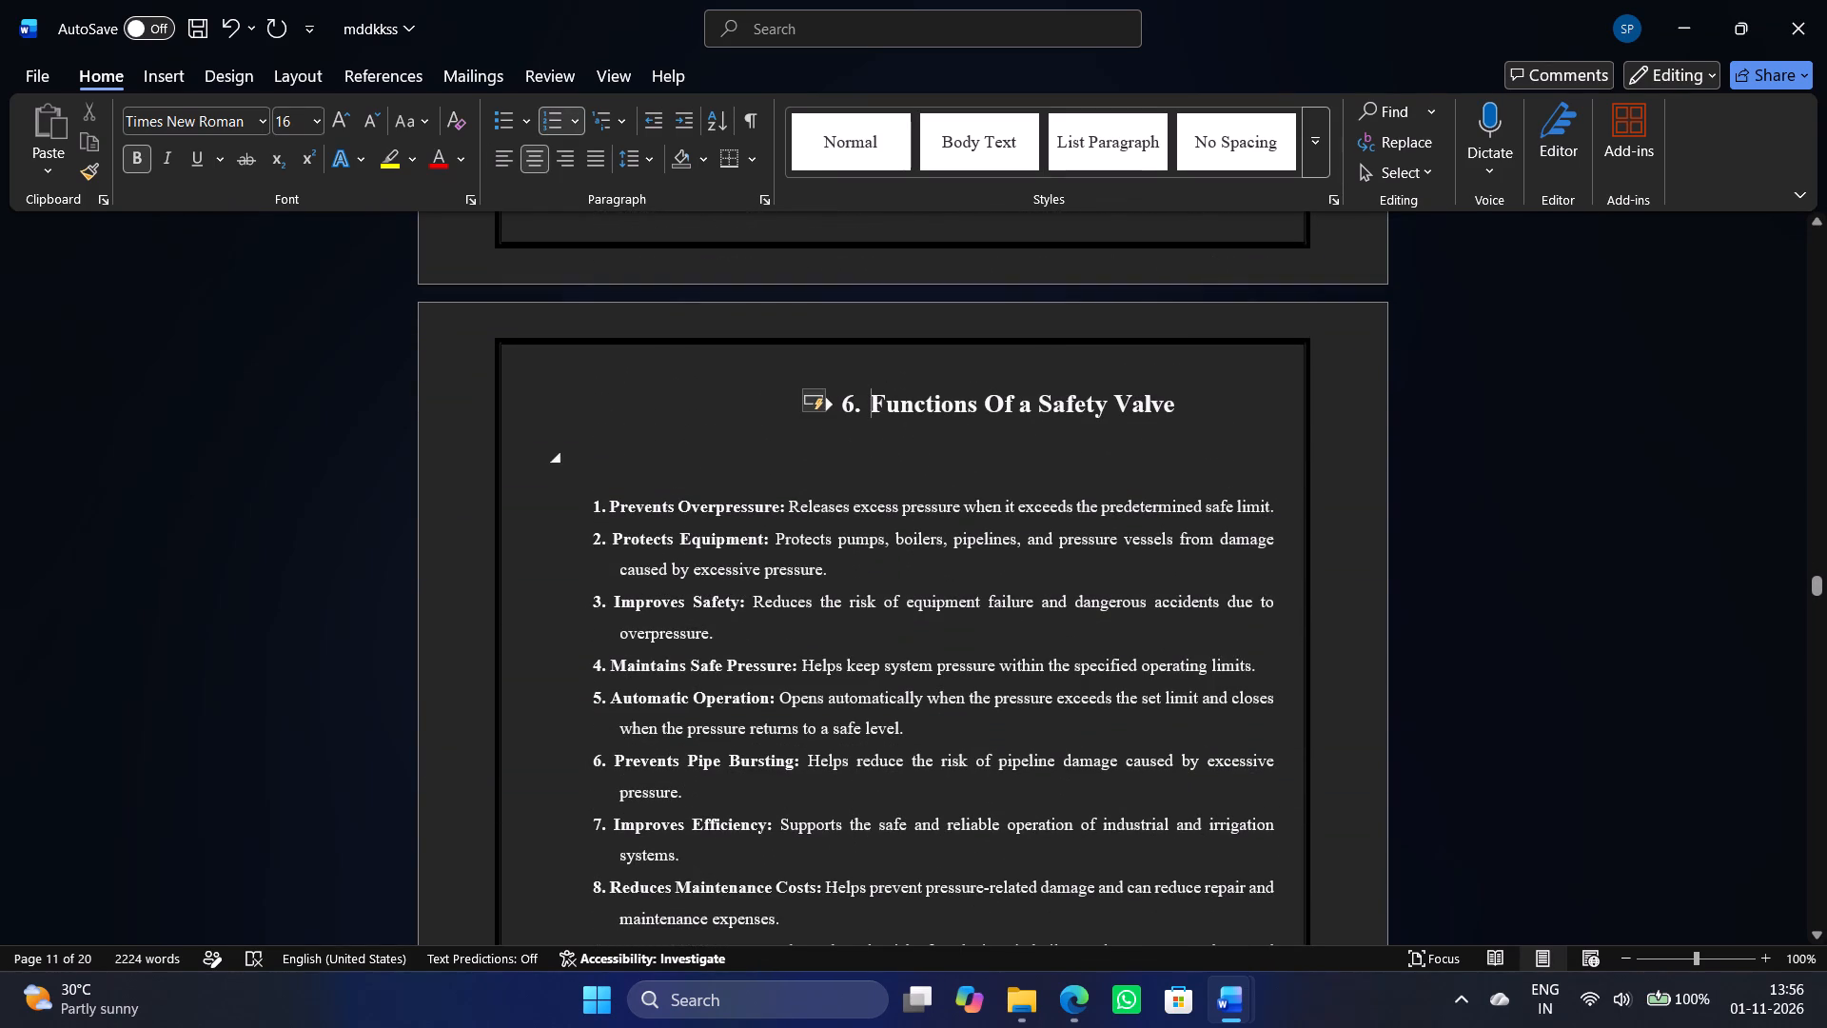
Replace the "6." before the "Functions Of a Safety Valve" heading with "7." and a space.
key("BackSpace")
key("BackSpace")
type("7.")
key("space")
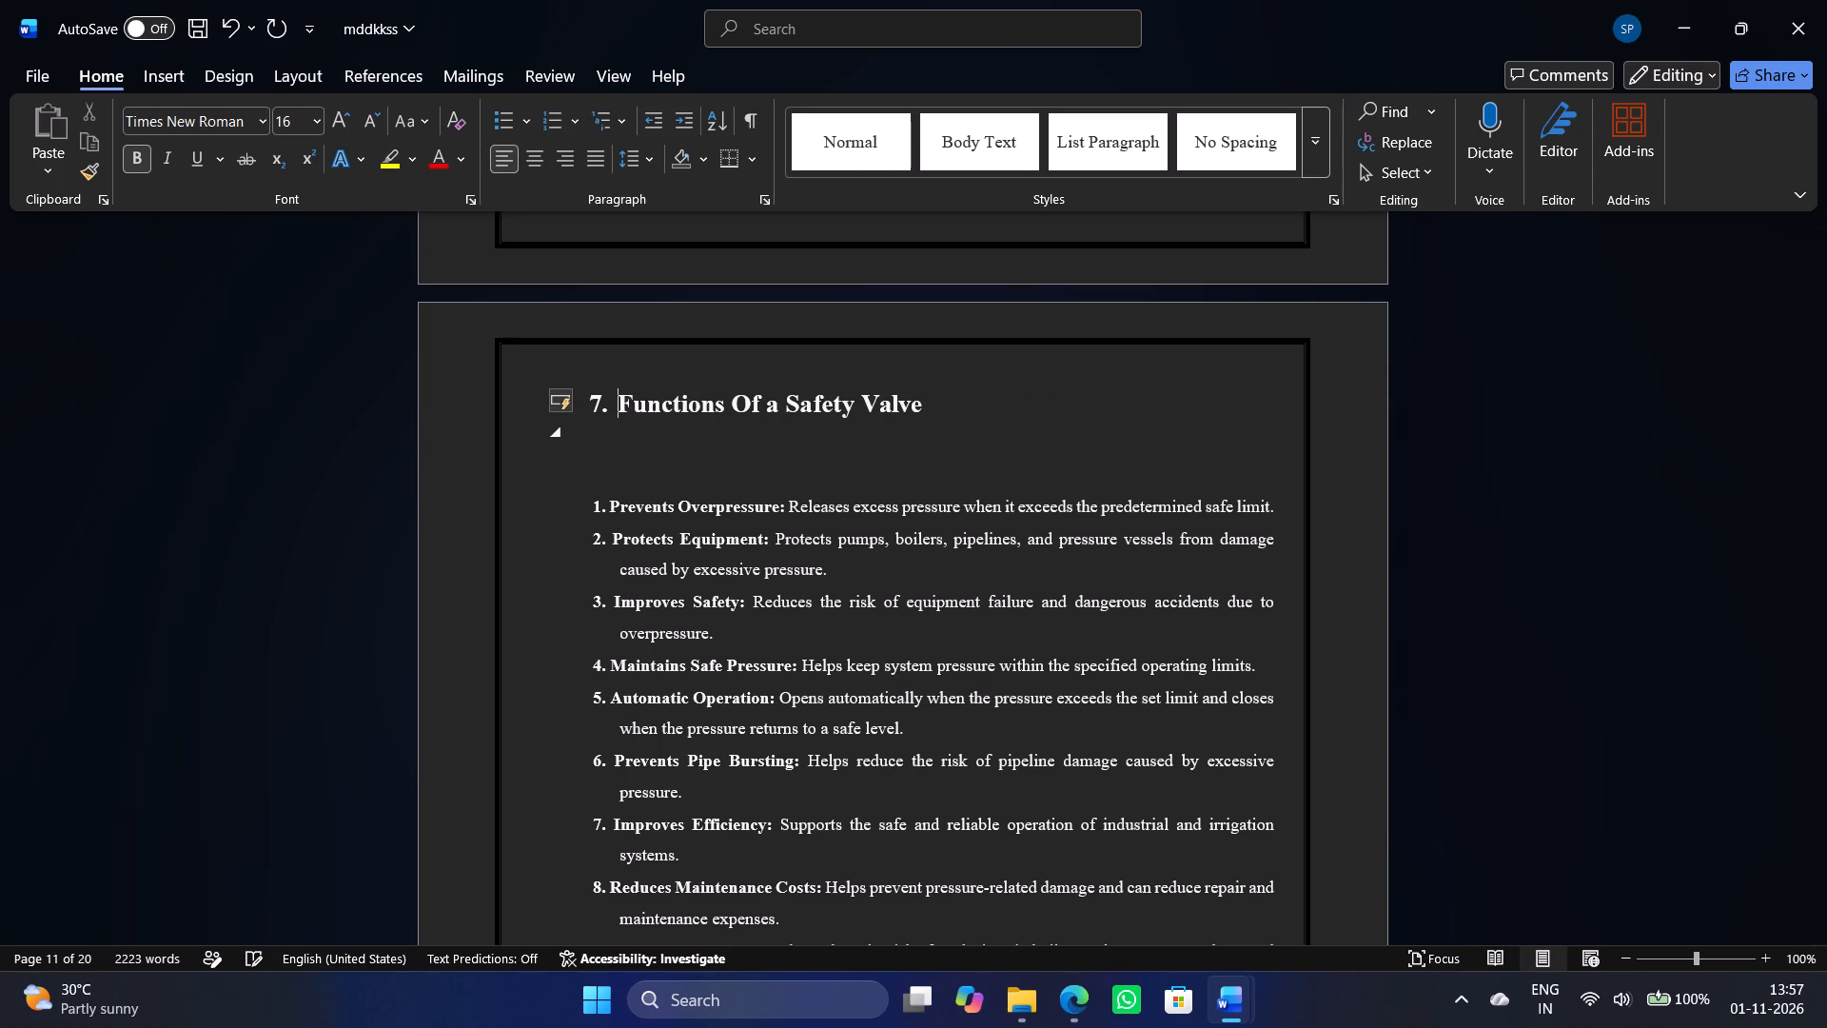
Centre the "Functions Of a Safety Valve" heading on its page.
scroll(582, 356, "up", 4)
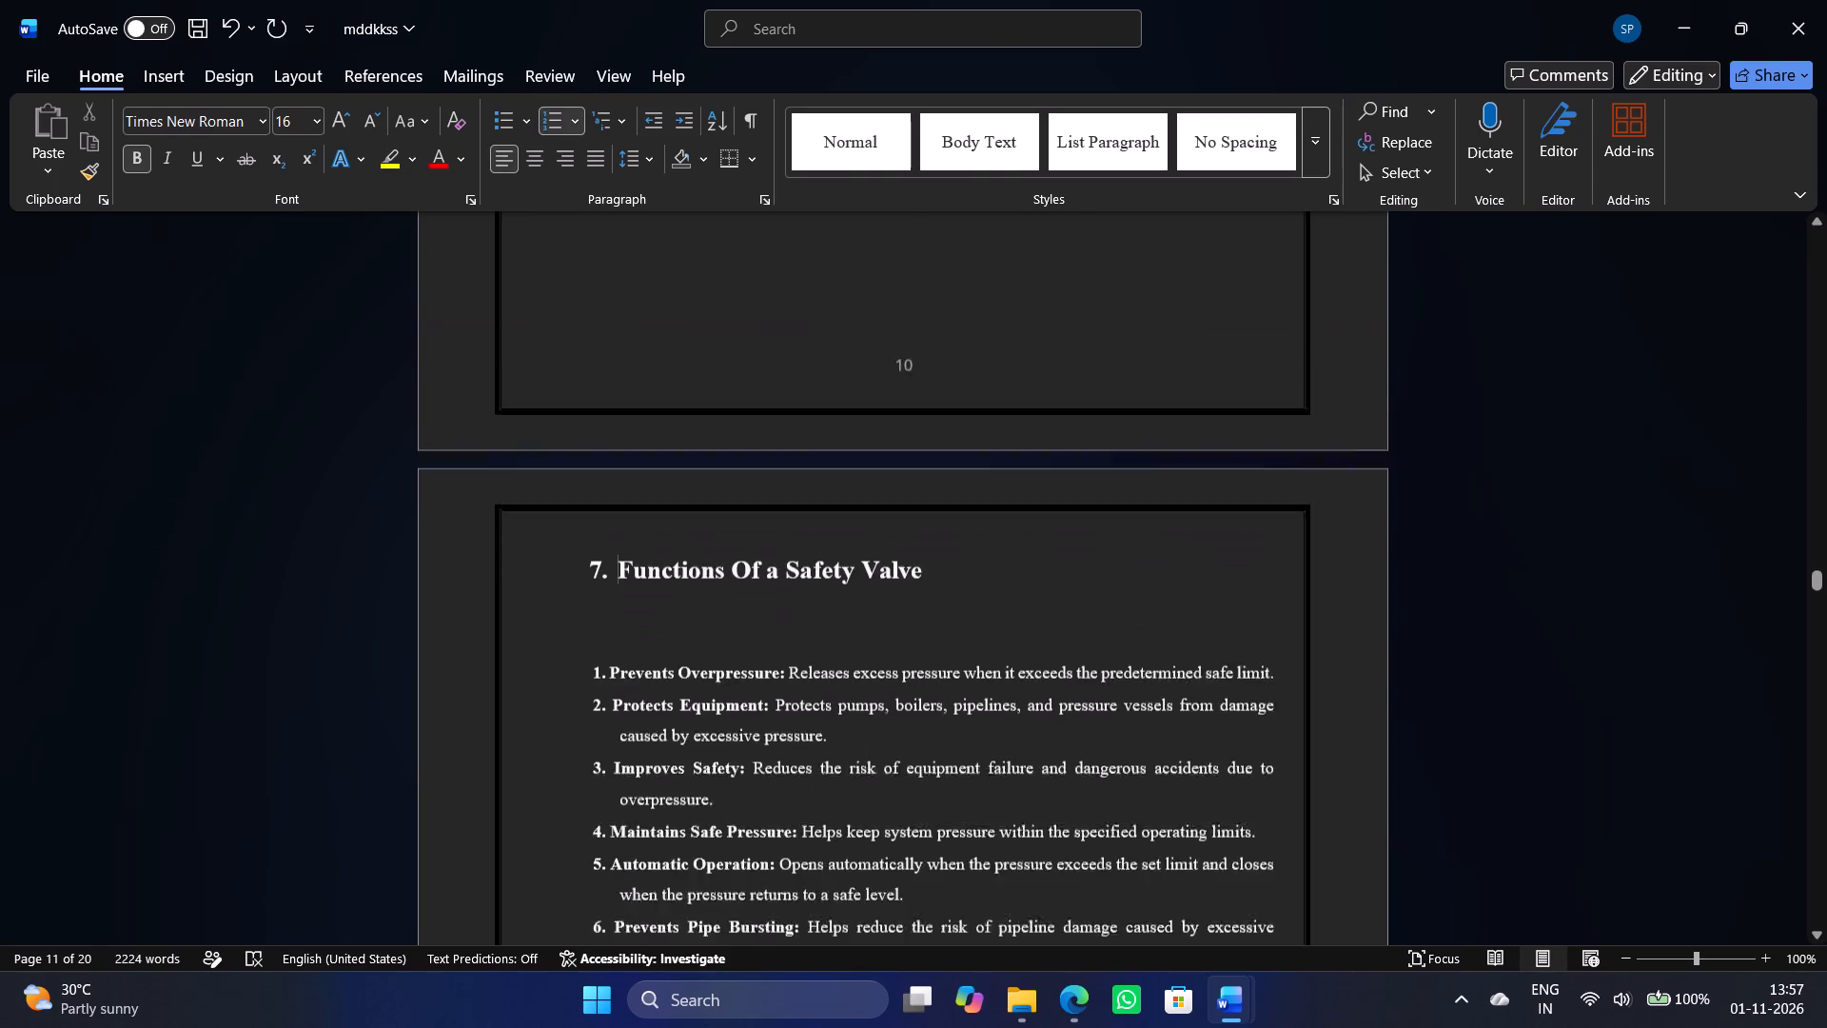
left_click_drag(991, 636, 508, 629)
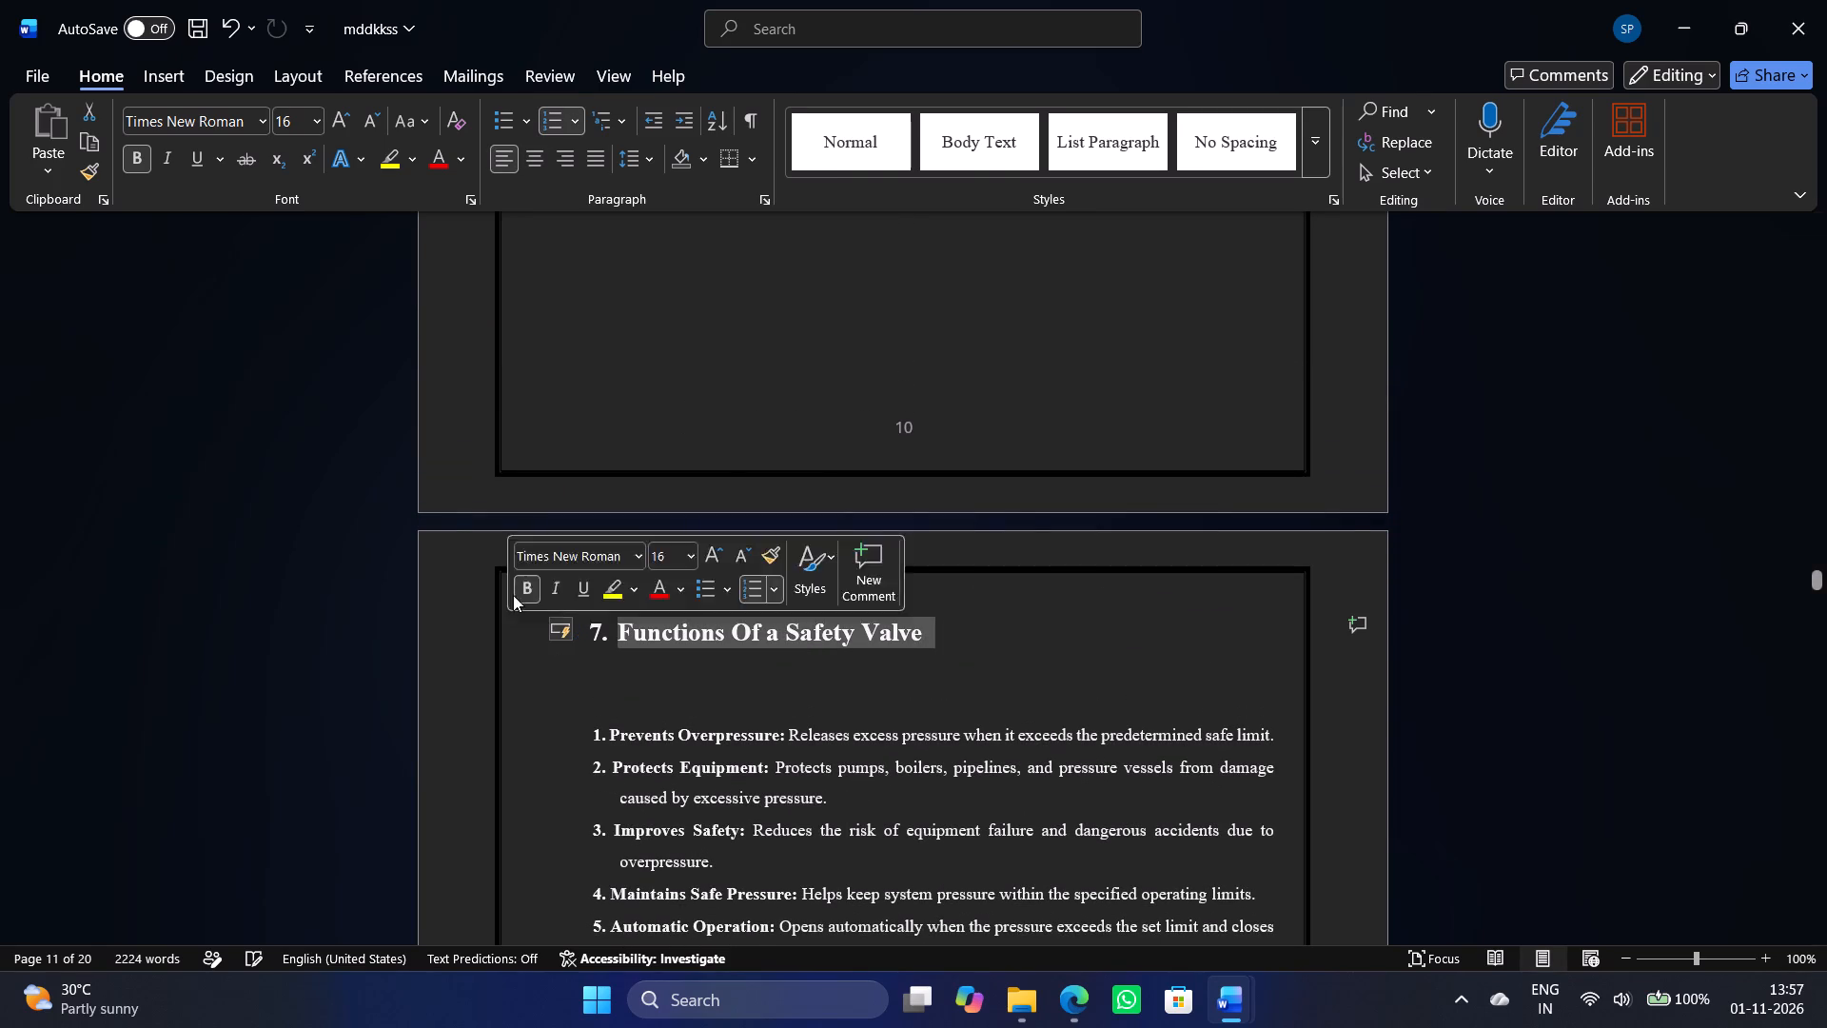
left_click(539, 154)
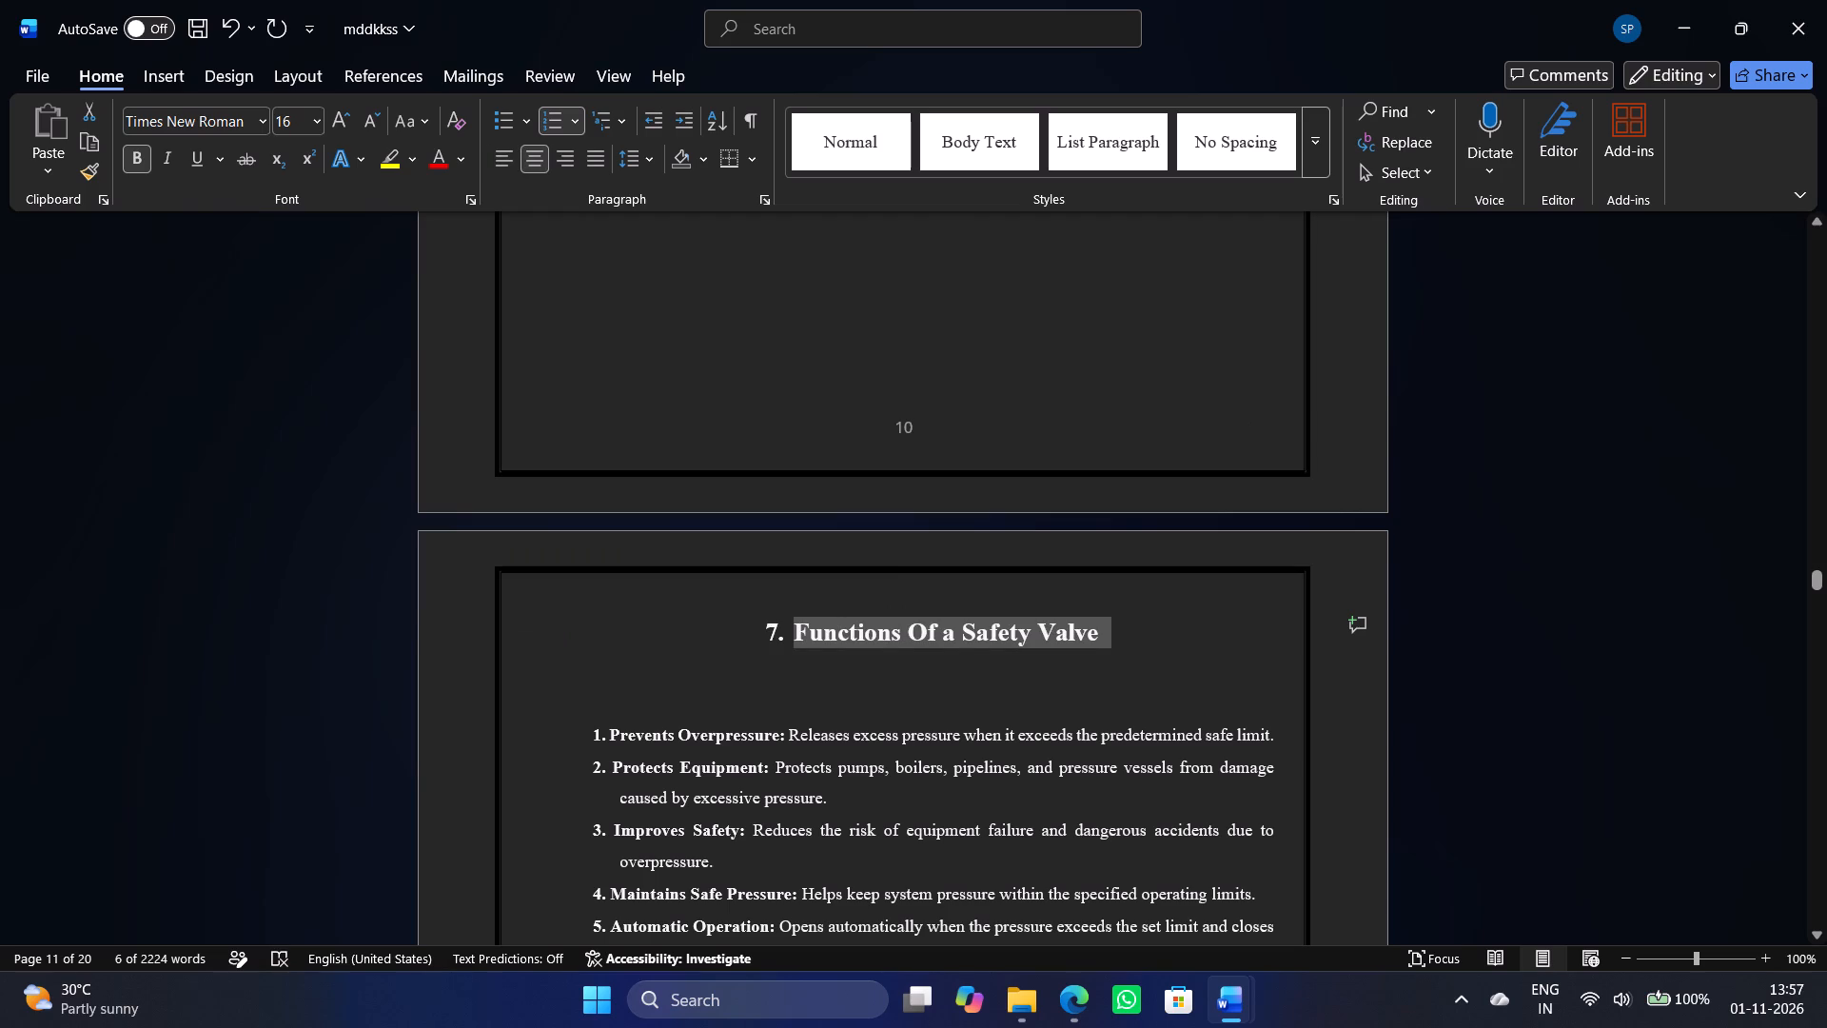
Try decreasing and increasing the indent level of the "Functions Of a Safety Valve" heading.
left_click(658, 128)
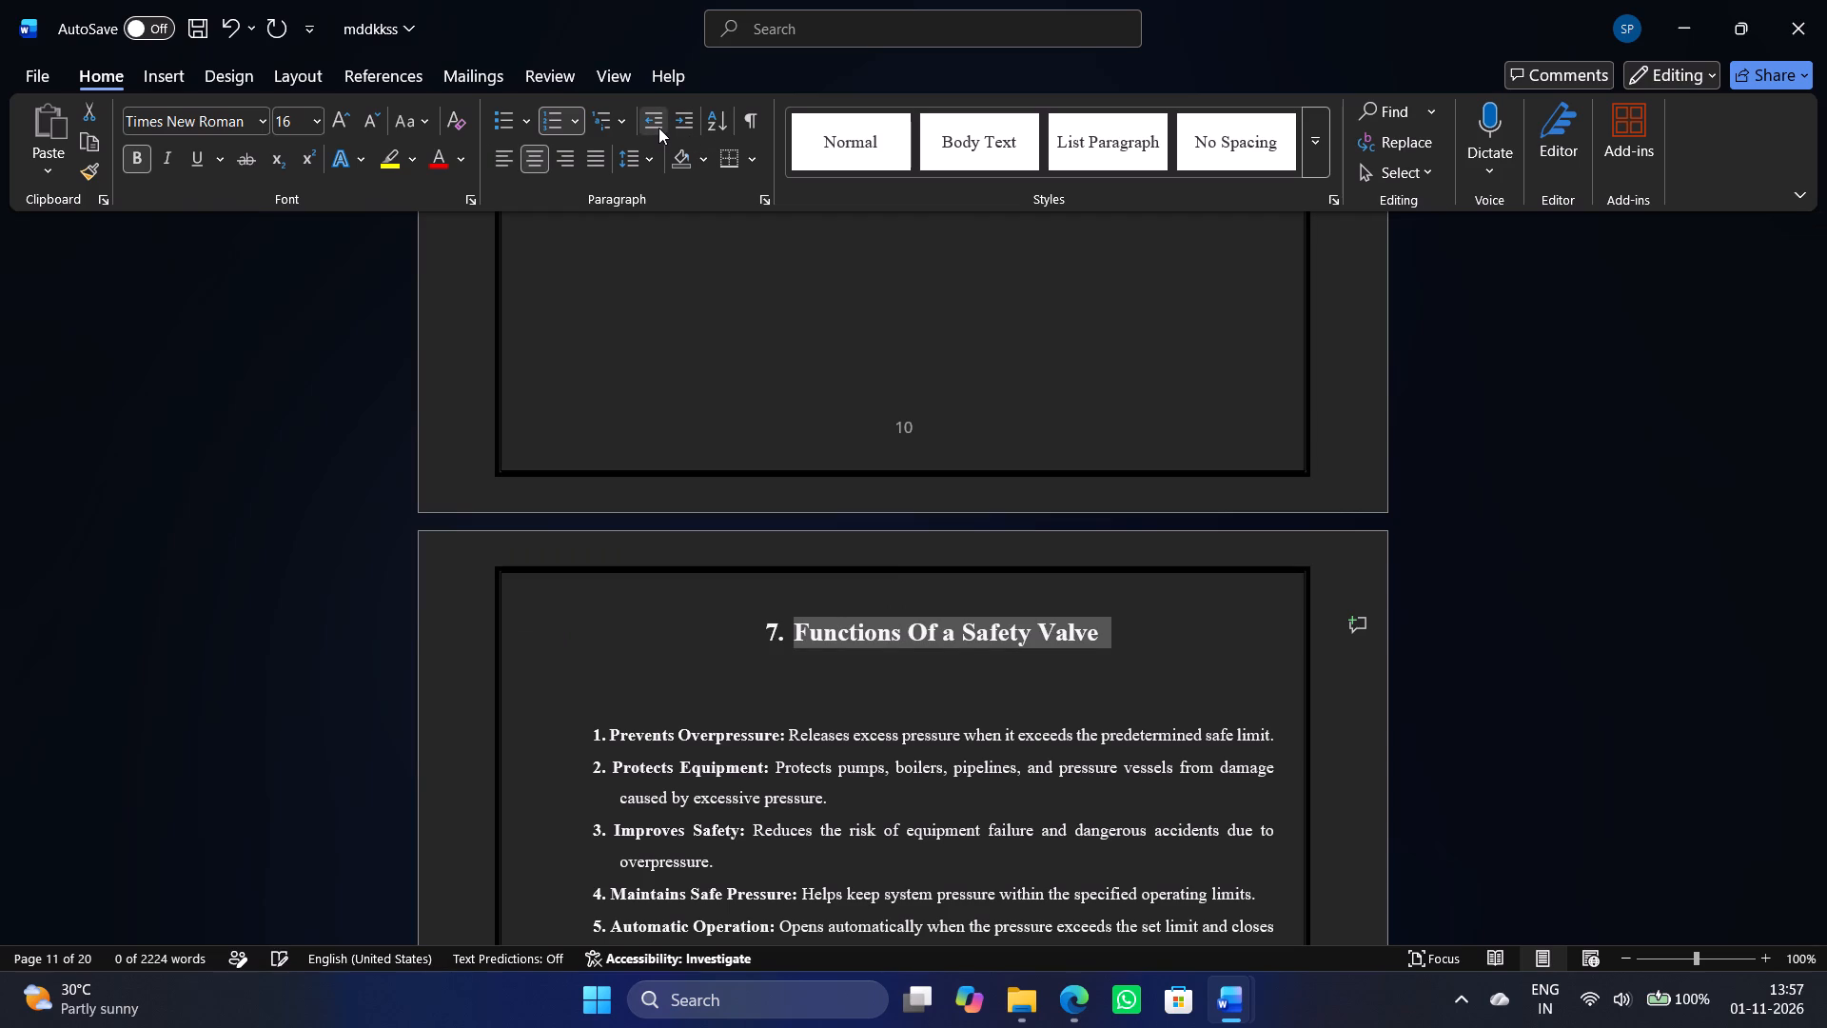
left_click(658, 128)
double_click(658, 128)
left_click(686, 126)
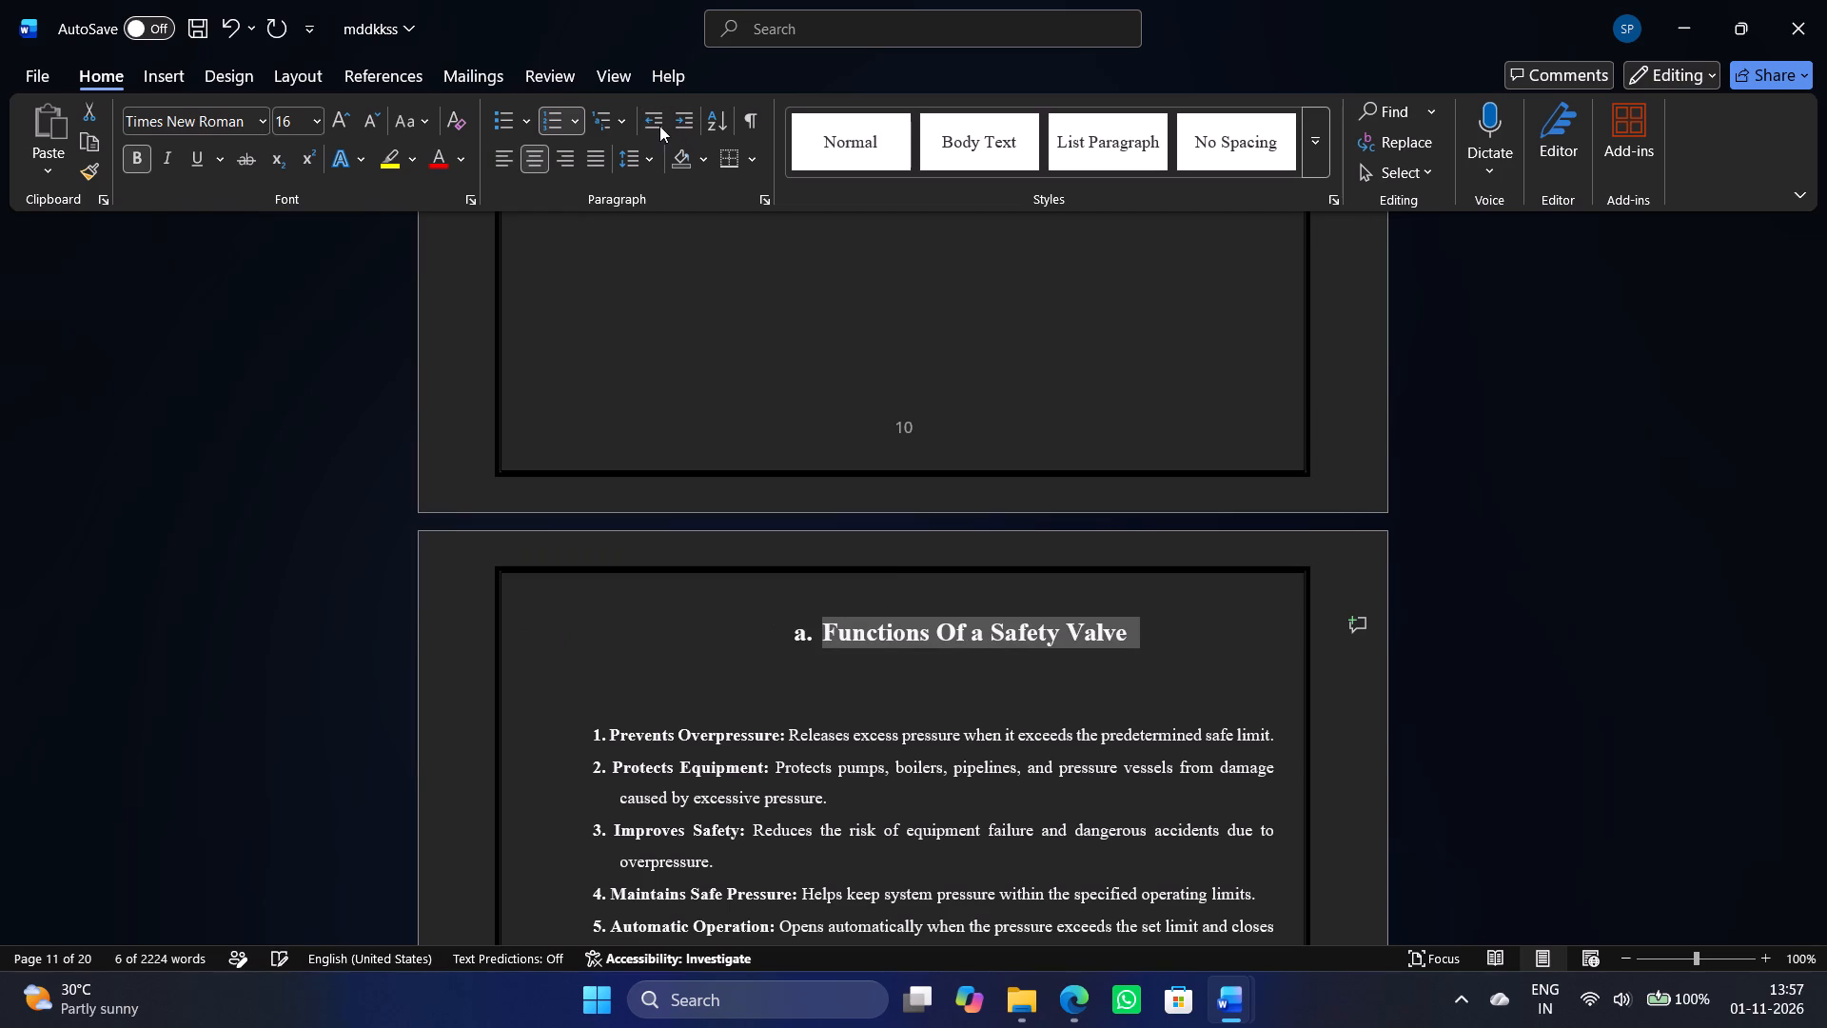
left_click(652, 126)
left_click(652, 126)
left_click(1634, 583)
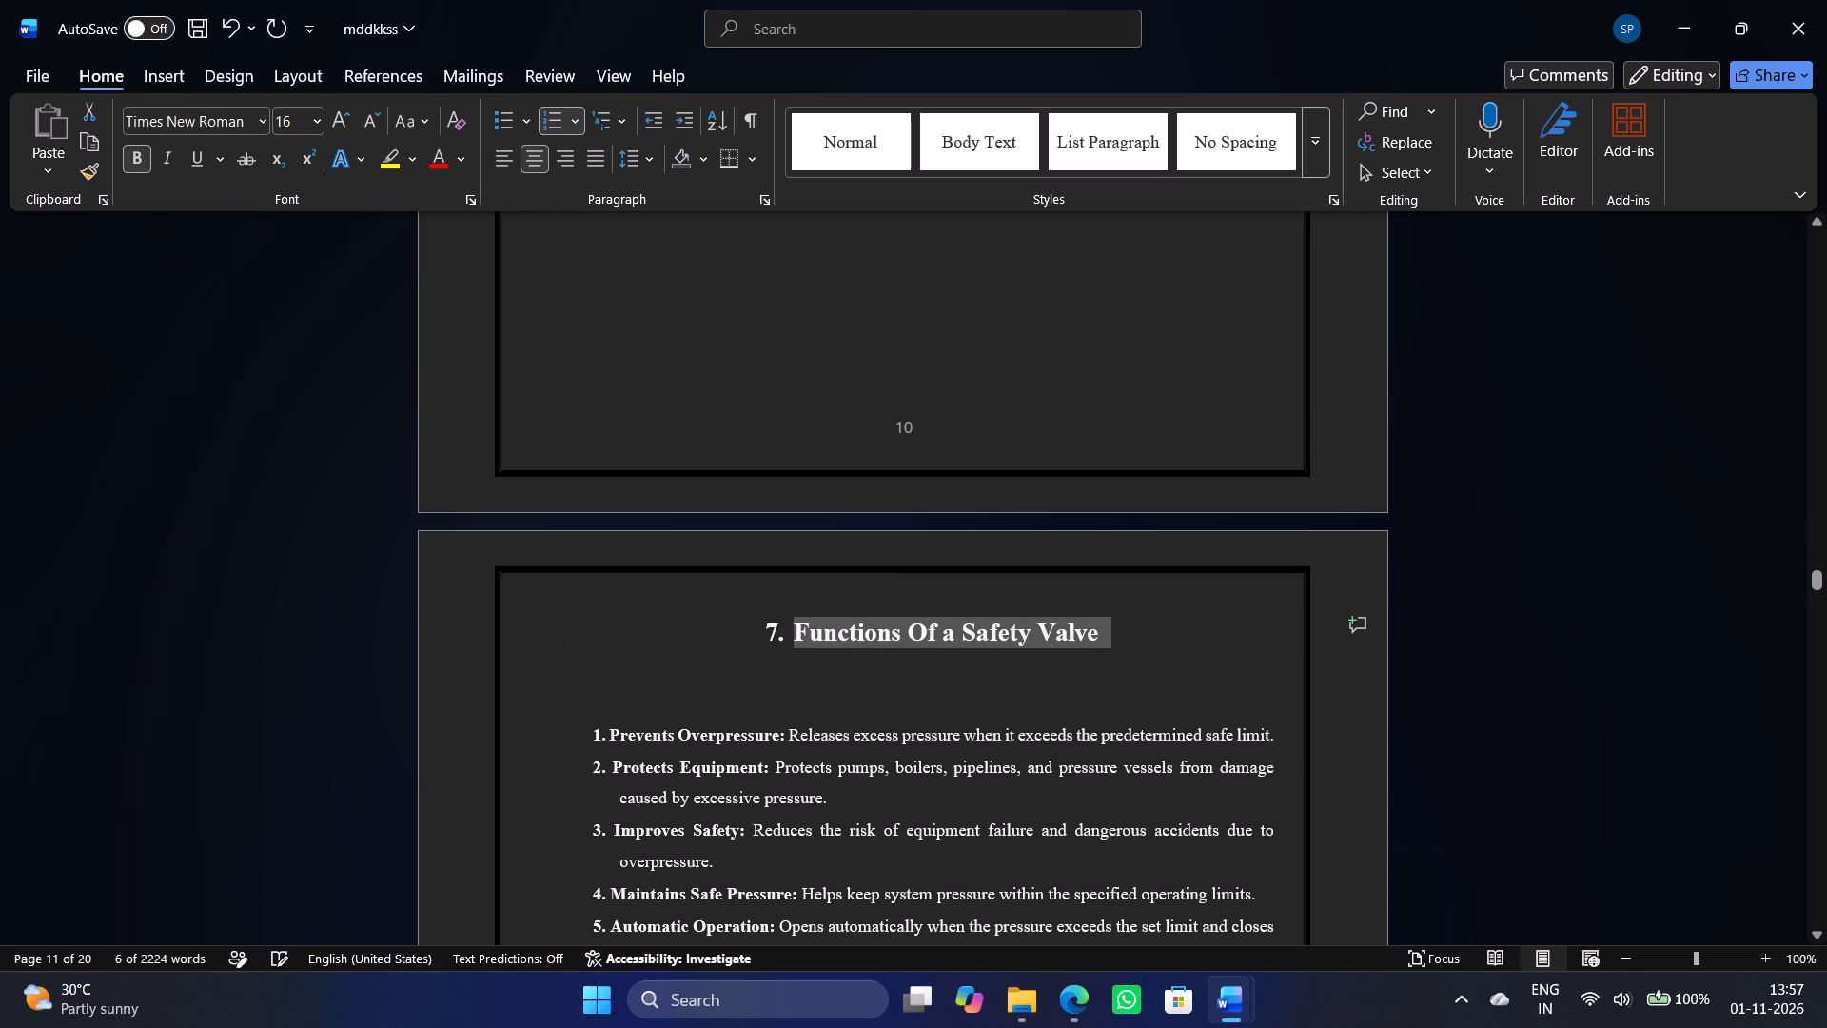
Review the pages from "Types of Safety Valve" through the "IS Convention" figures and the handwritten symbol table for heading numbering and layout.
scroll(1622, 583, "up", 17)
scroll(1622, 569, "down", 4)
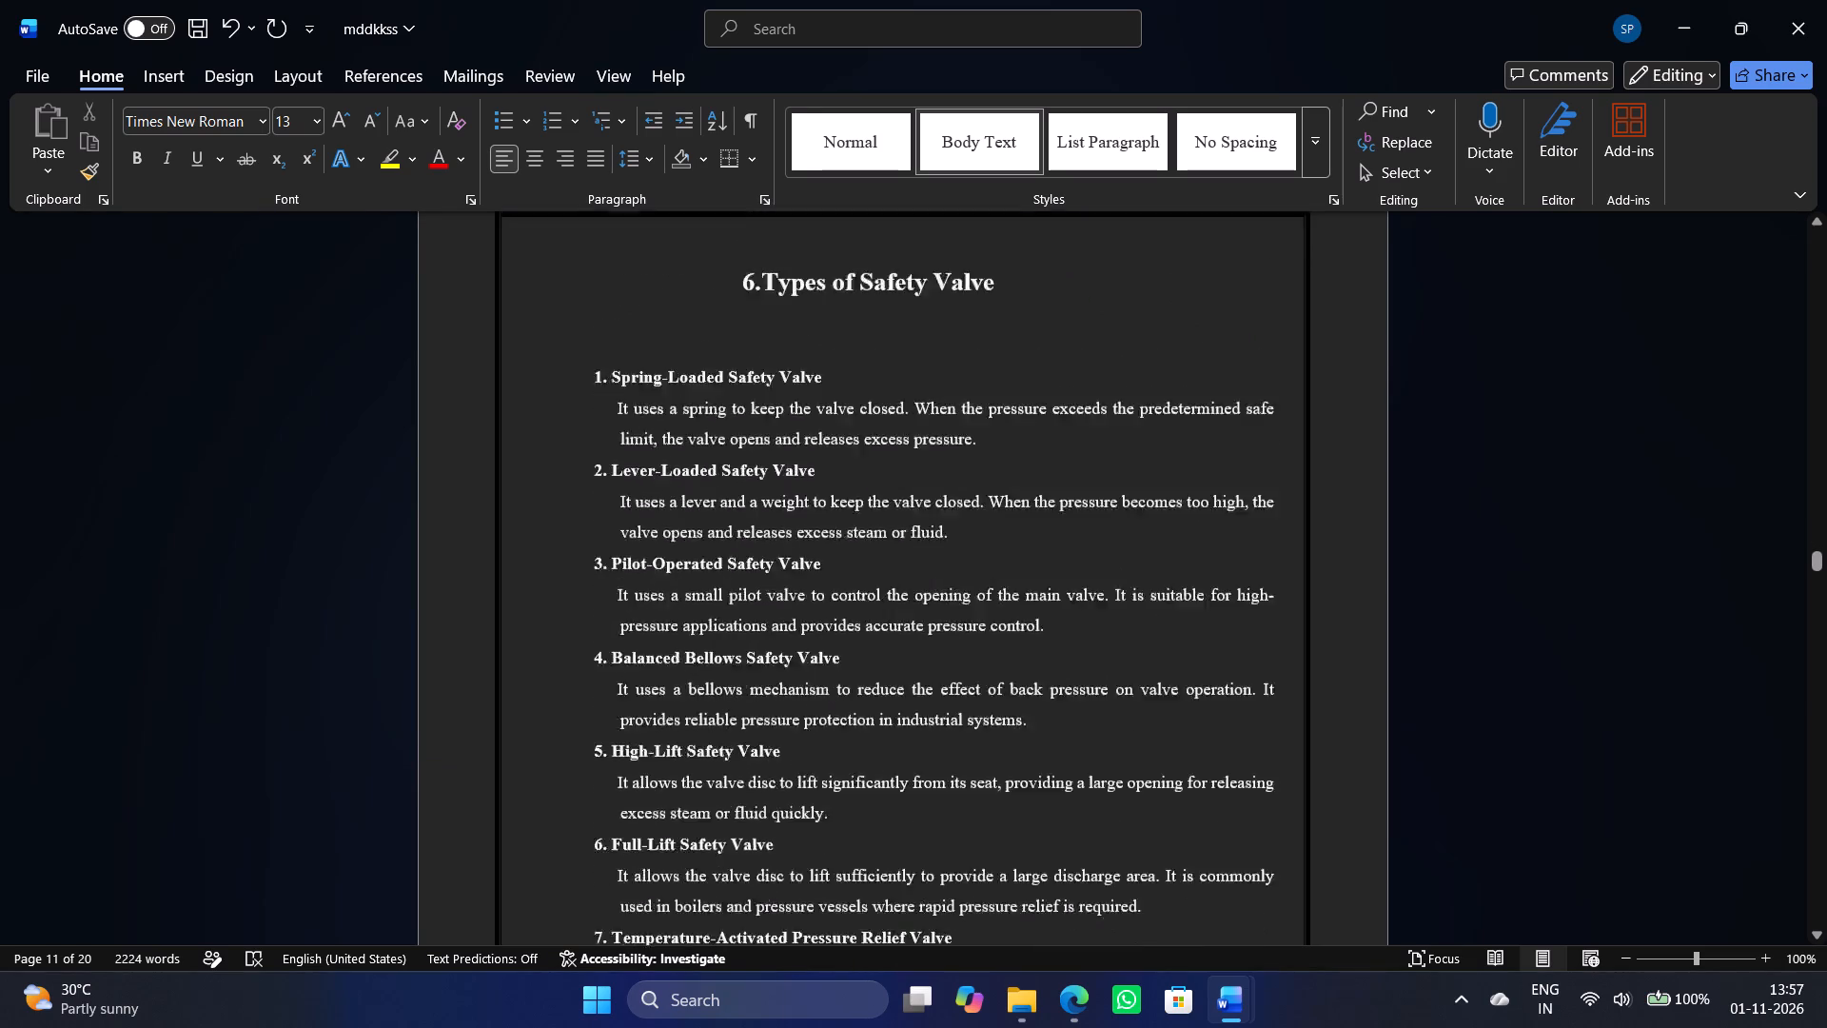
scroll(1622, 570, "down", 18)
scroll(1611, 559, "down", 9)
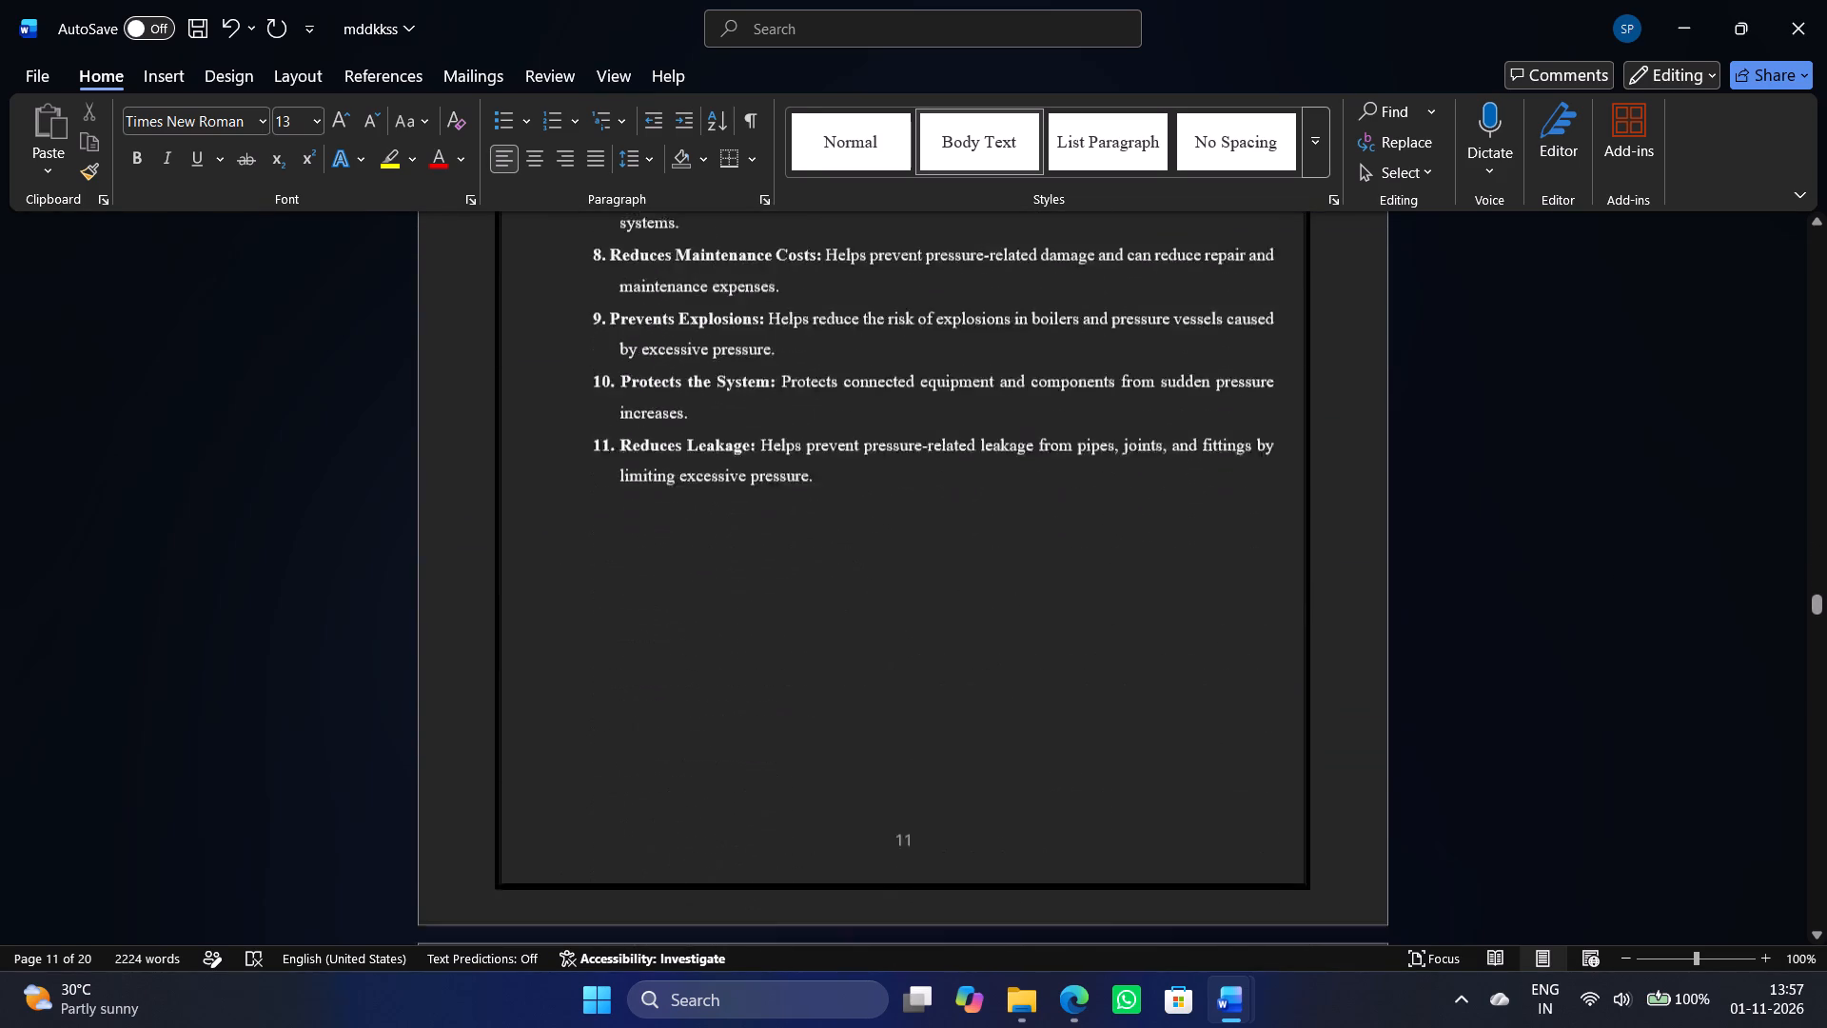
scroll(1611, 554, "down", 18)
scroll(1609, 554, "down", 12)
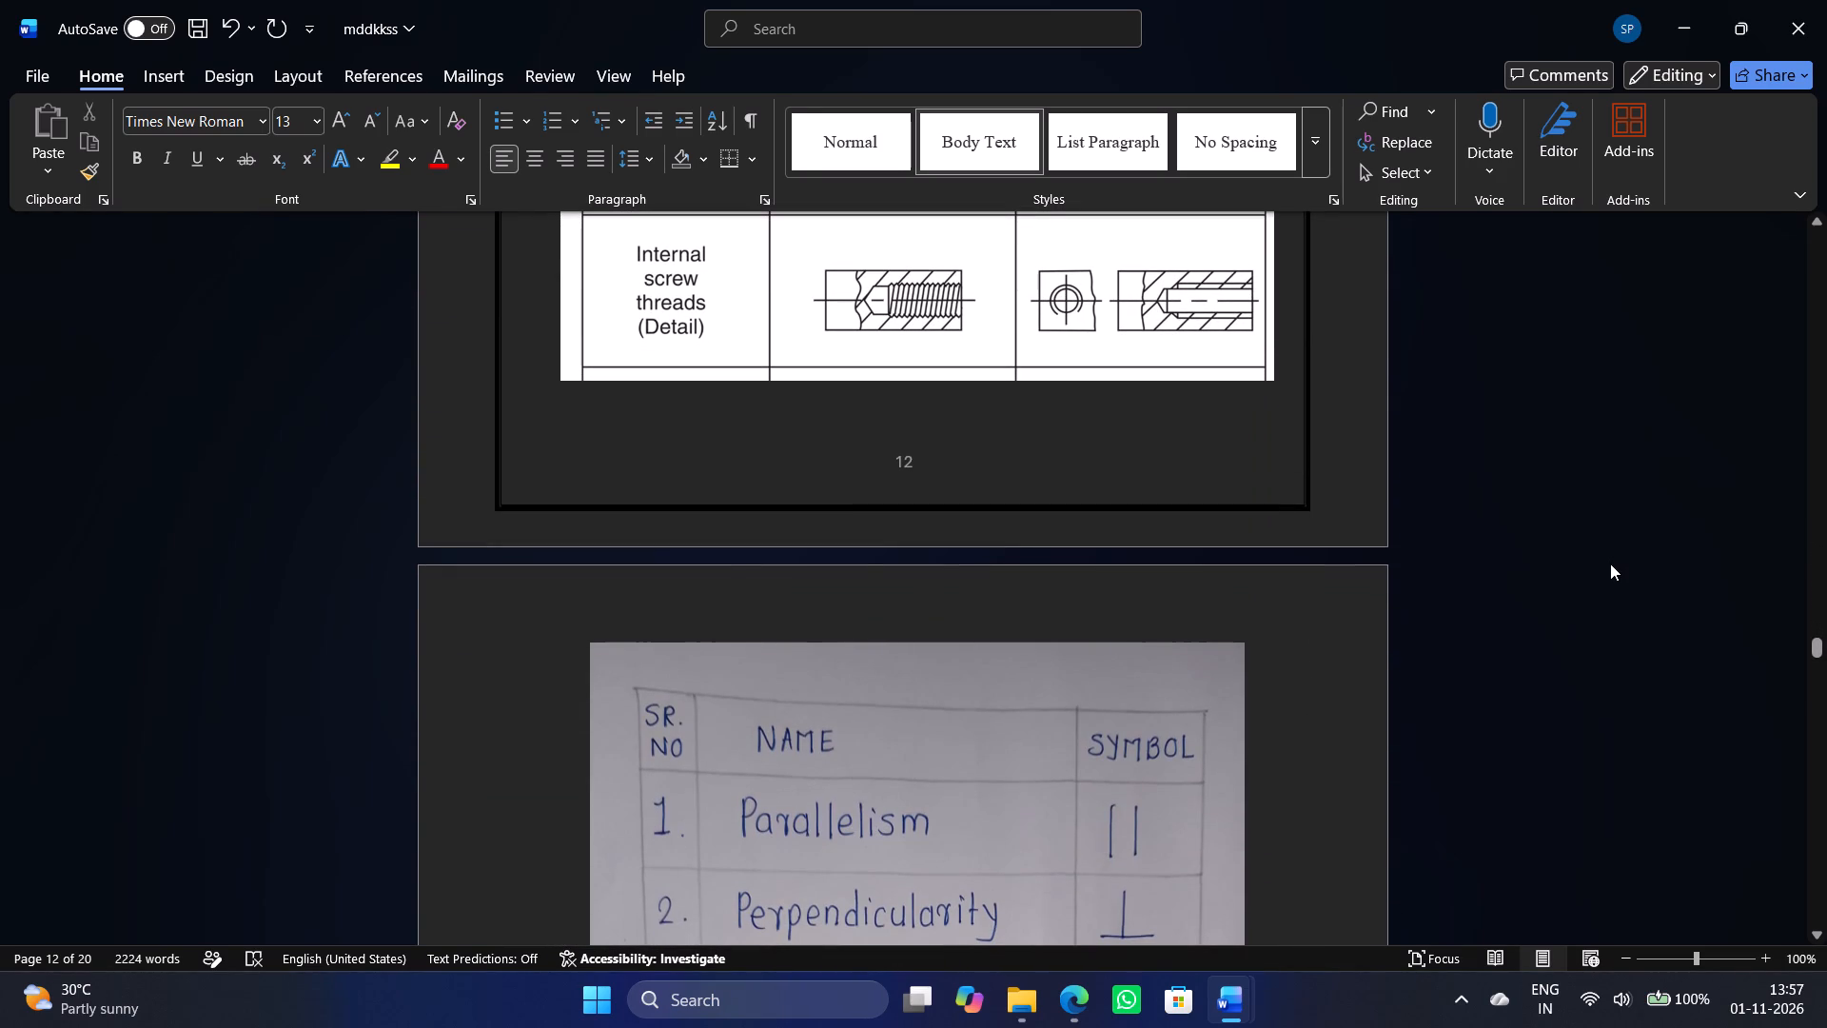
scroll(1610, 564, "down", 1)
scroll(1610, 563, "up", 9)
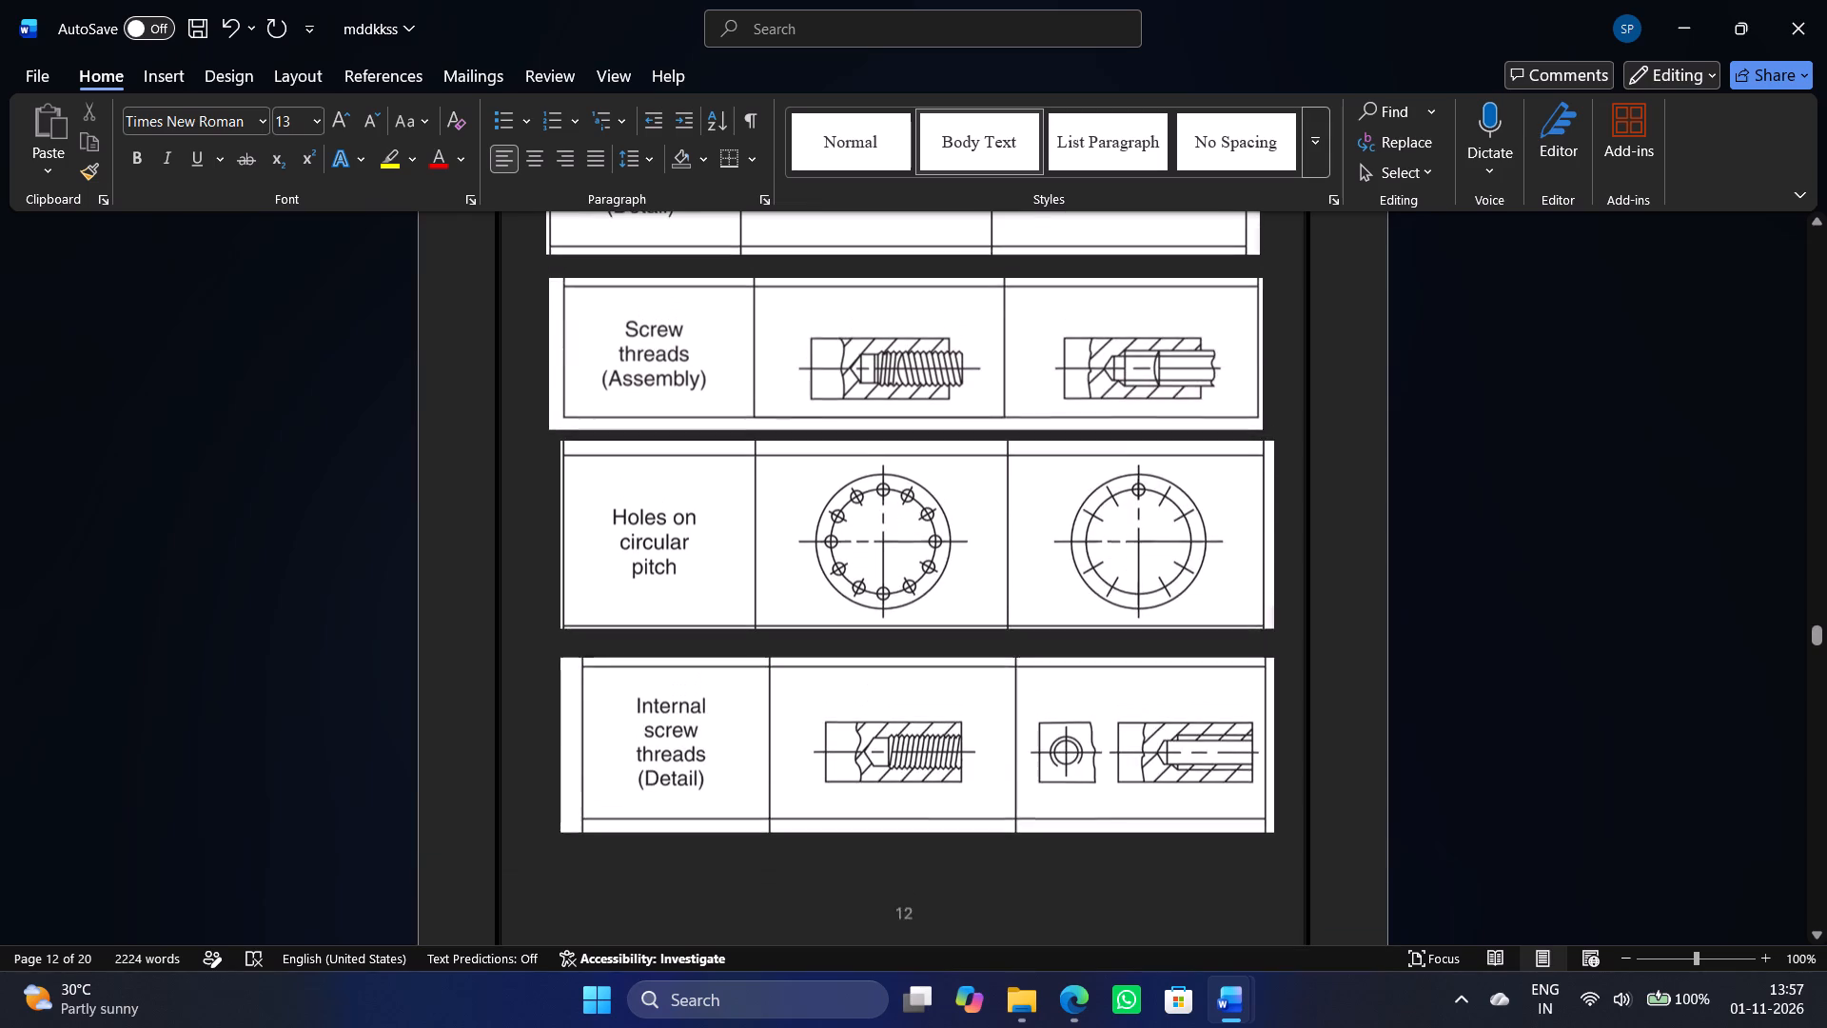
scroll(1611, 554, "up", 8)
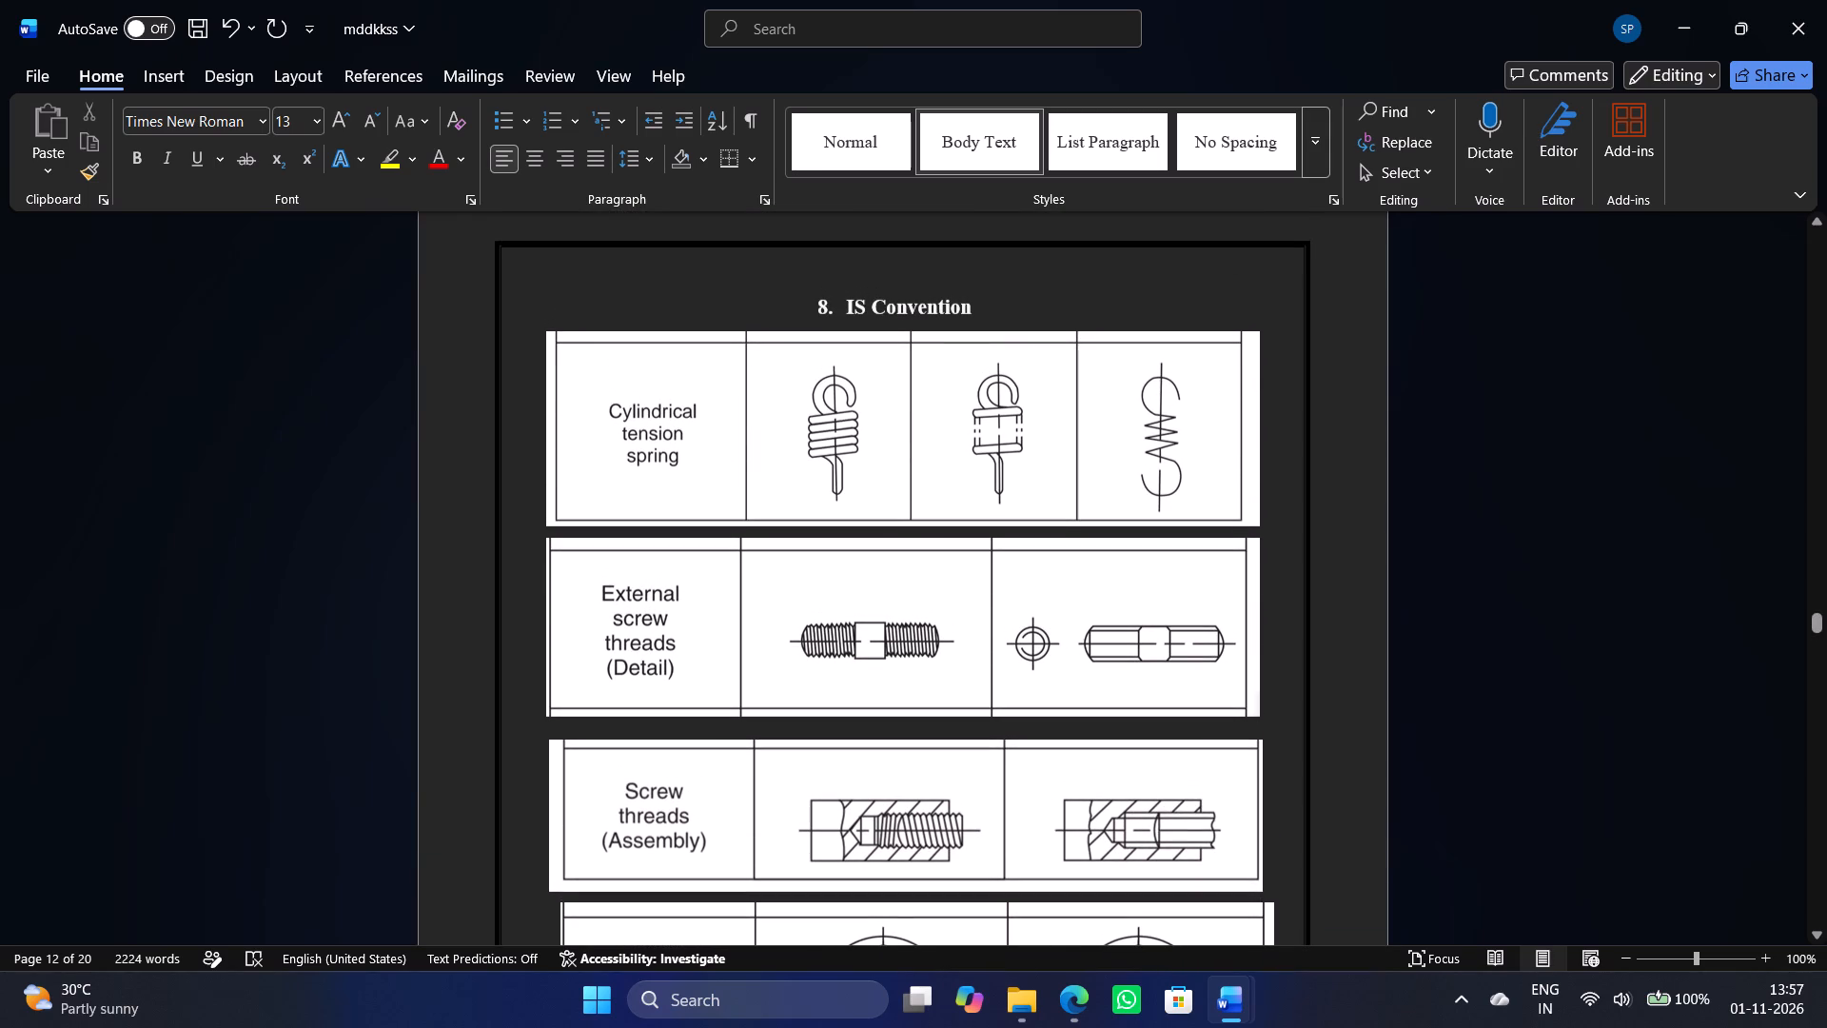
left_click(1030, 470)
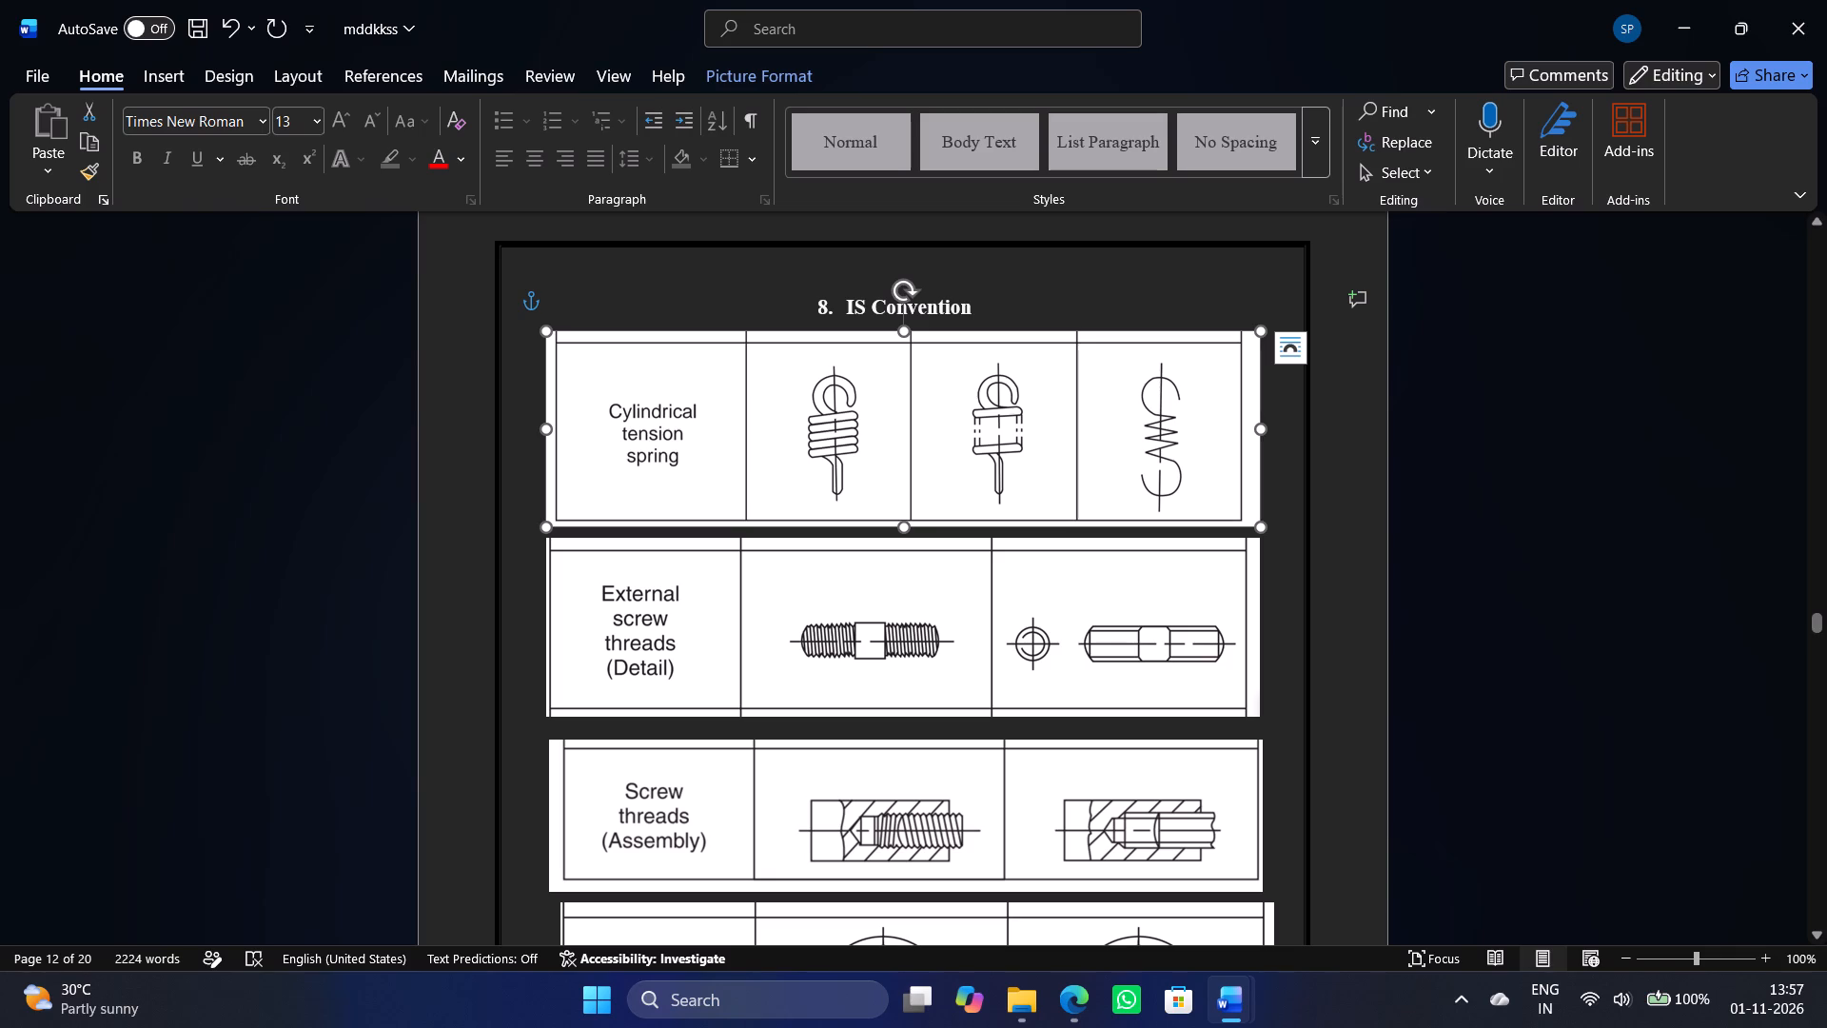
Switch to File Explorer and view the Machine drawing & Drafting PDF in the Desktop's mdd folder, closing it when done.
left_click(1686, 27)
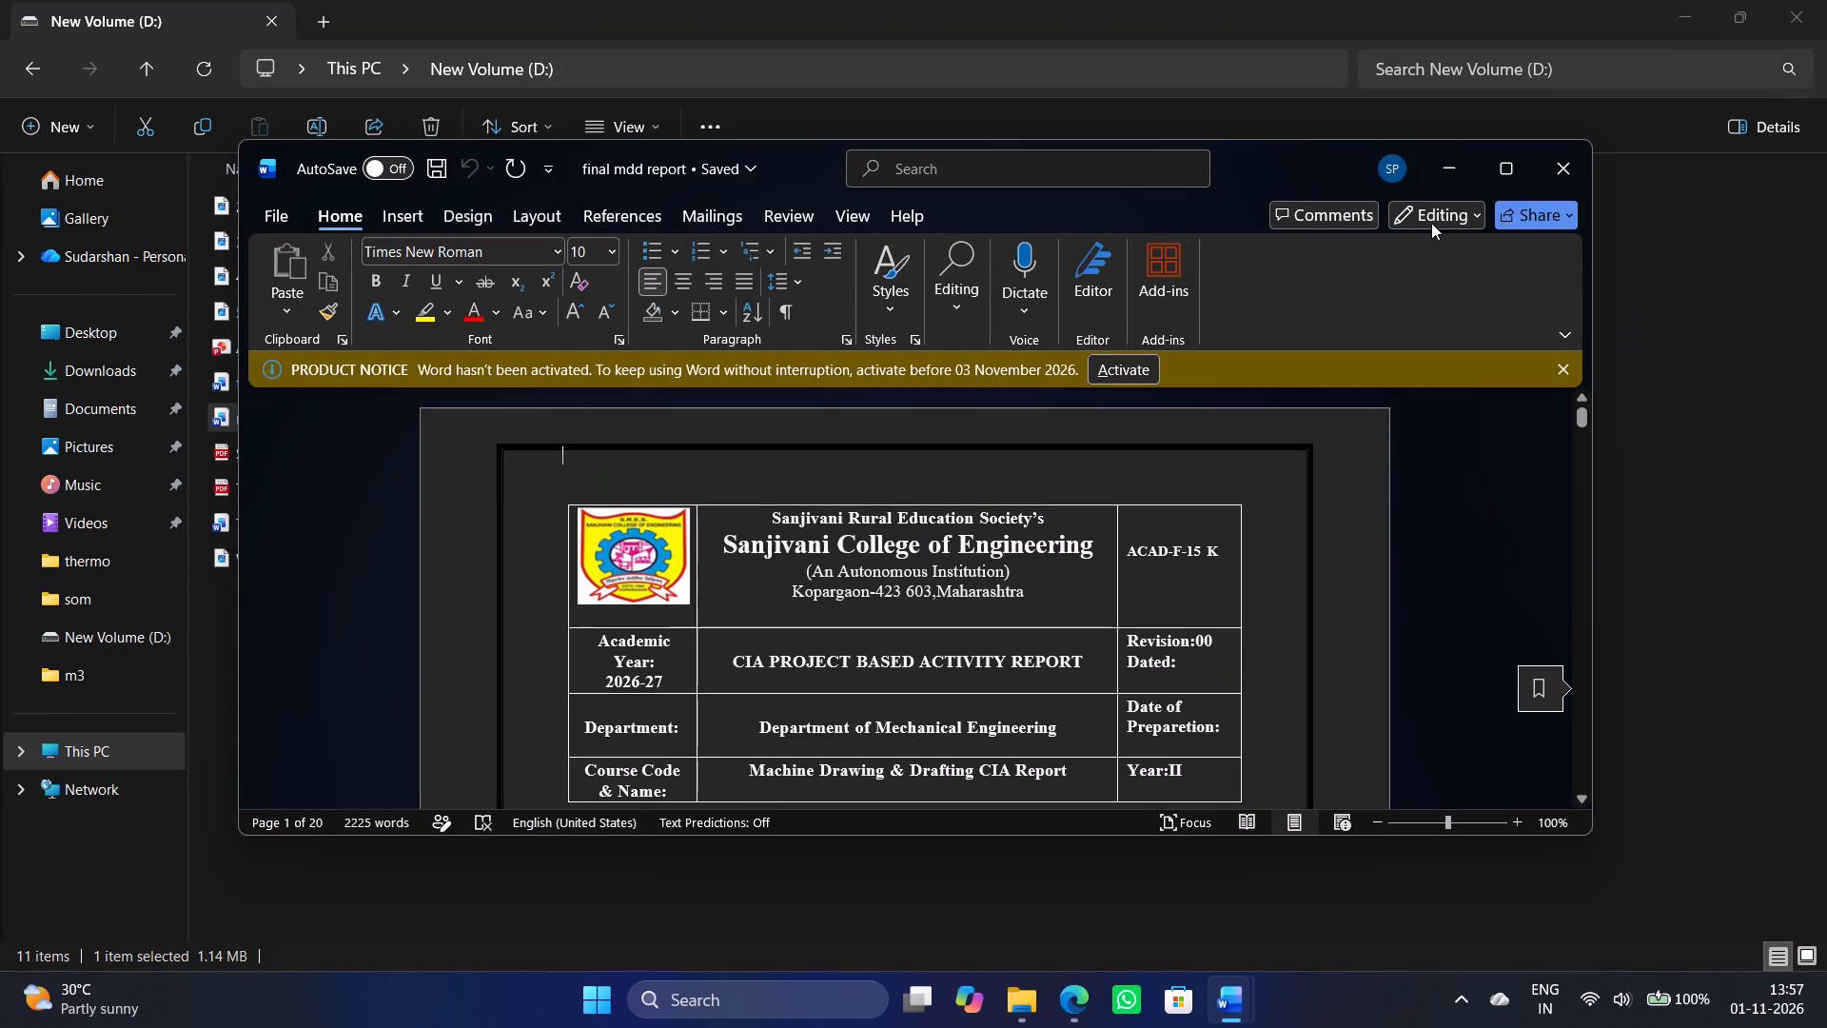
left_click(1462, 182)
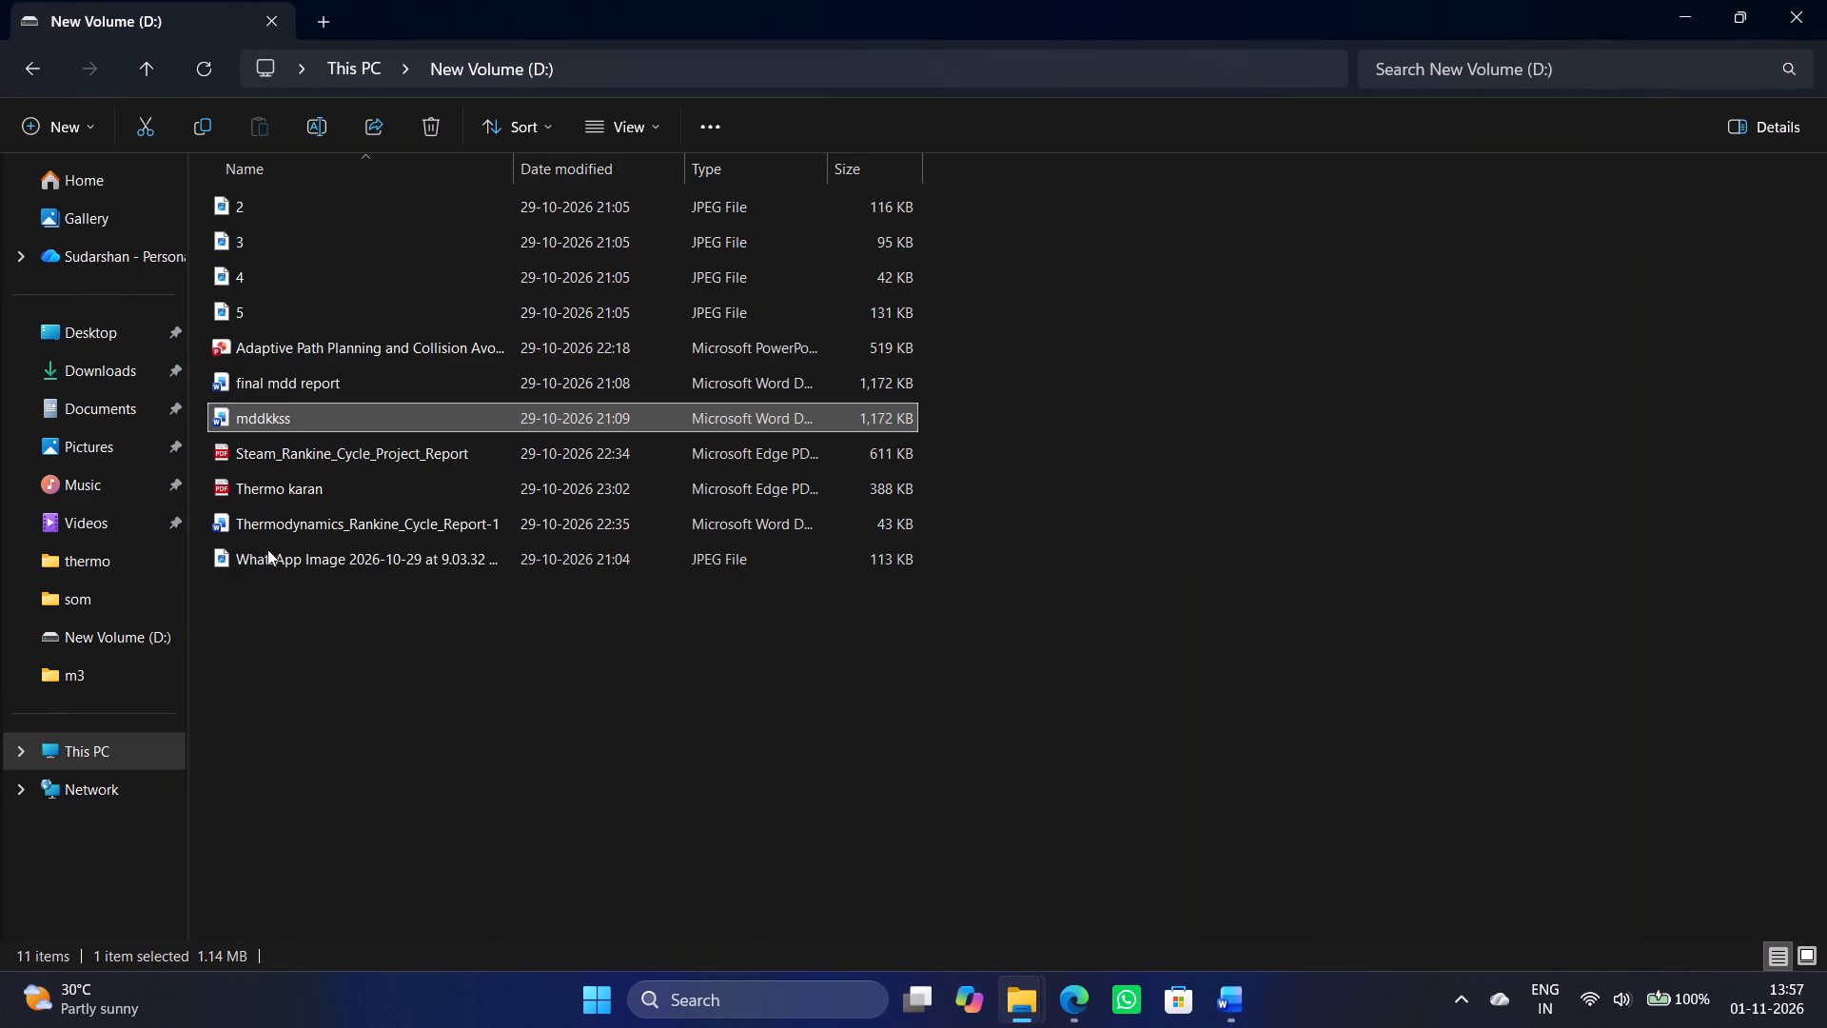
left_click(89, 402)
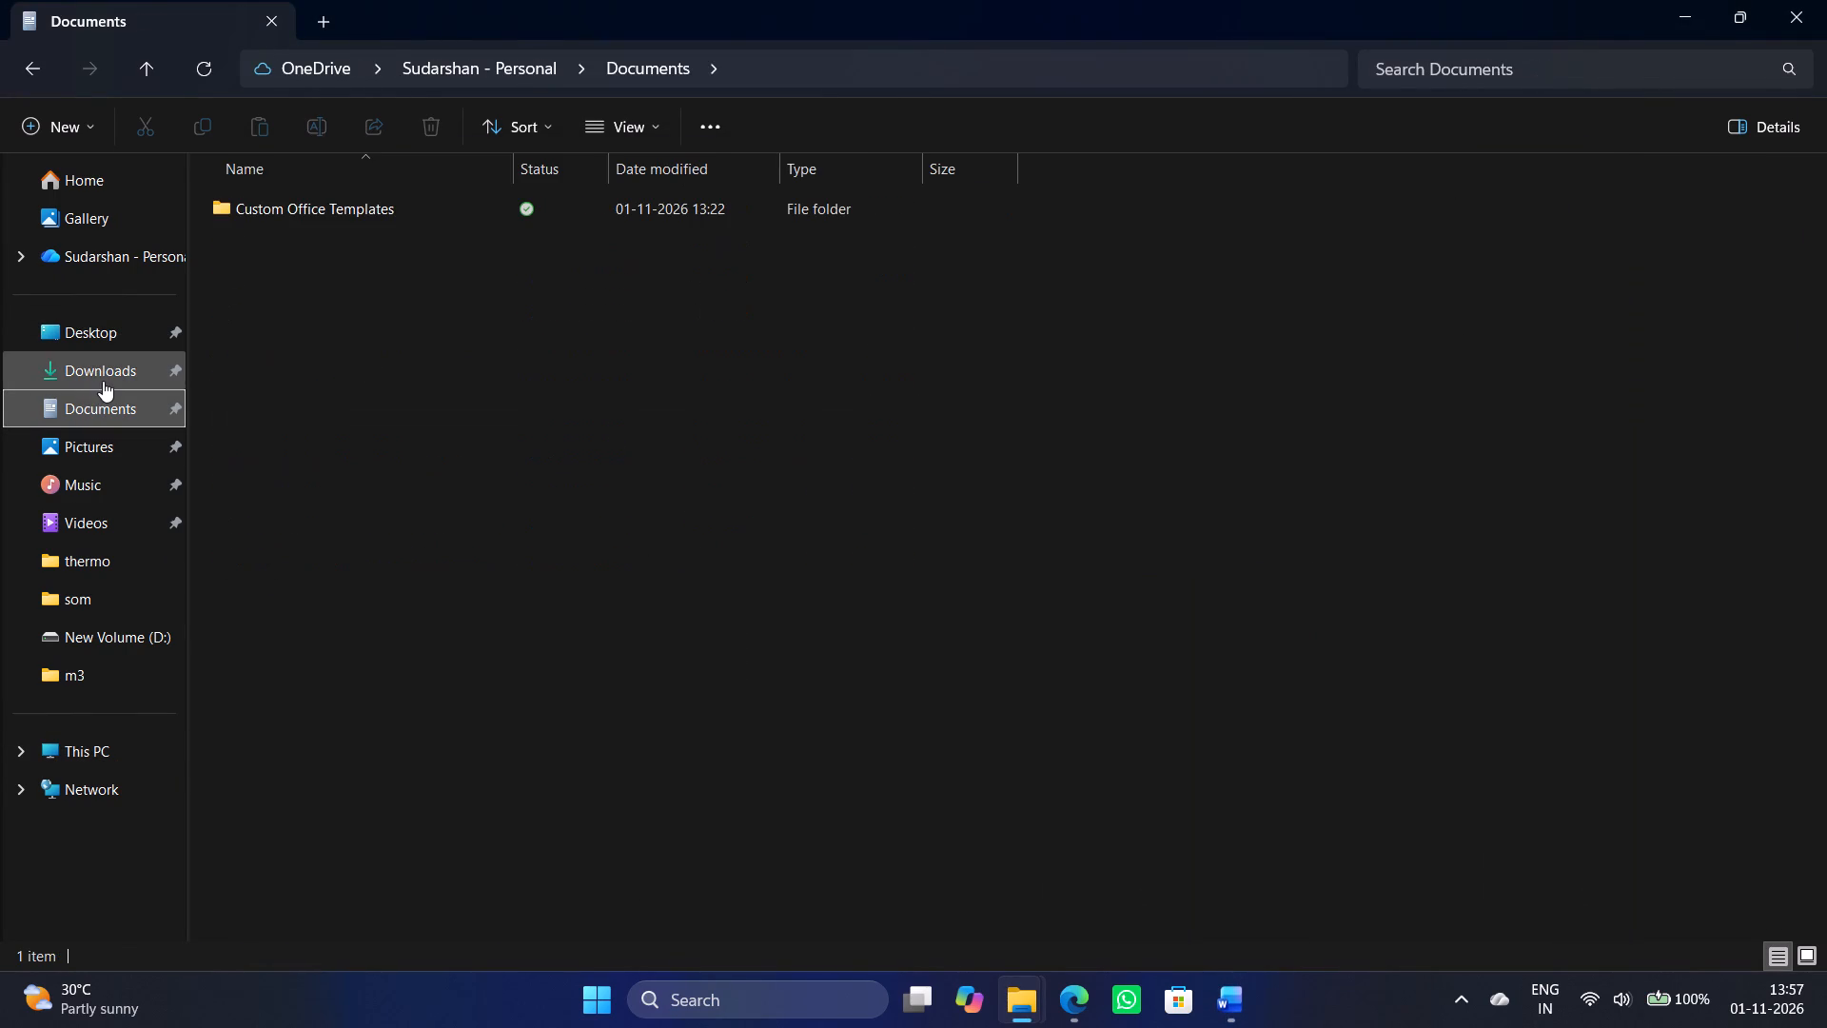
left_click(104, 379)
left_click(102, 350)
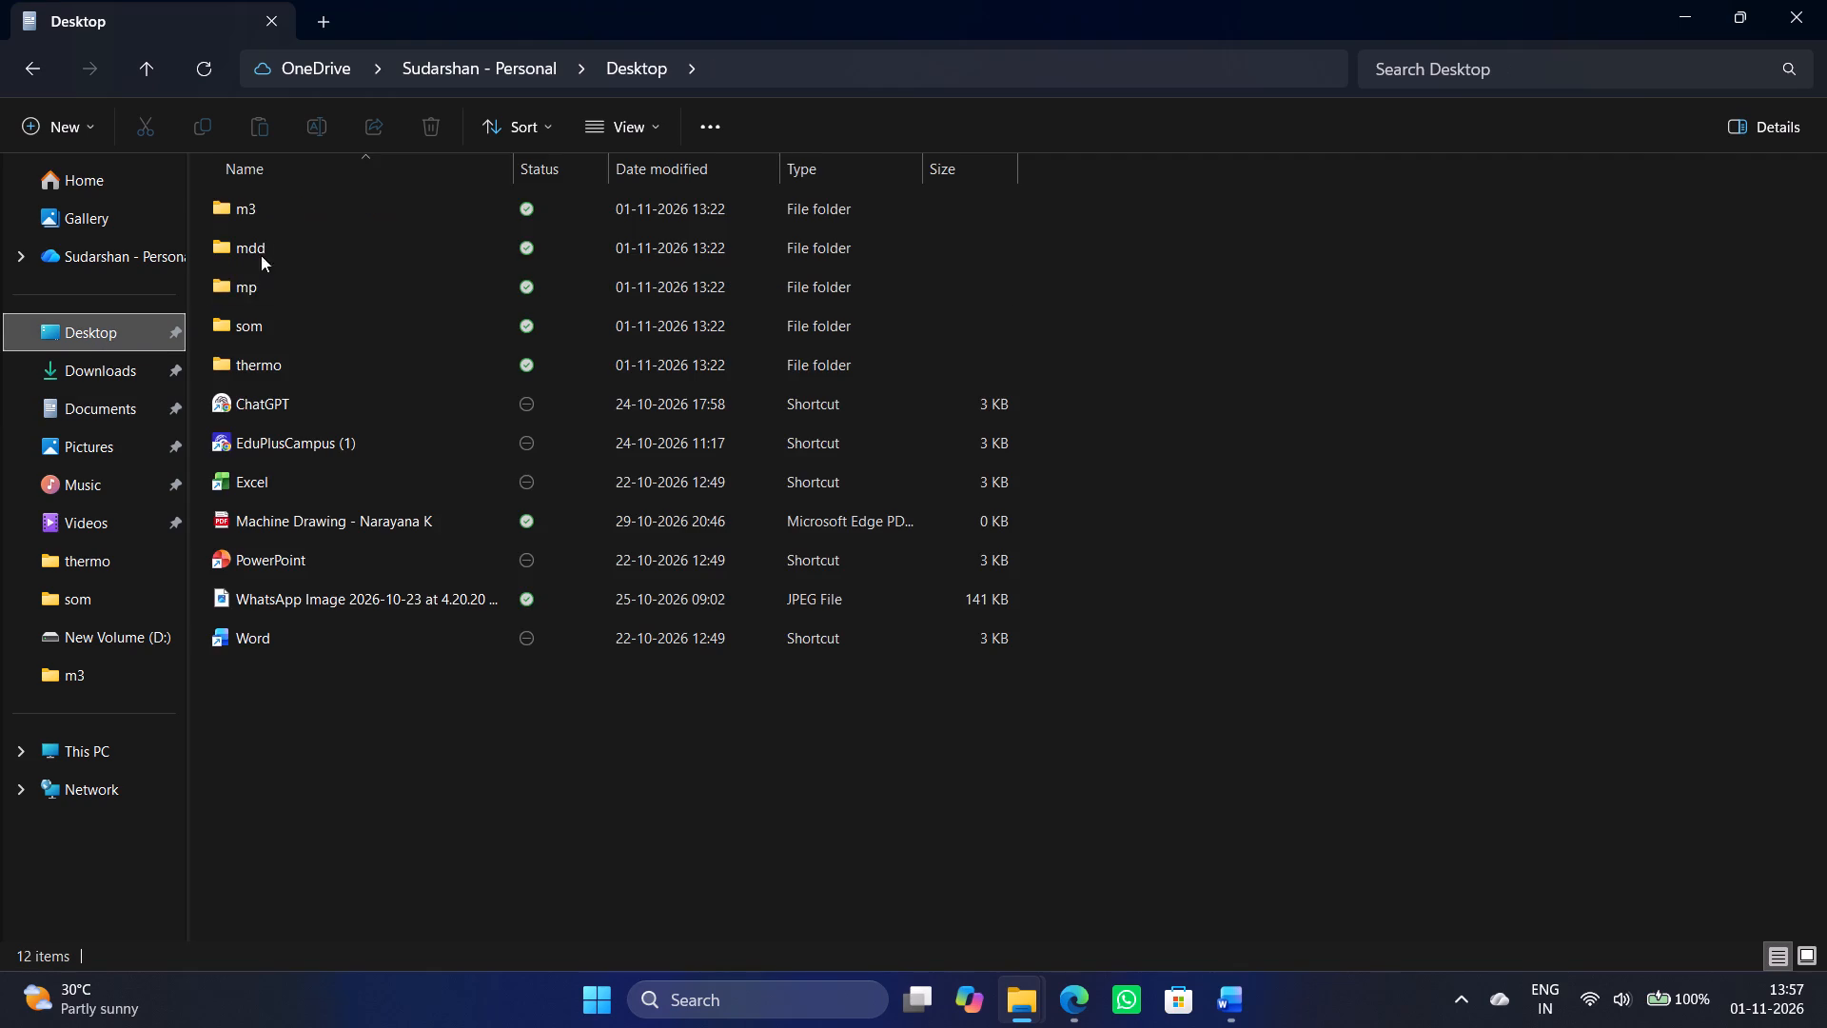
double_click(288, 254)
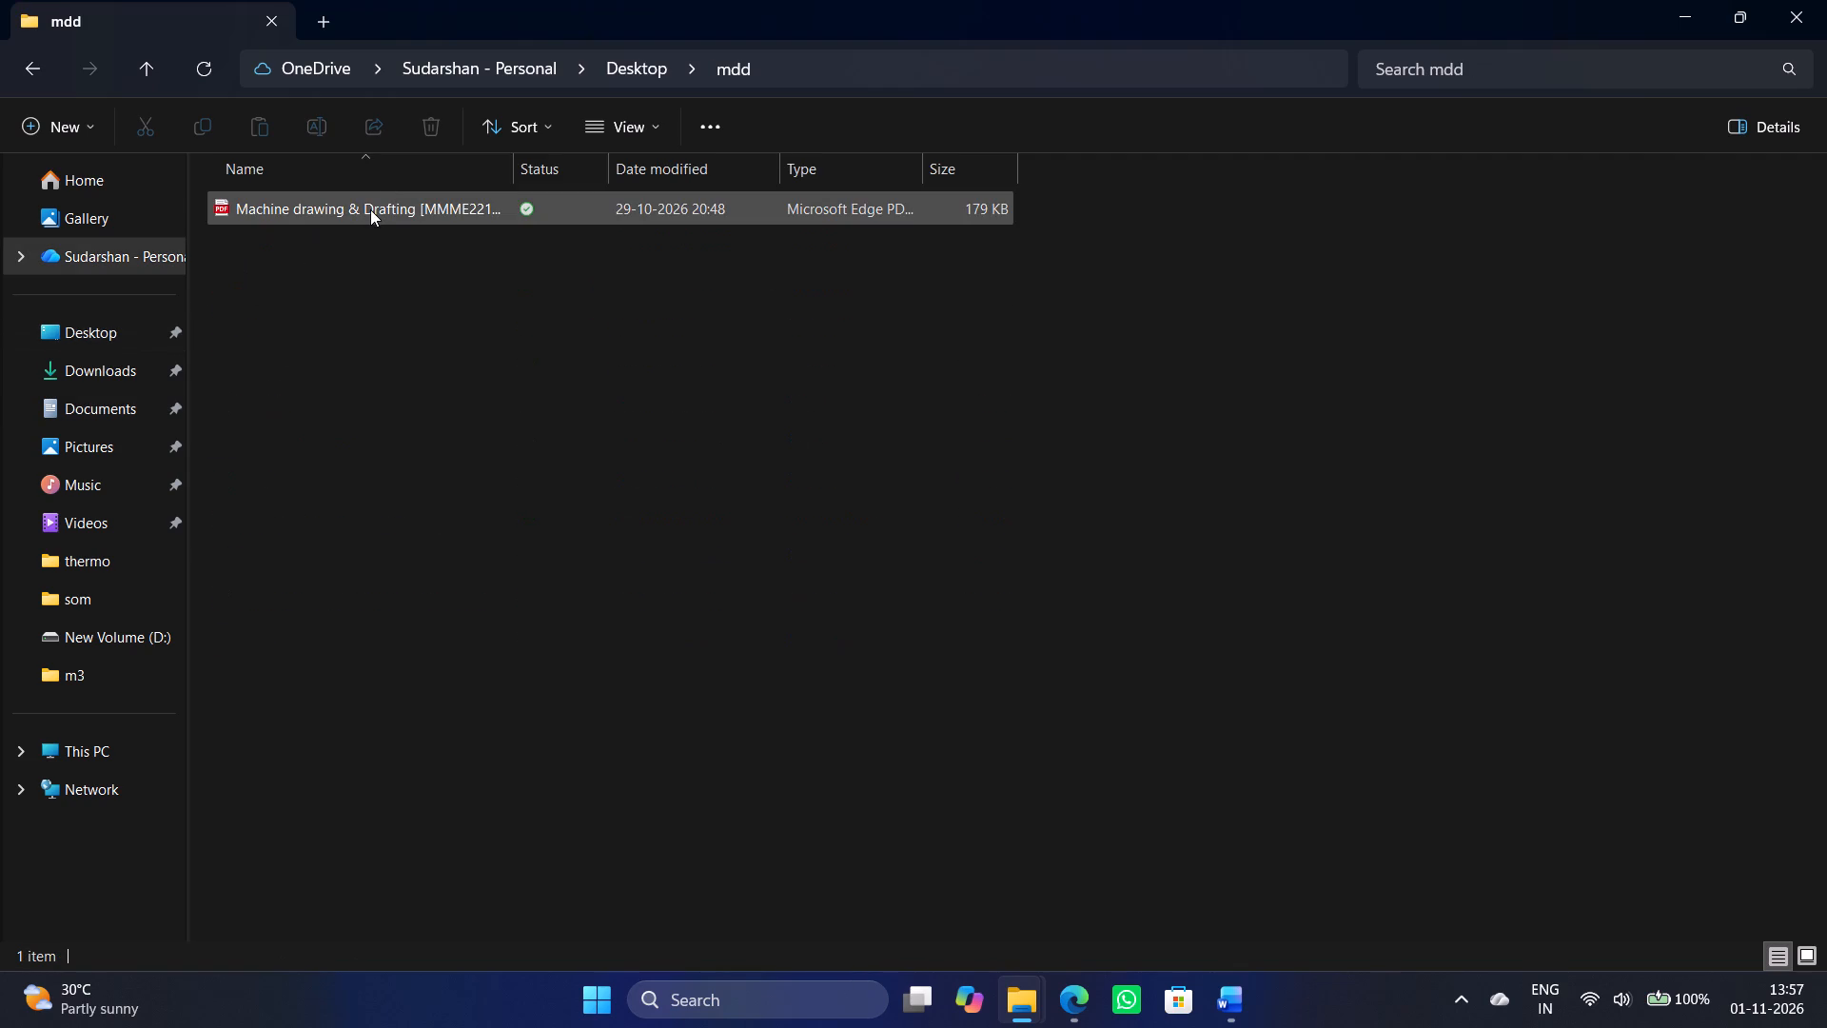
double_click(370, 209)
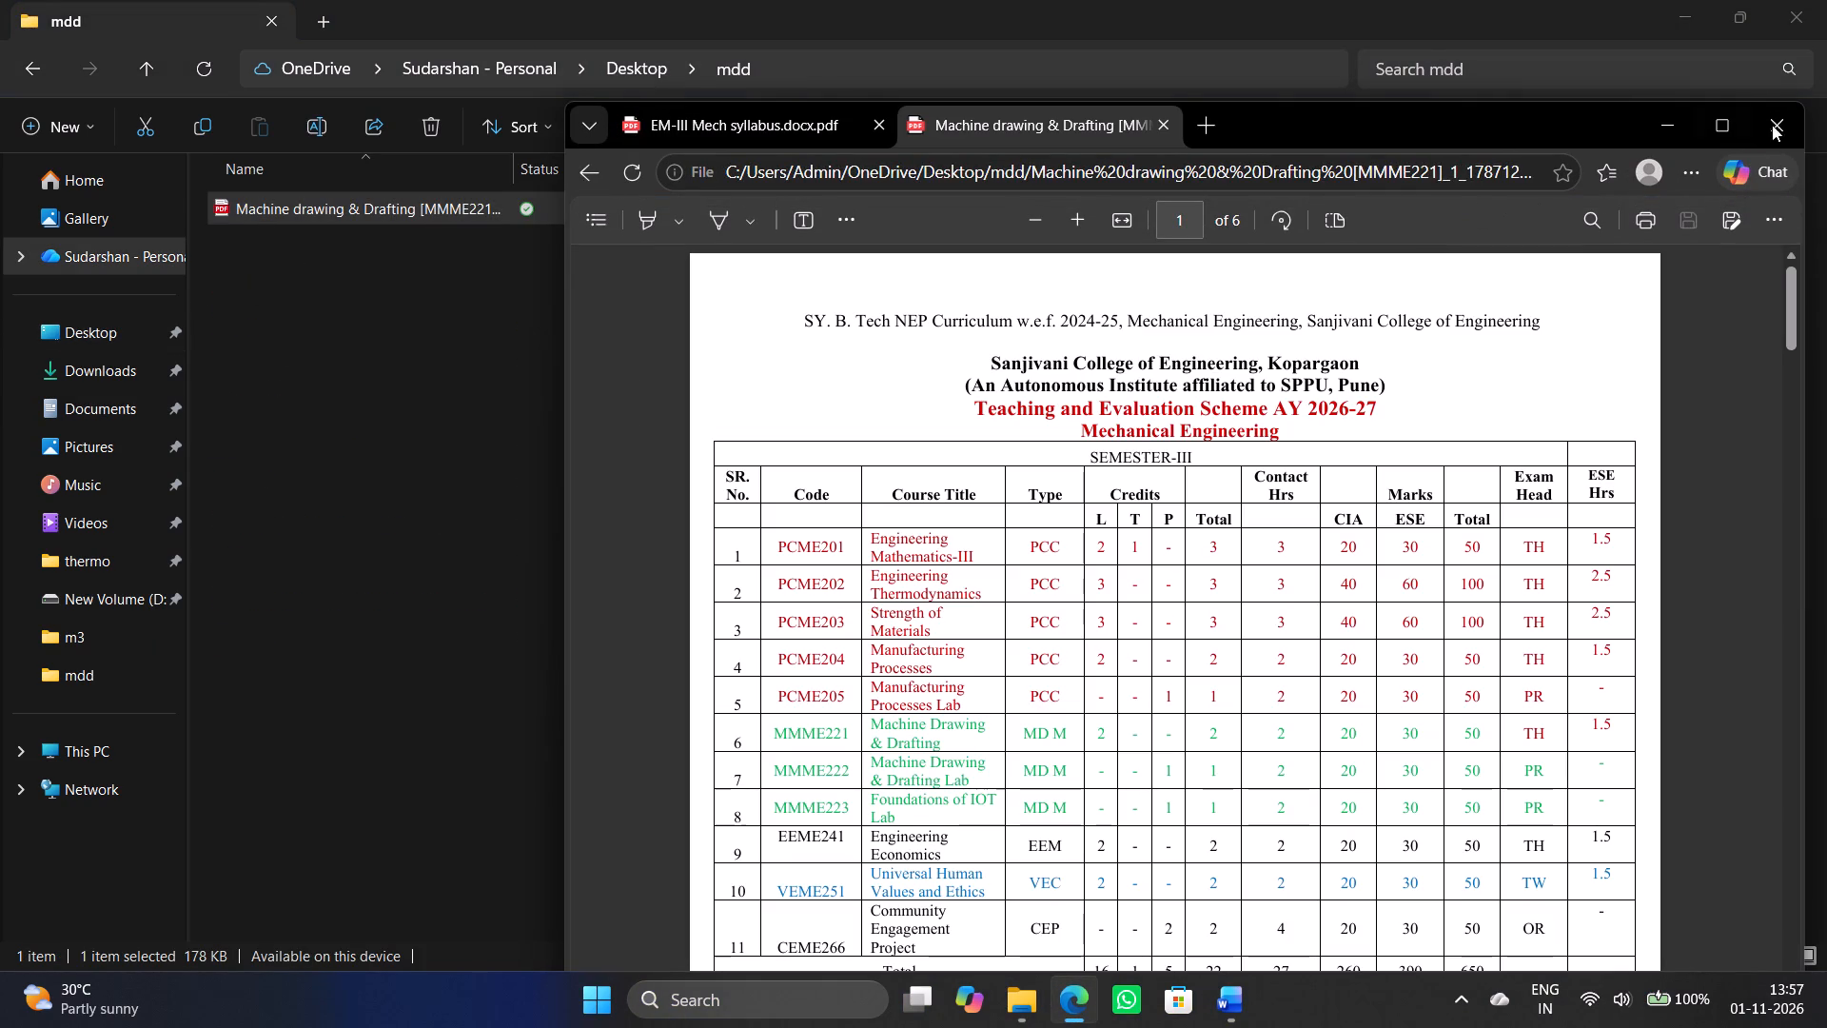
left_click(1782, 124)
left_click(1679, 27)
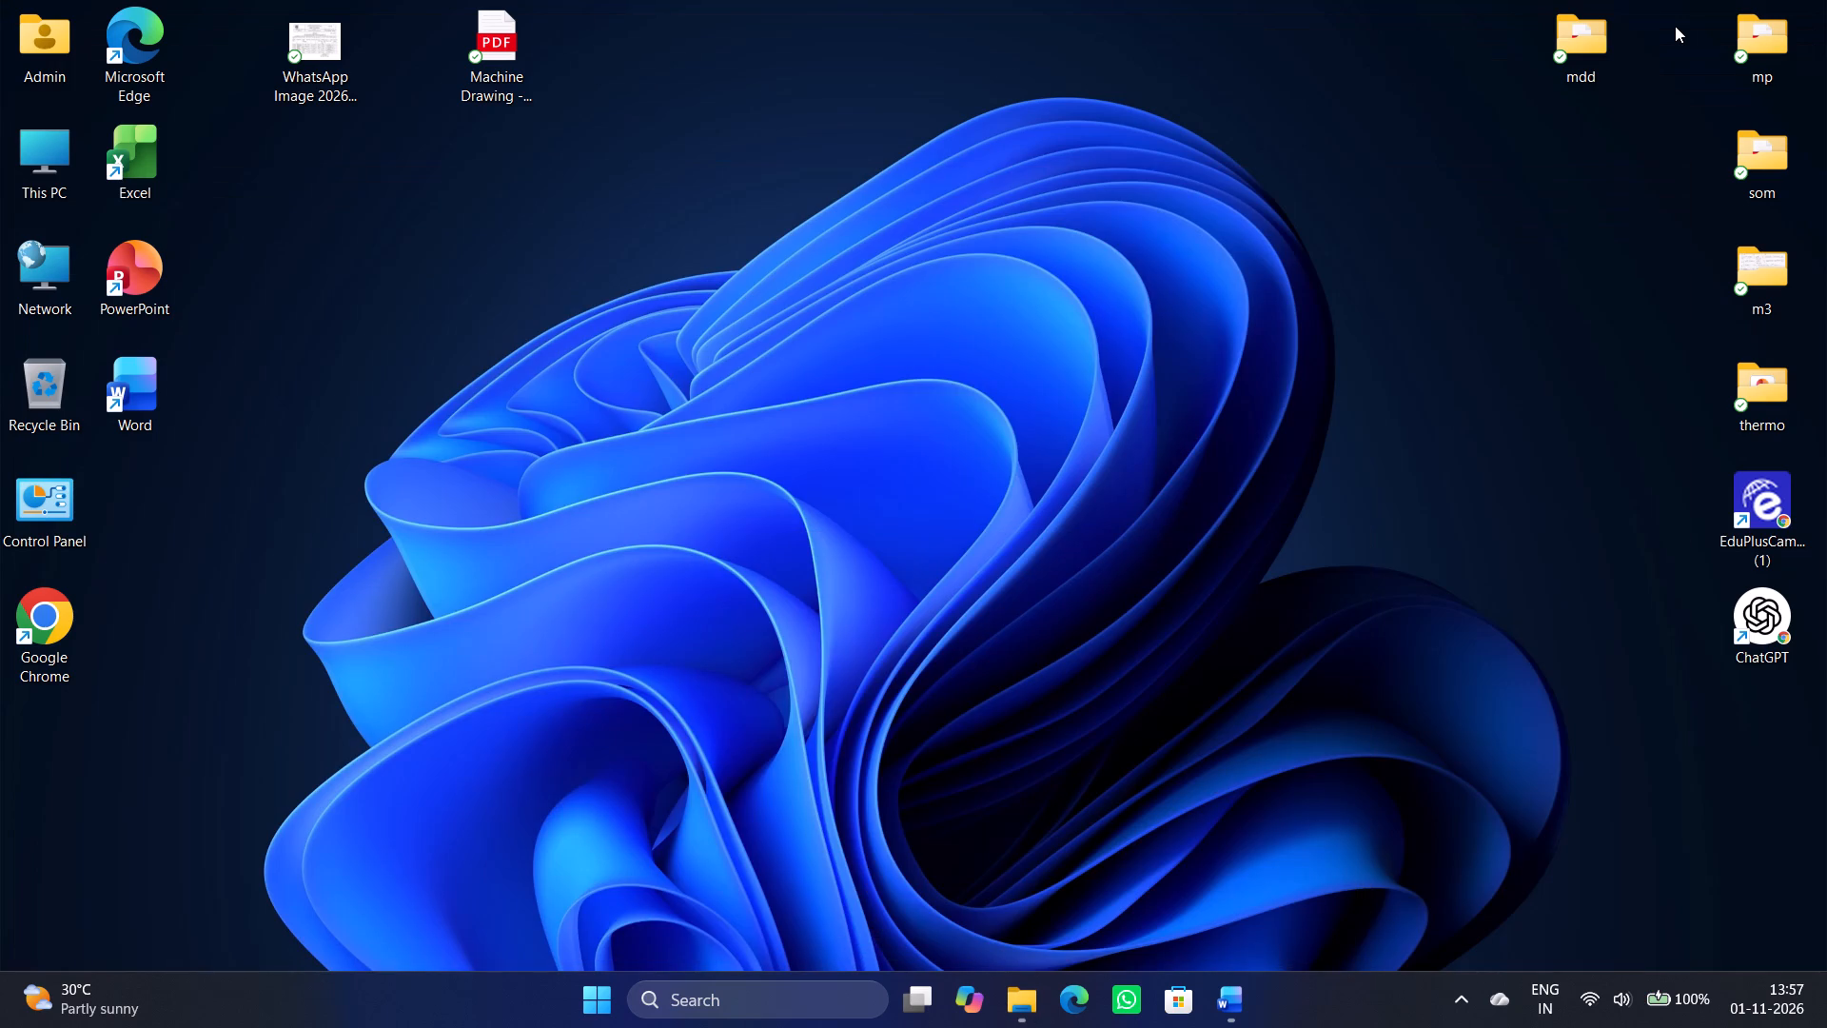
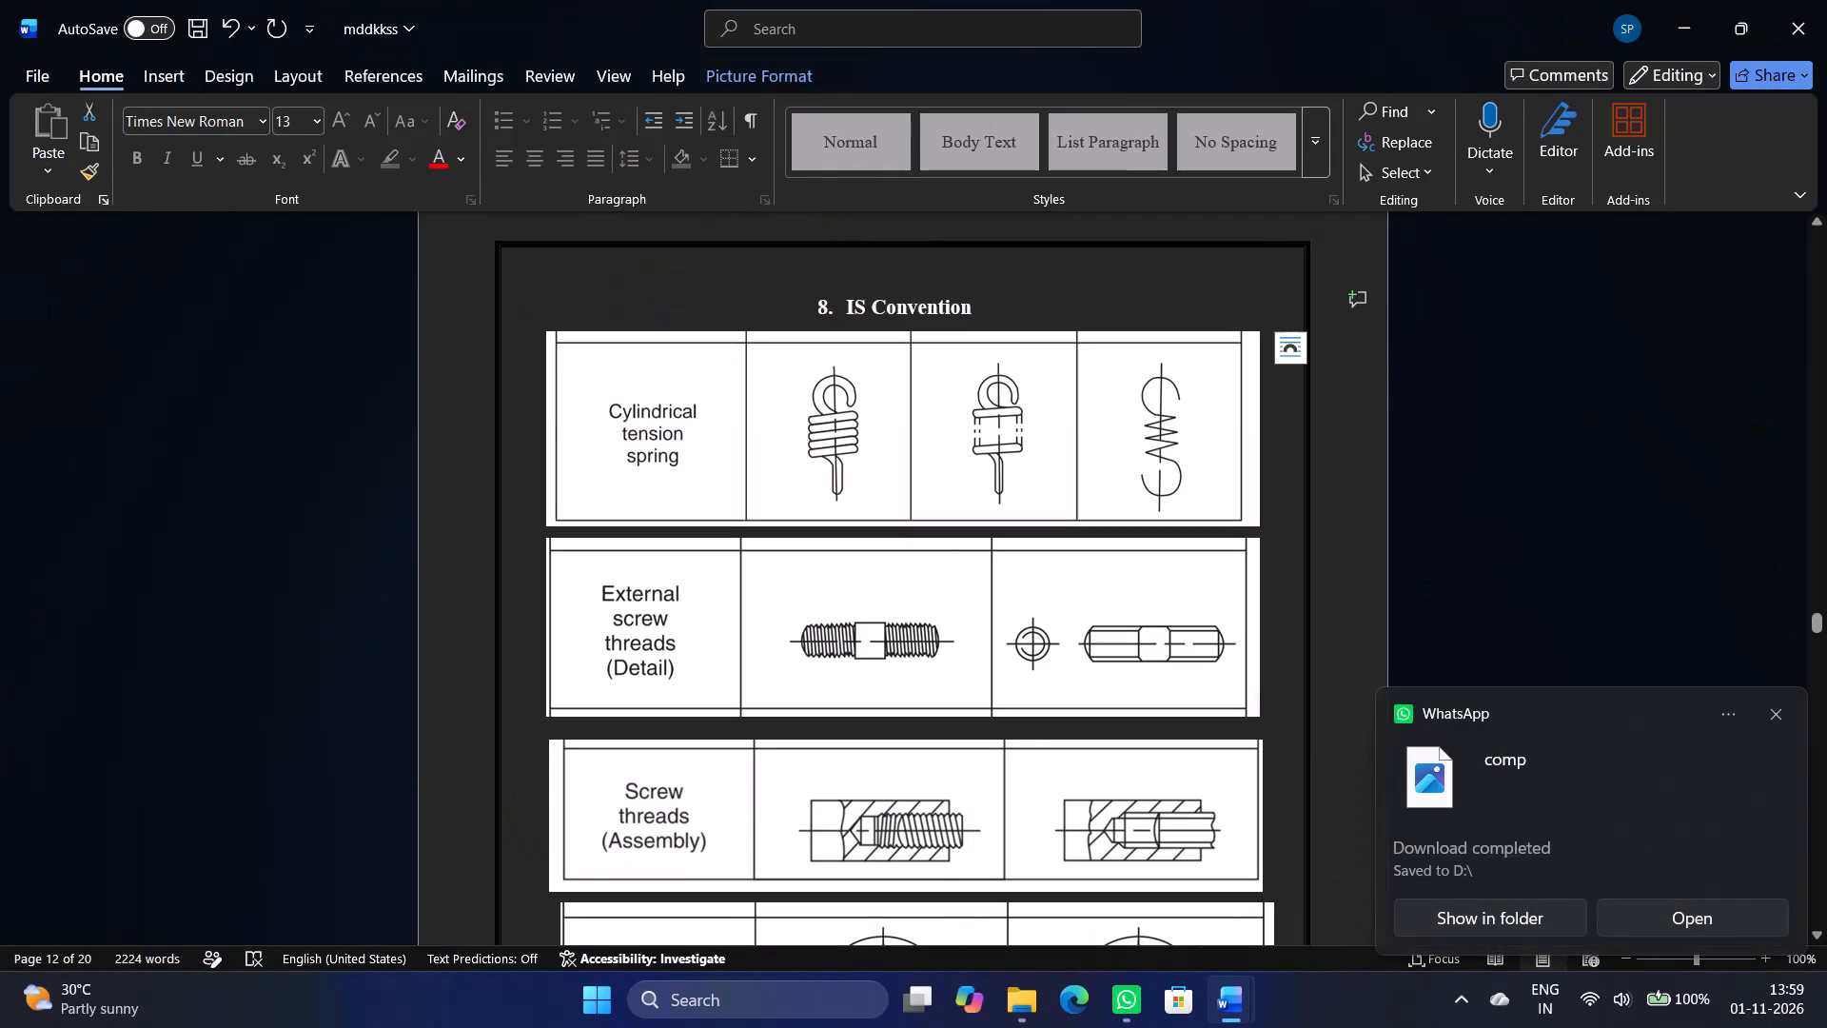
Delete the cylindrical tension spring picture below the "IS Convention" heading.
left_click(992, 455)
key("BackSpace")
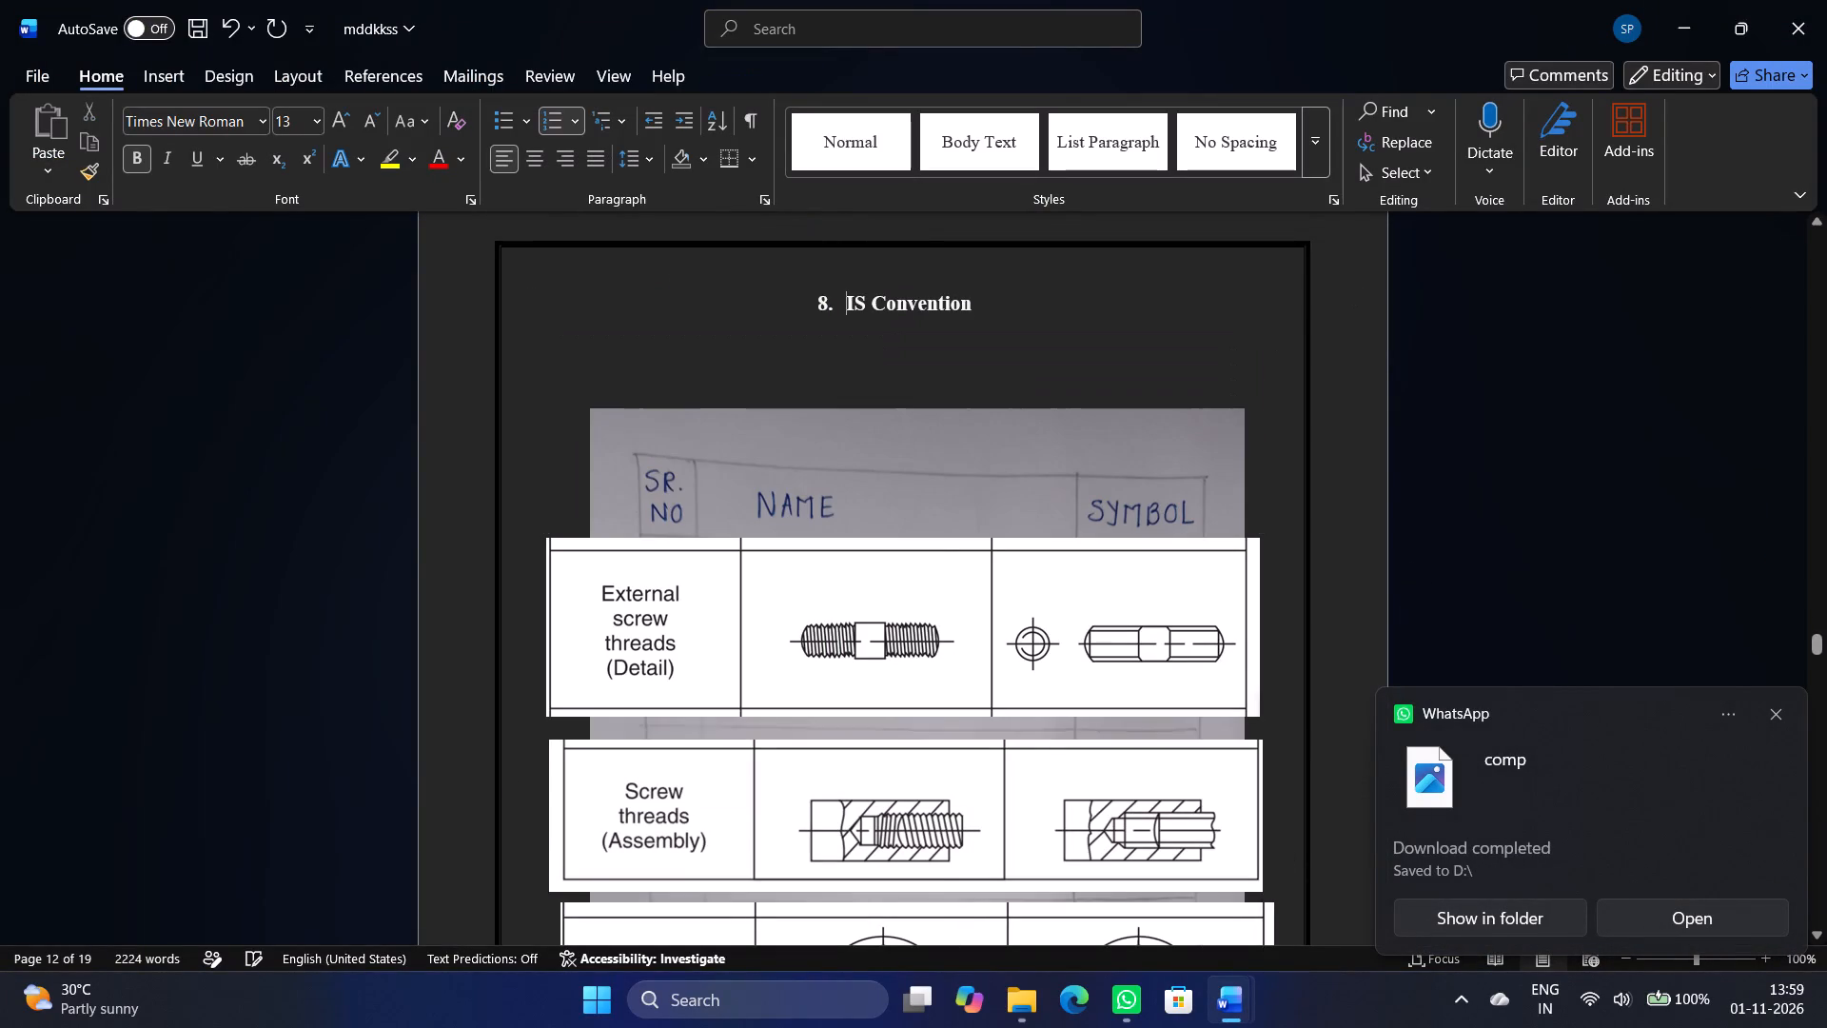
Start inserting a picture from this device on the "IS Convention" page, looking through the Desktop and Downloads folders for the image.
left_click(827, 458)
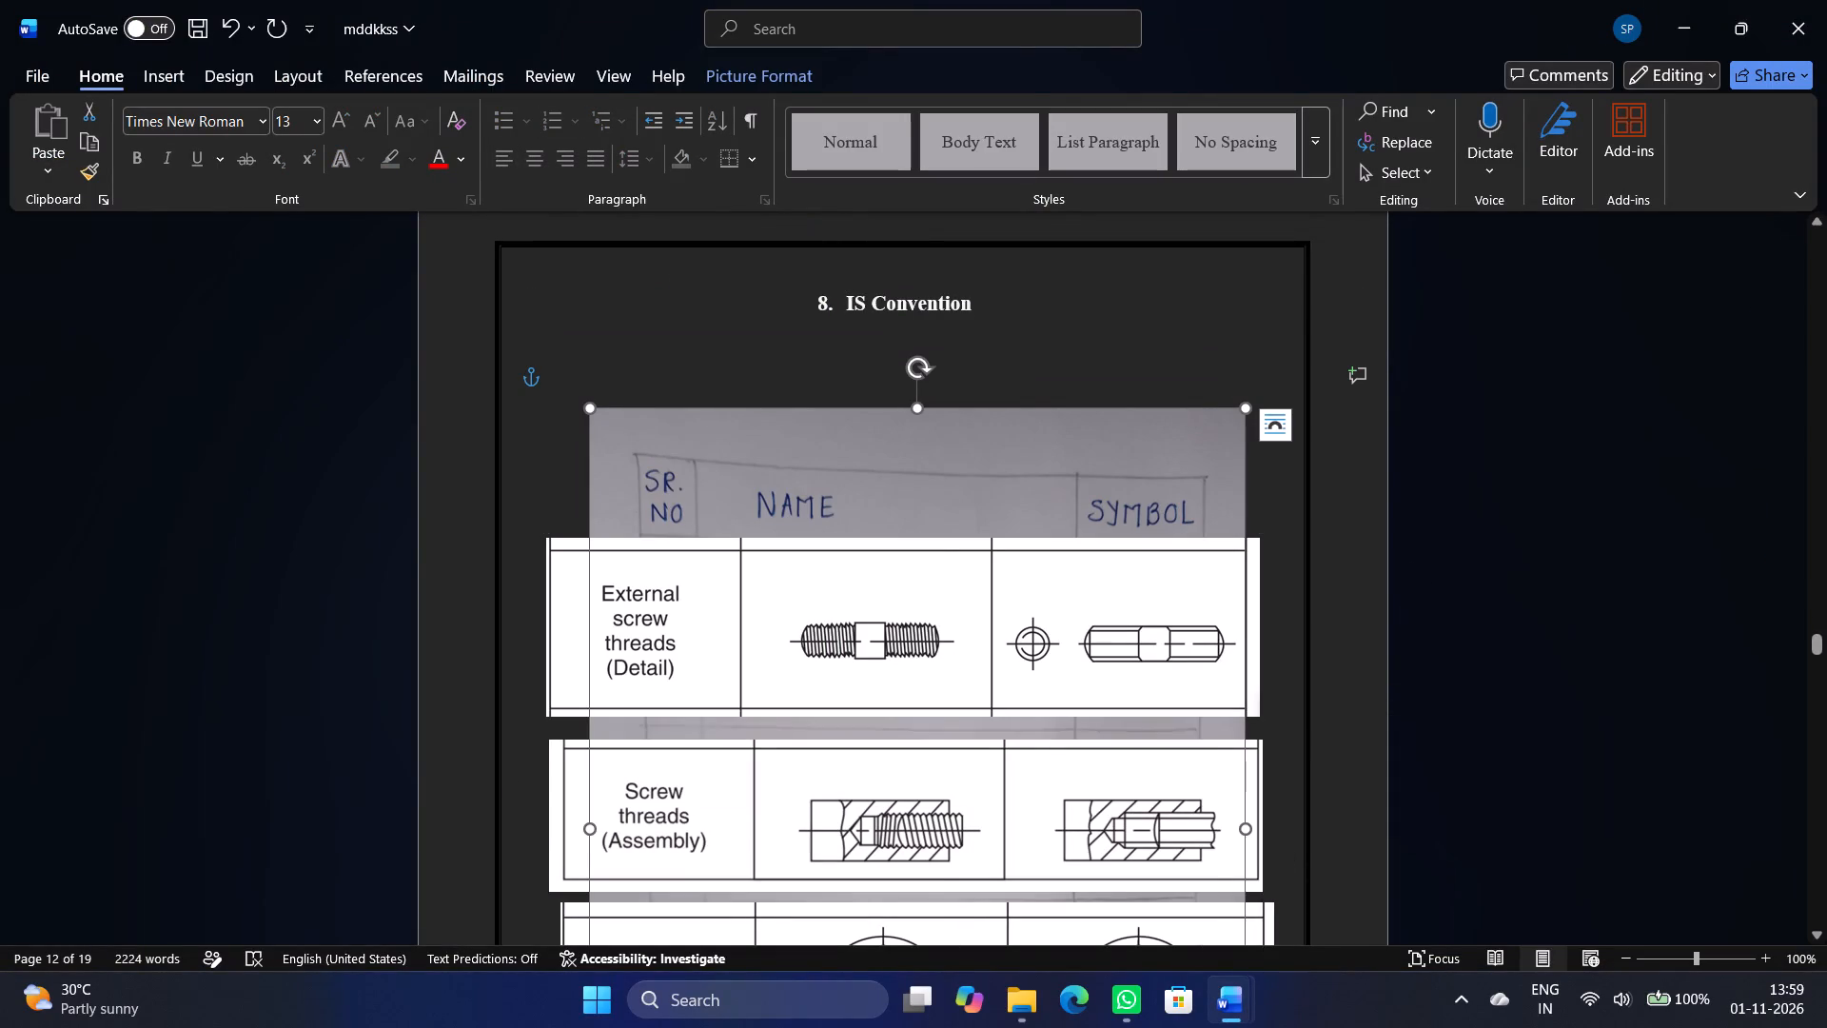
left_click(169, 80)
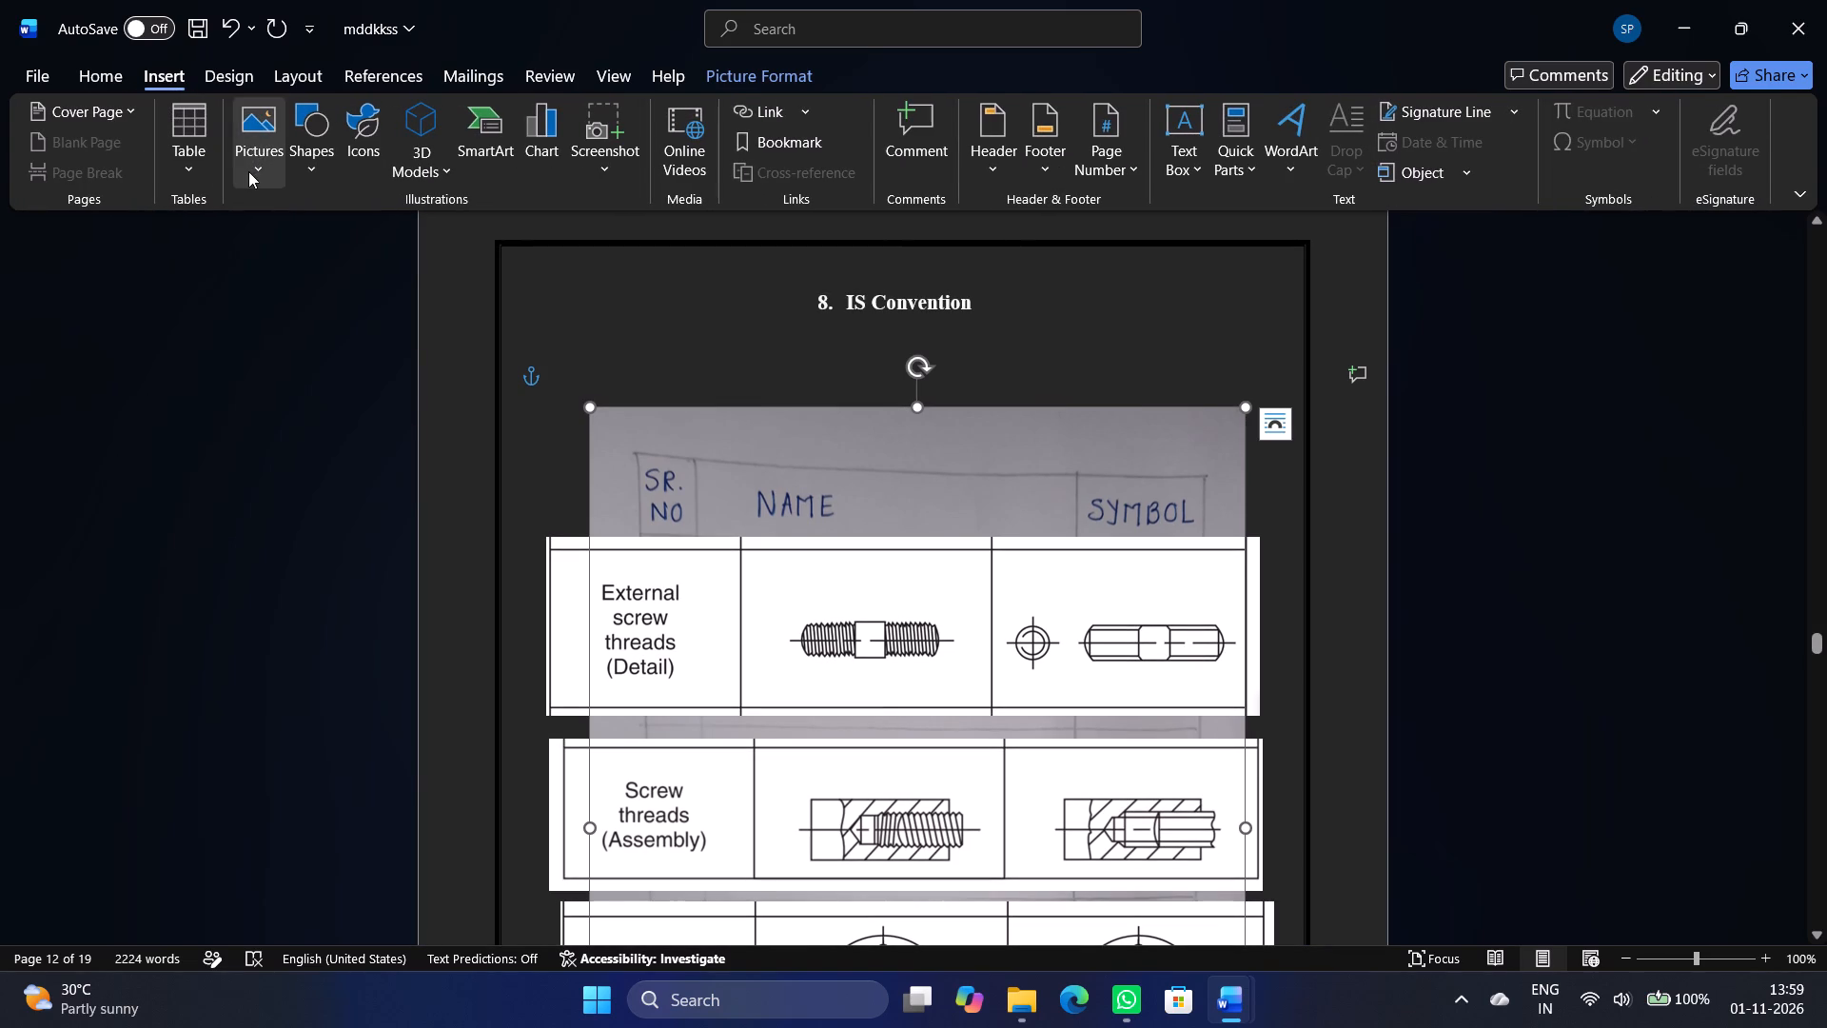
left_click(248, 171)
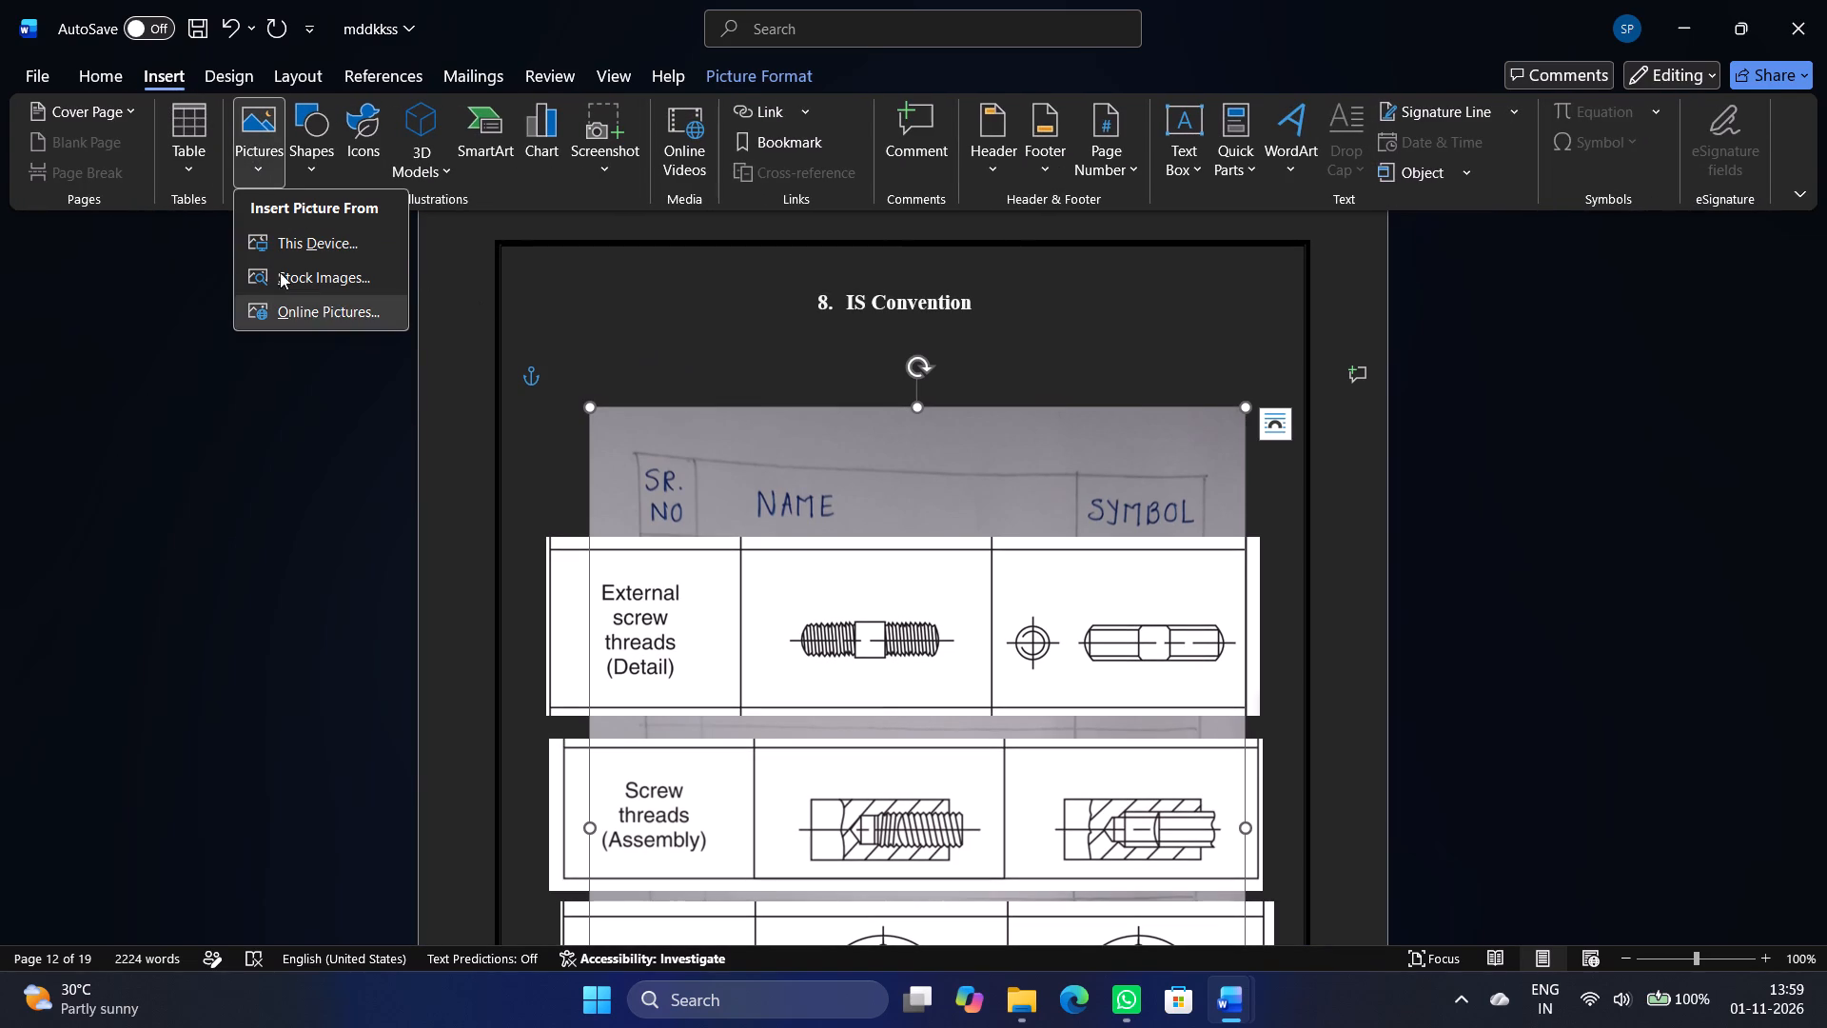
left_click(310, 245)
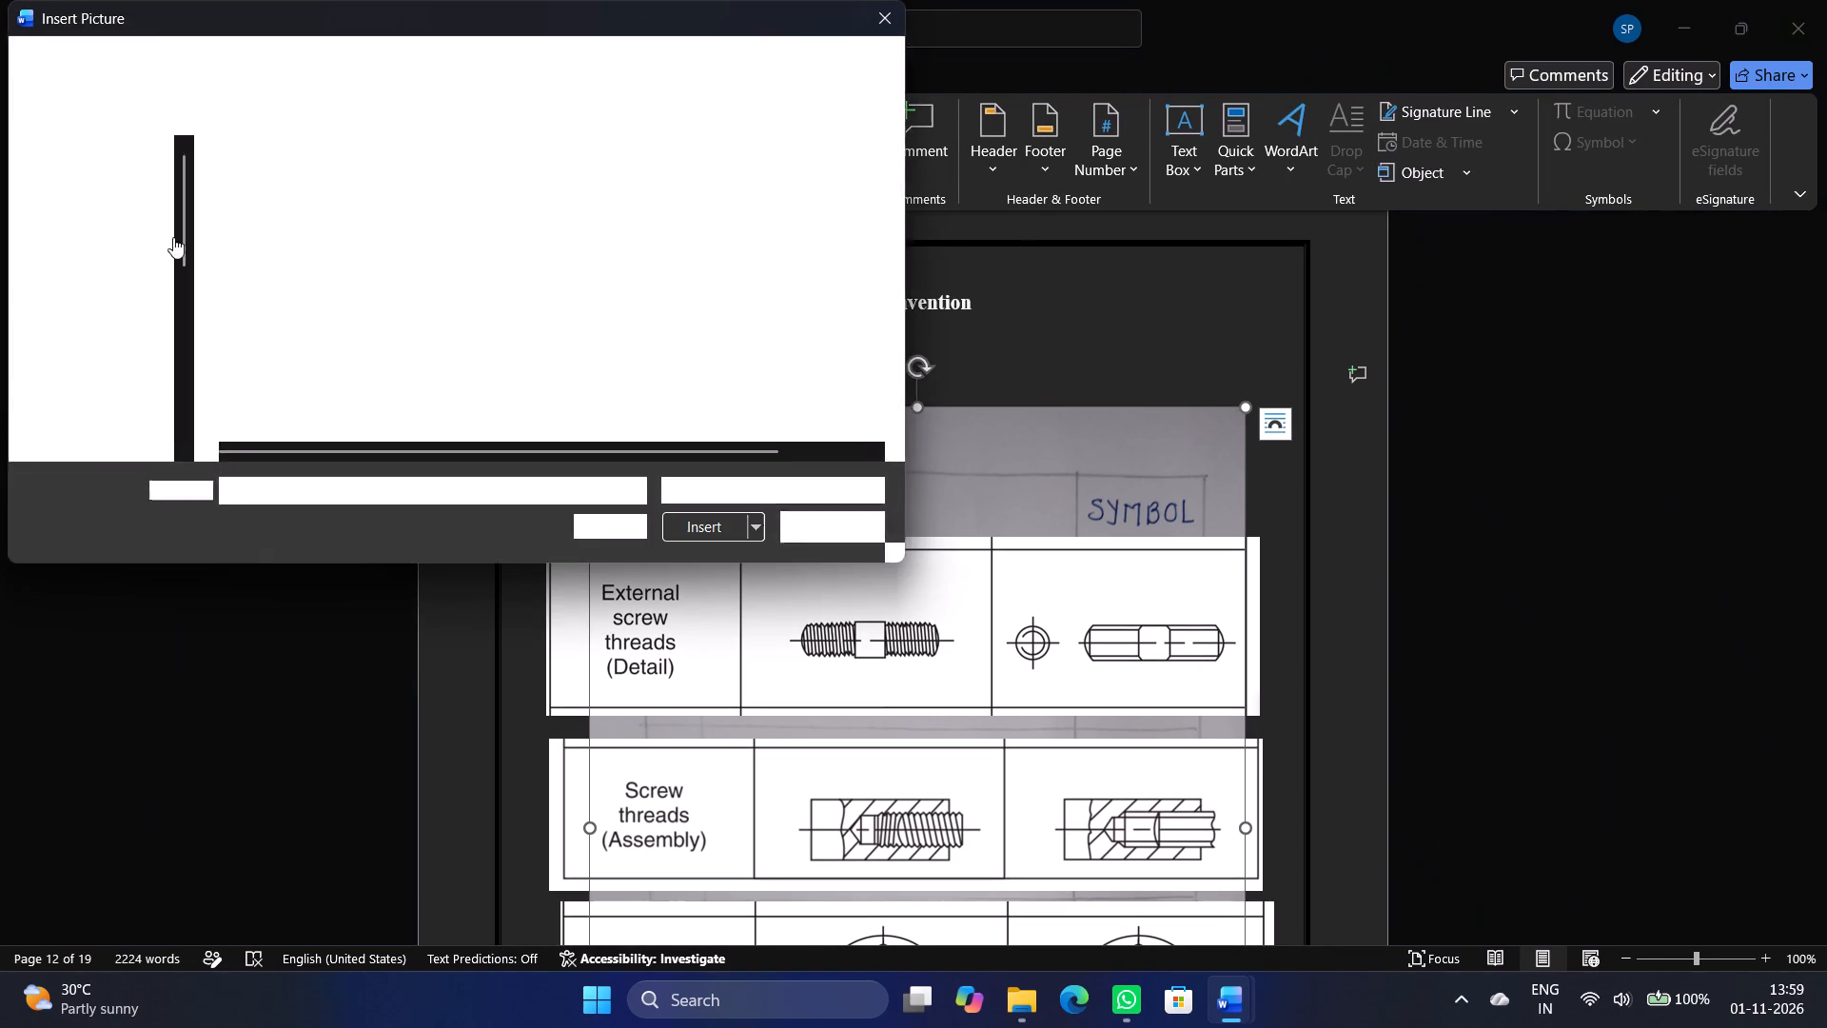
left_click(119, 319)
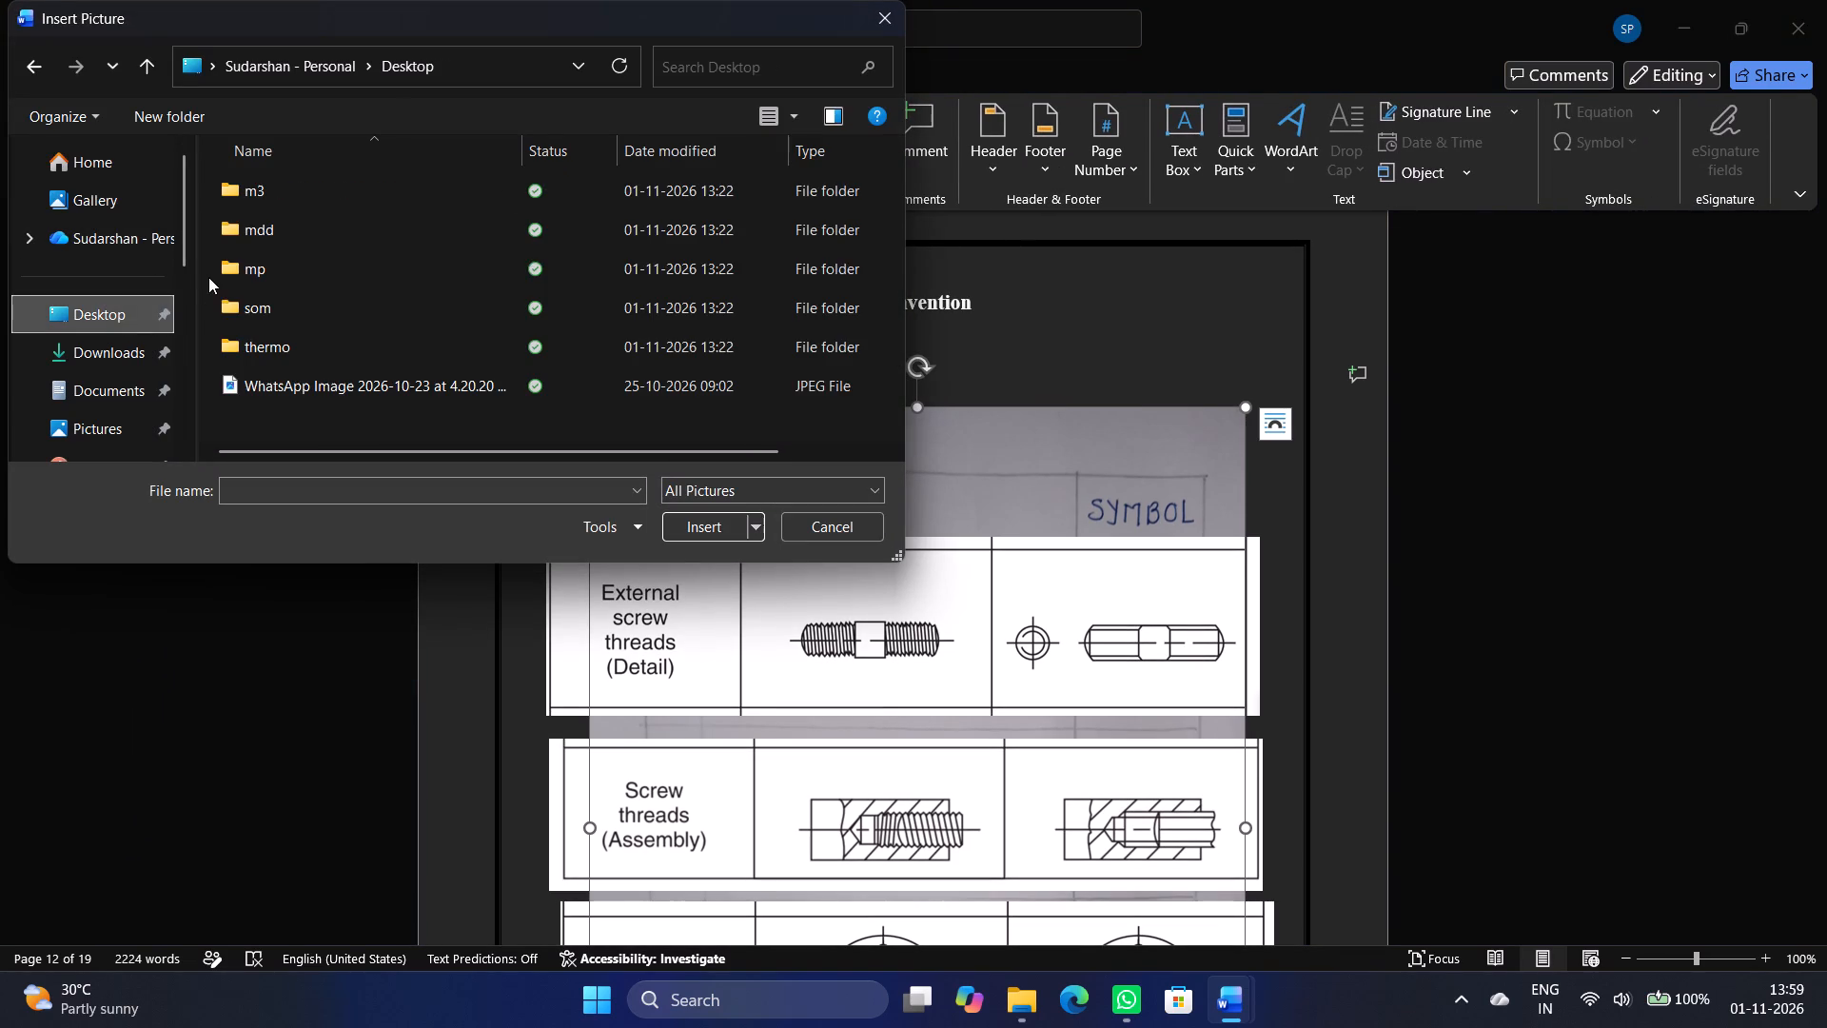
left_click(110, 359)
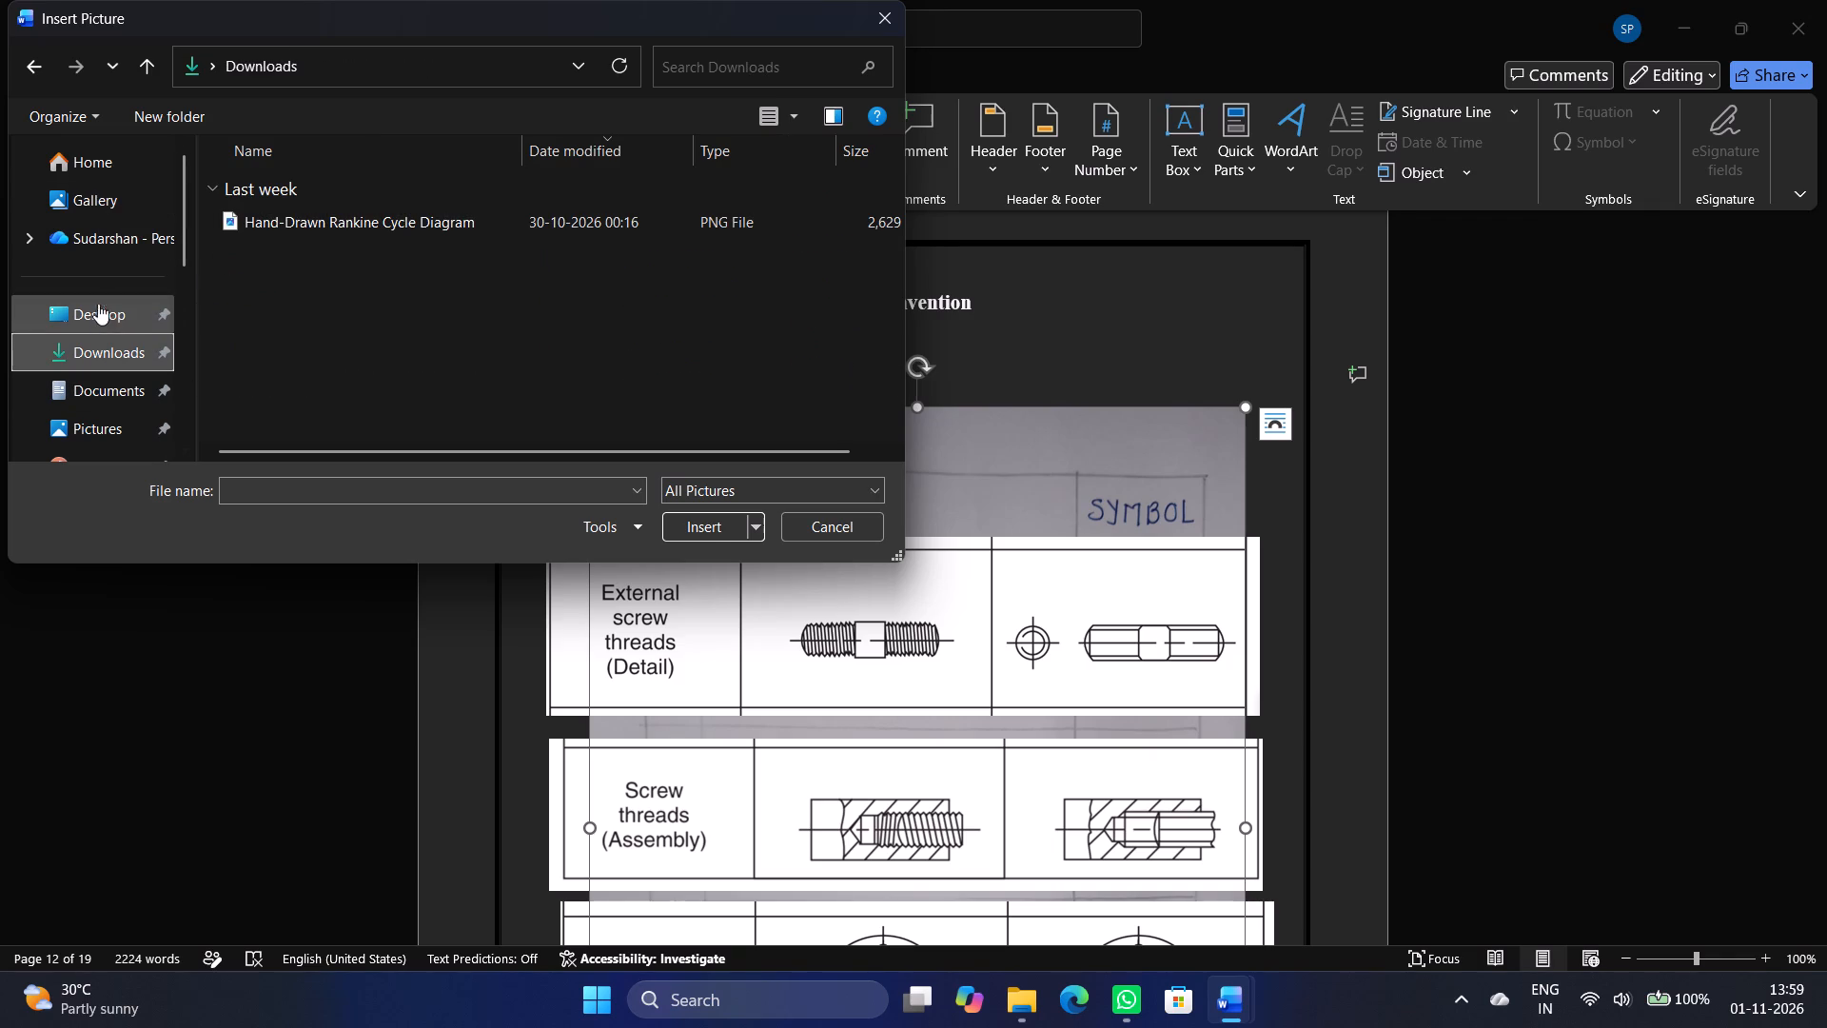
Insert the "comp" picture of the cylindrical compression spring from New Volume (D:).
scroll(77, 173, "up", 5)
left_click(98, 168)
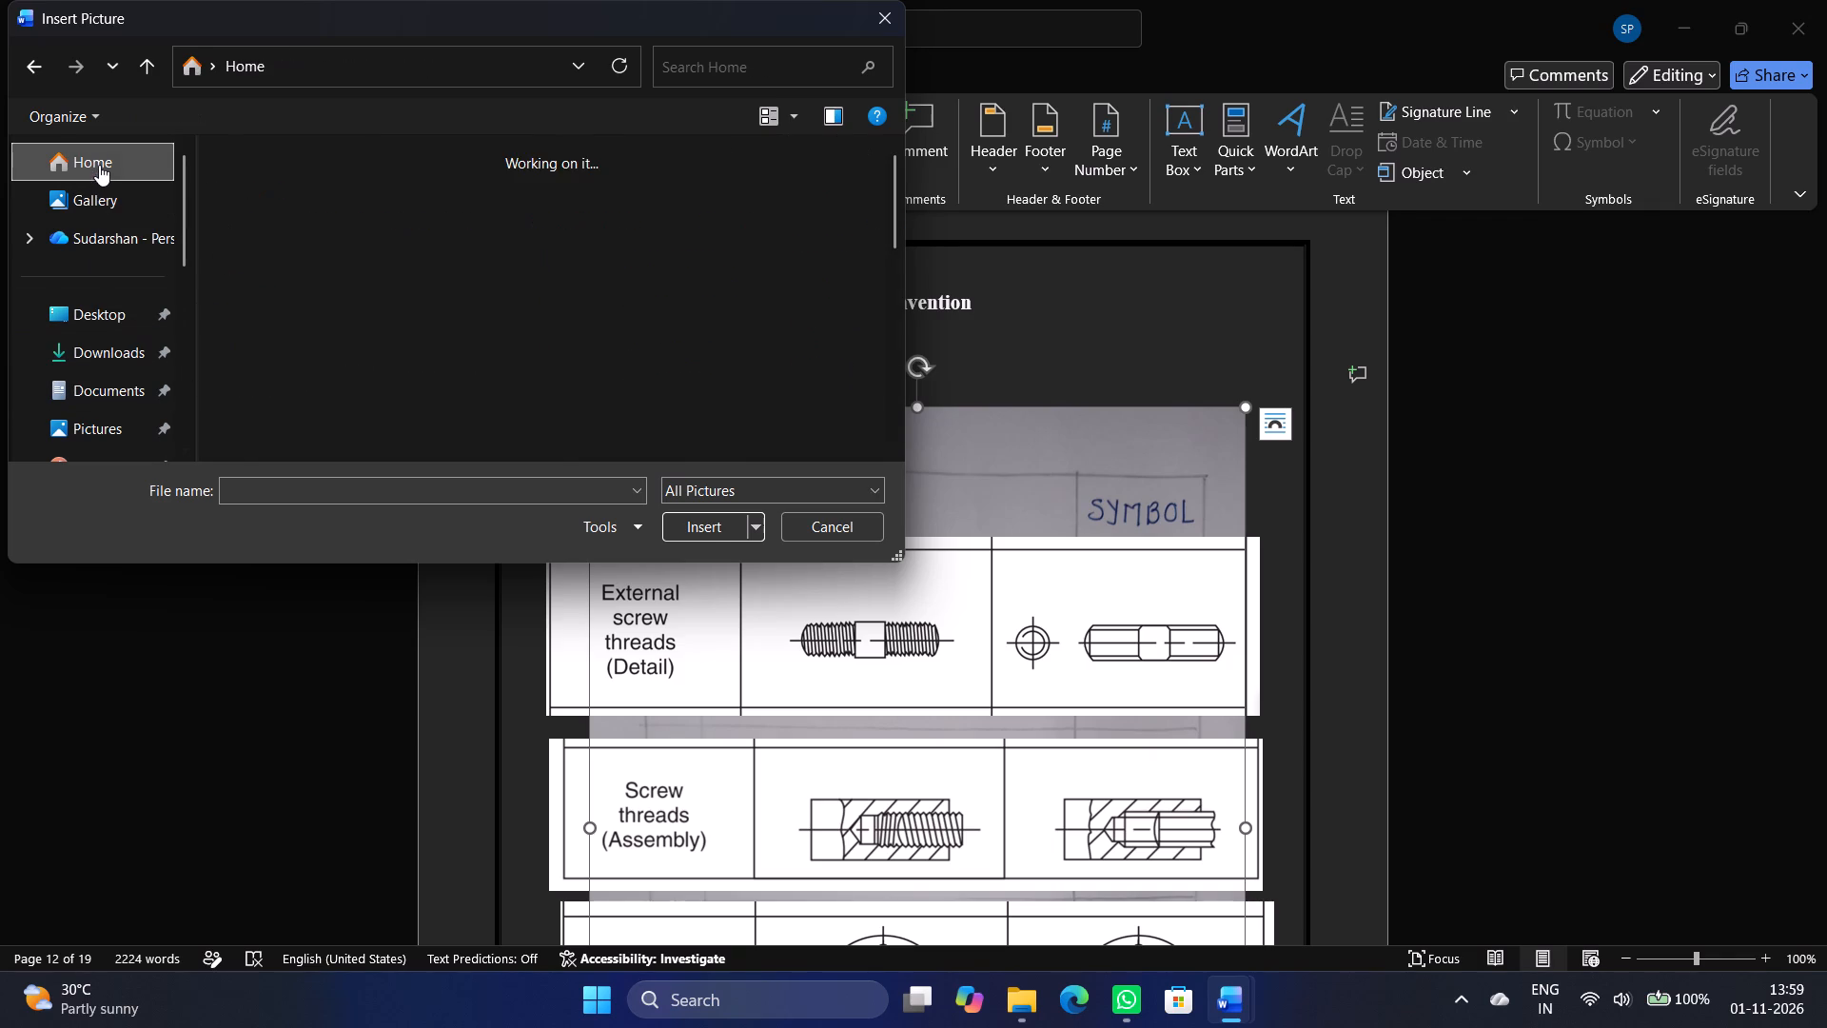
left_click(606, 236)
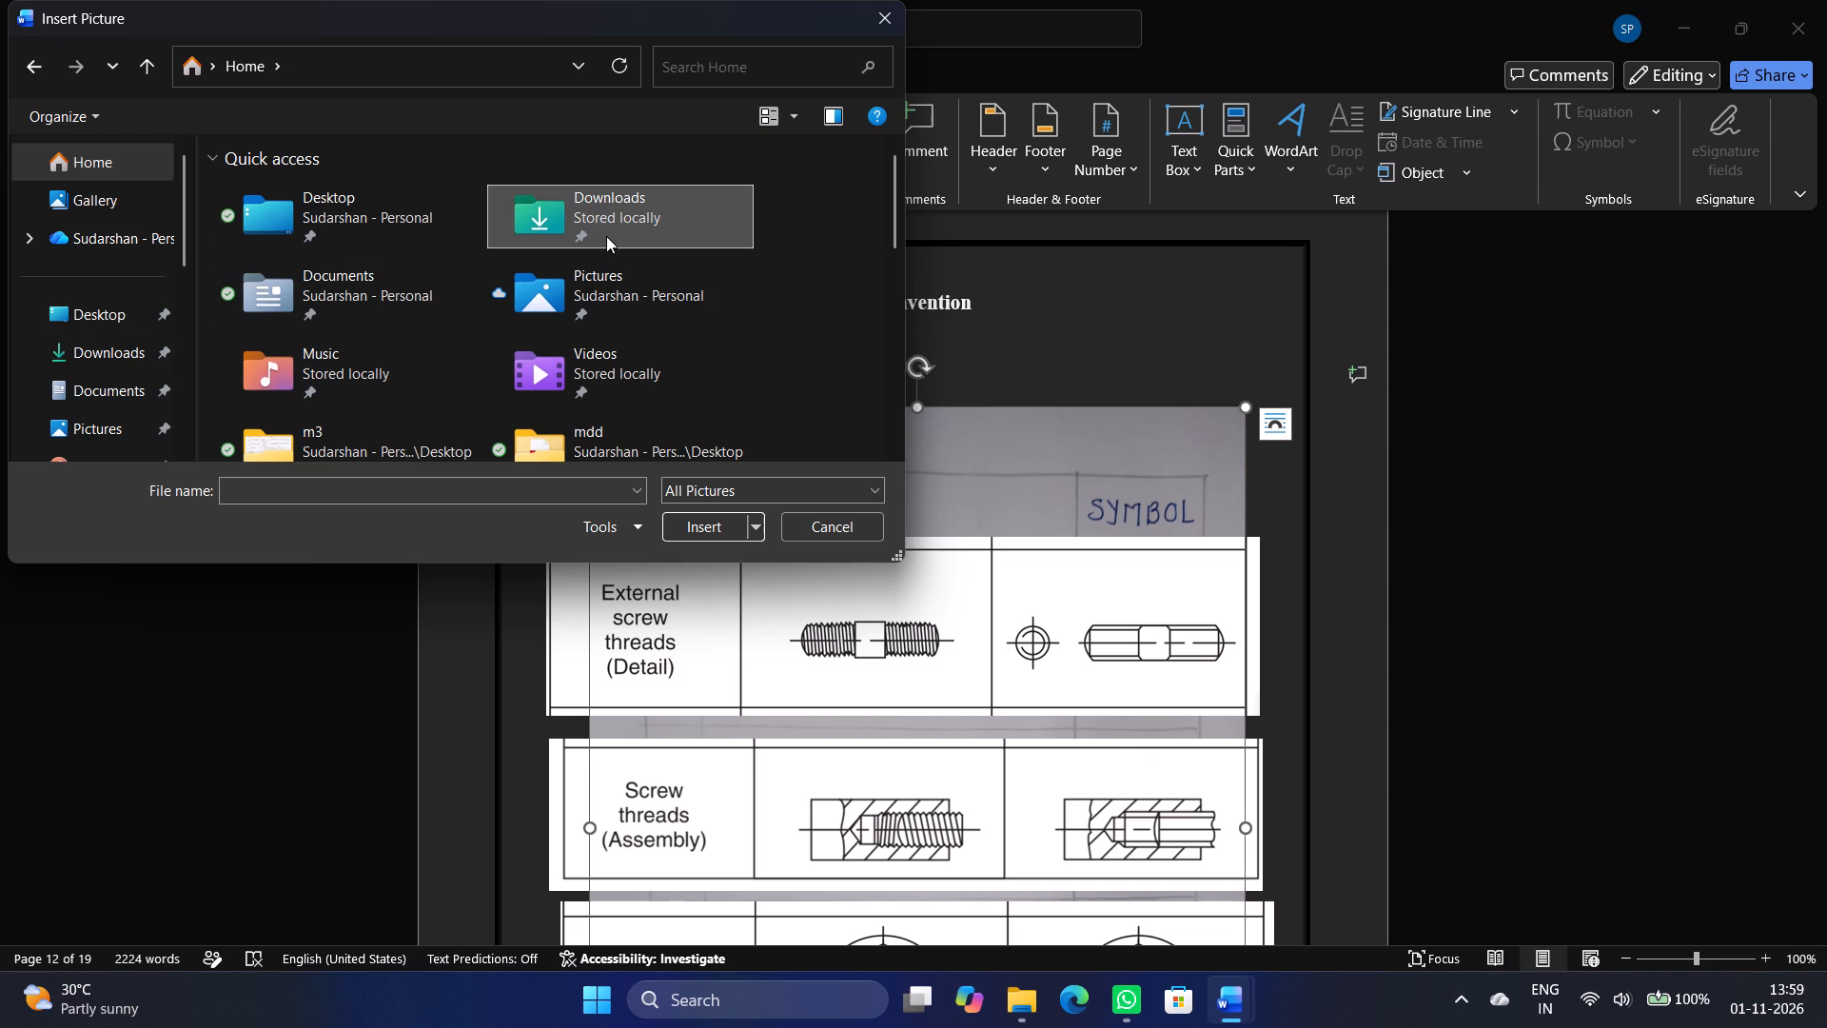
double_click(606, 236)
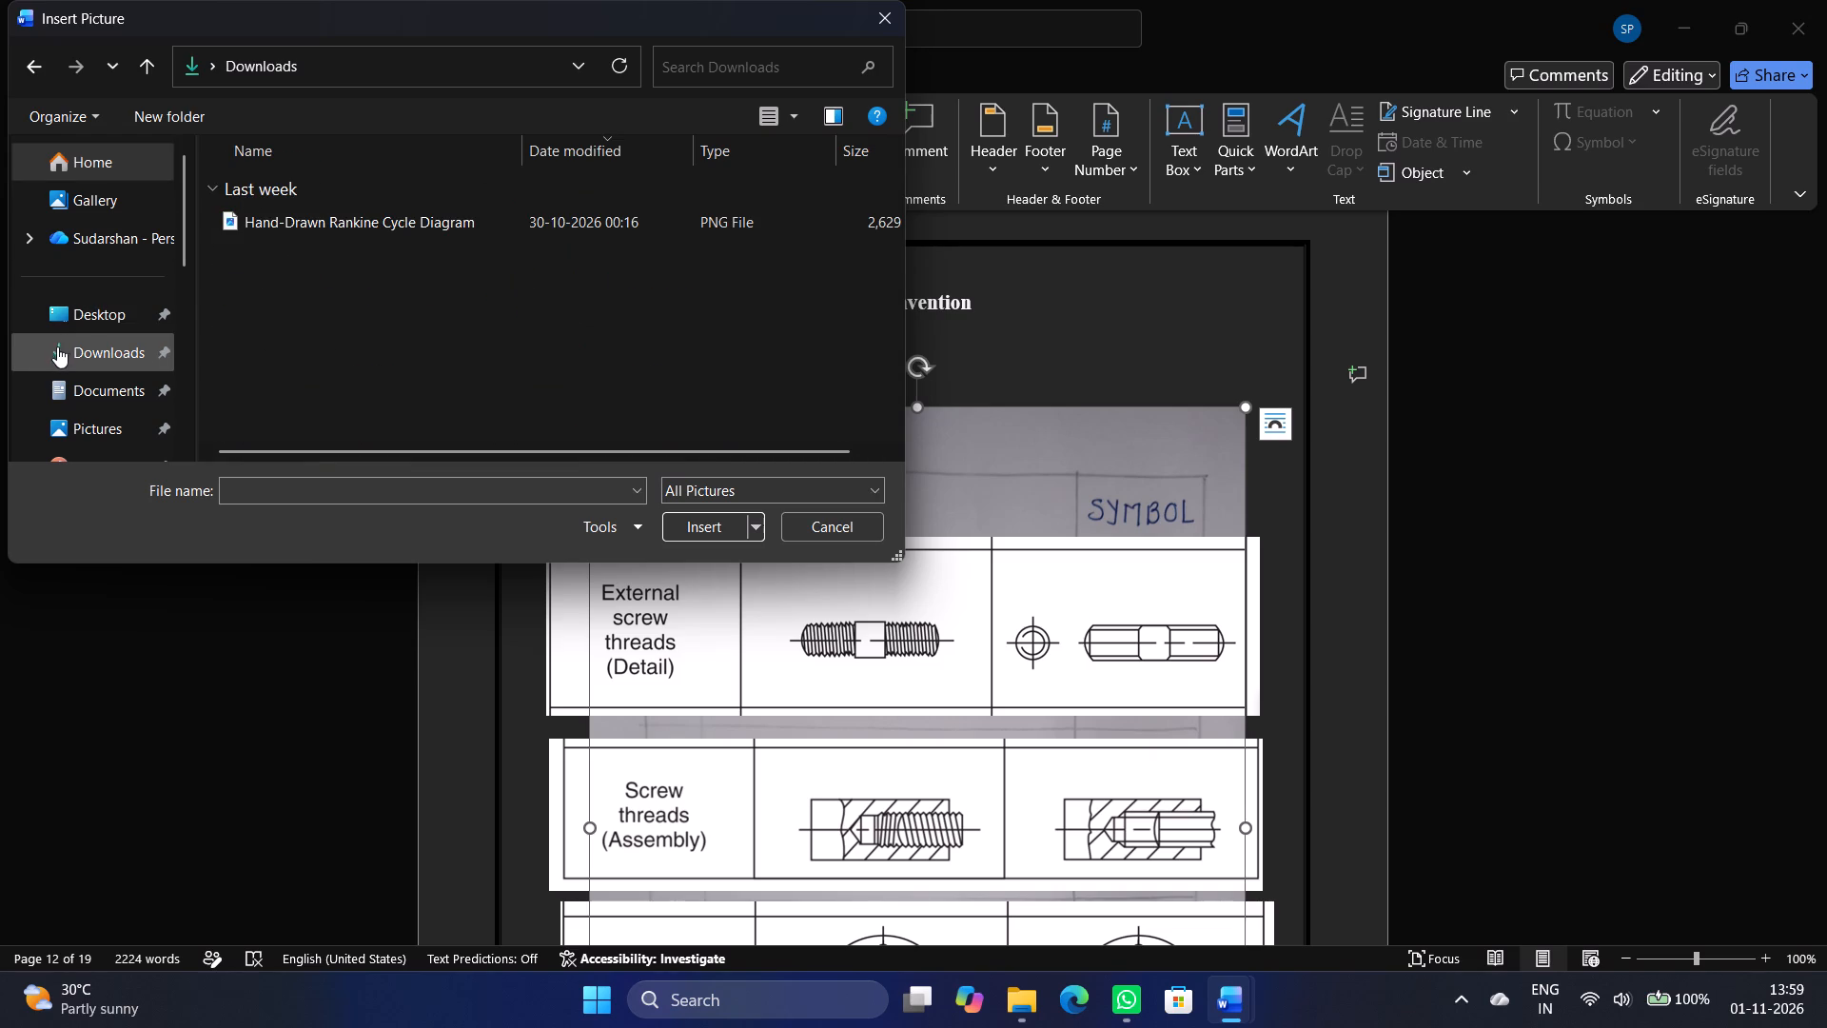
left_click(56, 349)
left_click(73, 385)
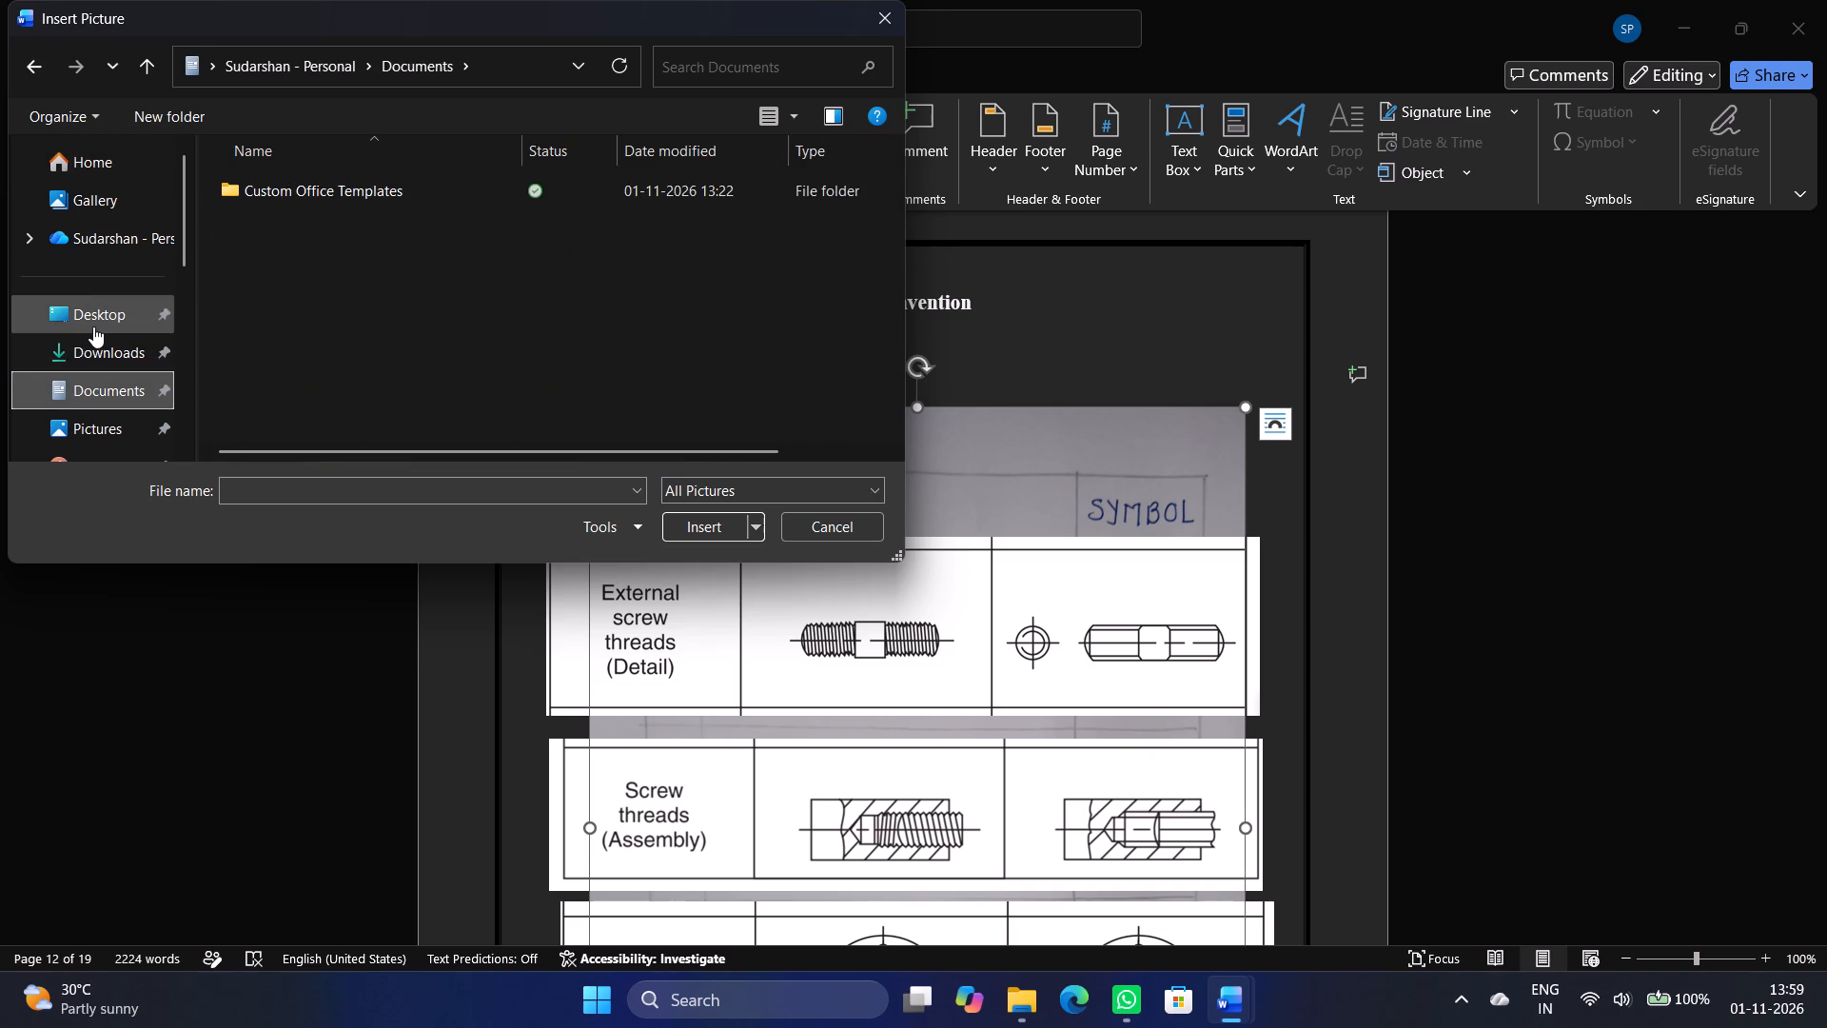
left_click(93, 326)
scroll(394, 351, "down", 2)
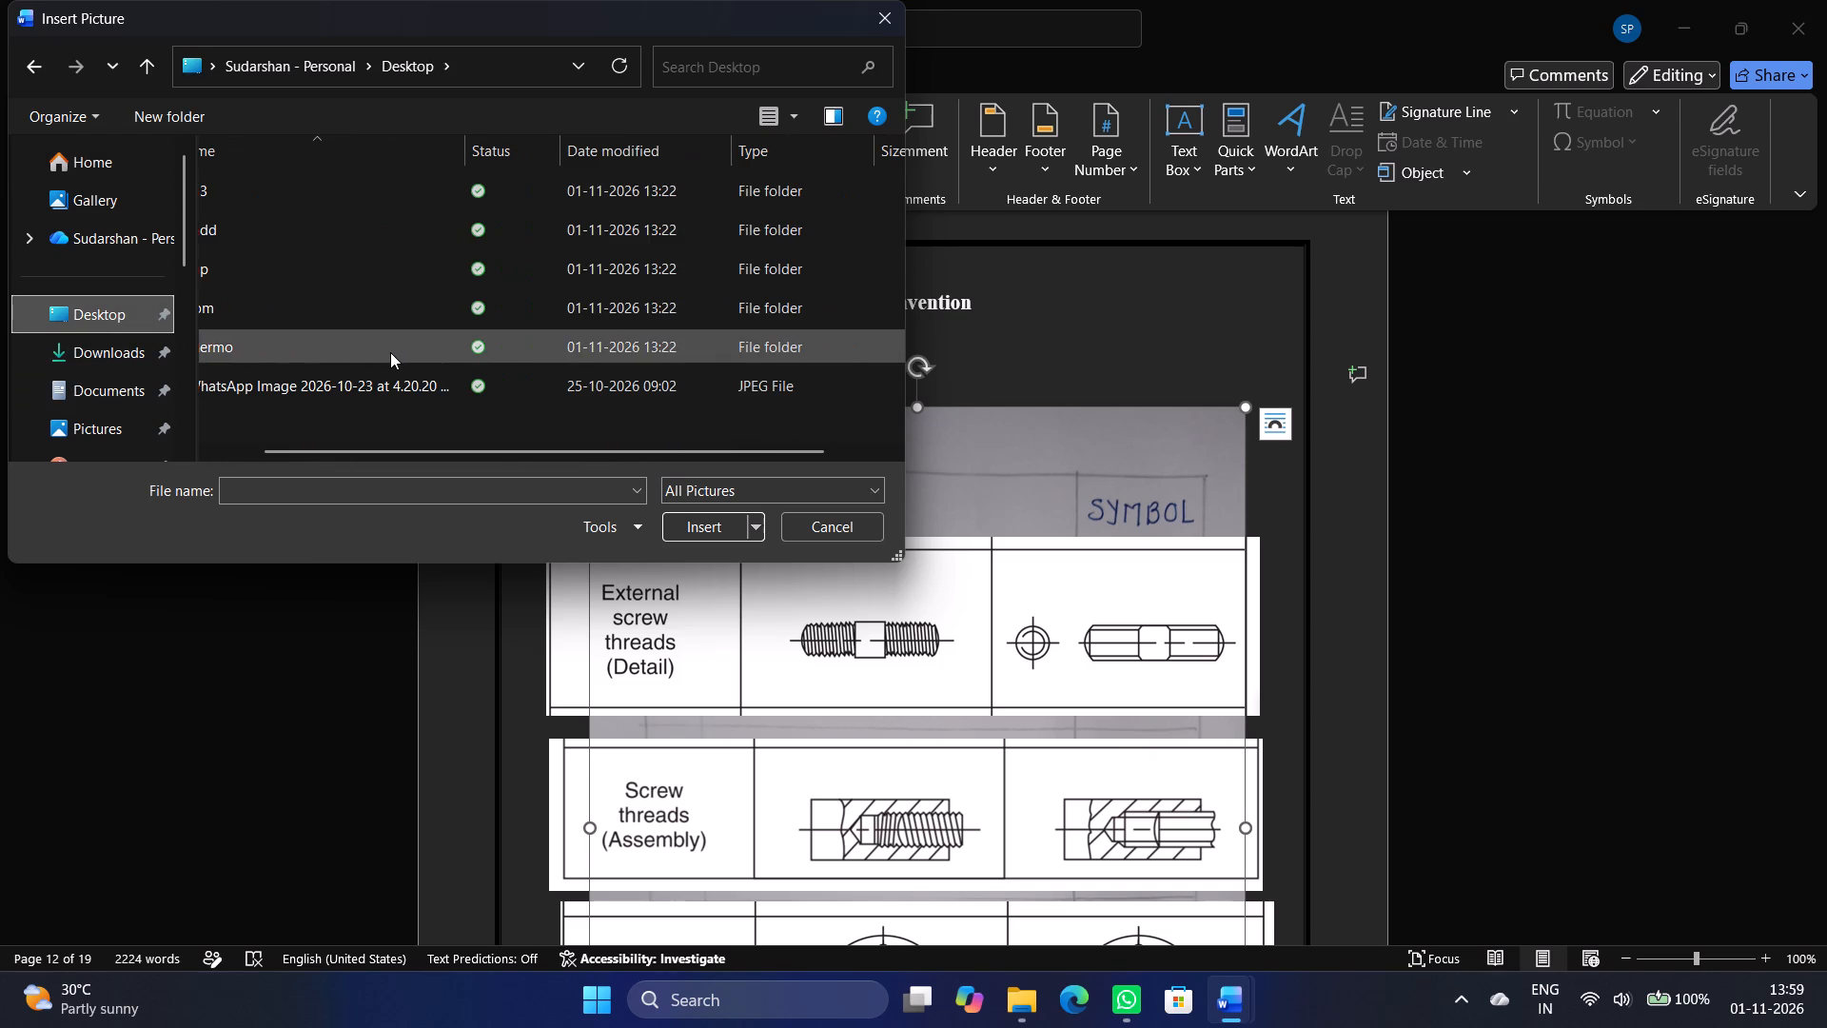
scroll(390, 354, "up", 4)
double_click(344, 242)
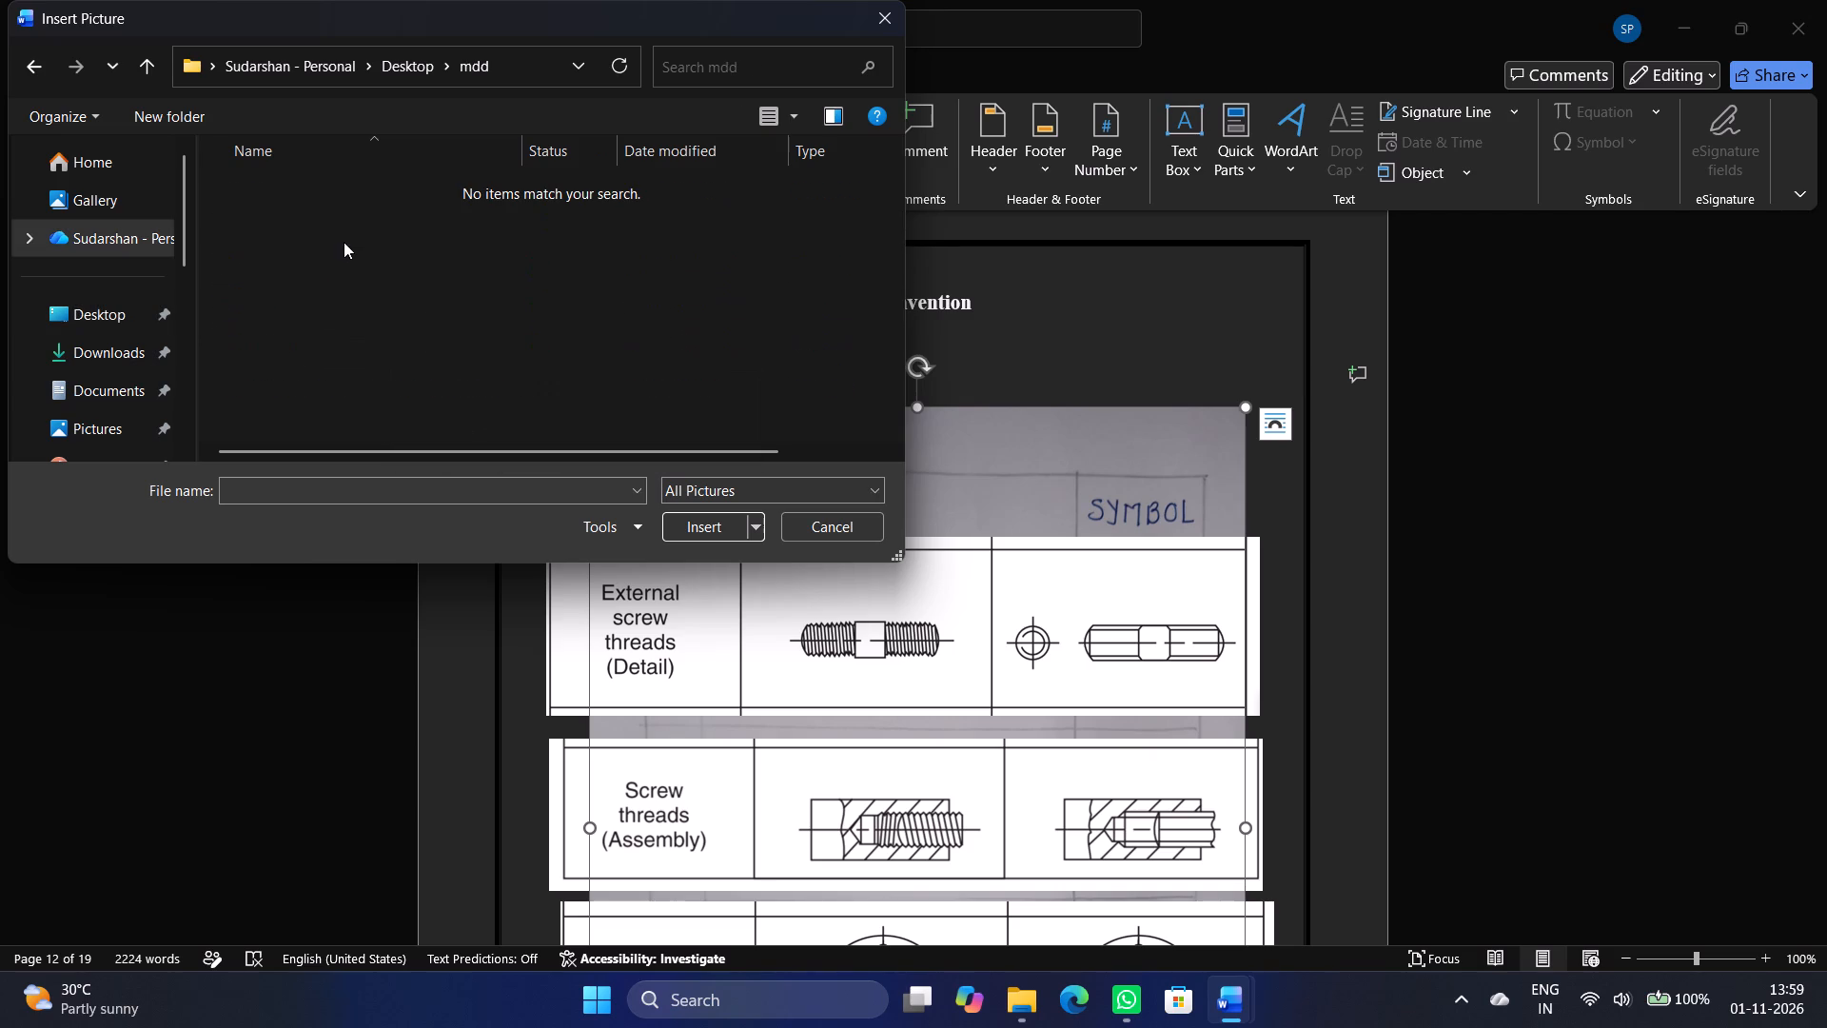
scroll(76, 365, "down", 2)
left_click(101, 352)
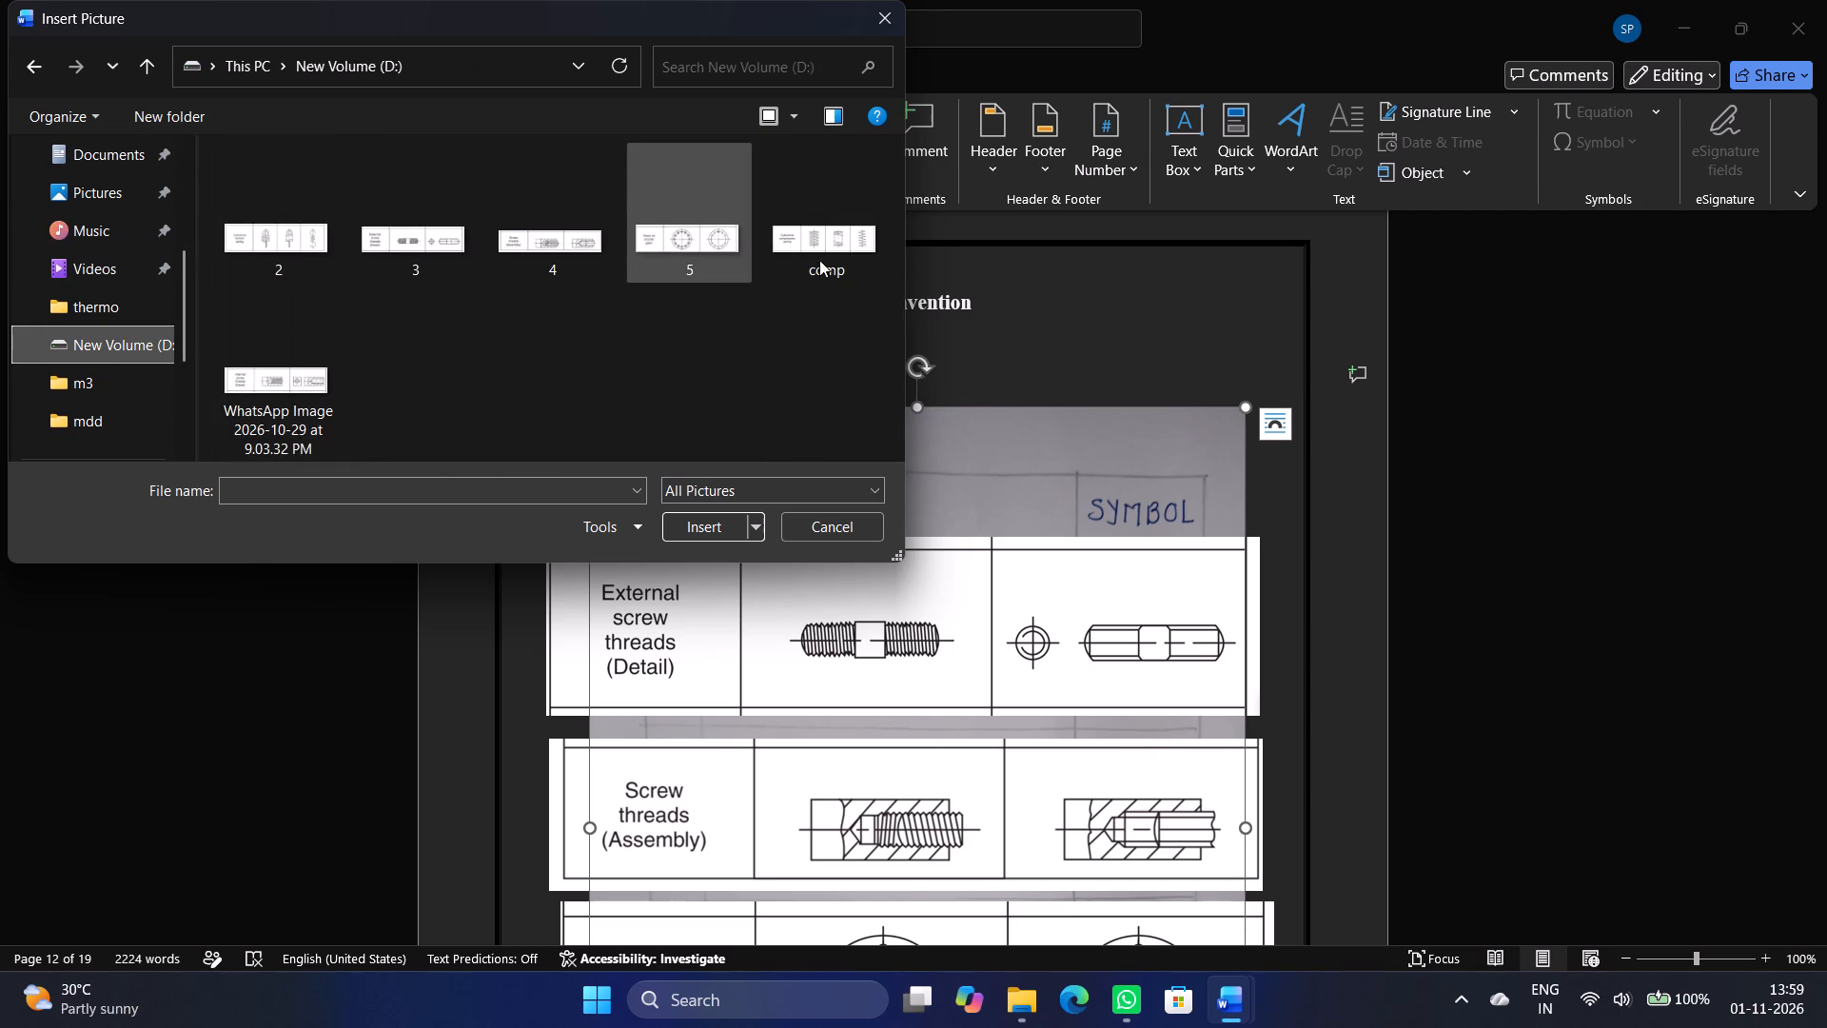
left_click(858, 262)
left_click(703, 528)
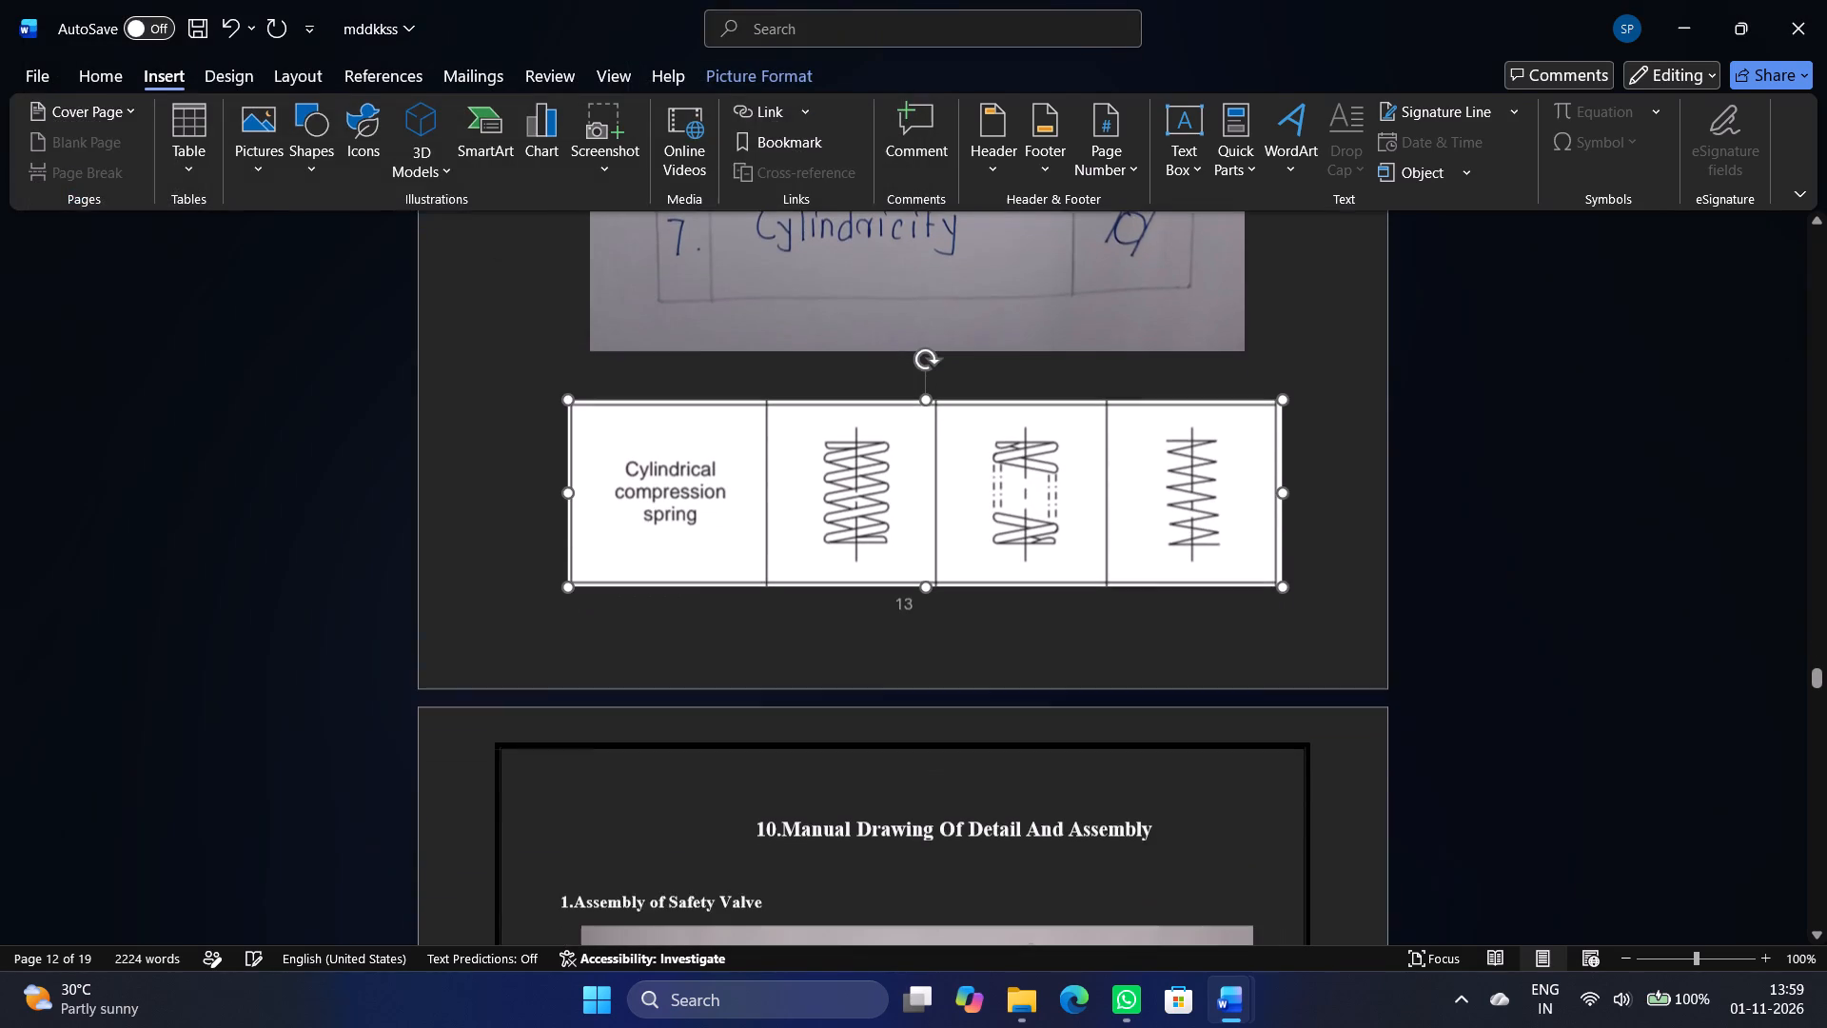
Scale down the inserted cylindrical compression spring figure to about 3.65 cm high by 14.01 cm wide.
left_click_drag(1281, 586, 1246, 557)
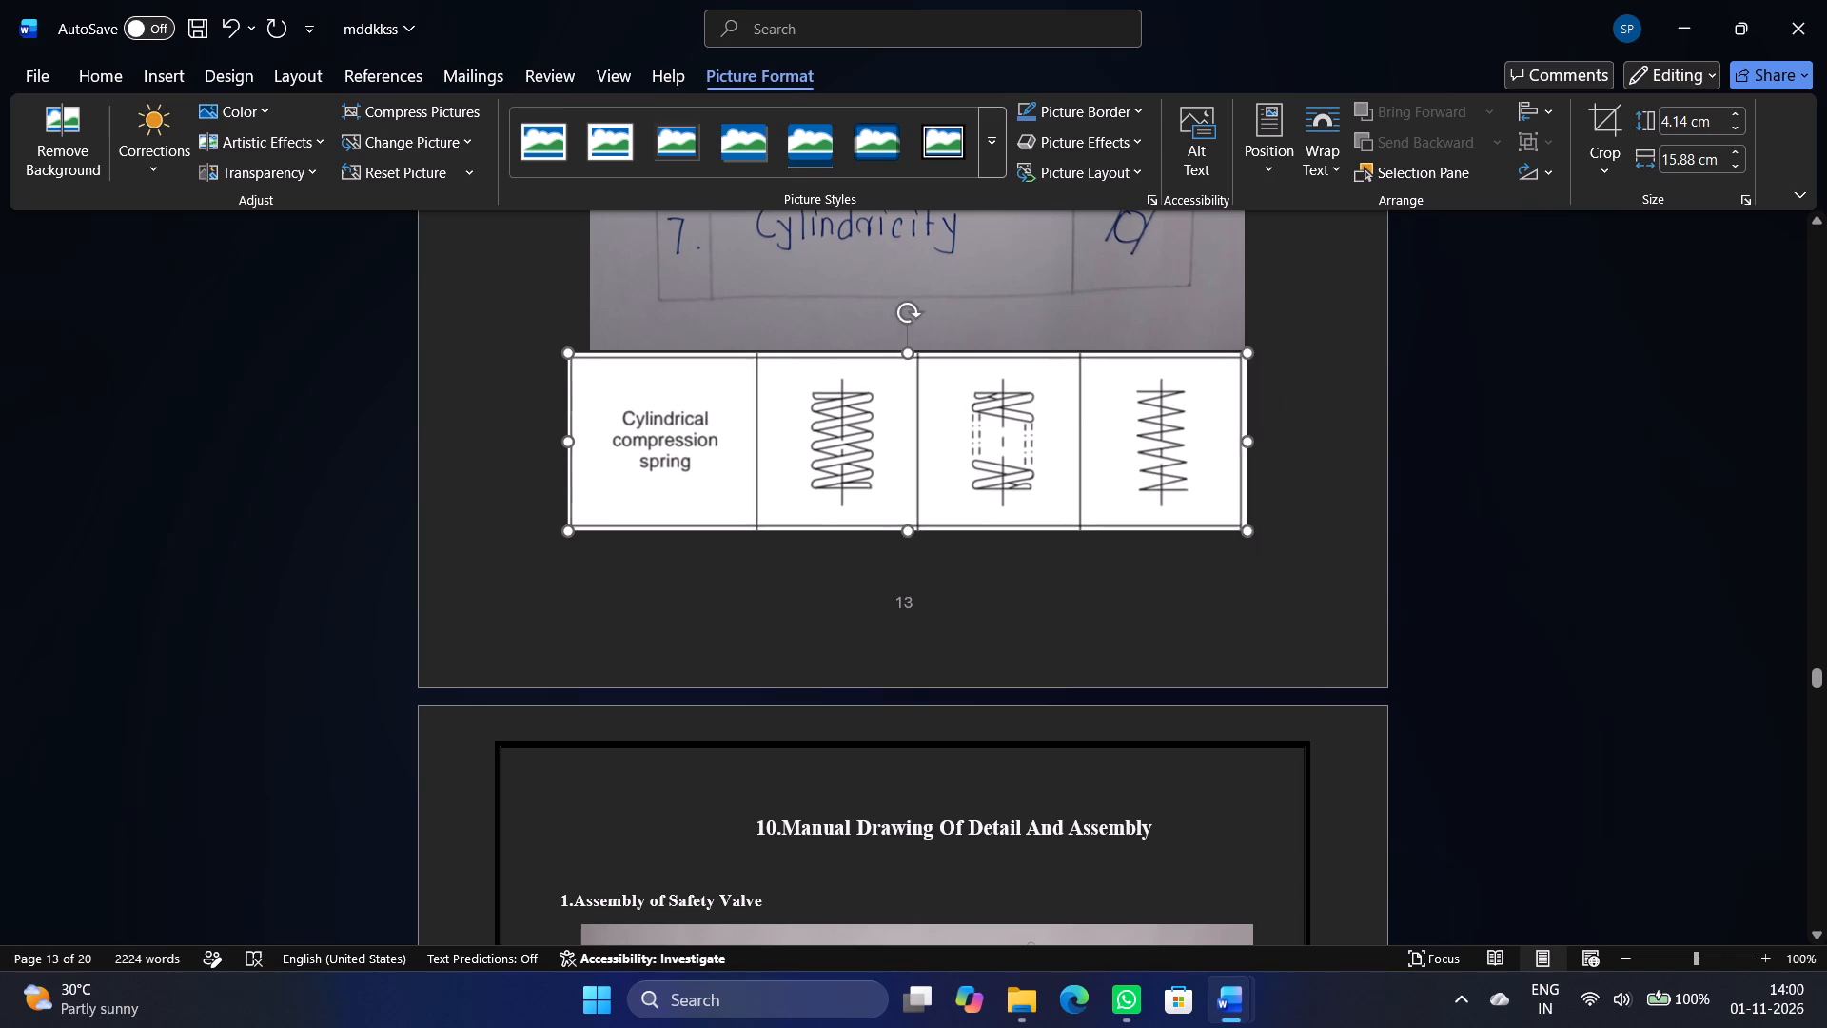
left_click_drag(1246, 557, 1198, 501)
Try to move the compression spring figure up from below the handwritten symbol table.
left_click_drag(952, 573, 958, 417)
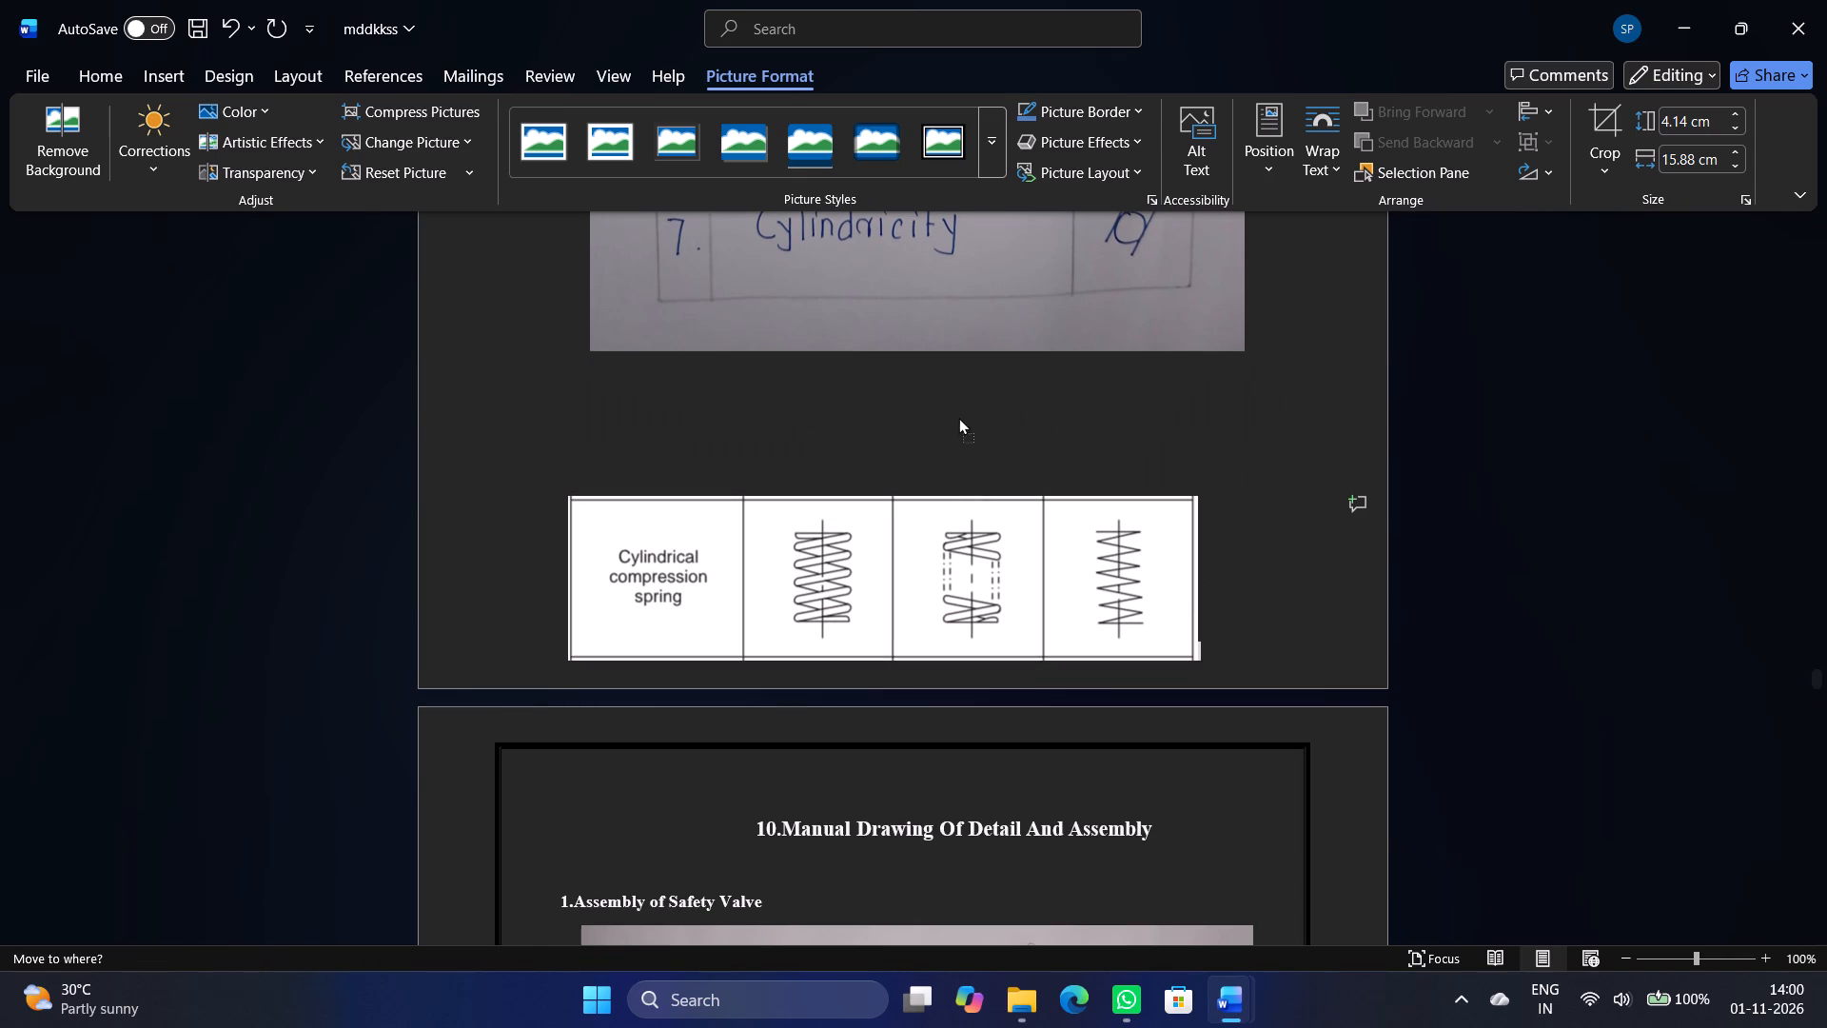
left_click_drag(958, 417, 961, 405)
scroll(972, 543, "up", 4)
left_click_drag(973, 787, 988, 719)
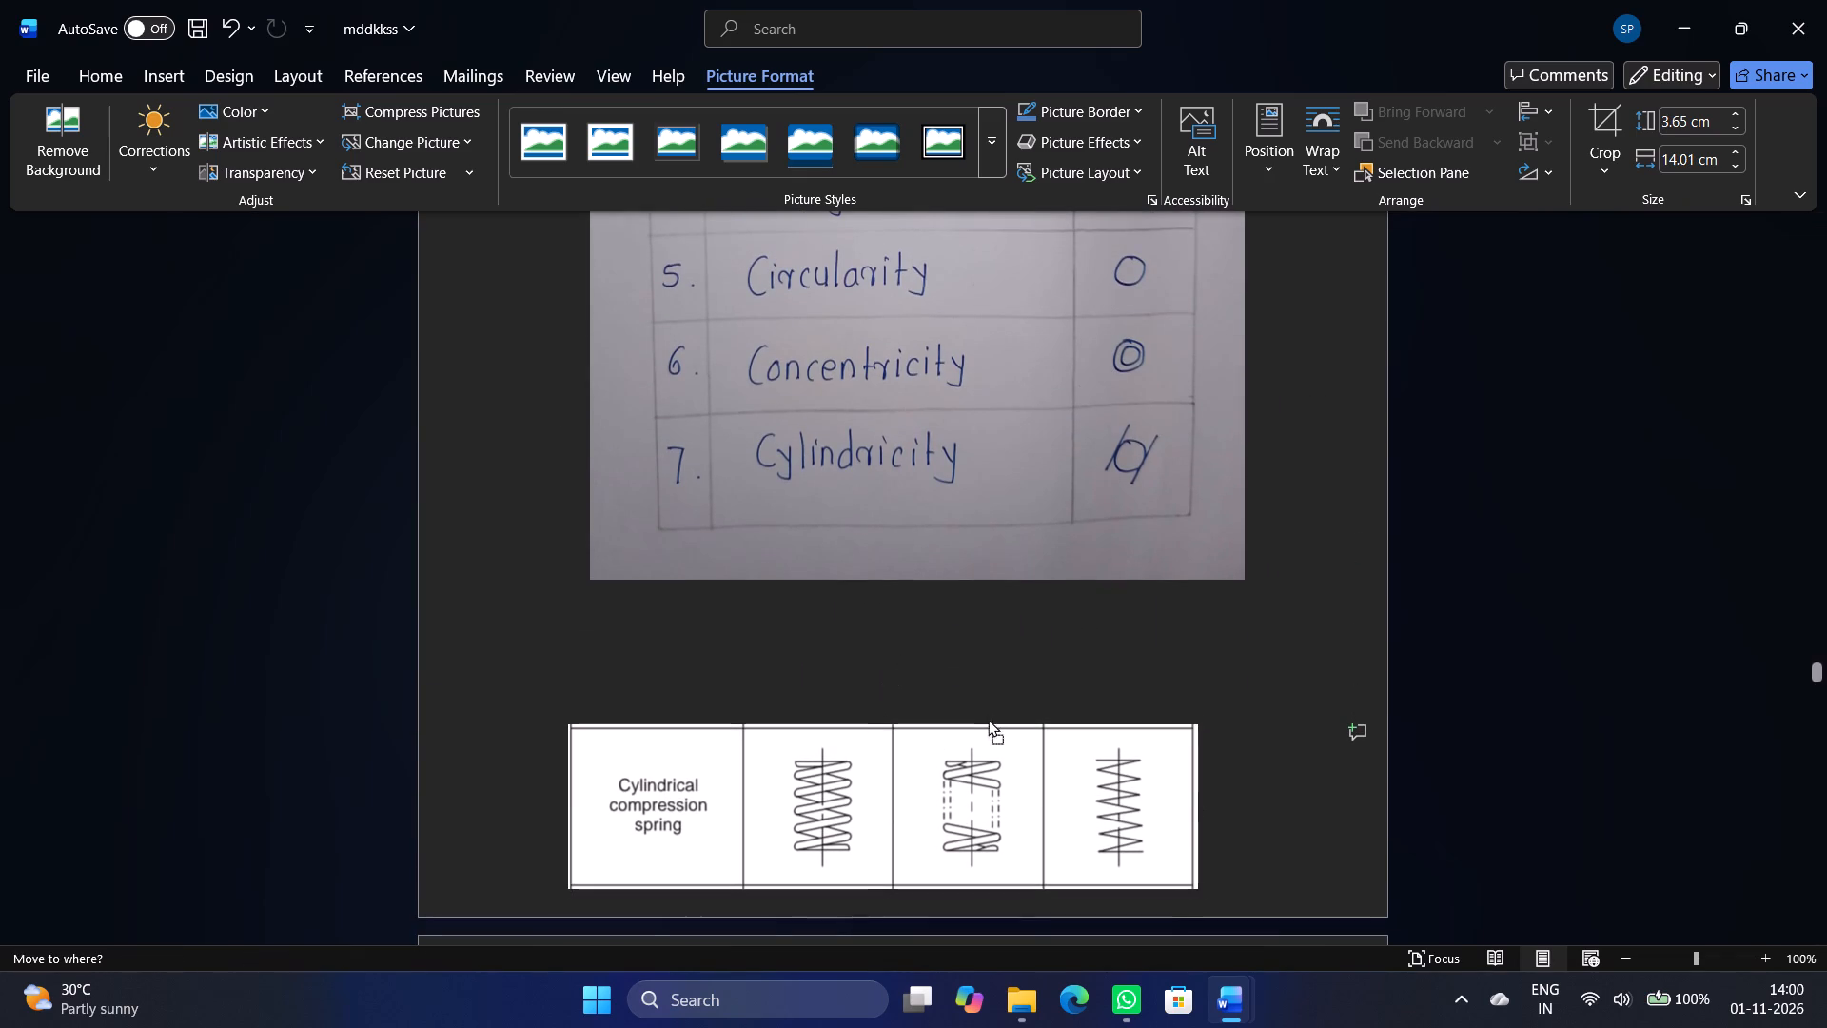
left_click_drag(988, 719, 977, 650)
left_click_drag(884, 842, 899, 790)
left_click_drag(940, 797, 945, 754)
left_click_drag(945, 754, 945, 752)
Stretch the compression spring figure's height to about 3.97 cm, keeping its width.
left_click_drag(880, 725, 888, 710)
left_click(887, 710)
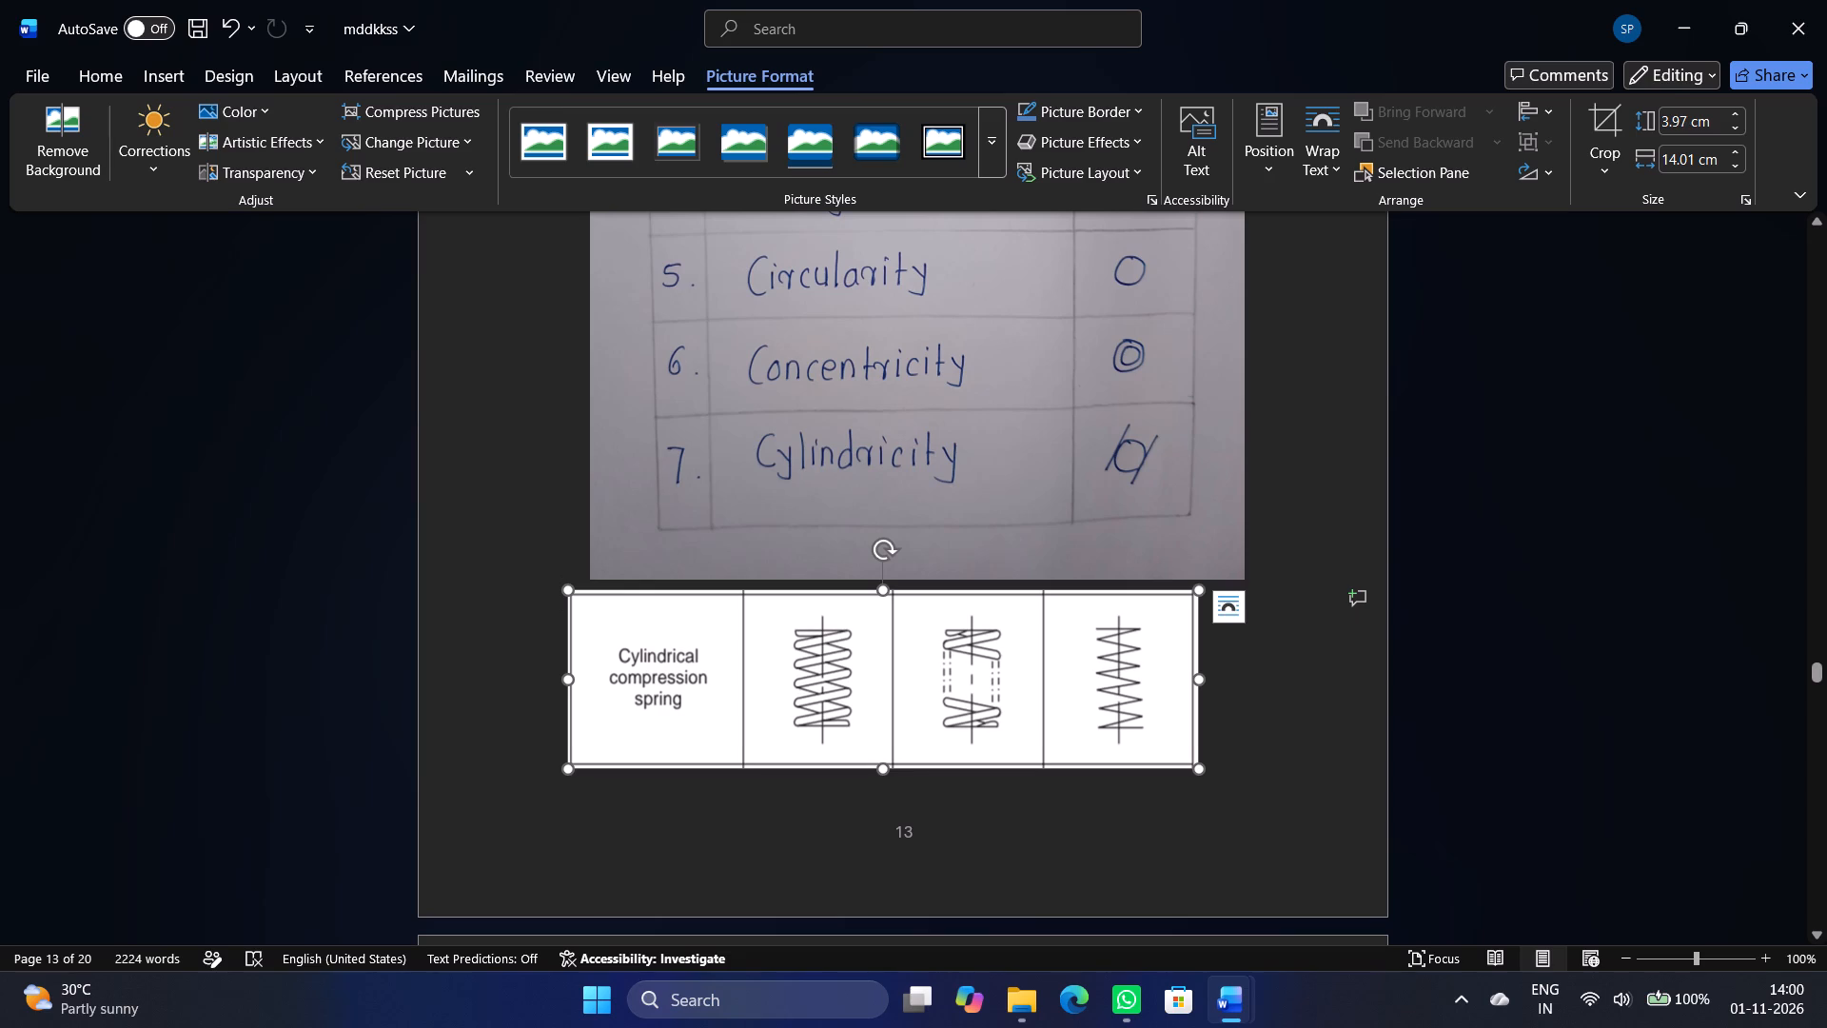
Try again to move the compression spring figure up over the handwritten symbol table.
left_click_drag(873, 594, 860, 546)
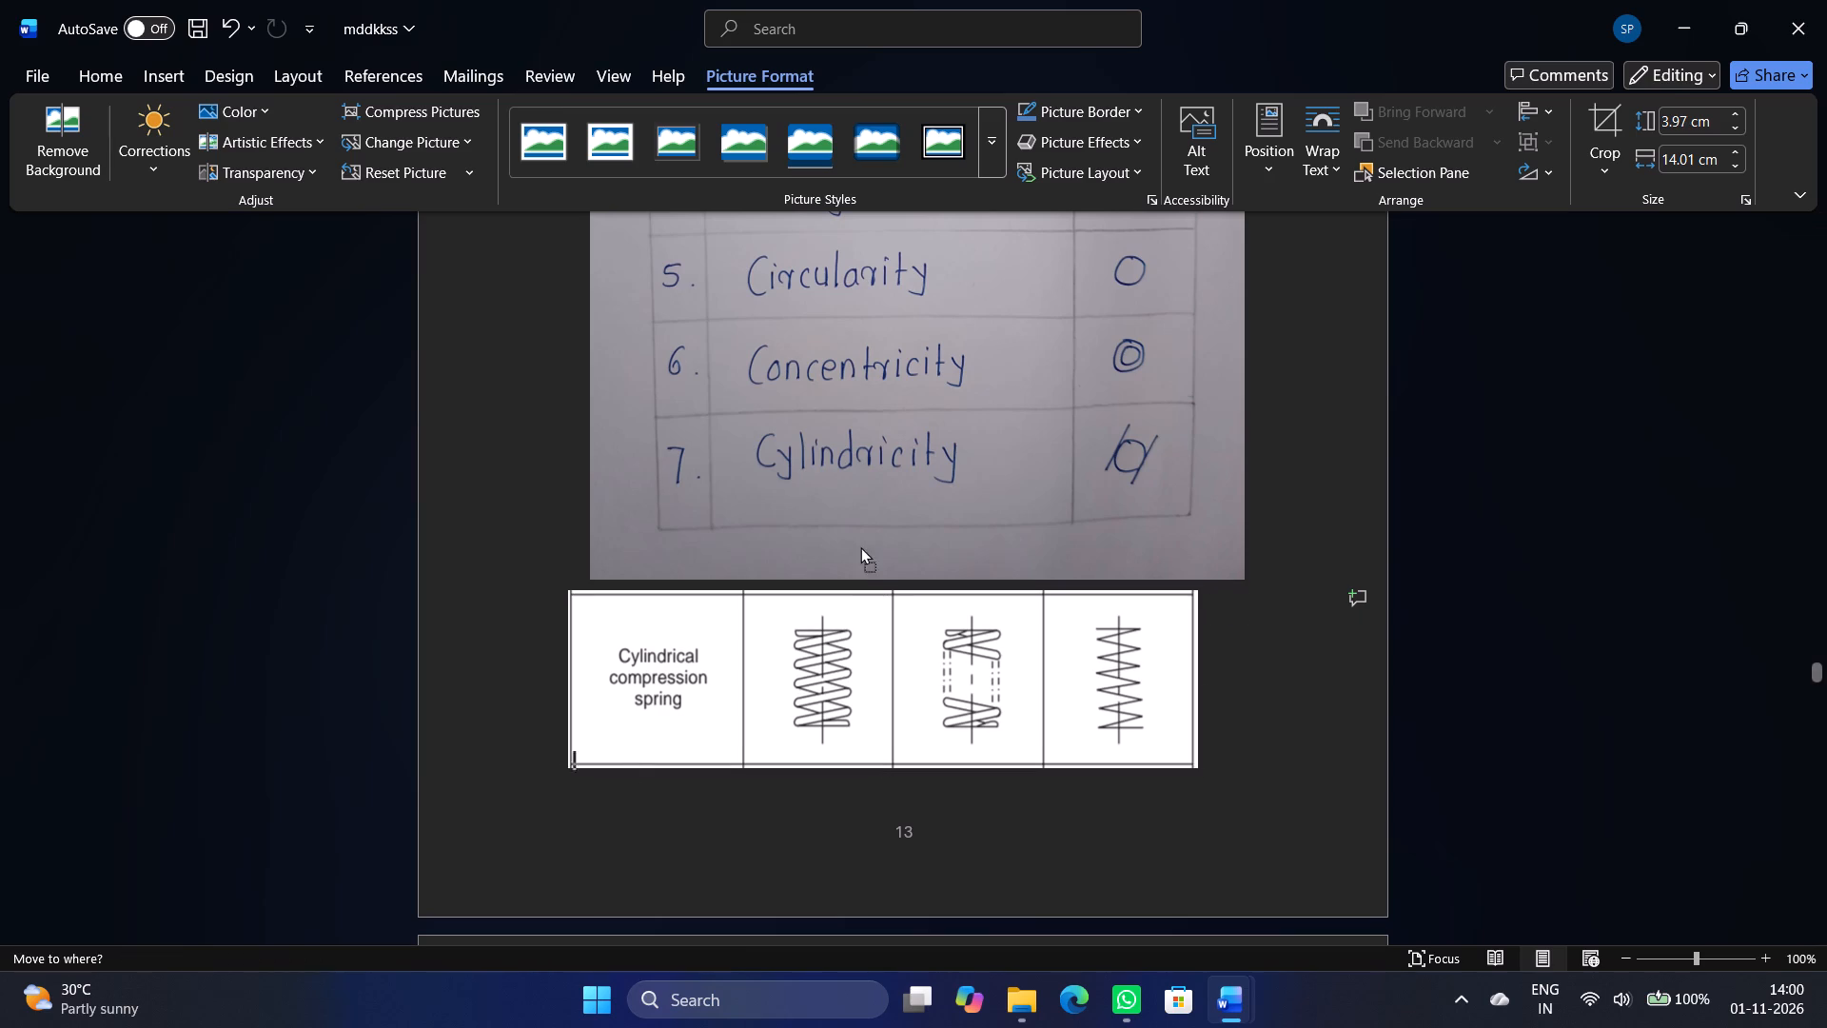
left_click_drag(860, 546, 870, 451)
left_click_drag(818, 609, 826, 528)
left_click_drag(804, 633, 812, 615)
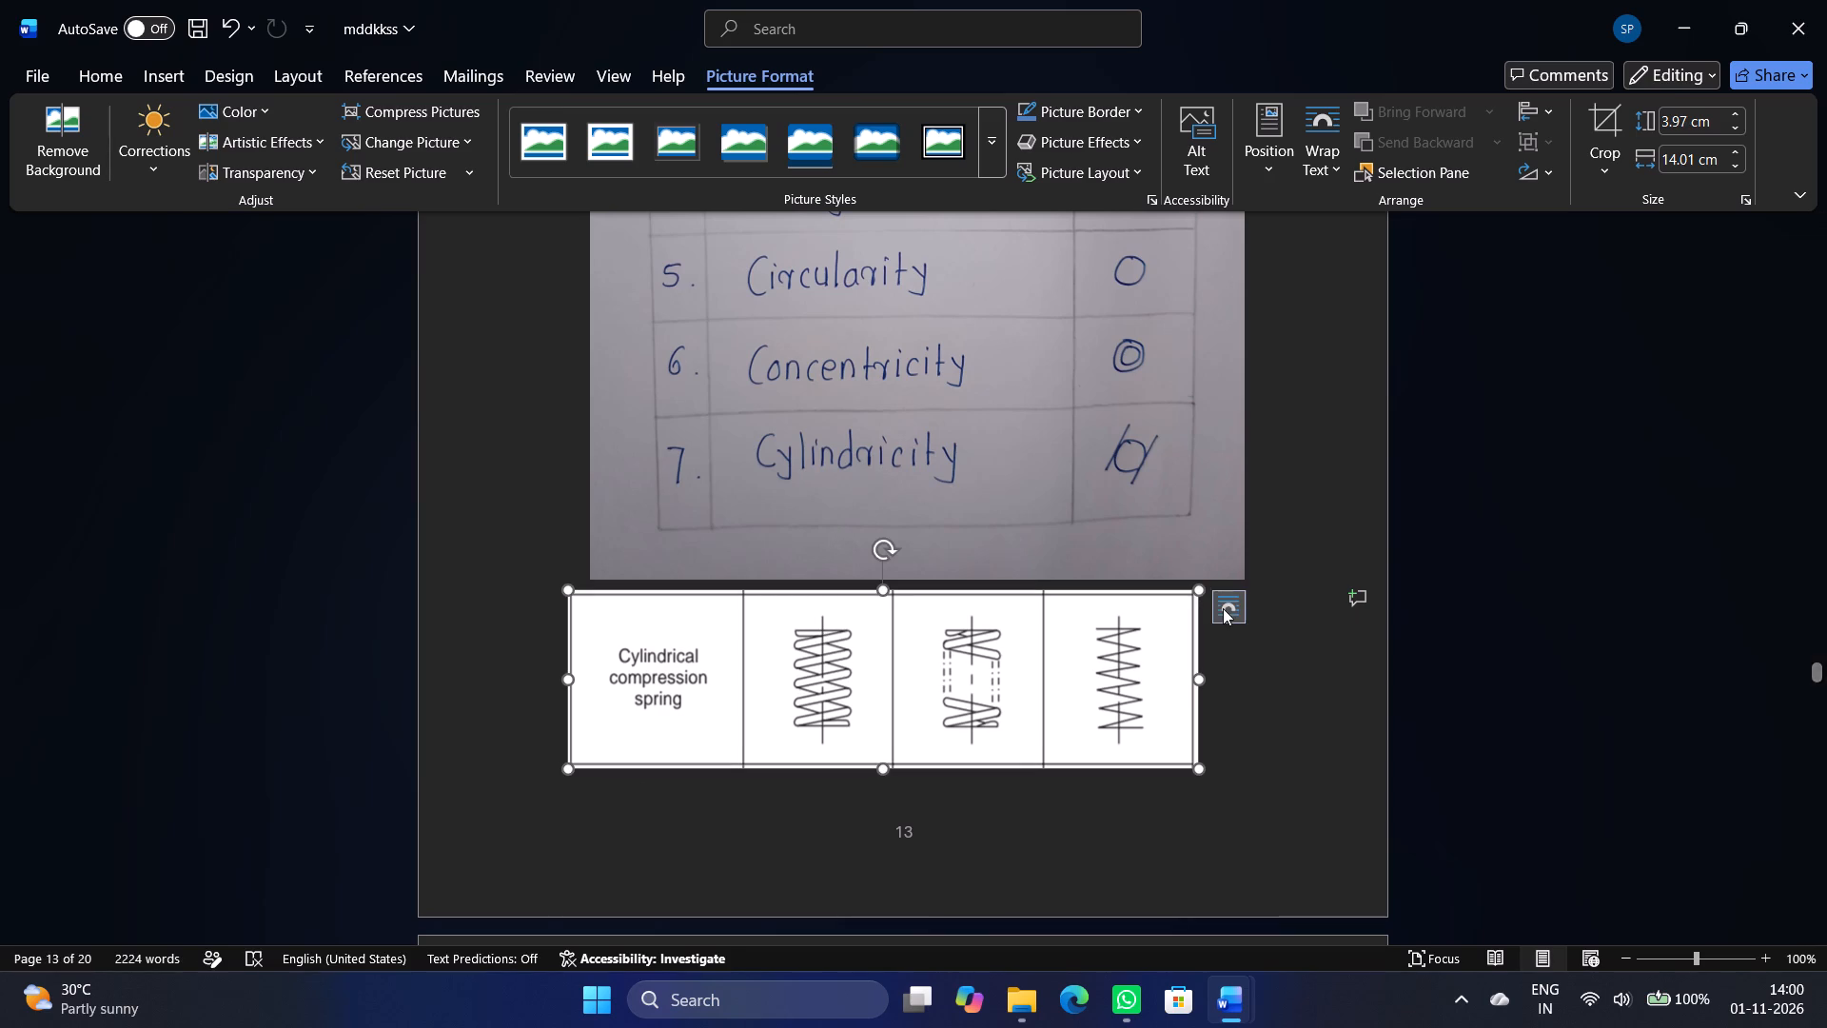
Change the compression spring figure's text wrapping to a floating layout that can overlap the other figures.
left_click(1224, 607)
left_click(1334, 760)
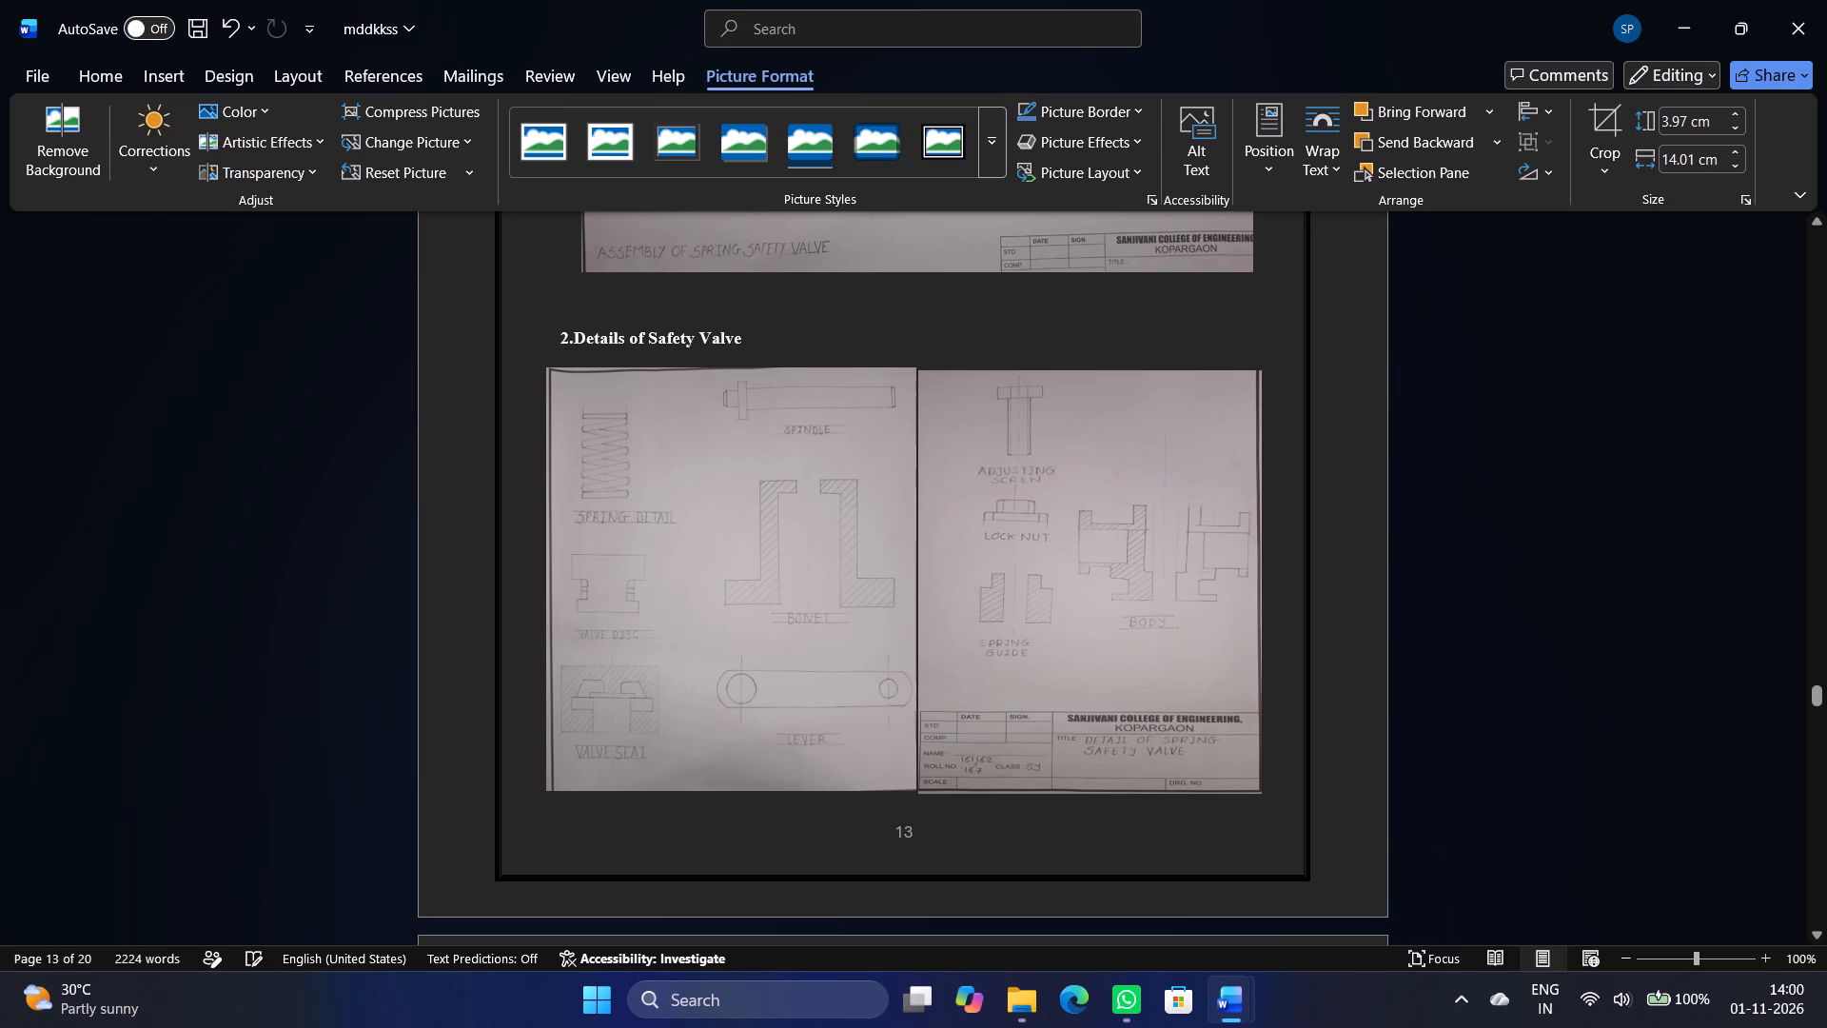
Move the compression spring figure directly below the "IS Convention" heading, above the External screw threads (Detail) figure.
scroll(1008, 672, "up", 19)
scroll(1003, 667, "up", 2)
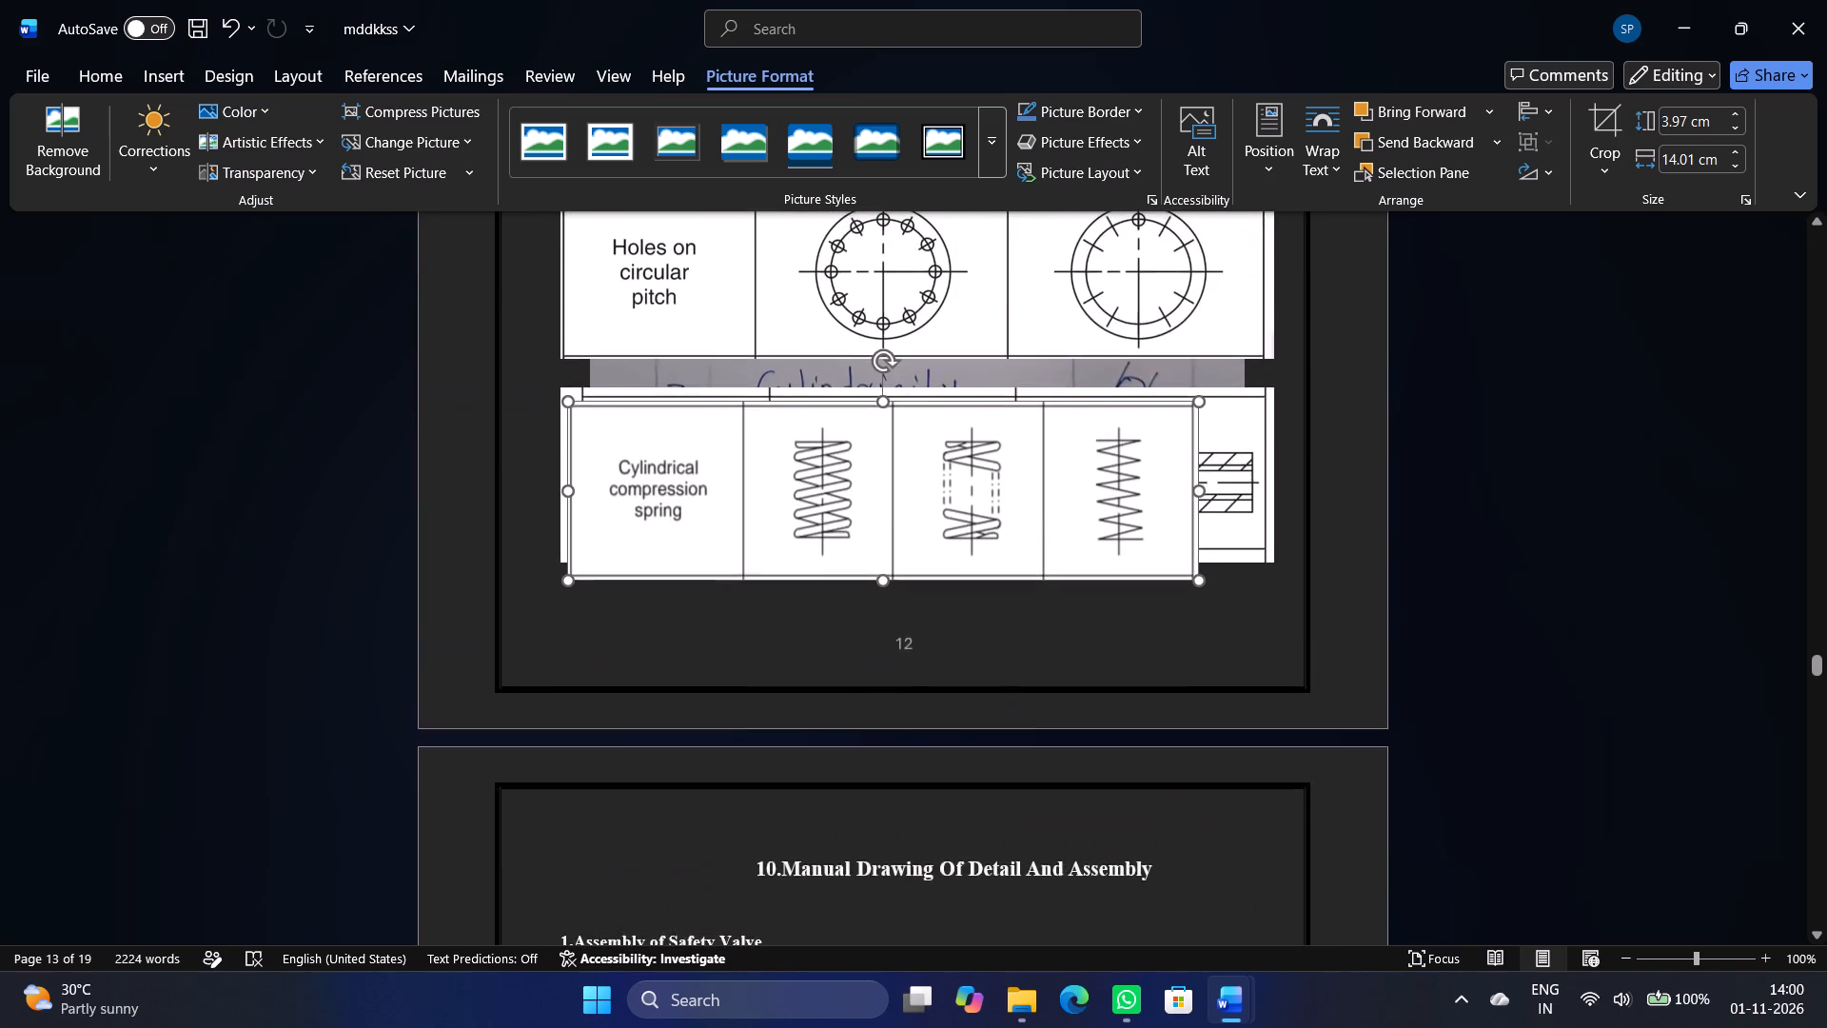
scroll(1003, 667, "up", 9)
scroll(998, 661, "down", 3)
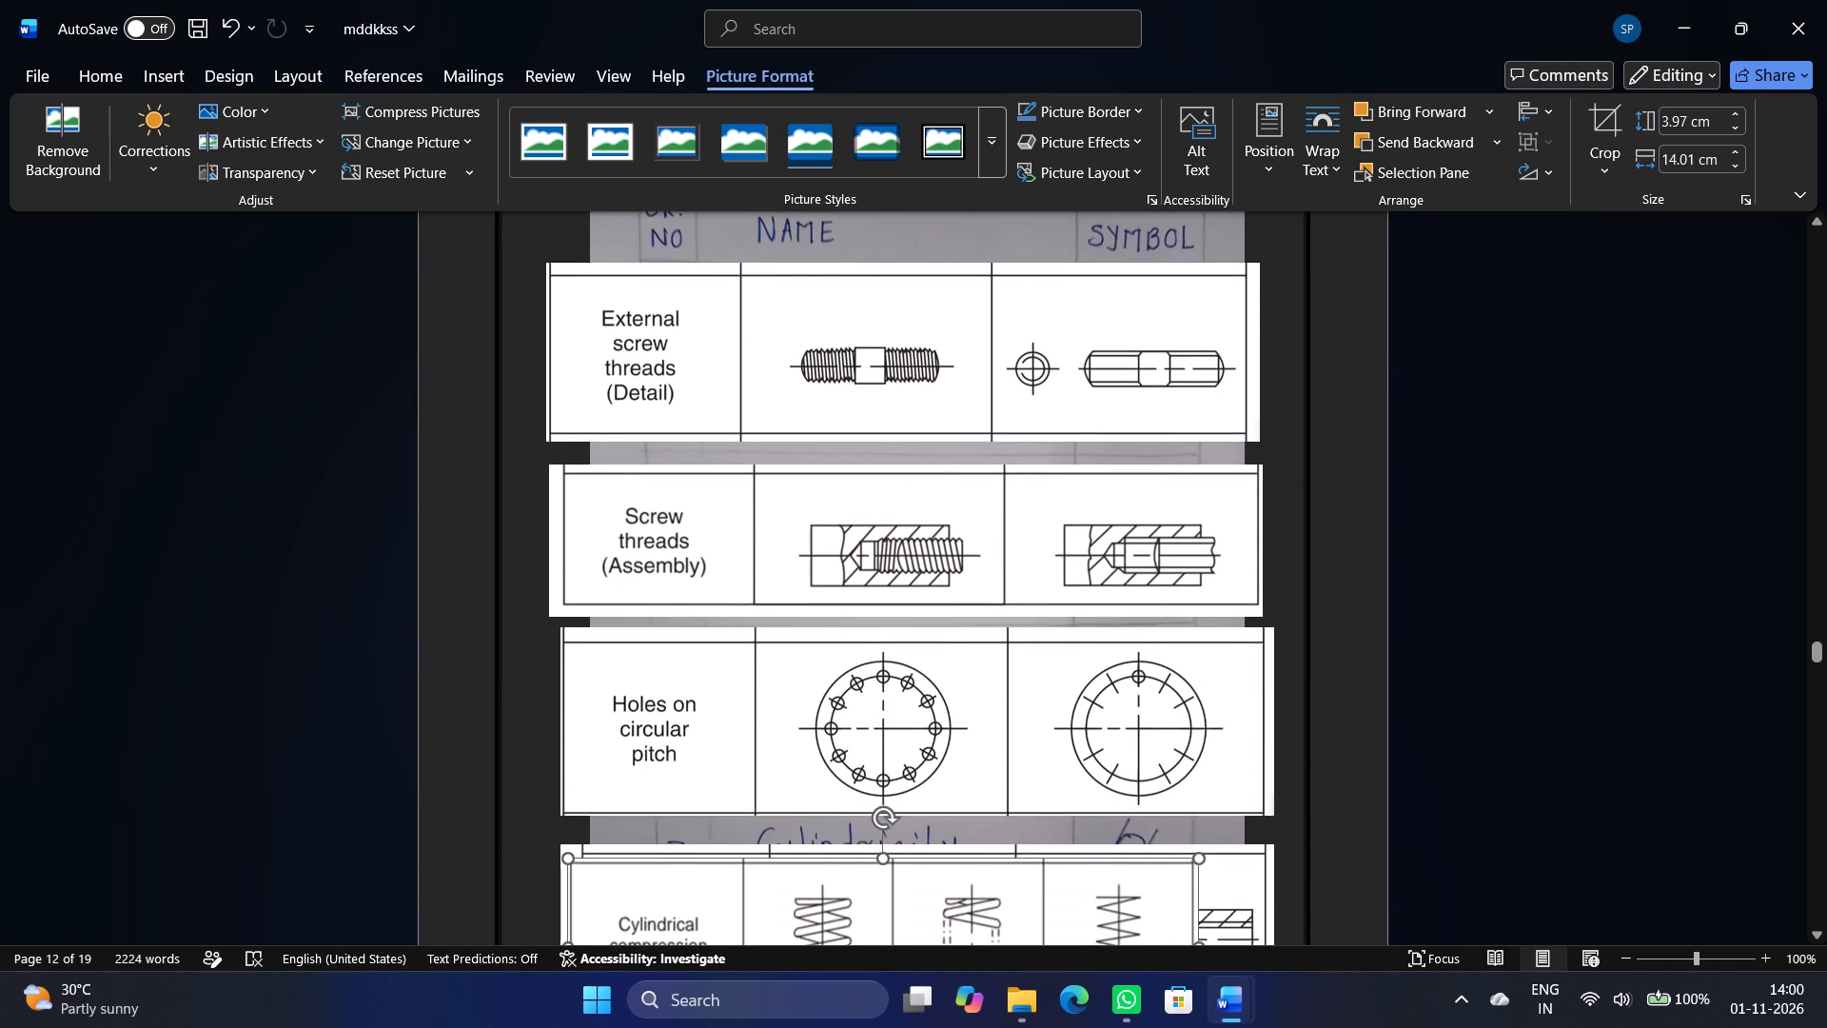
scroll(997, 660, "down", 3)
left_click_drag(994, 751, 966, 541)
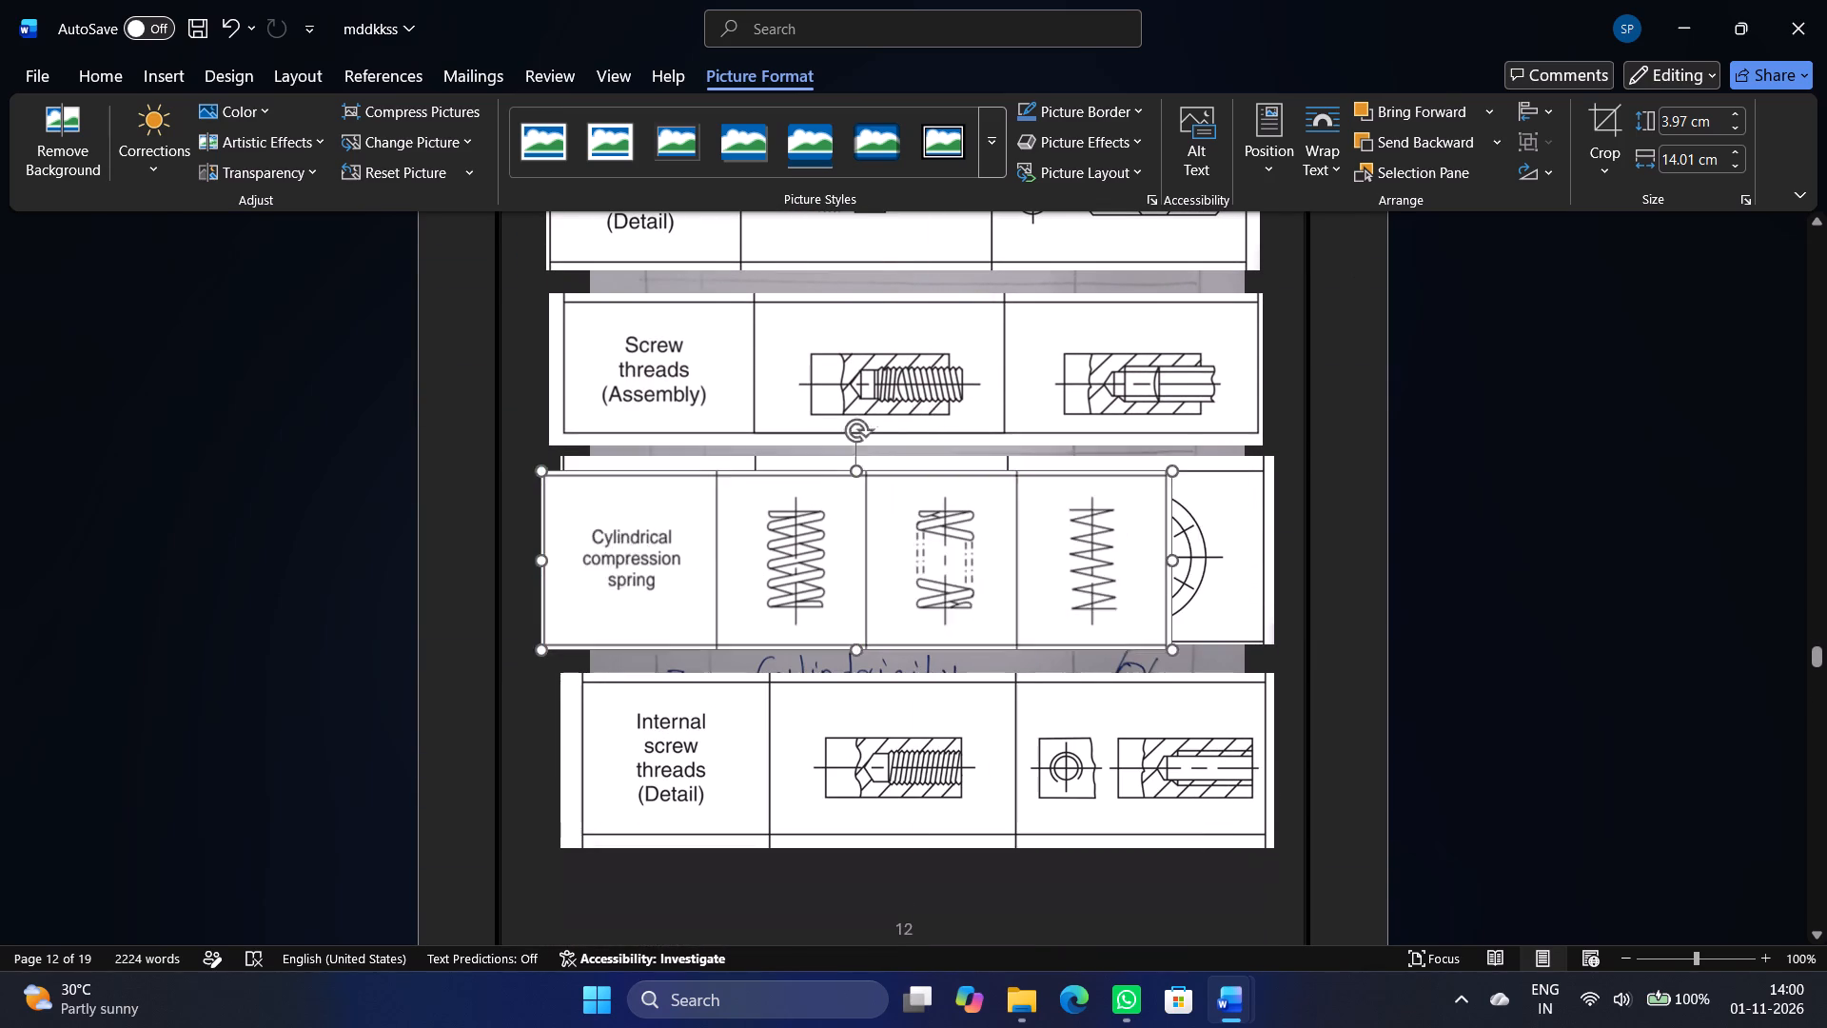
left_click_drag(966, 541, 965, 150)
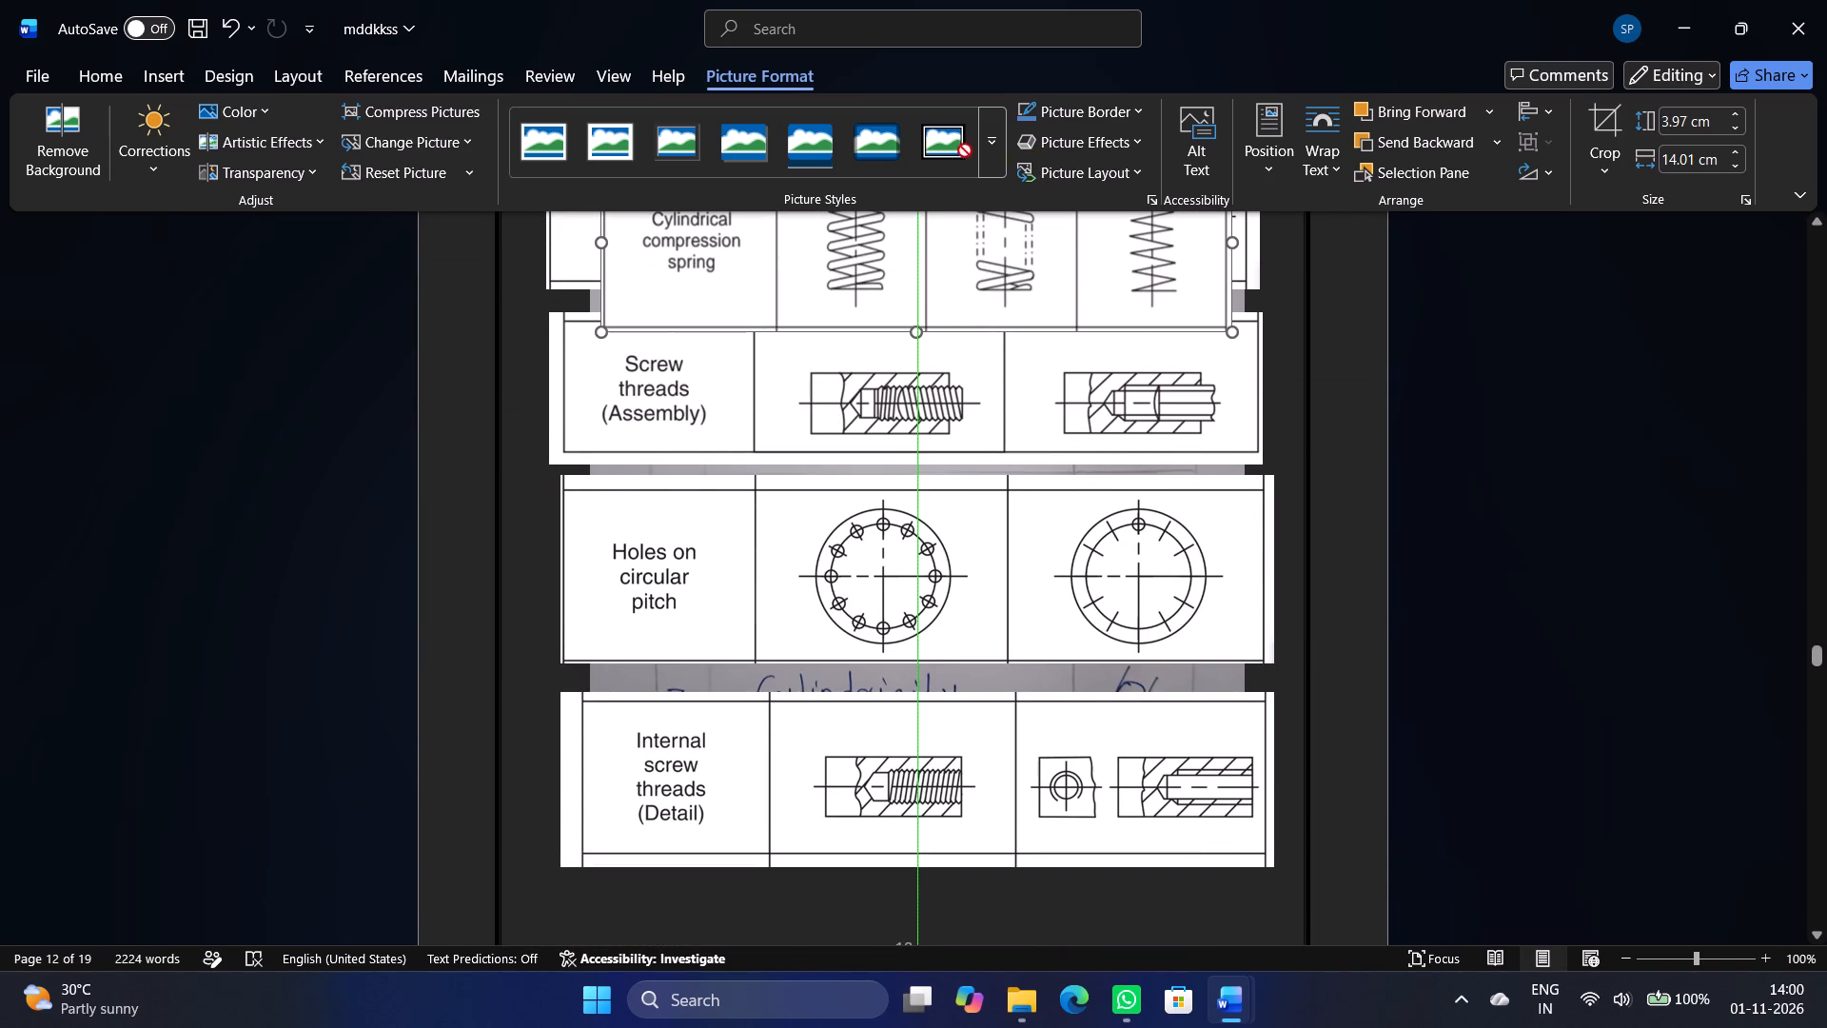
left_click_drag(965, 150, 909, 221)
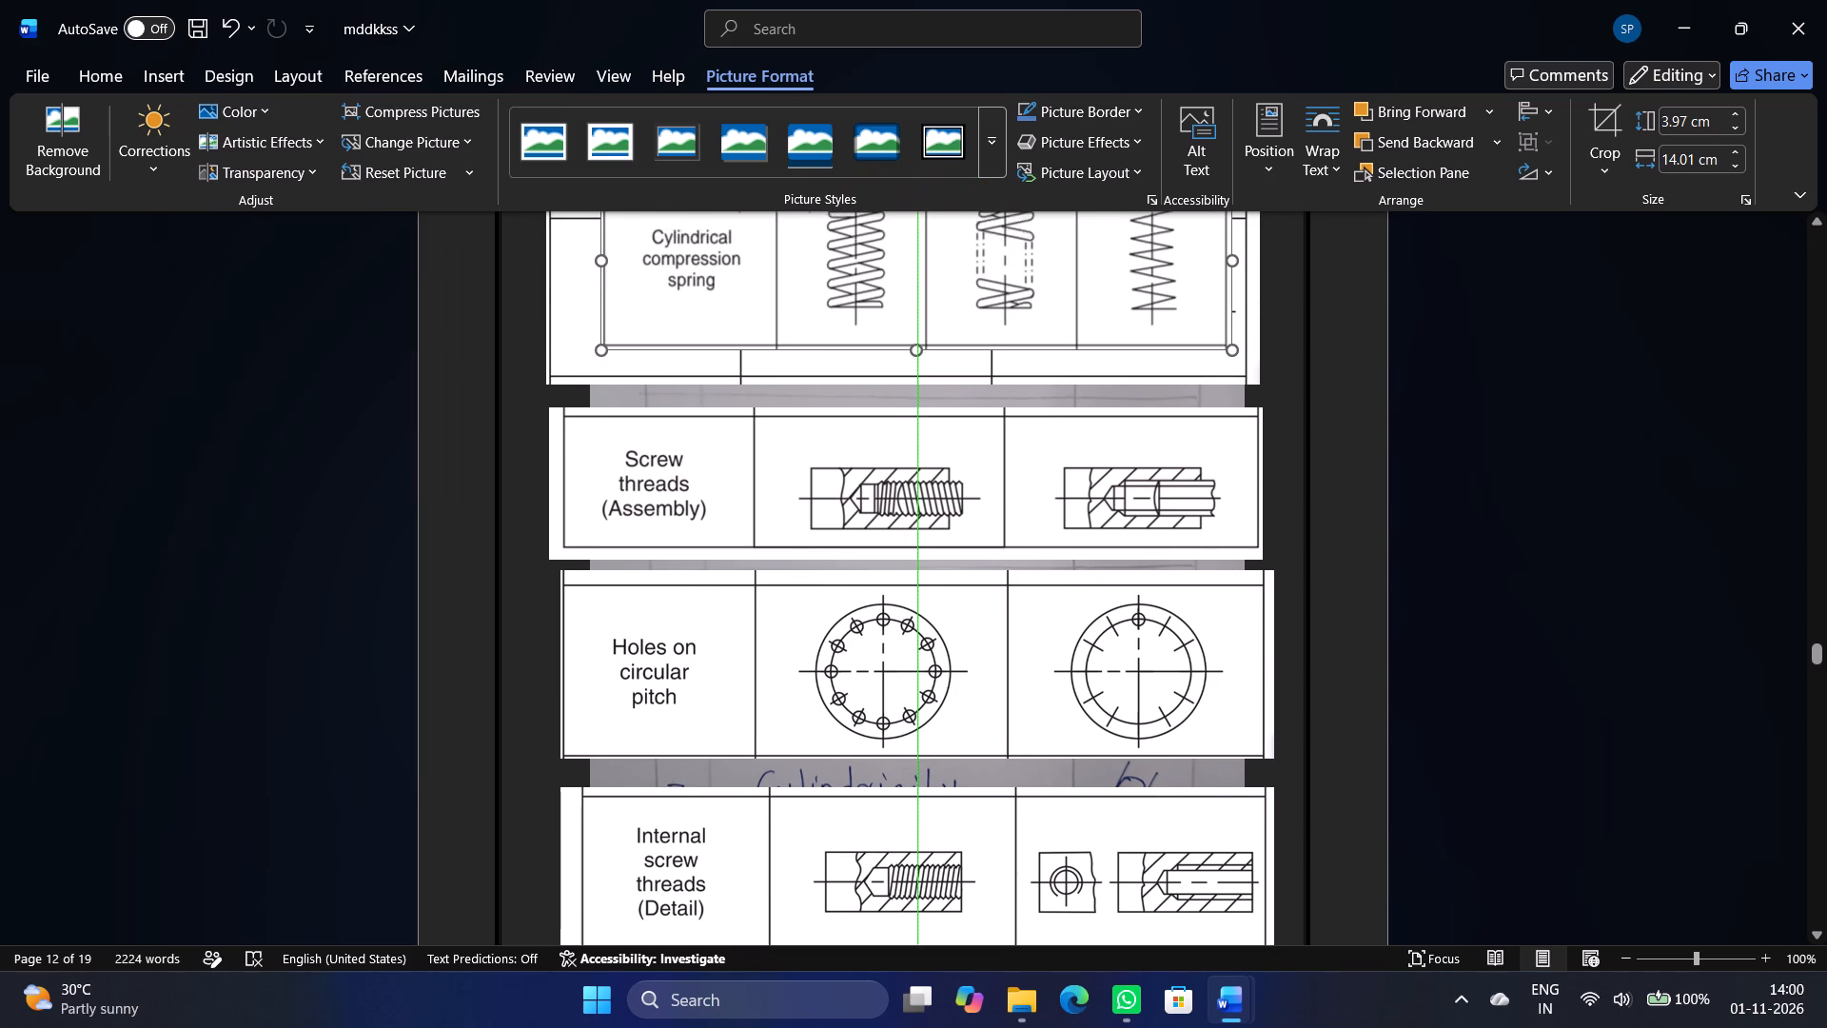
left_click_drag(909, 221, 905, 162)
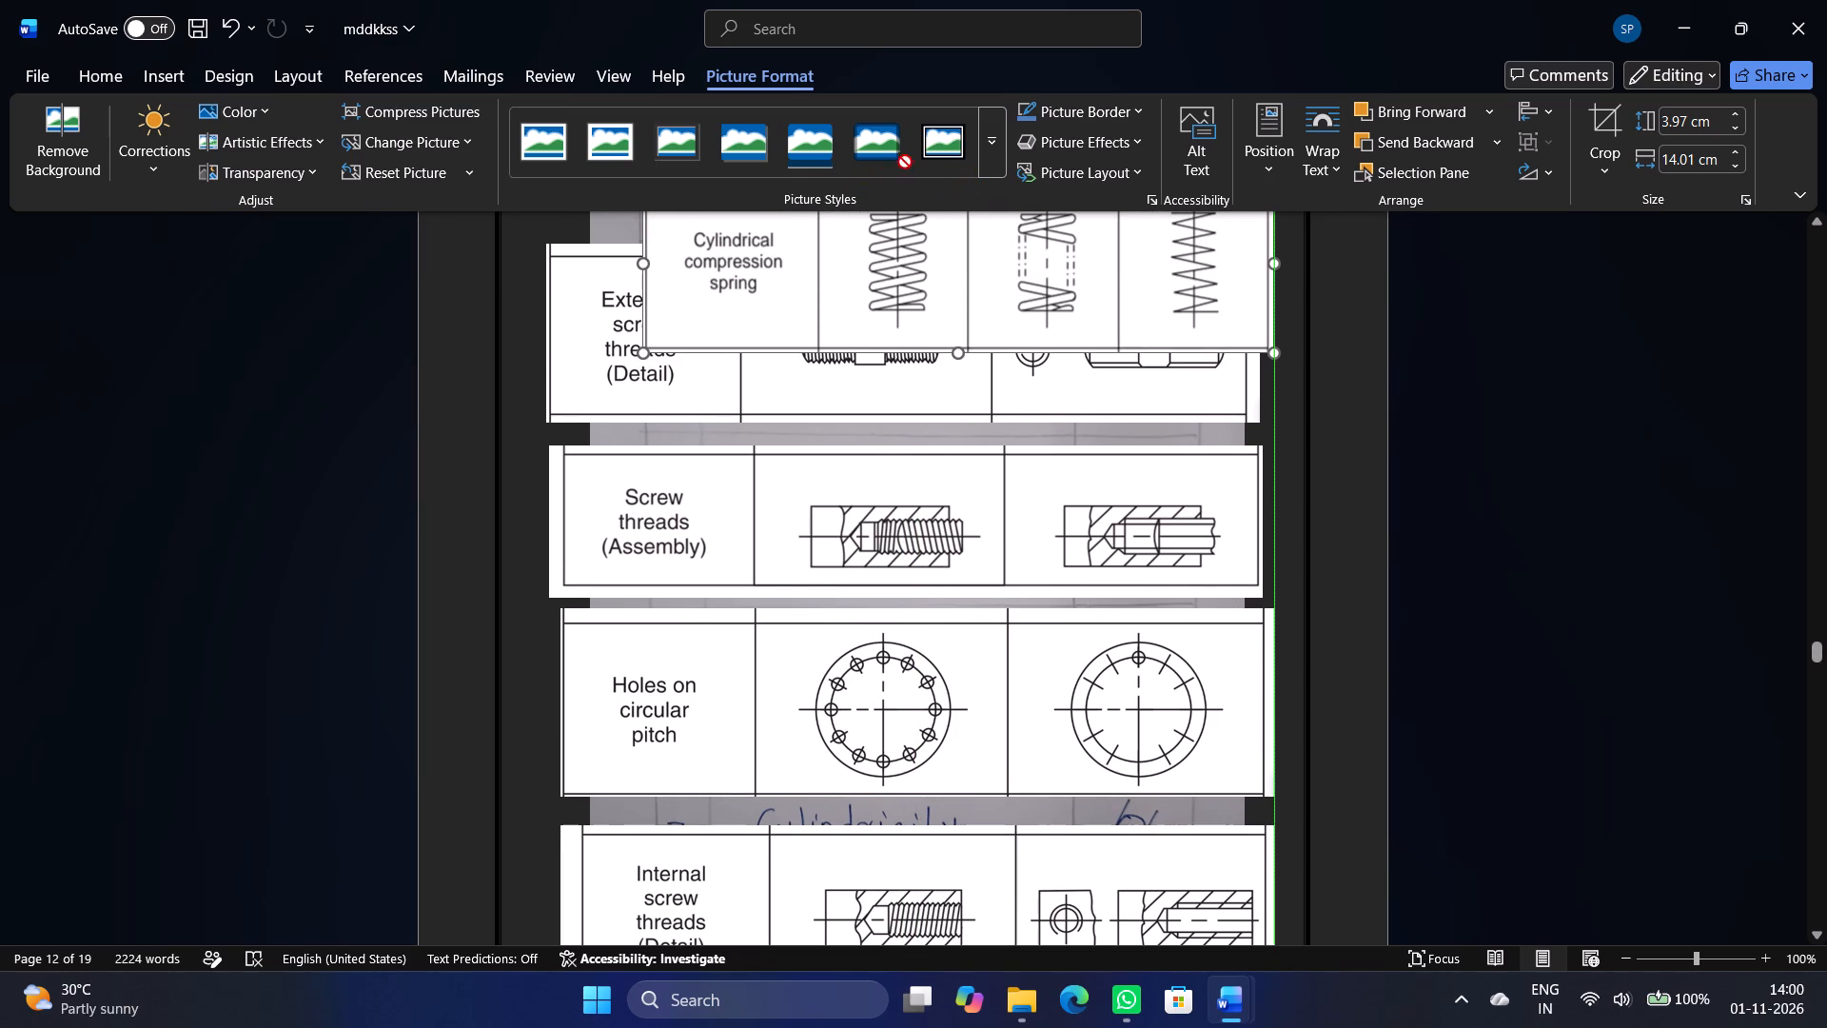
left_click_drag(905, 162, 909, 208)
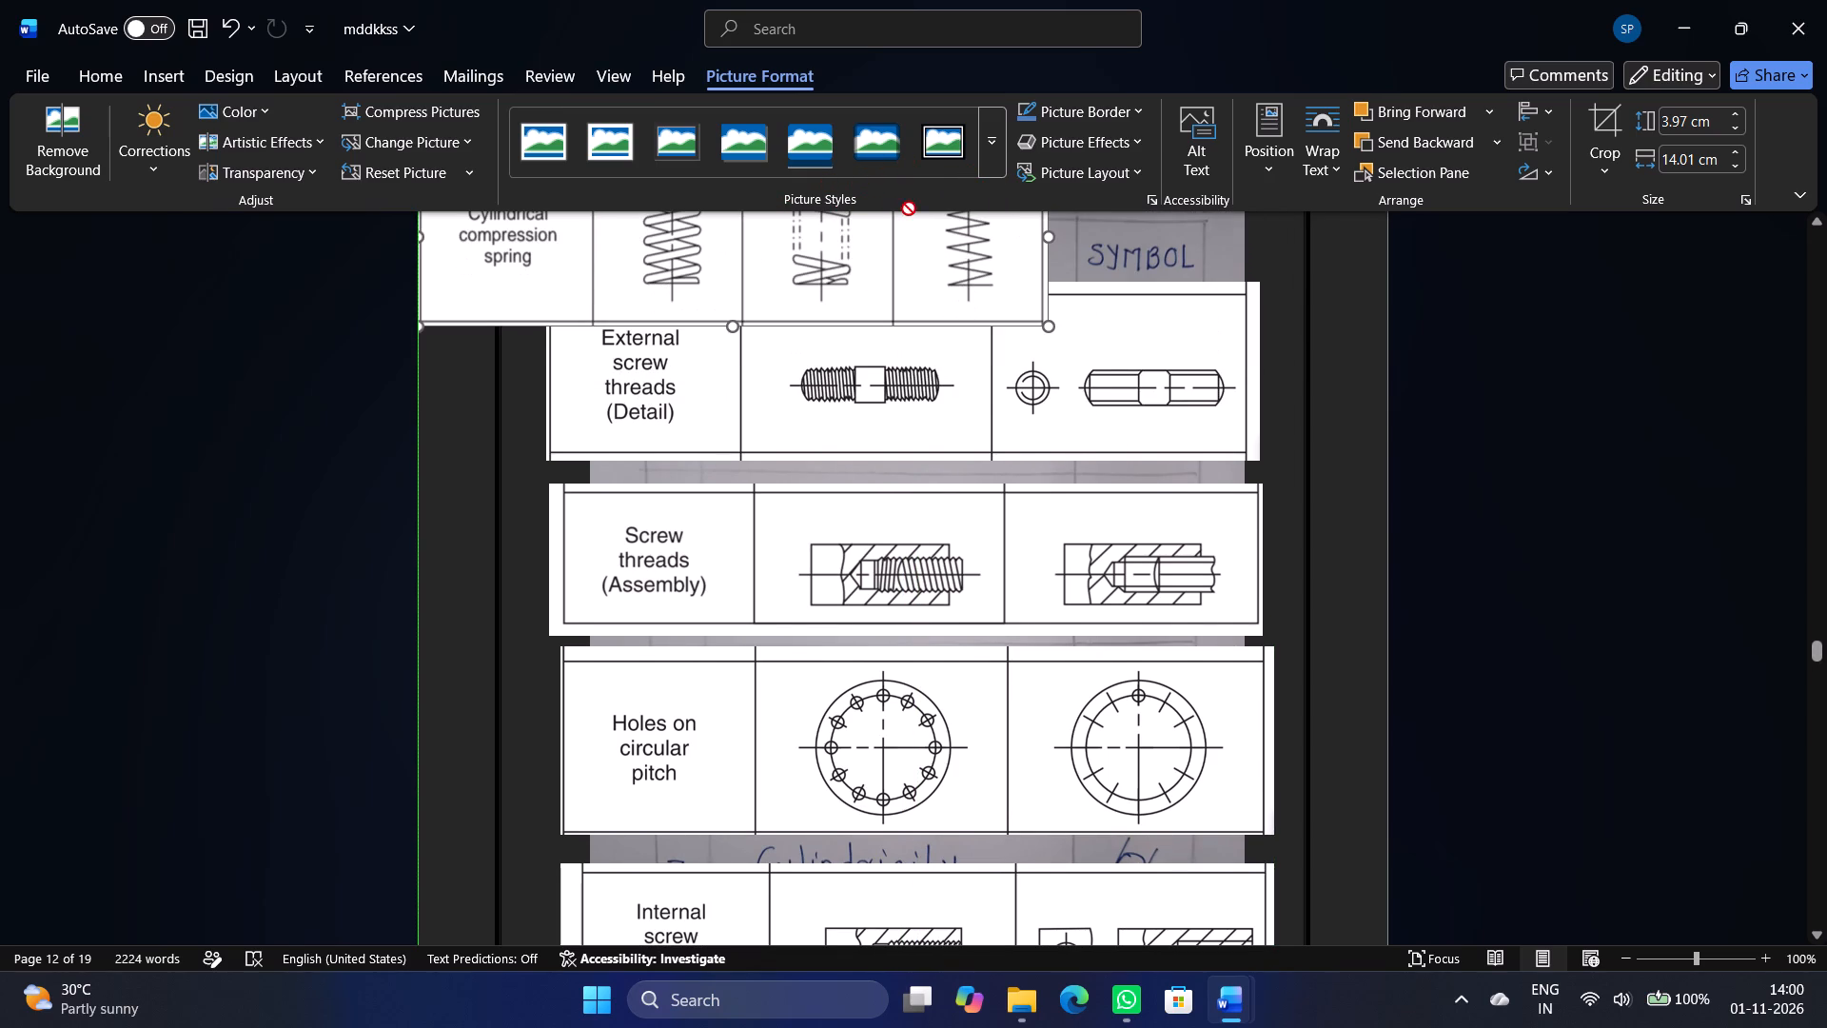
left_click_drag(909, 208, 981, 341)
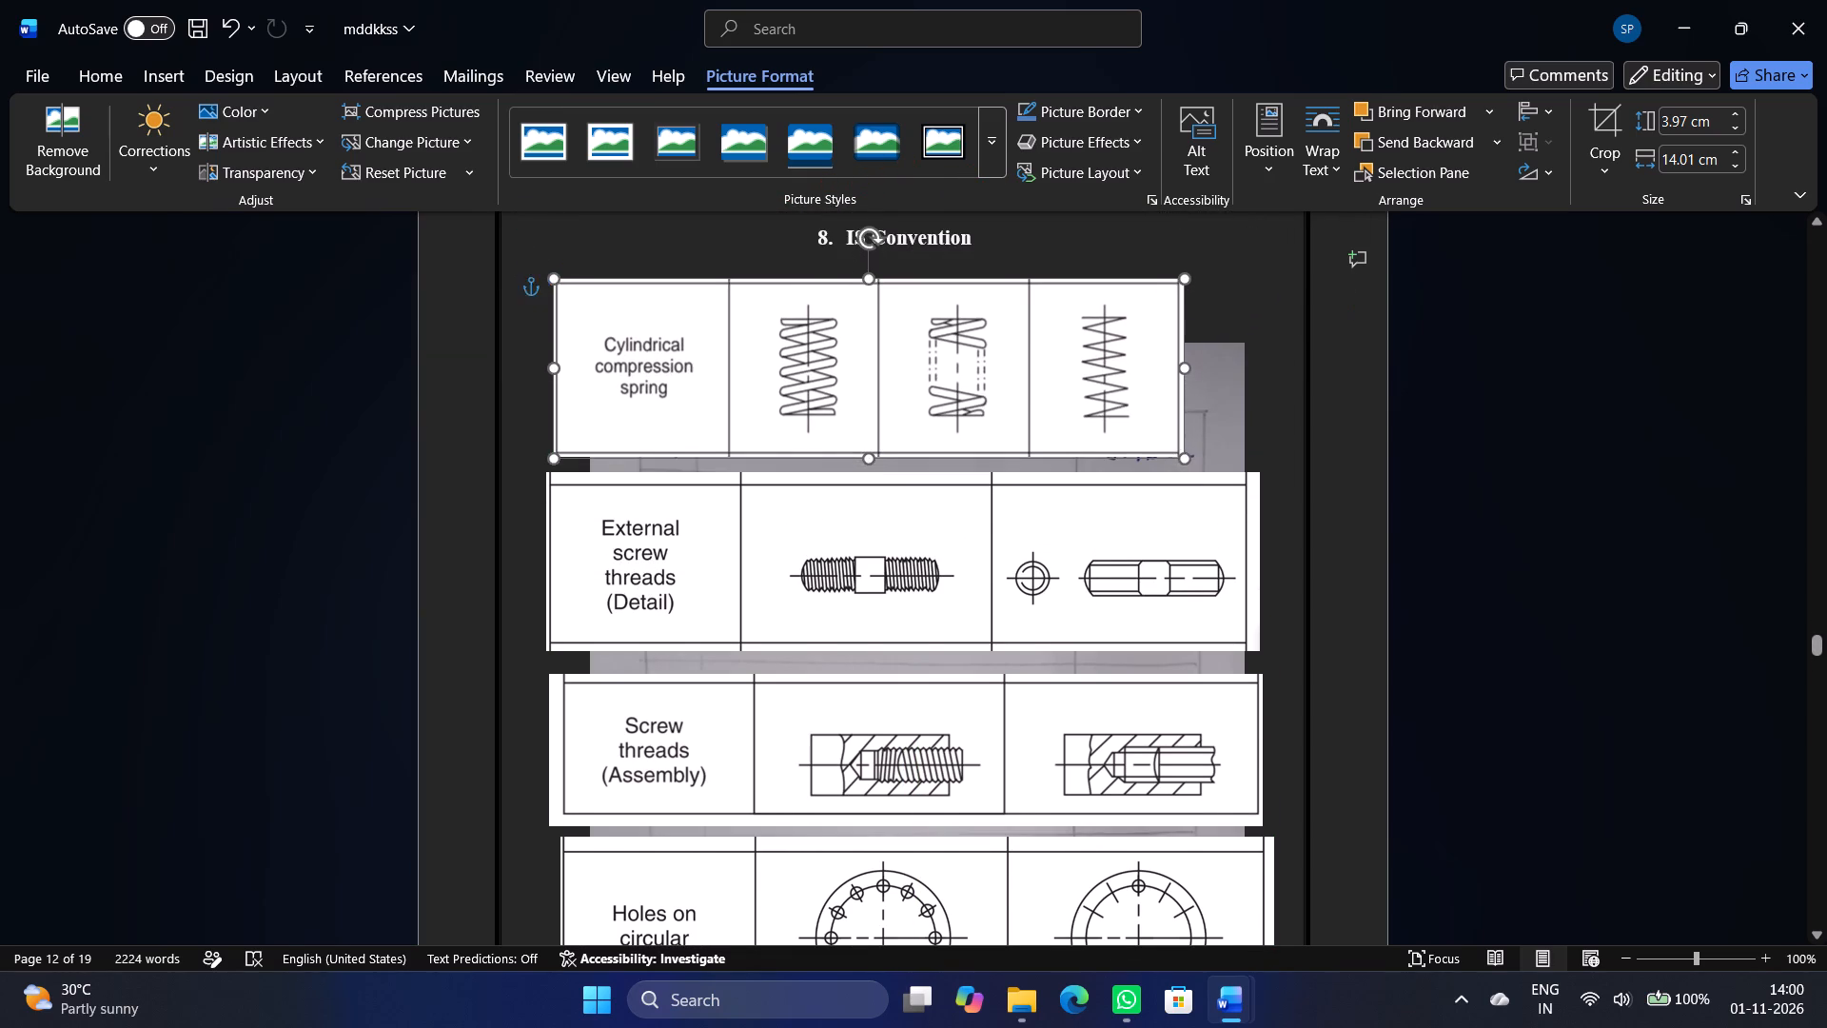
left_click_drag(981, 341, 1000, 339)
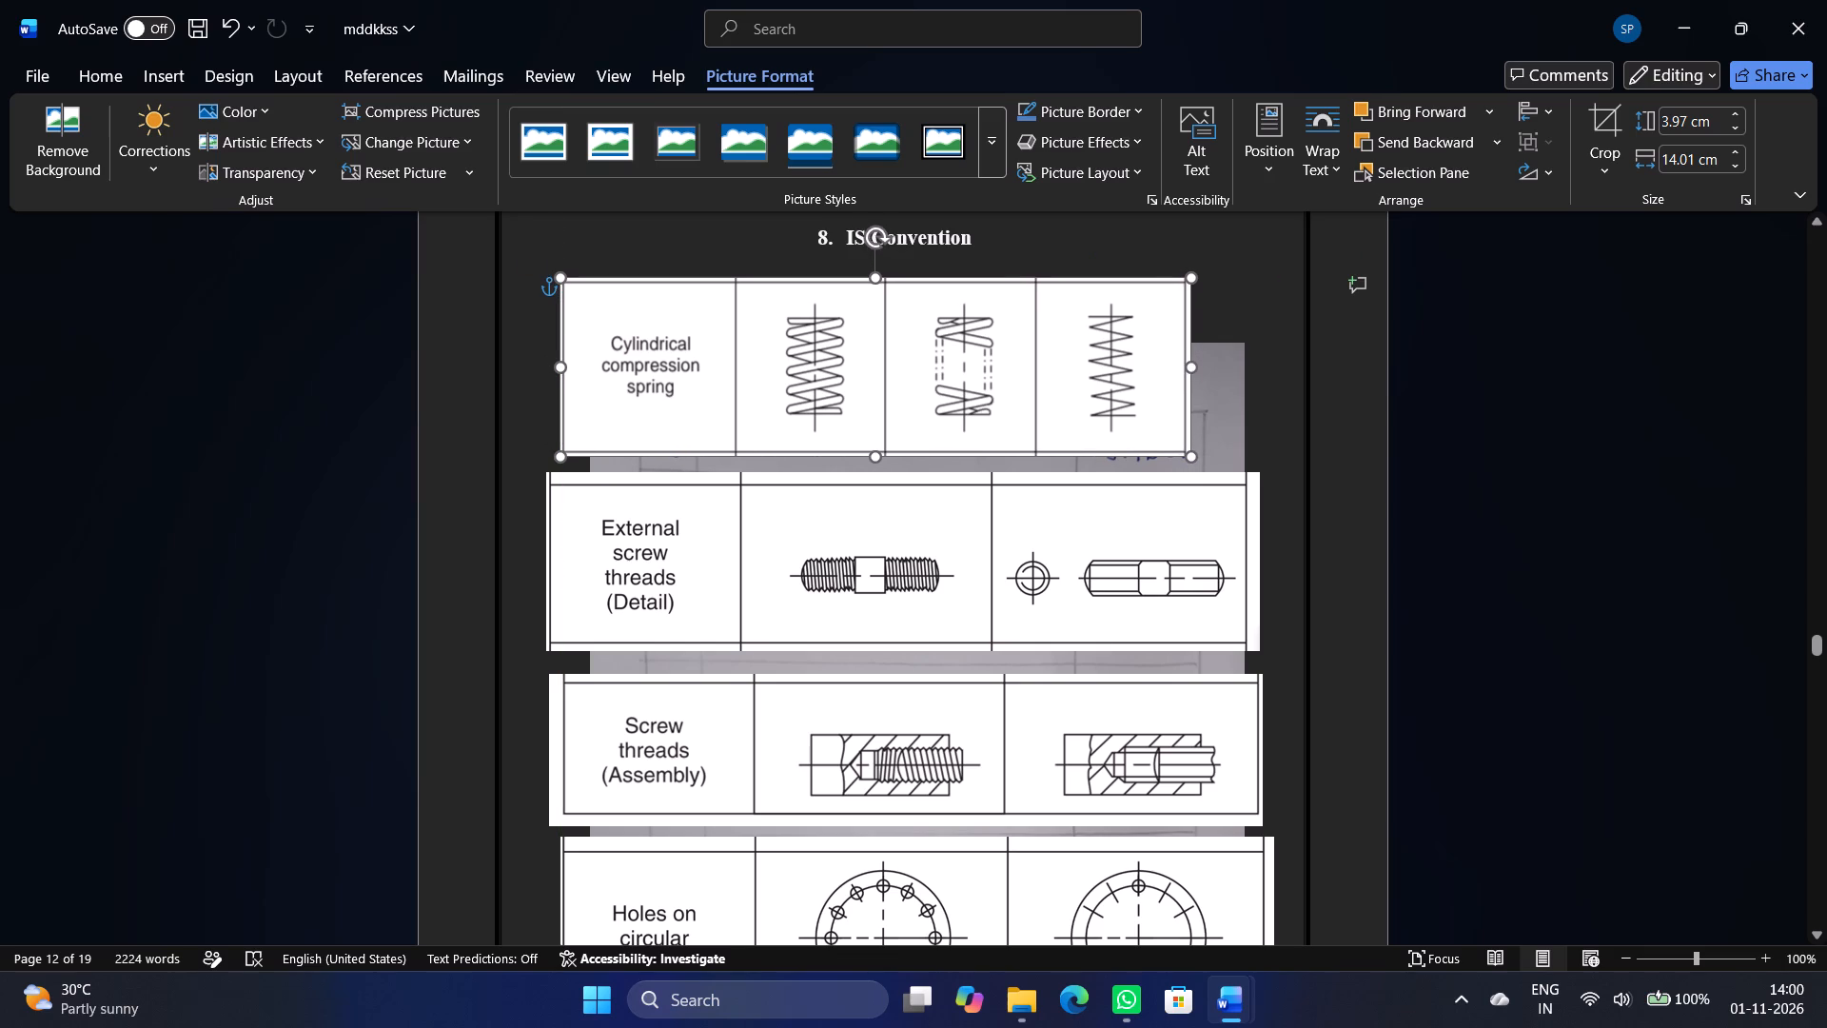
Widen the compression spring figure until its right side meets the right edge of the handwritten table photo behind it.
left_click_drag(1190, 366, 1241, 376)
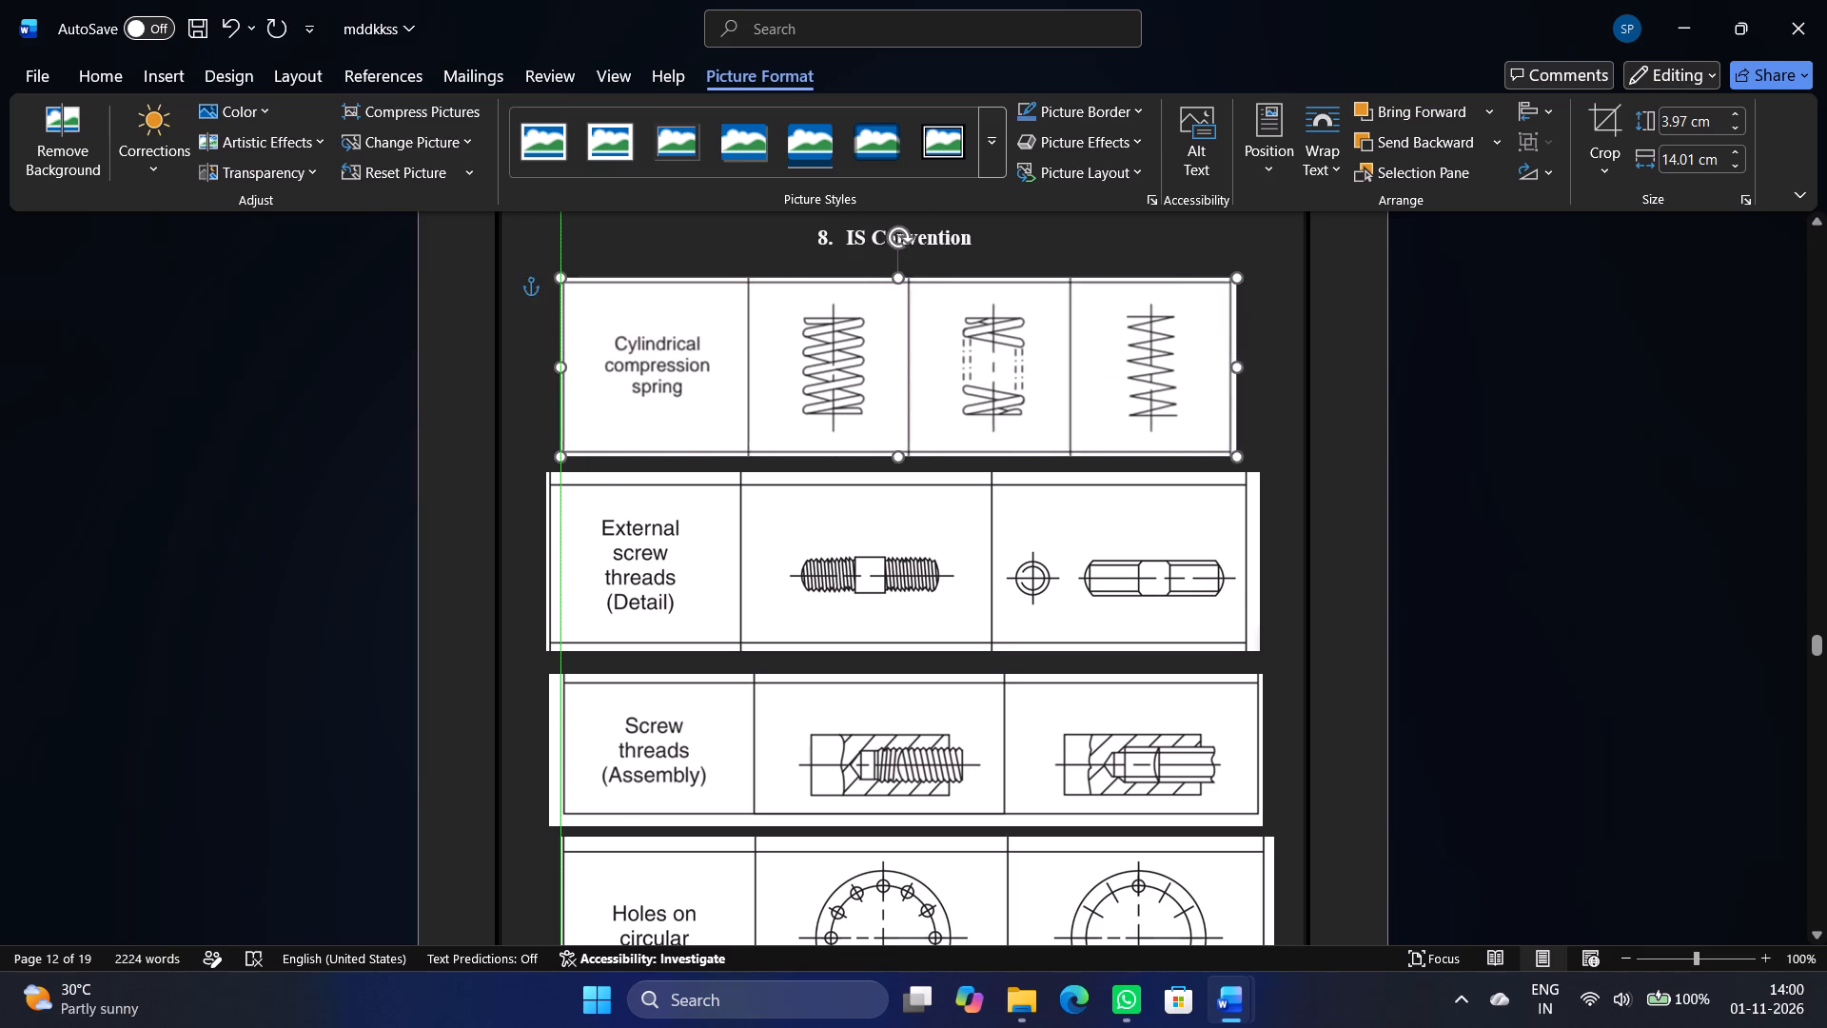
left_click_drag(1241, 376, 1246, 376)
left_click(1552, 480)
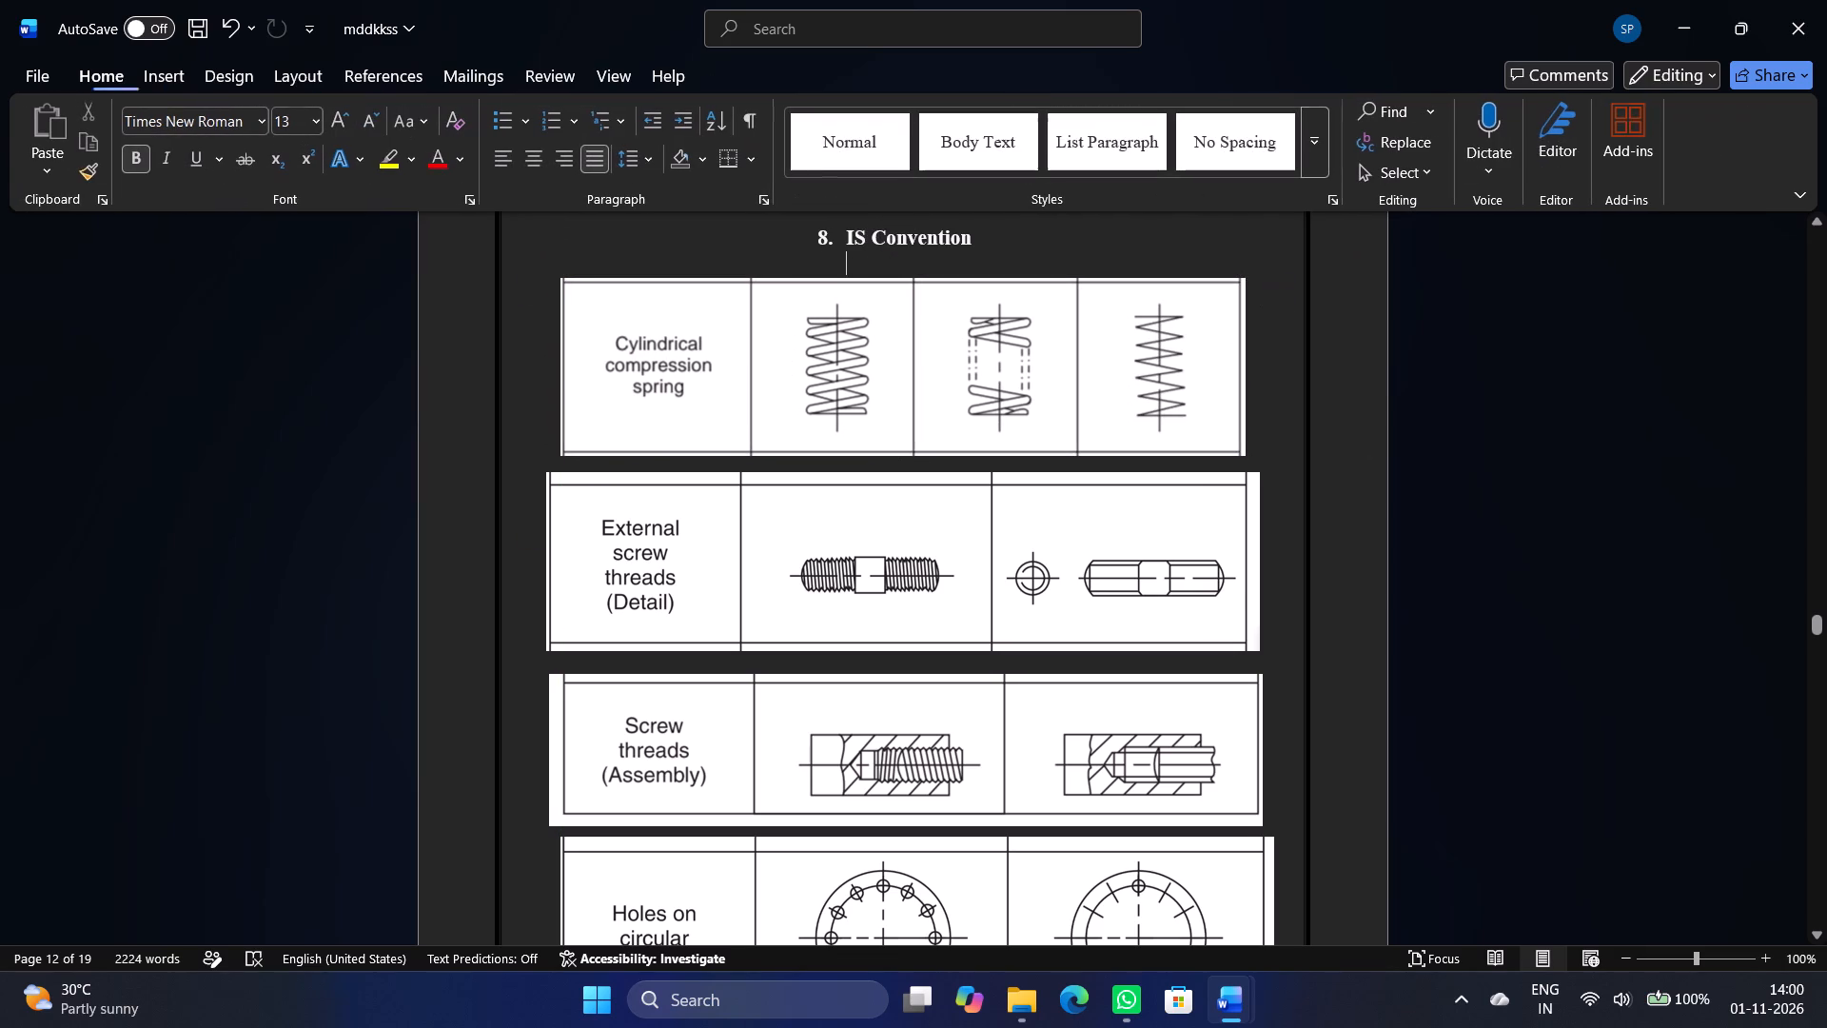
Narrow the External screw threads (Detail) figure from both sides to align with the compression spring figure's edges.
left_click(1066, 562)
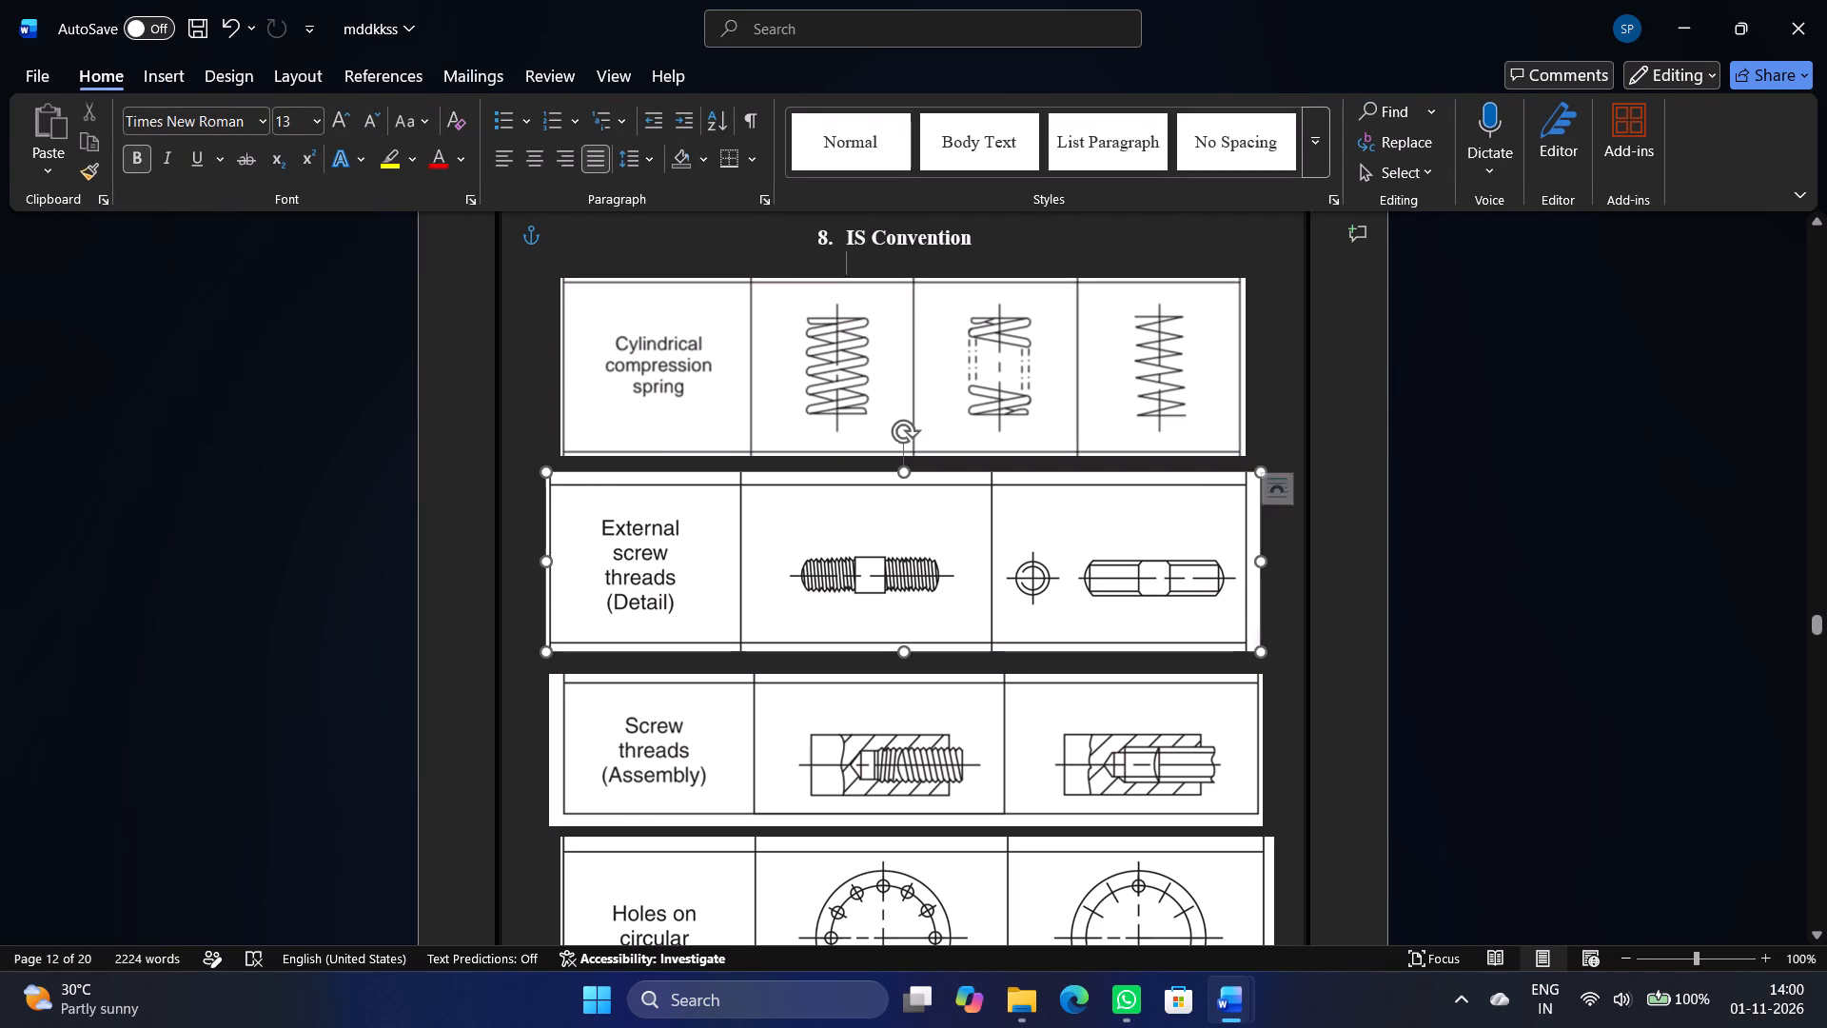
left_click_drag(1268, 563, 1246, 563)
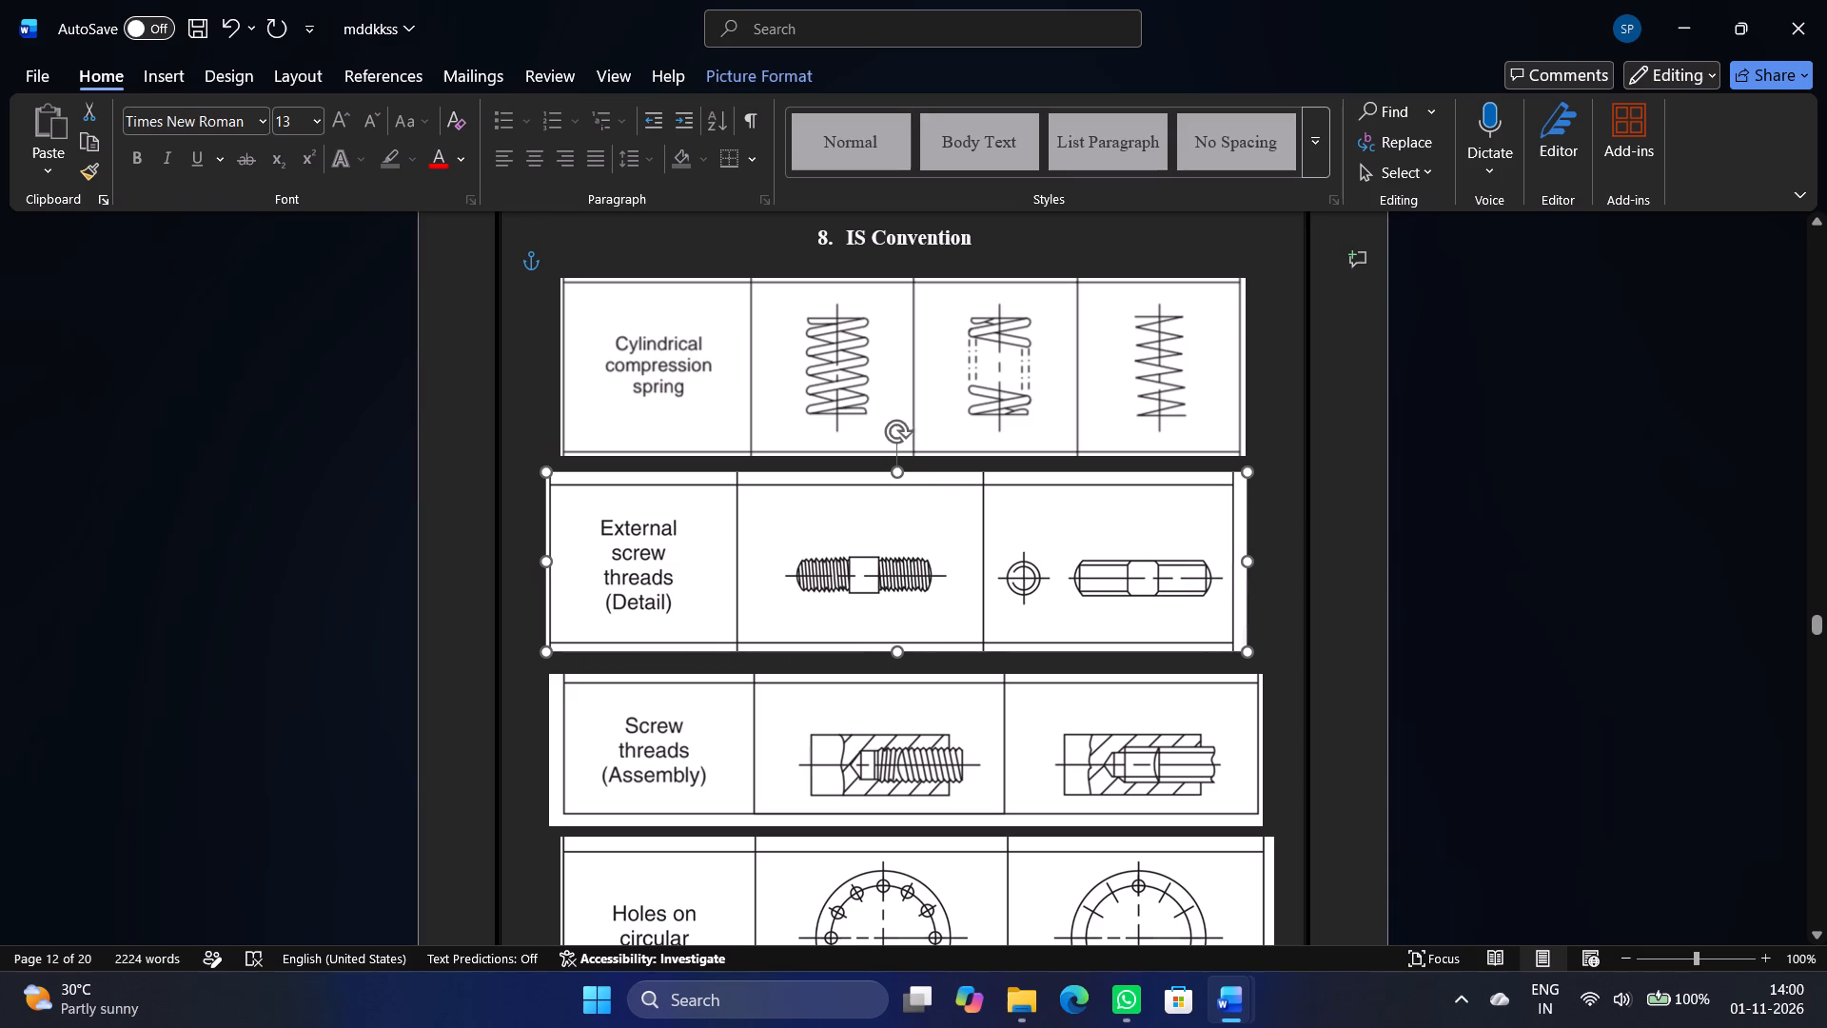
left_click_drag(1246, 563, 1245, 563)
left_click_drag(551, 560, 555, 560)
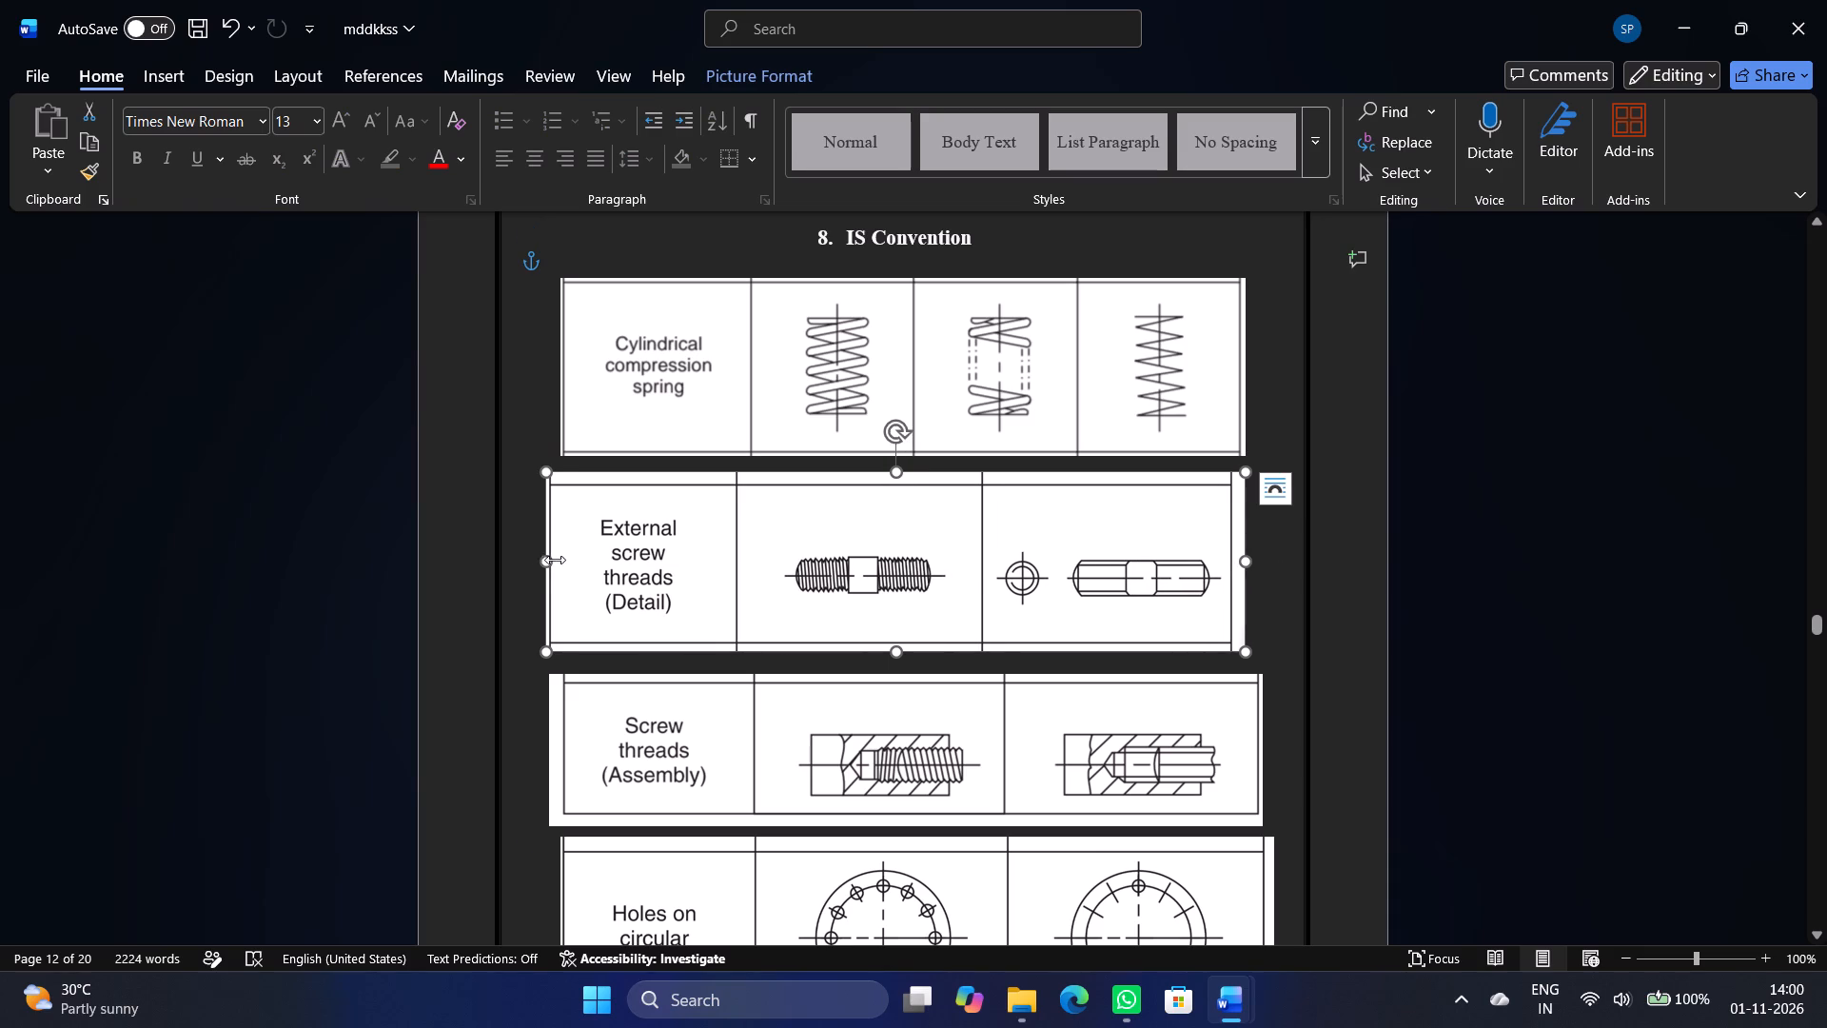
left_click_drag(555, 560, 563, 561)
Narrow the Screw threads (Assembly) figure from both sides to line up with the two figures above it.
left_click(682, 742)
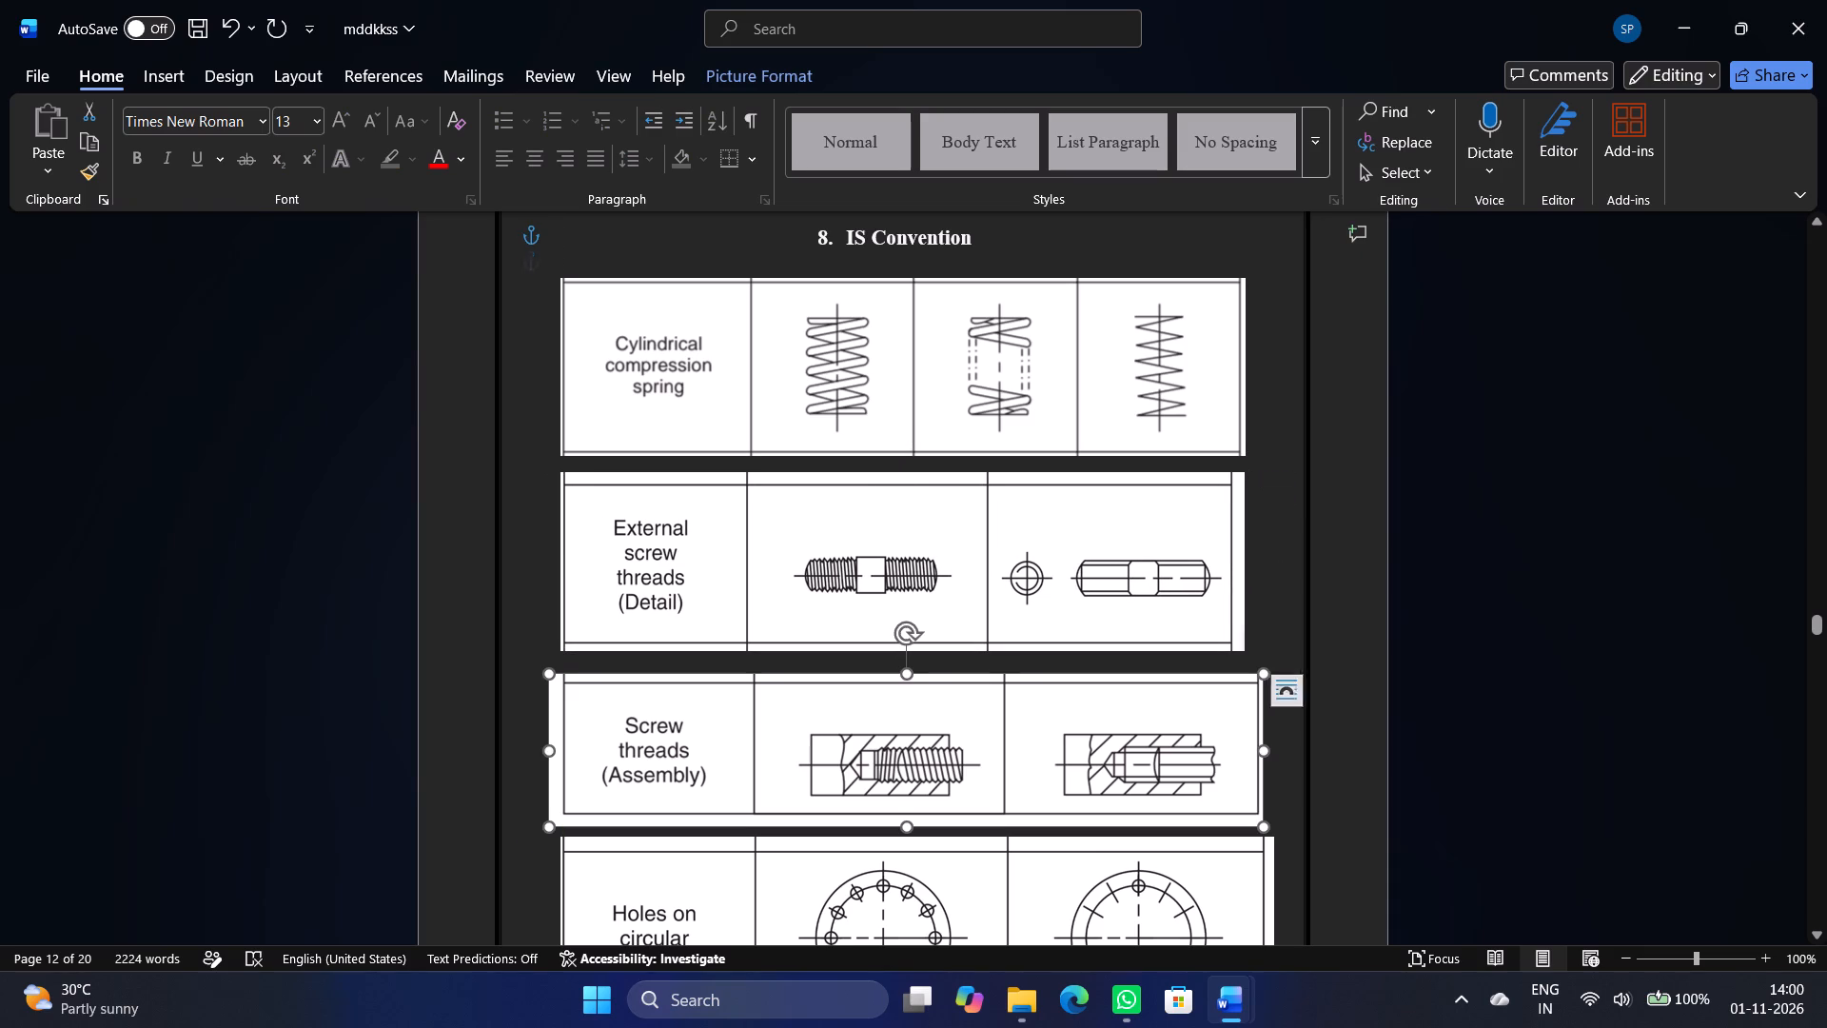
left_click_drag(550, 749, 566, 753)
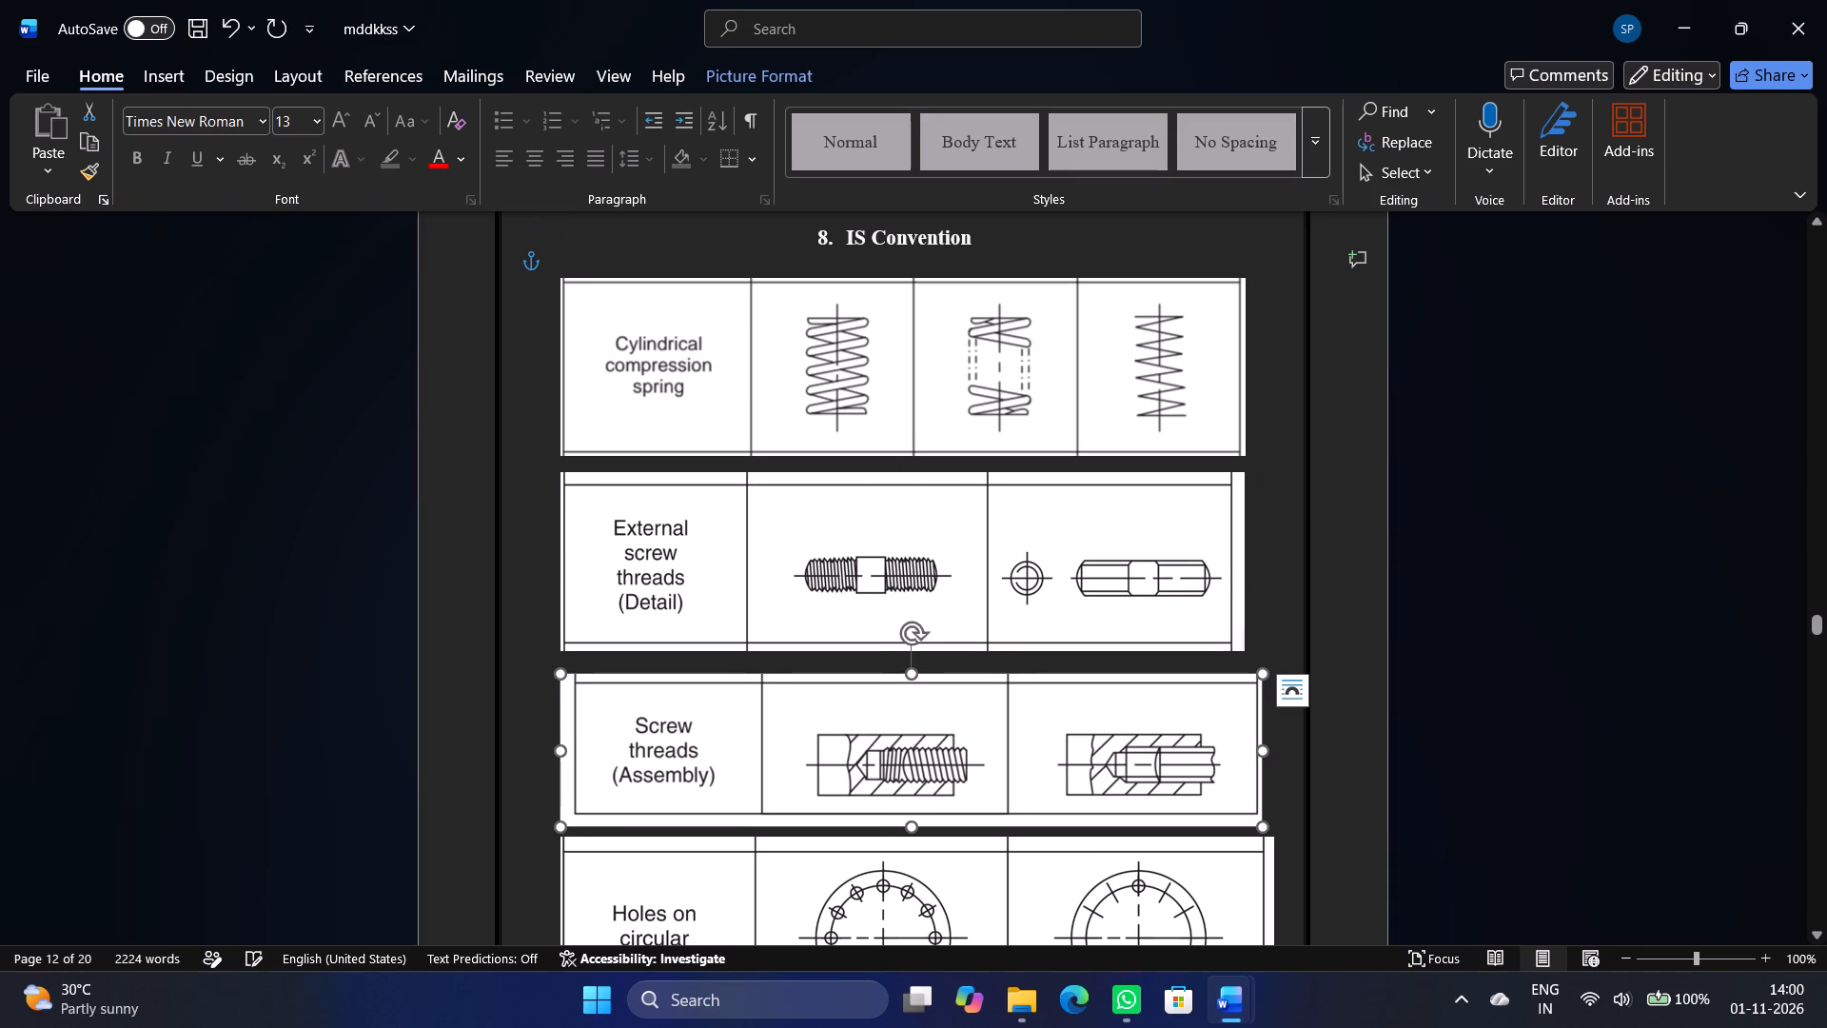
left_click_drag(1264, 749, 1252, 759)
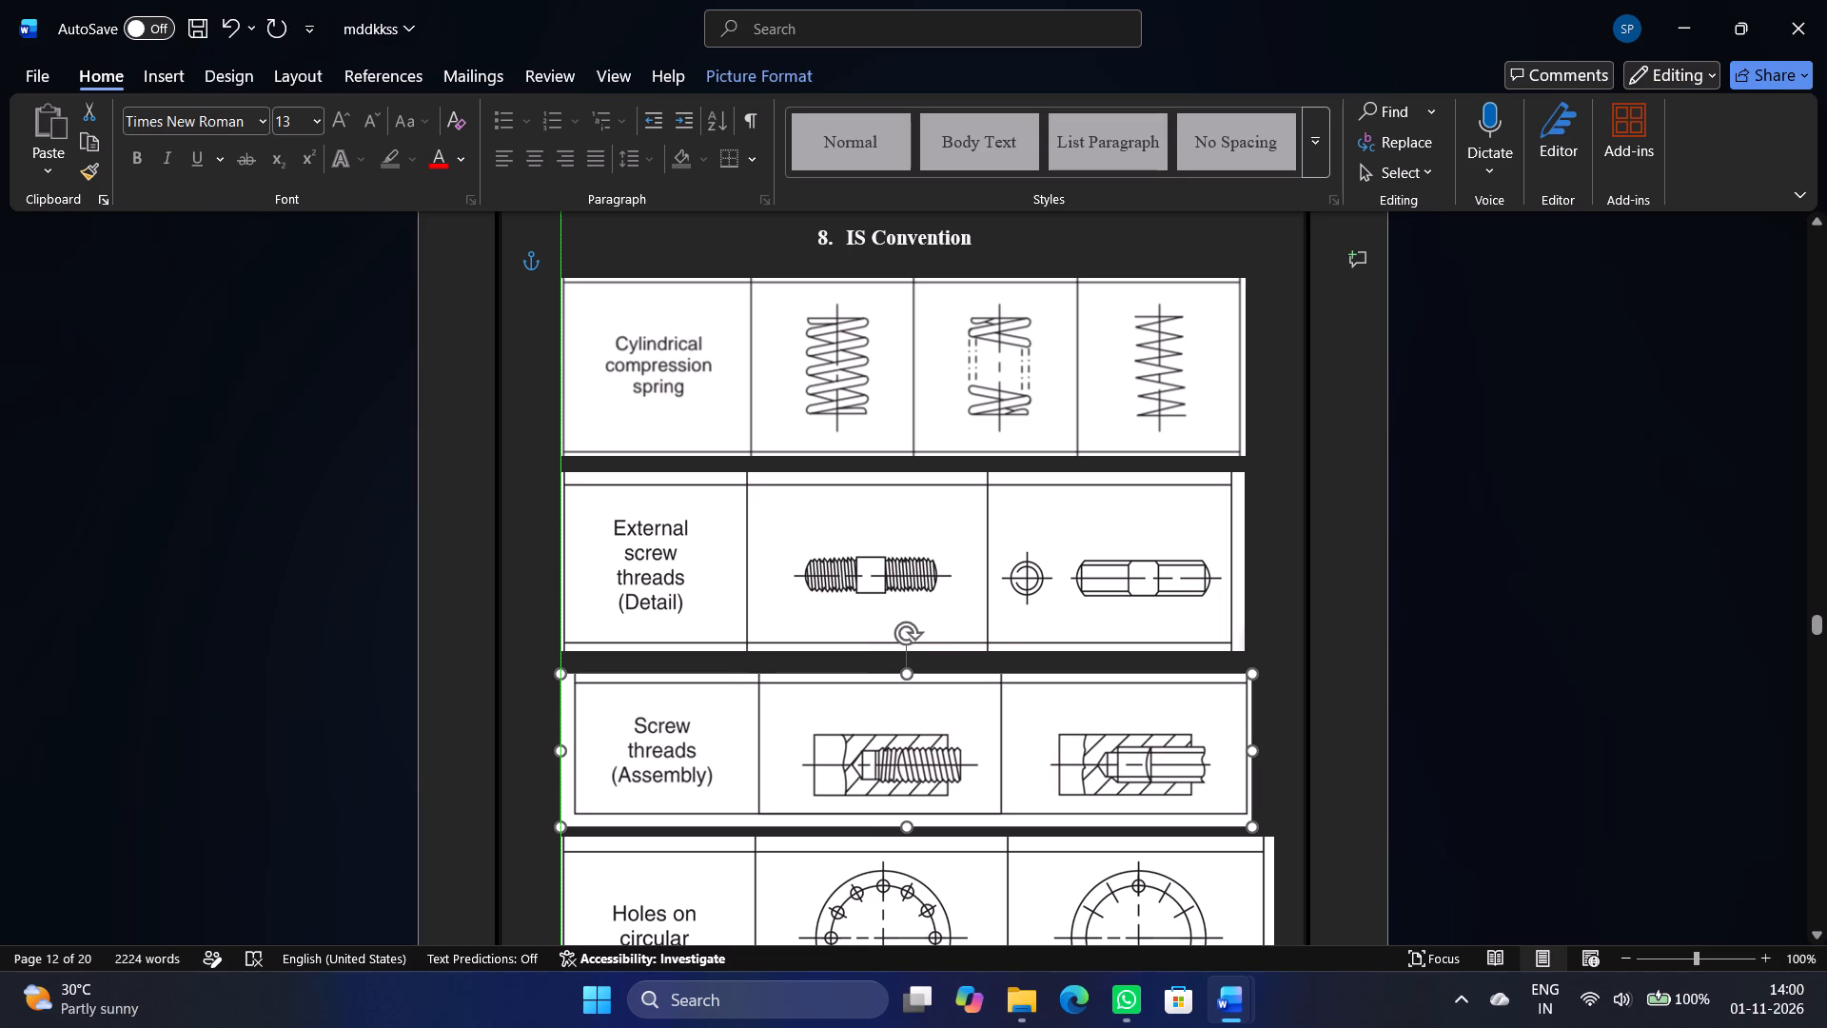
left_click_drag(1252, 759, 1246, 758)
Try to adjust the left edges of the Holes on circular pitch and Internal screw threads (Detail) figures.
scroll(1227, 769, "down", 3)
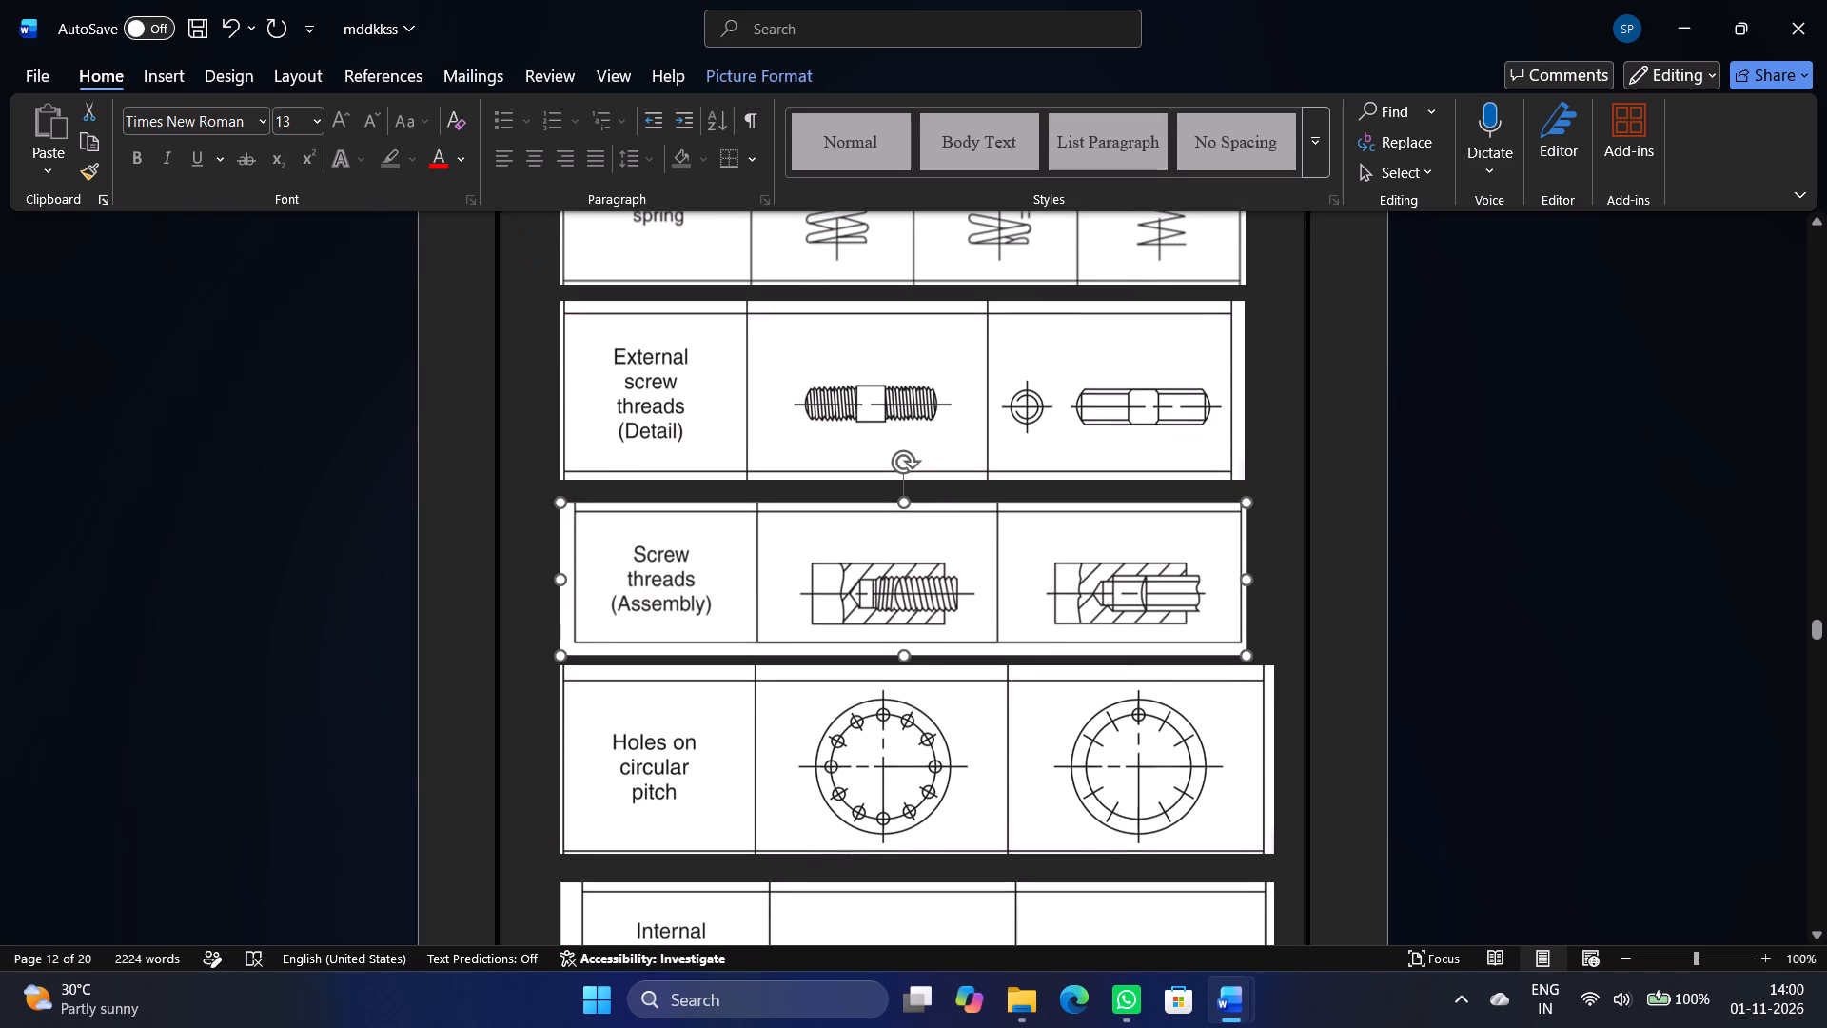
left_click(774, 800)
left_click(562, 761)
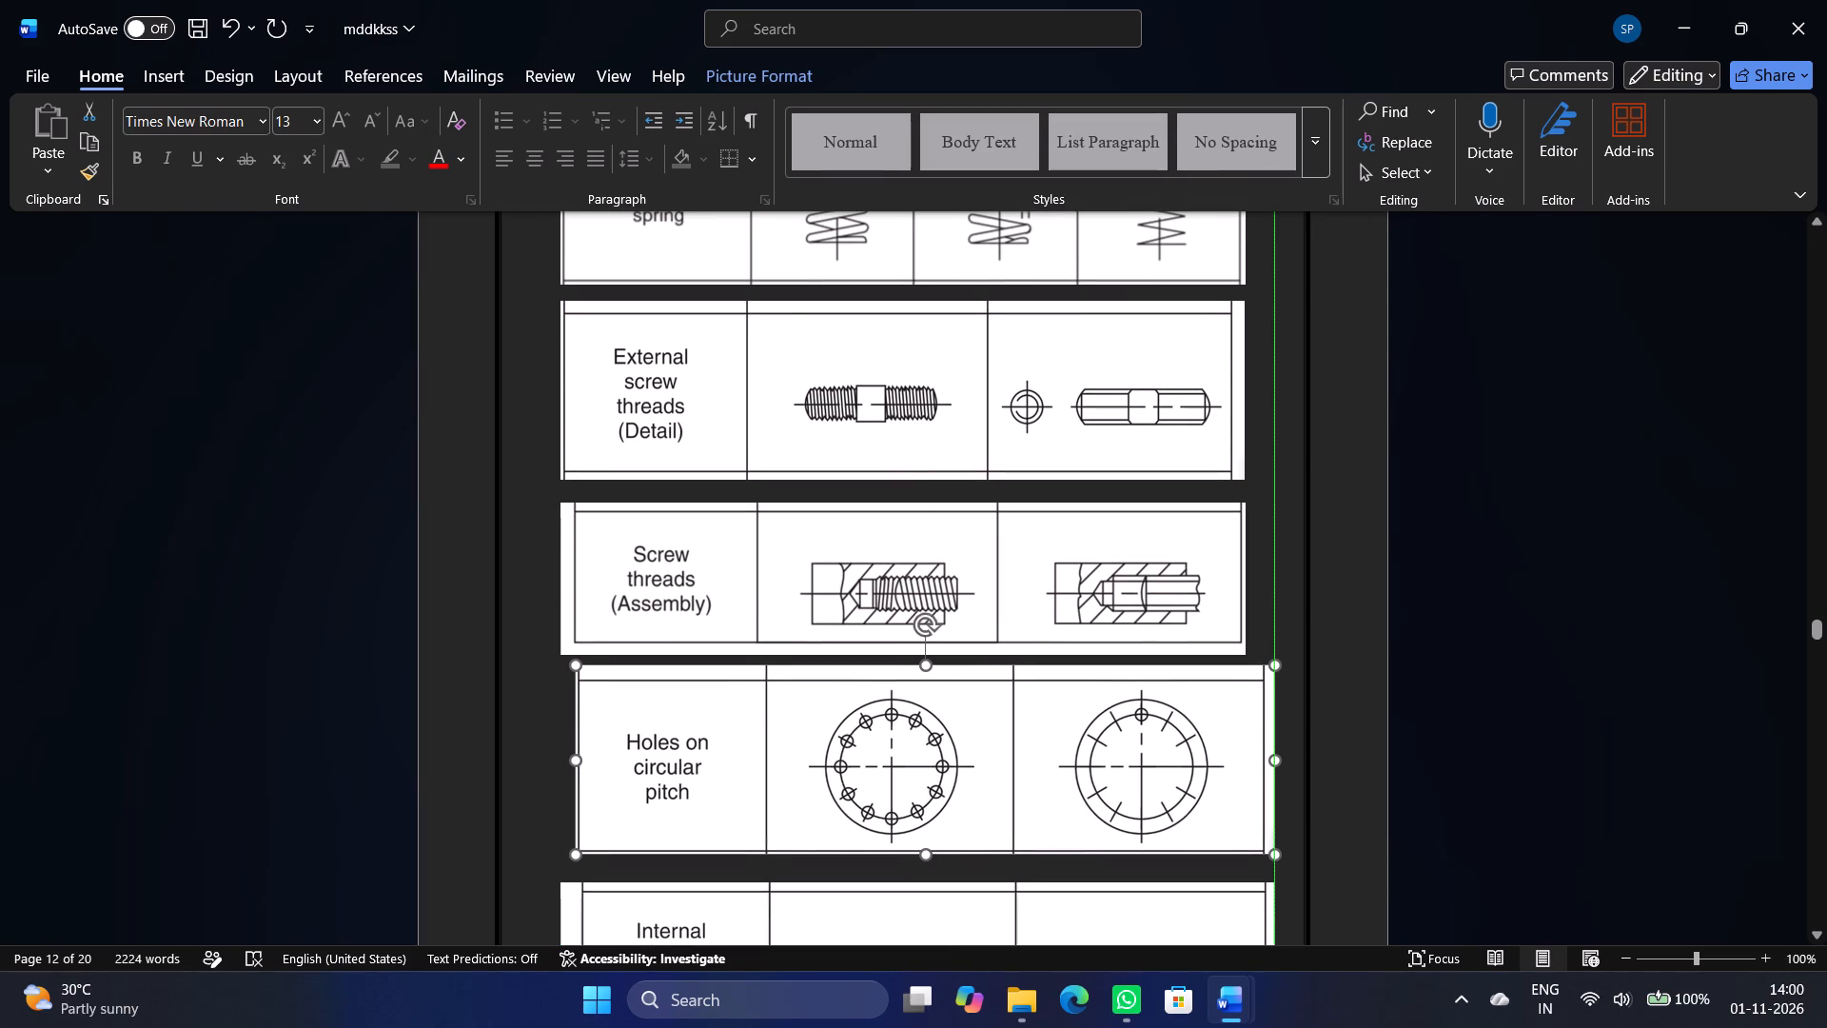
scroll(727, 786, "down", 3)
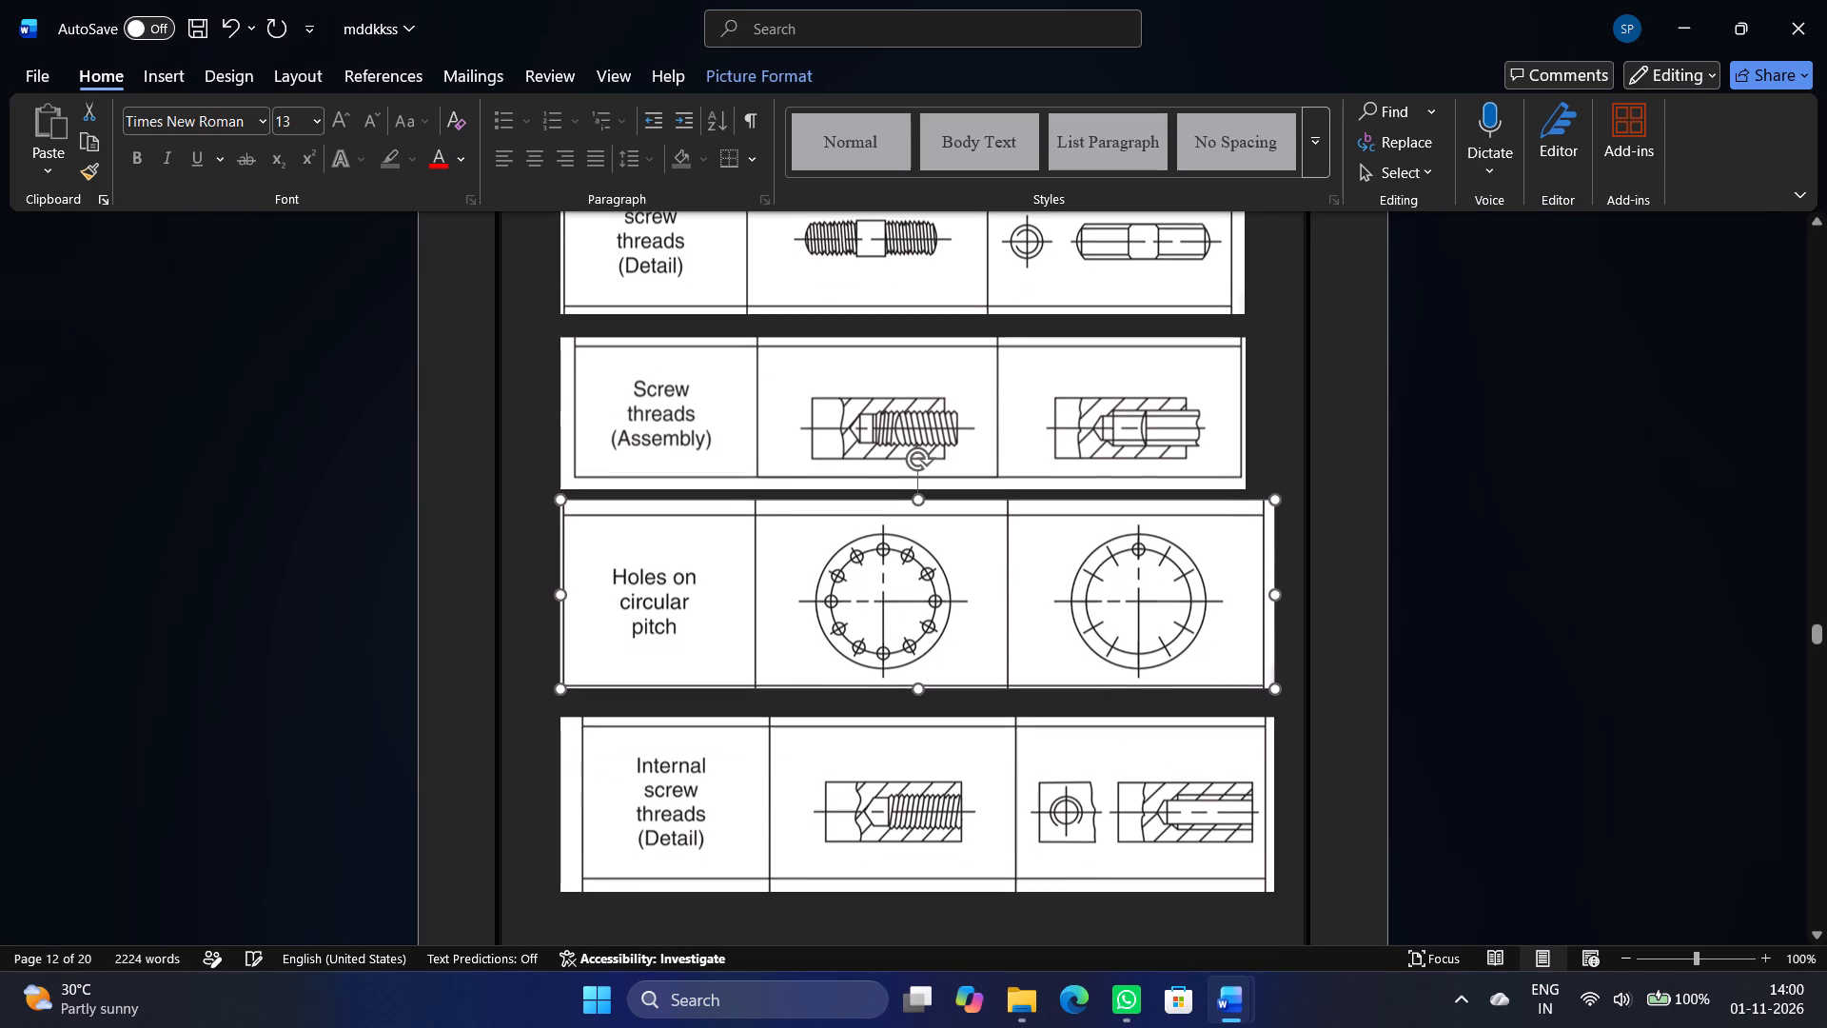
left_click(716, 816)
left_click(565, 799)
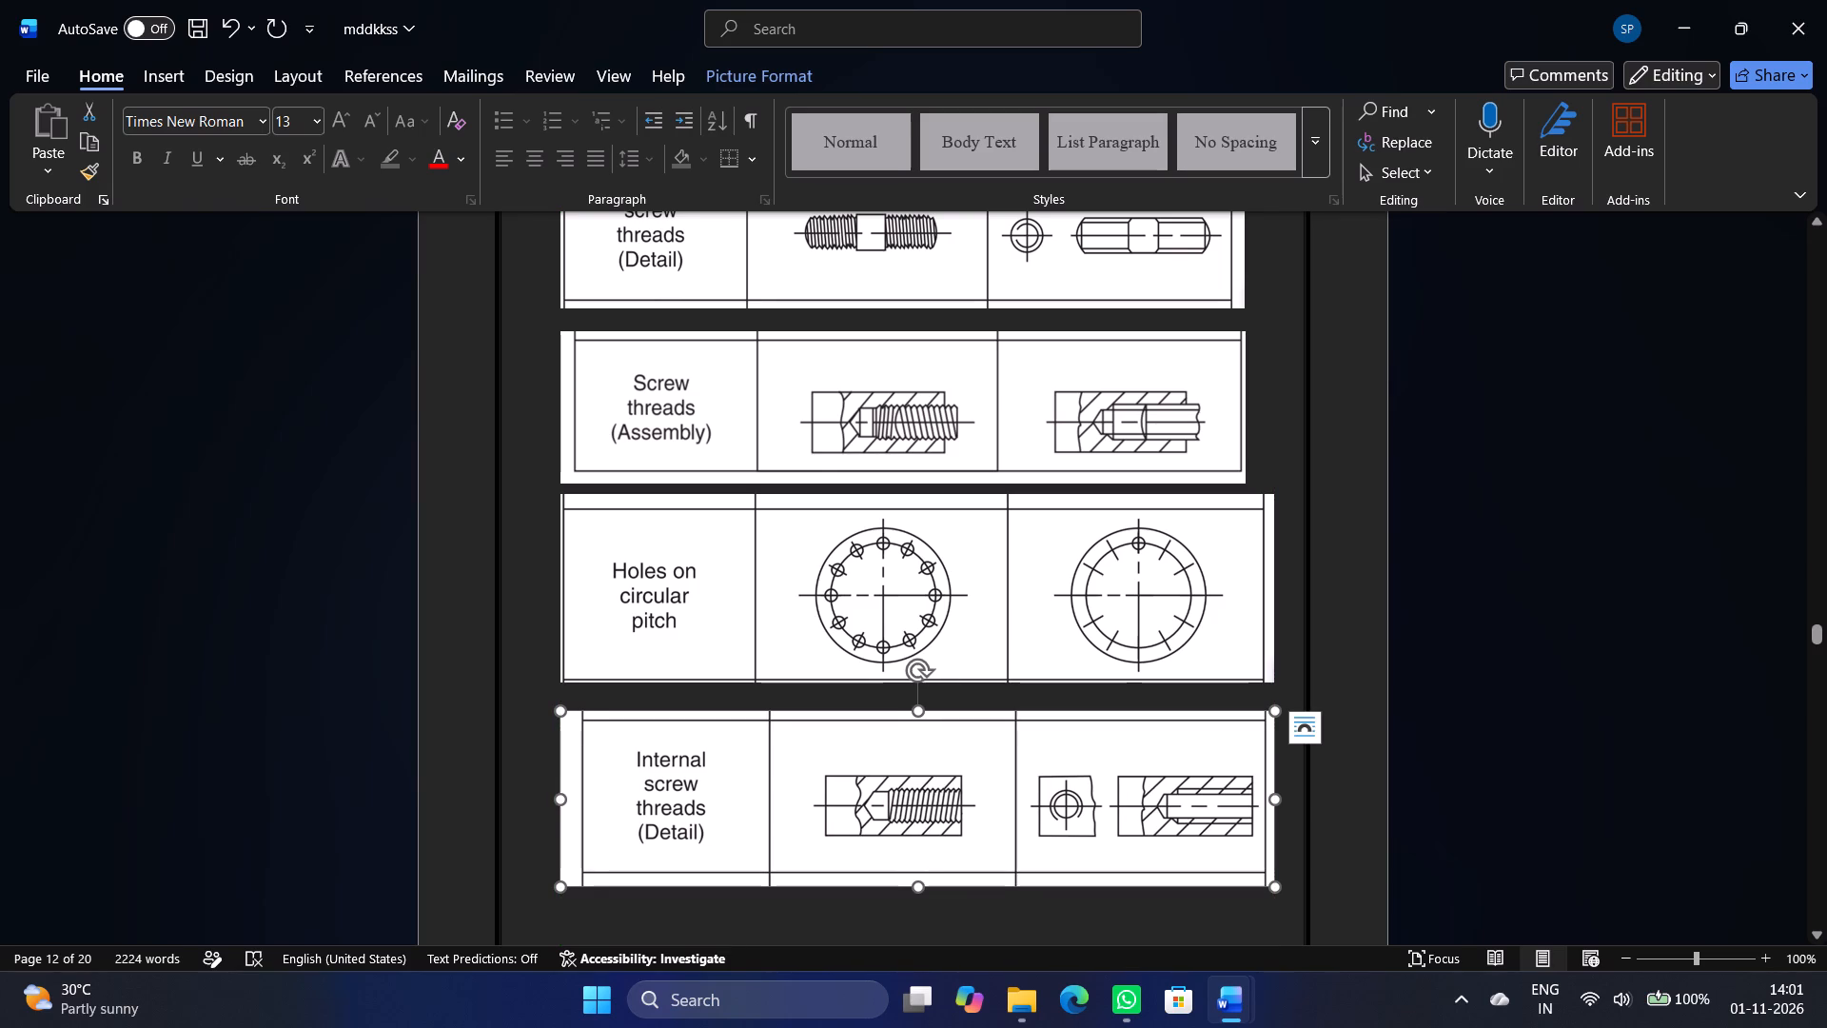
Shorten the Holes on circular pitch figure from its top edge to open a gap below the Screw threads (Assembly) figure.
left_click(1031, 479)
left_click(1036, 593)
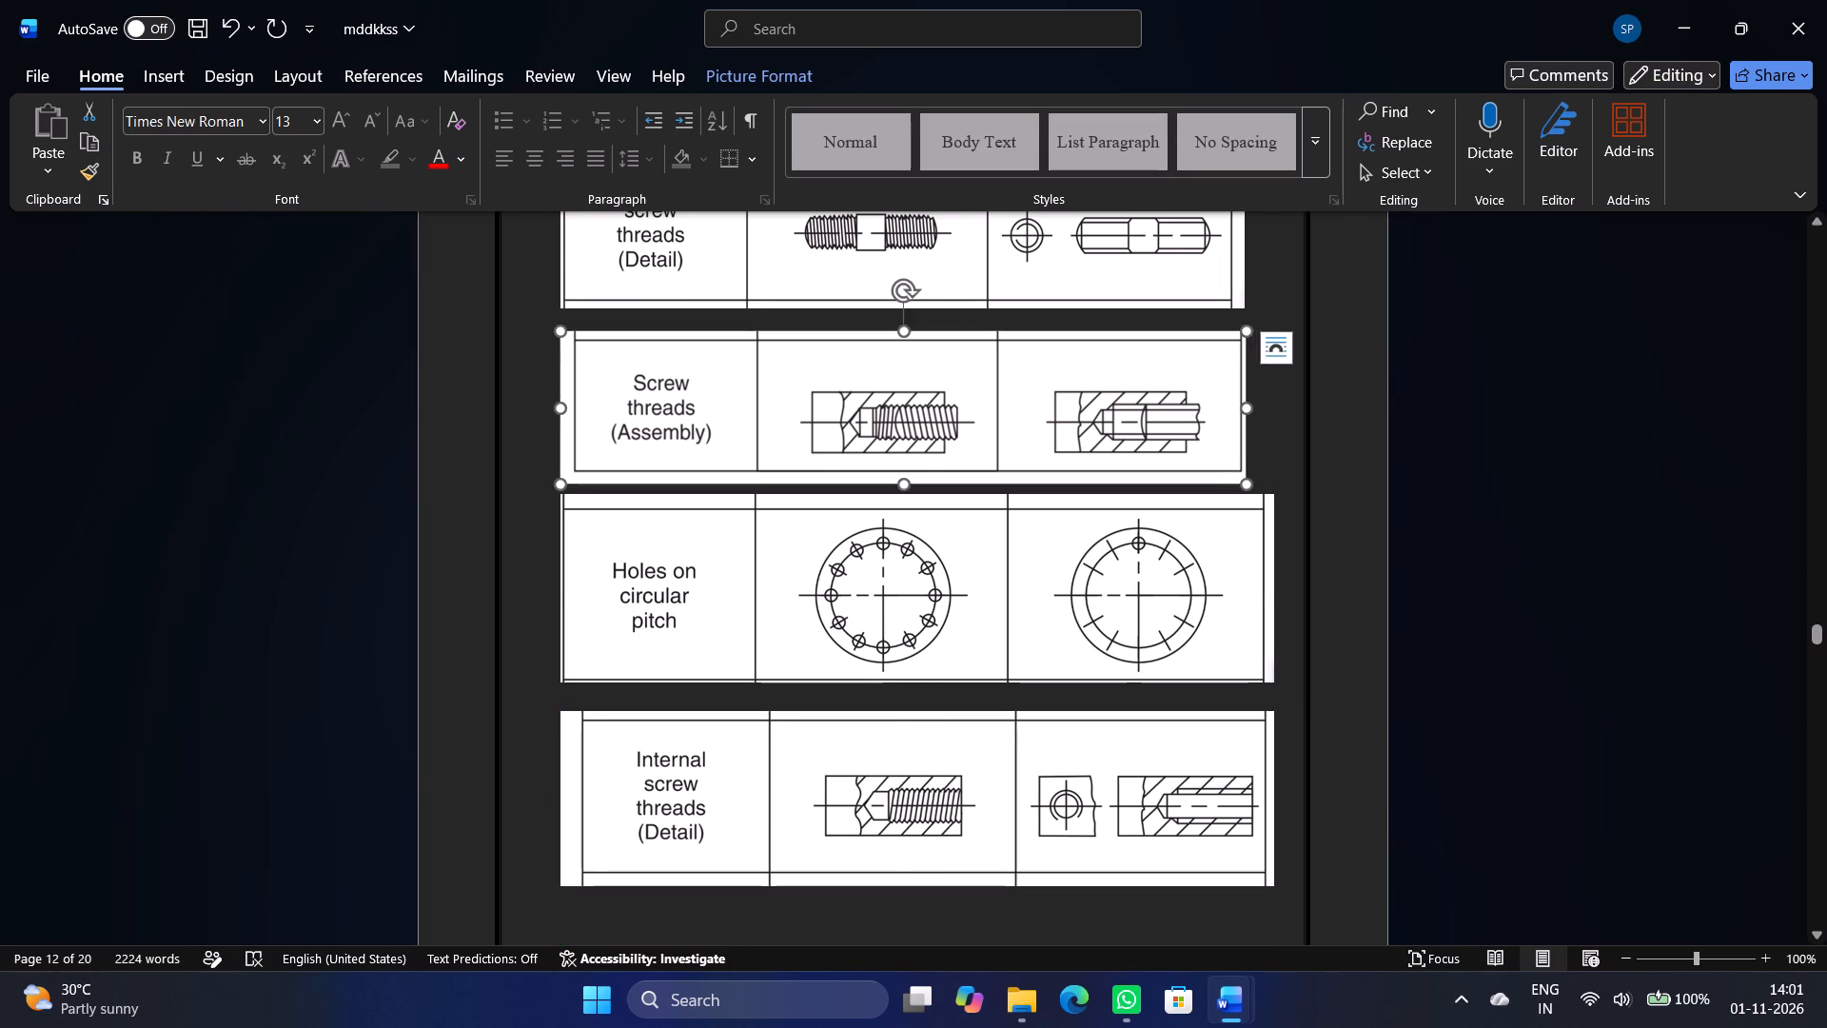
left_click(917, 498)
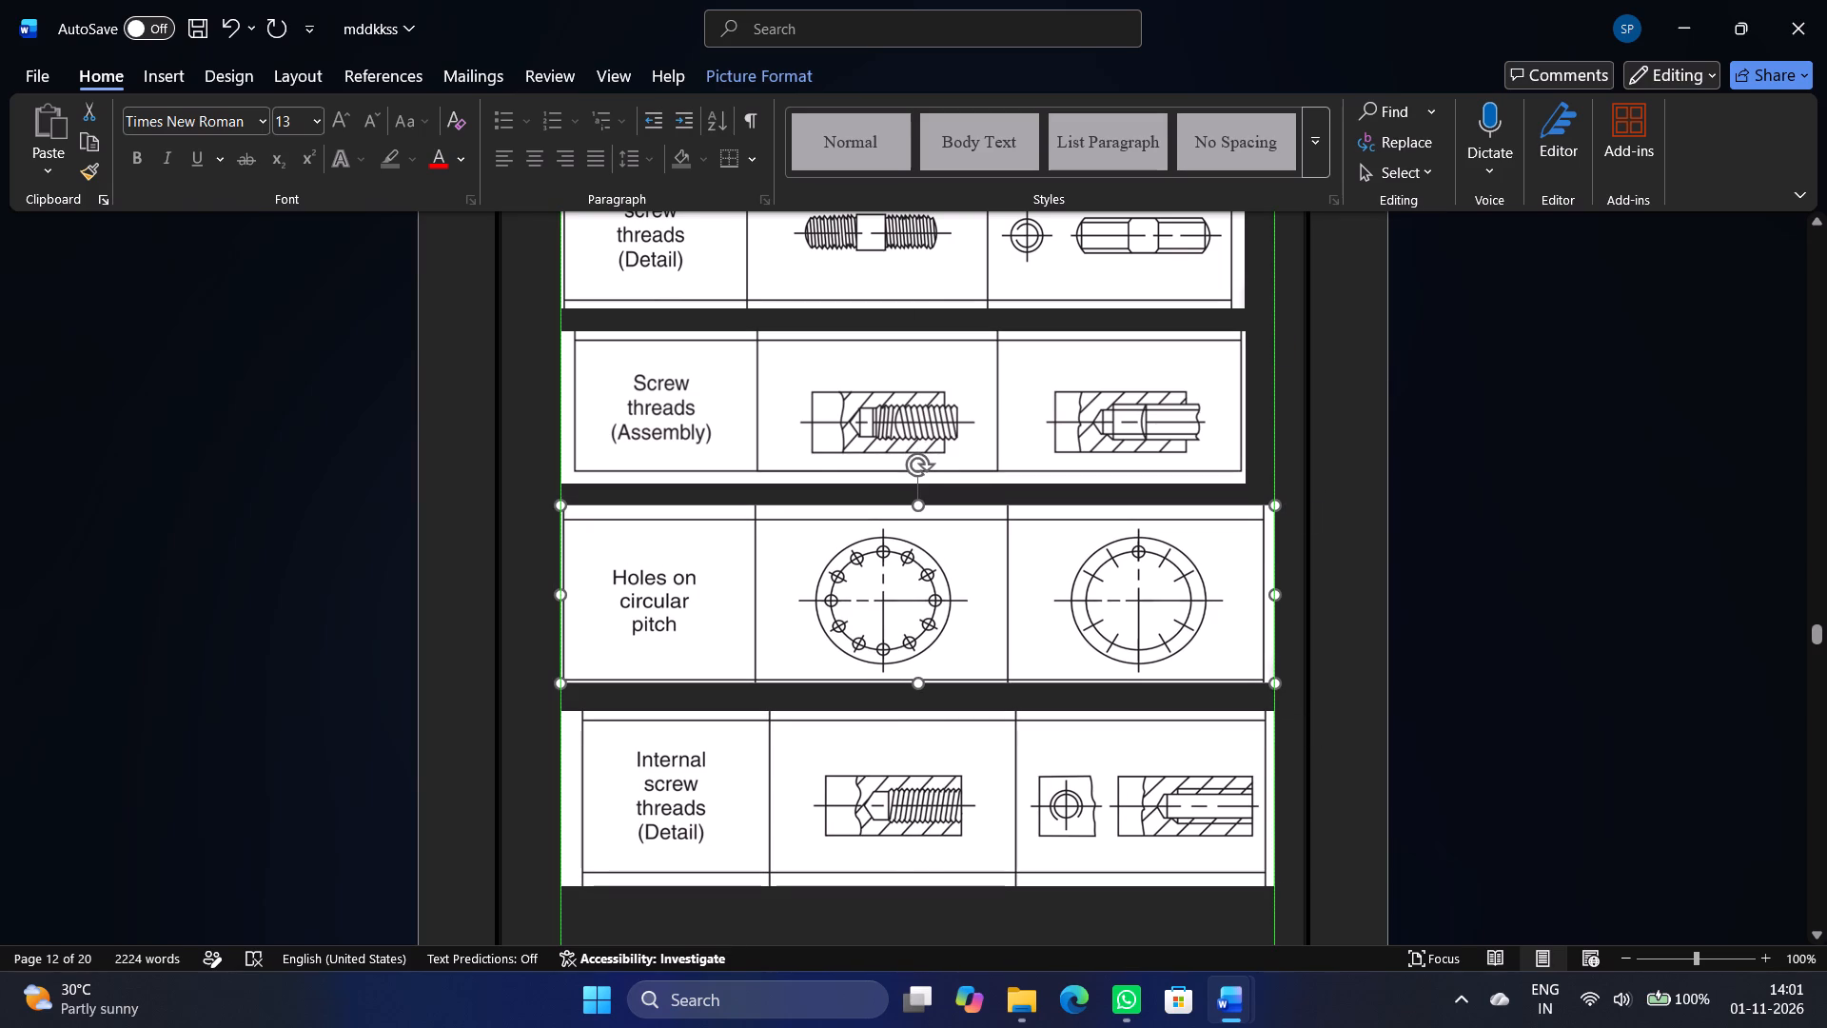
left_click(915, 421)
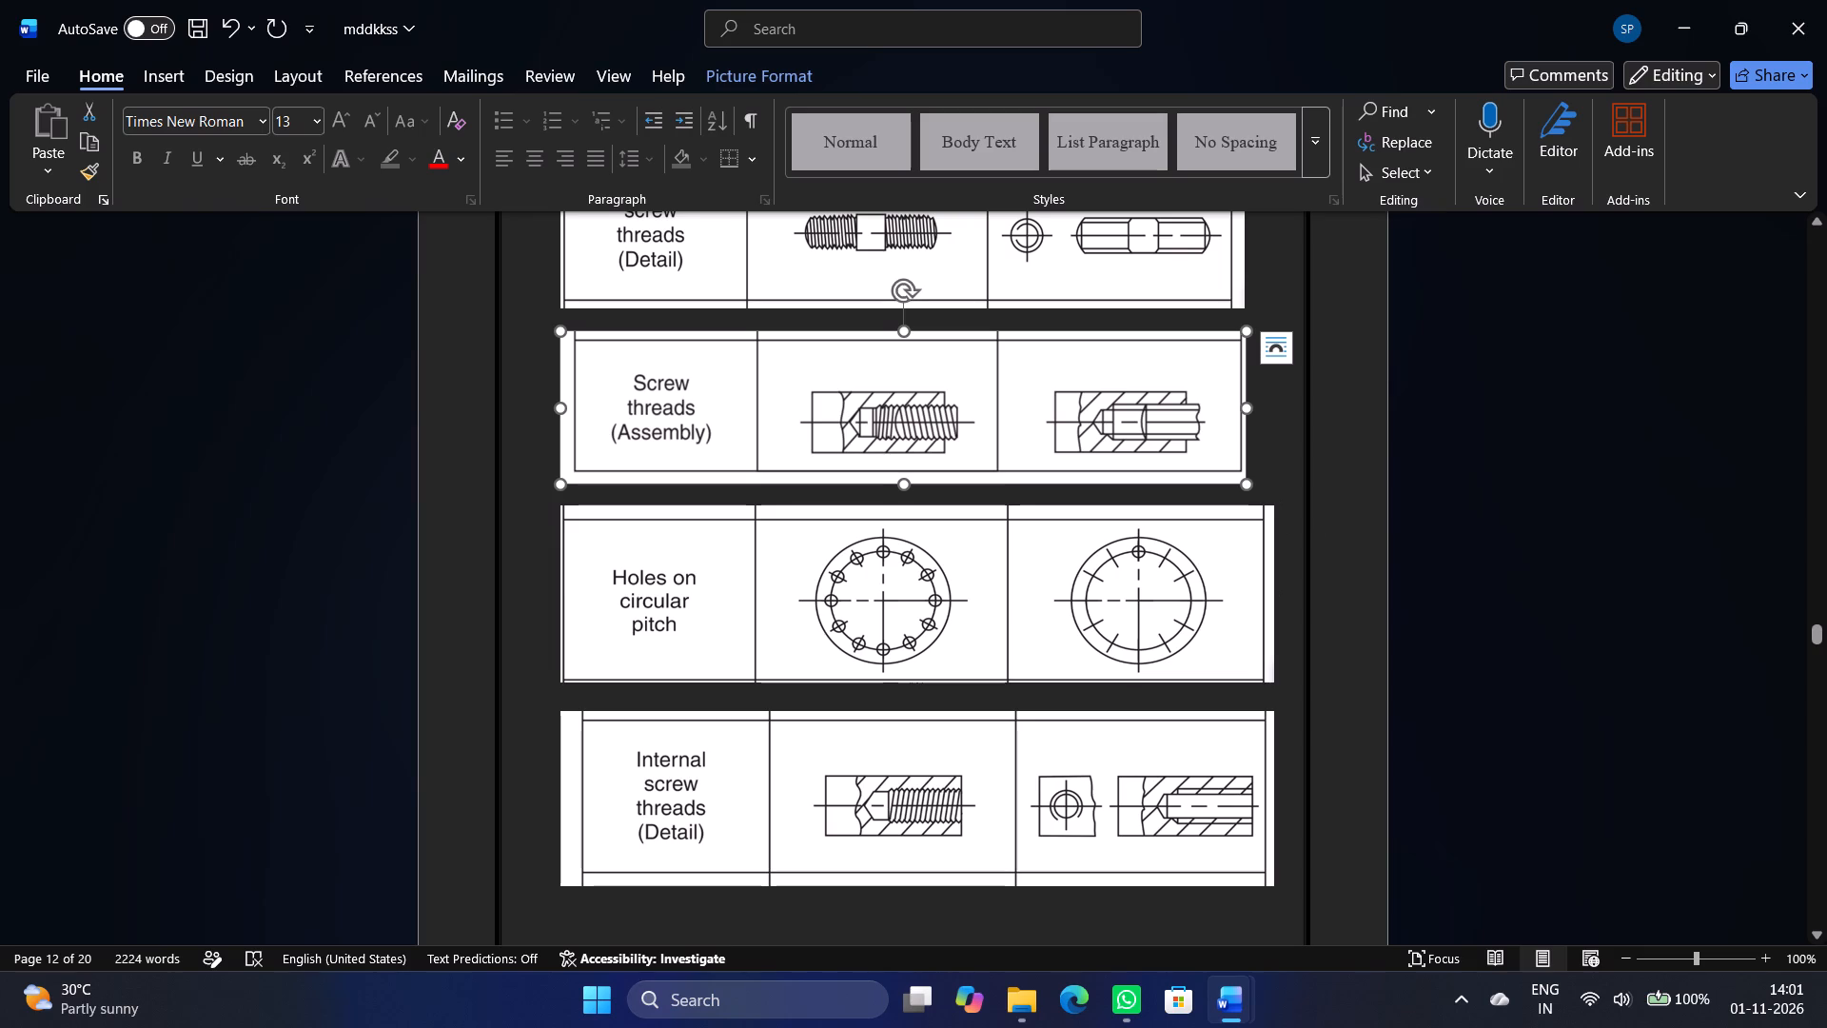
left_click(1032, 665)
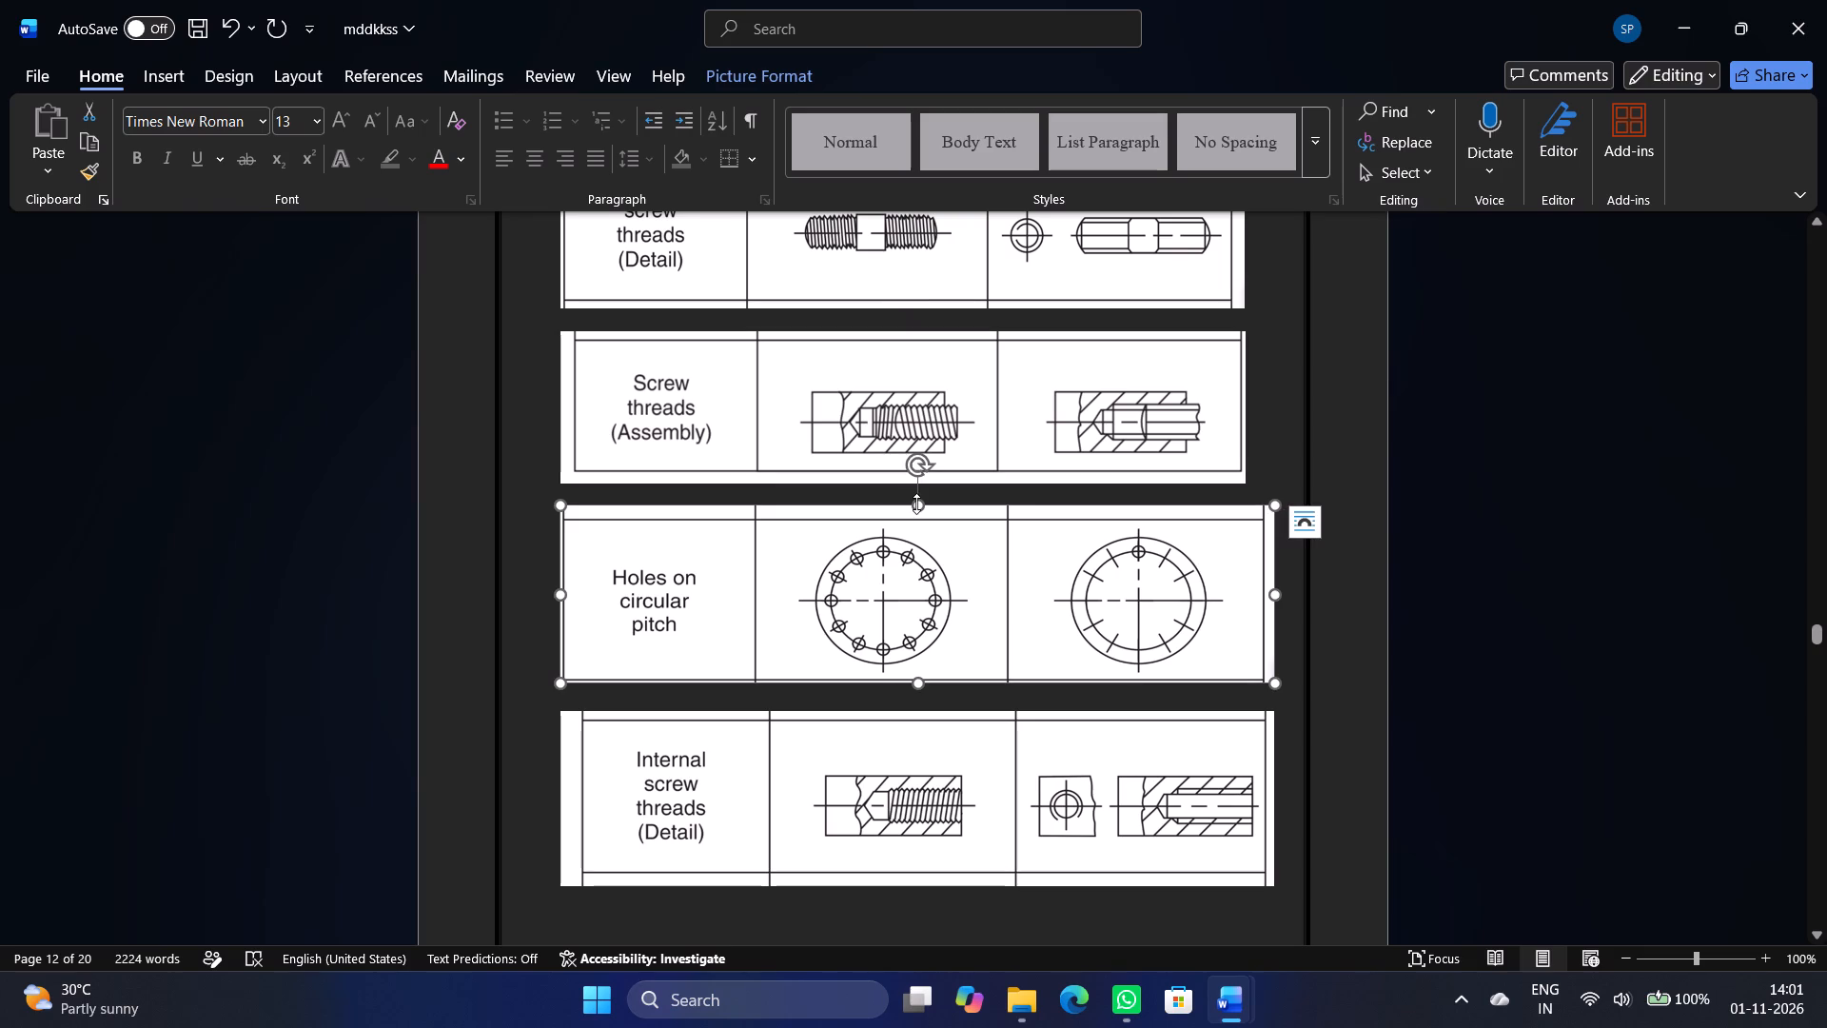
left_click_drag(915, 504, 927, 508)
Shorten the Internal screw threads (Detail) figure slightly from its bottom edge.
left_click(932, 749)
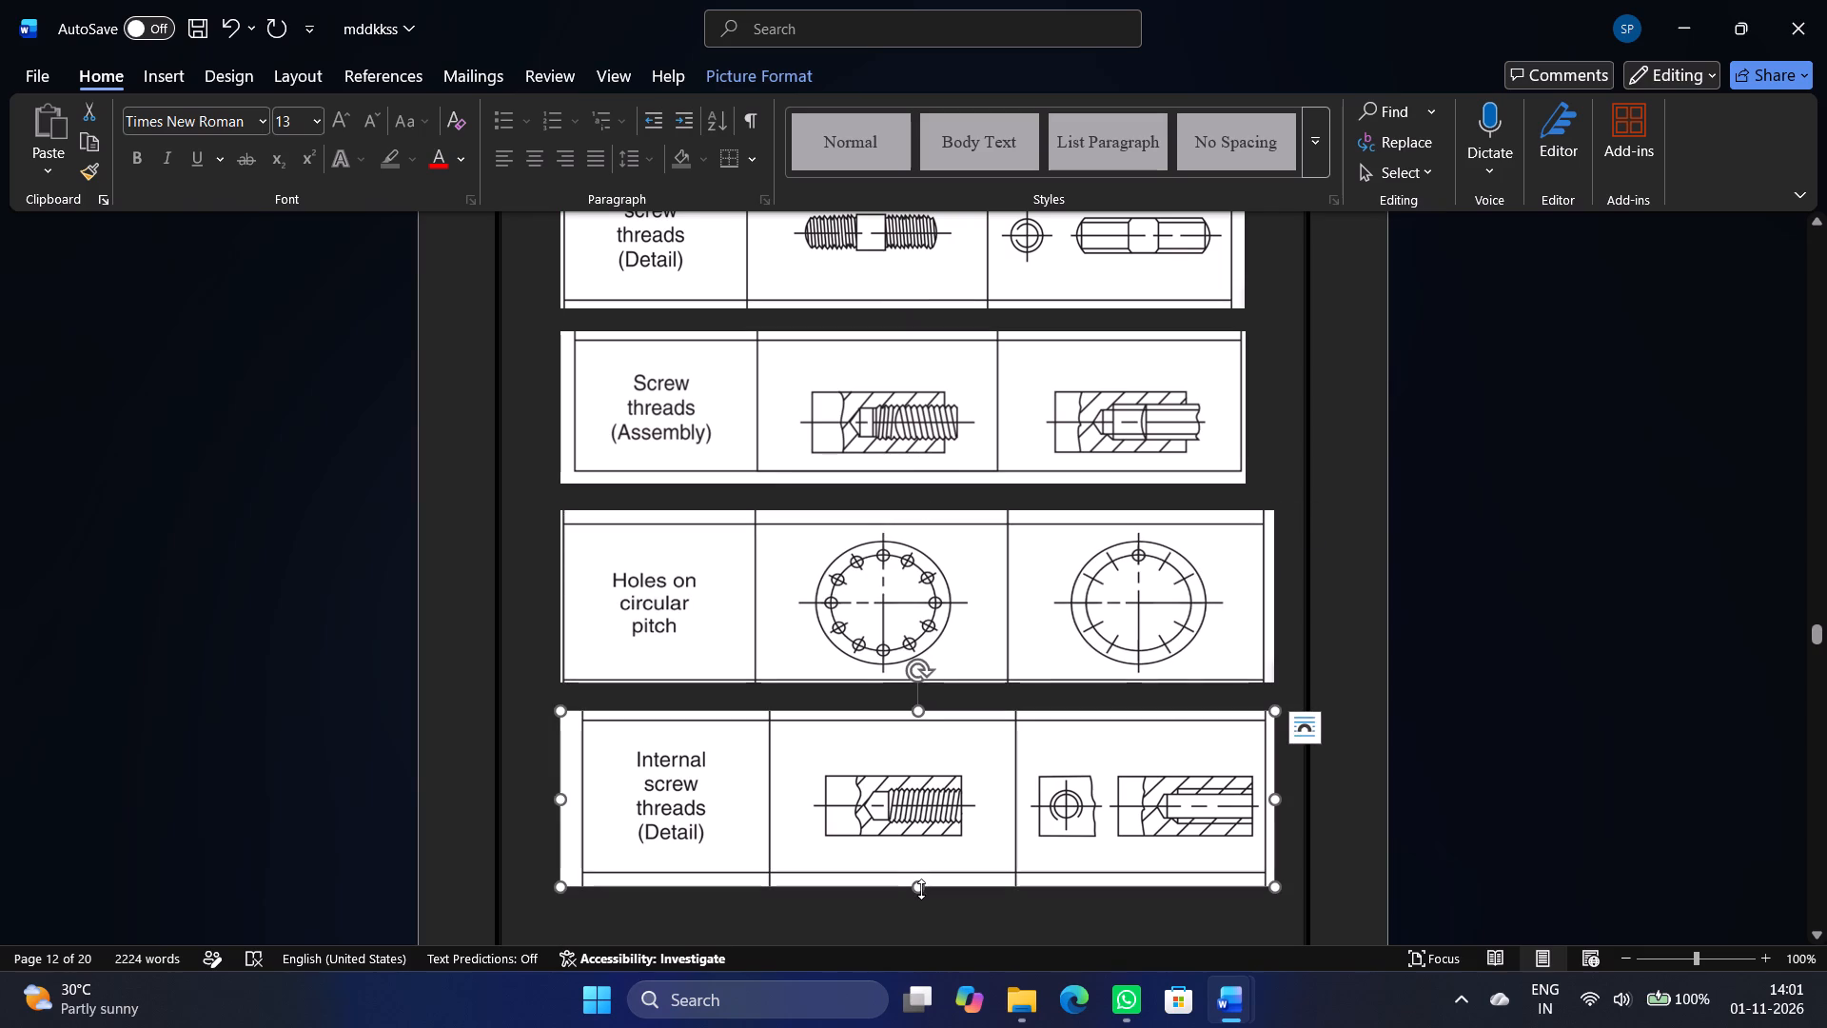
left_click_drag(920, 889, 903, 858)
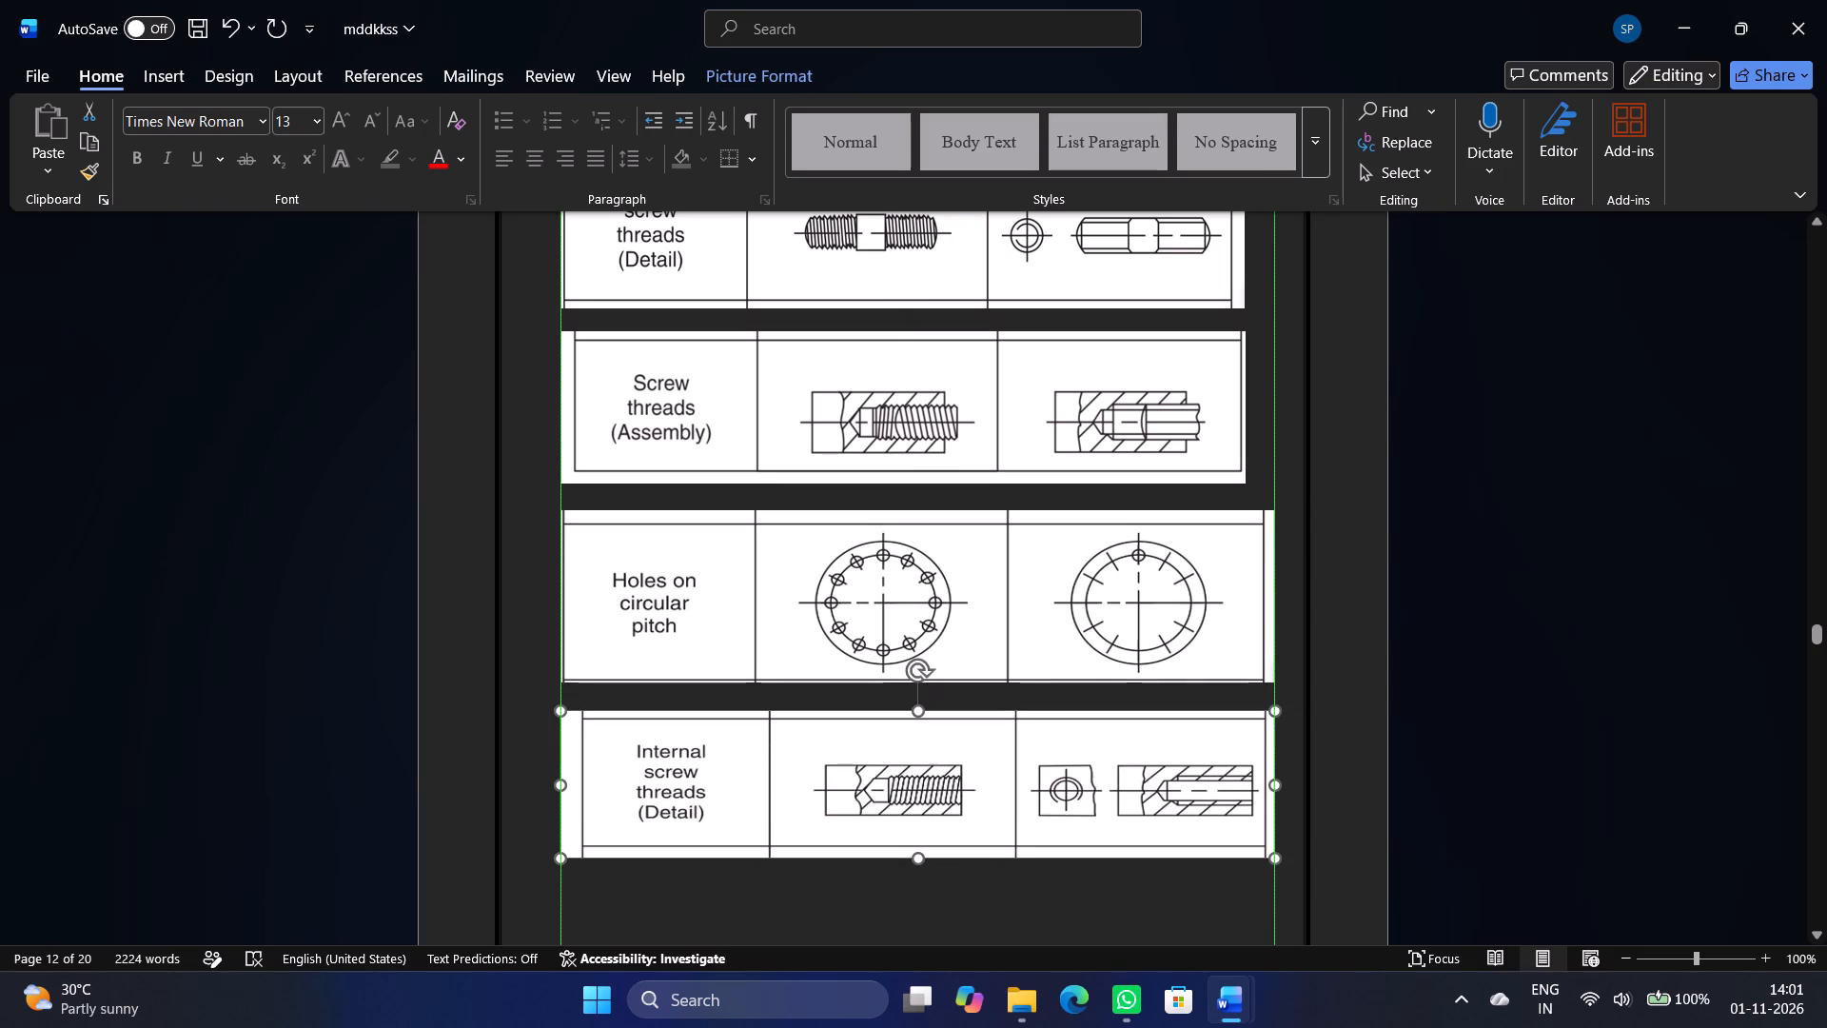
left_click_drag(903, 858, 922, 870)
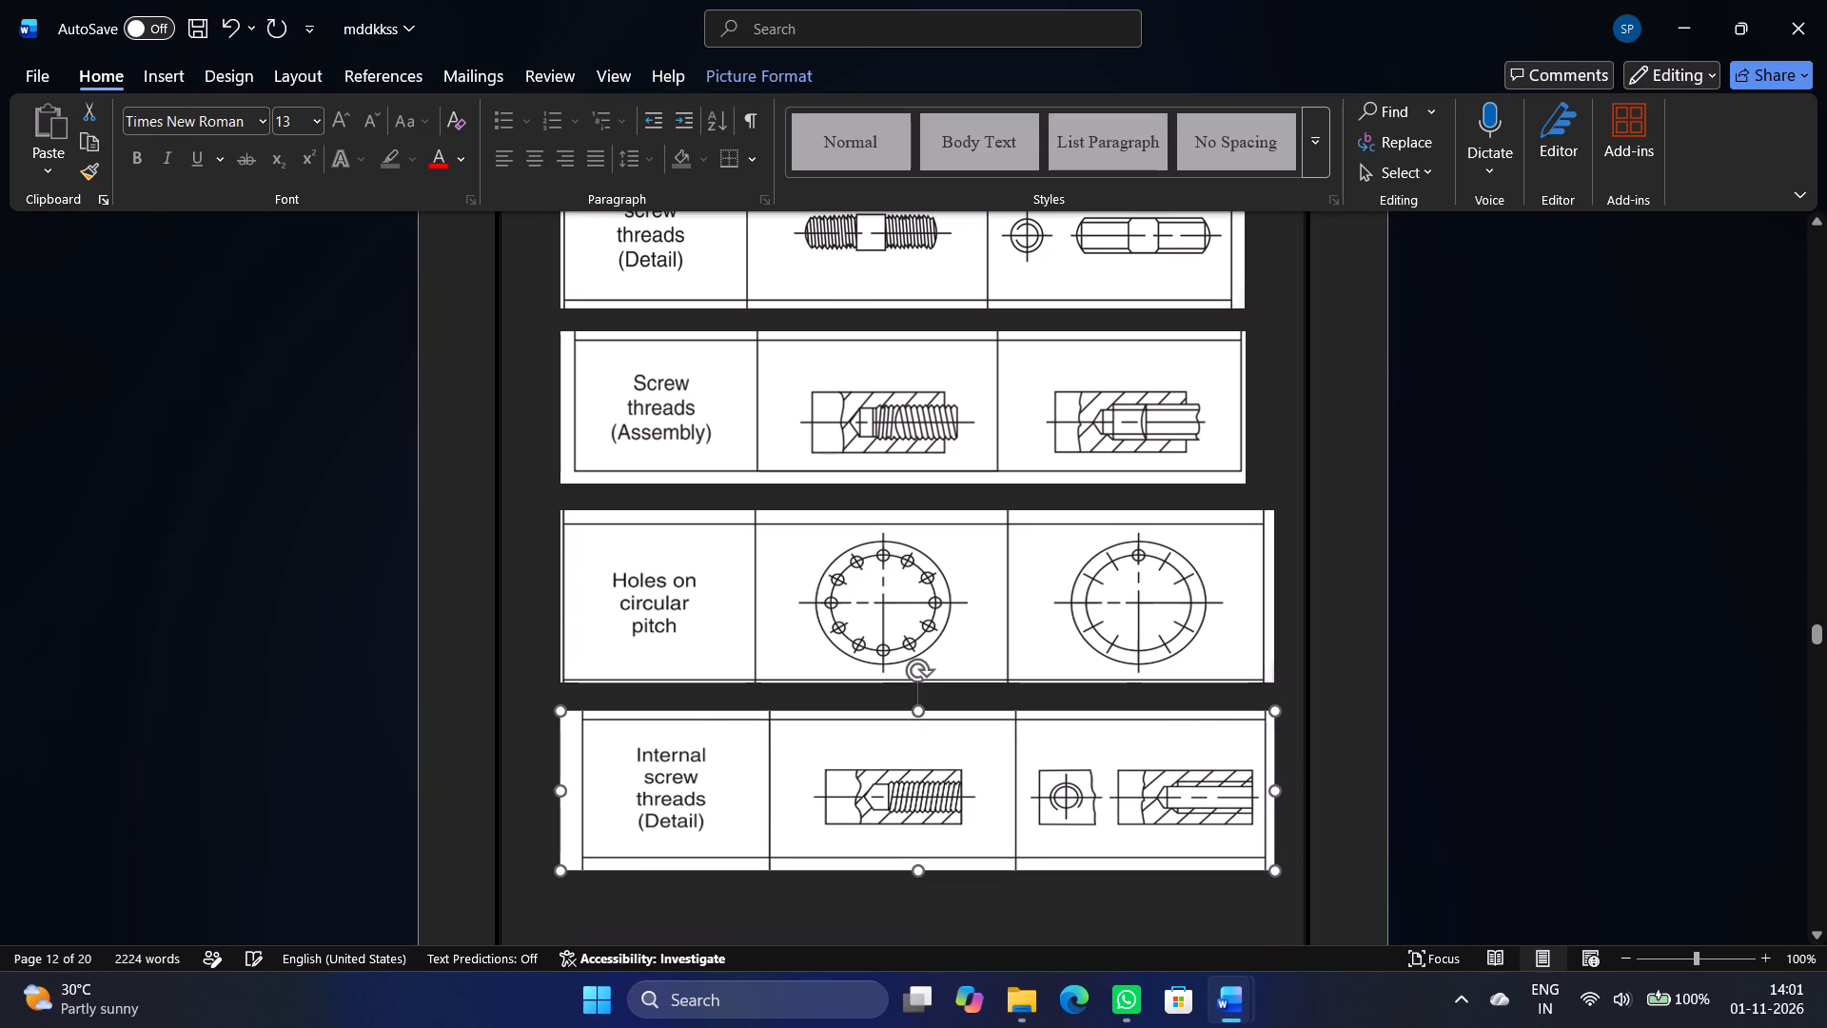
left_click(1616, 641)
Widen the Screw threads (Assembly) figure on its right side towards the Holes on circular pitch figure's right edge.
left_click(1129, 761)
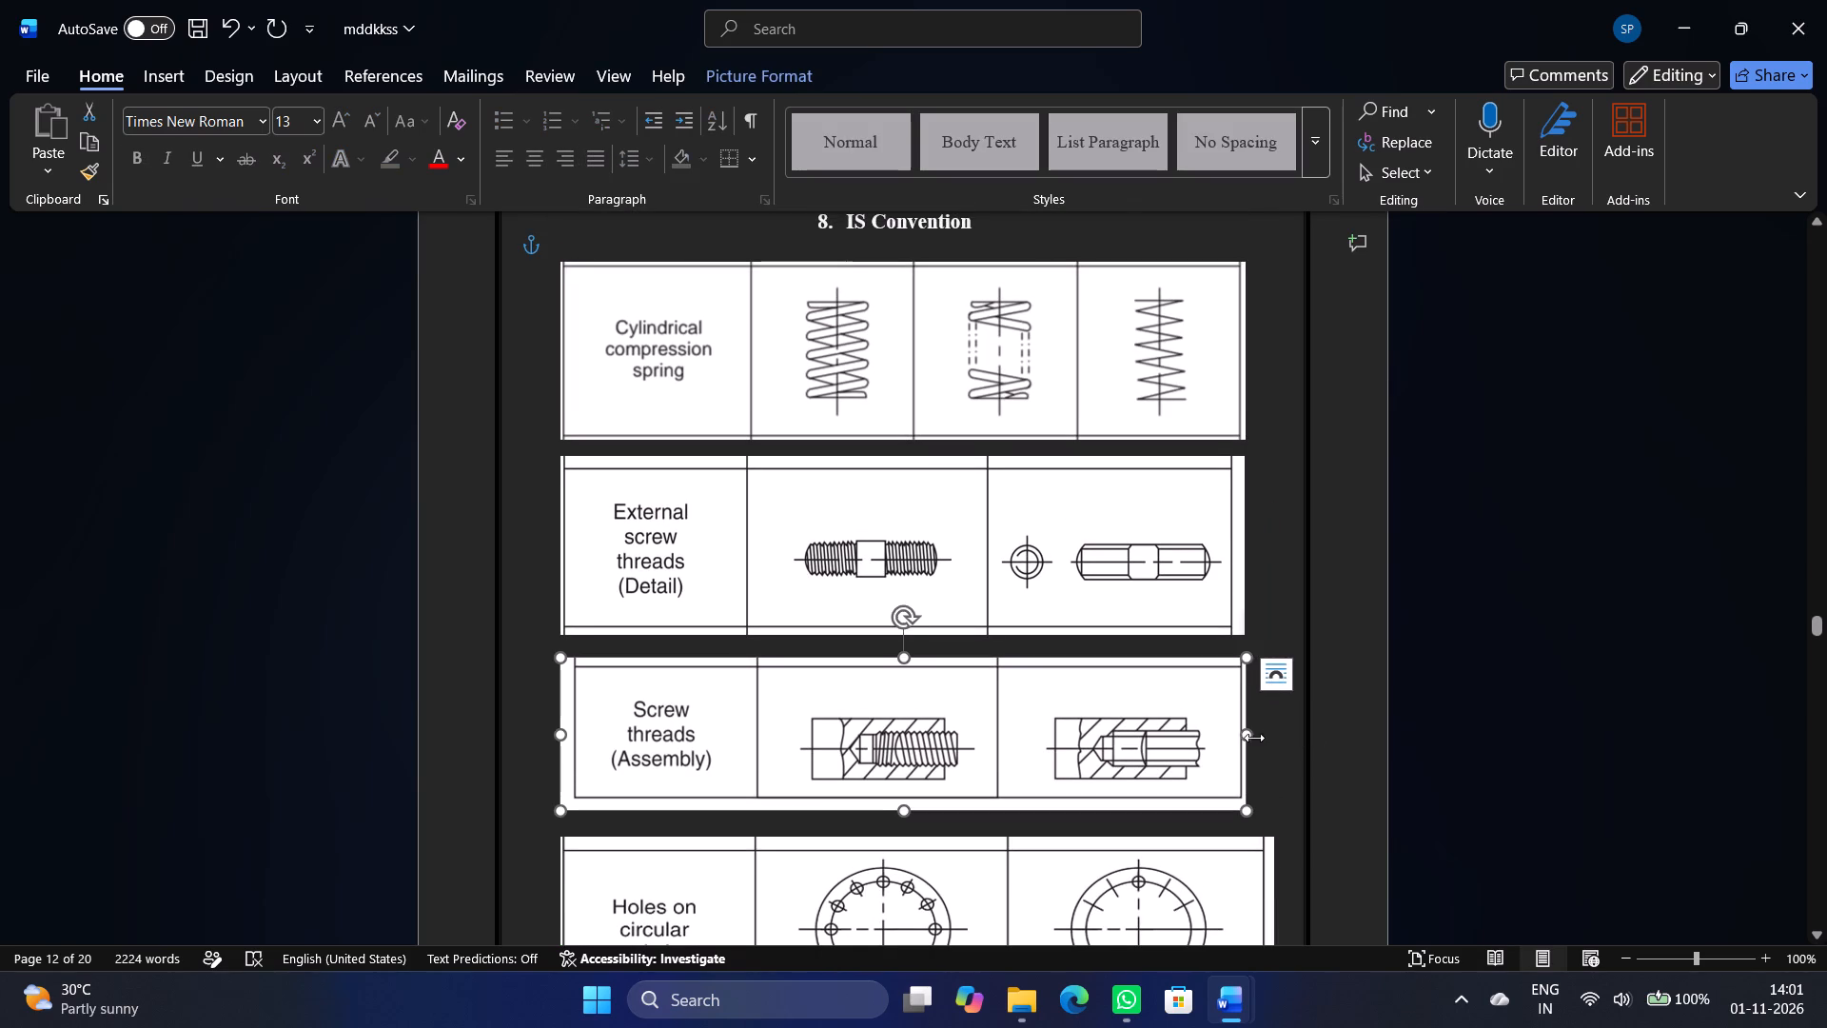
left_click_drag(1243, 738, 1267, 744)
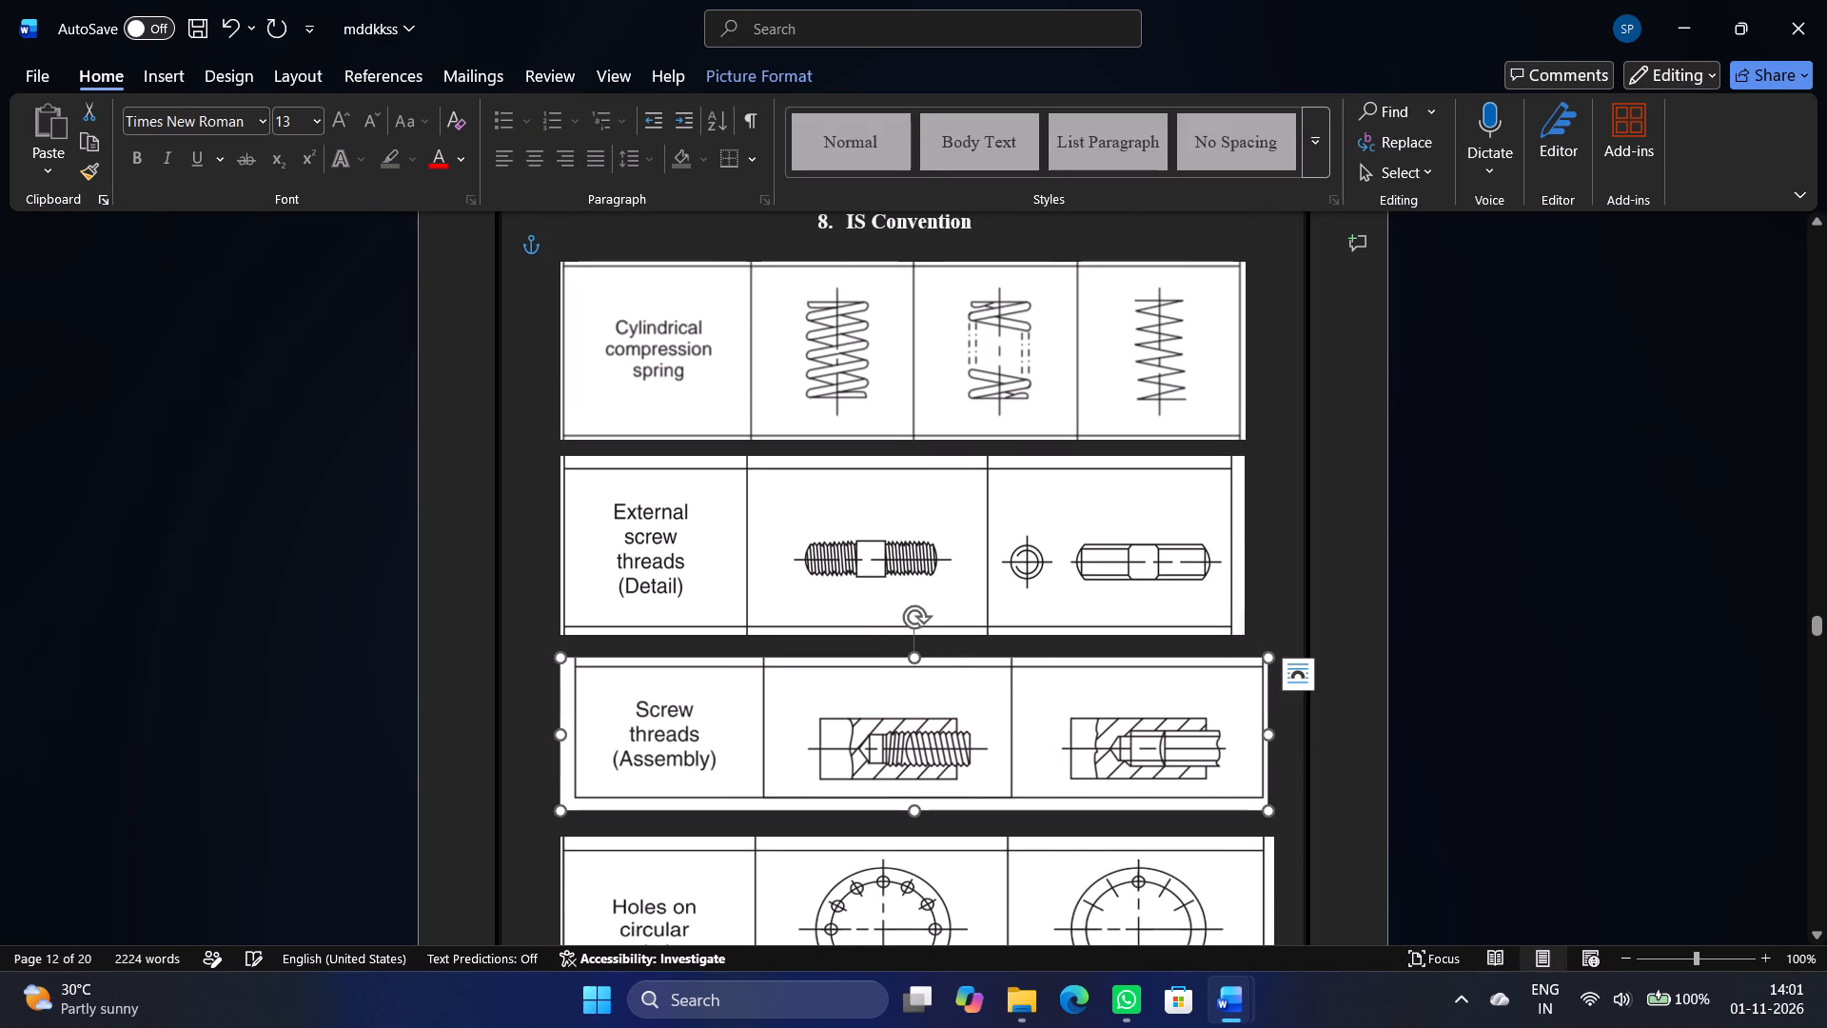
Widen the External screw threads (Detail) figure to nearly match the Screw threads (Assembly) figure's right edge, and lower its top edge slightly.
left_click(963, 533)
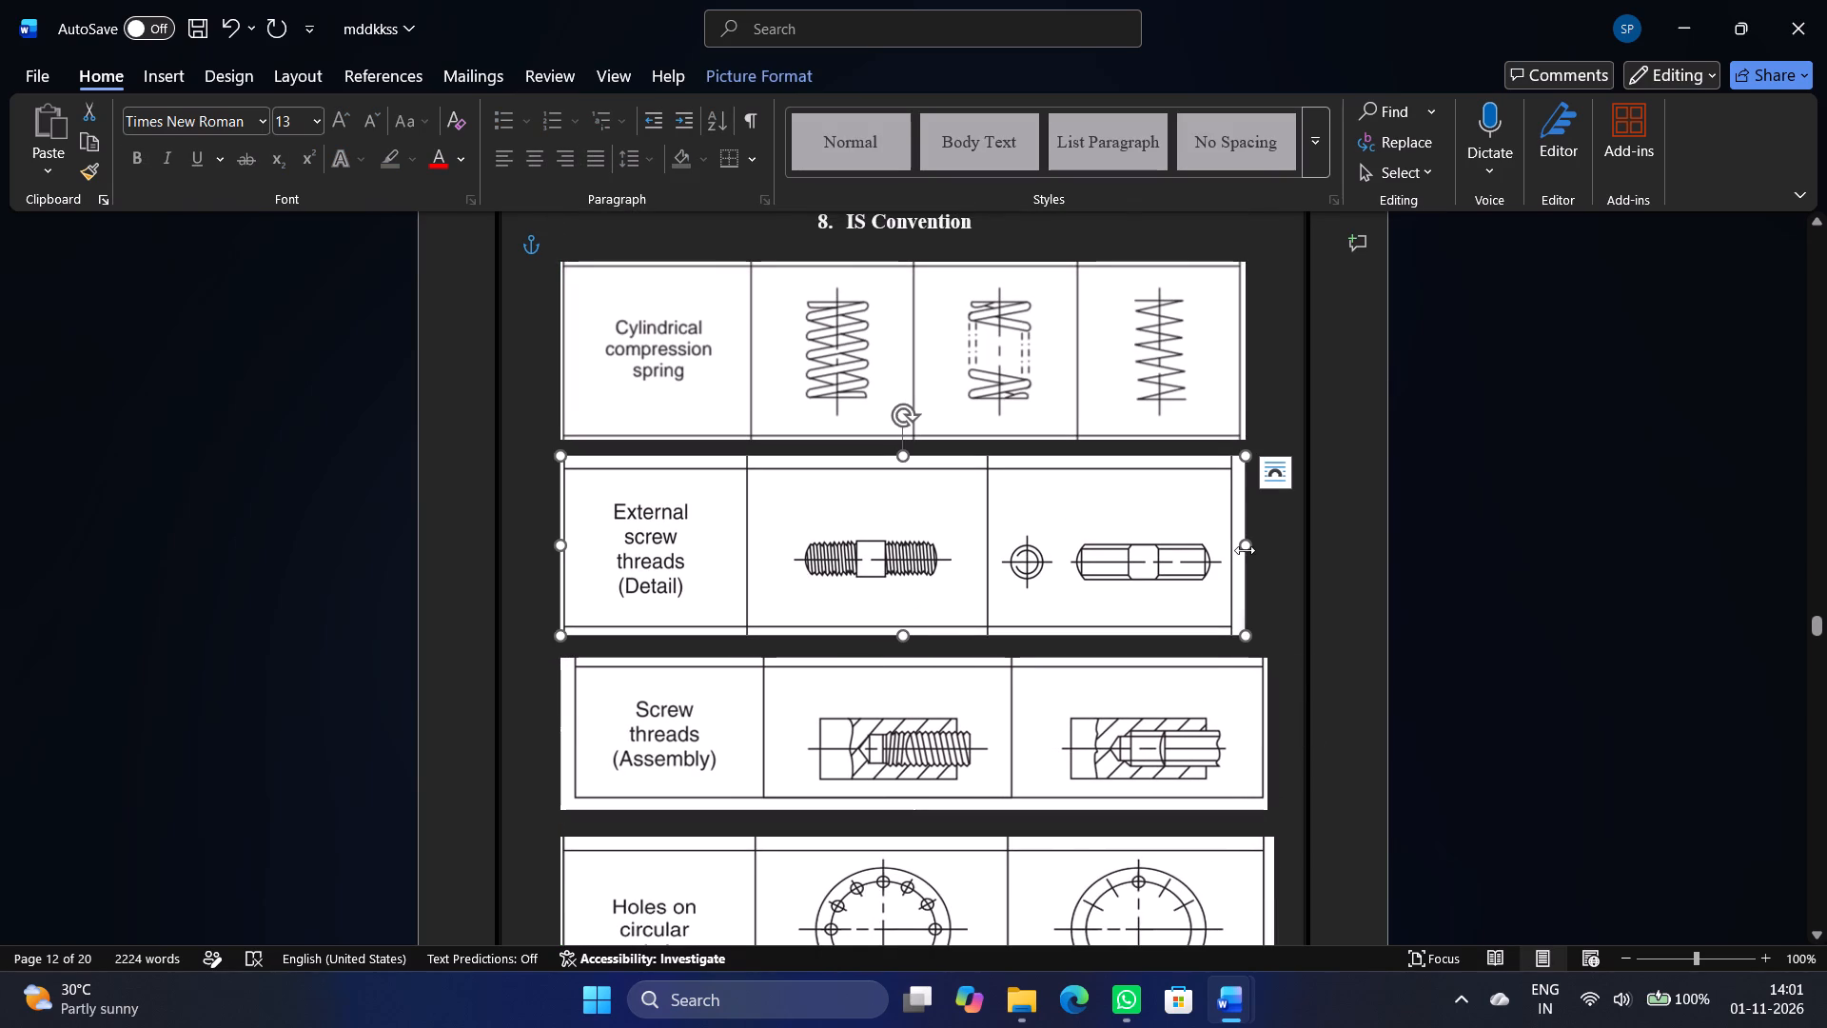
left_click_drag(1245, 550, 1228, 514)
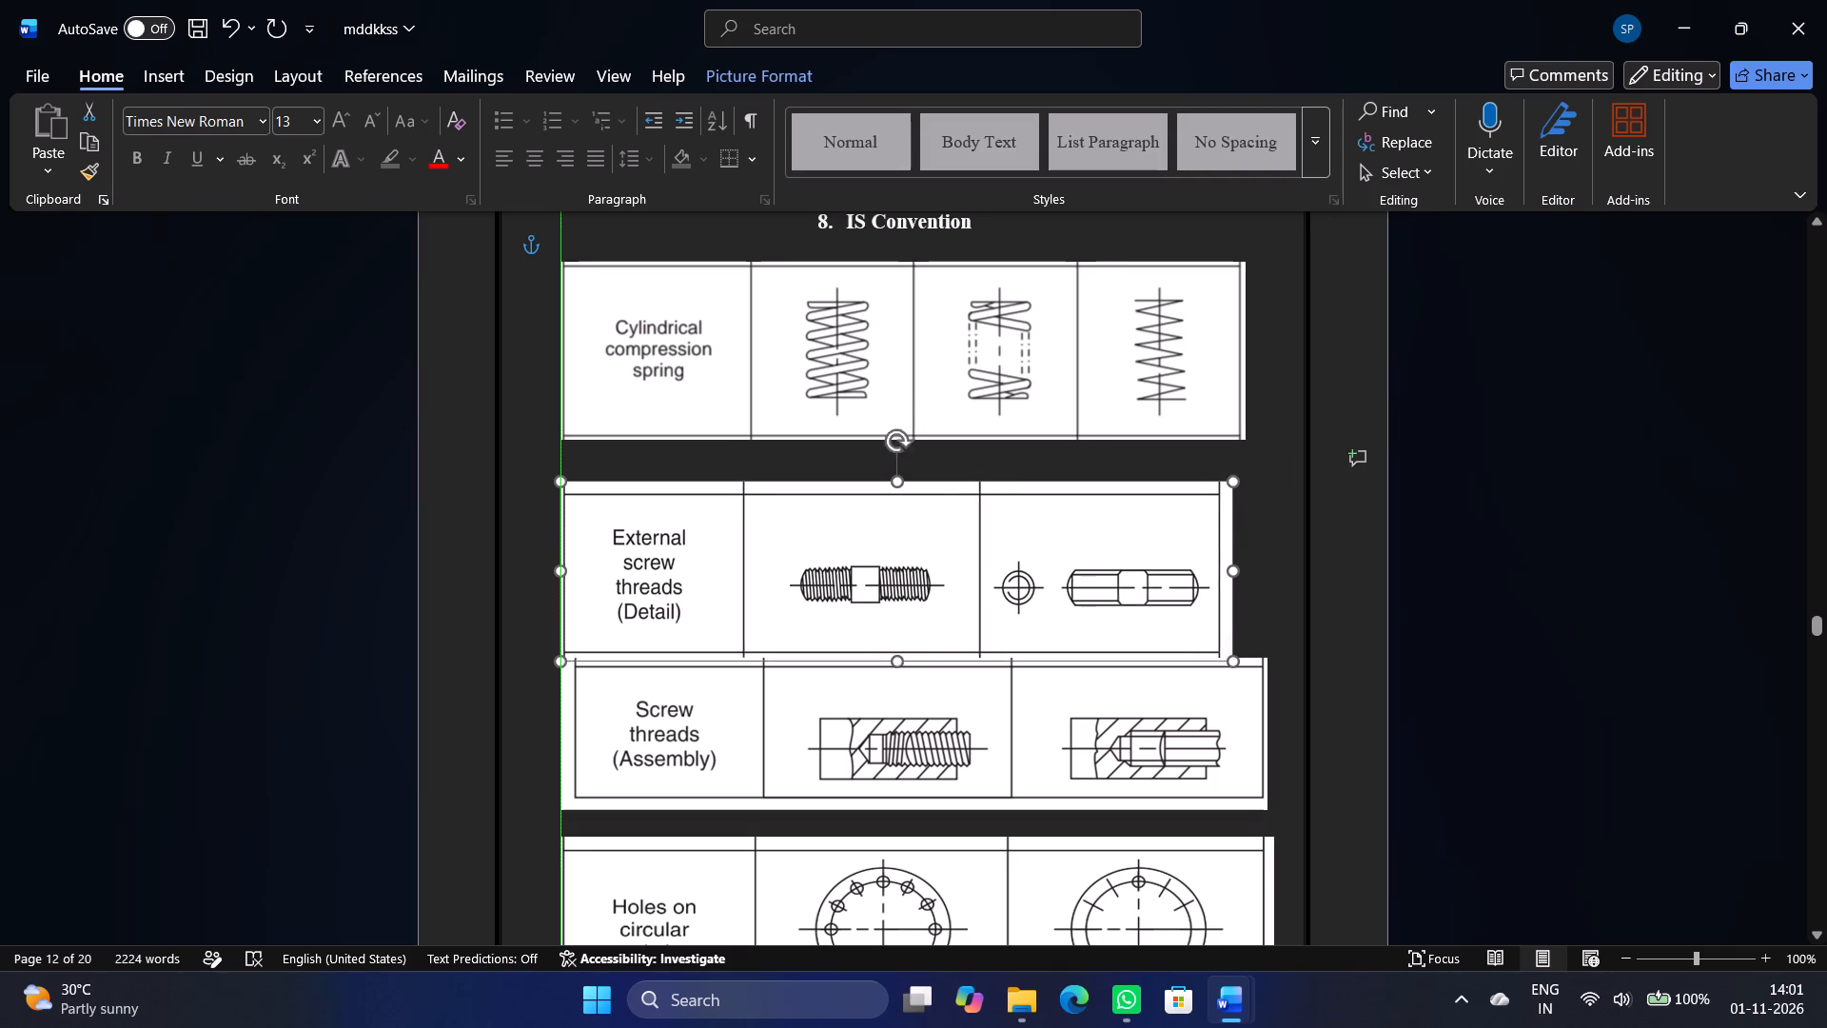
left_click_drag(1228, 514, 1263, 498)
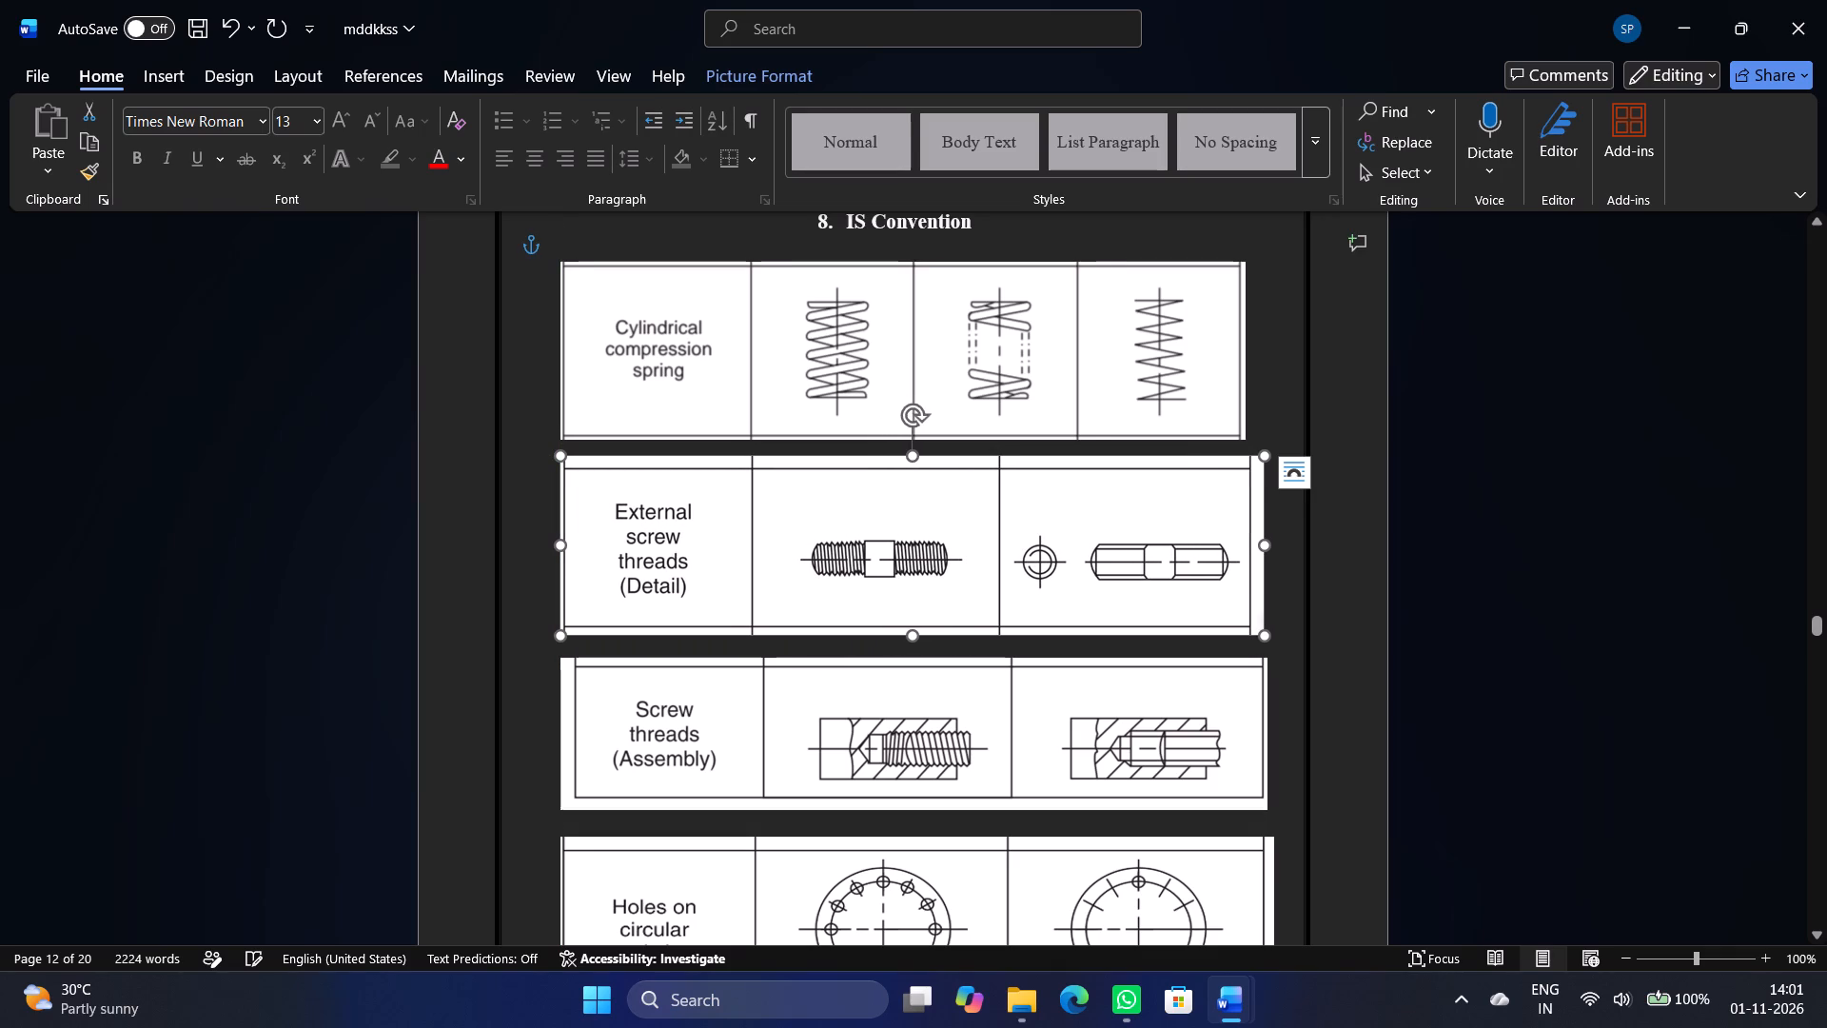
left_click(959, 563)
left_click_drag(915, 459, 903, 469)
Widen the compression spring figure slightly on its right side and adjust its top edge to sit just below the "IS Convention" heading.
left_click(908, 344)
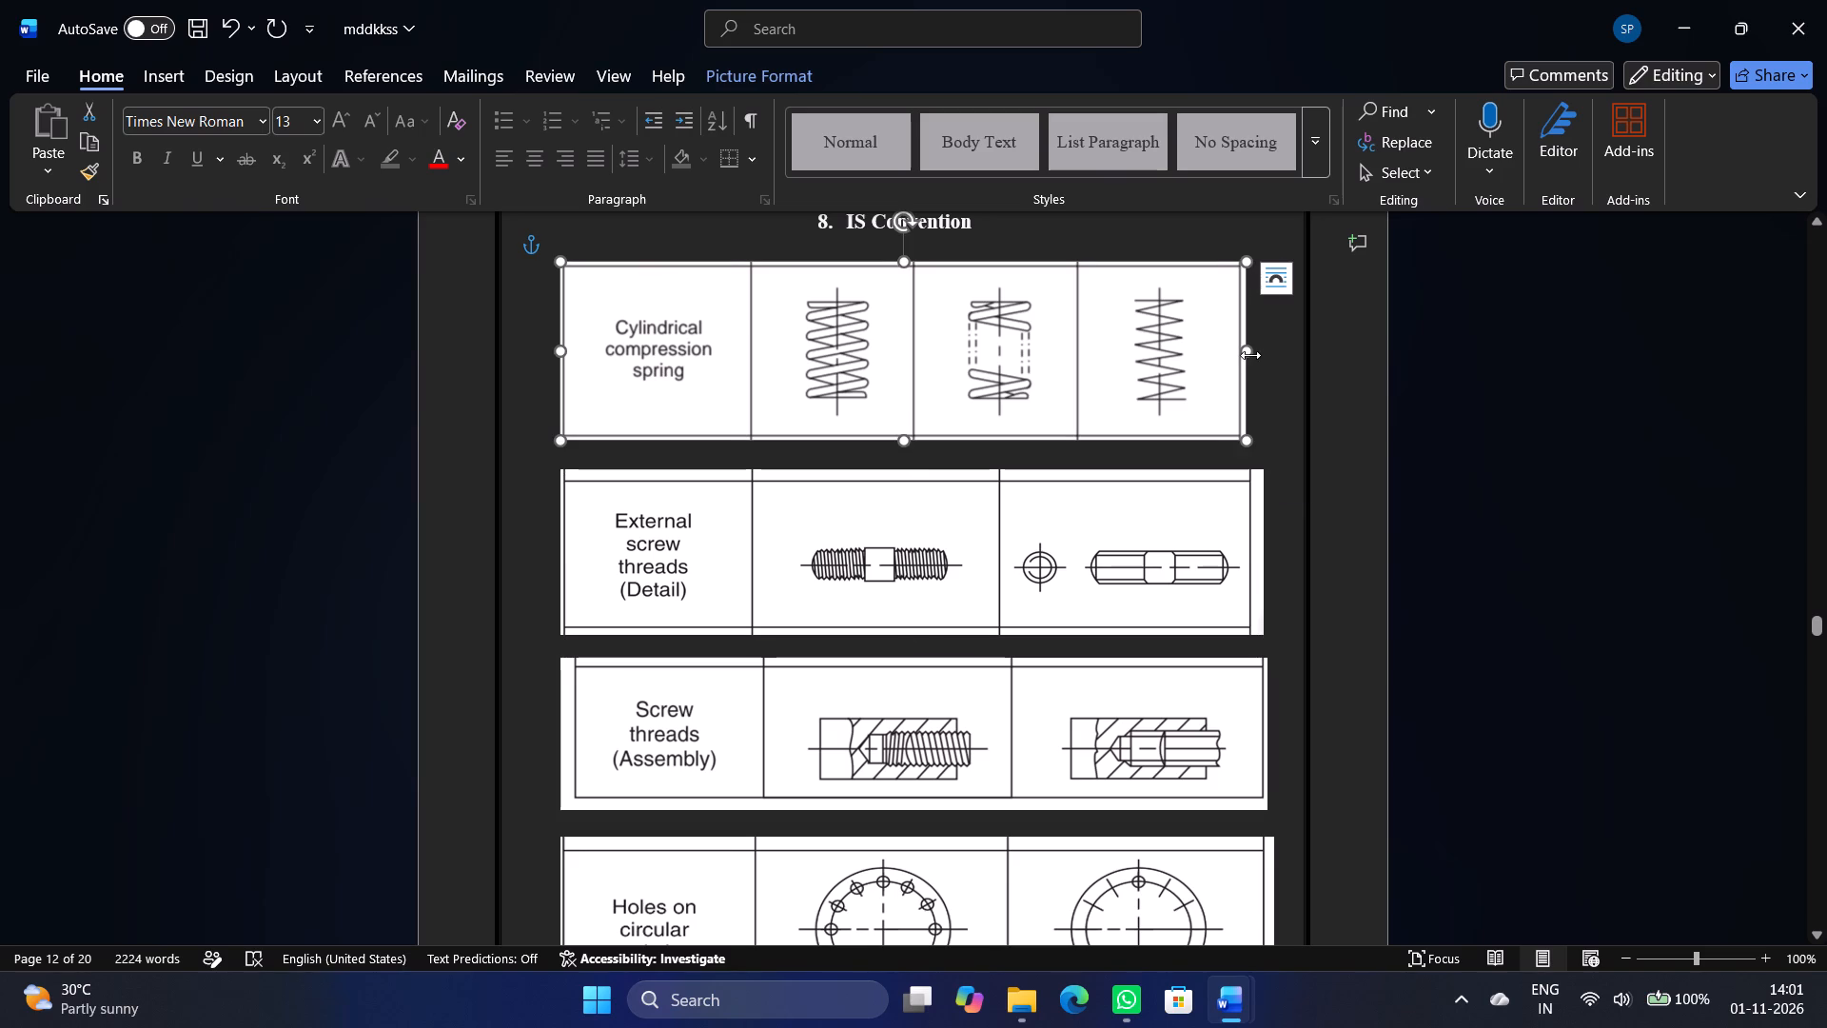
left_click_drag(1250, 355, 1256, 367)
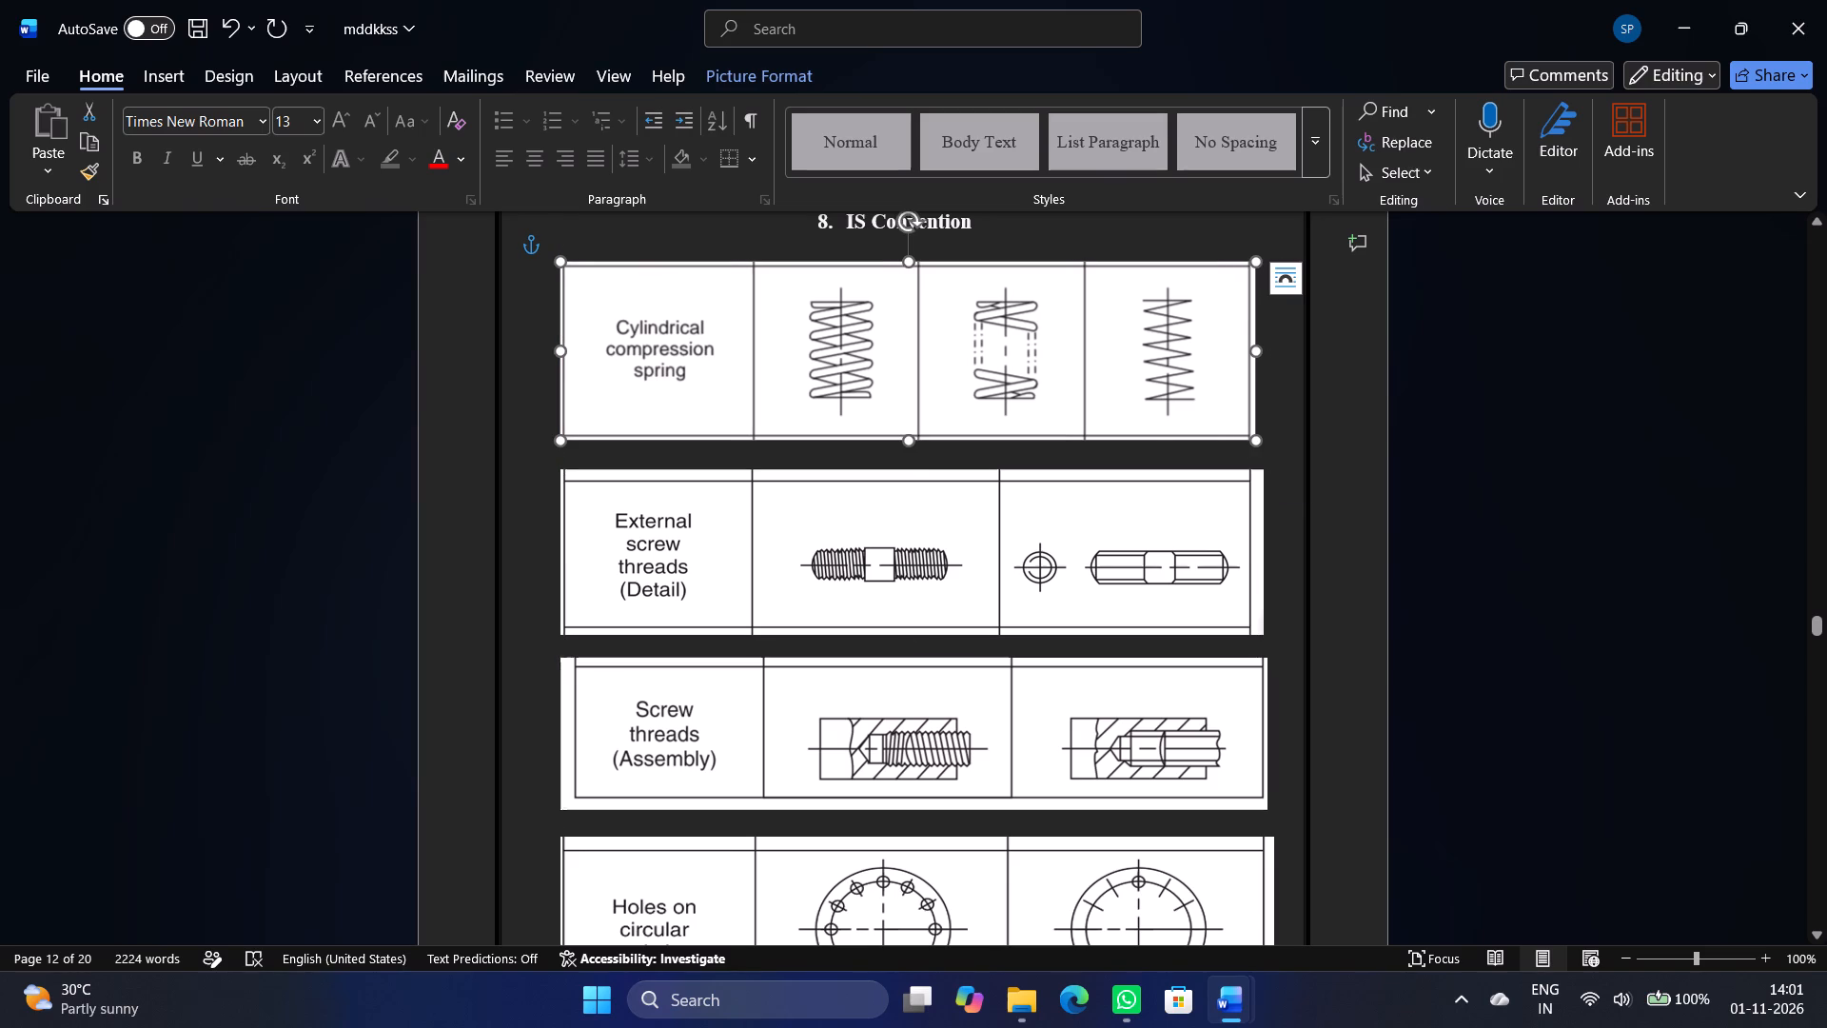
left_click_drag(908, 266, 892, 235)
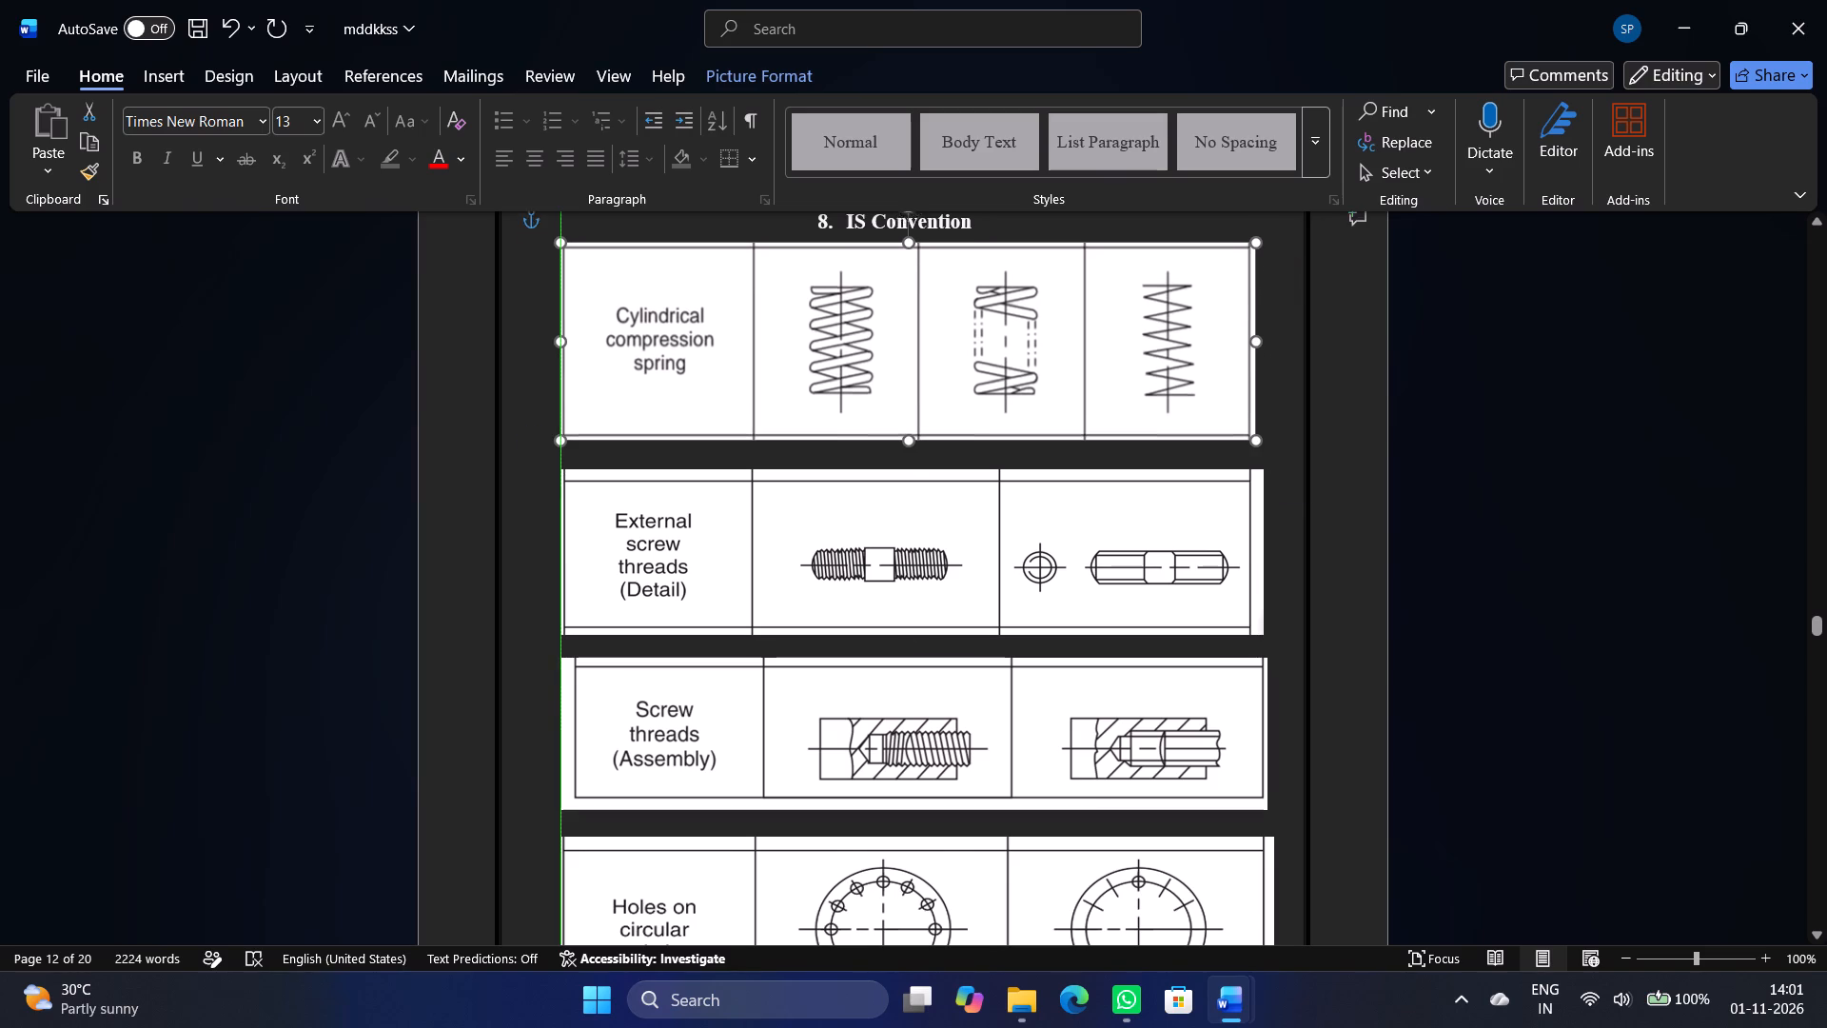
left_click_drag(892, 235, 897, 378)
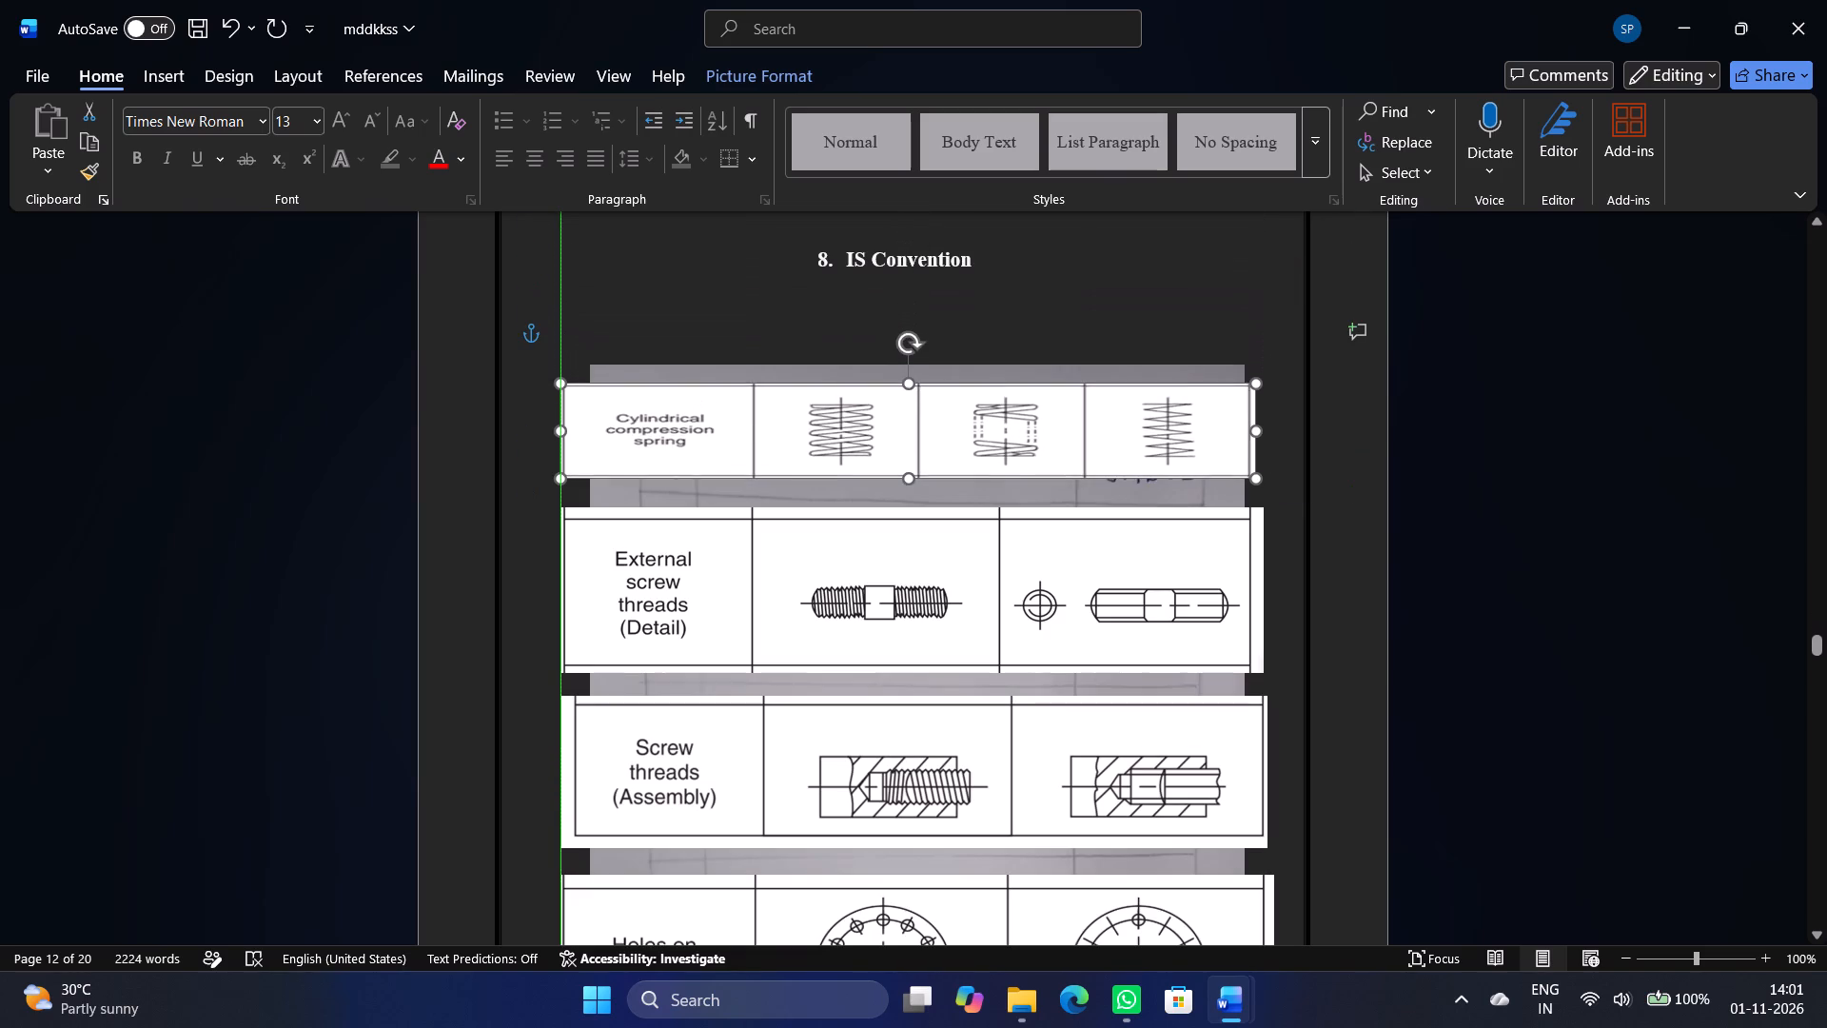
left_click_drag(897, 378, 884, 303)
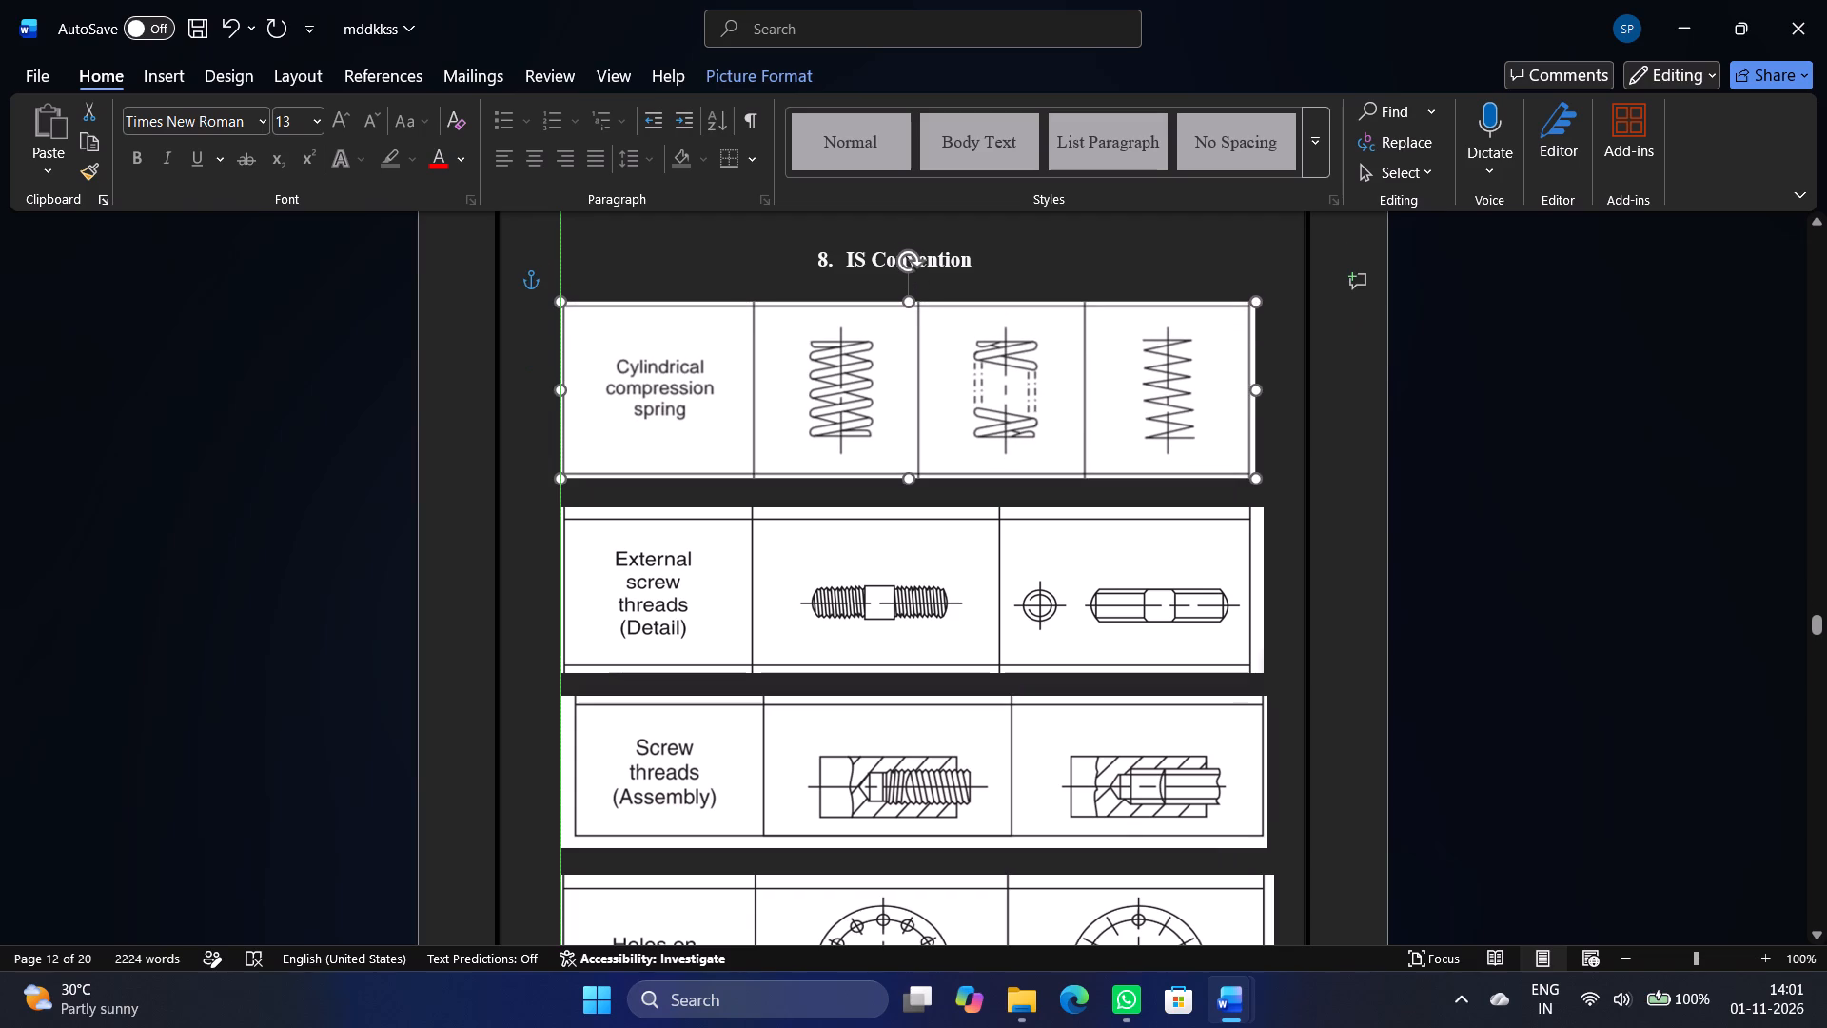
left_click_drag(884, 303, 875, 307)
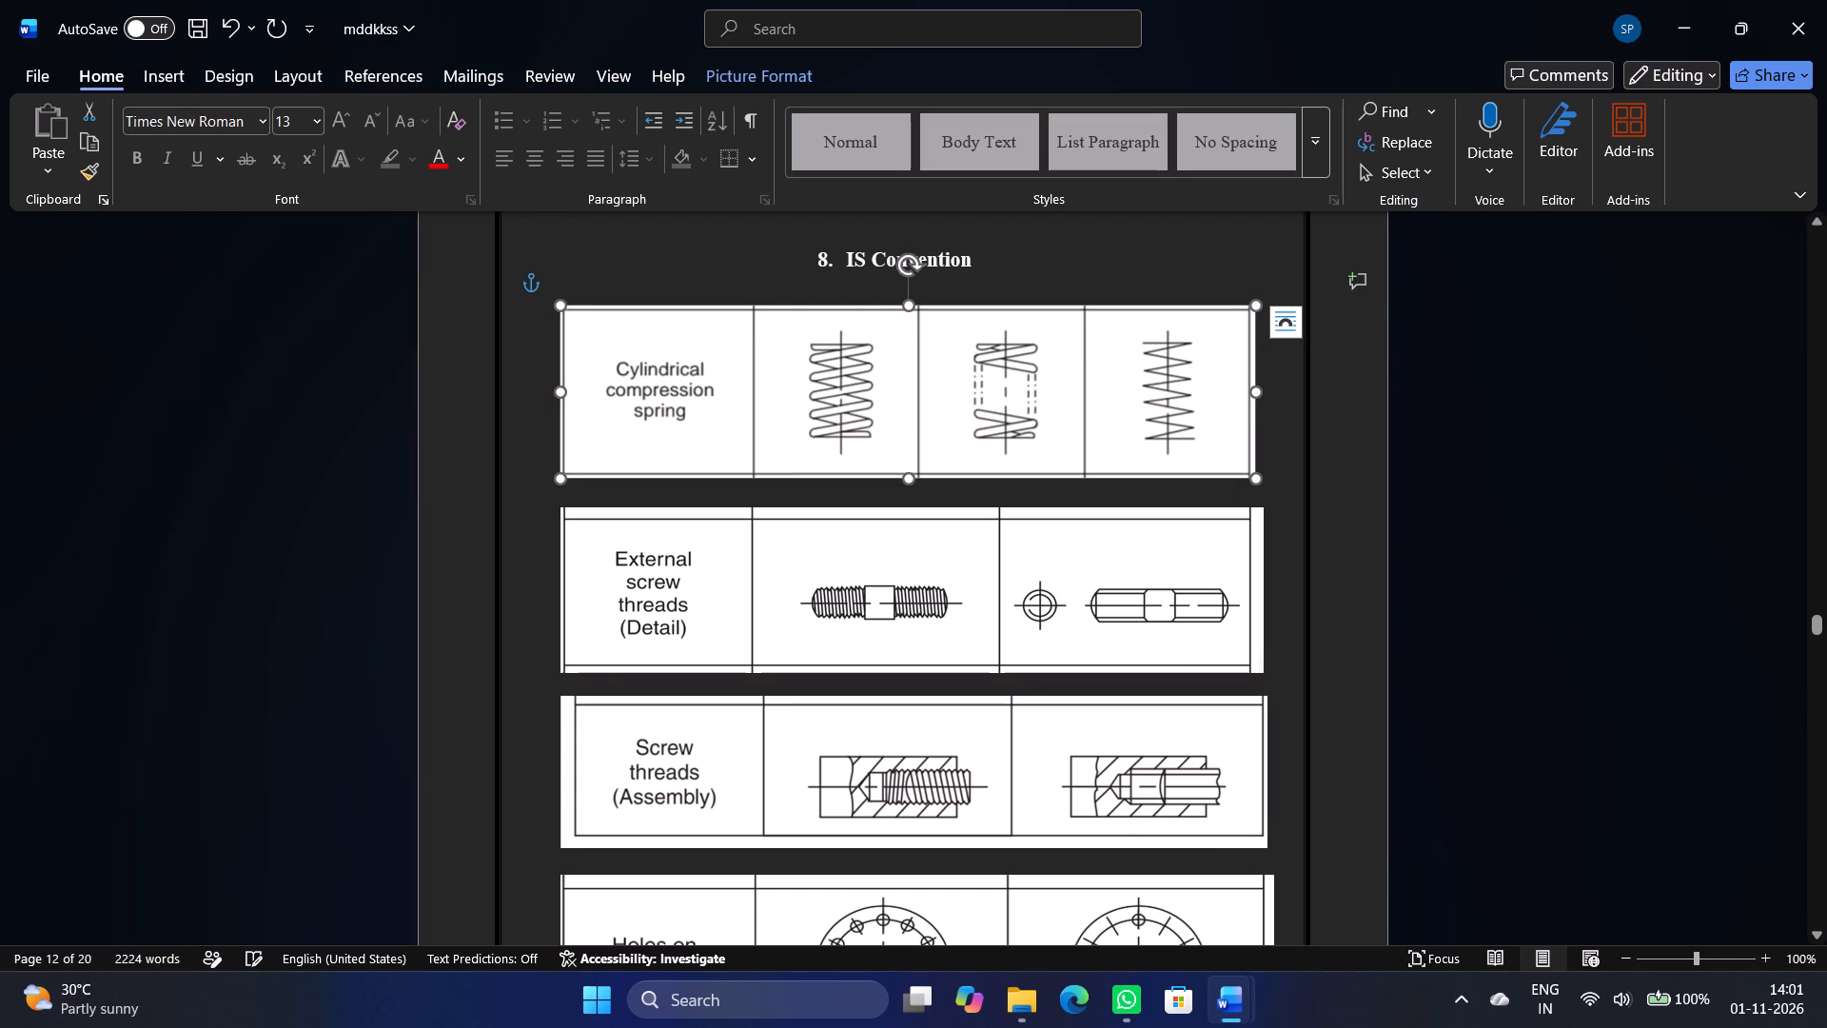
left_click(1625, 455)
Set the font size of the numbered list from "Prevents Overpressure" to "Reduces Leakage" on page 11 to 12.
scroll(1549, 557, "up", 6)
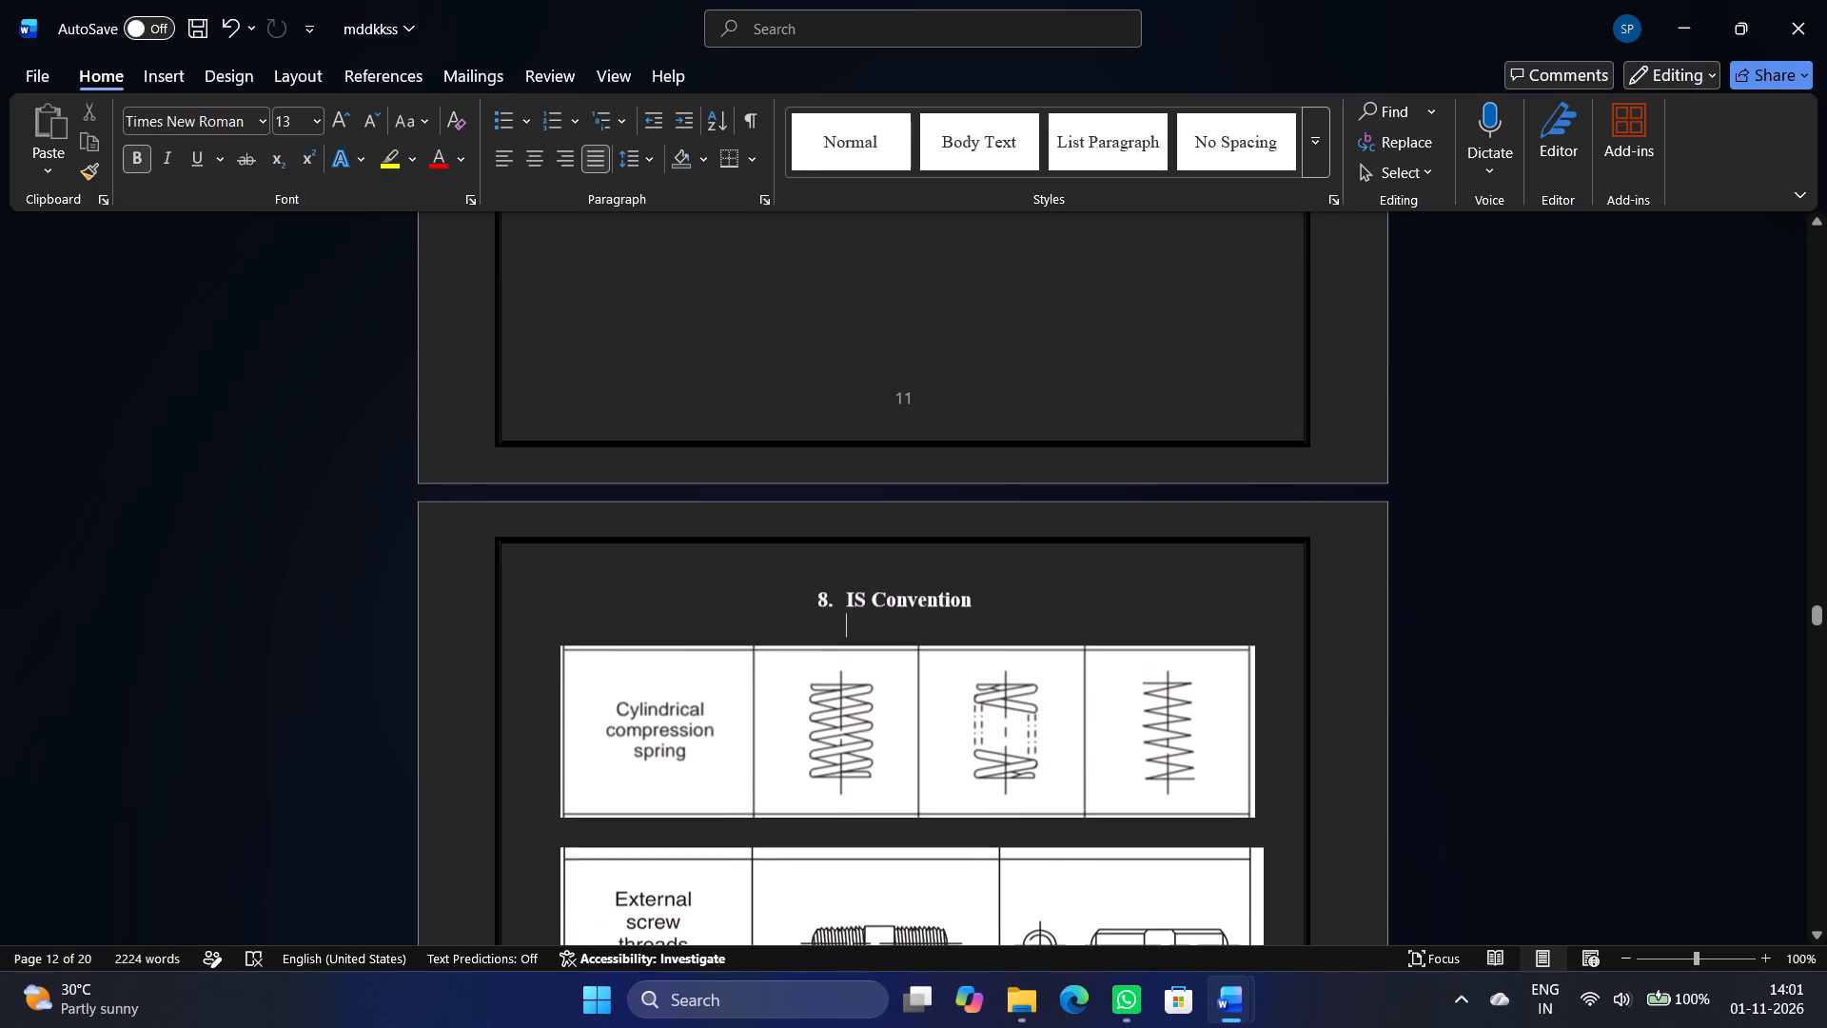
scroll(1570, 547, "down", 19)
scroll(1508, 529, "up", 3)
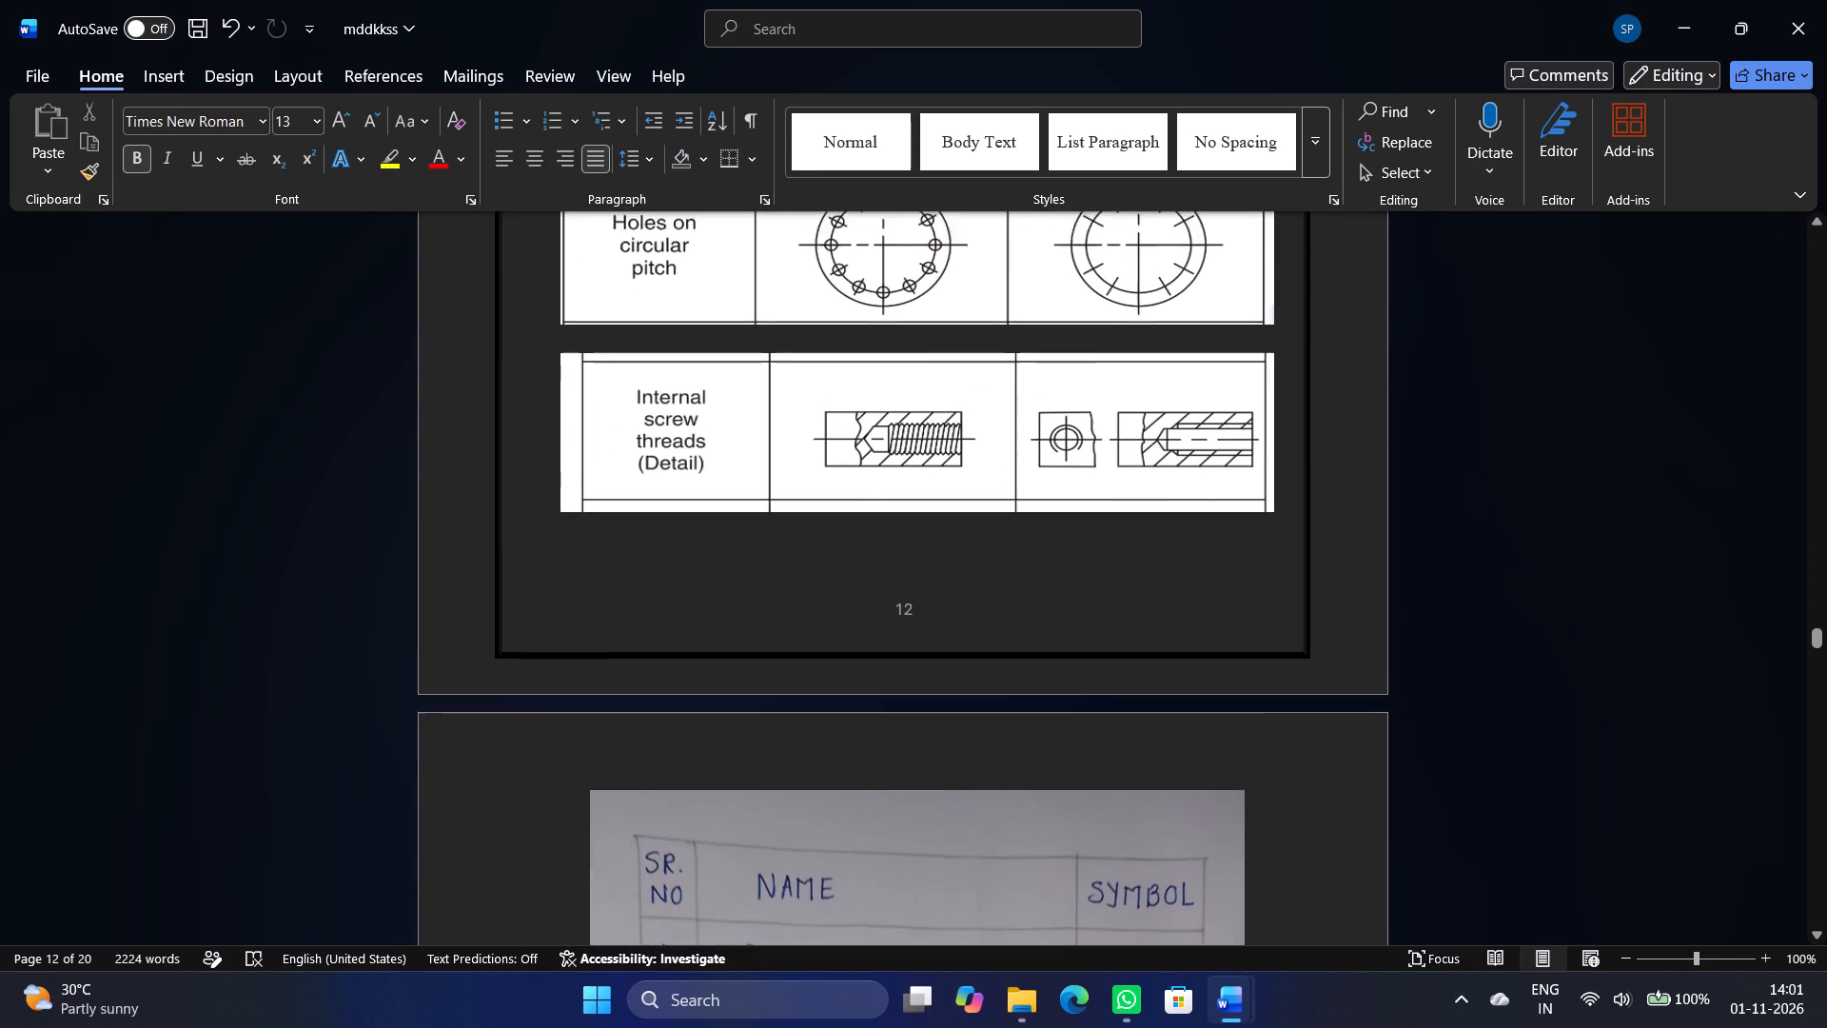
scroll(1506, 530, "up", 19)
scroll(1507, 514, "up", 10)
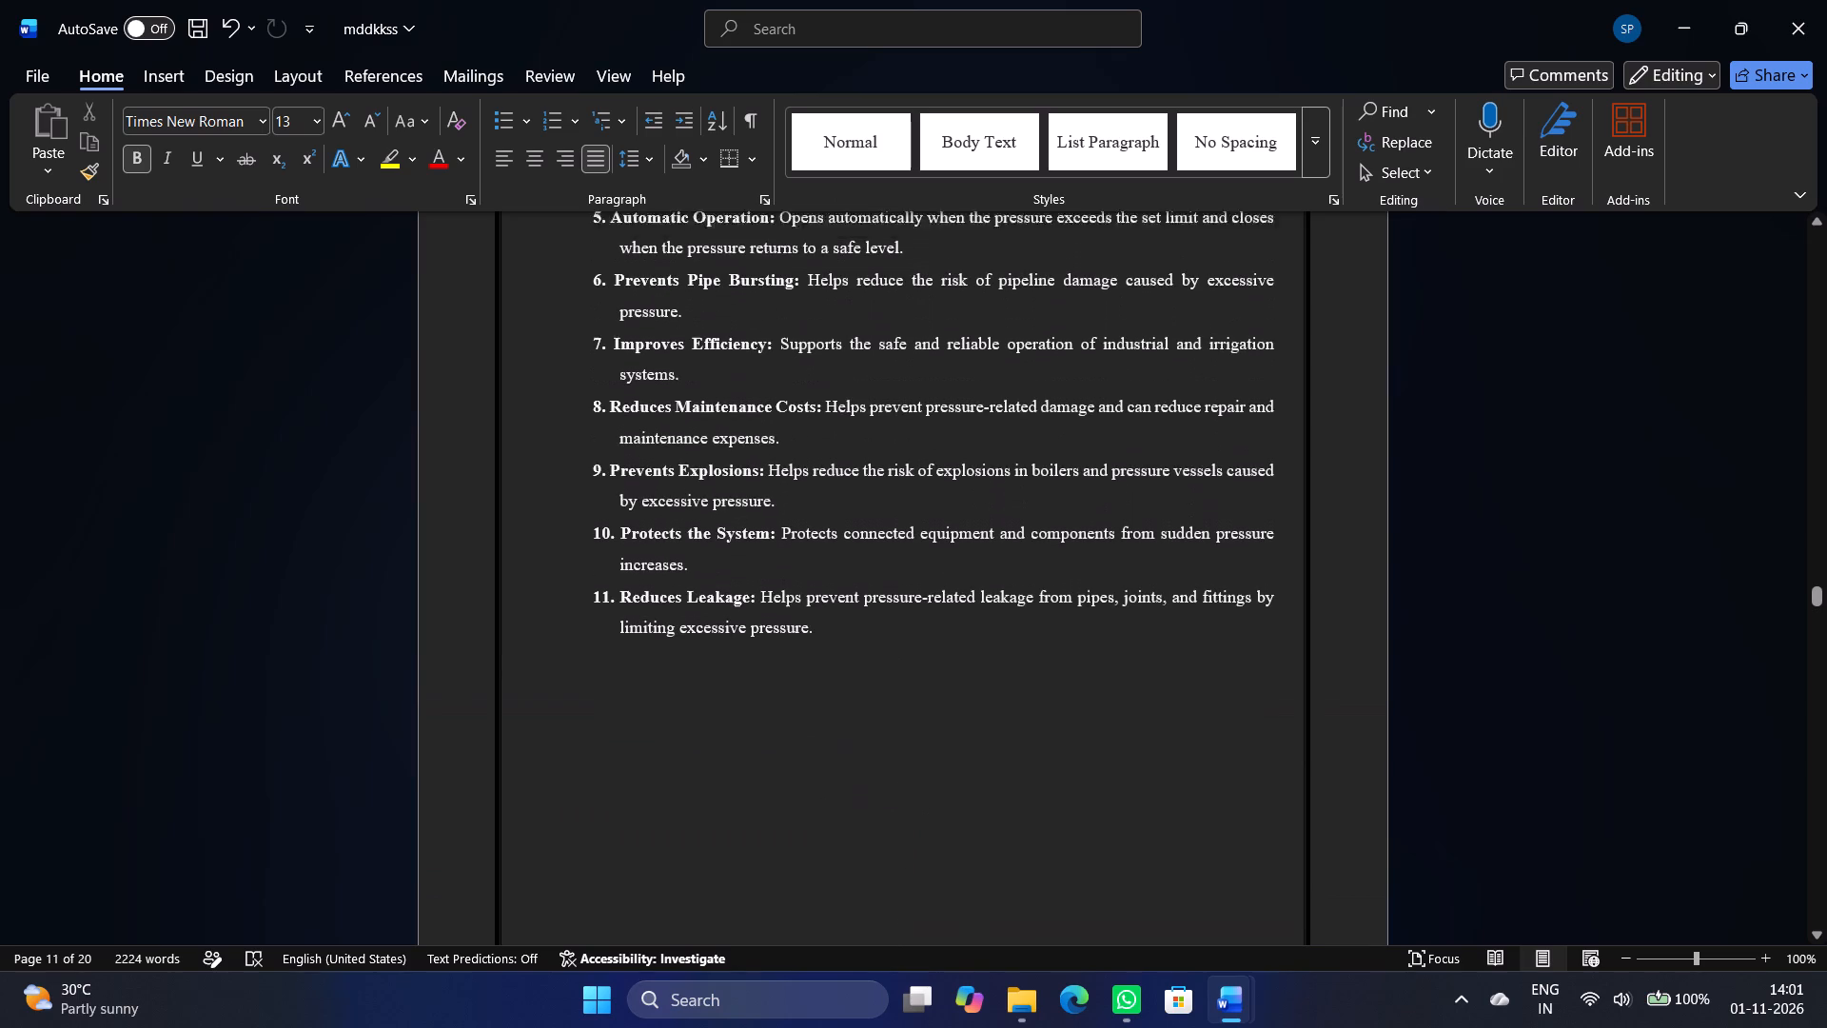
scroll(1502, 507, "up", 2)
left_click(710, 485)
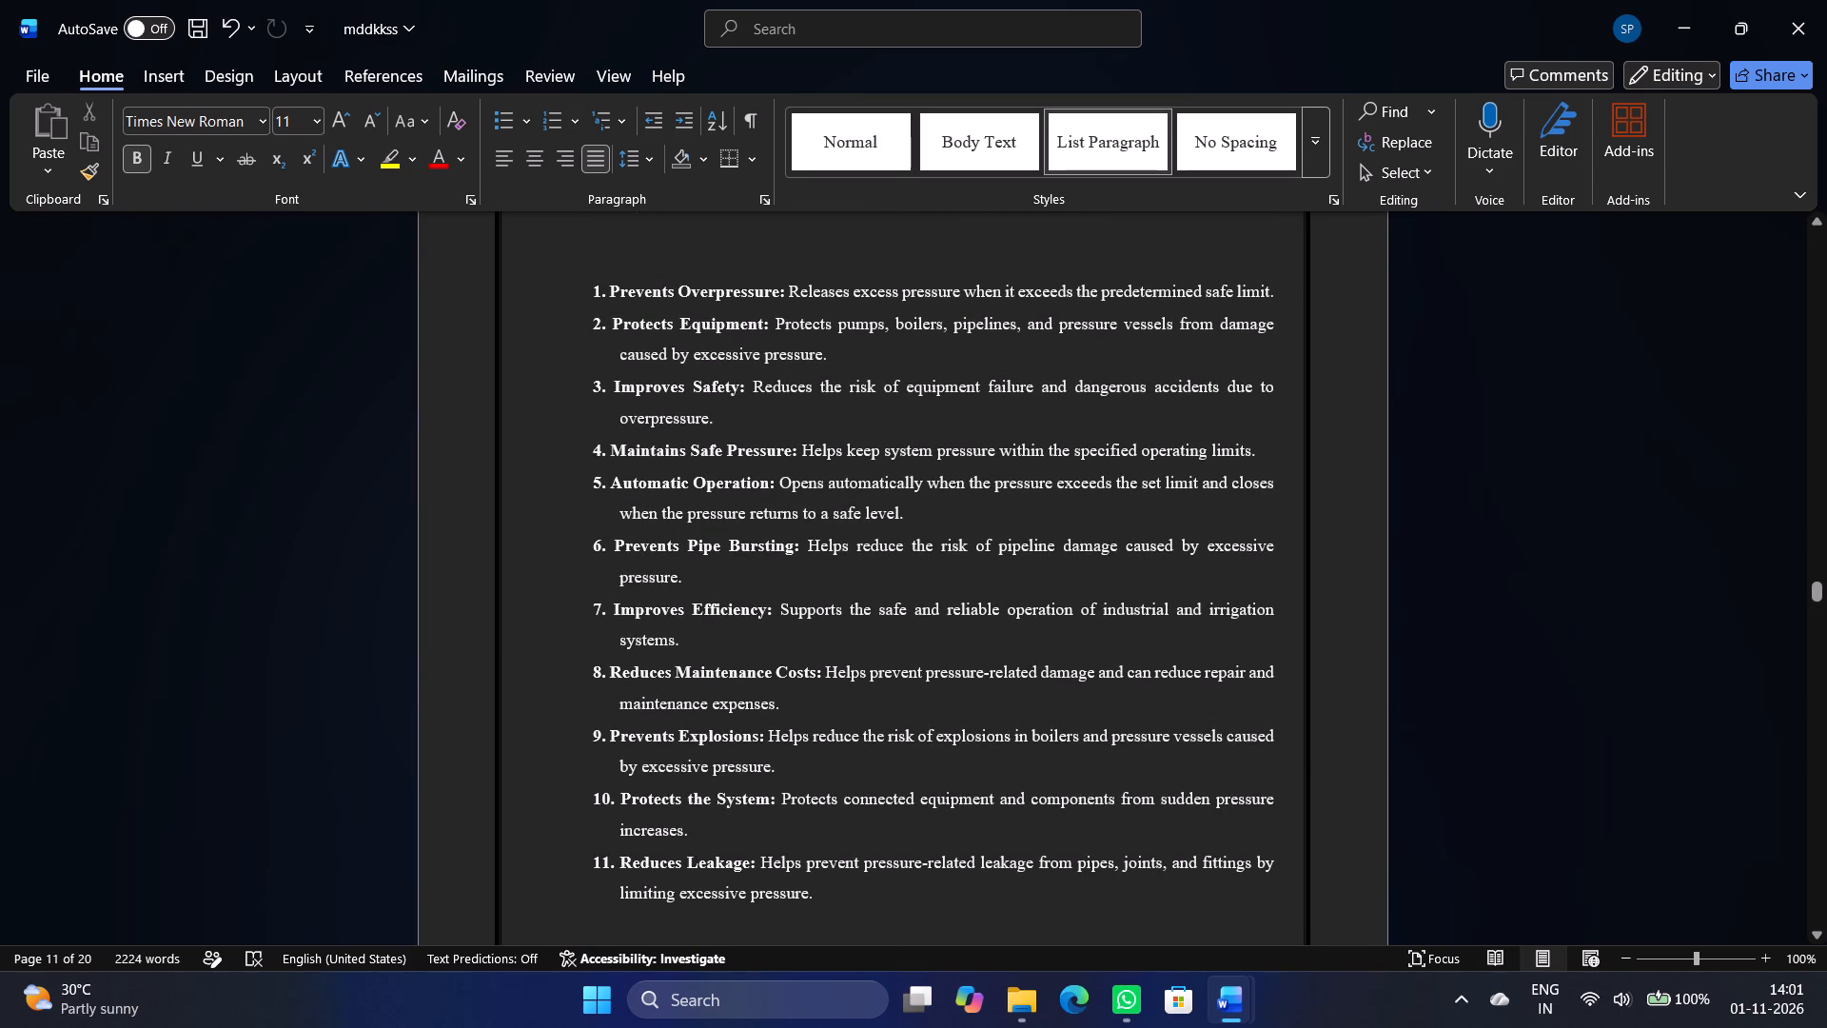
scroll(690, 662, "up", 3)
left_click_drag(575, 464, 808, 594)
scroll(823, 602, "down", 6)
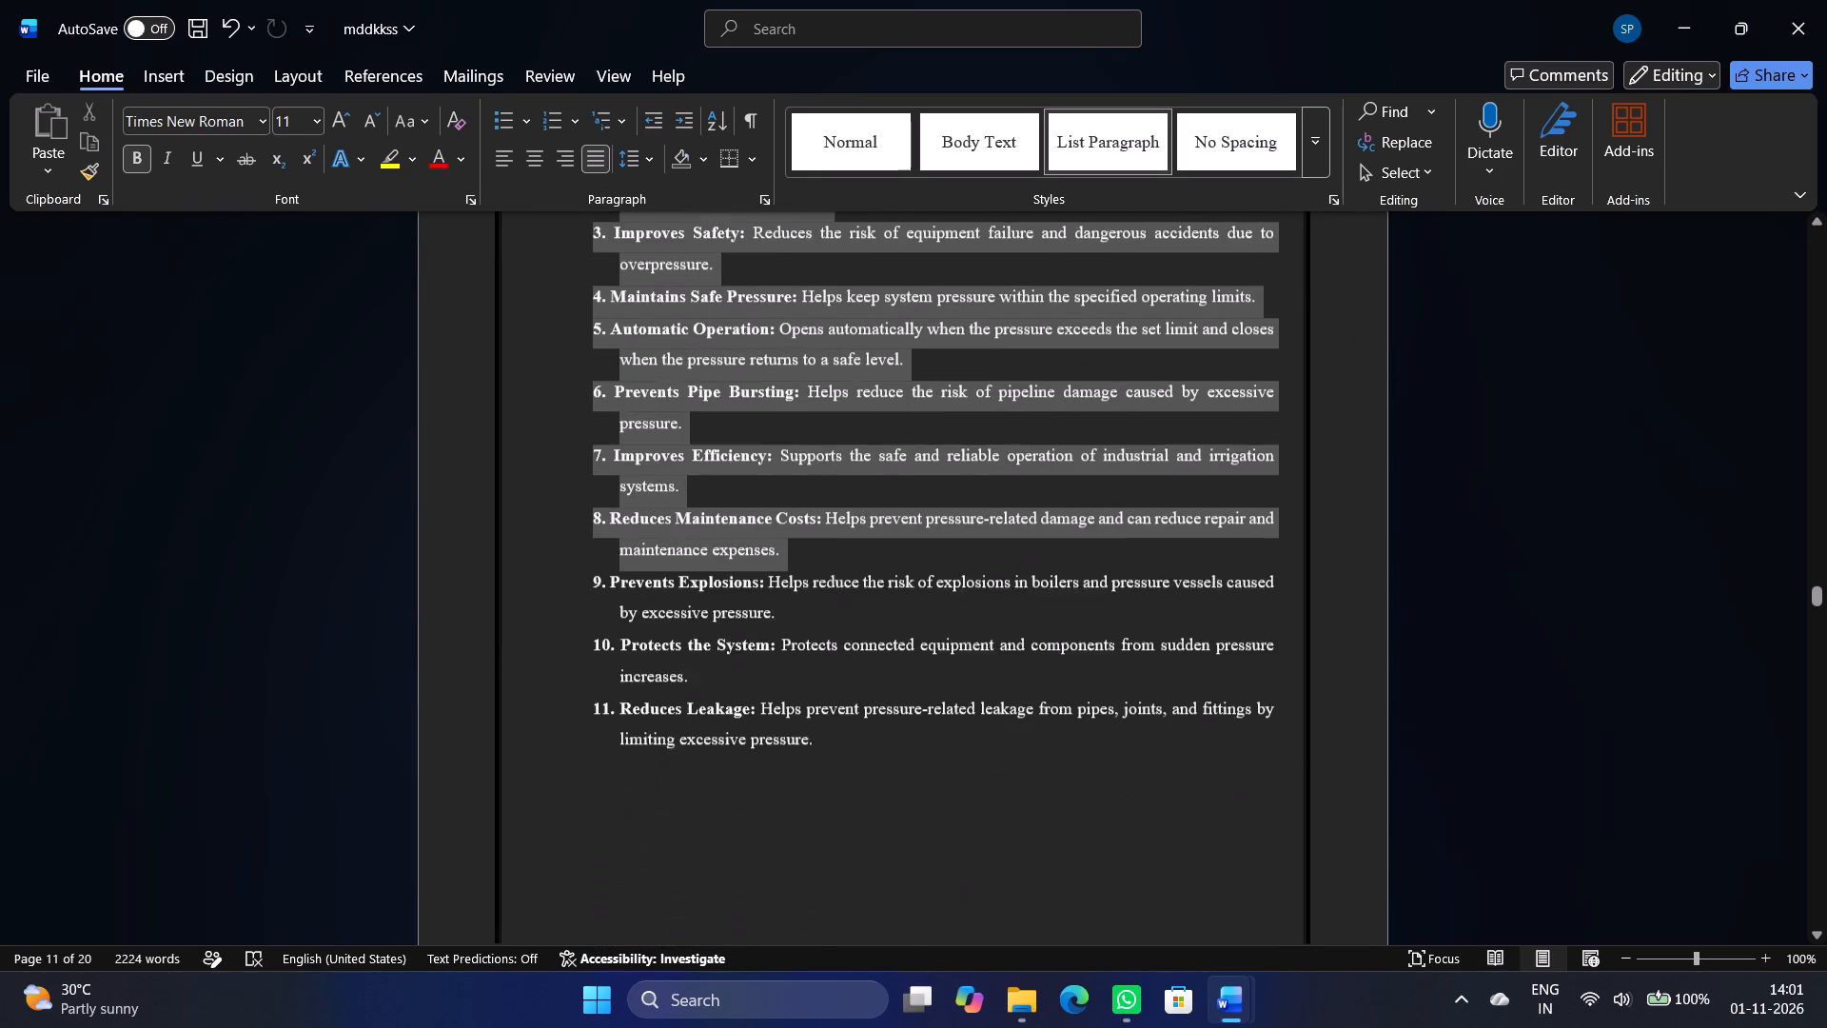
left_click_drag(808, 594, 809, 757)
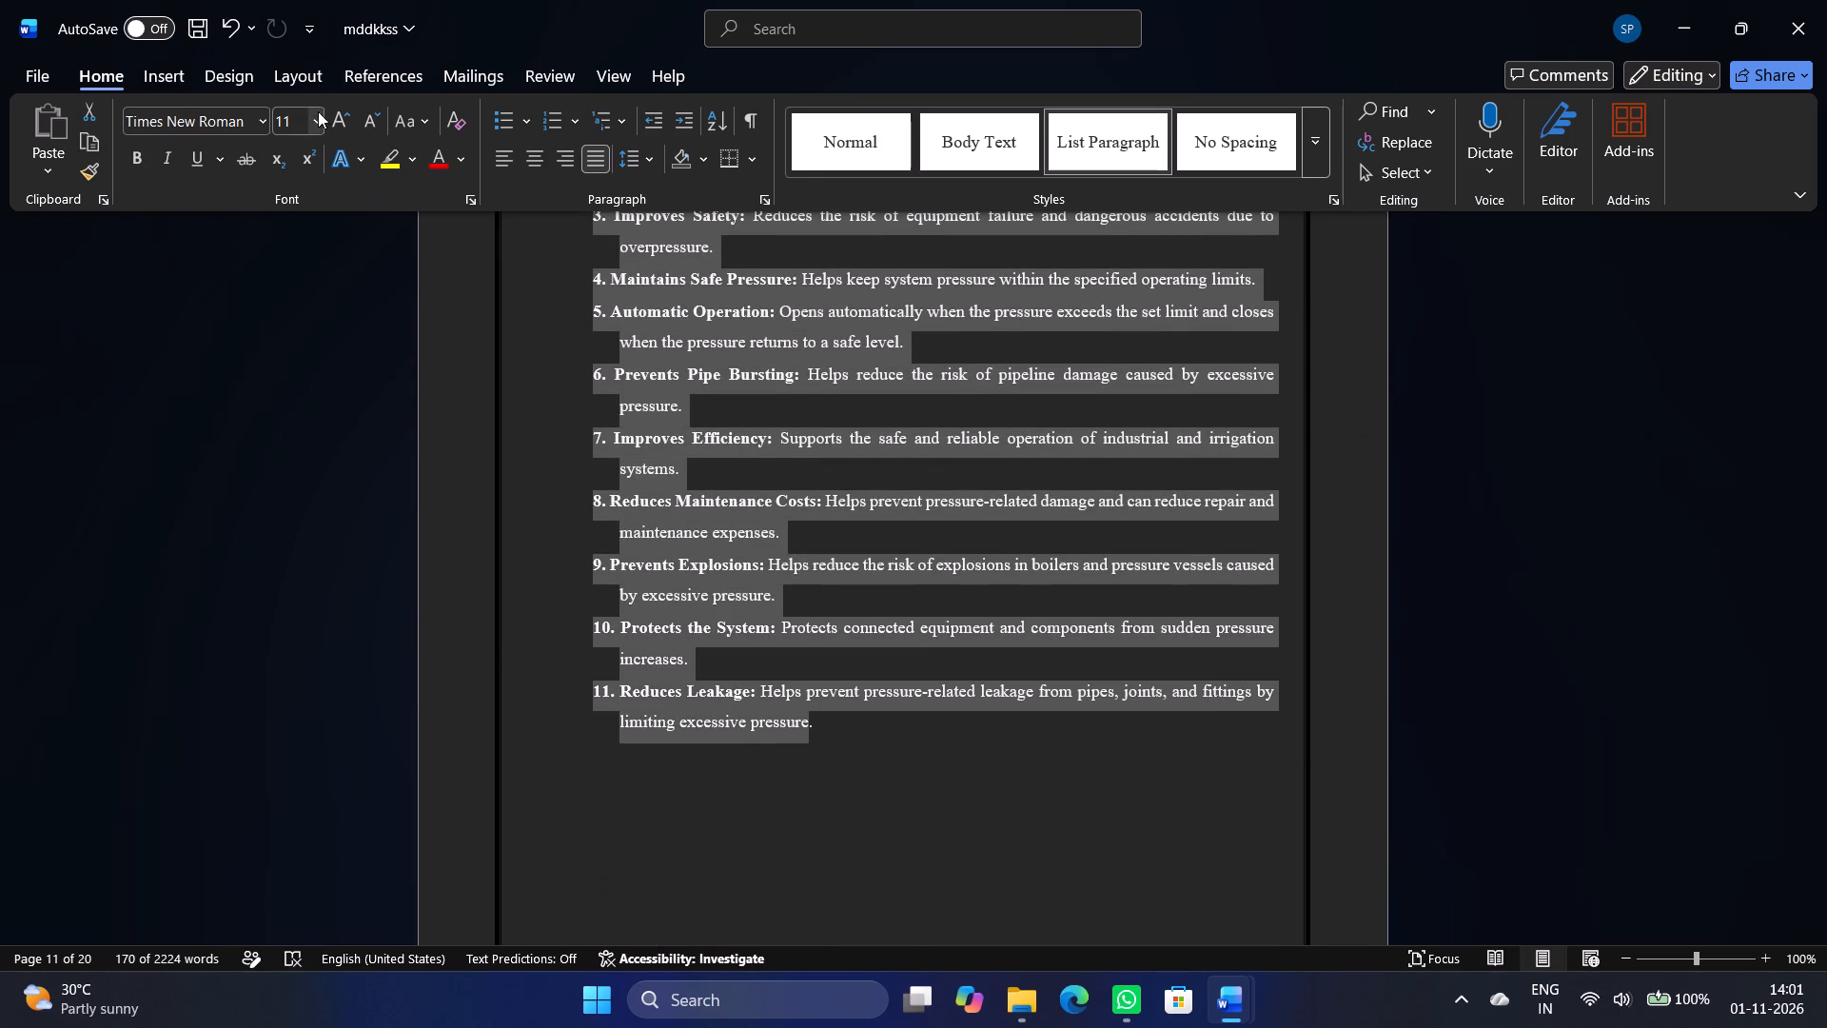
left_click(318, 109)
left_click(308, 270)
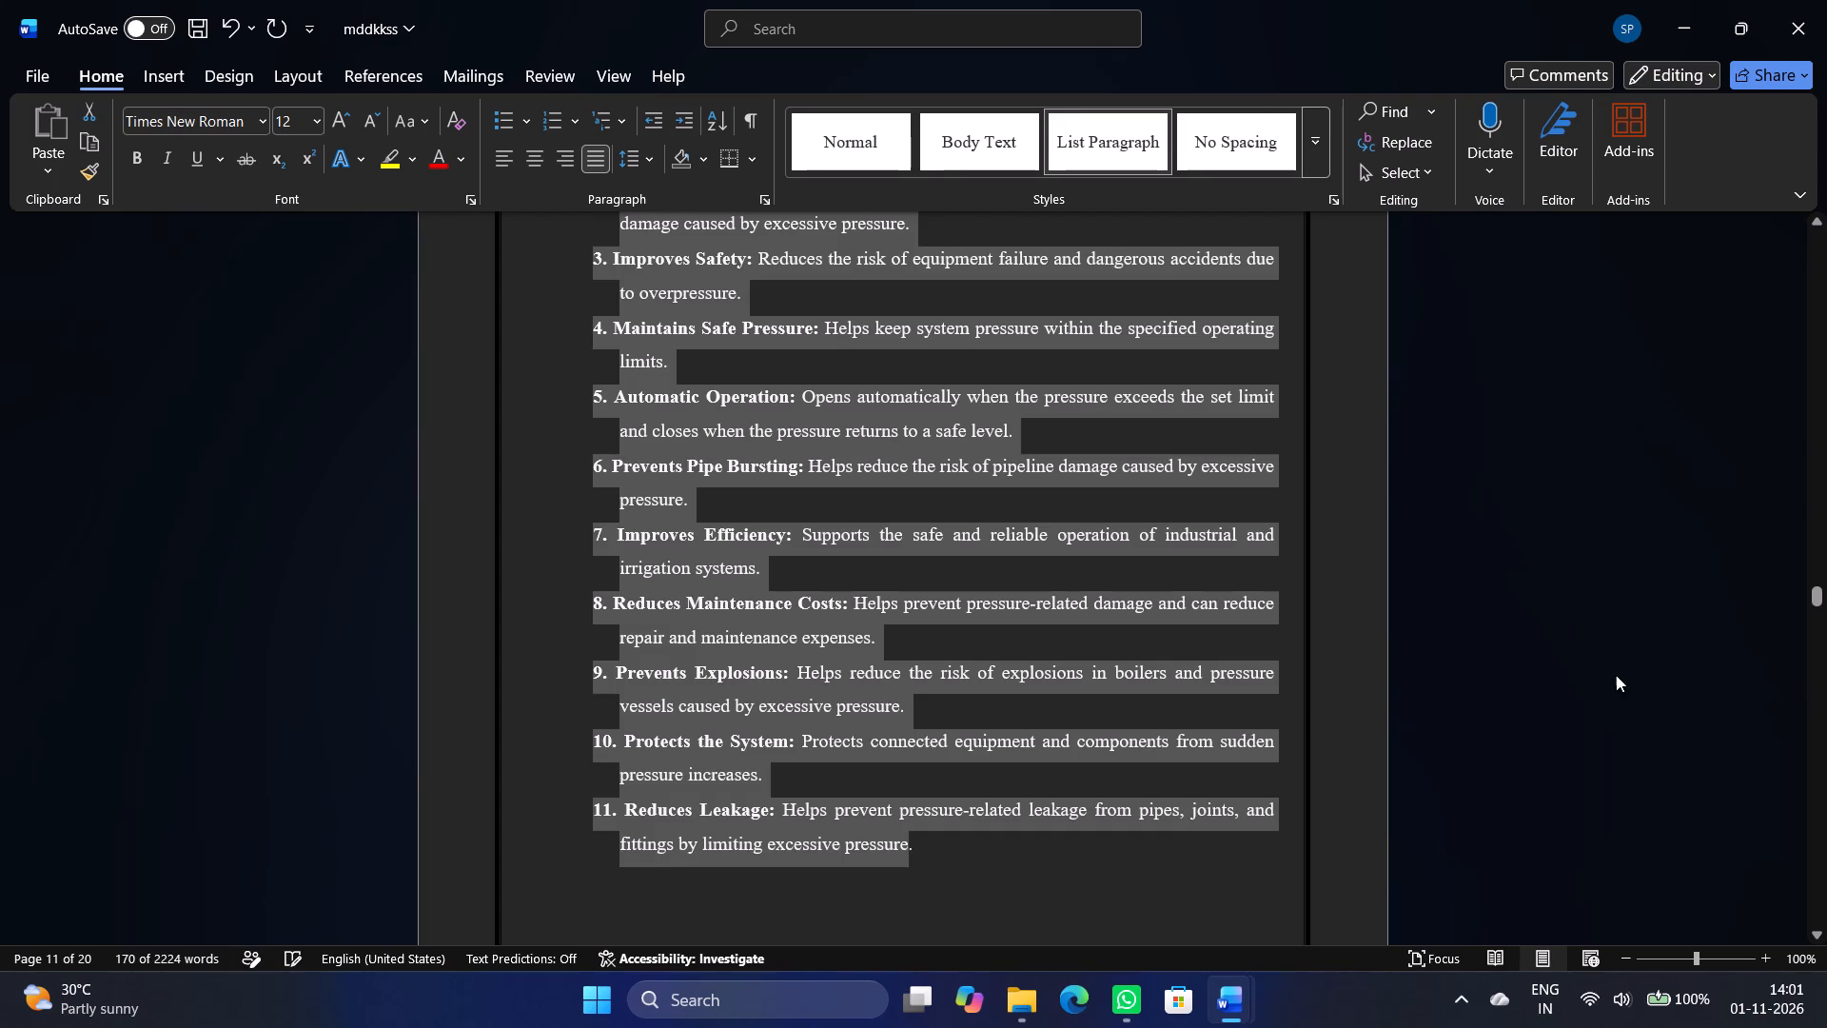
Set the font size of all the valve descriptions under the "6.Types of Safety Valve" heading on page 10 to 12.
left_click_drag(1609, 671, 1601, 662)
scroll(1618, 659, "up", 19)
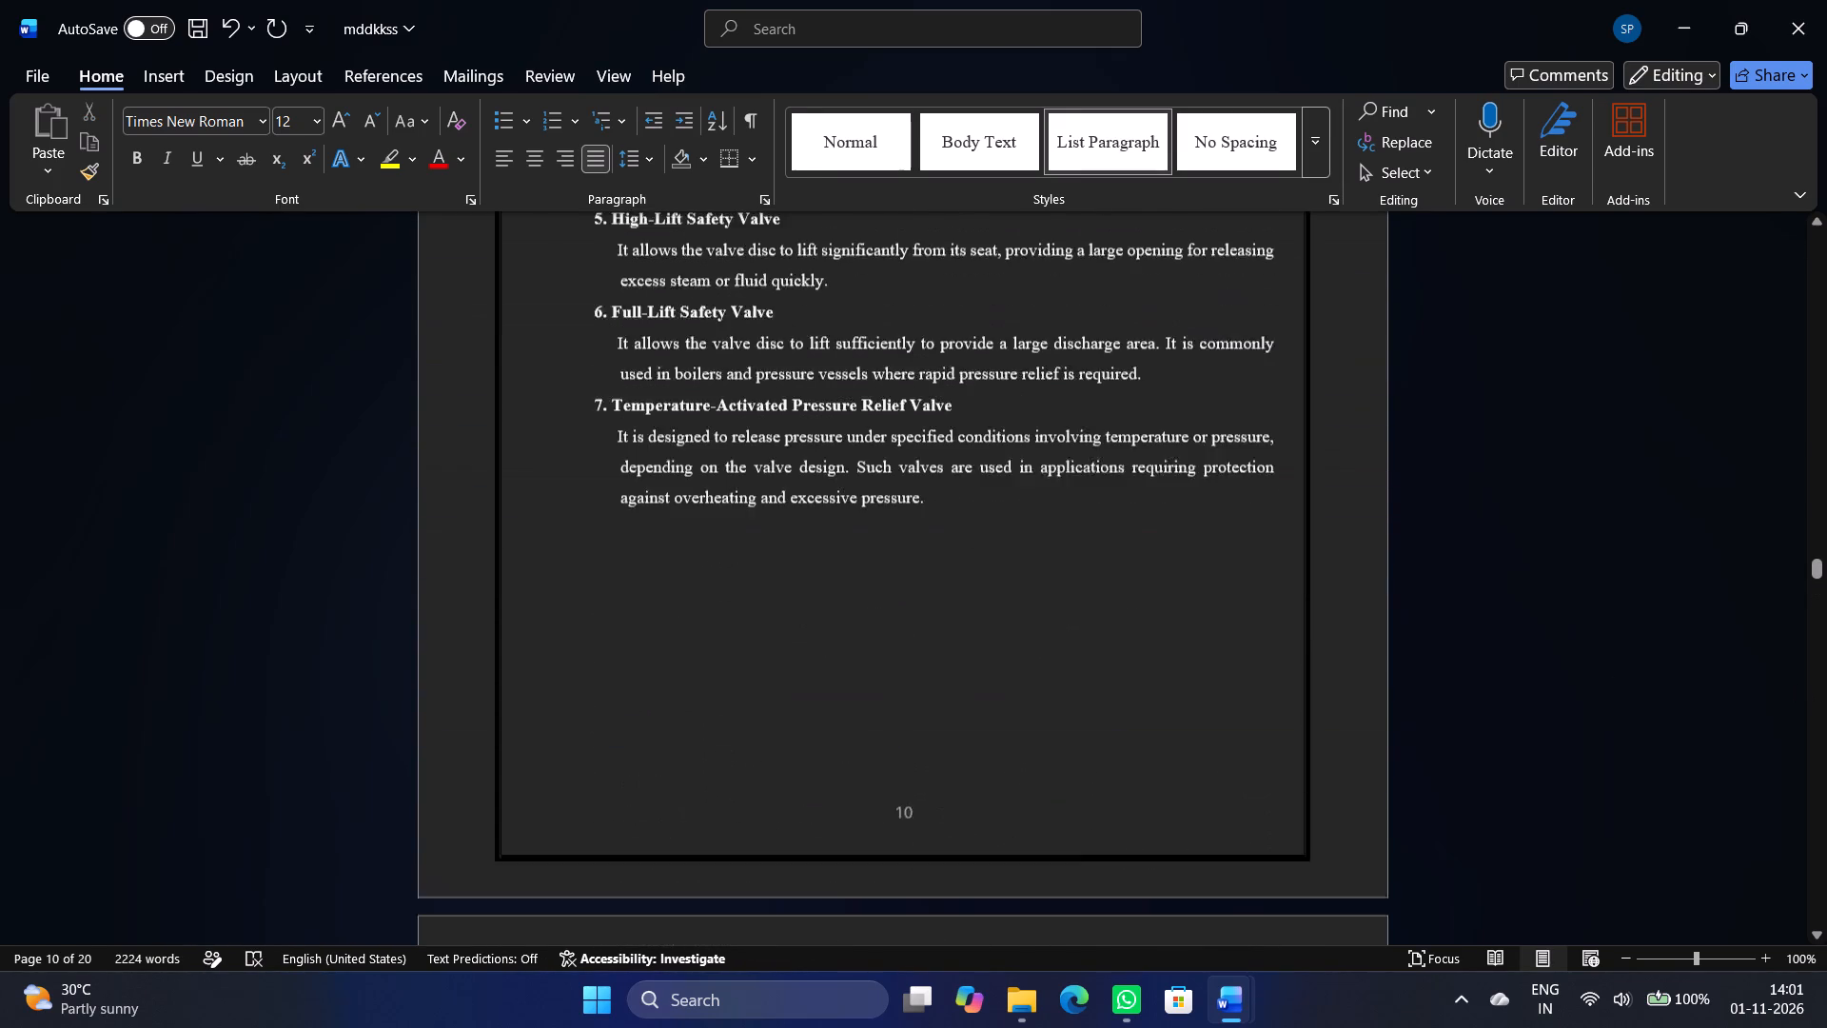
scroll(1626, 663, "up", 5)
left_click_drag(939, 873, 933, 866)
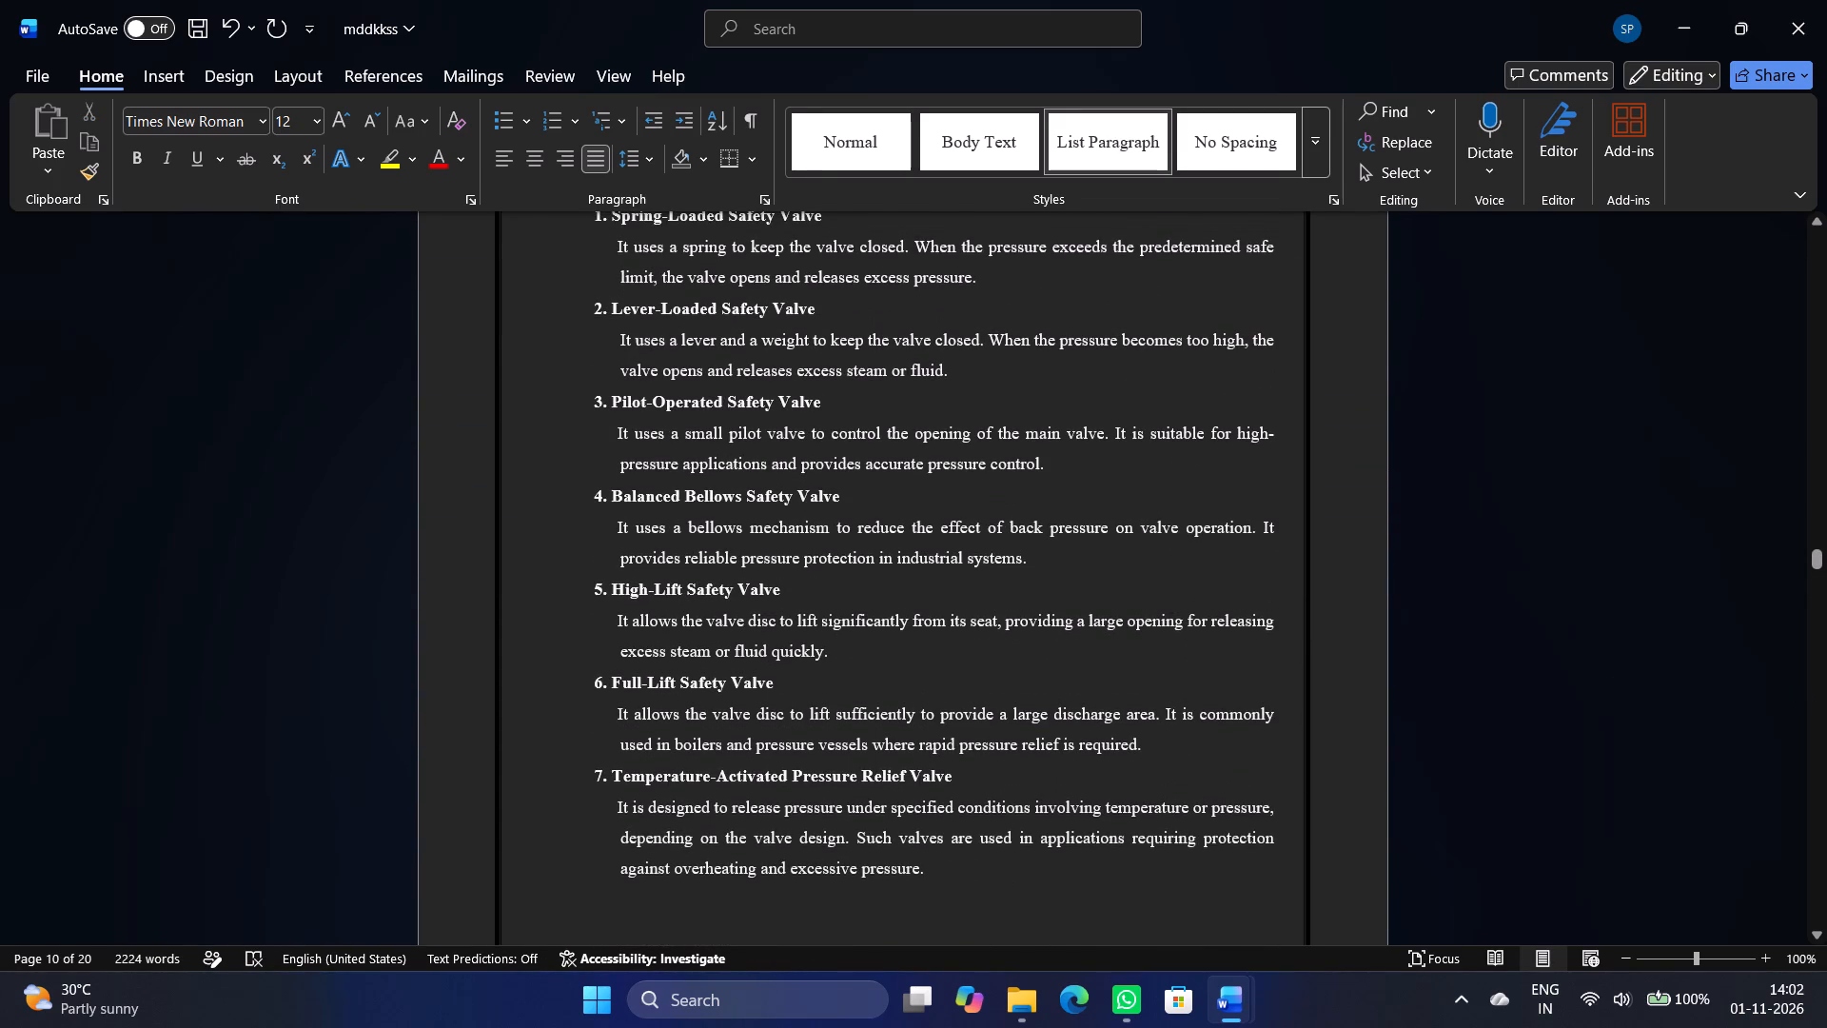
left_click_drag(933, 866, 582, 481)
scroll(650, 654, "up", 5)
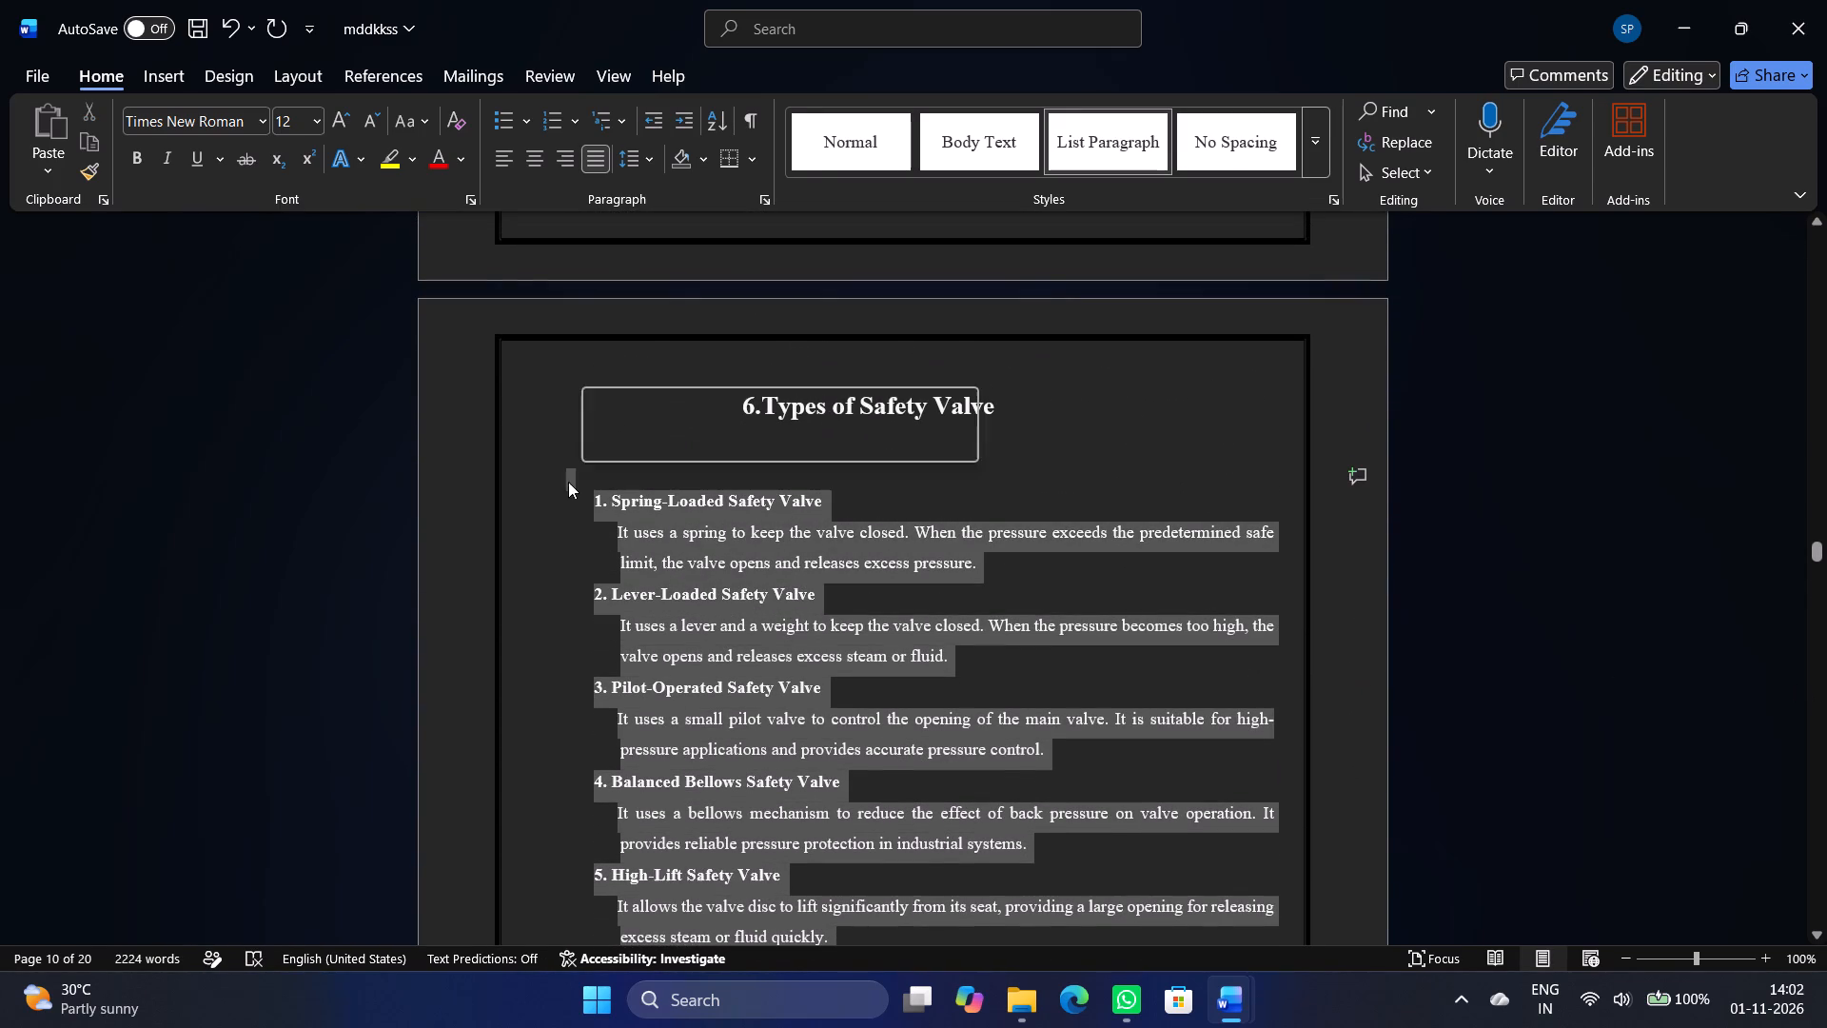
left_click(322, 124)
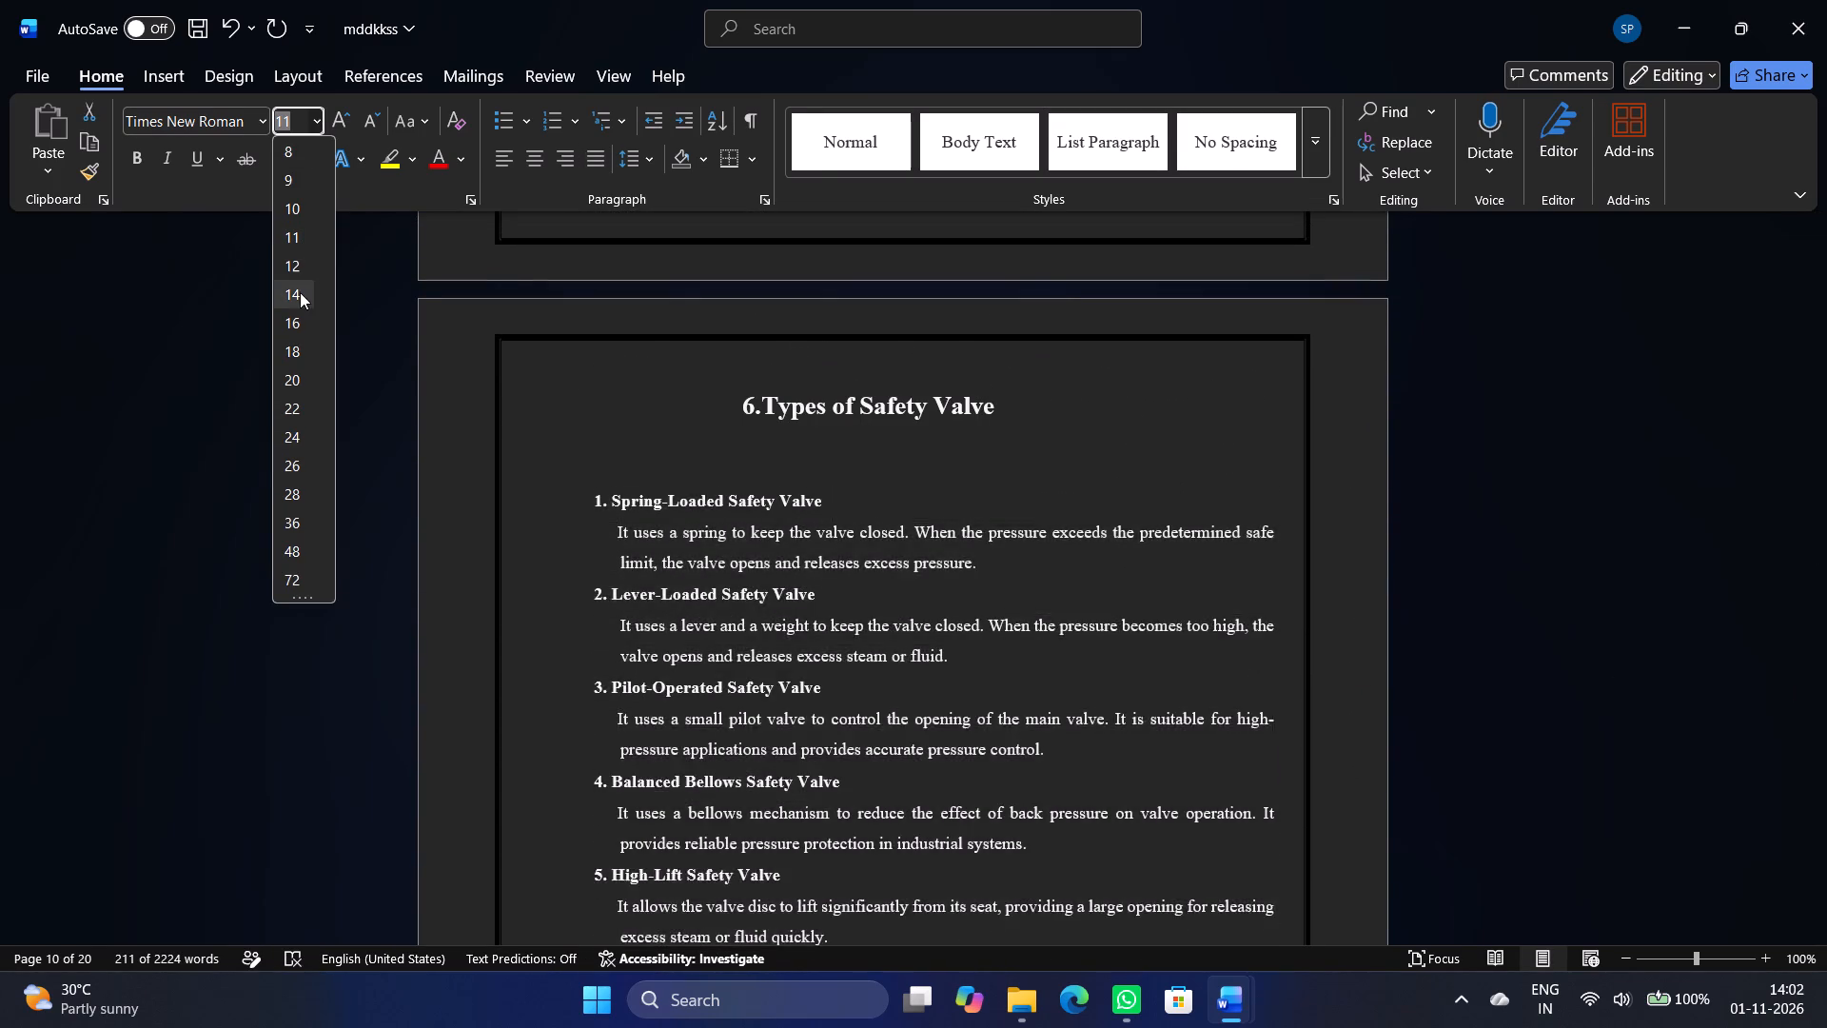
left_click(304, 260)
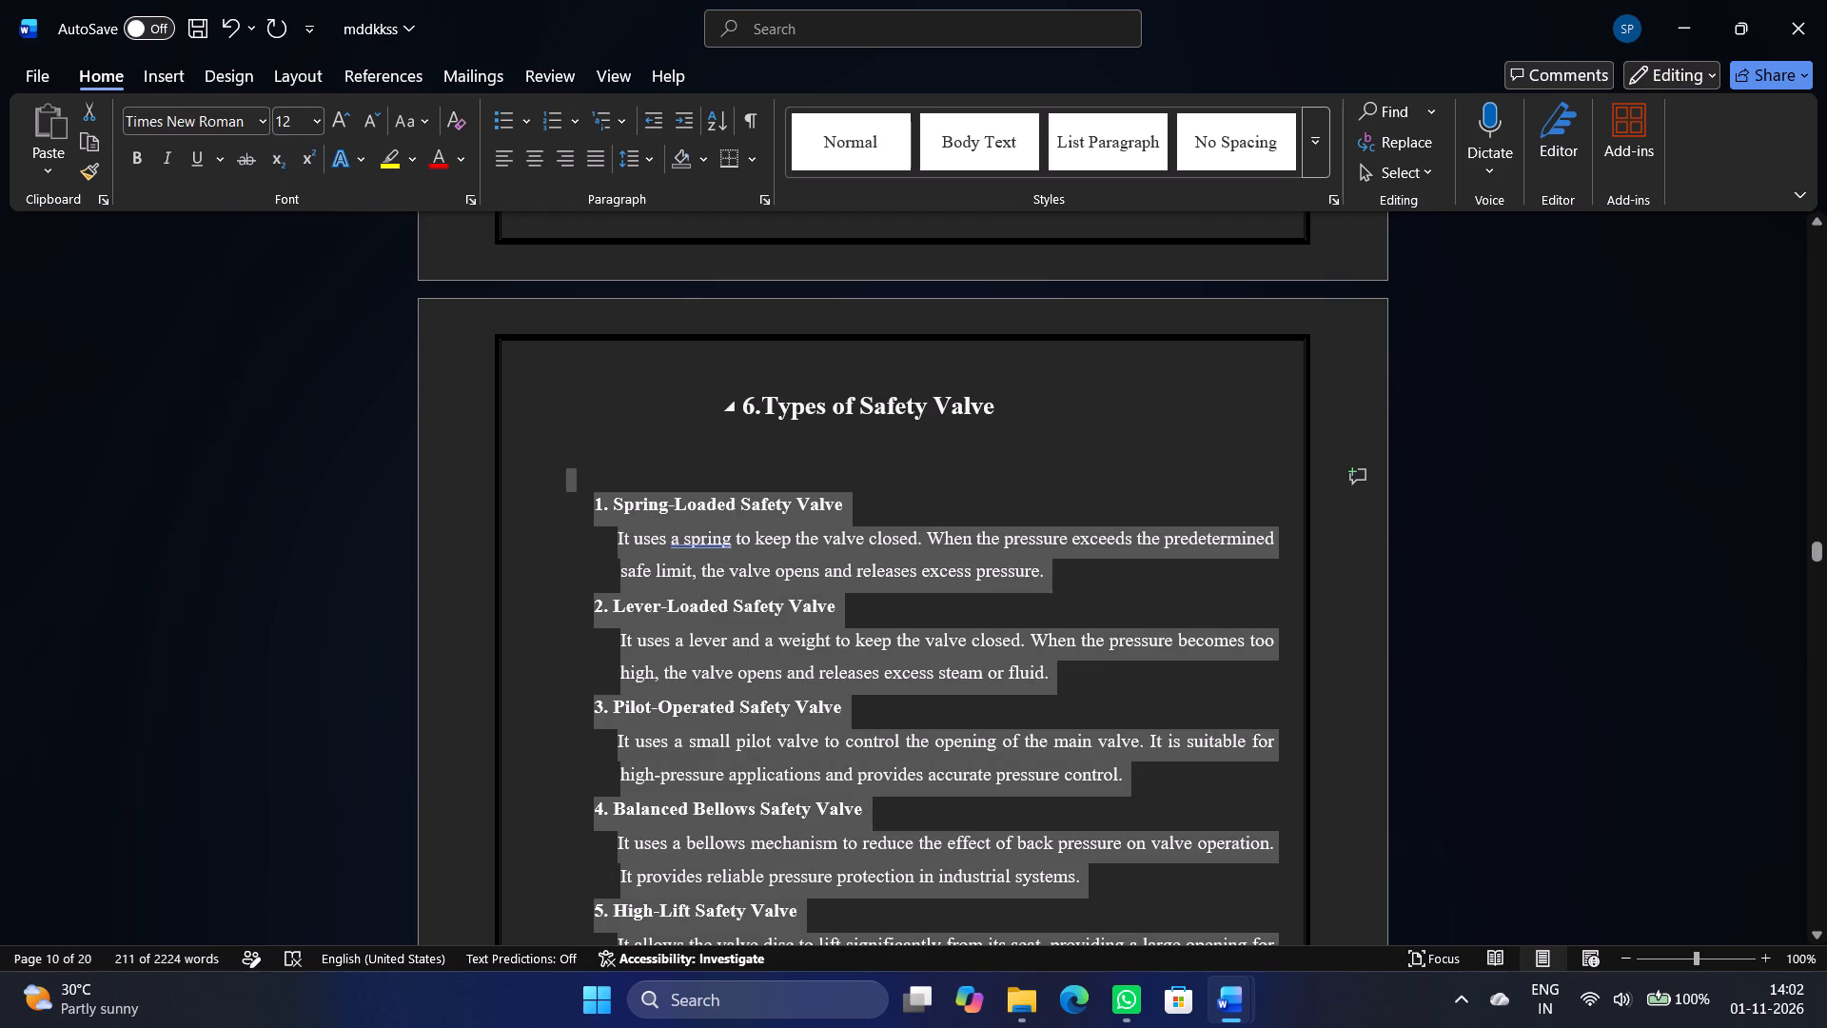
left_click(958, 401)
left_click(1599, 602)
scroll(1598, 602, "up", 10)
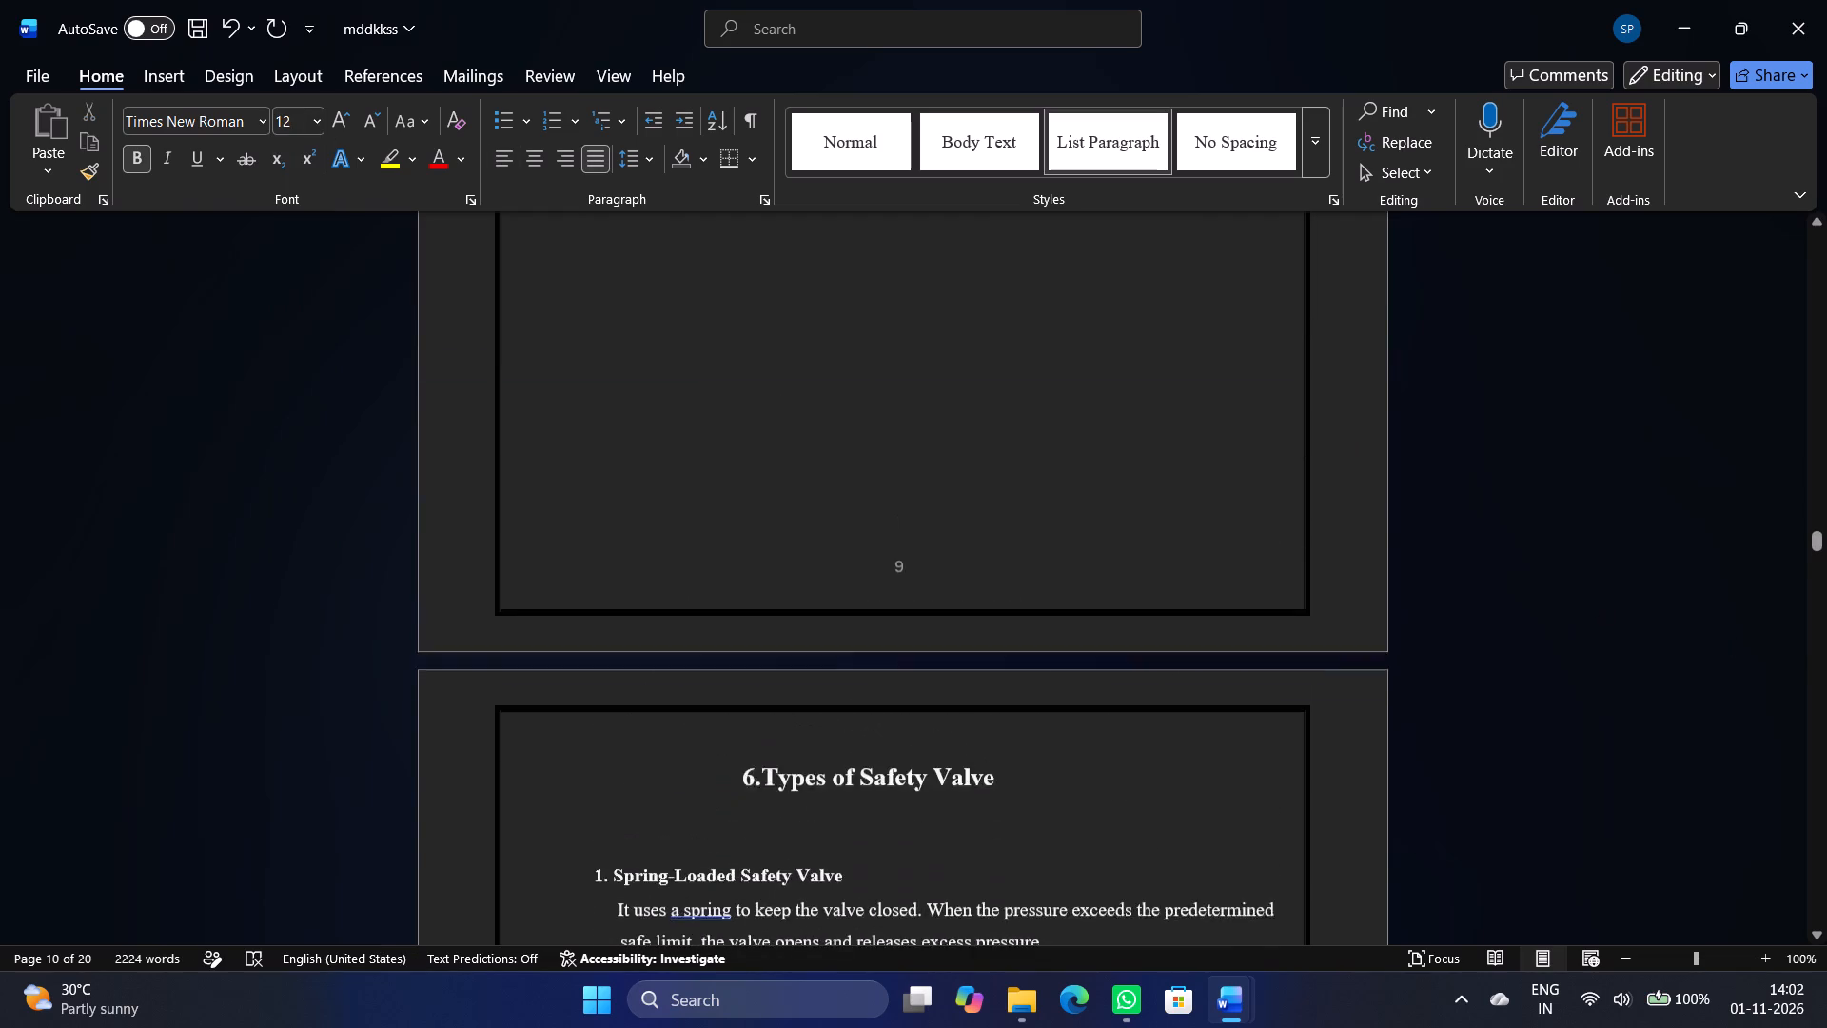
Review the text formatting of the valve parts, materials and applications lists, plus the IS Convention and drawing pages.
scroll(1598, 603, "up", 9)
left_click(658, 668)
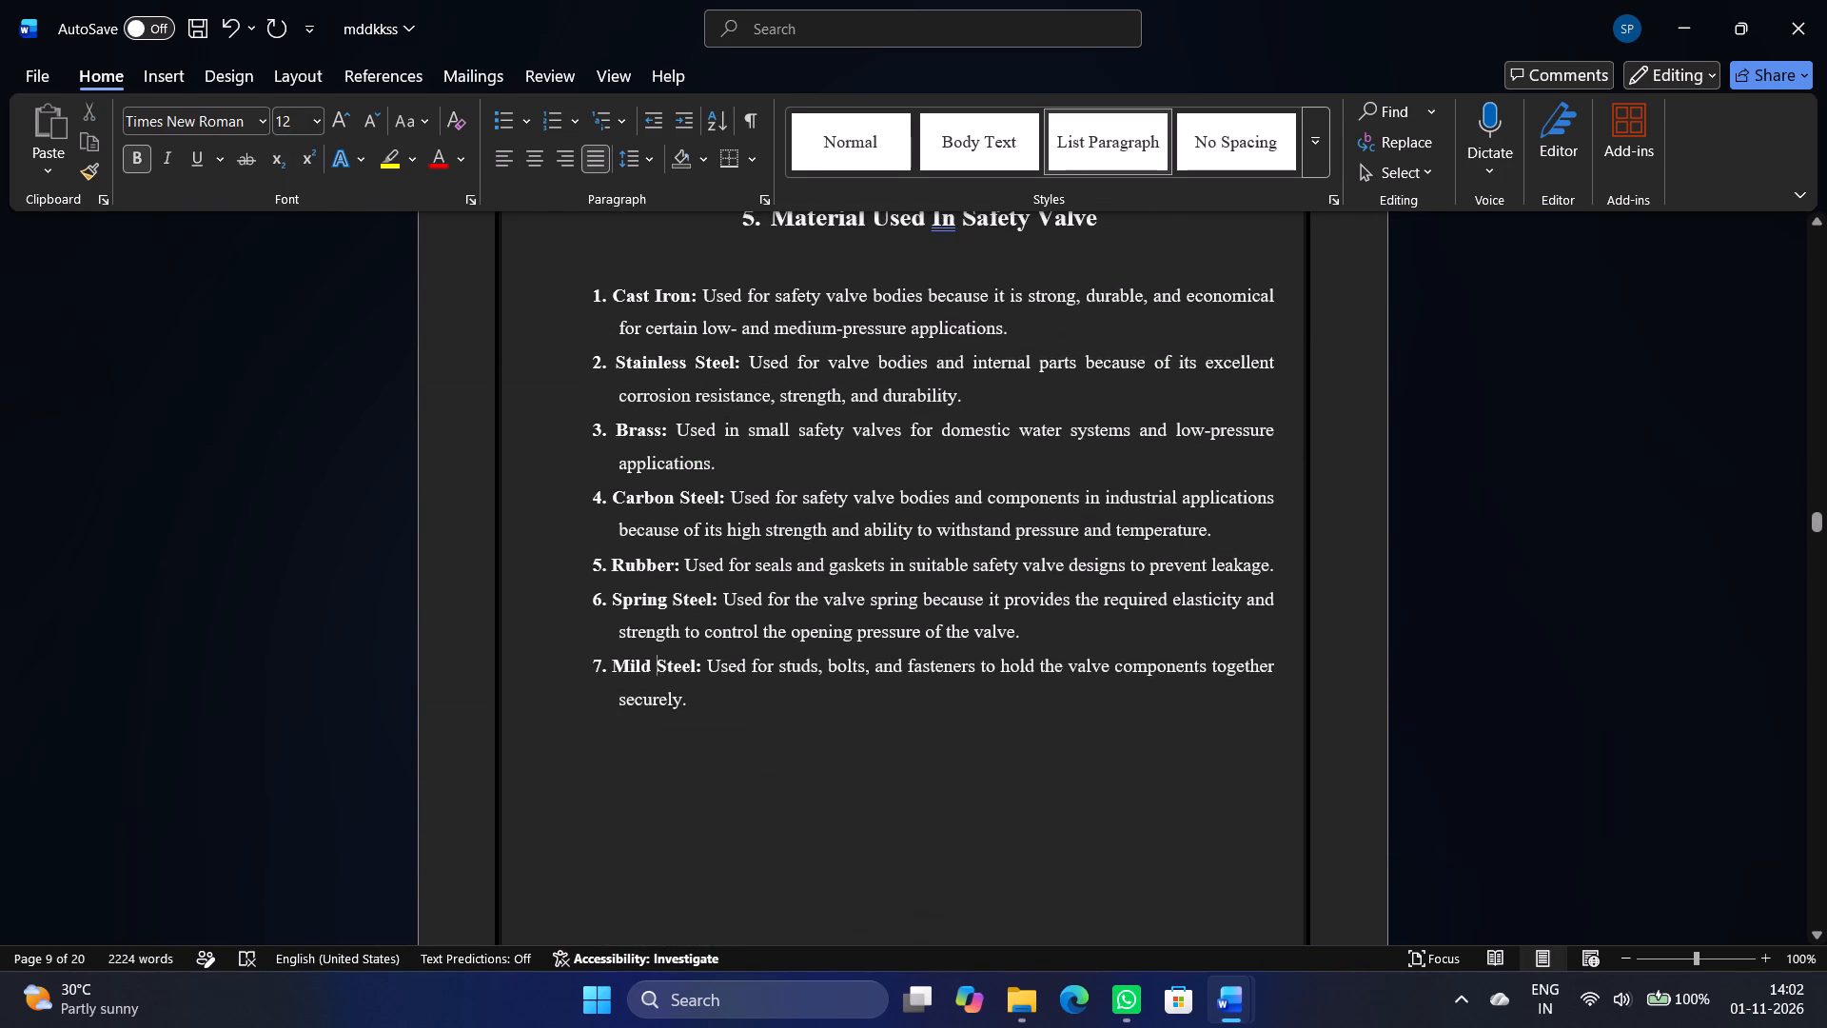
scroll(913, 732, "up", 19)
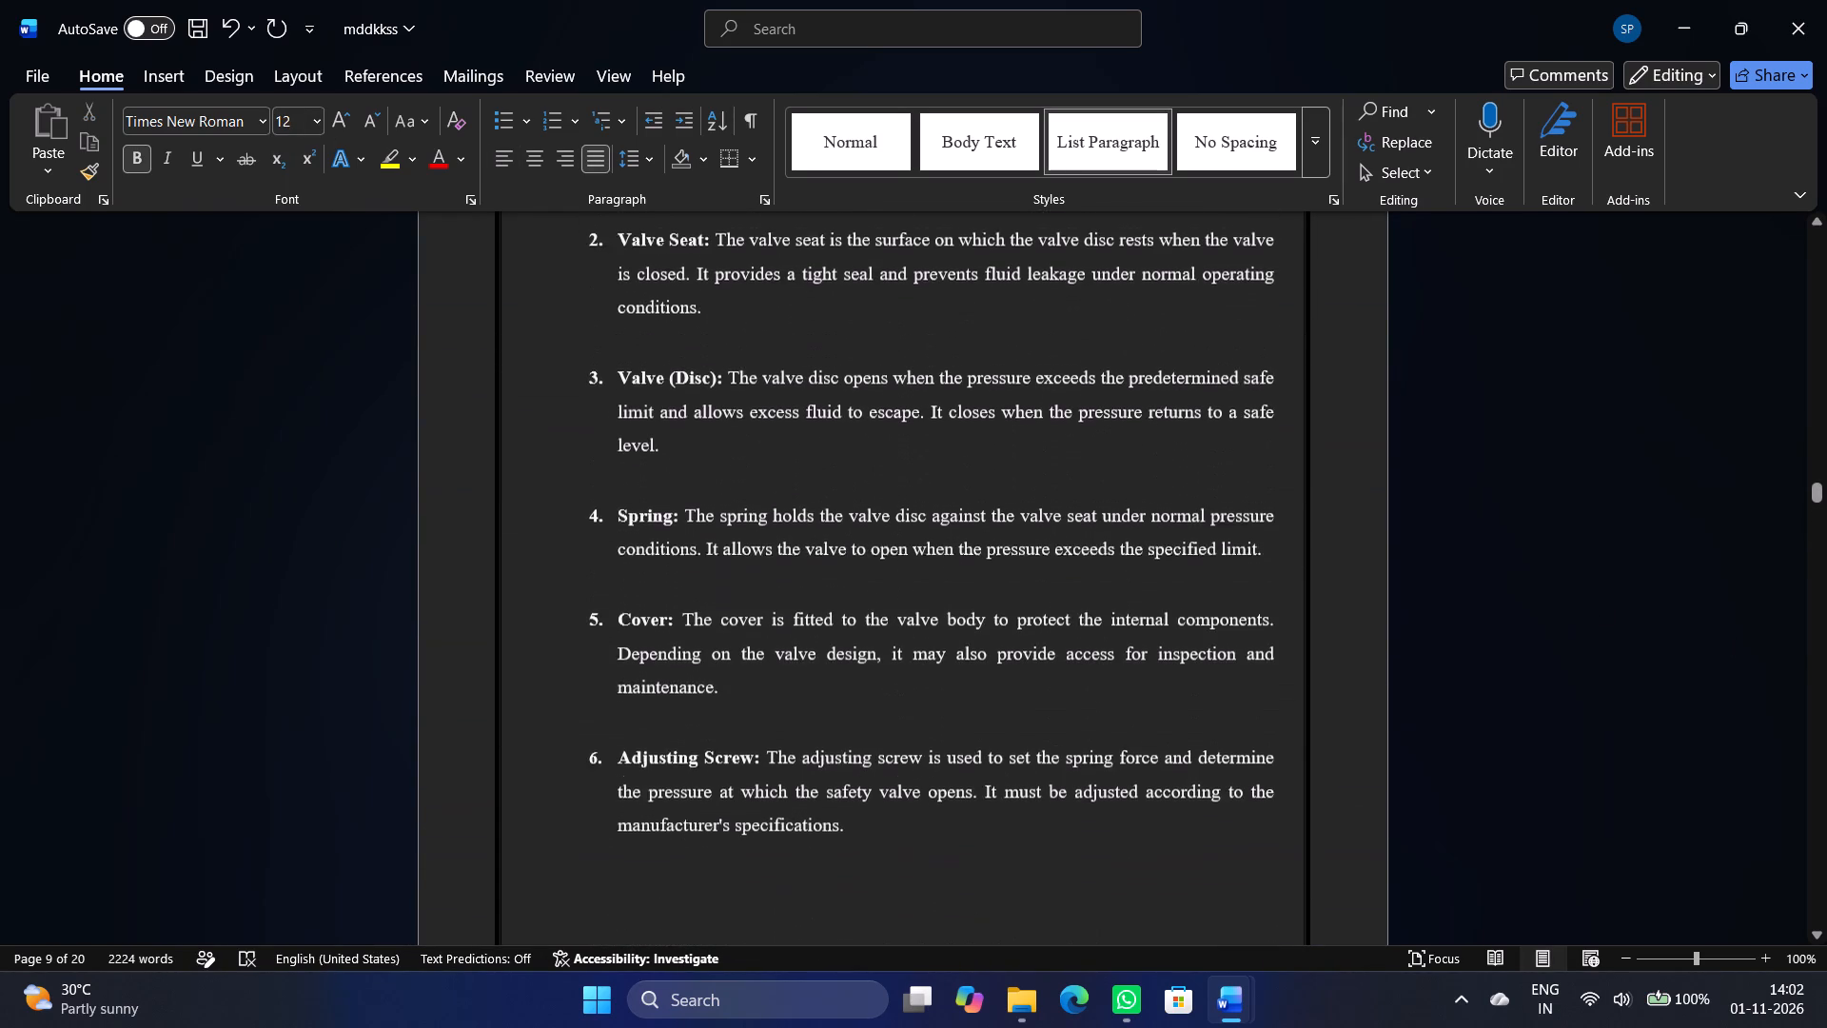
left_click(948, 682)
left_click(978, 667)
scroll(1765, 806, "down", 17)
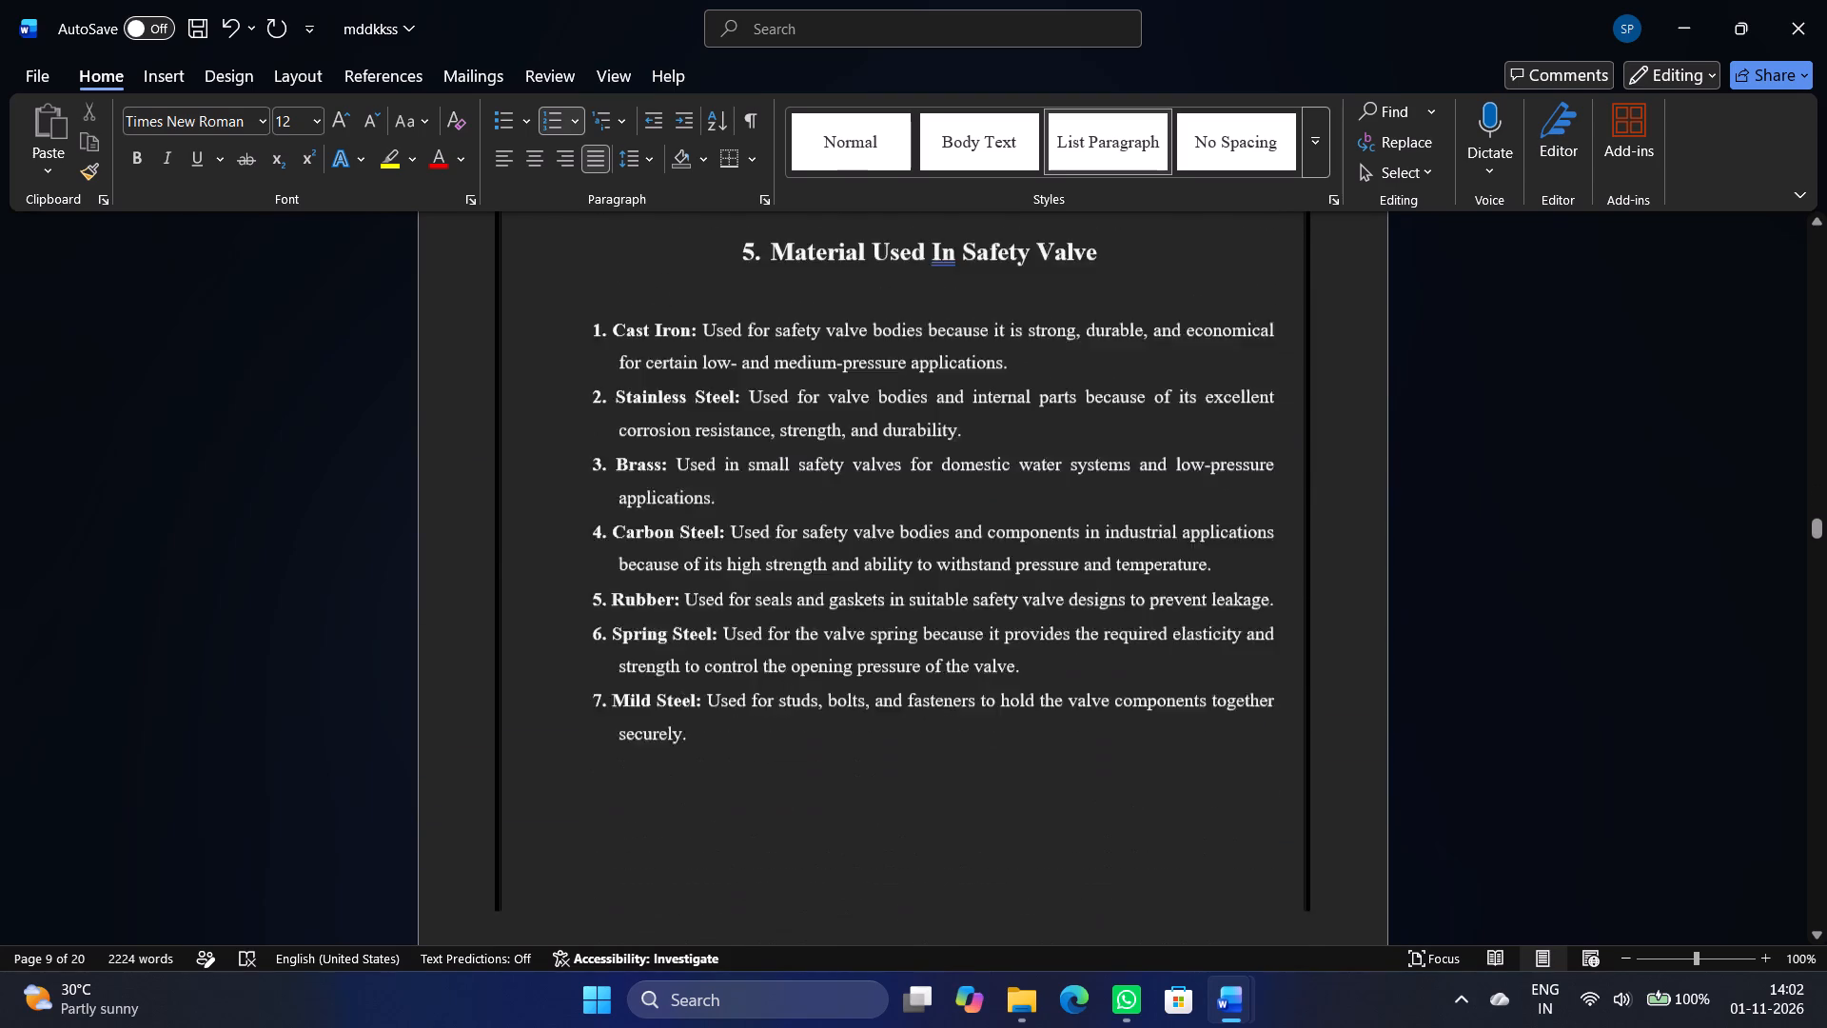
scroll(1657, 766, "down", 20)
scroll(1657, 766, "down", 20)
scroll(1657, 766, "down", 6)
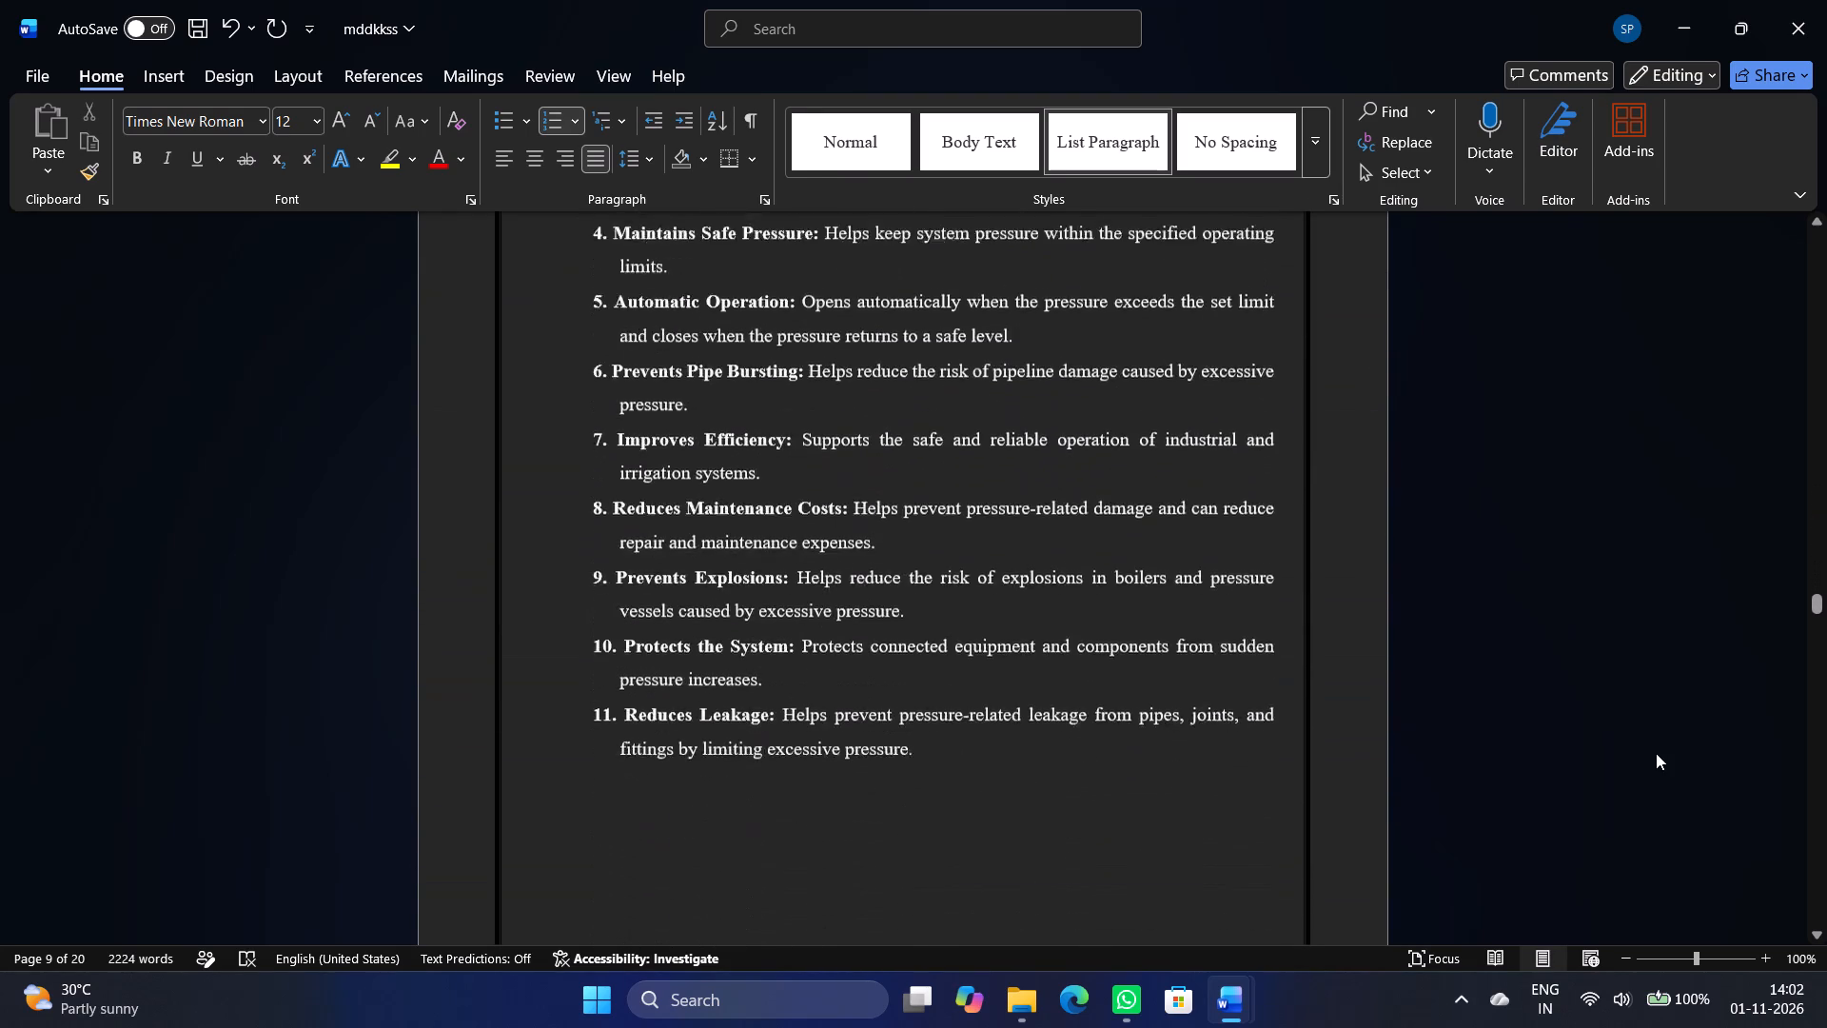
scroll(1656, 753, "down", 20)
scroll(1656, 753, "down", 19)
scroll(1604, 736, "down", 6)
scroll(1590, 736, "up", 4)
scroll(1583, 735, "down", 11)
scroll(1570, 728, "up", 6)
scroll(1562, 724, "down", 14)
scroll(1551, 720, "up", 2)
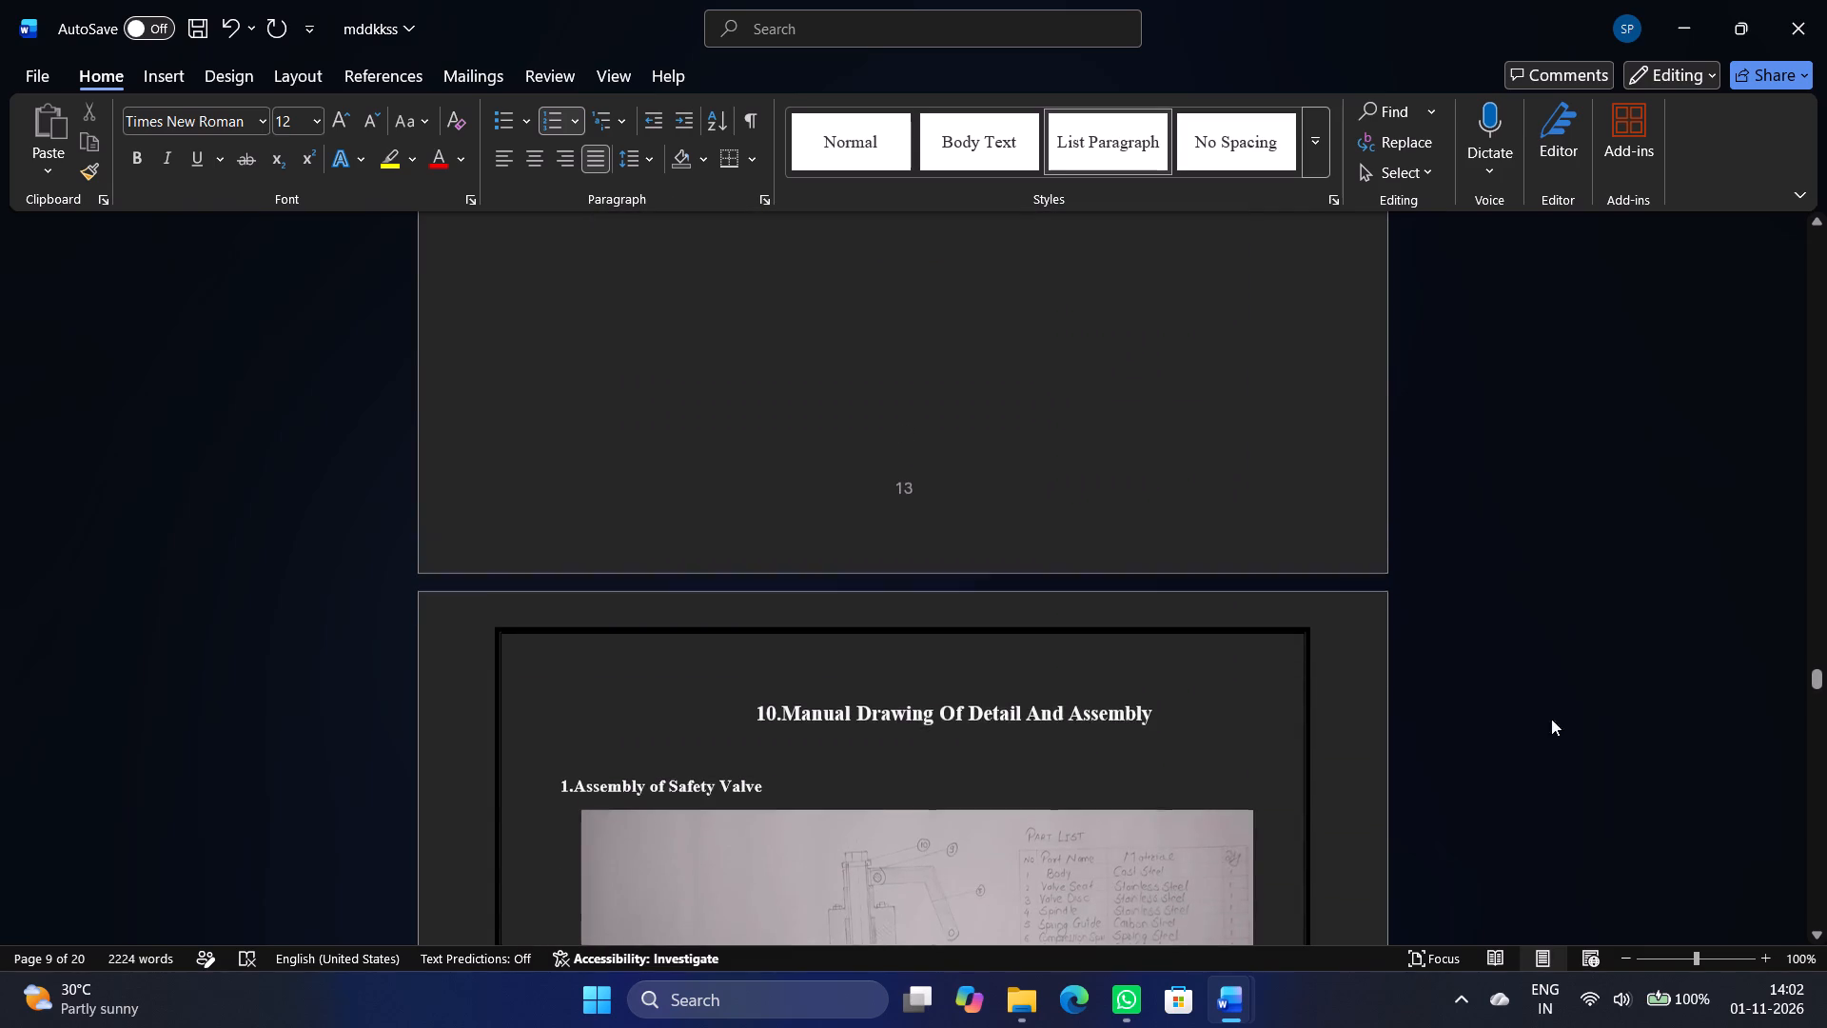
scroll(1551, 719, "up", 20)
scroll(1551, 719, "up", 18)
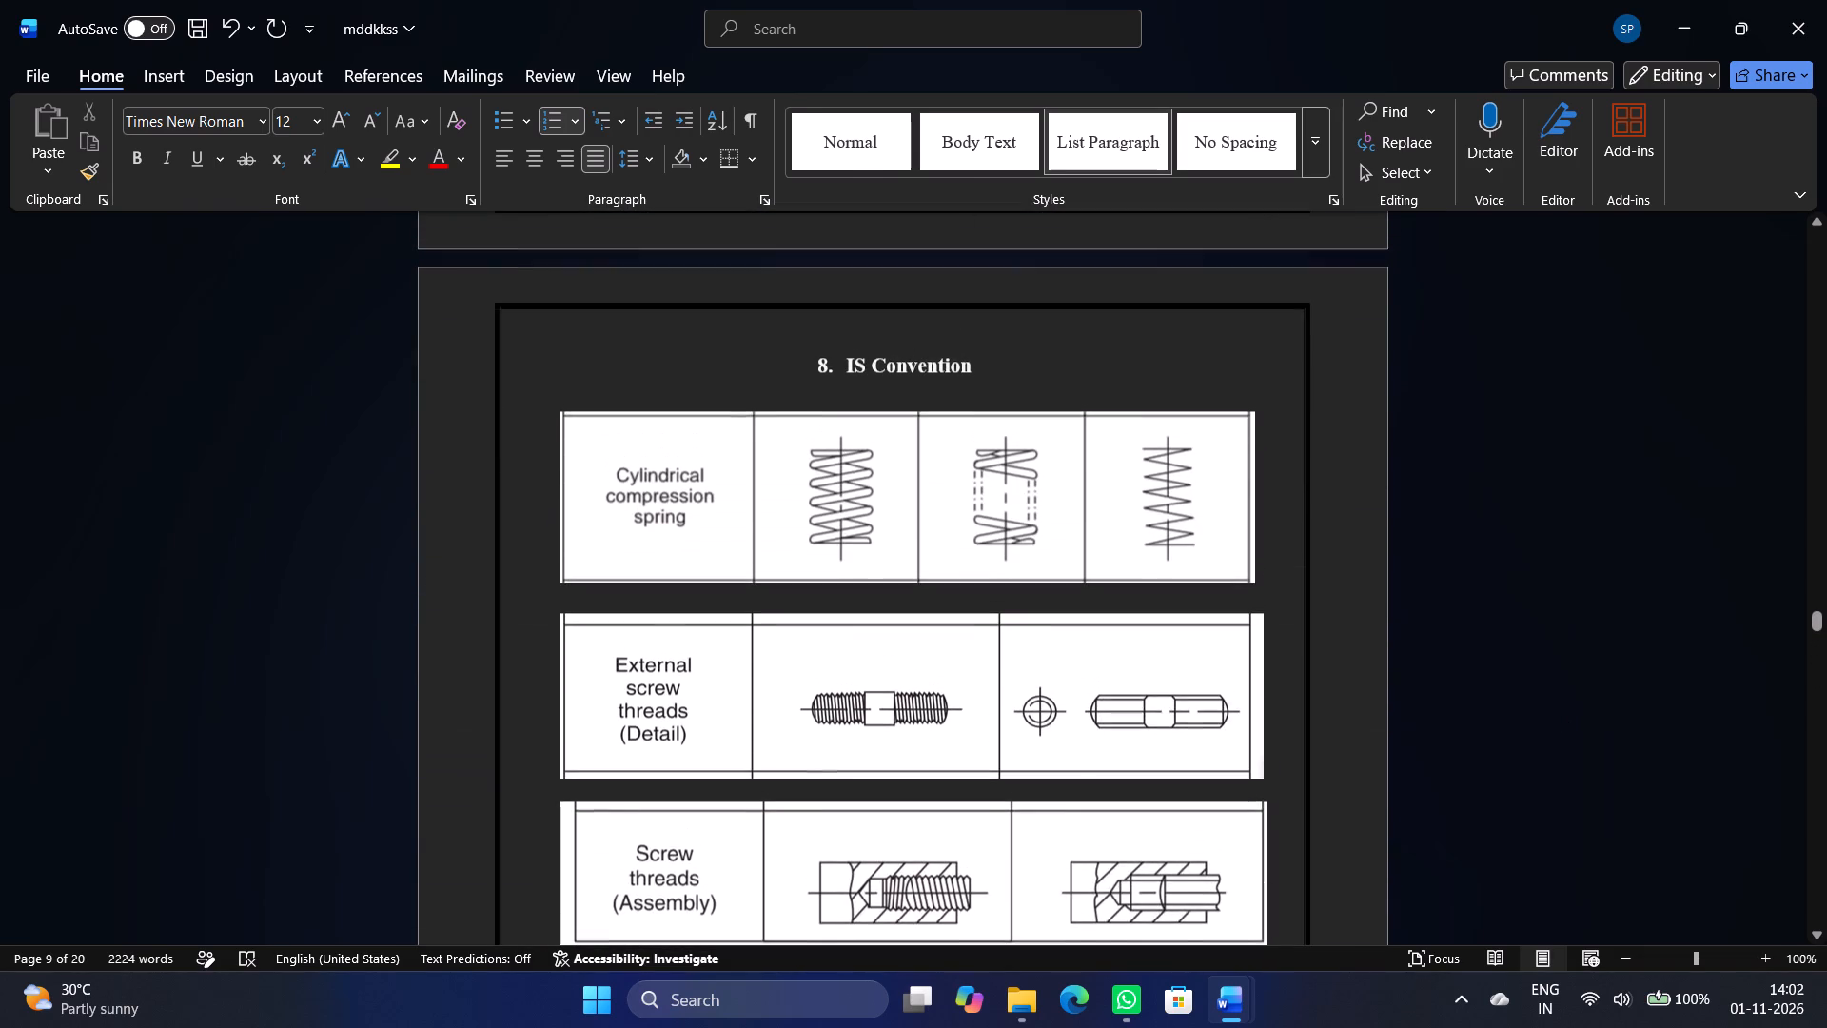
scroll(1560, 709, "up", 15)
scroll(1562, 700, "down", 18)
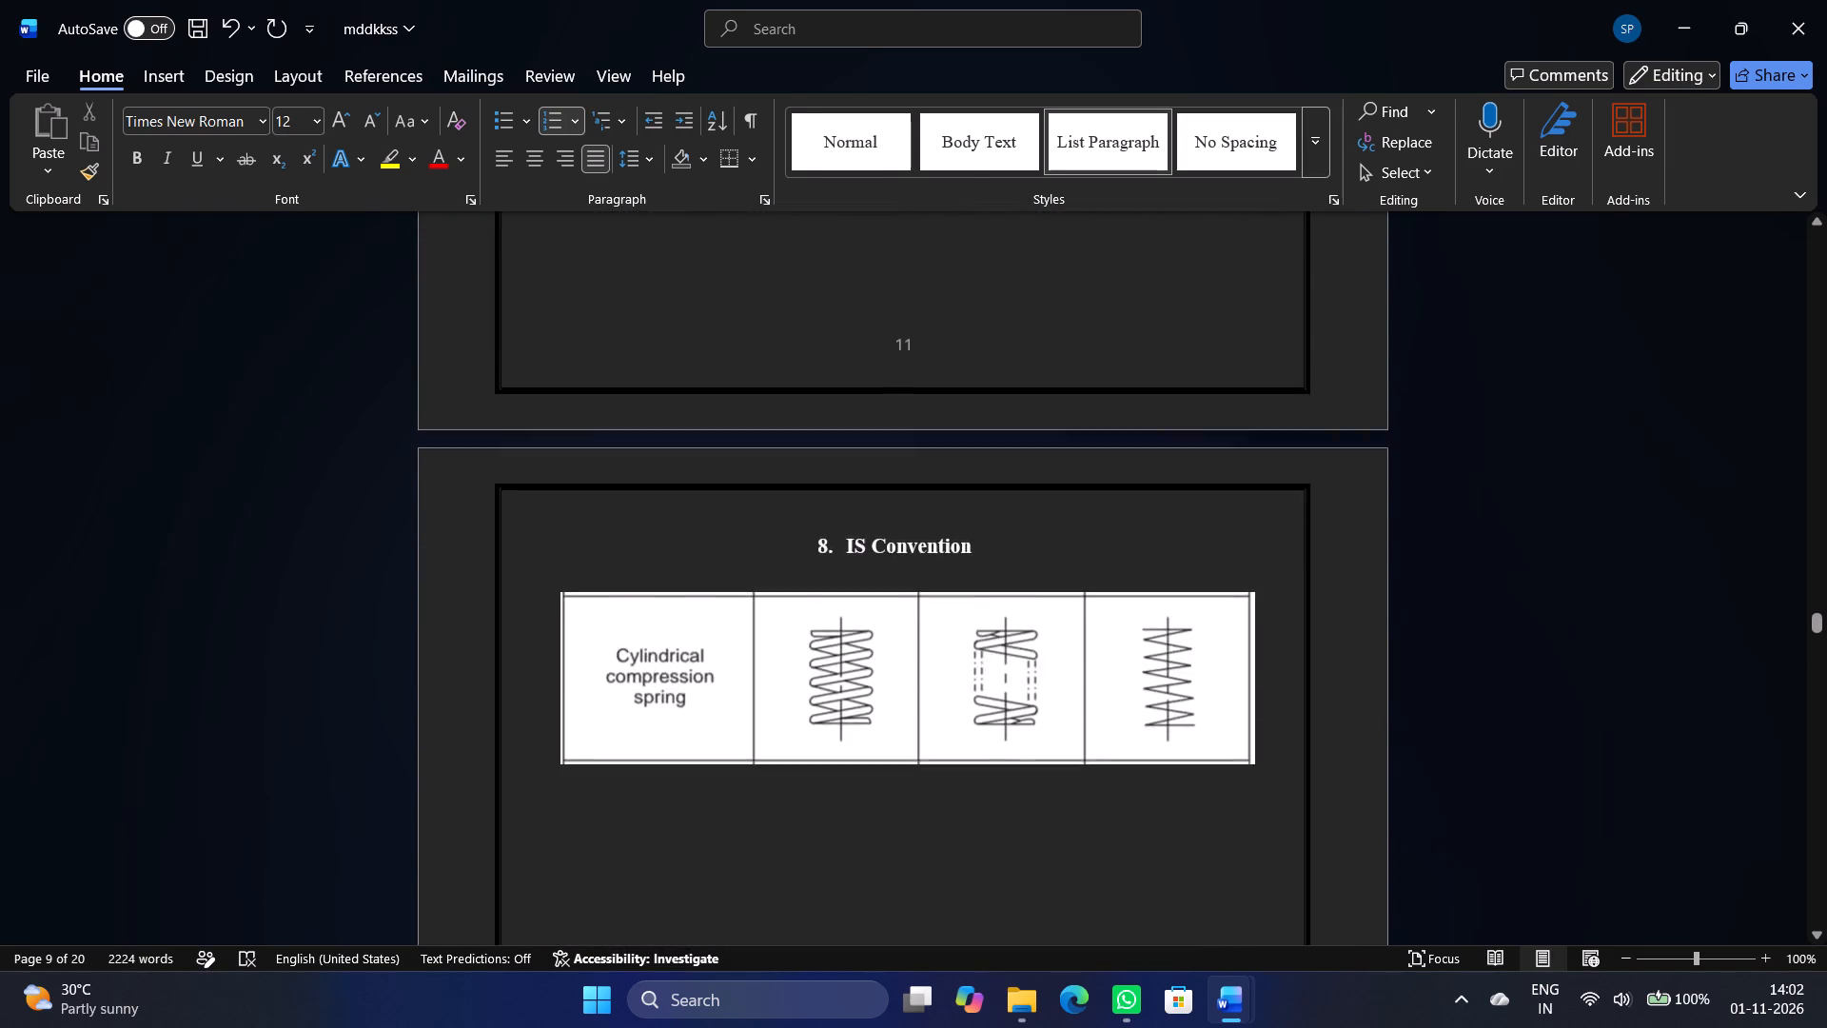
scroll(1560, 698, "down", 15)
scroll(1323, 776, "down", 4)
Lower the top edge of the handwritten Name and Symbol table picture on page 13 to reduce its height.
left_click_drag(904, 619, 914, 621)
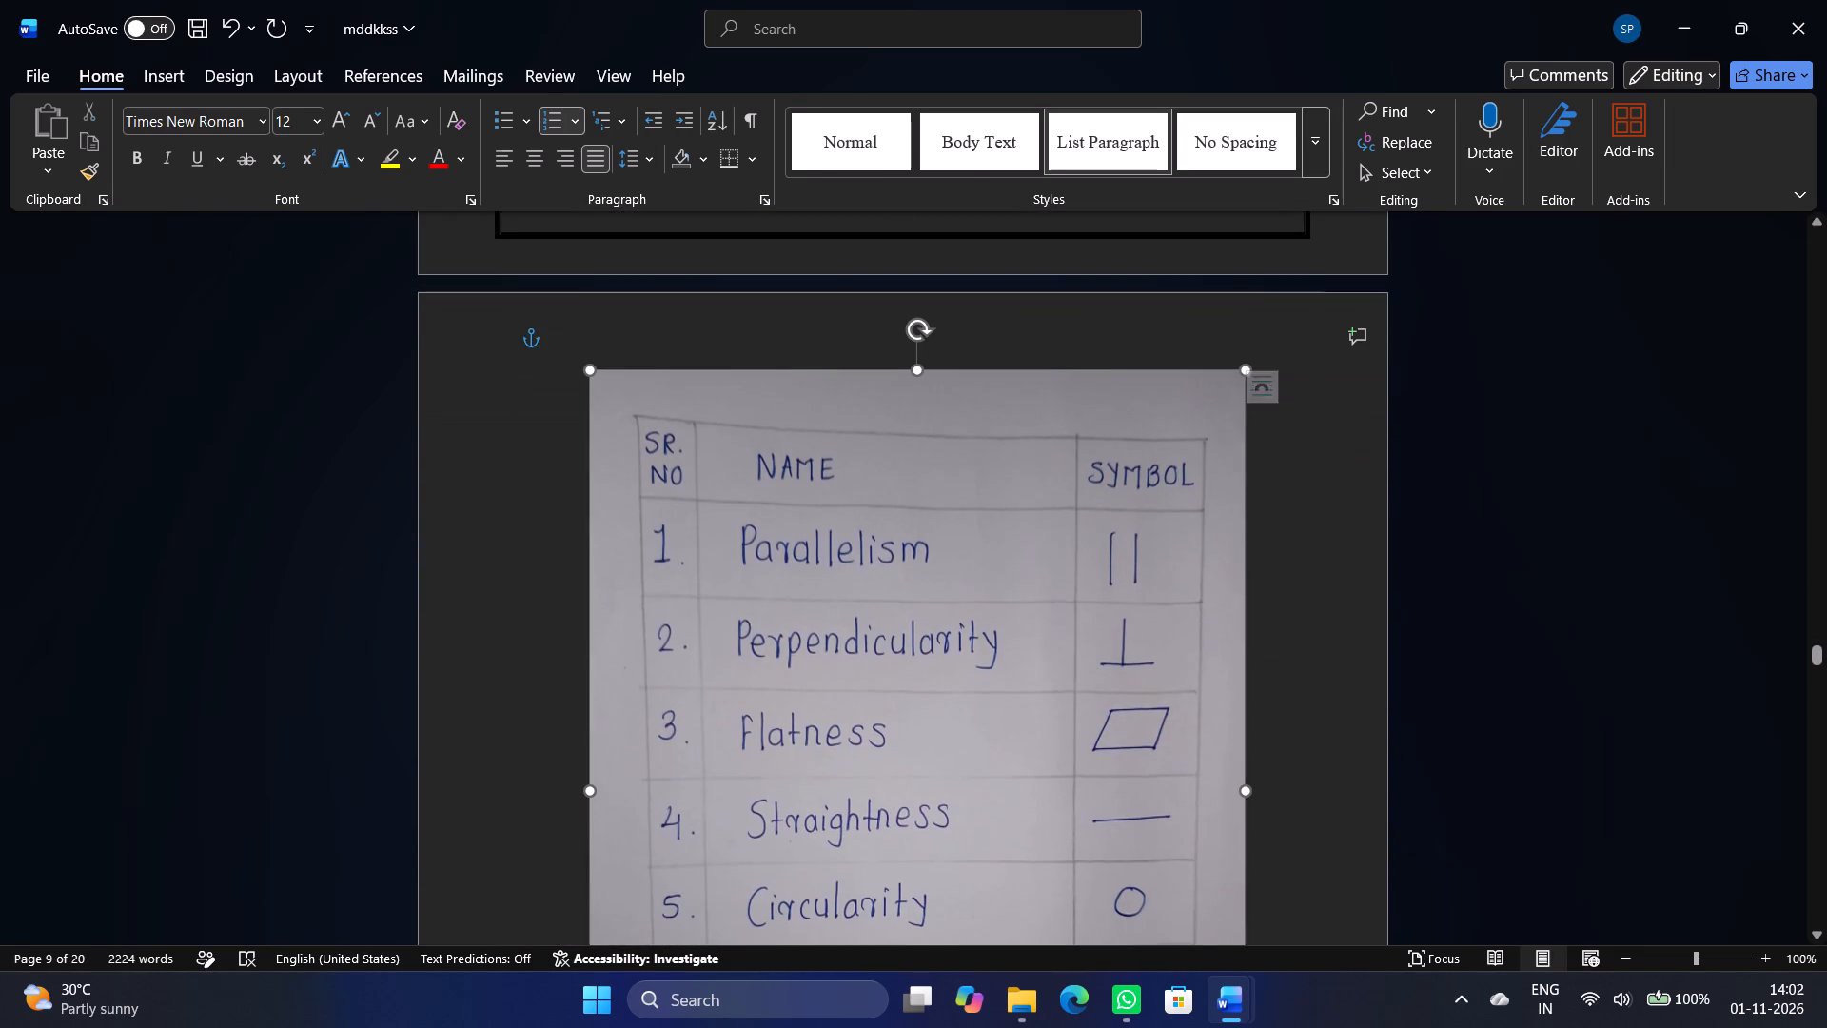
left_click_drag(917, 375, 894, 501)
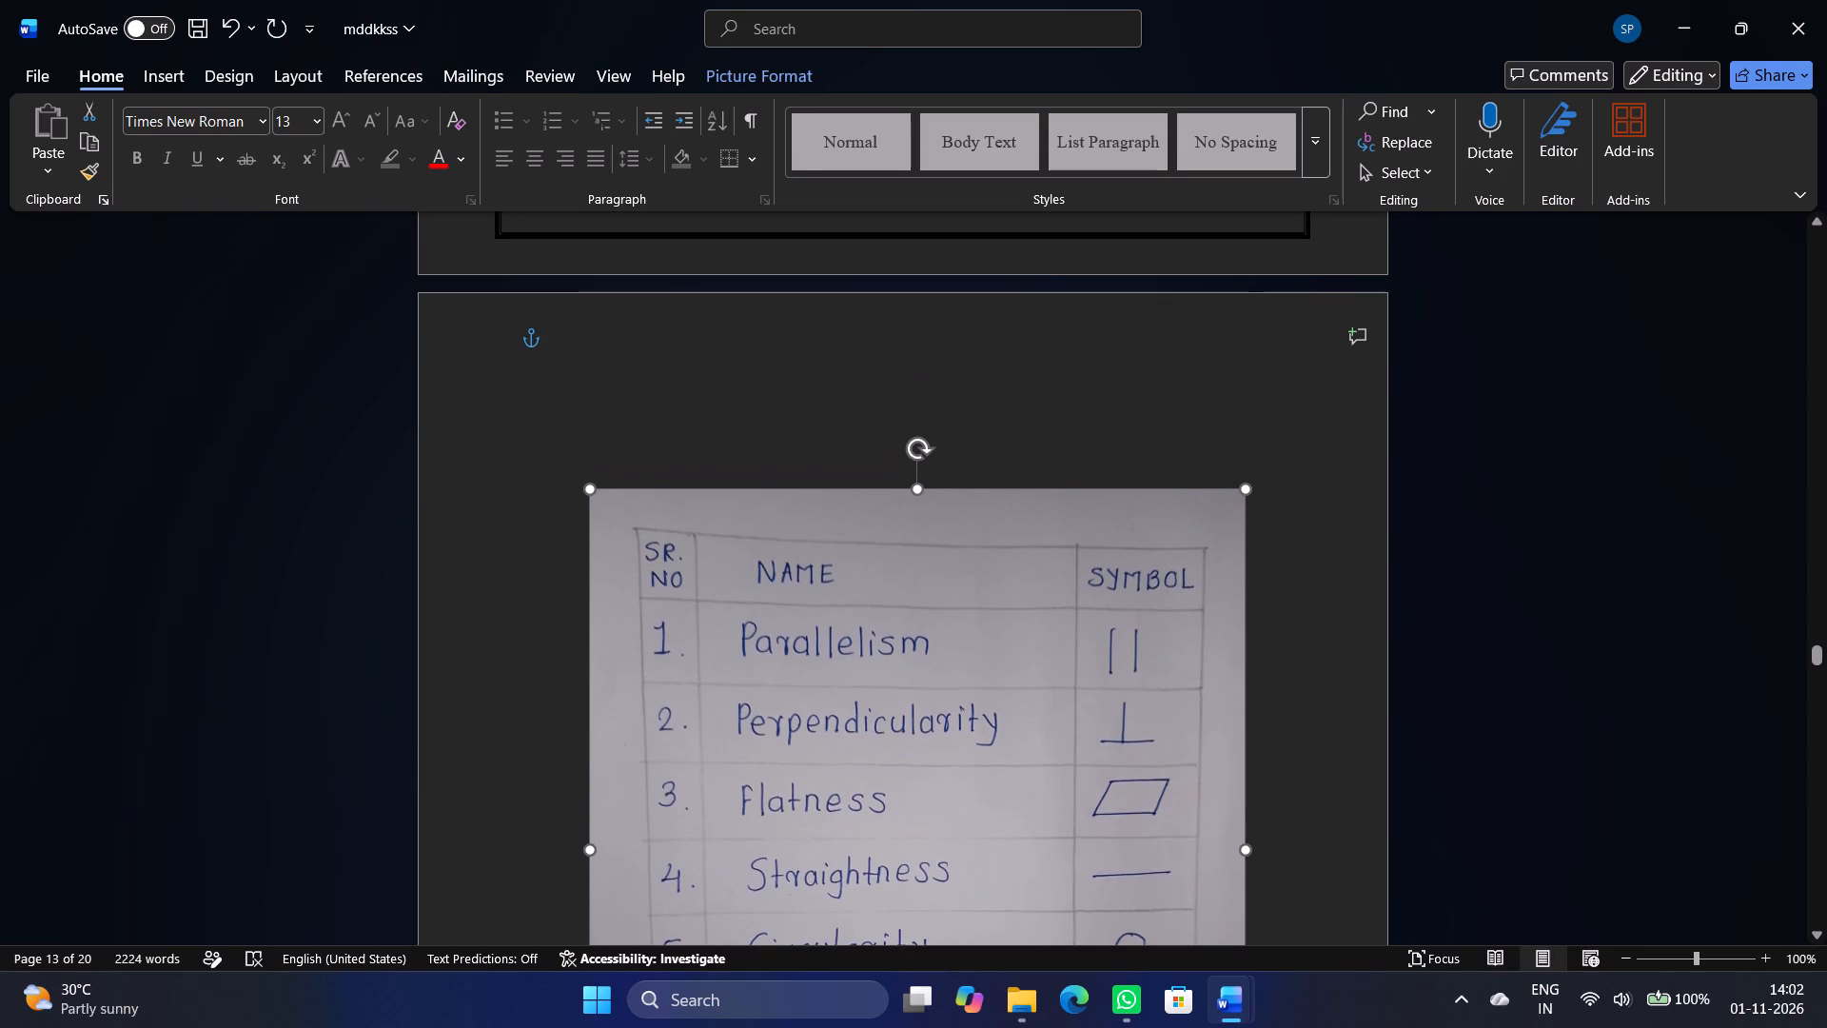
left_click_drag(894, 501, 891, 508)
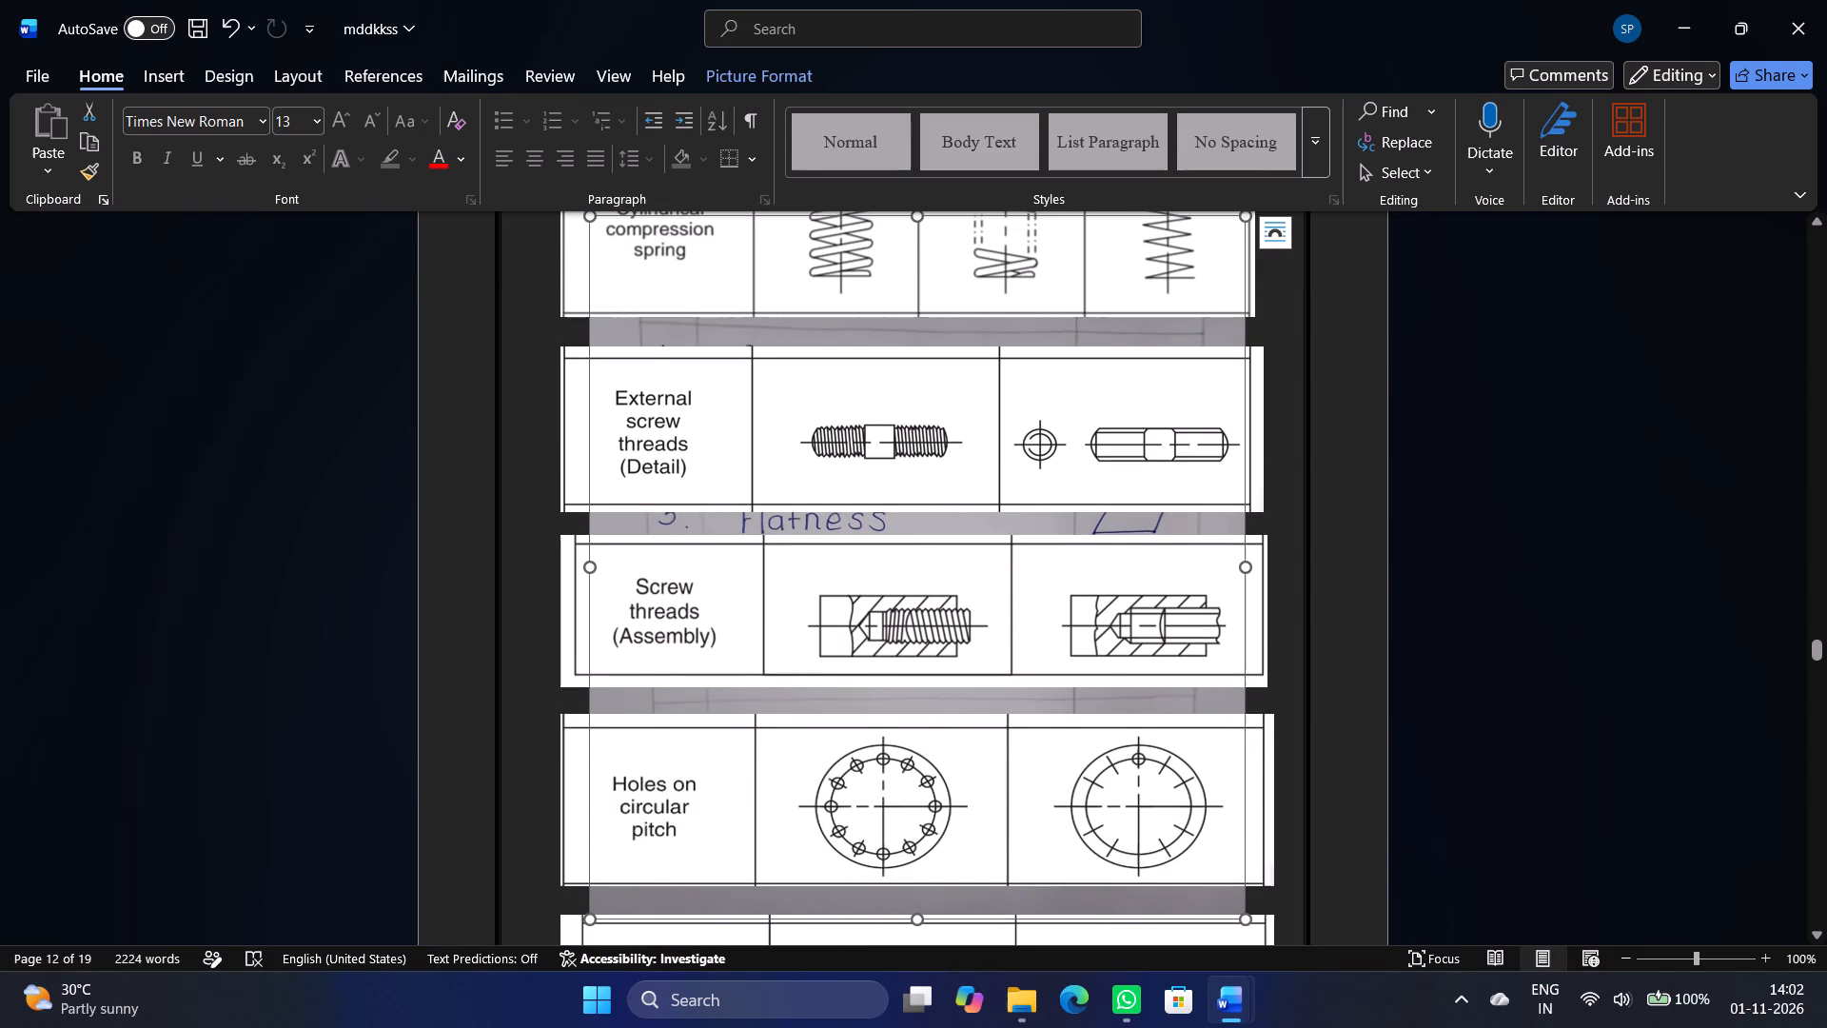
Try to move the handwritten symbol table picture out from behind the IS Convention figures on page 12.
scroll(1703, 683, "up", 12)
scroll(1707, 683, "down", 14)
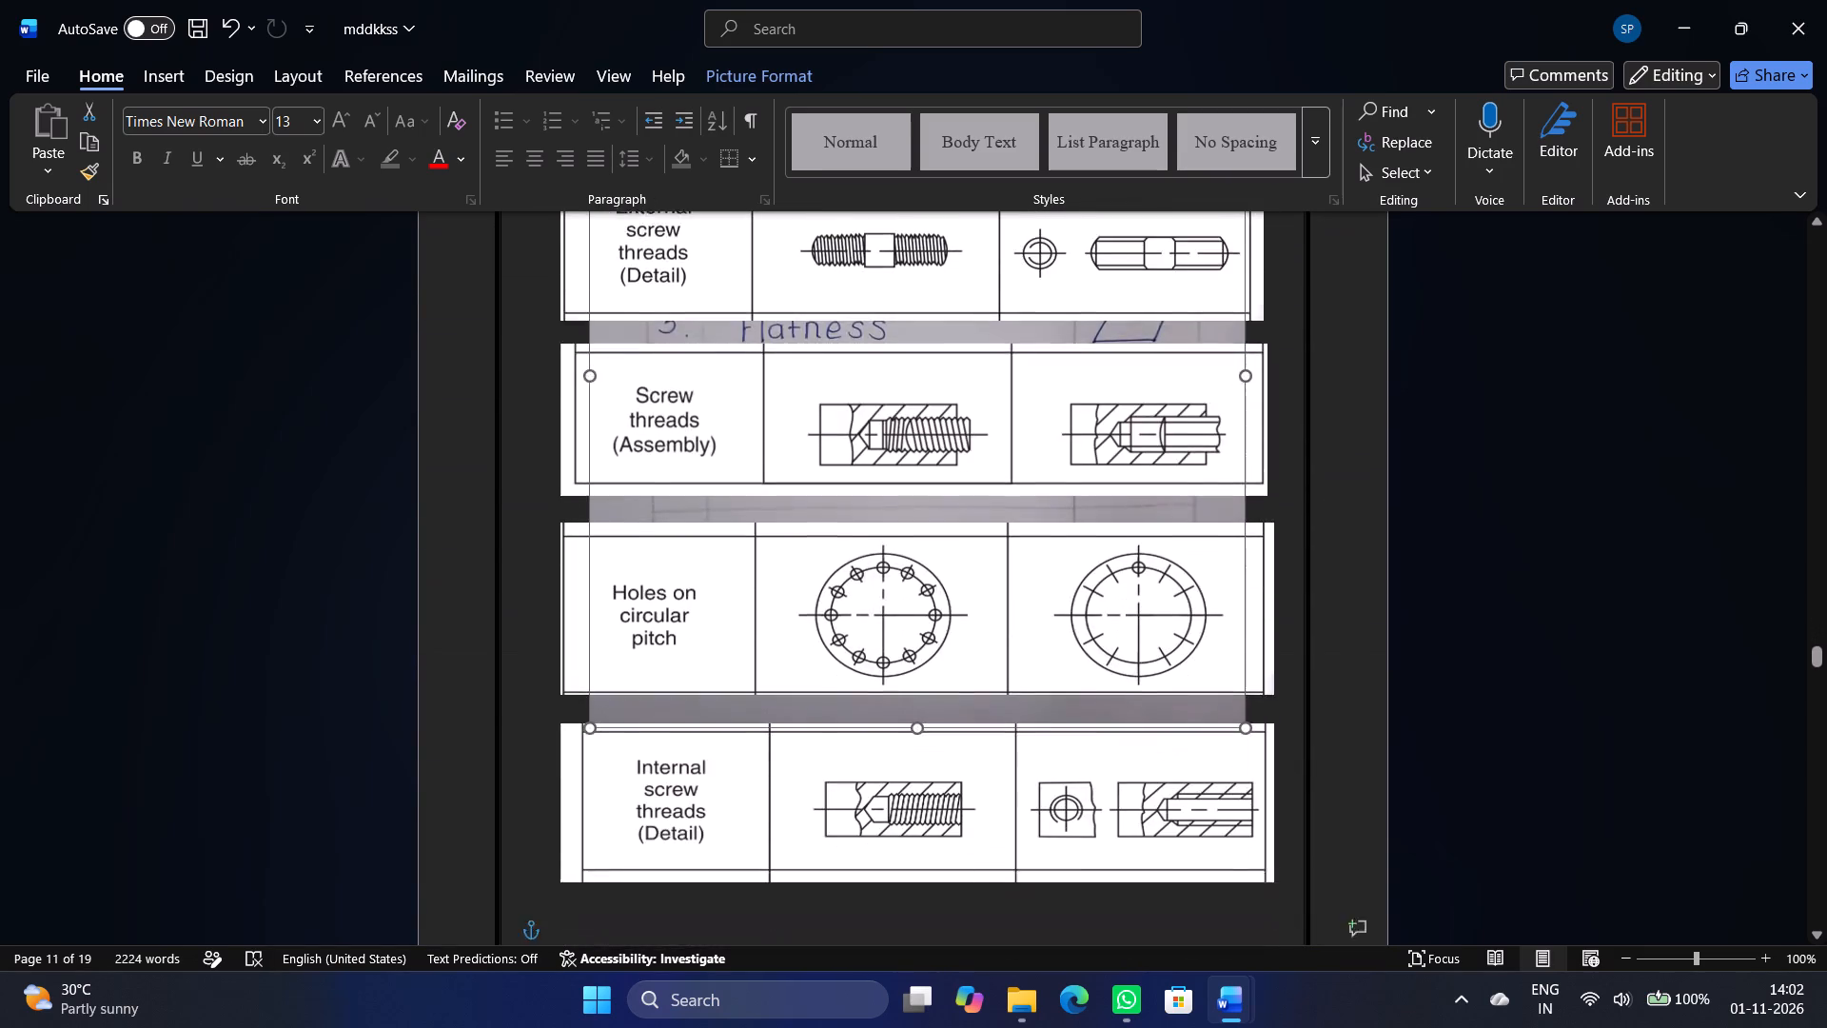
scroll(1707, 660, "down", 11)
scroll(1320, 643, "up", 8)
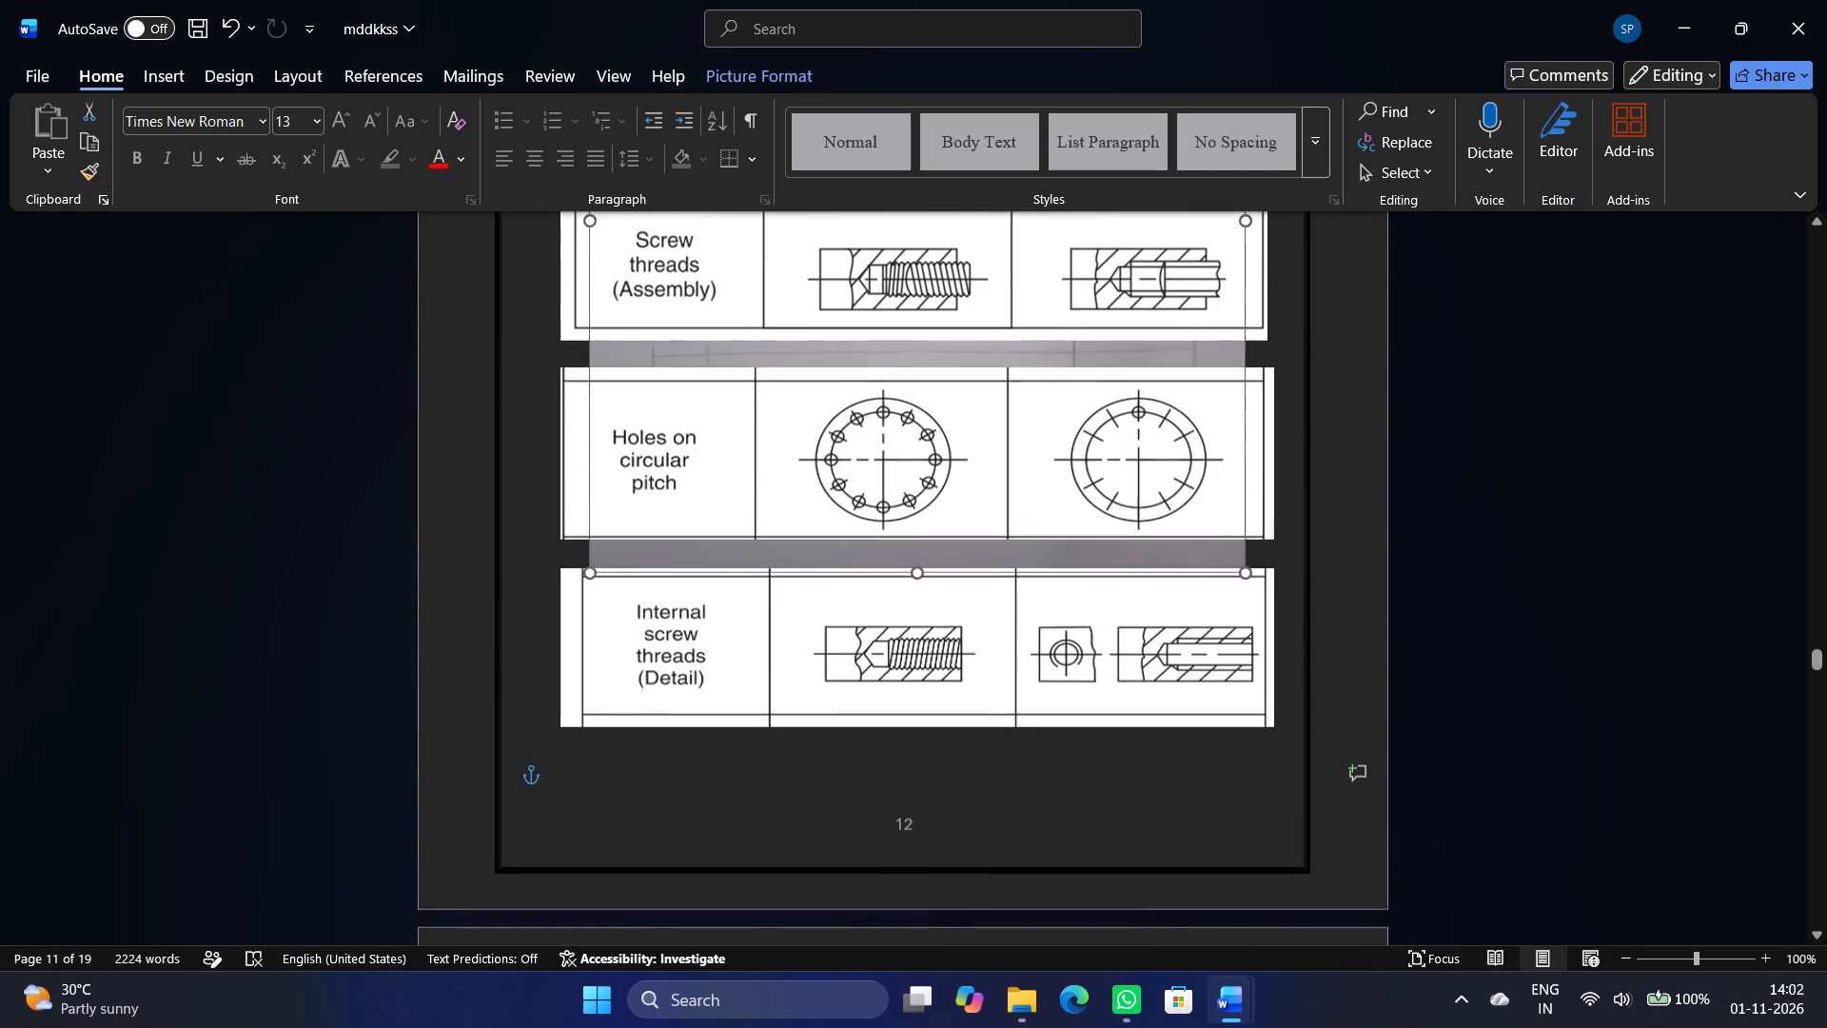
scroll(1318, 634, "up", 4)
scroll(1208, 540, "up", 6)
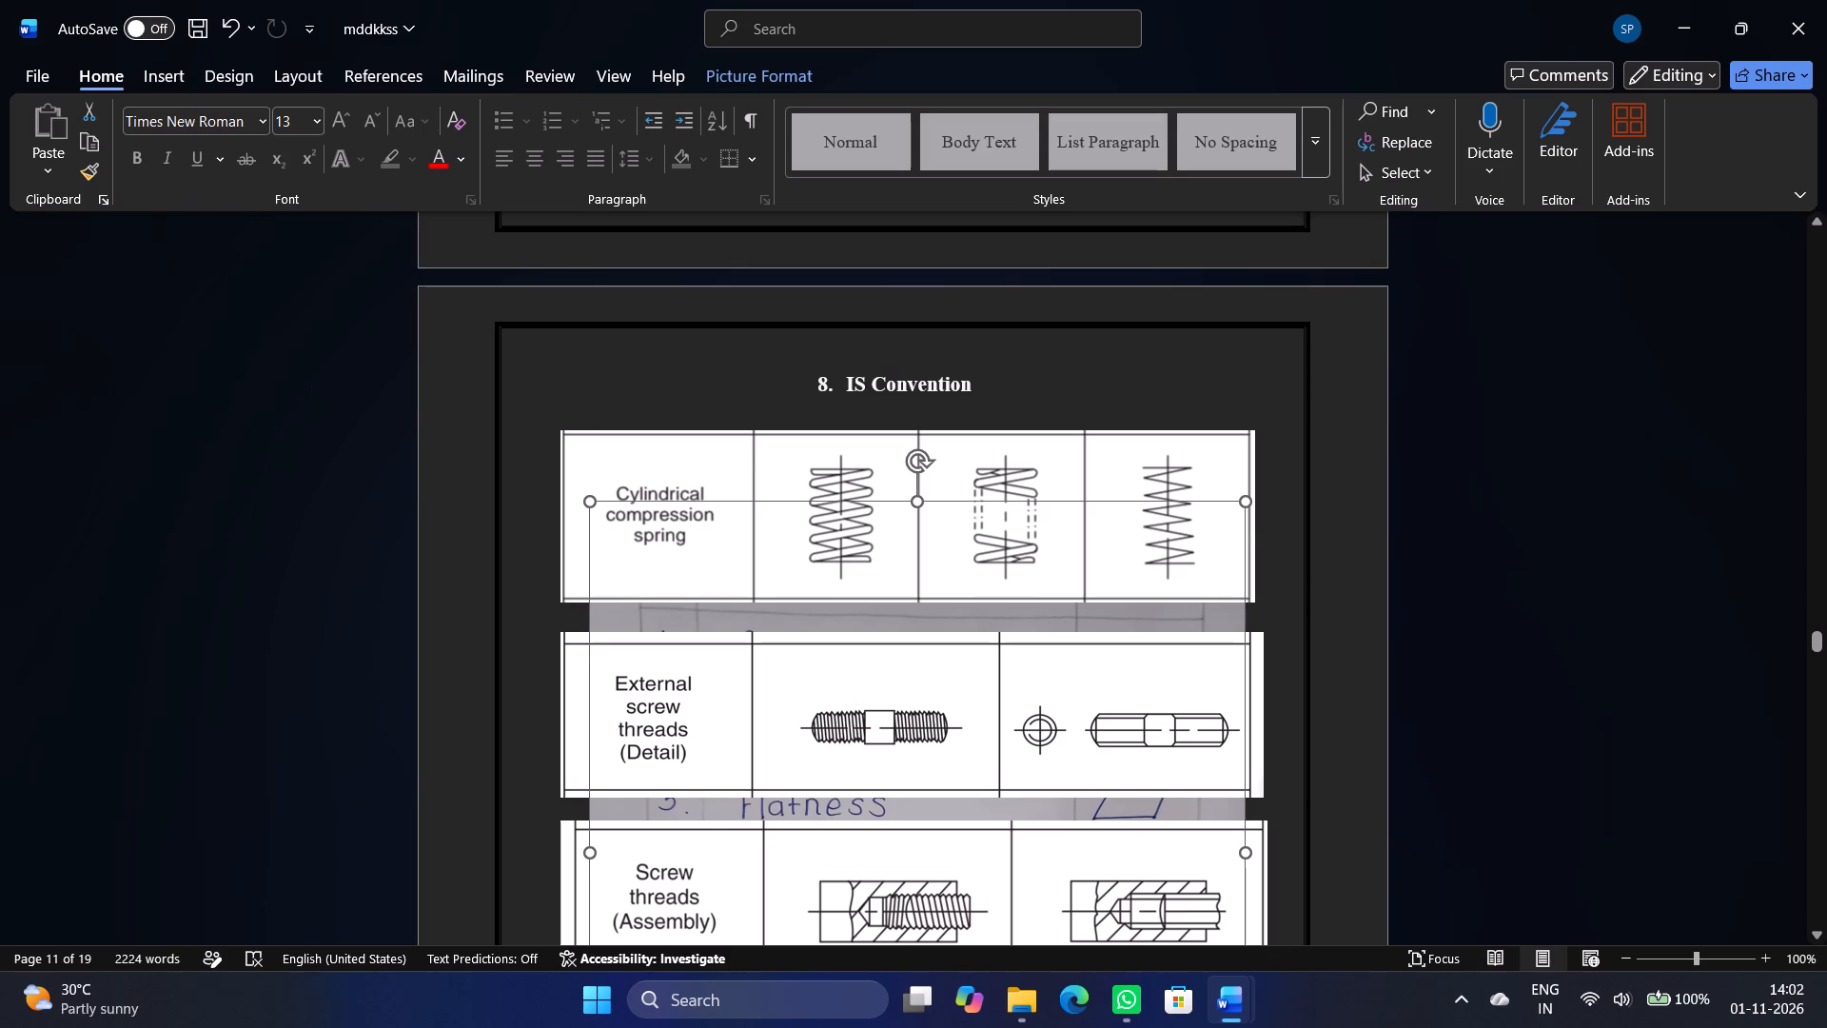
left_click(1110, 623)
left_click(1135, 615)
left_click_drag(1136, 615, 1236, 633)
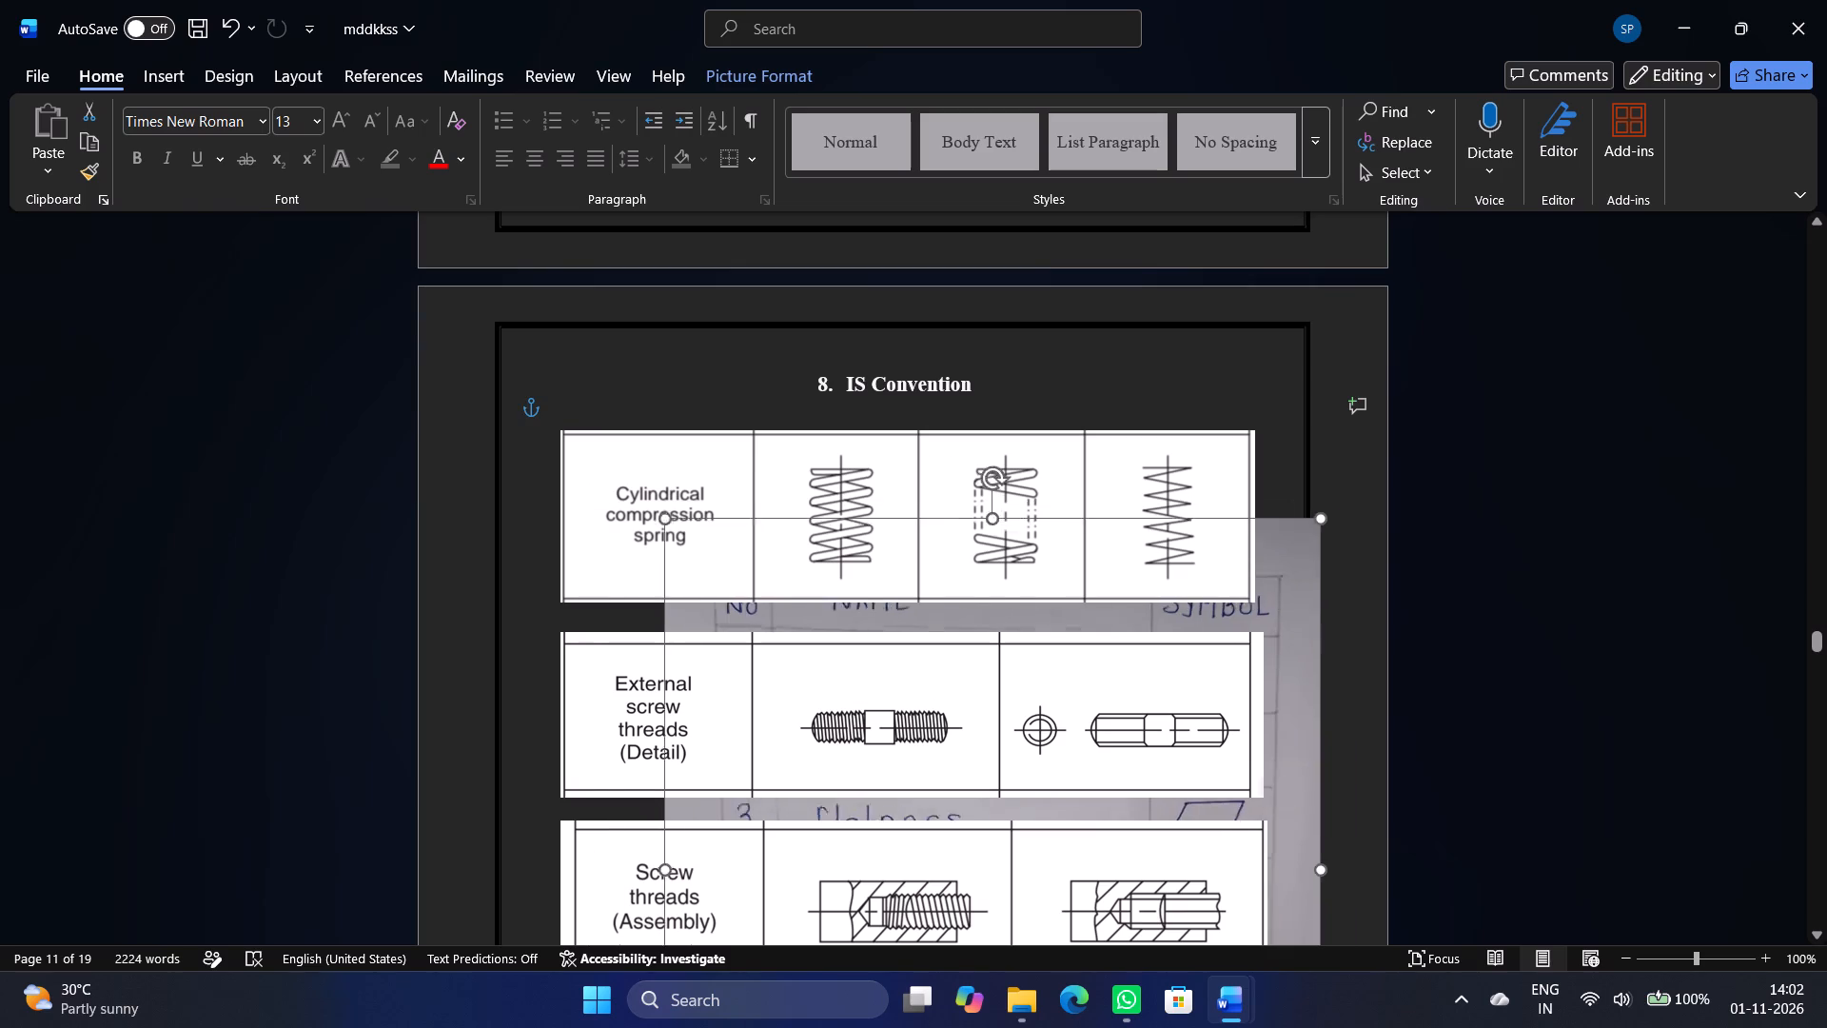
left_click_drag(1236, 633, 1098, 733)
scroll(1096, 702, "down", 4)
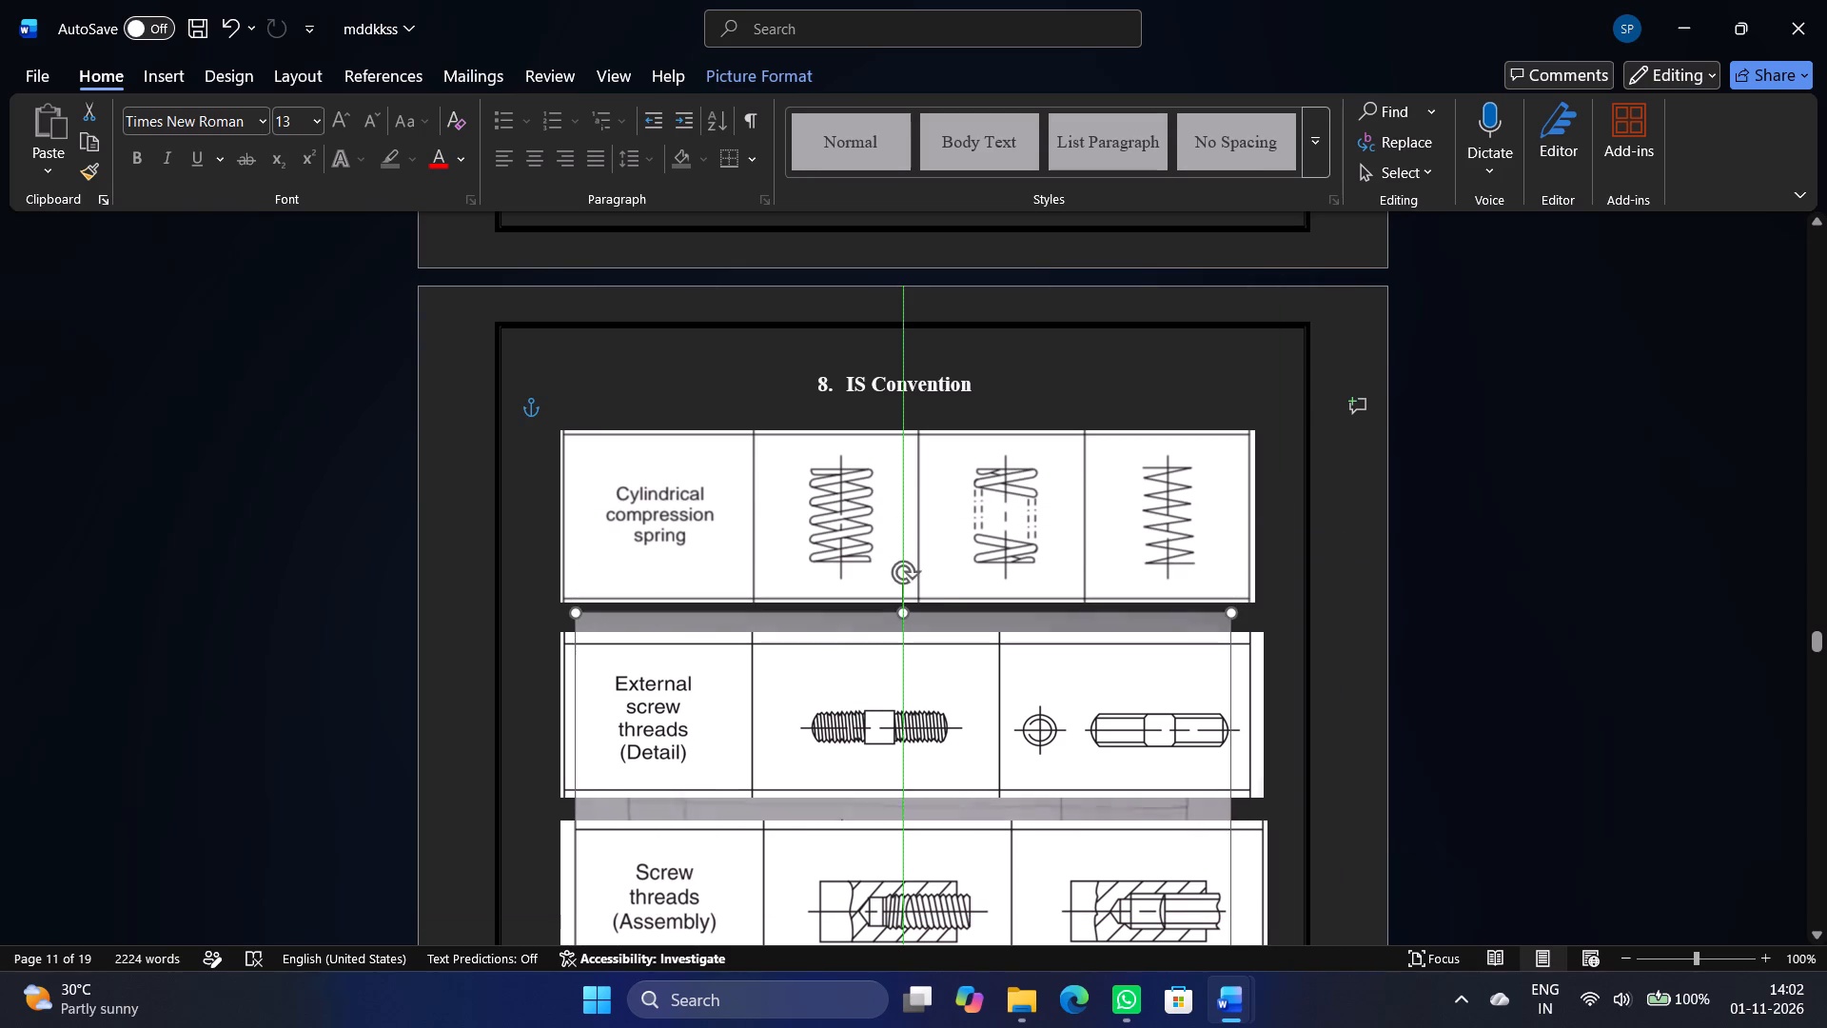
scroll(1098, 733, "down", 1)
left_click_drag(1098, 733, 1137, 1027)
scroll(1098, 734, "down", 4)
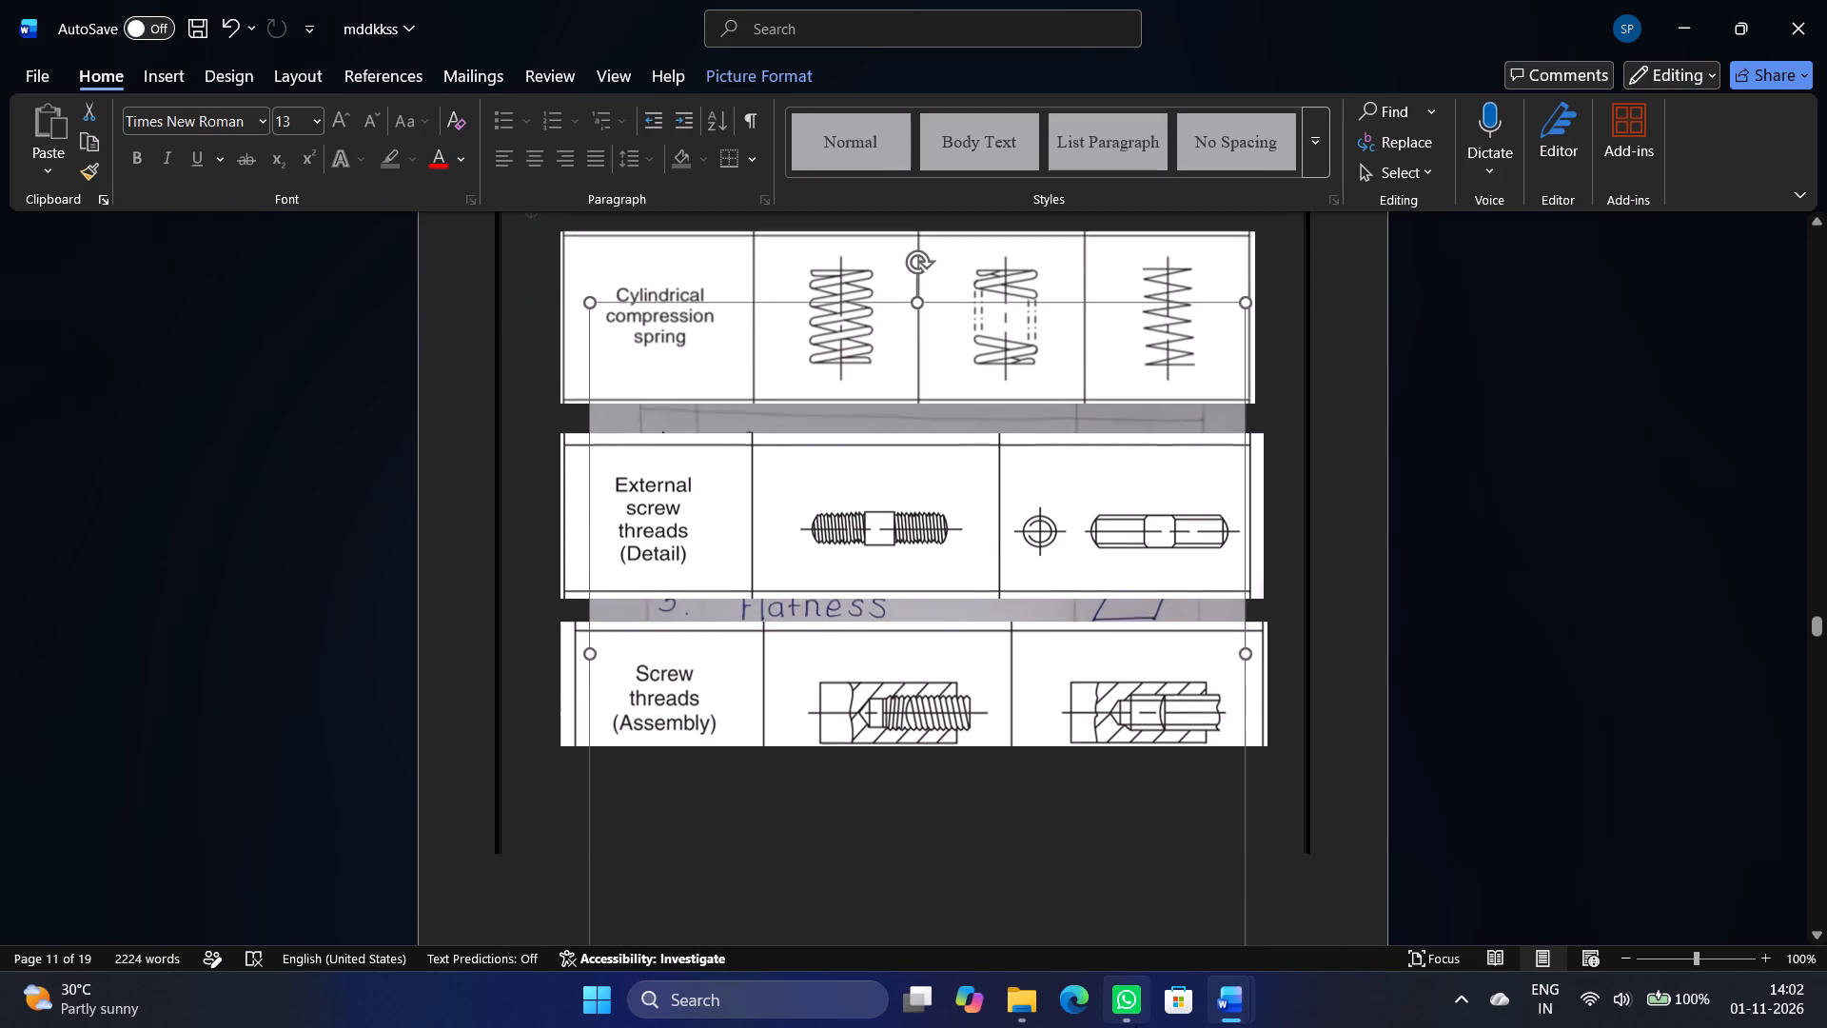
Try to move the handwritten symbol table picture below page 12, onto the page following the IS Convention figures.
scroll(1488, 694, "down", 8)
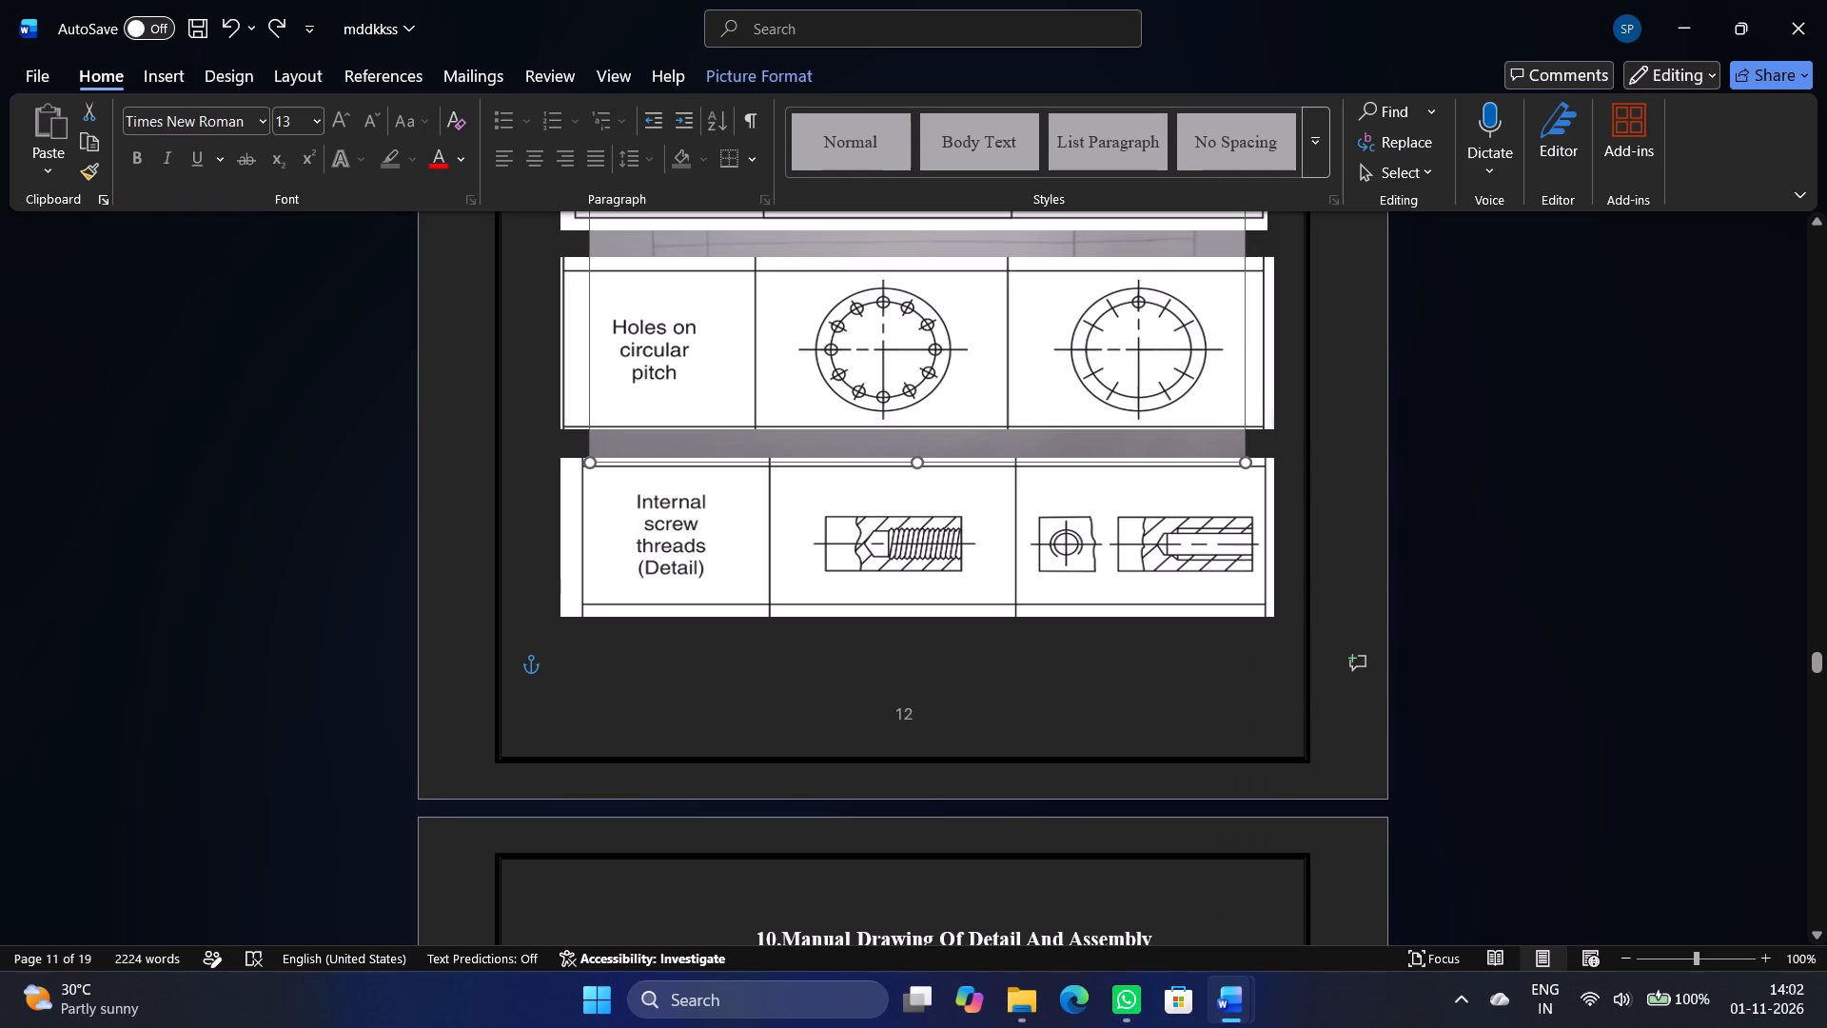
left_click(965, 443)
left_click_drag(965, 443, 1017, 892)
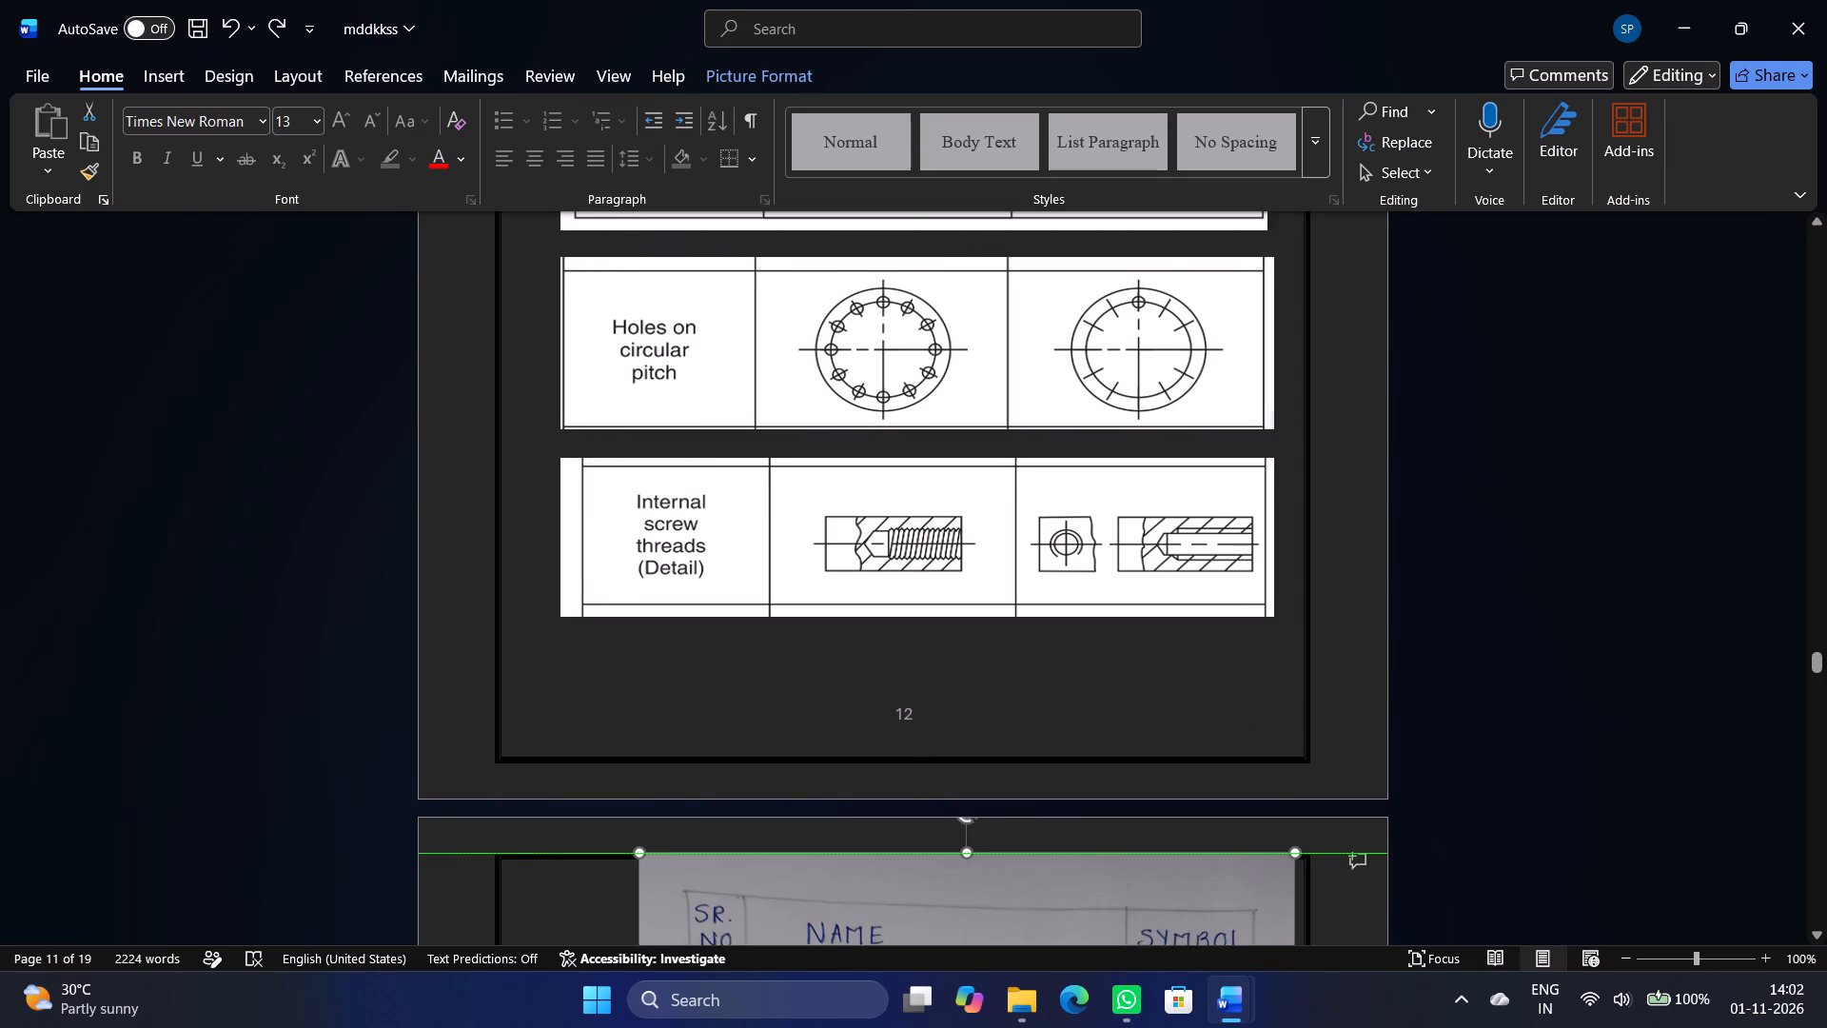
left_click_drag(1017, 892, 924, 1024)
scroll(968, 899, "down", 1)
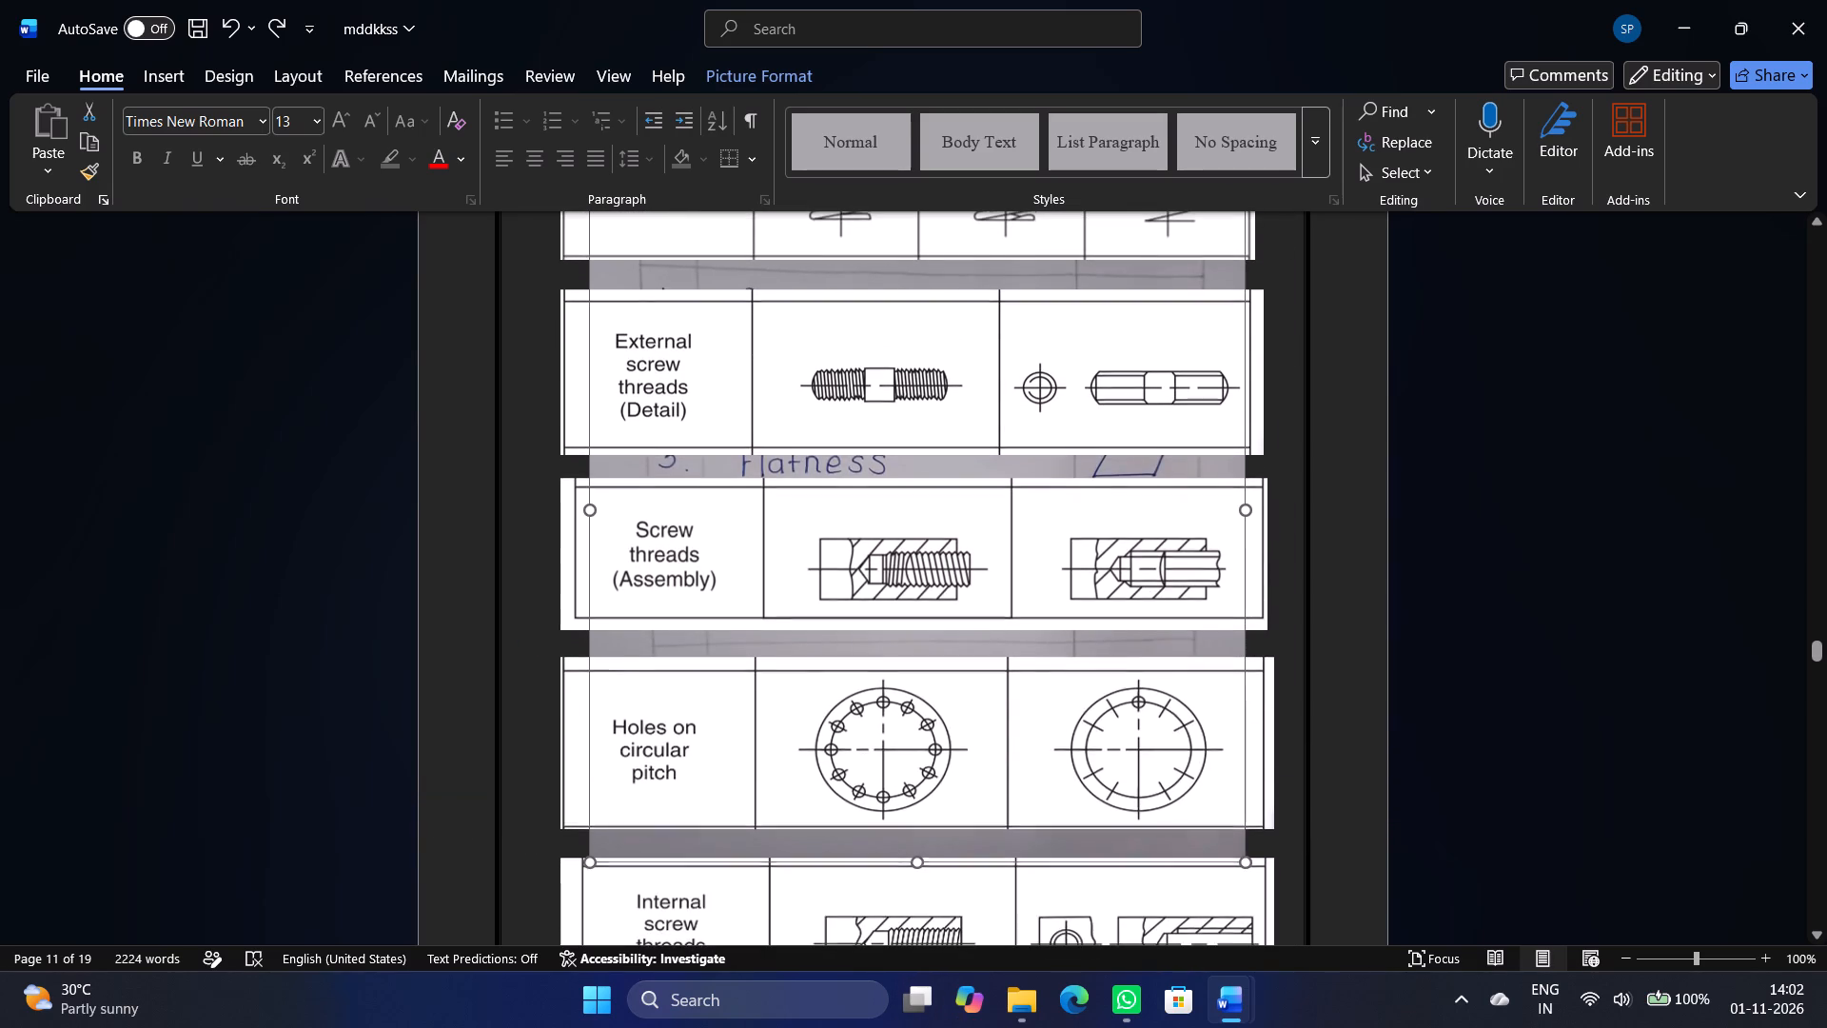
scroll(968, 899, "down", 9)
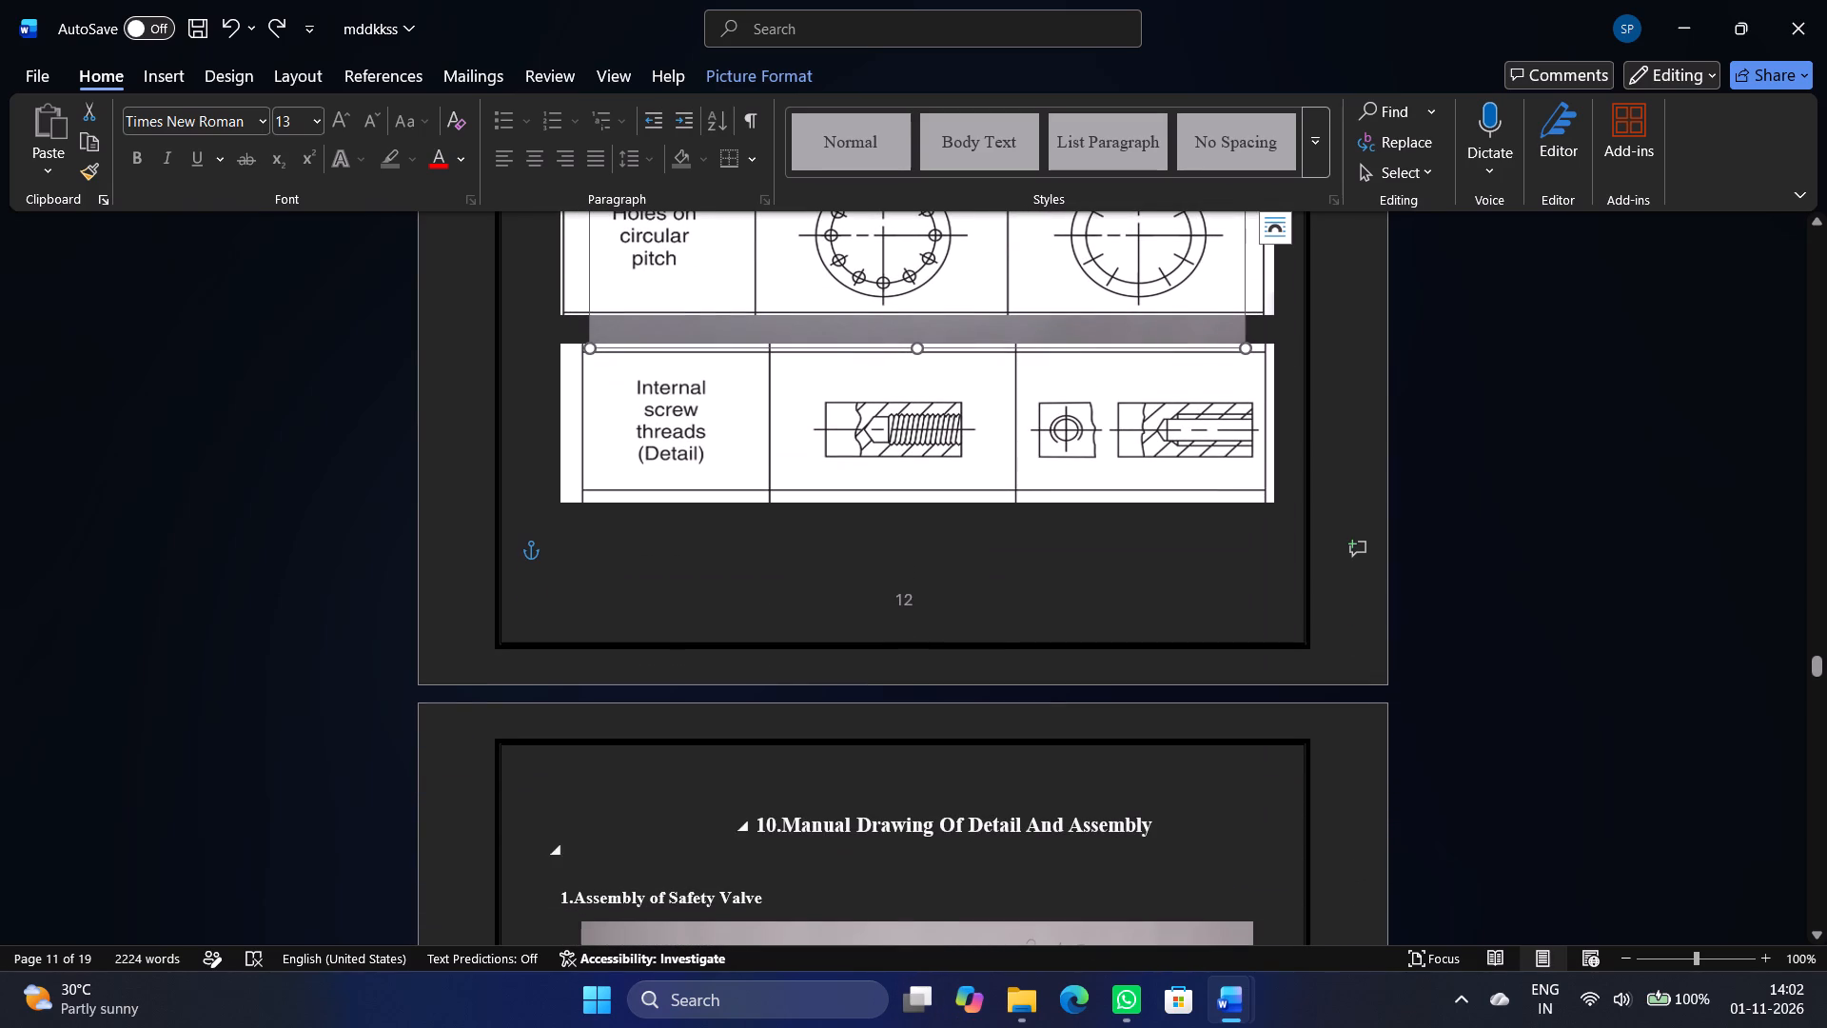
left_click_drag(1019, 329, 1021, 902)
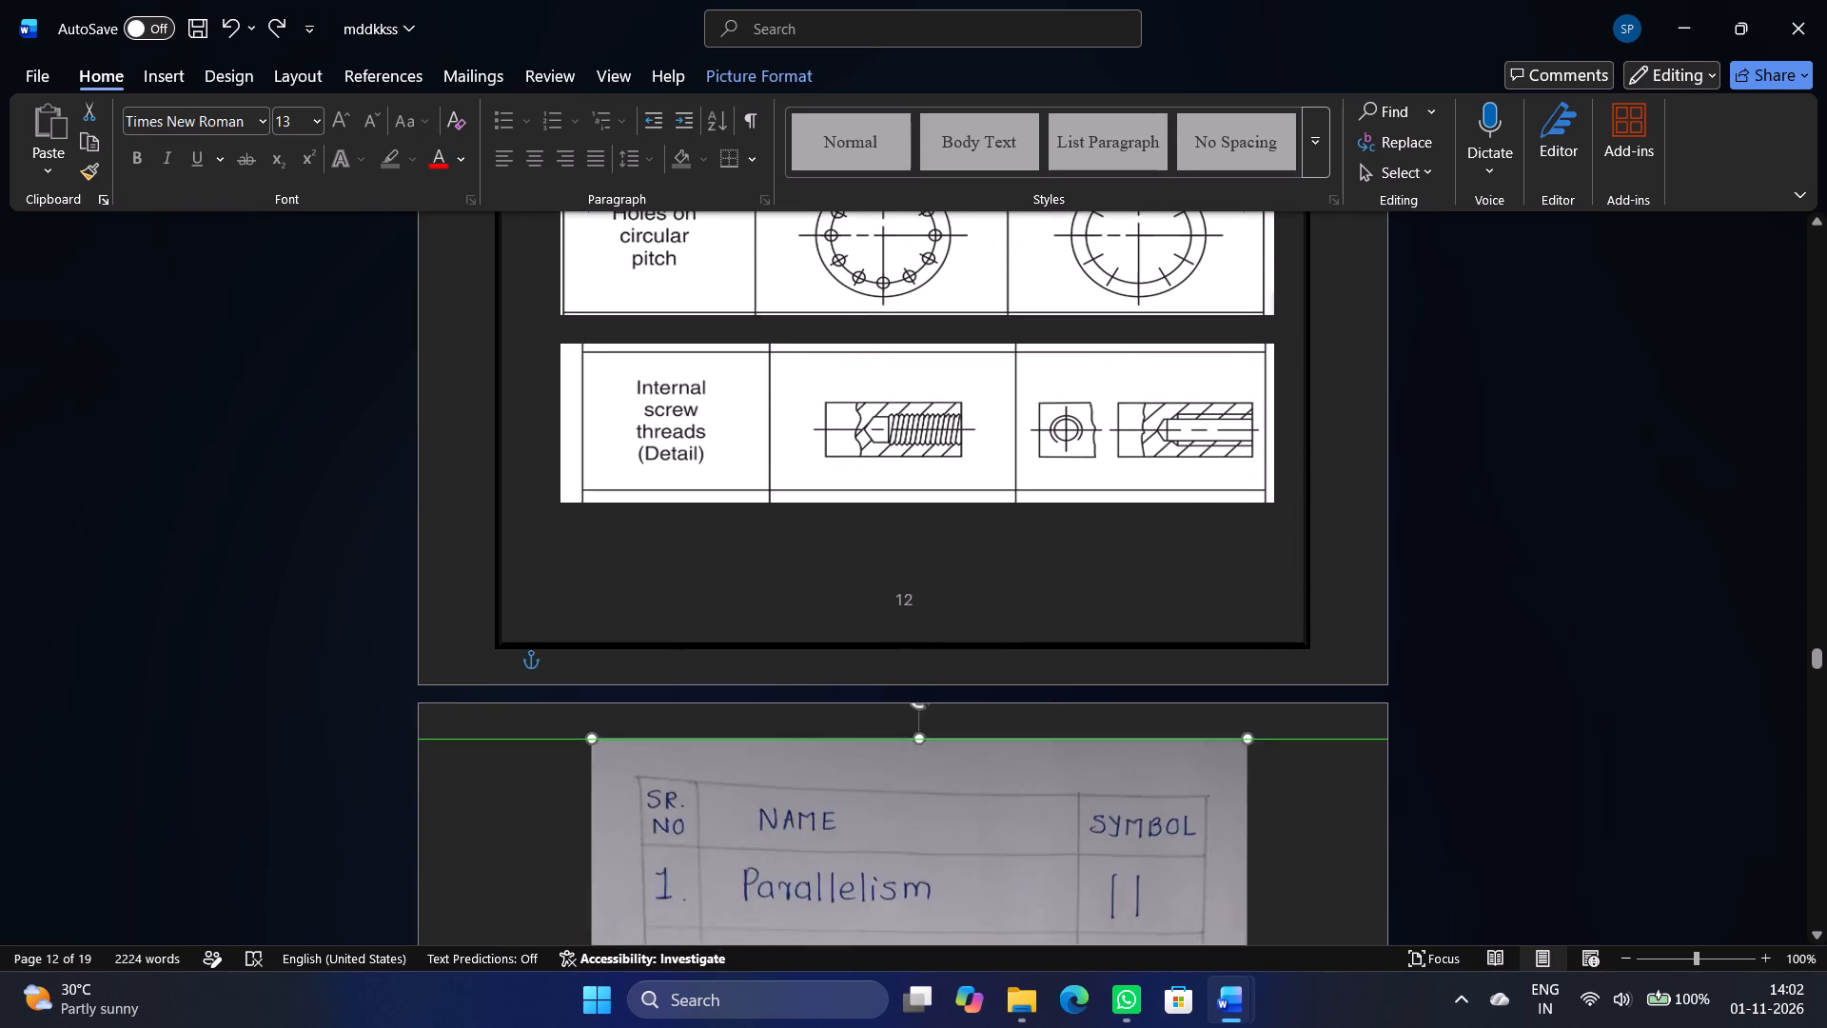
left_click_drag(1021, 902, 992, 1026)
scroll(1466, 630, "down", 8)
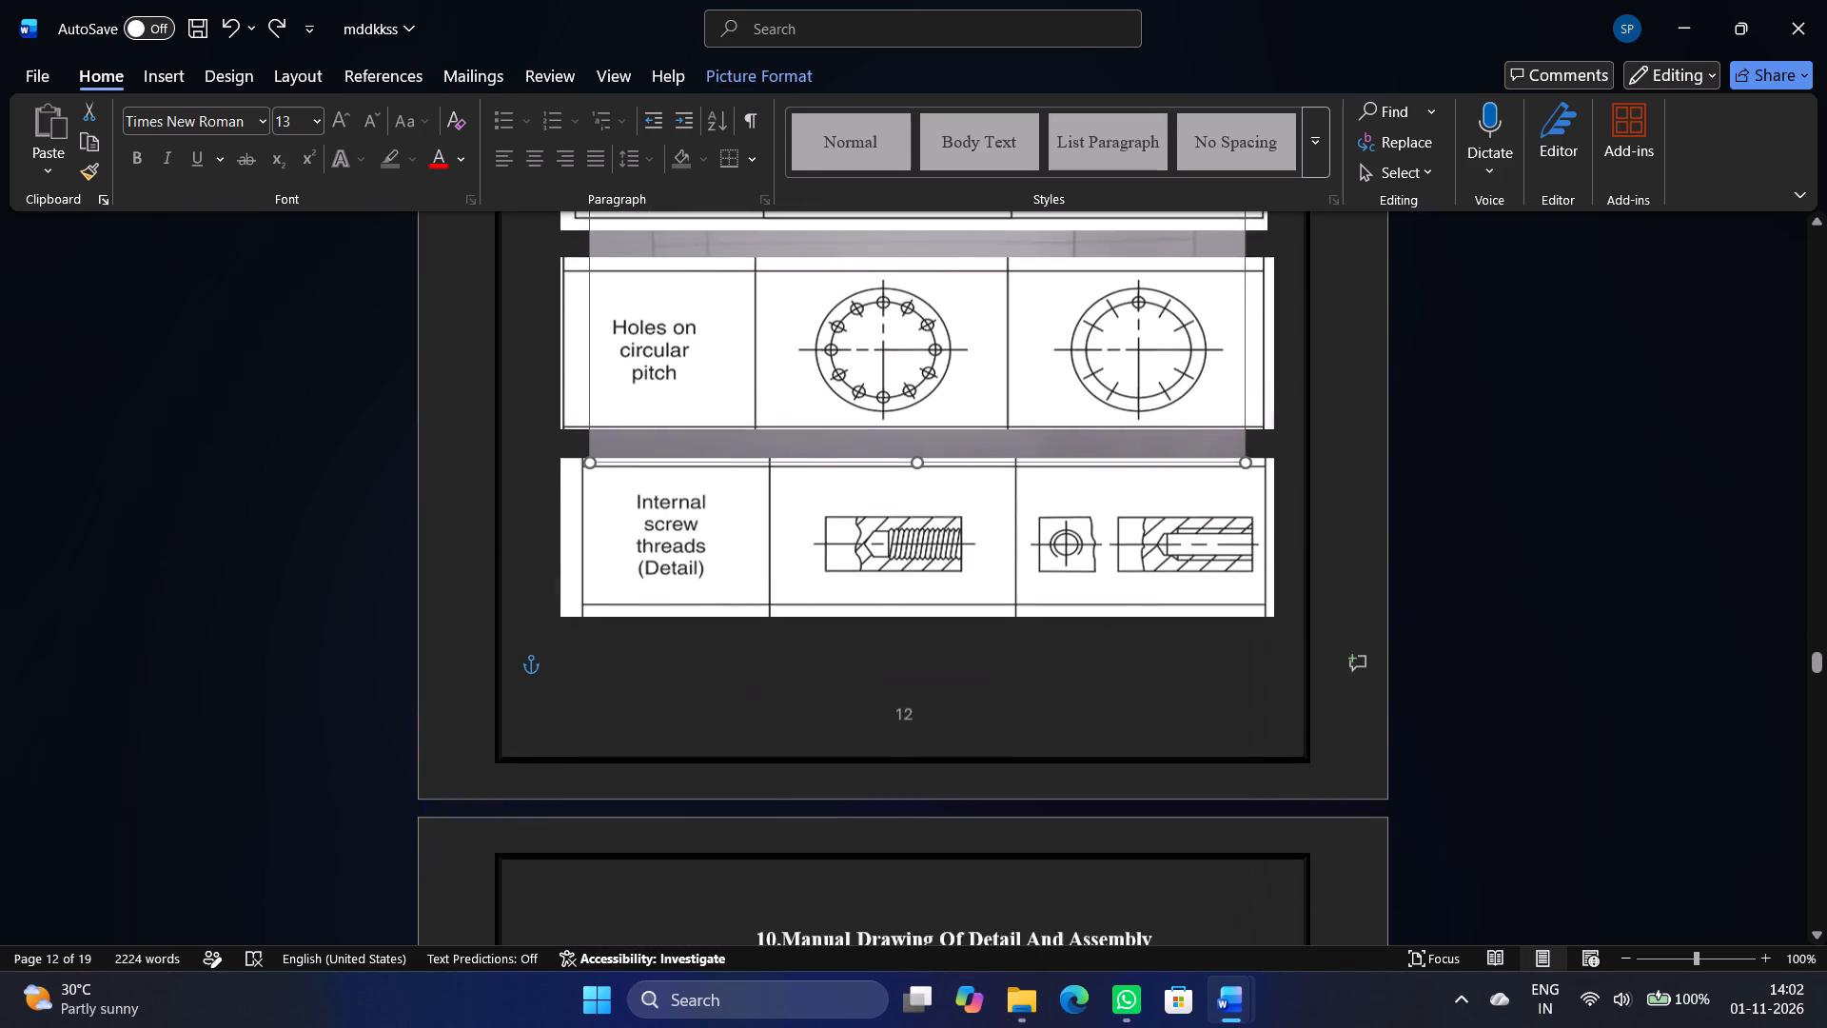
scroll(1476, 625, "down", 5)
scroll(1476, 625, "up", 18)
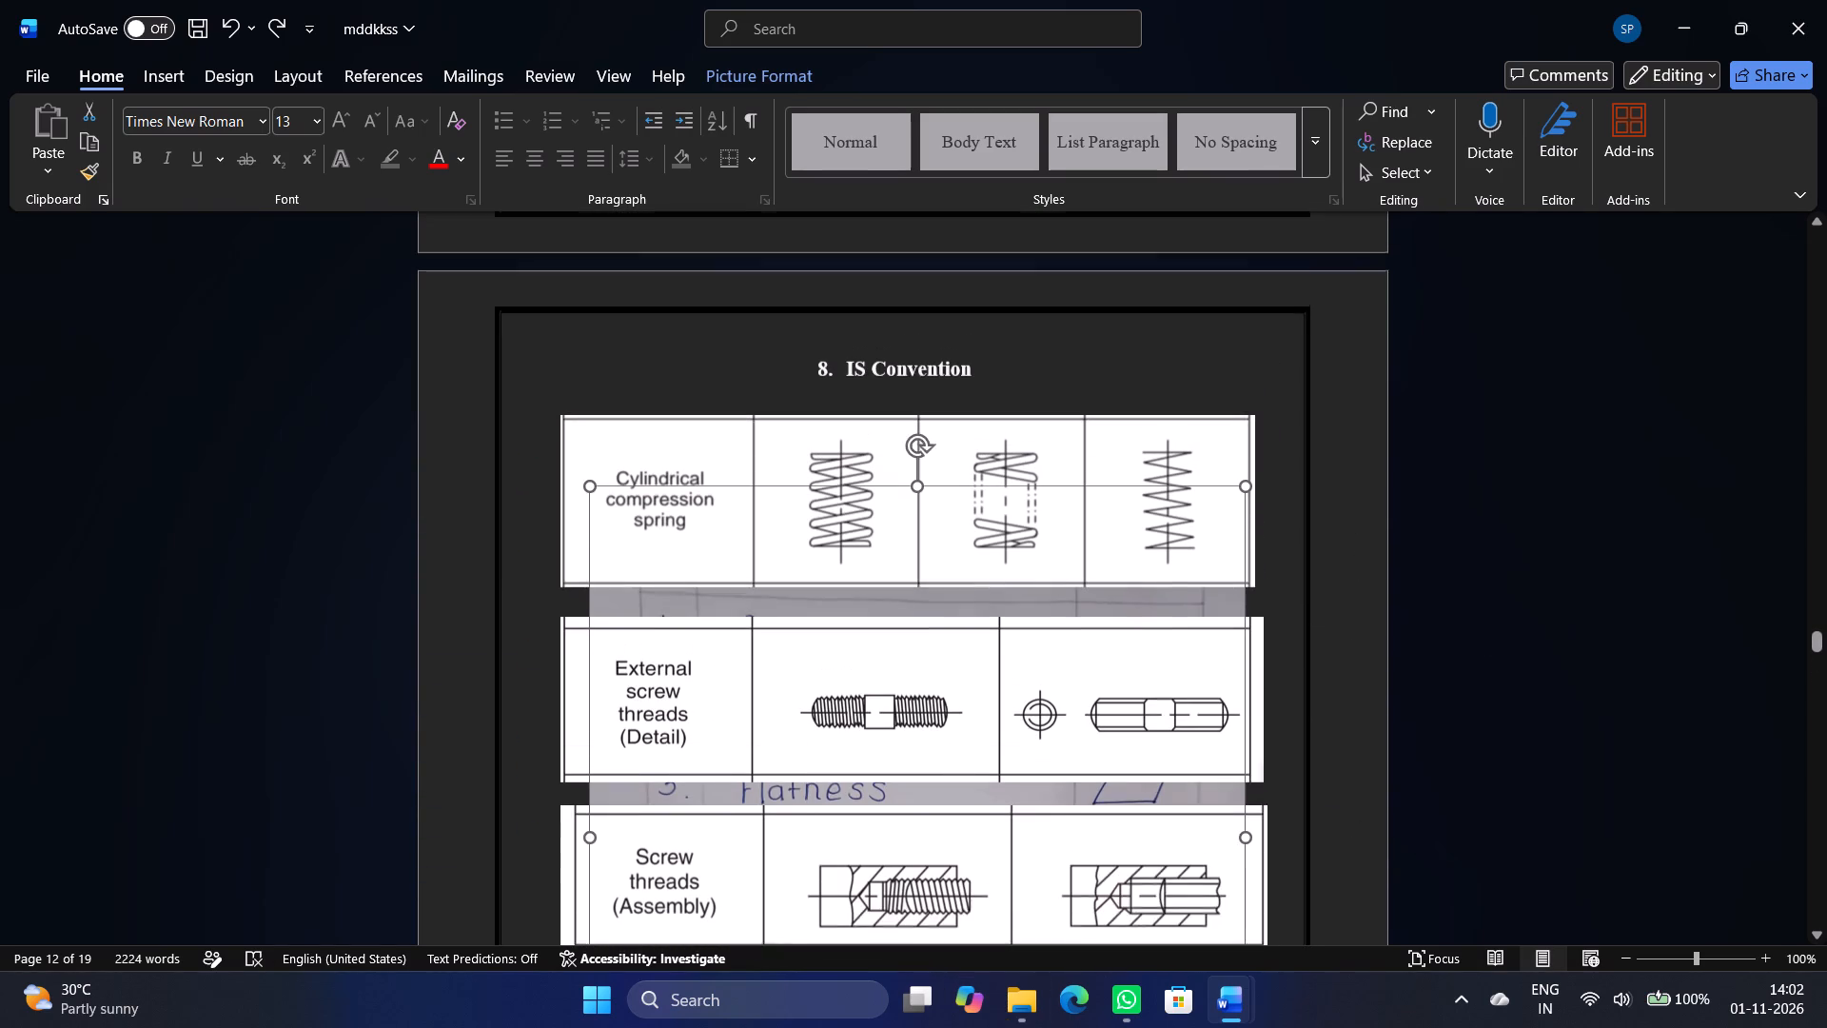
Set the Cylindrical compression spring figure's layout to In Line with Text.
left_click(781, 486)
left_click(1282, 456)
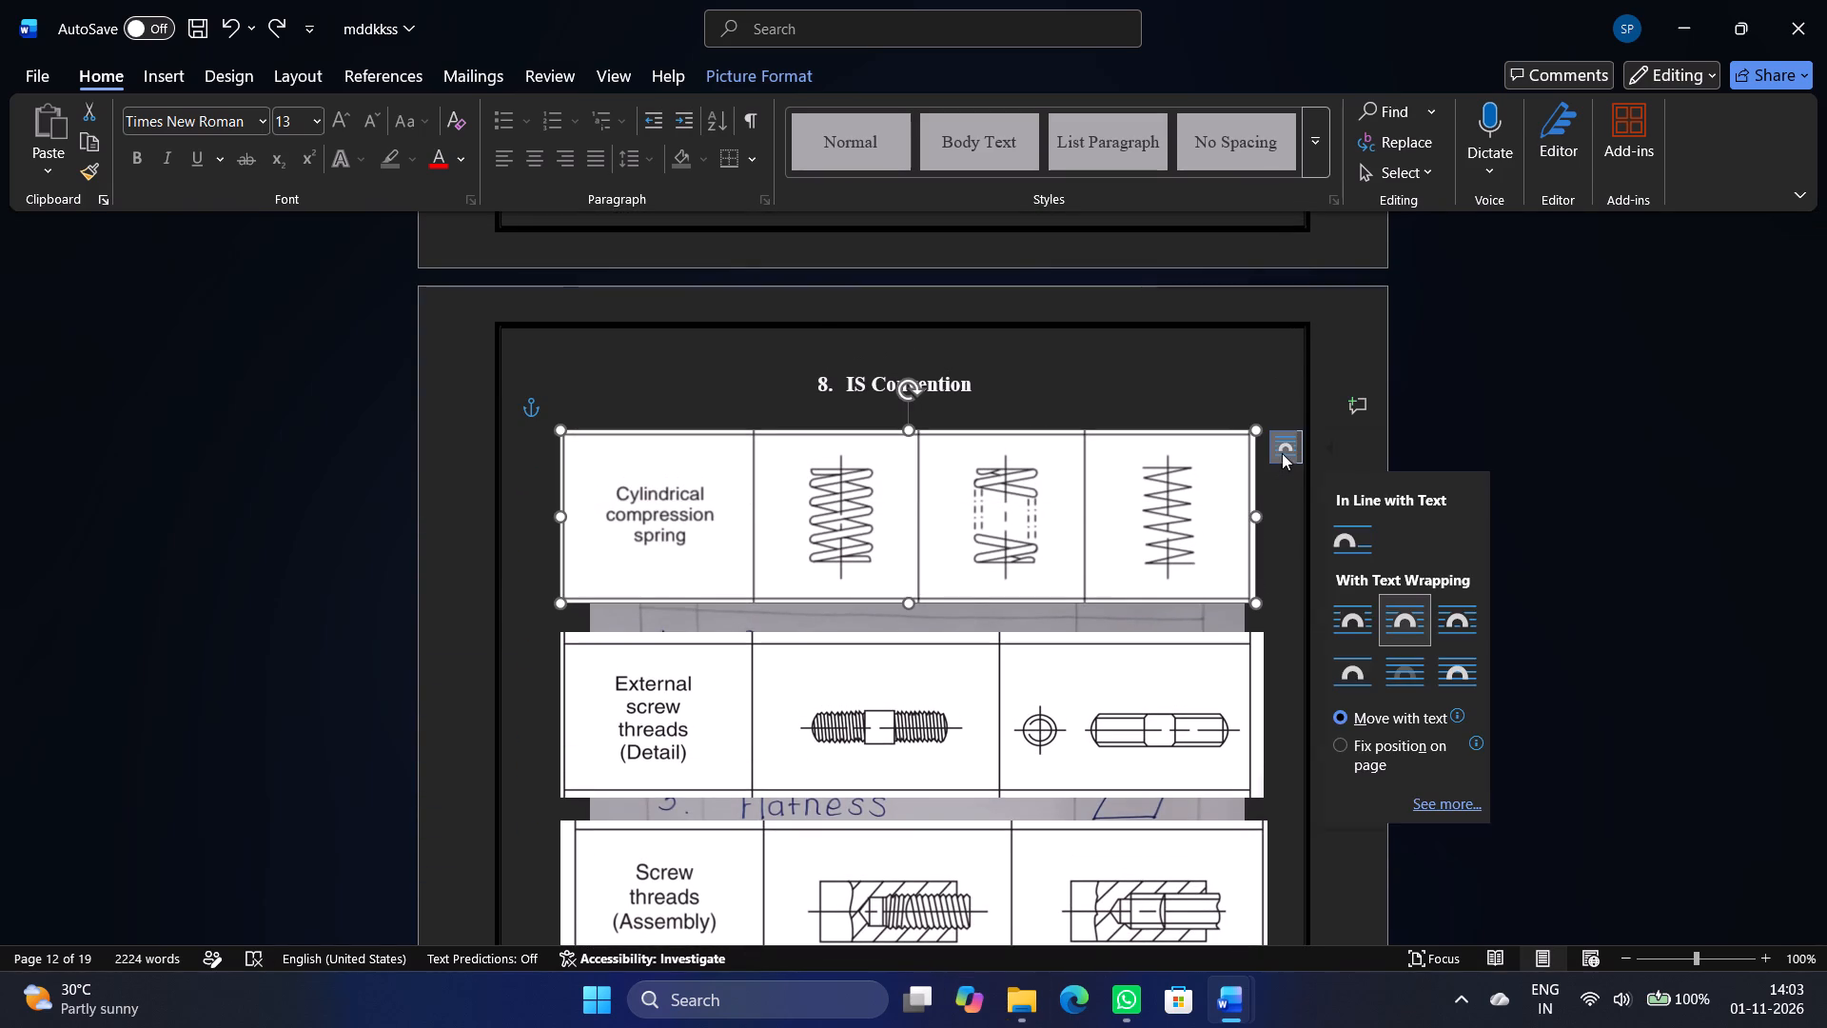
left_click(1360, 544)
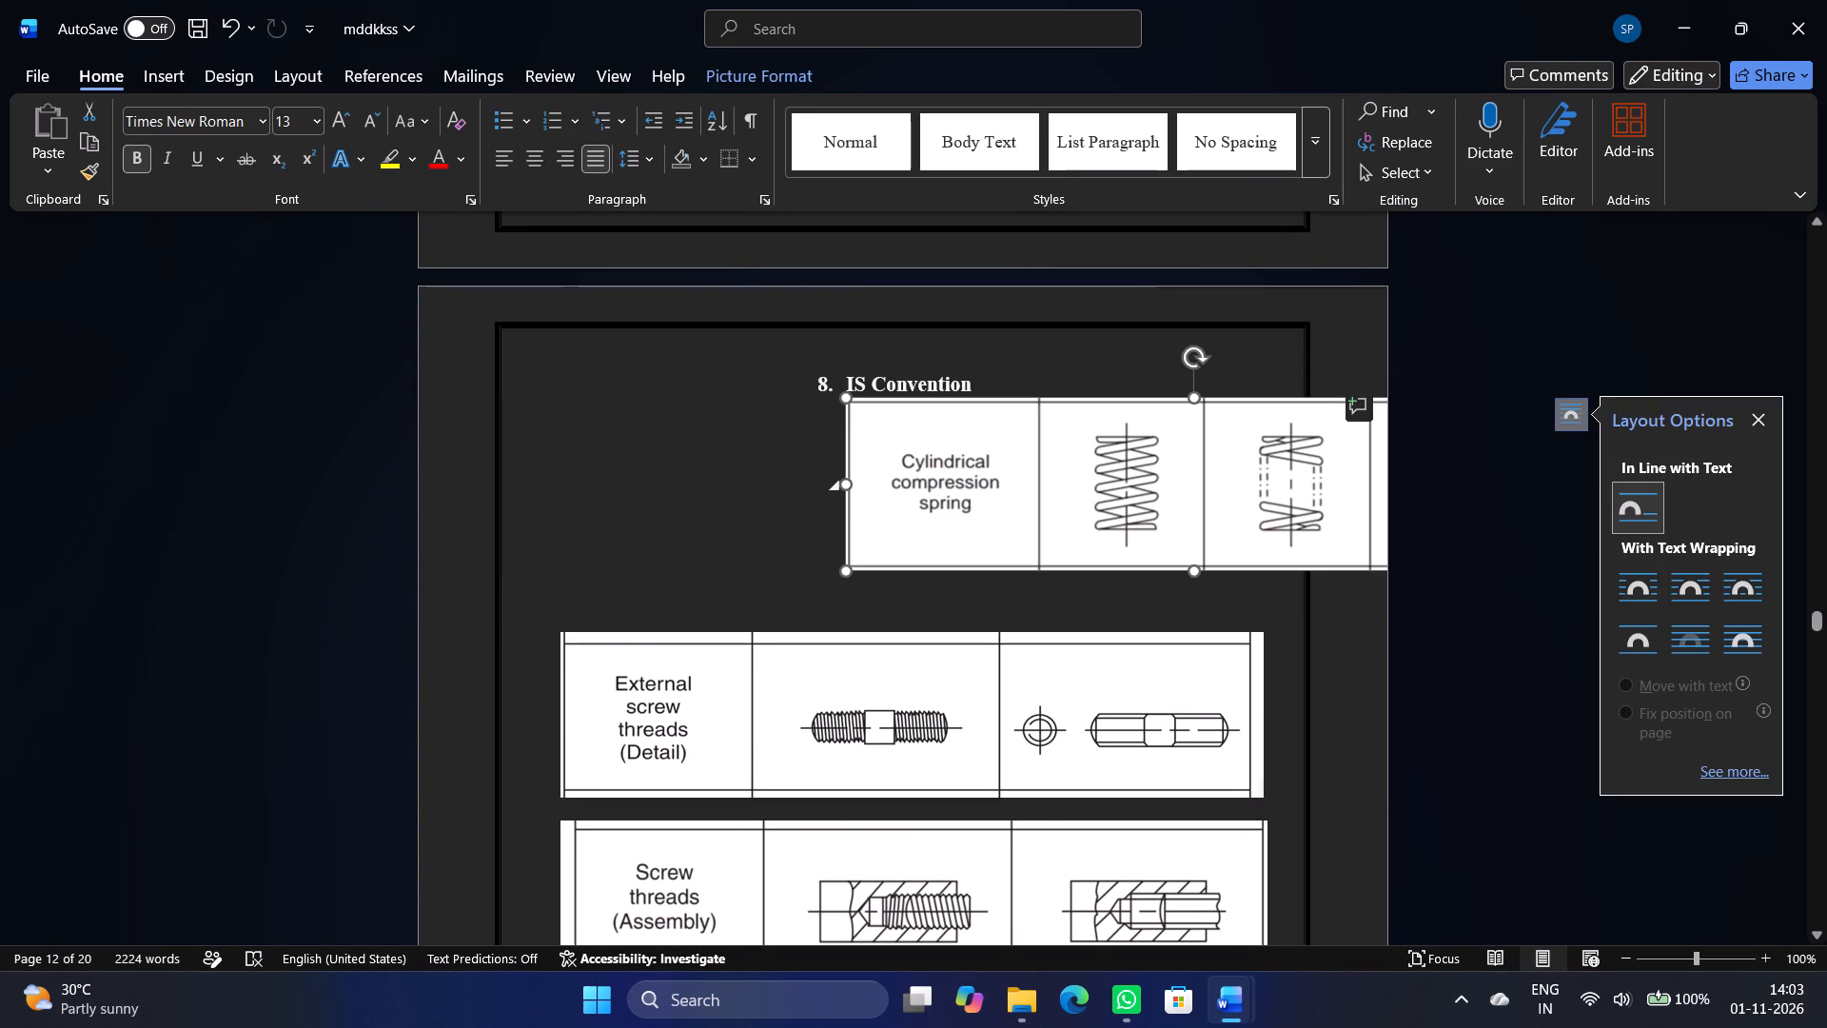
left_click_drag(1234, 517, 979, 541)
left_click_drag(979, 523, 967, 543)
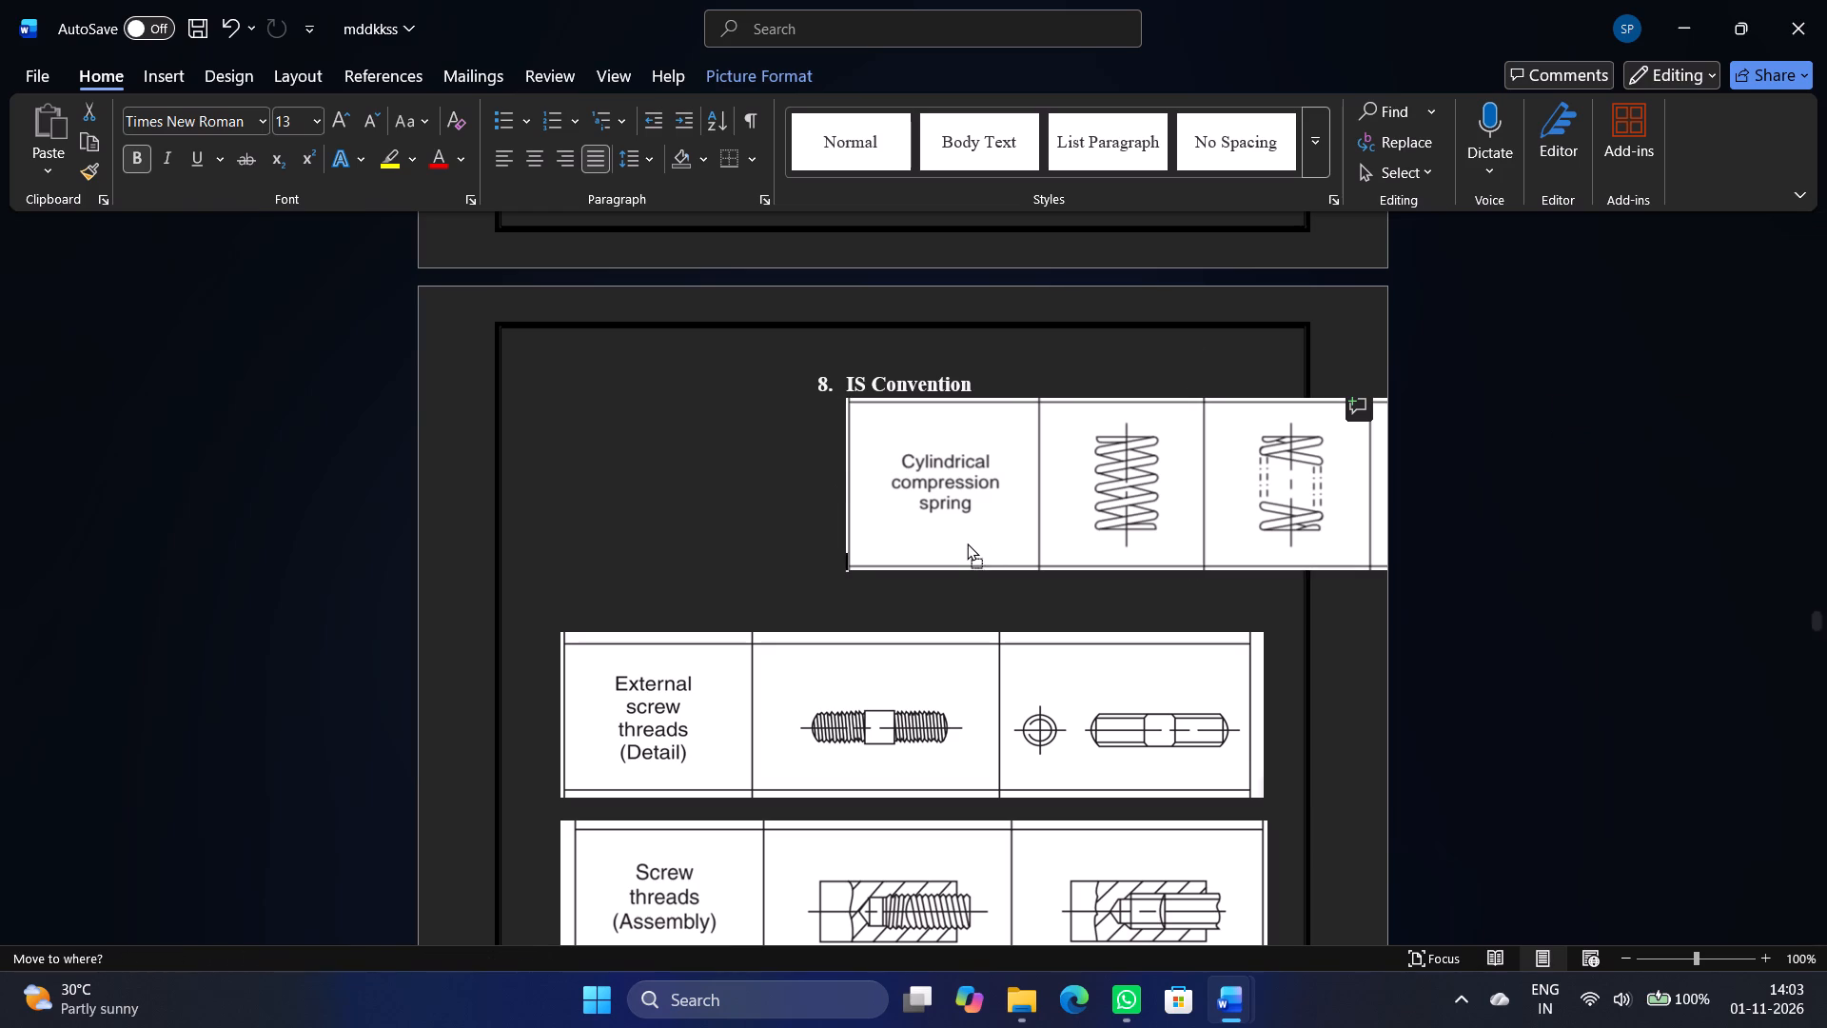
left_click_drag(967, 543, 966, 542)
Decrease the indent of the Cylindrical compression spring figure until its left edge lines up with the figures below.
left_click(642, 124)
double_click(642, 124)
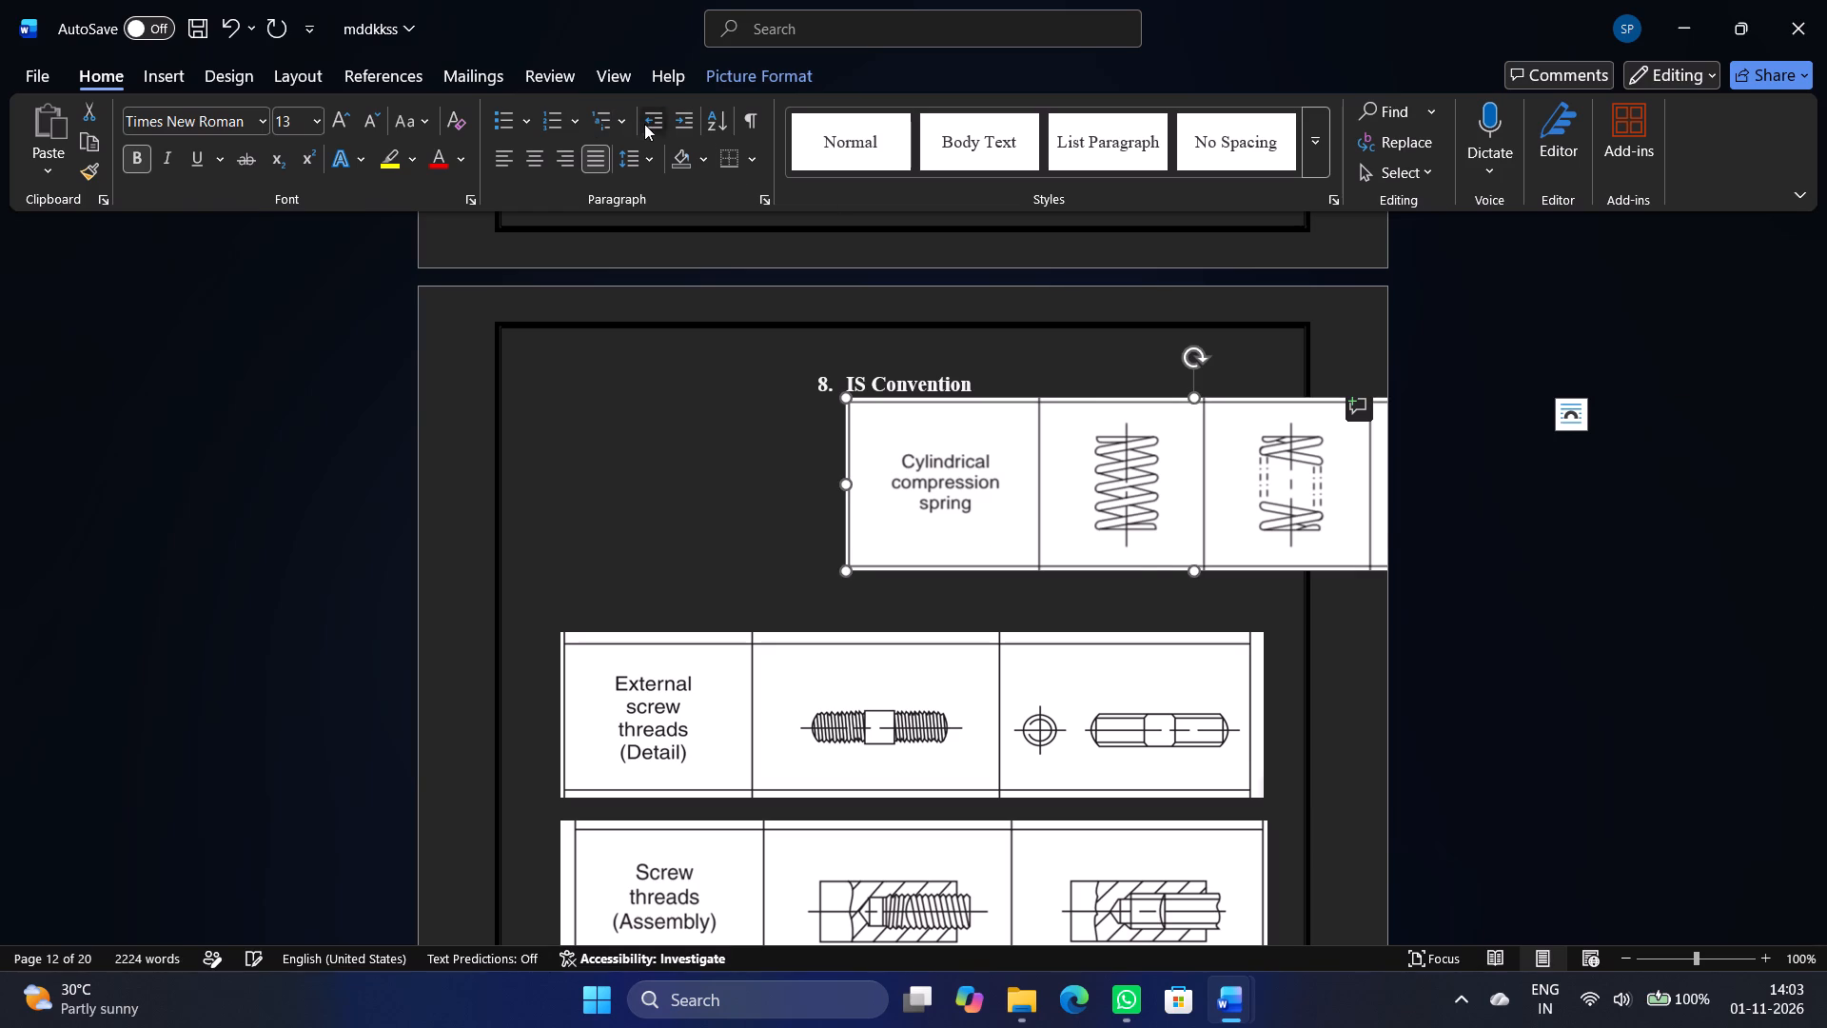
triple_click(651, 121)
left_click(651, 121)
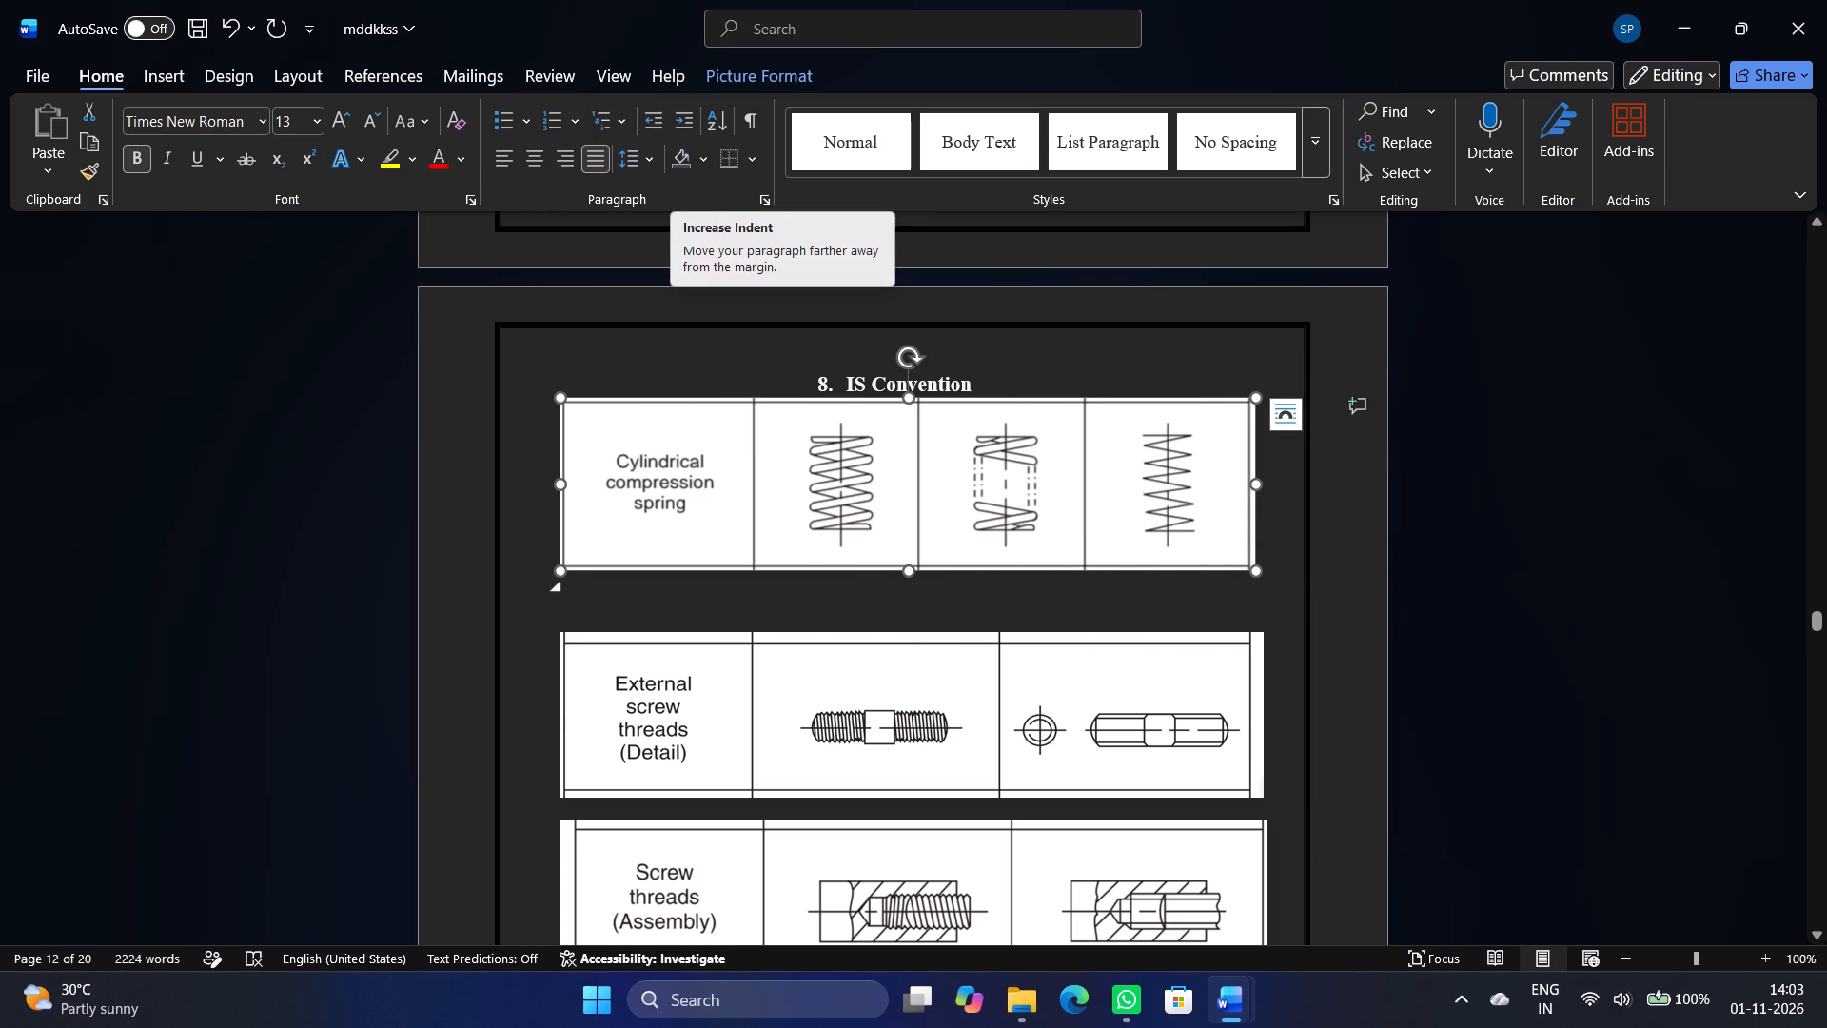
Set the External screw threads (Detail) figure's layout to In Line with Text.
left_click(874, 728)
left_click(1308, 657)
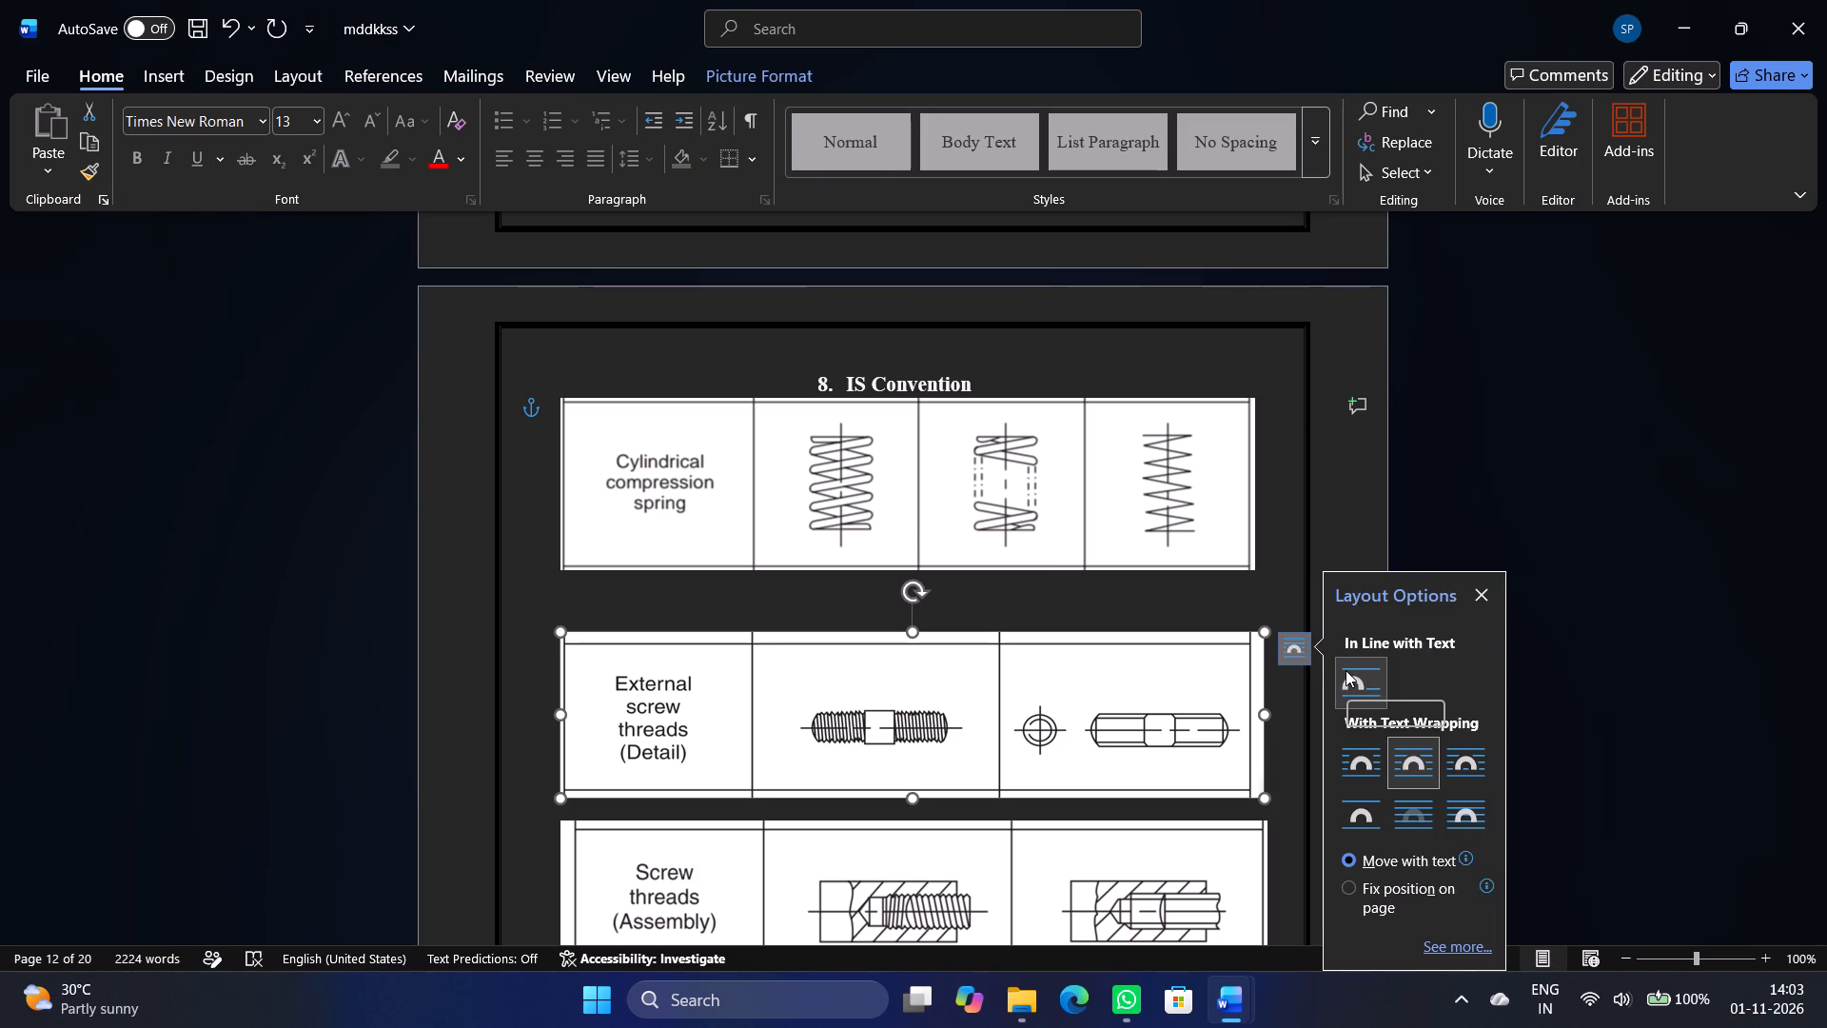
left_click(1346, 670)
left_click_drag(1082, 662, 1094, 676)
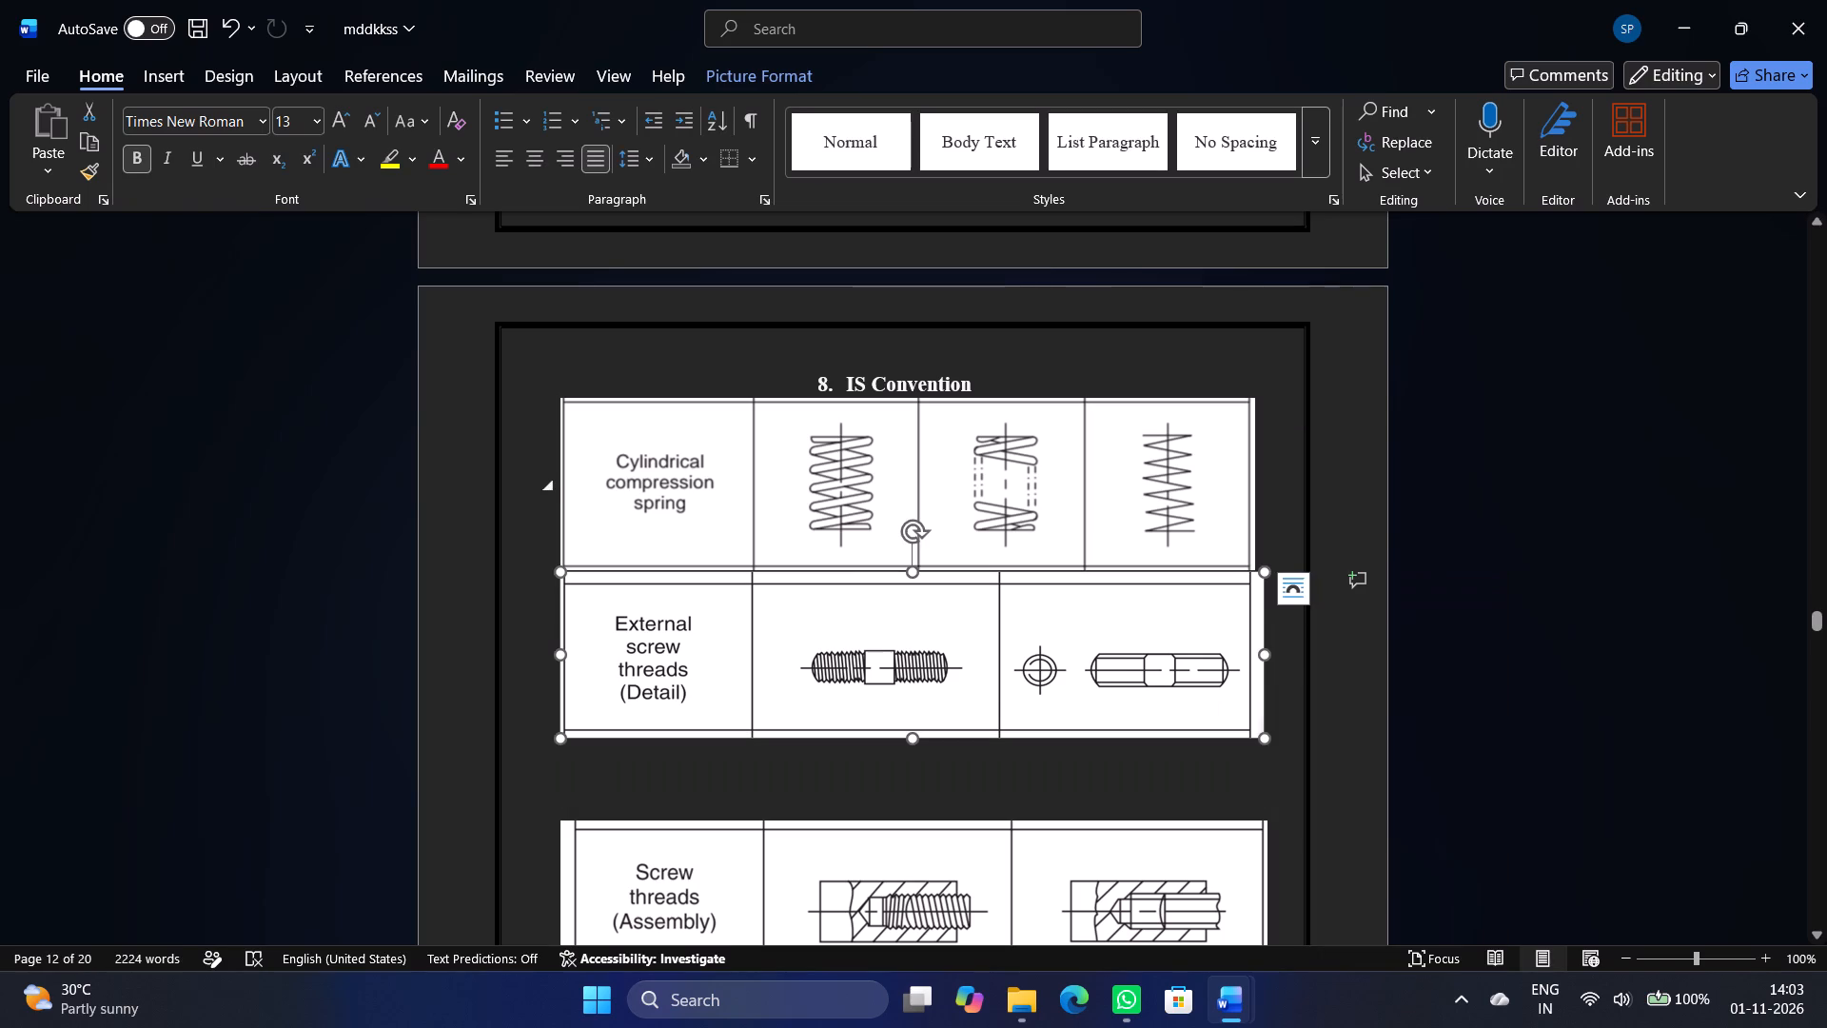
Set the line spacing of the External screw threads (Detail) figure's paragraph to 1.5.
left_click(1074, 661)
left_click(648, 157)
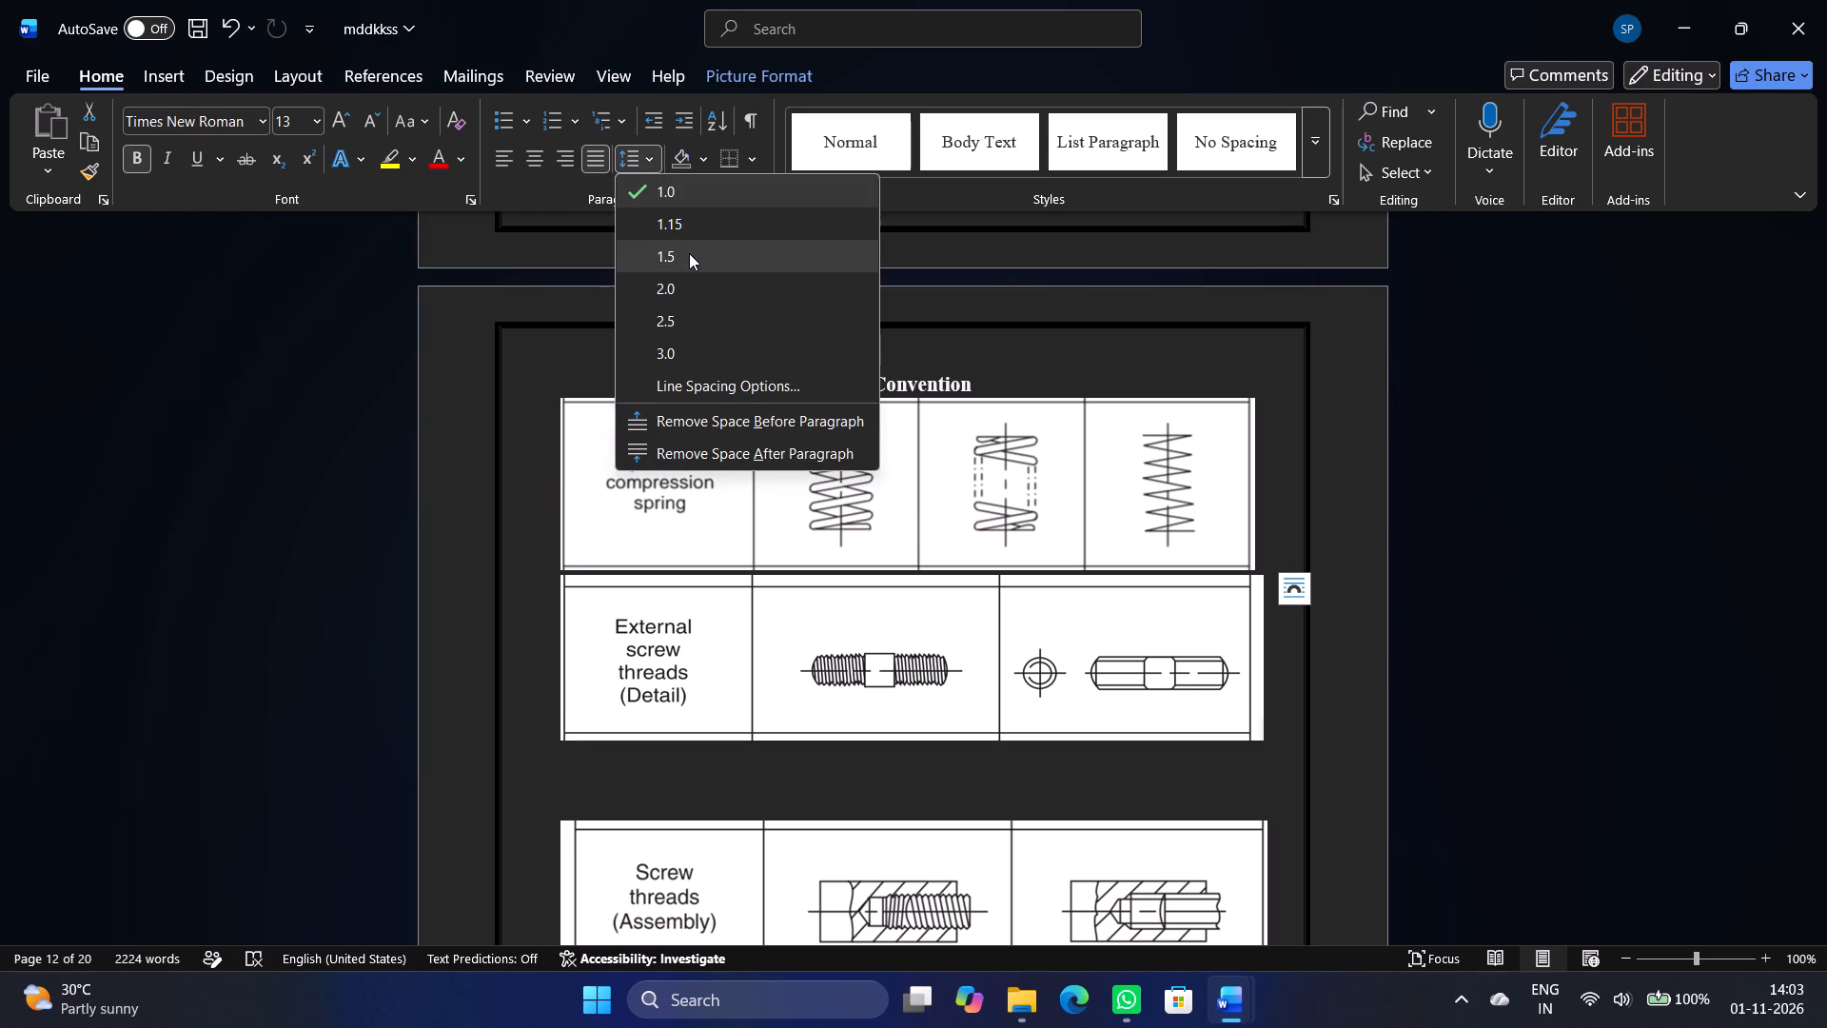
left_click(689, 255)
Set the Screw threads (Assembly) and Holes on circular pitch figures to In Line with Text.
scroll(1603, 716, "down", 3)
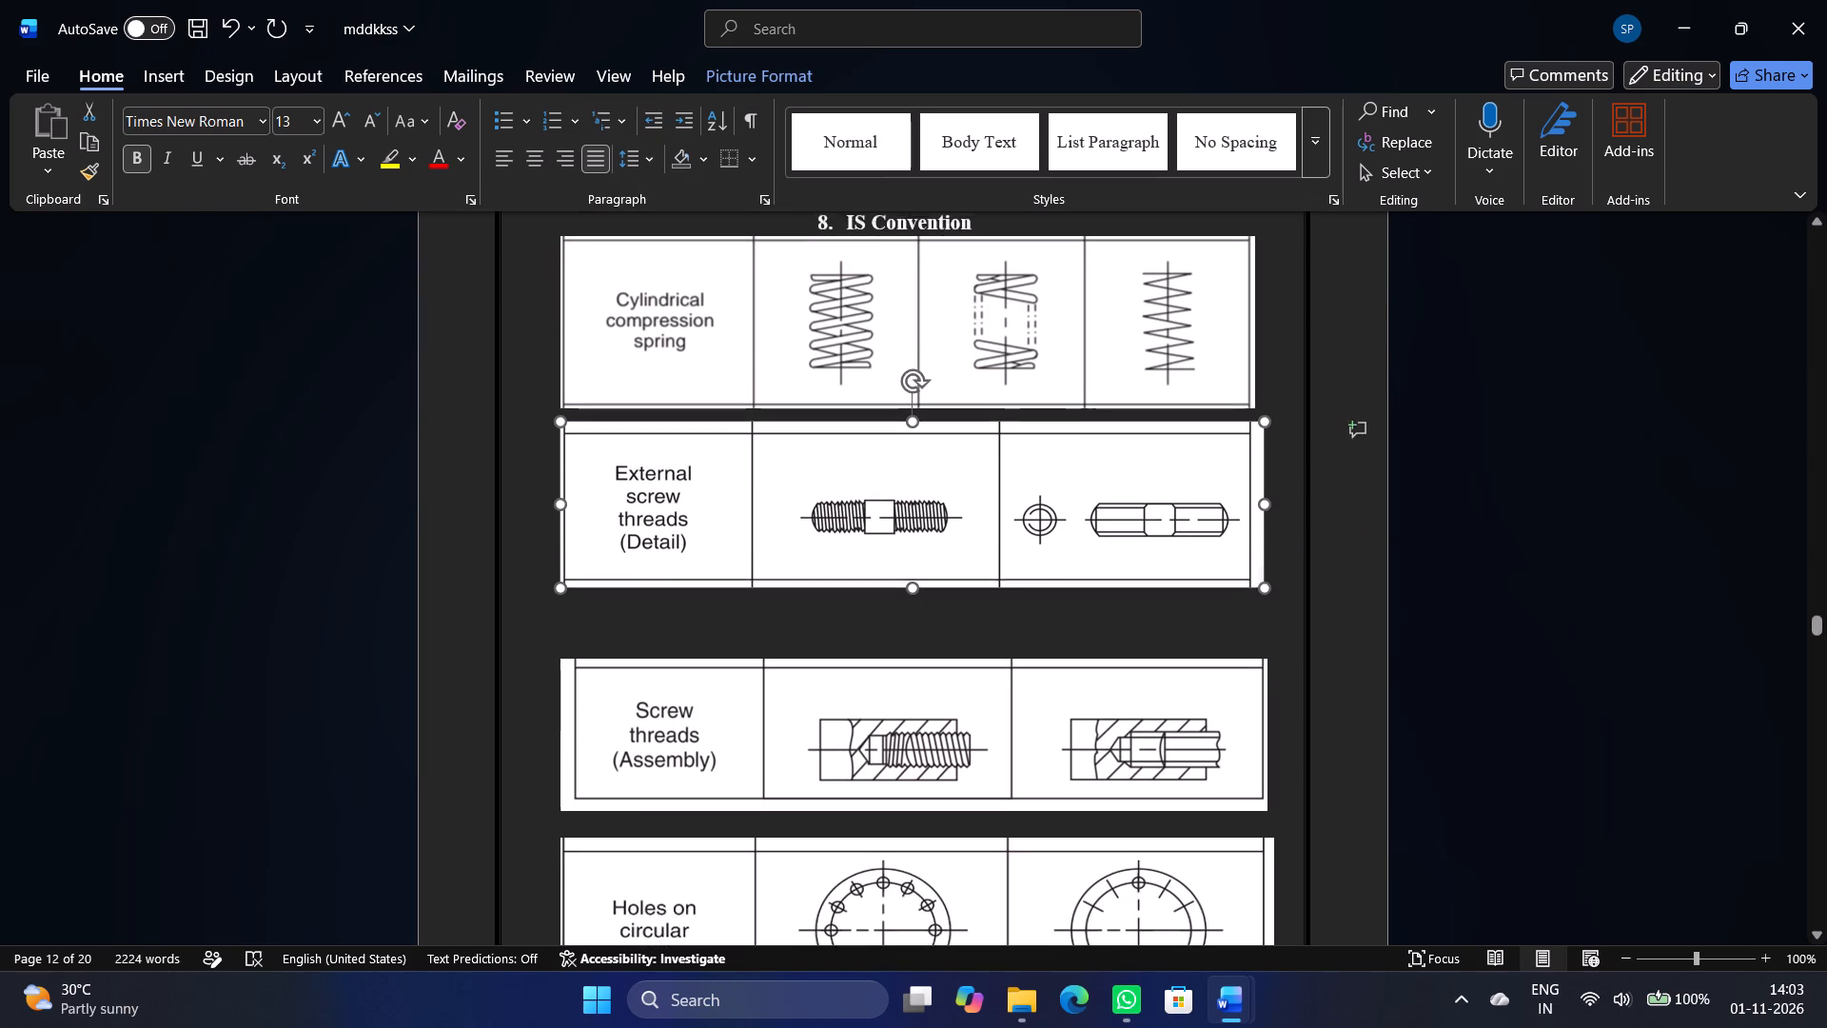
left_click(1073, 674)
left_click(1299, 658)
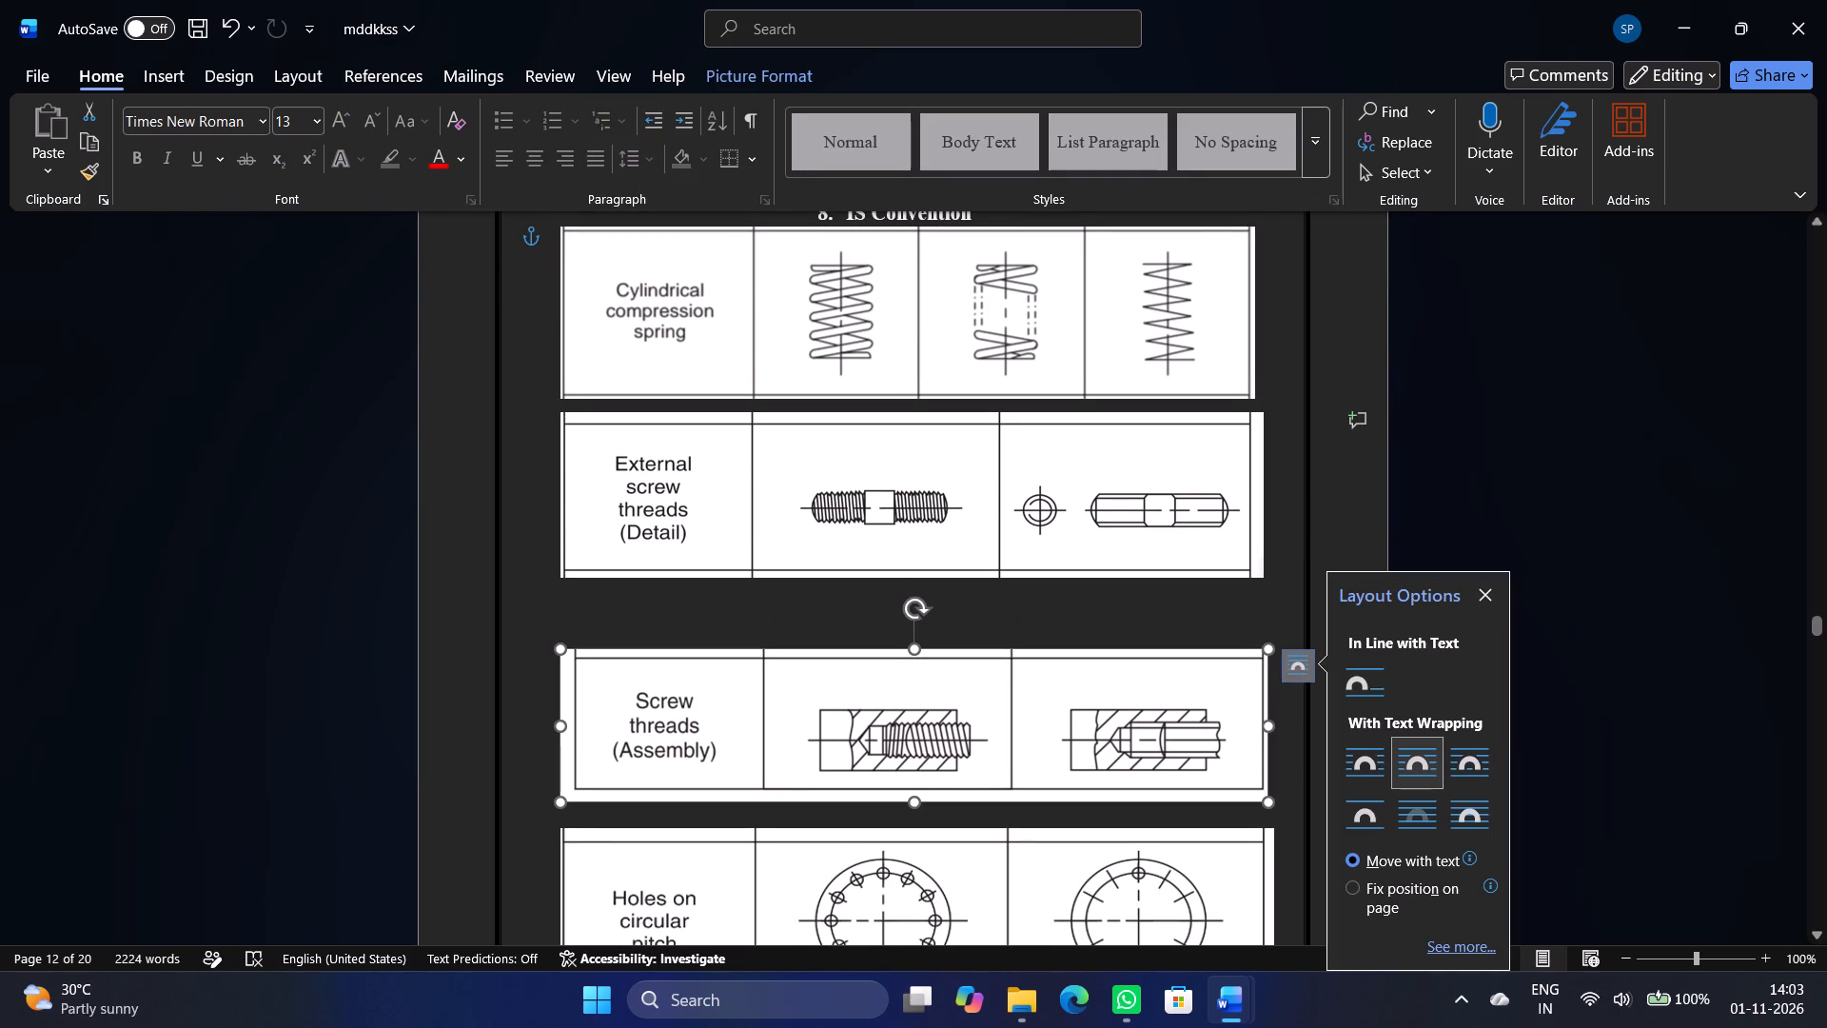
left_click(1358, 664)
left_click(1086, 851)
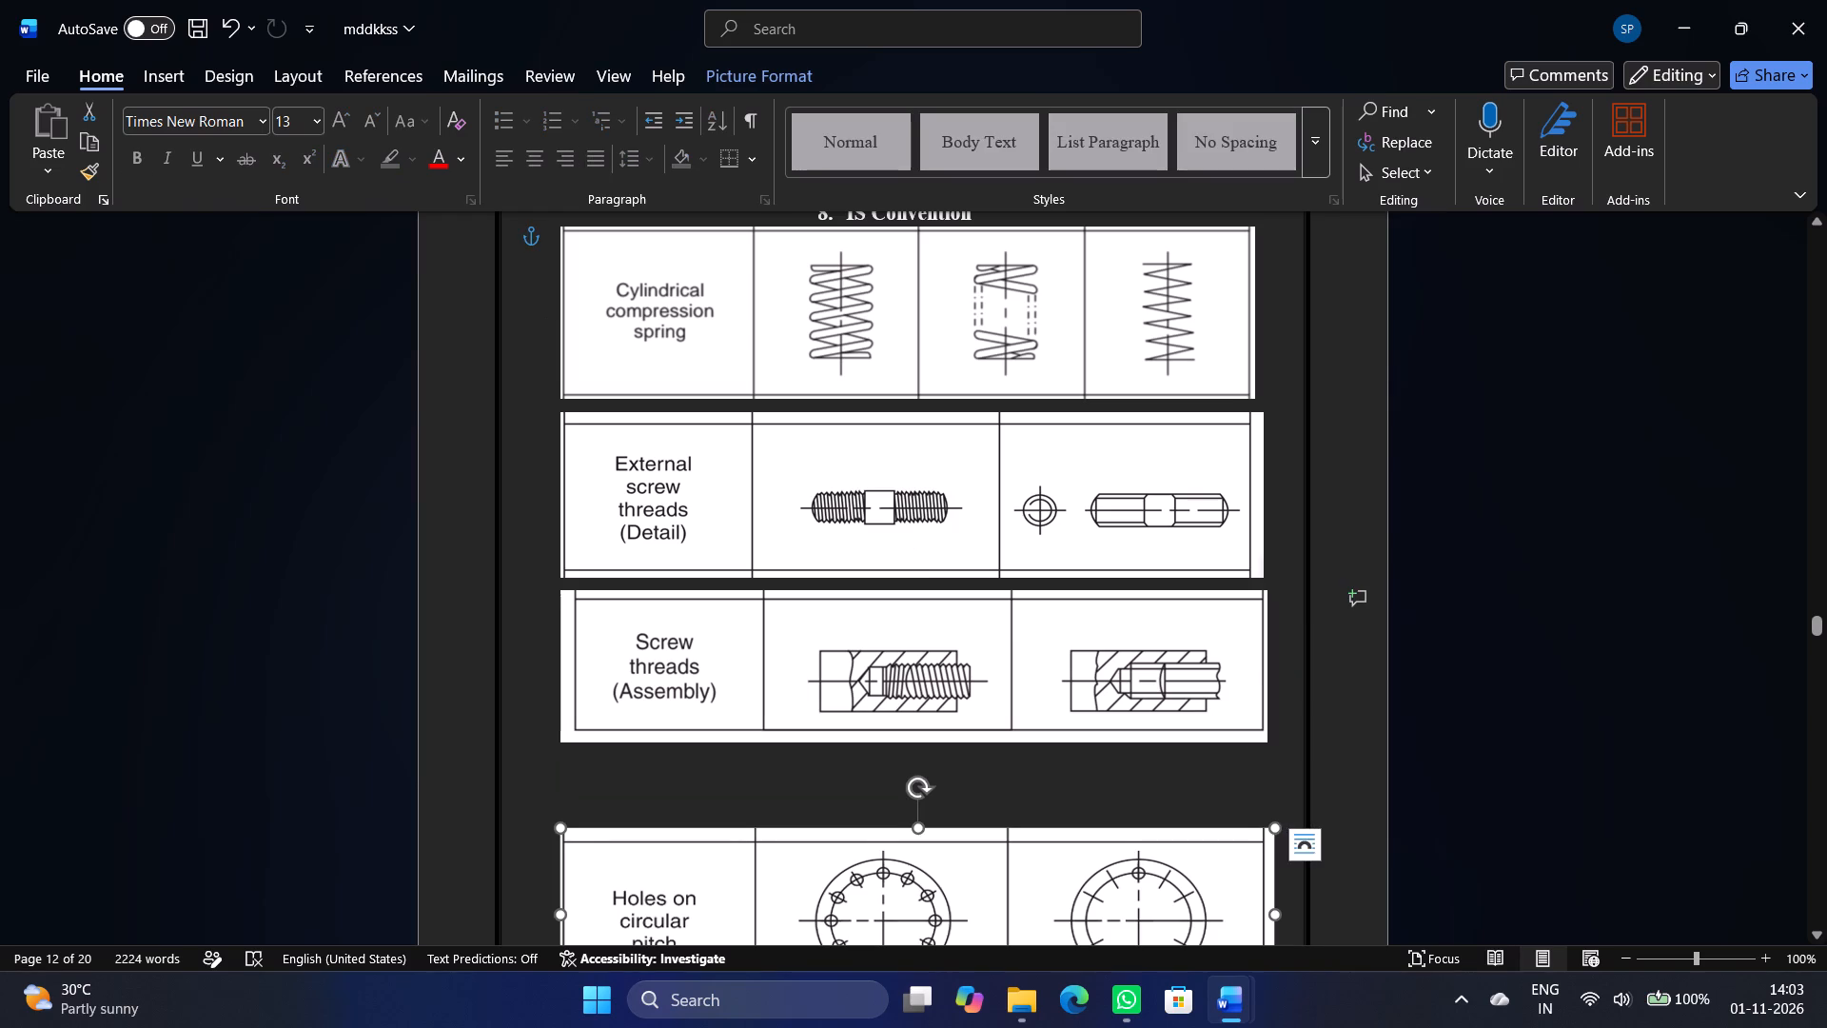
left_click(1310, 850)
left_click(1362, 692)
Set the Internal screw threads (Detail) figure's layout to In Line with Text.
scroll(1534, 680, "down", 5)
left_click(1084, 853)
left_click(1307, 761)
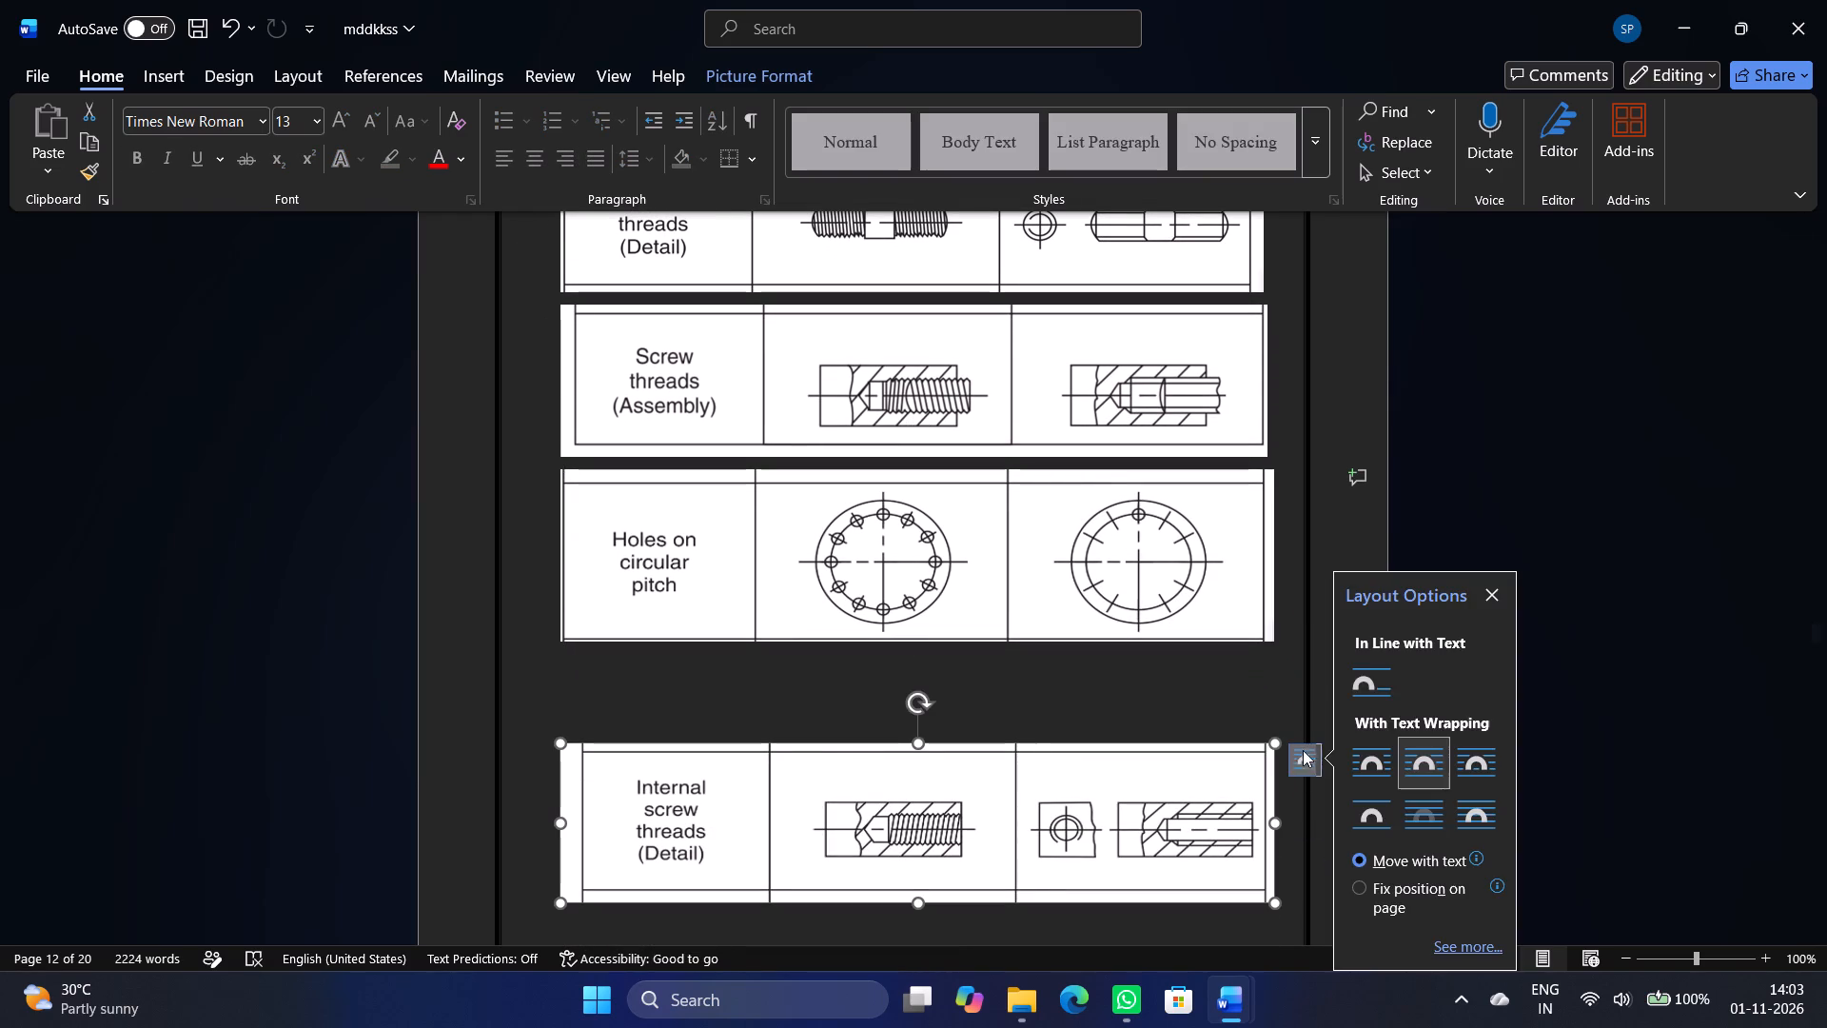
left_click(1370, 682)
left_click(1642, 678)
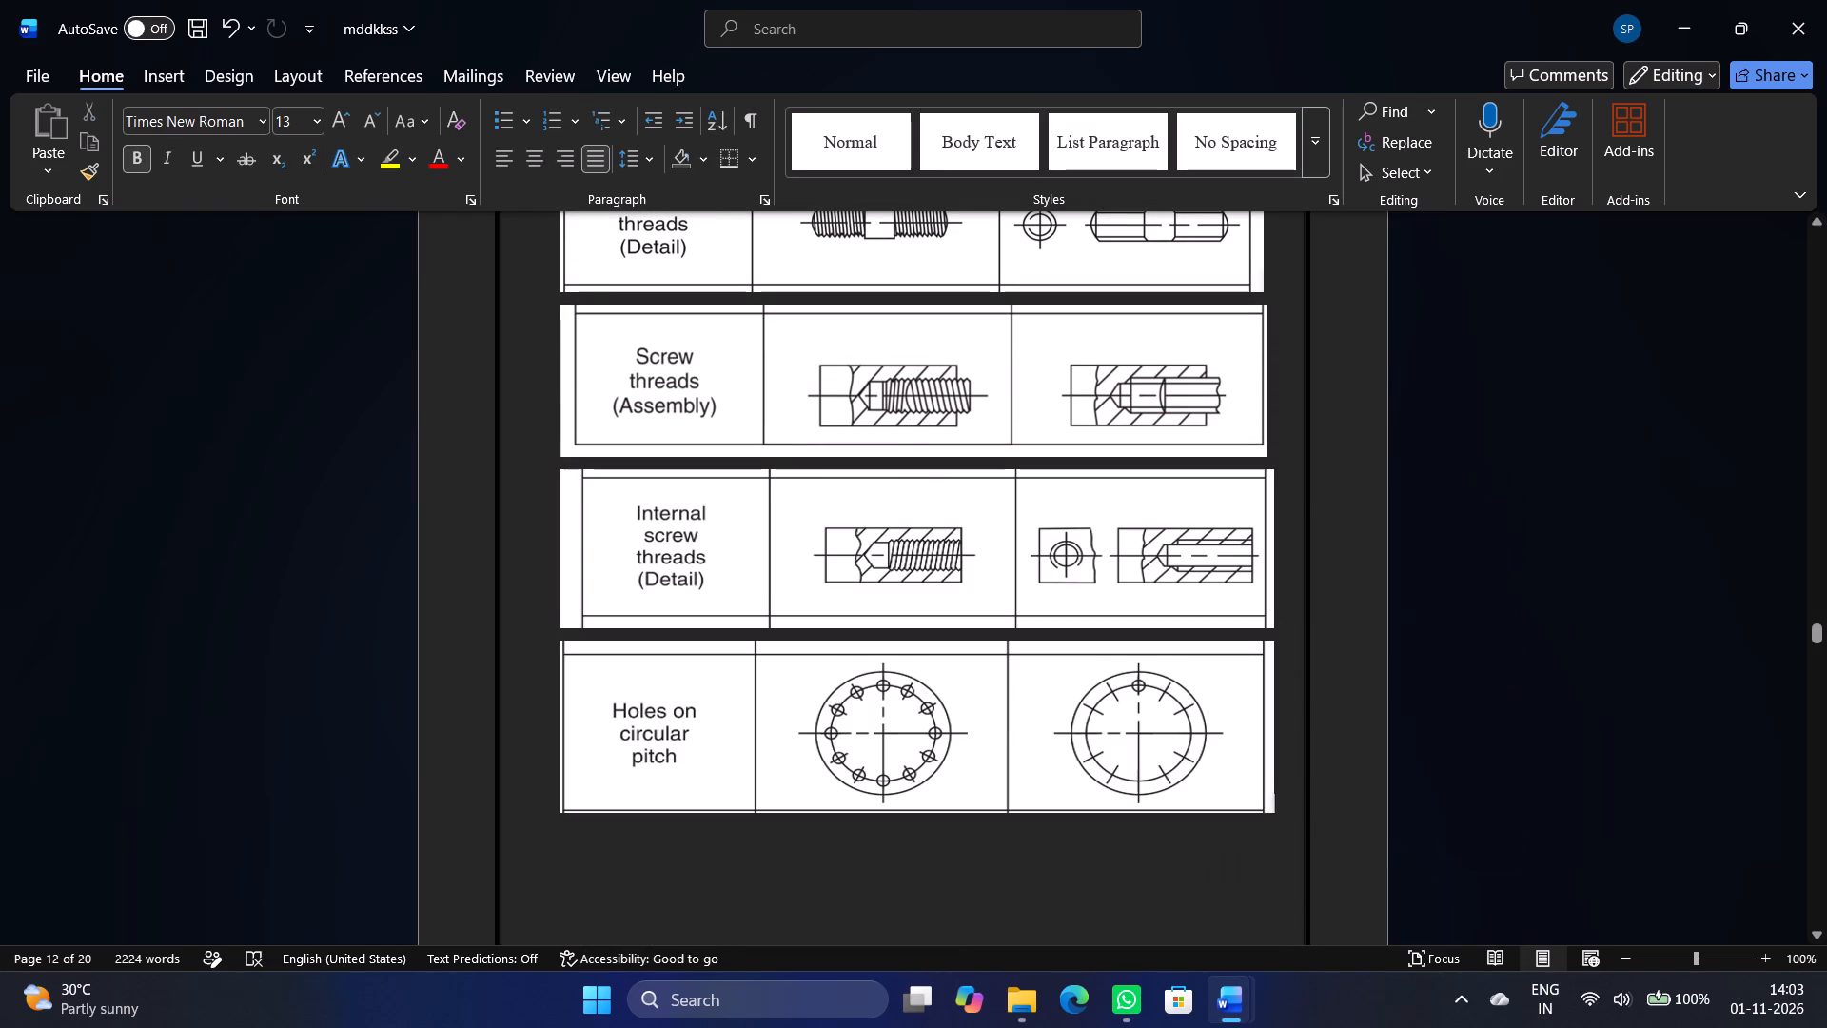
Set the line spacing of the IS Convention figures' paragraph to 2.5.
scroll(1646, 758, "up", 7)
scroll(1647, 759, "down", 13)
scroll(1640, 739, "up", 3)
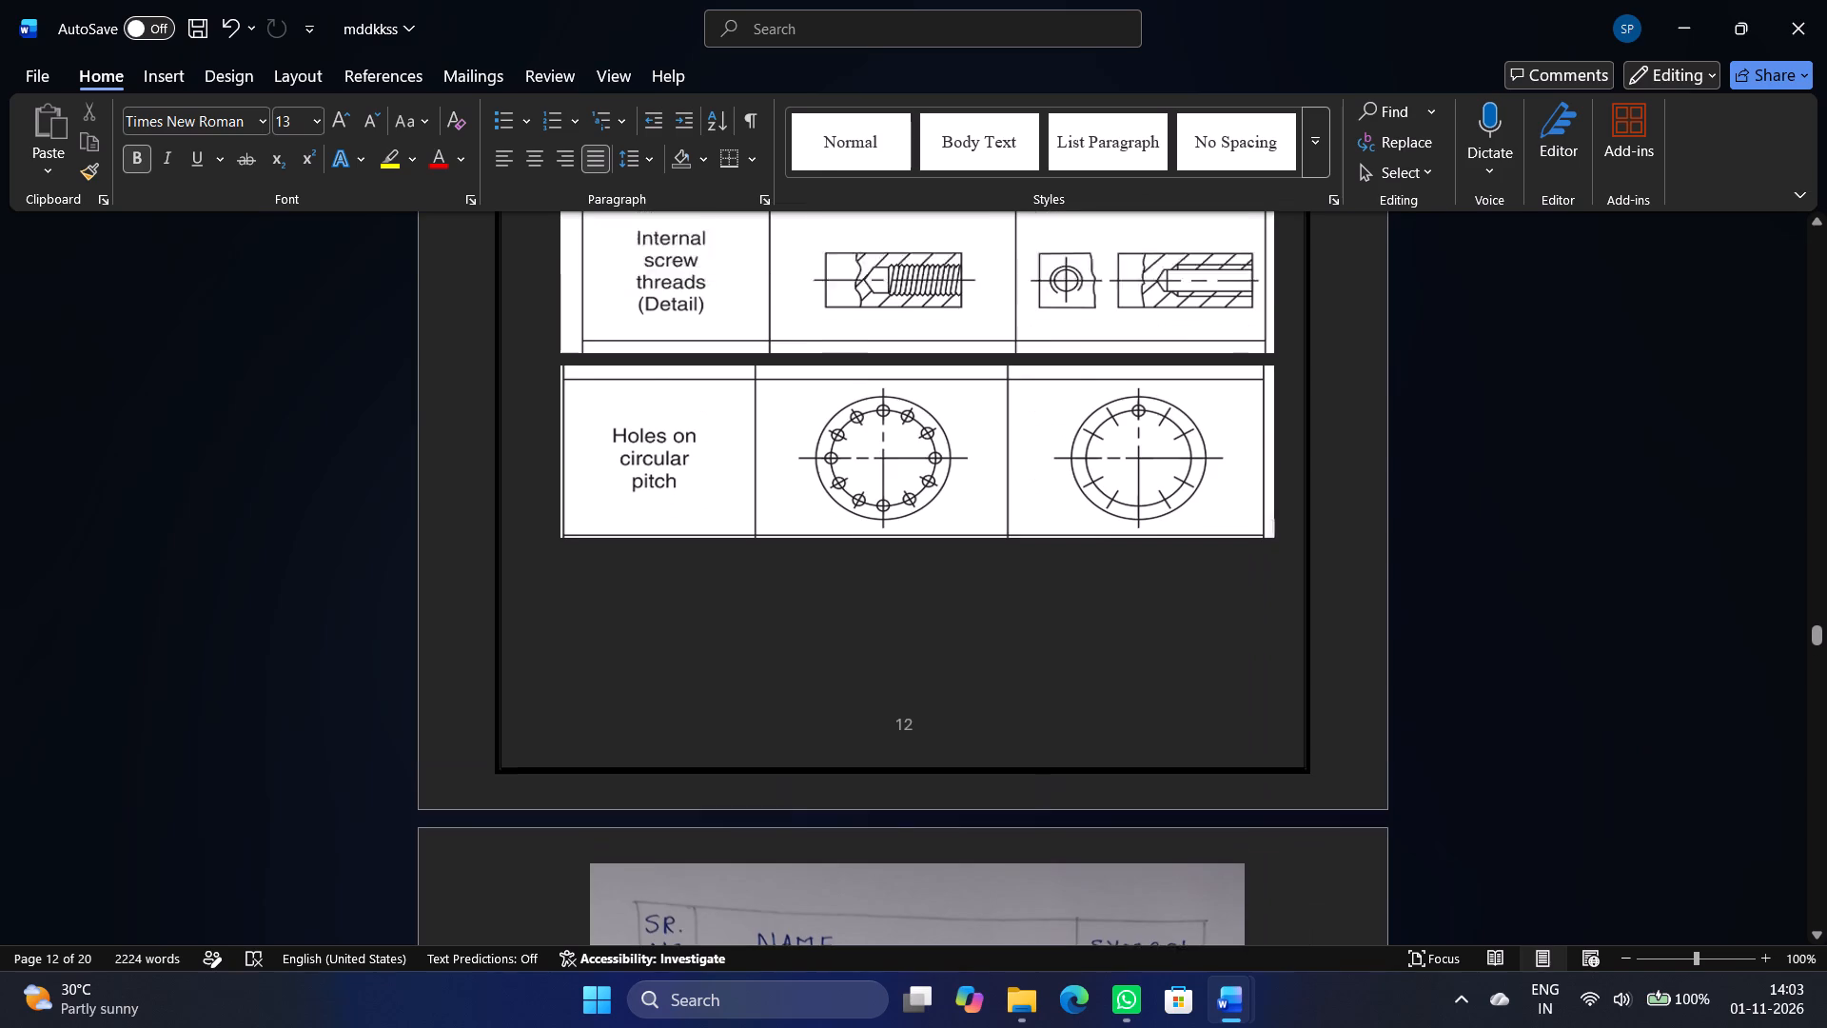
scroll(1640, 739, "up", 9)
left_click(924, 426)
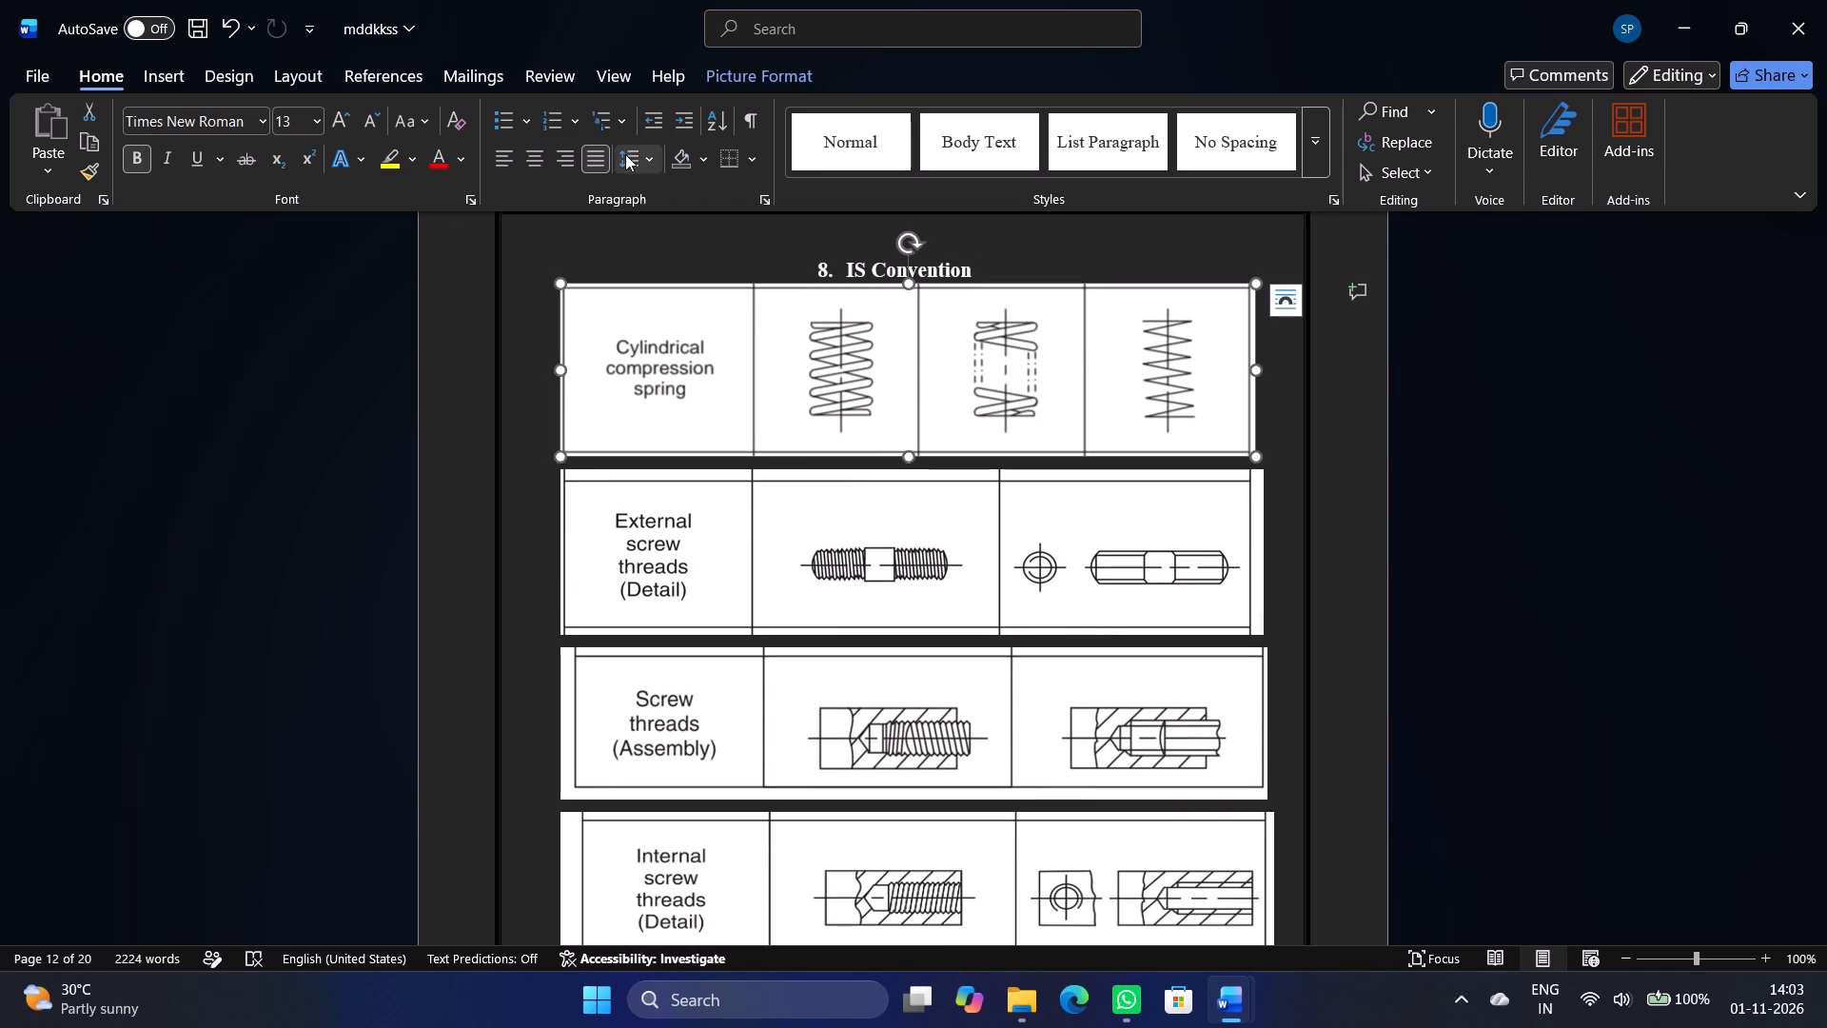
left_click(652, 164)
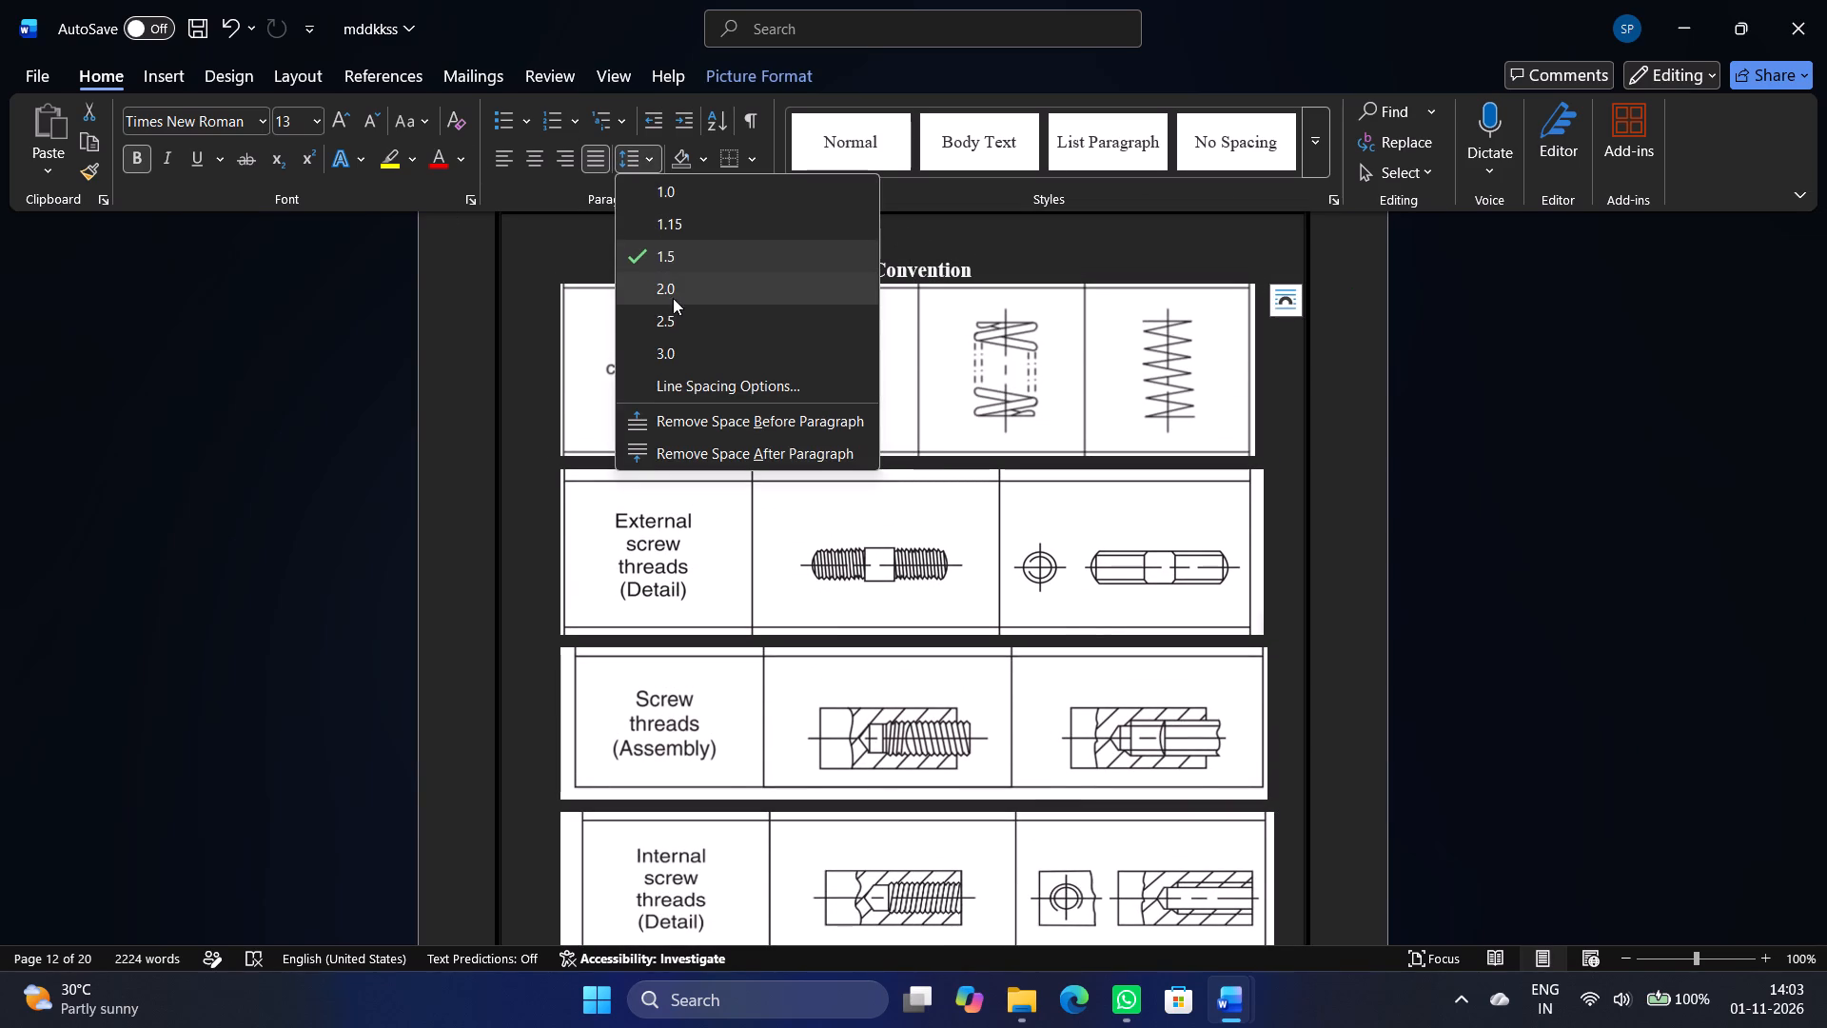
left_click(675, 319)
scroll(1583, 616, "down", 3)
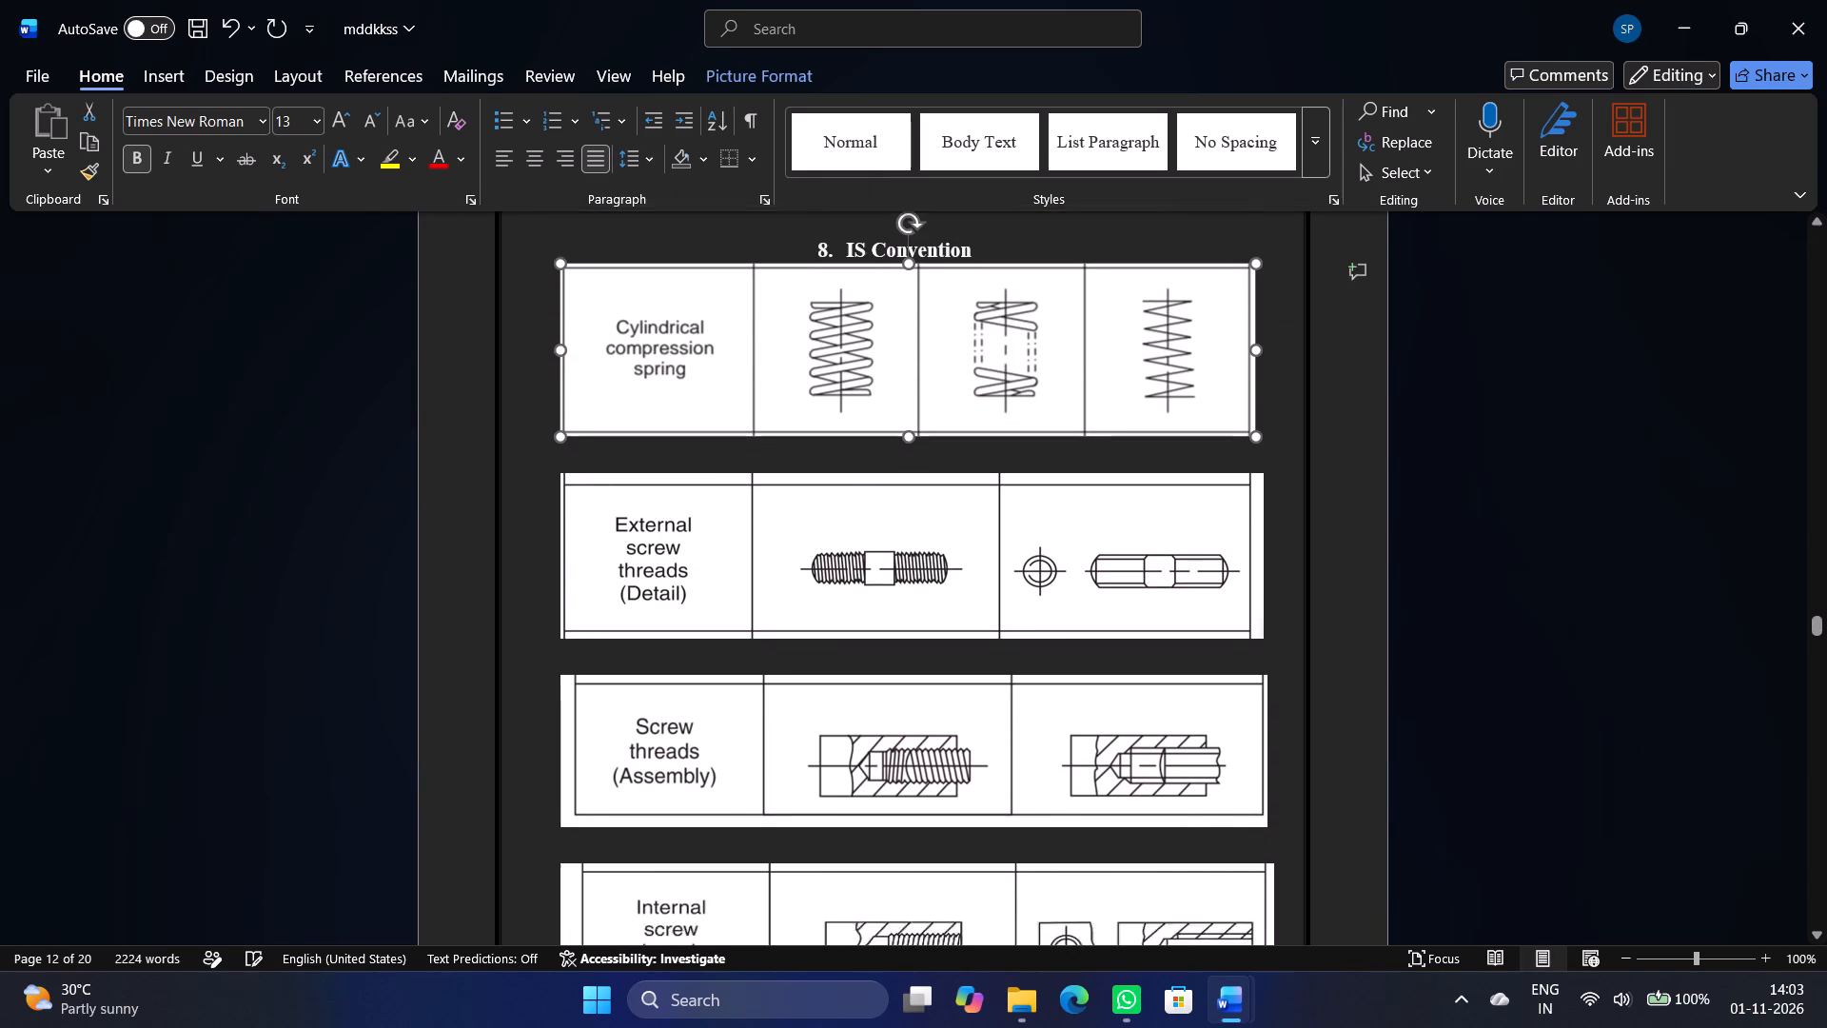
scroll(1583, 616, "down", 4)
scroll(1591, 612, "up", 6)
left_click(1599, 601)
scroll(1599, 600, "up", 3)
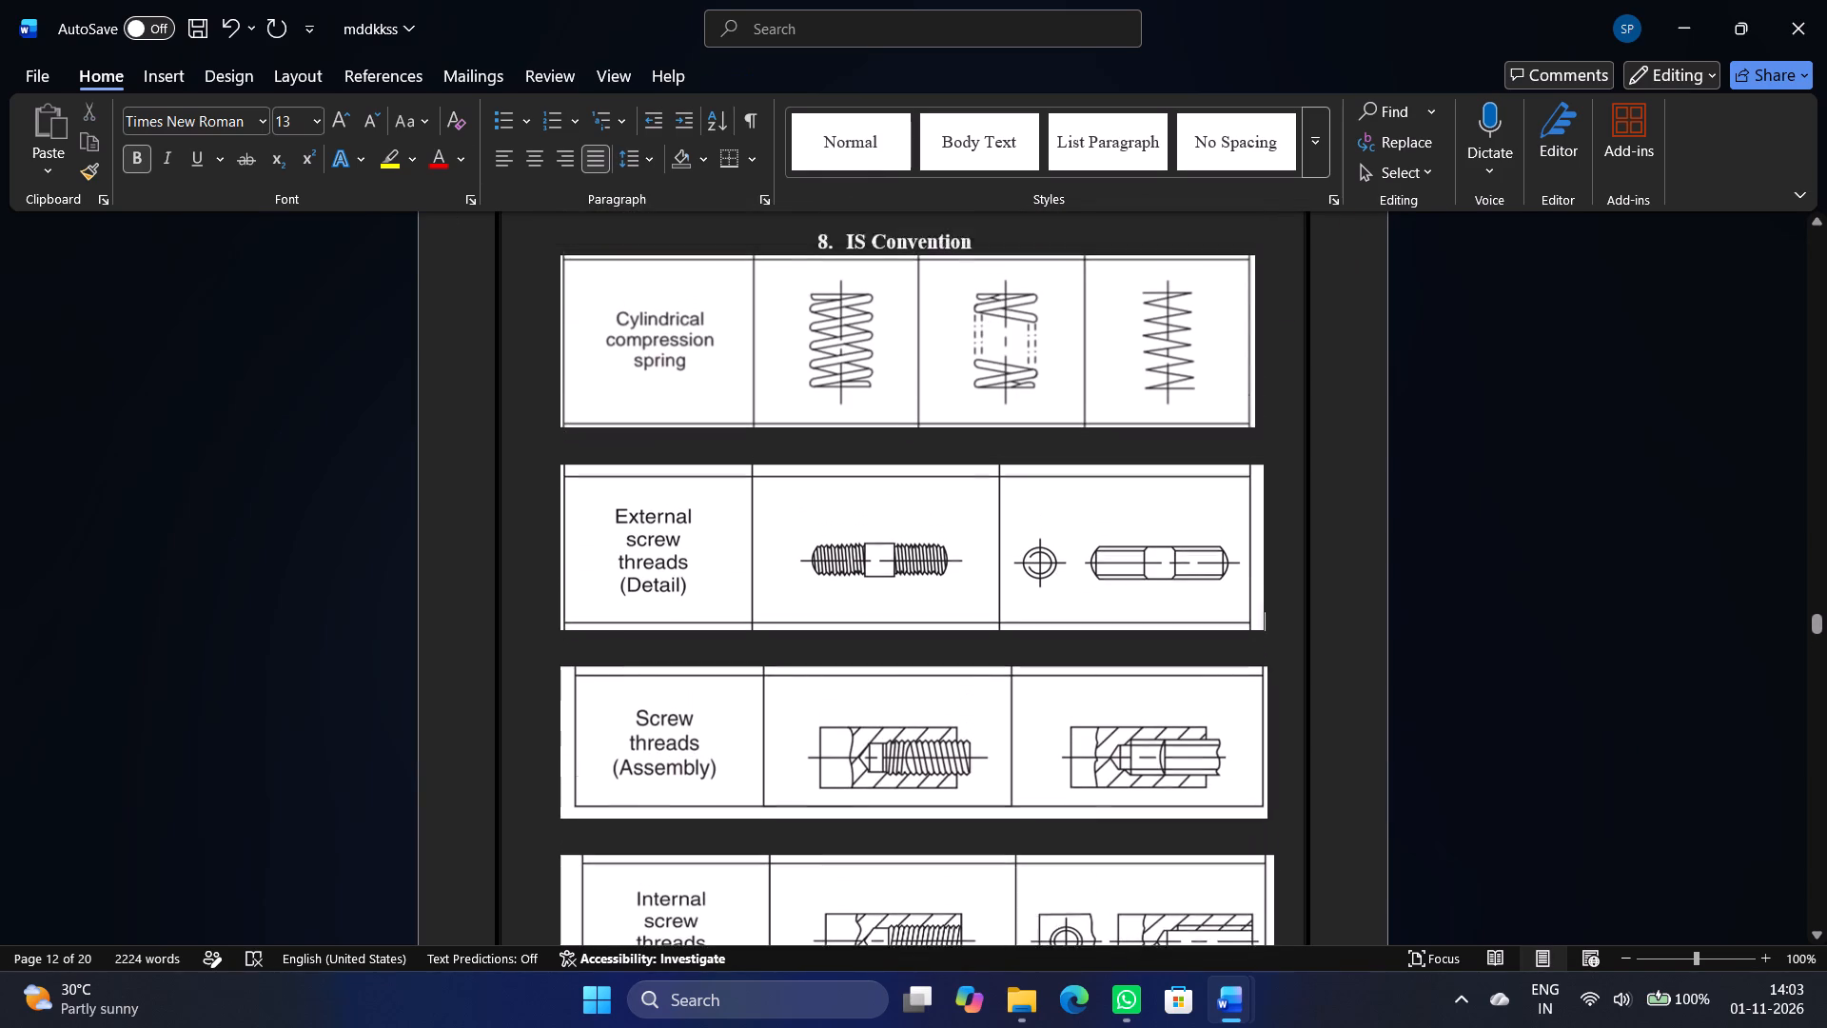
Reduce the height of the Cylindrical compression spring figure slightly, keeping its width.
scroll(1599, 600, "up", 3)
left_click(729, 574)
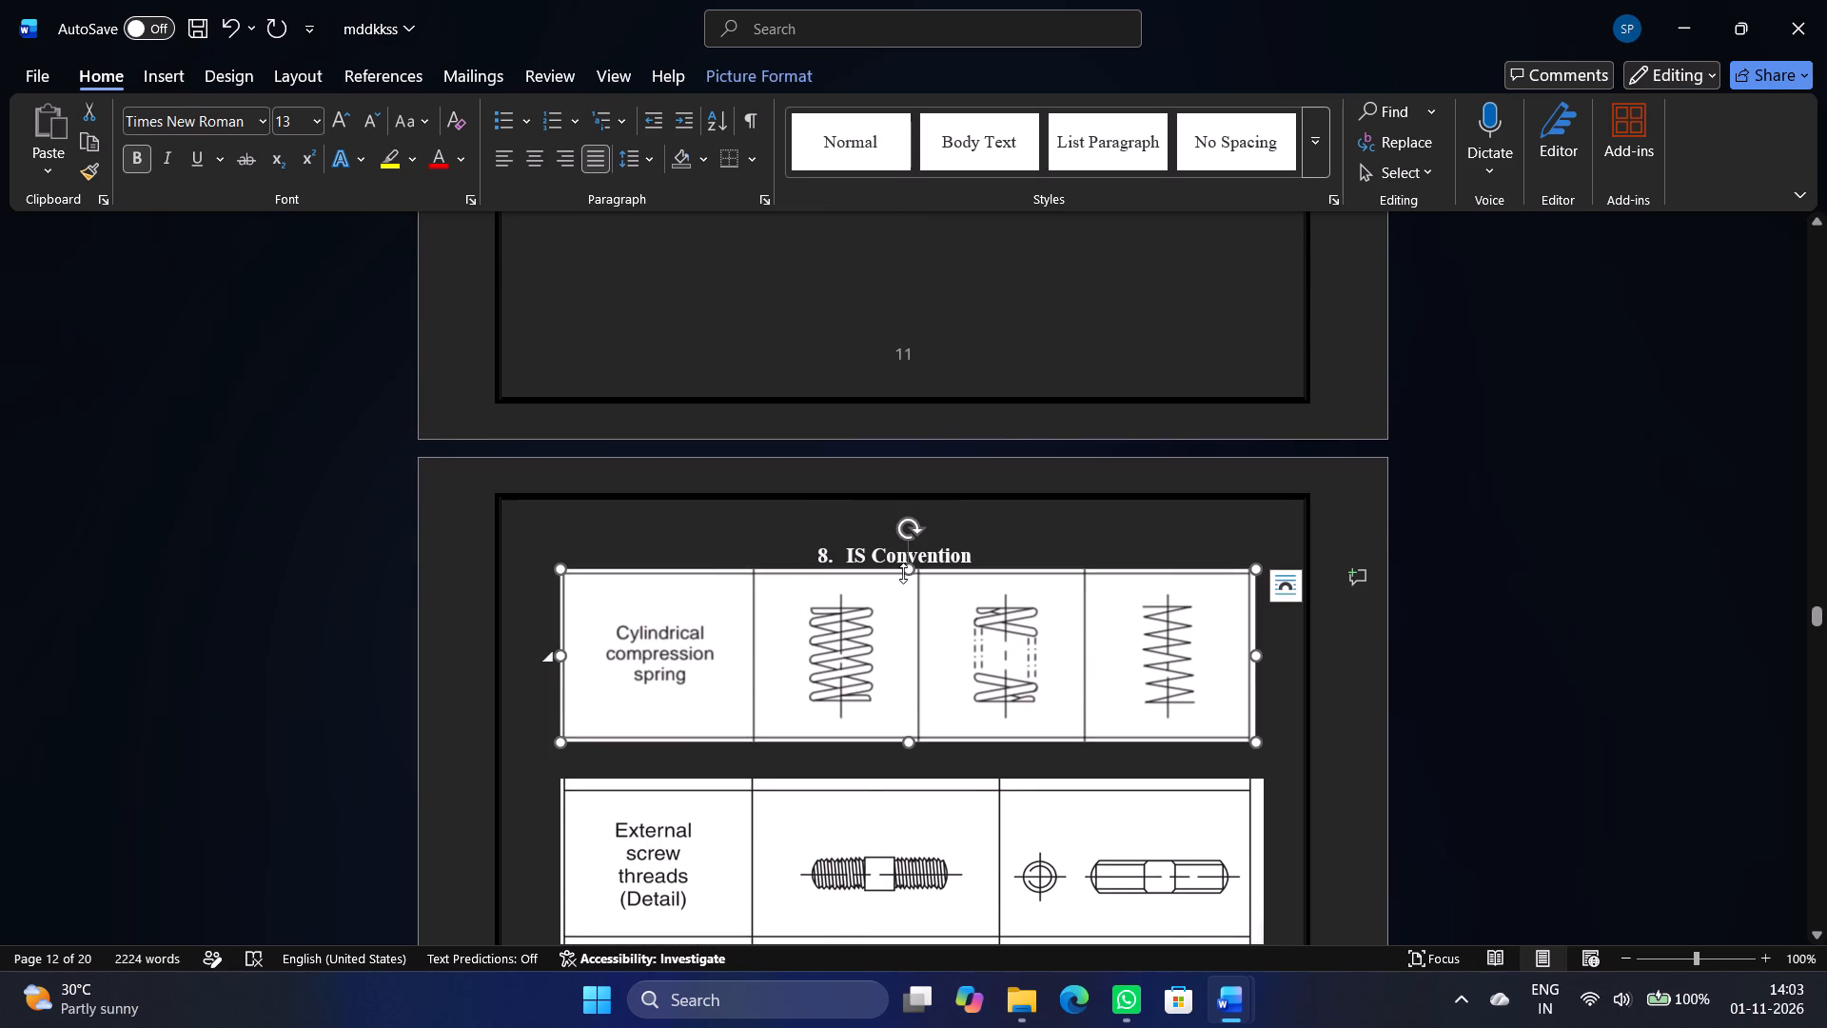
left_click_drag(905, 571, 908, 588)
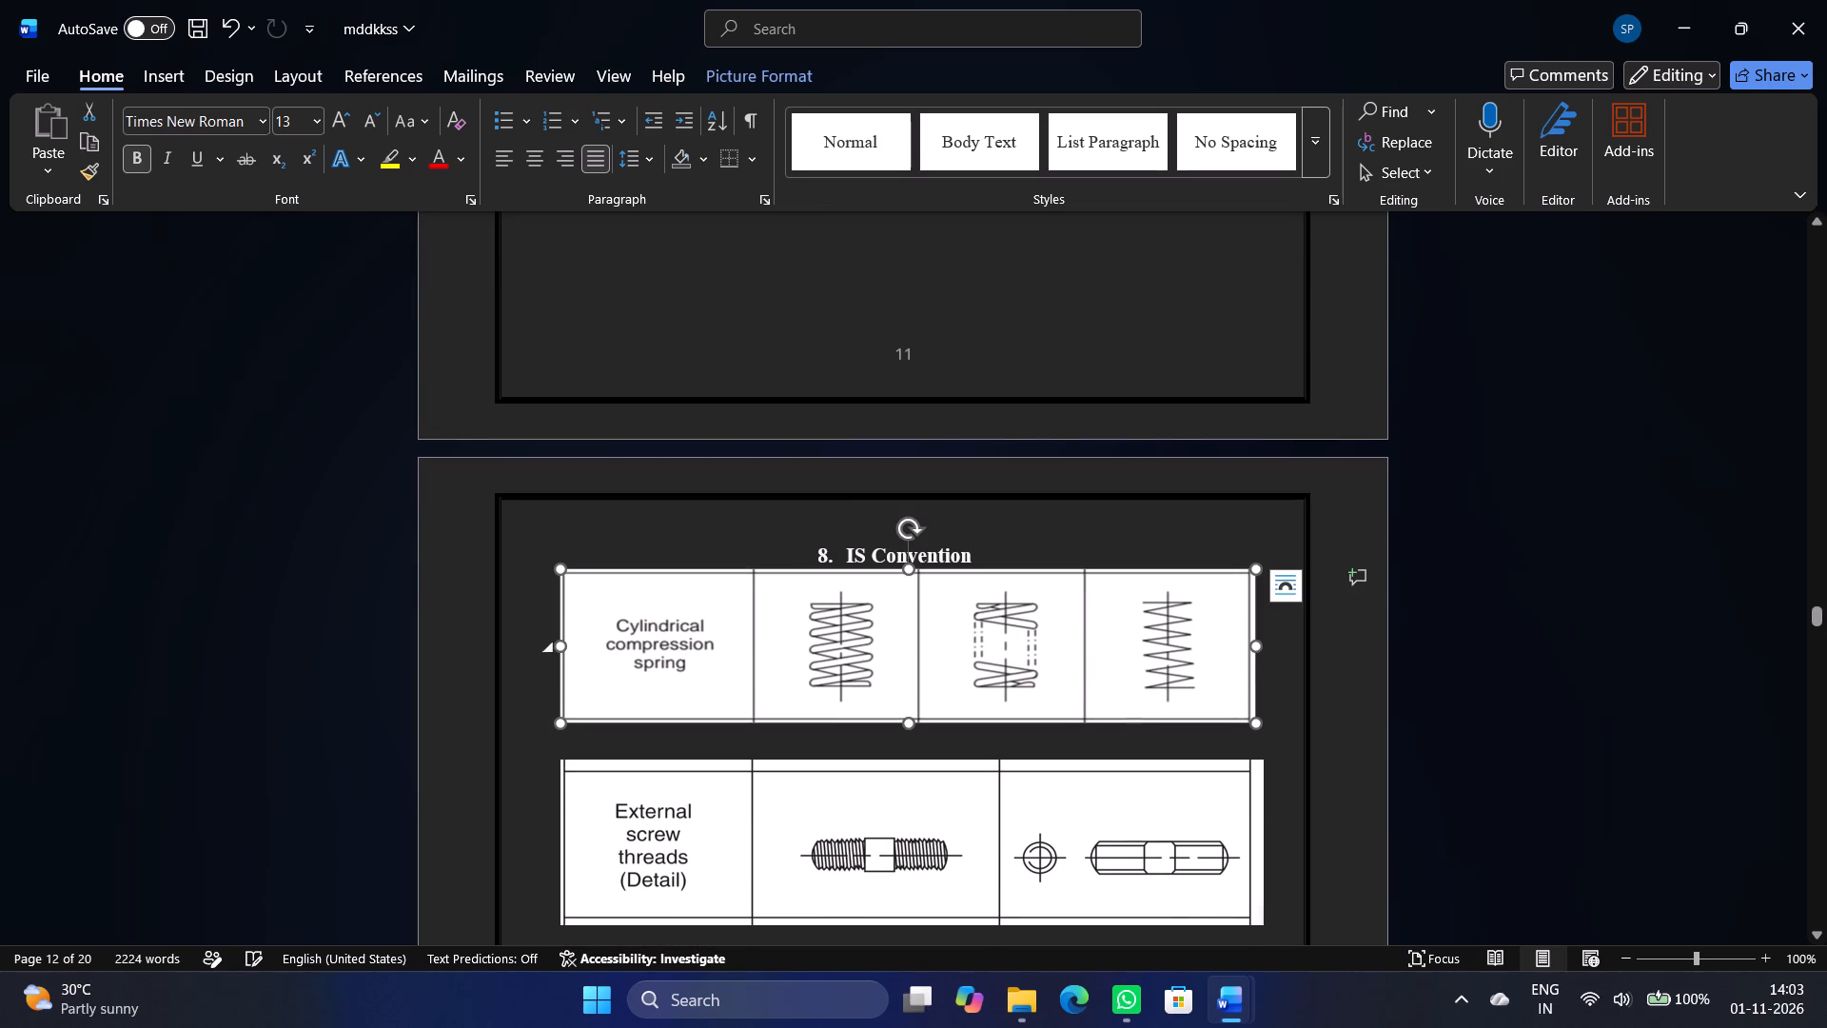
Insert a blank line without a list number between the IS Convention heading and the first figure.
left_click(987, 556)
key("Return")
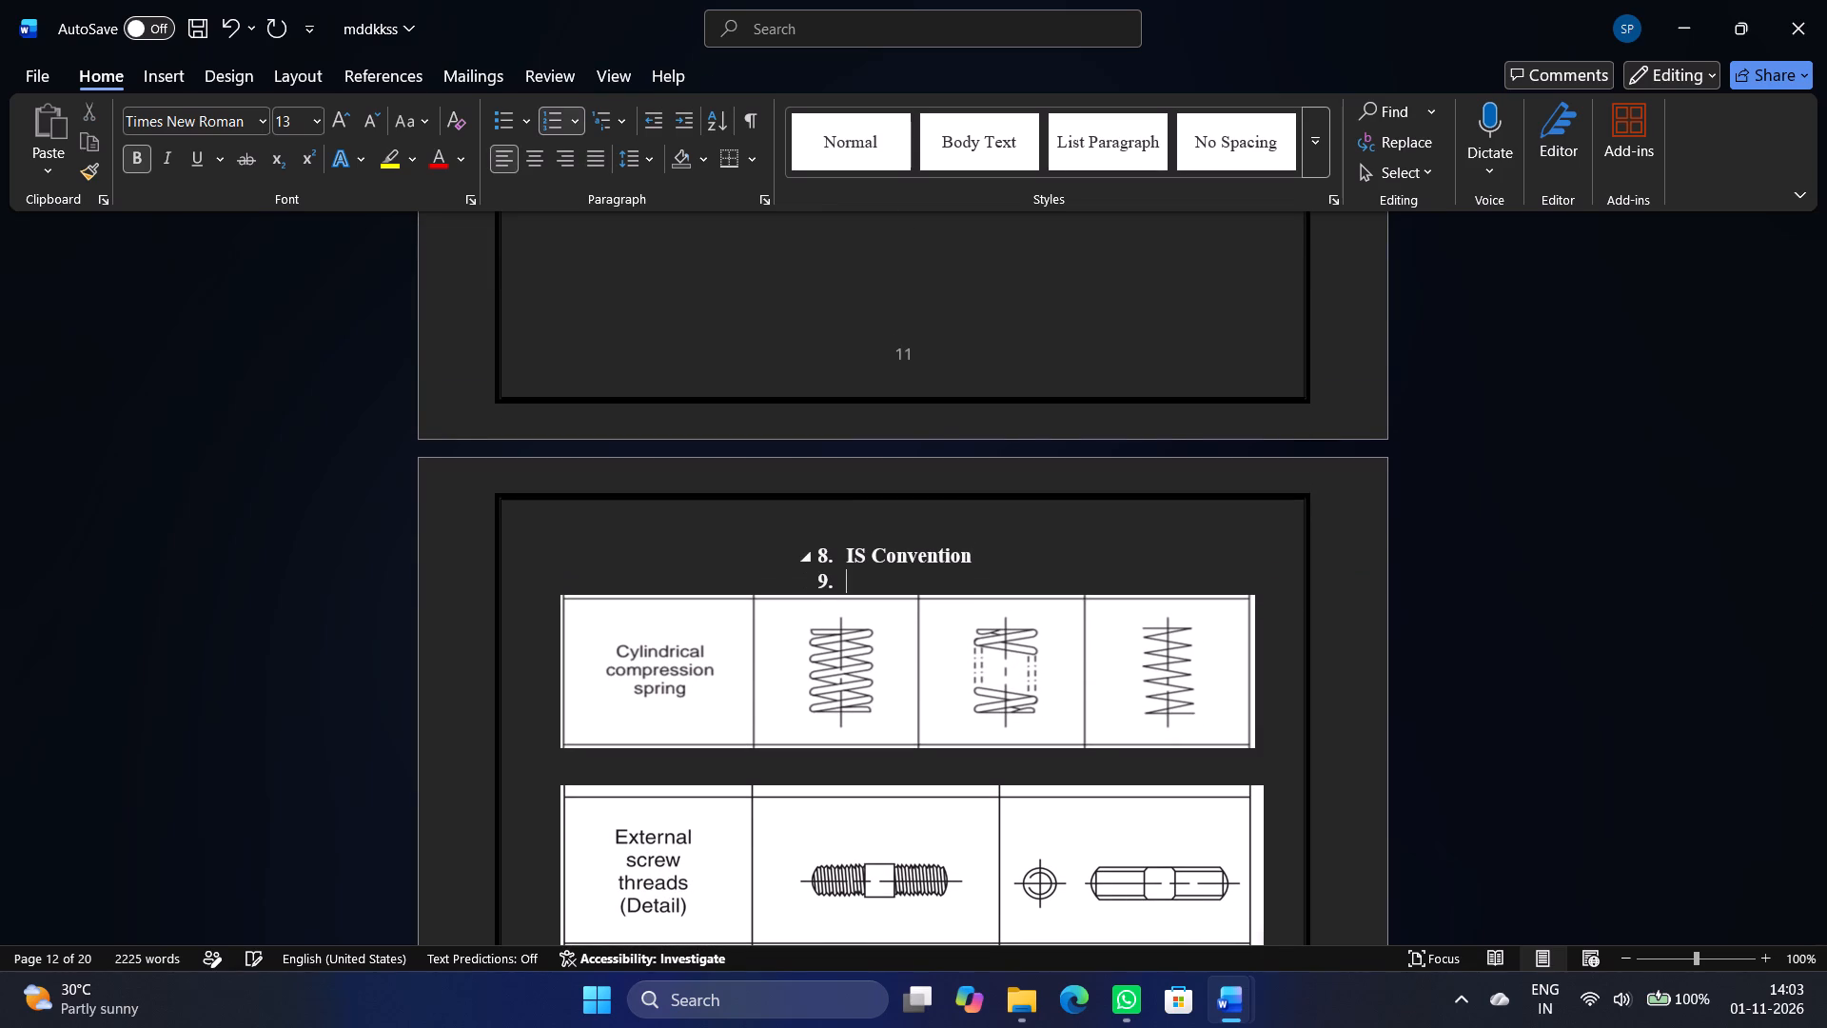
key("BackSpace")
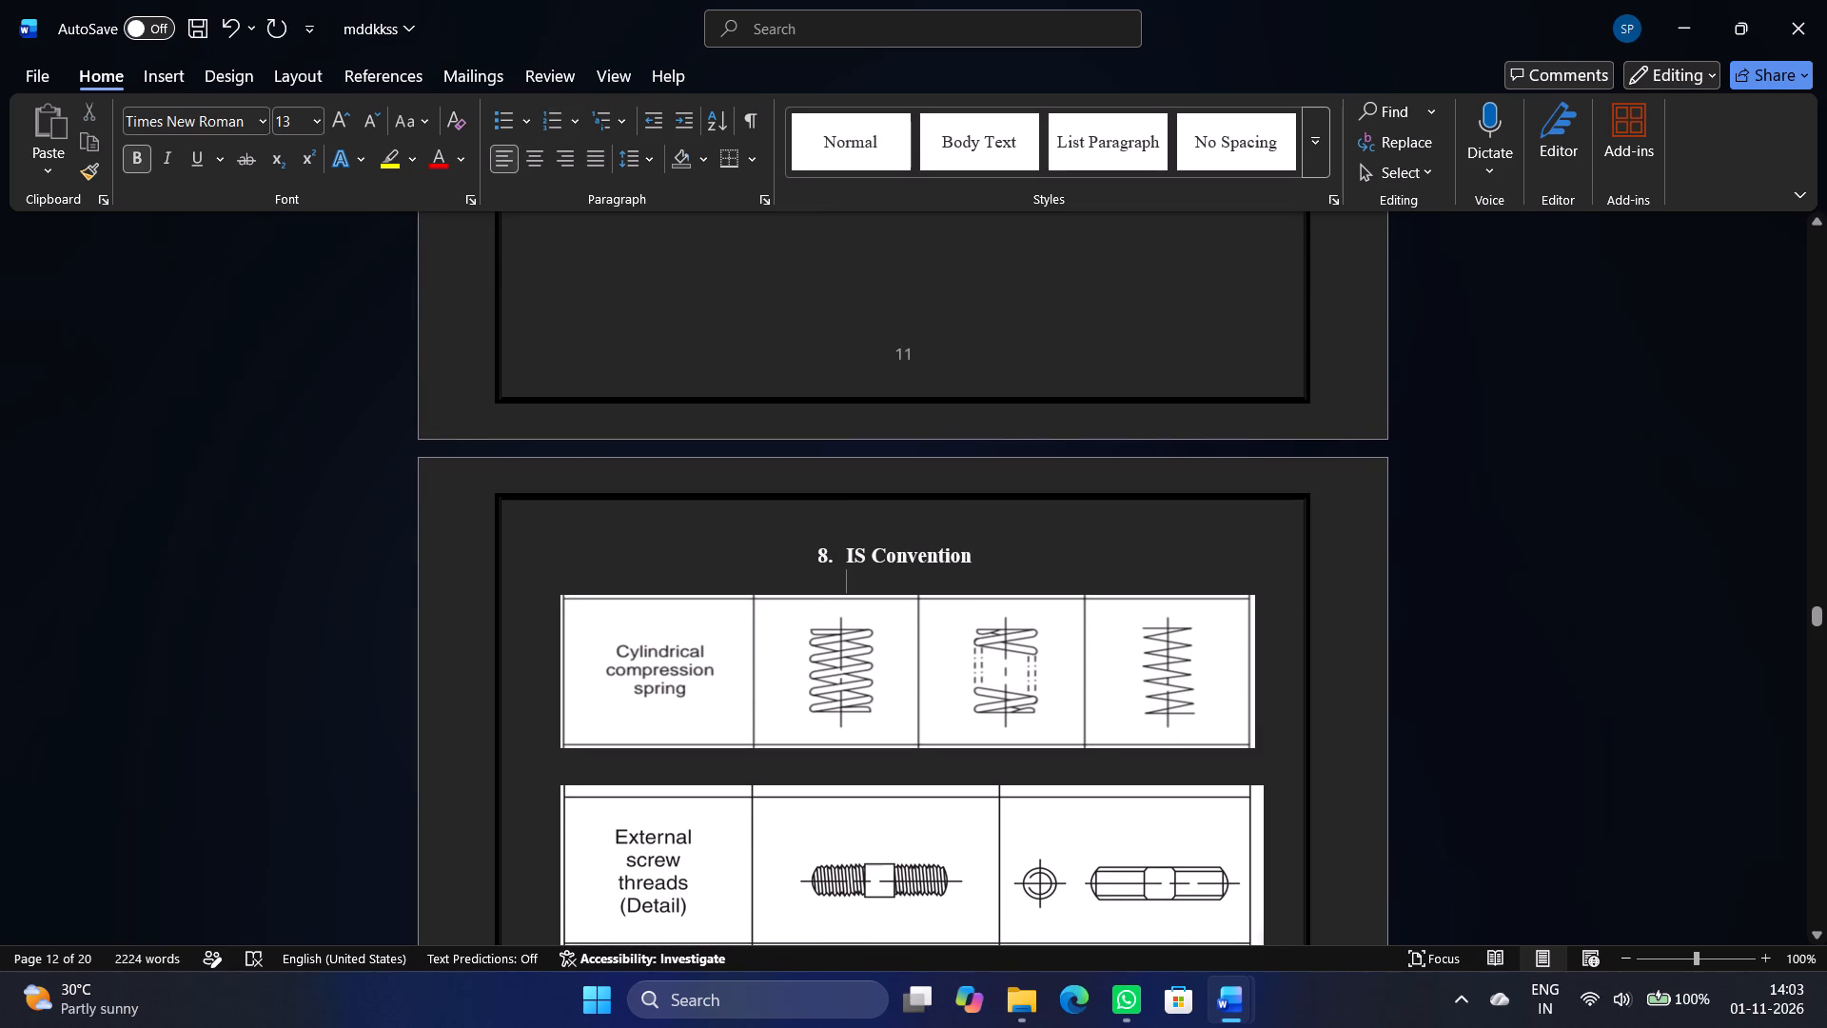
left_click(1478, 639)
Set the IS Convention heading's font size to 16.
left_click_drag(998, 555, 780, 550)
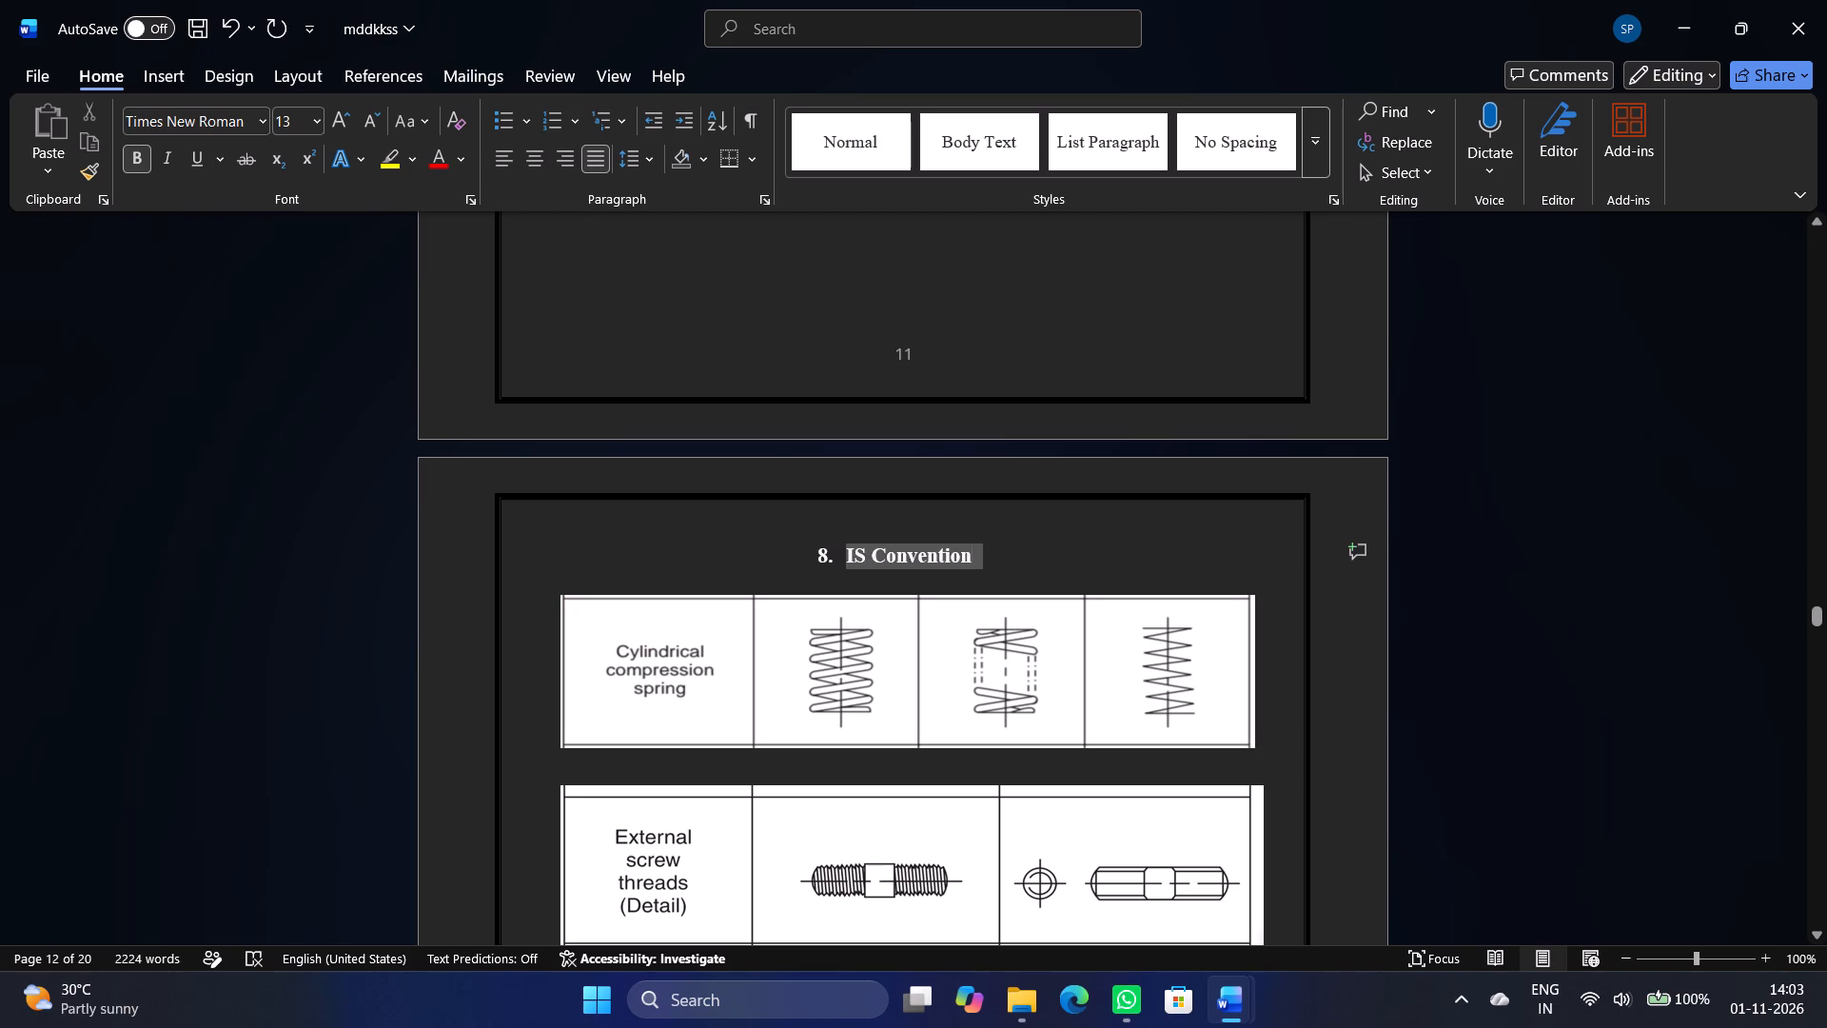
left_click_drag(780, 550, 776, 549)
left_click(321, 120)
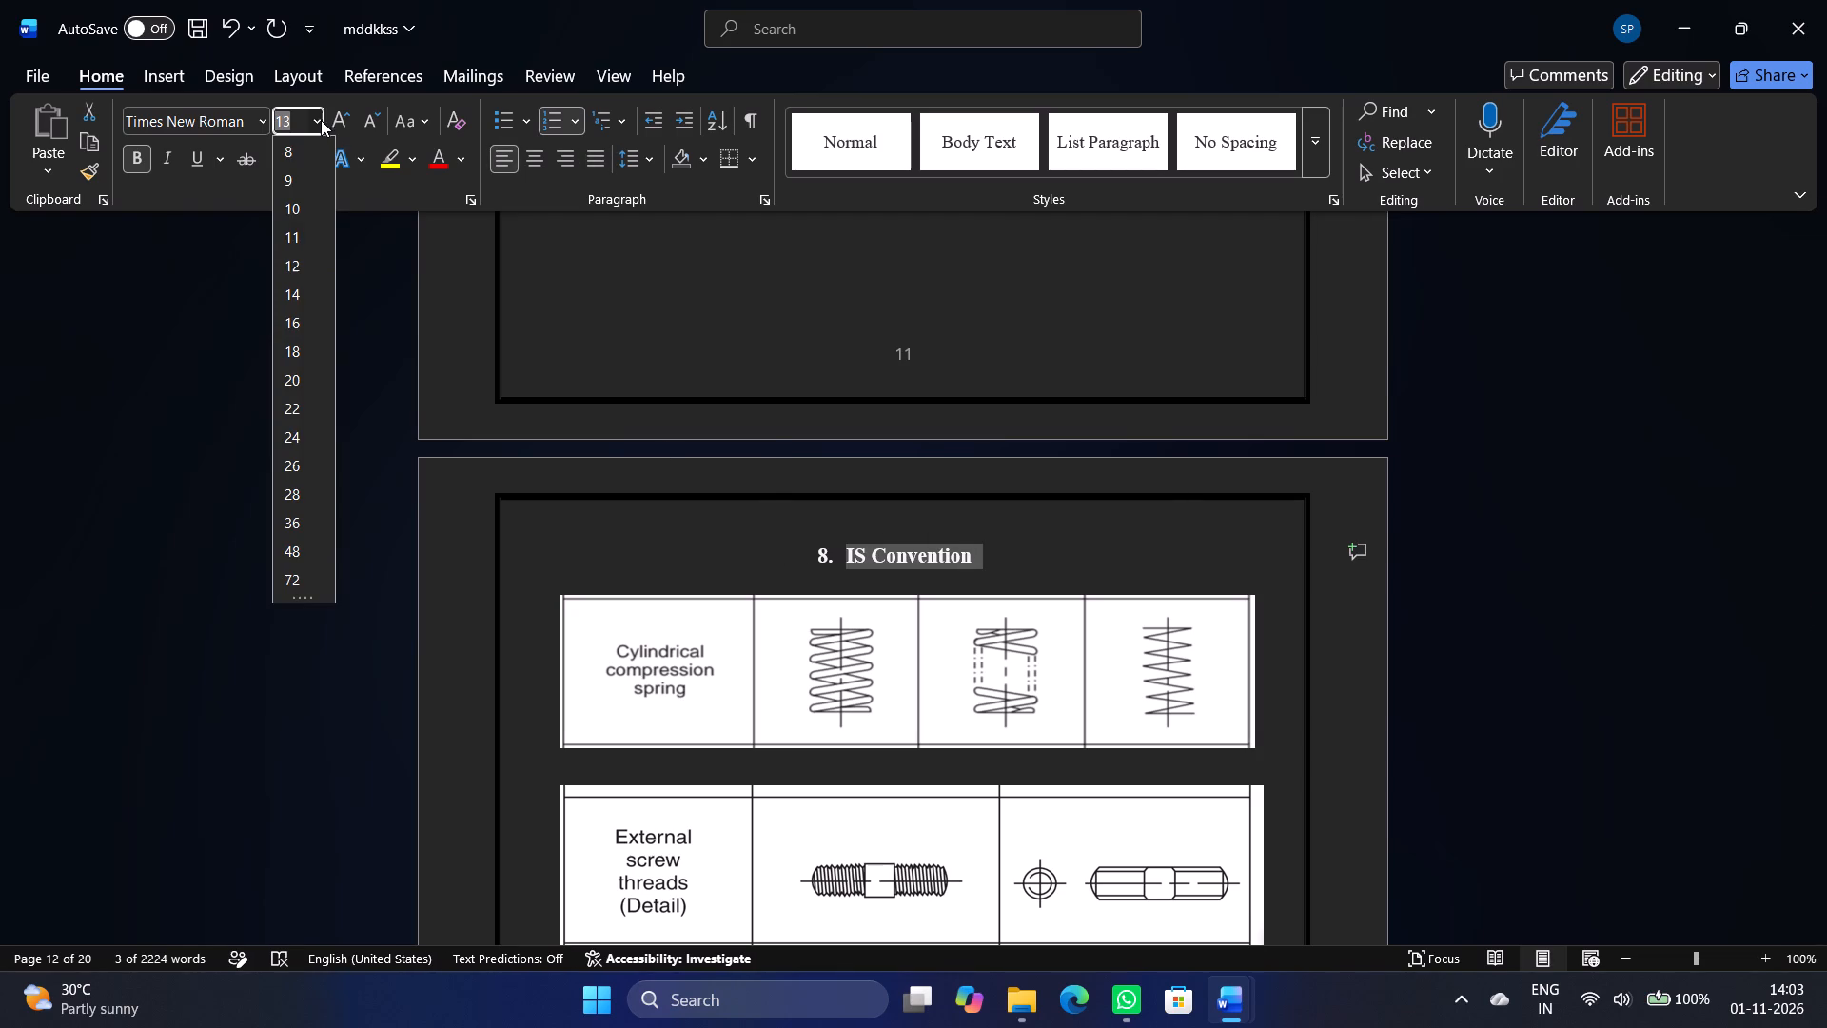
left_click(306, 324)
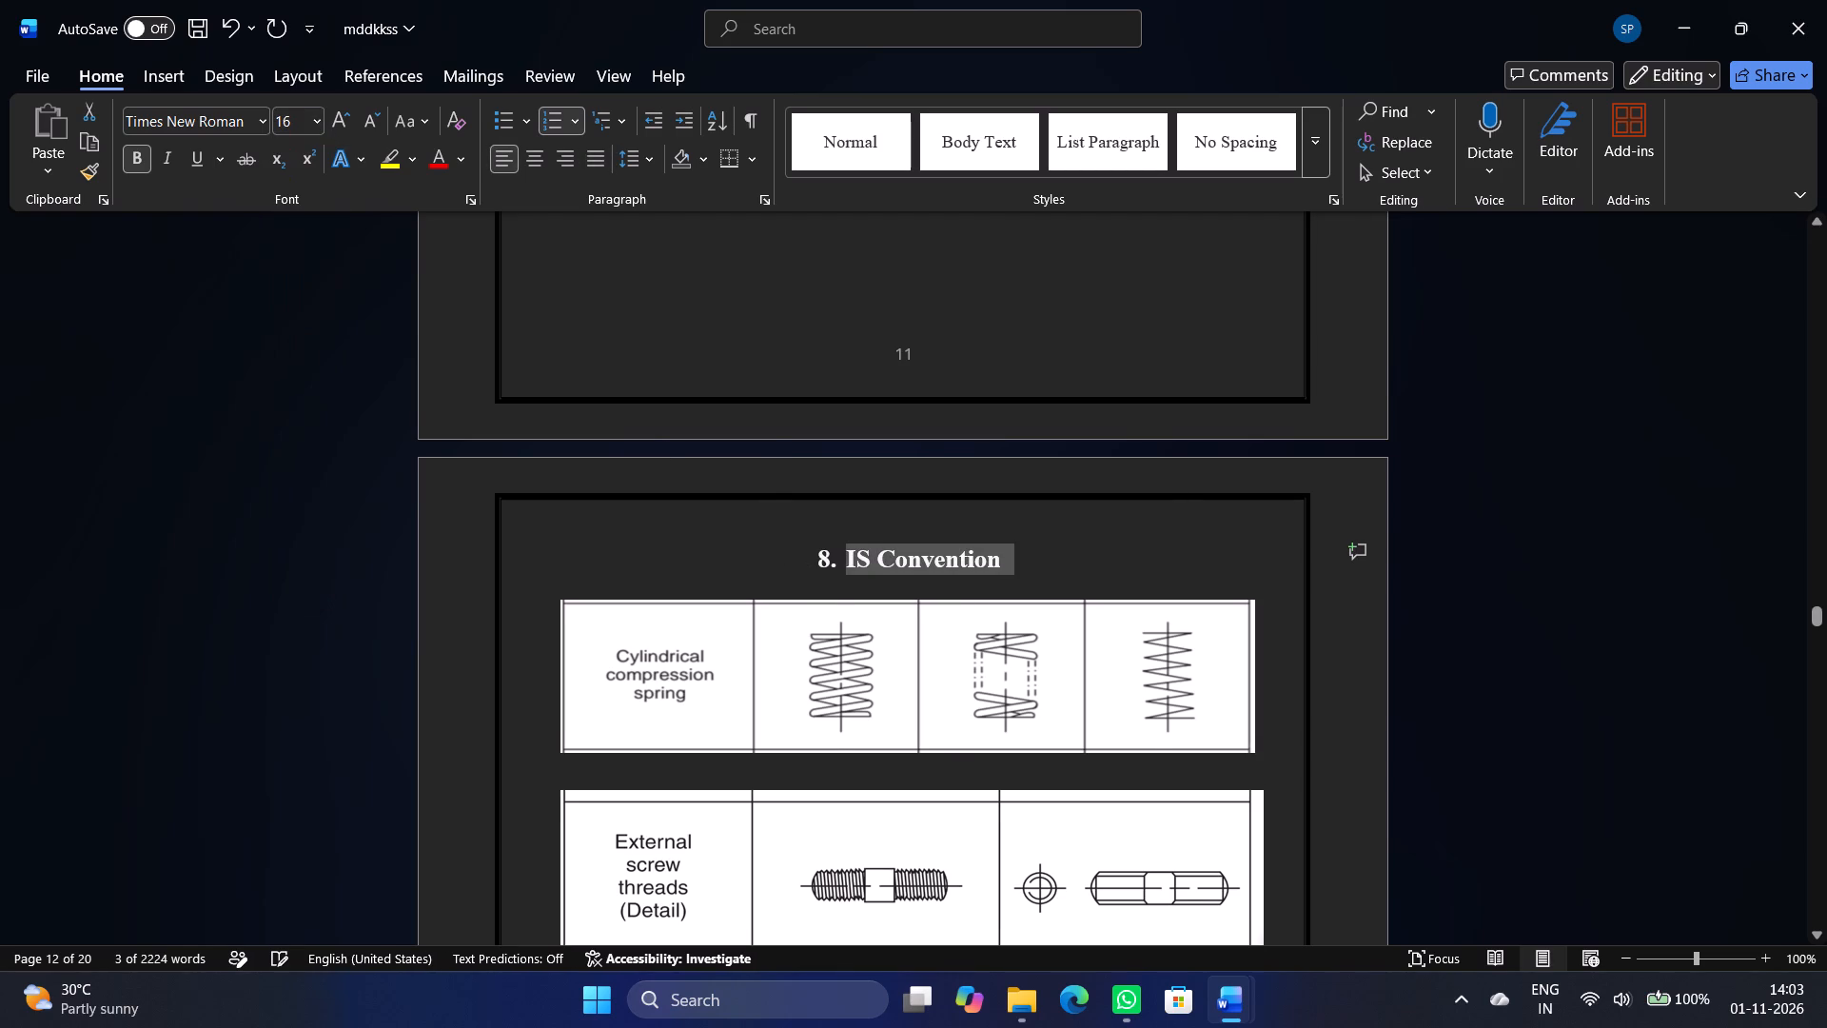
left_click(1600, 665)
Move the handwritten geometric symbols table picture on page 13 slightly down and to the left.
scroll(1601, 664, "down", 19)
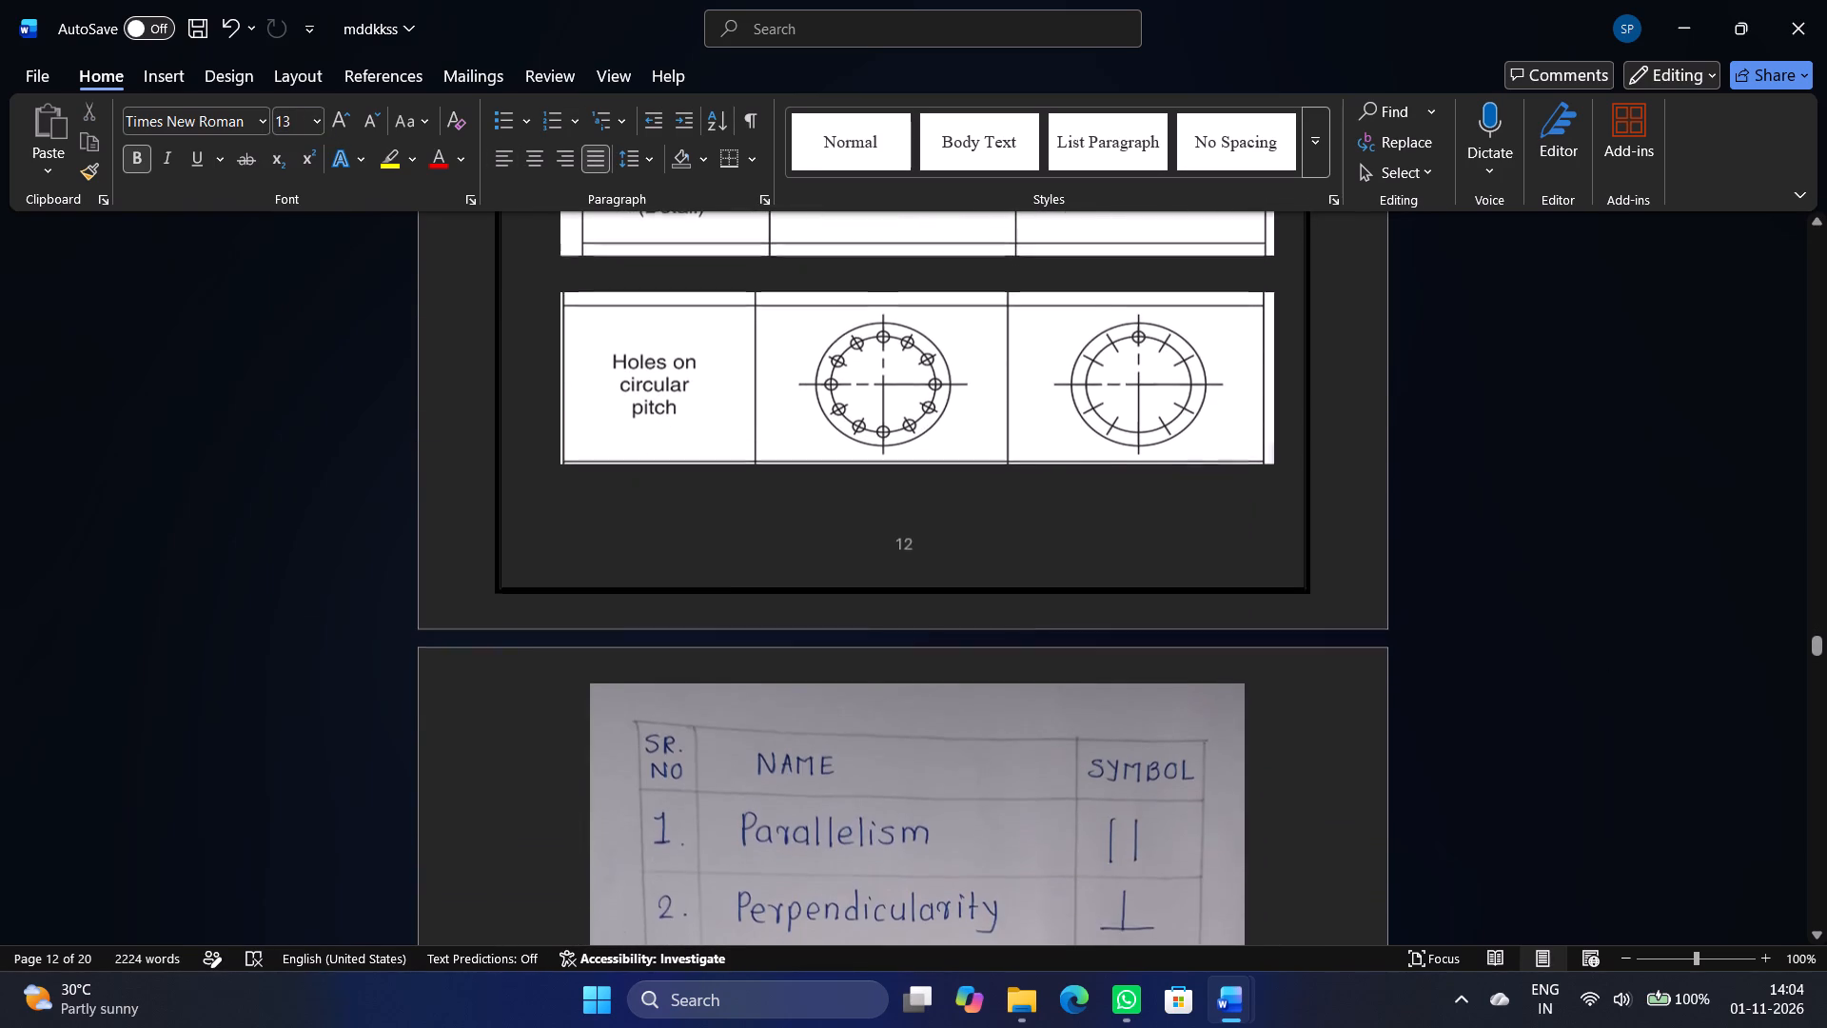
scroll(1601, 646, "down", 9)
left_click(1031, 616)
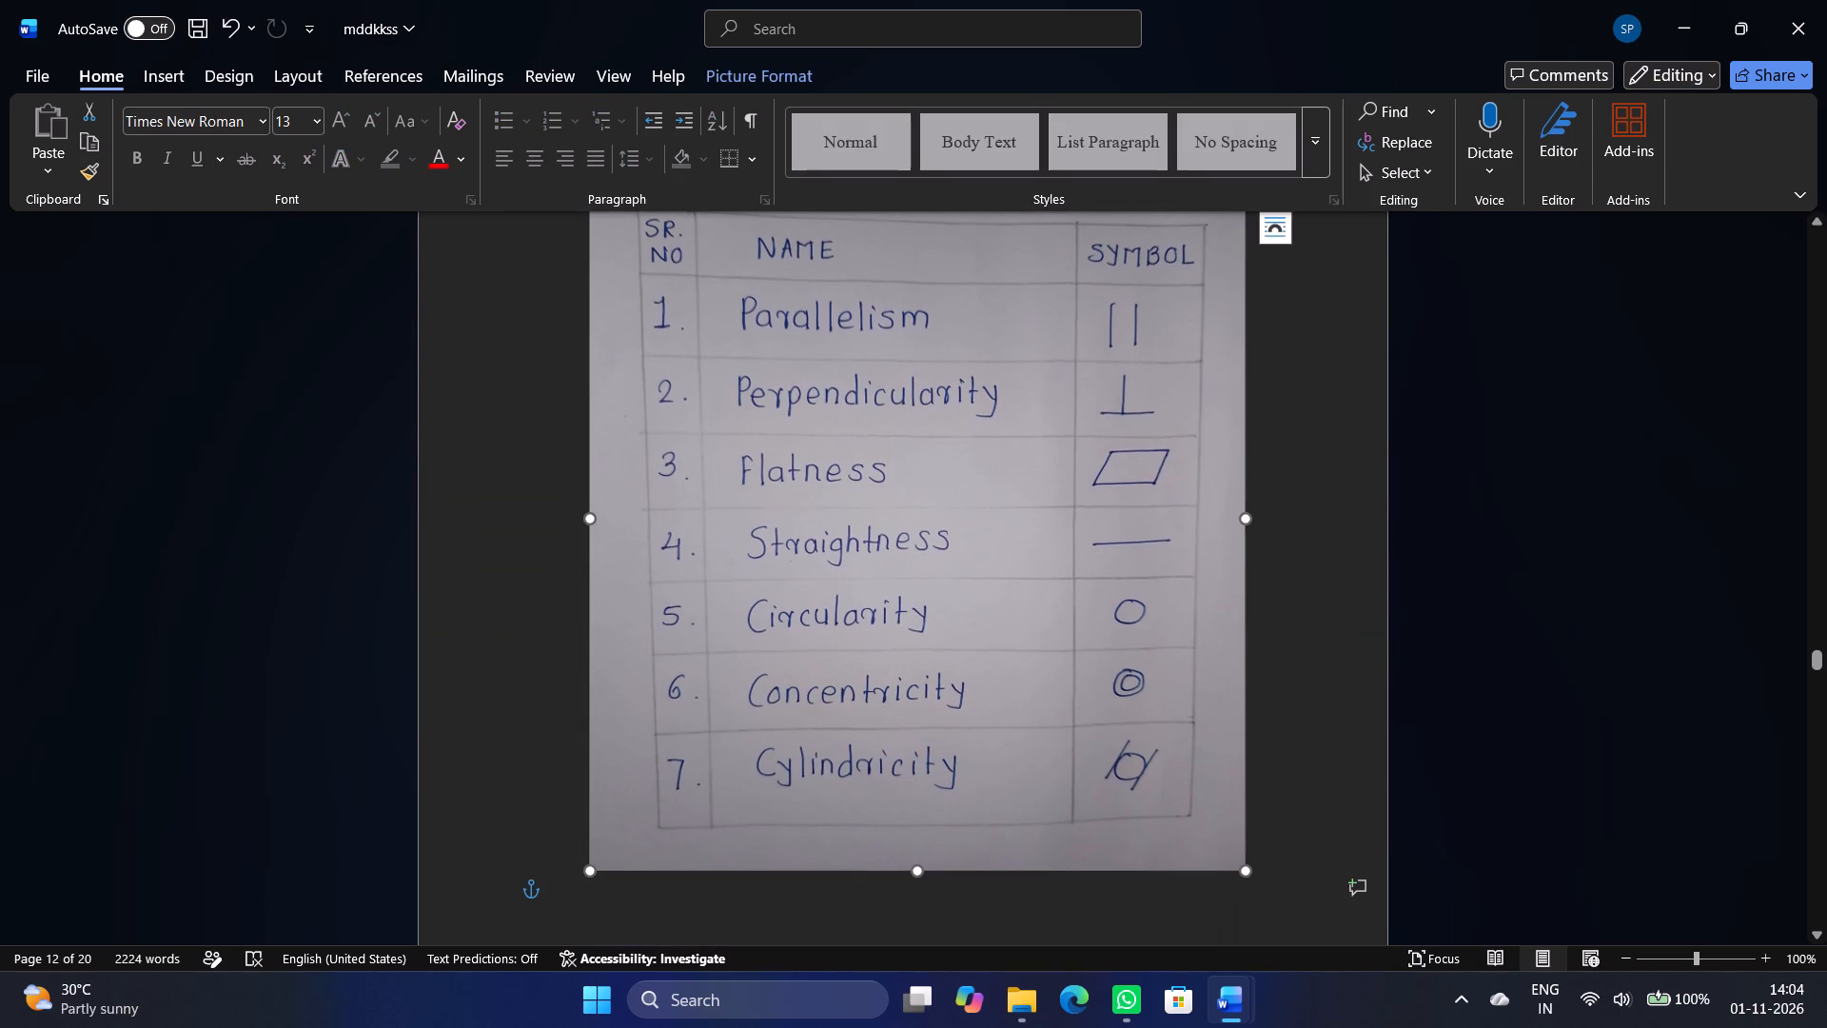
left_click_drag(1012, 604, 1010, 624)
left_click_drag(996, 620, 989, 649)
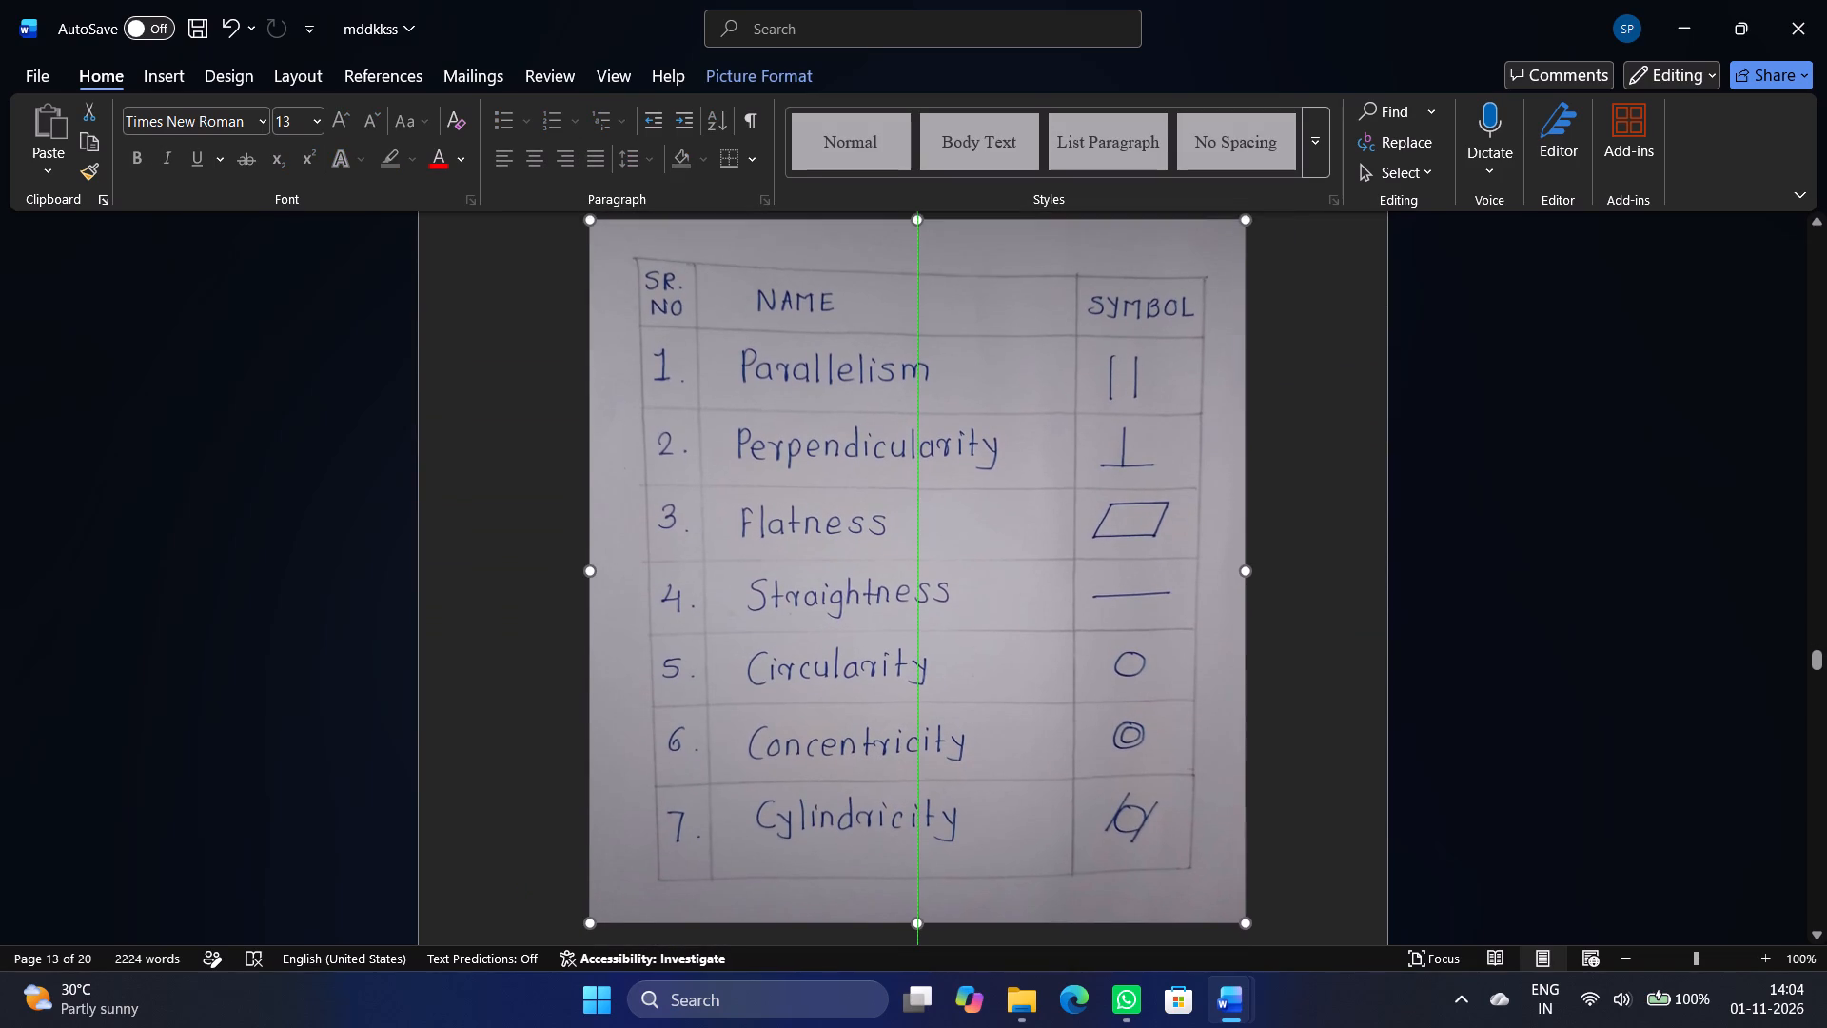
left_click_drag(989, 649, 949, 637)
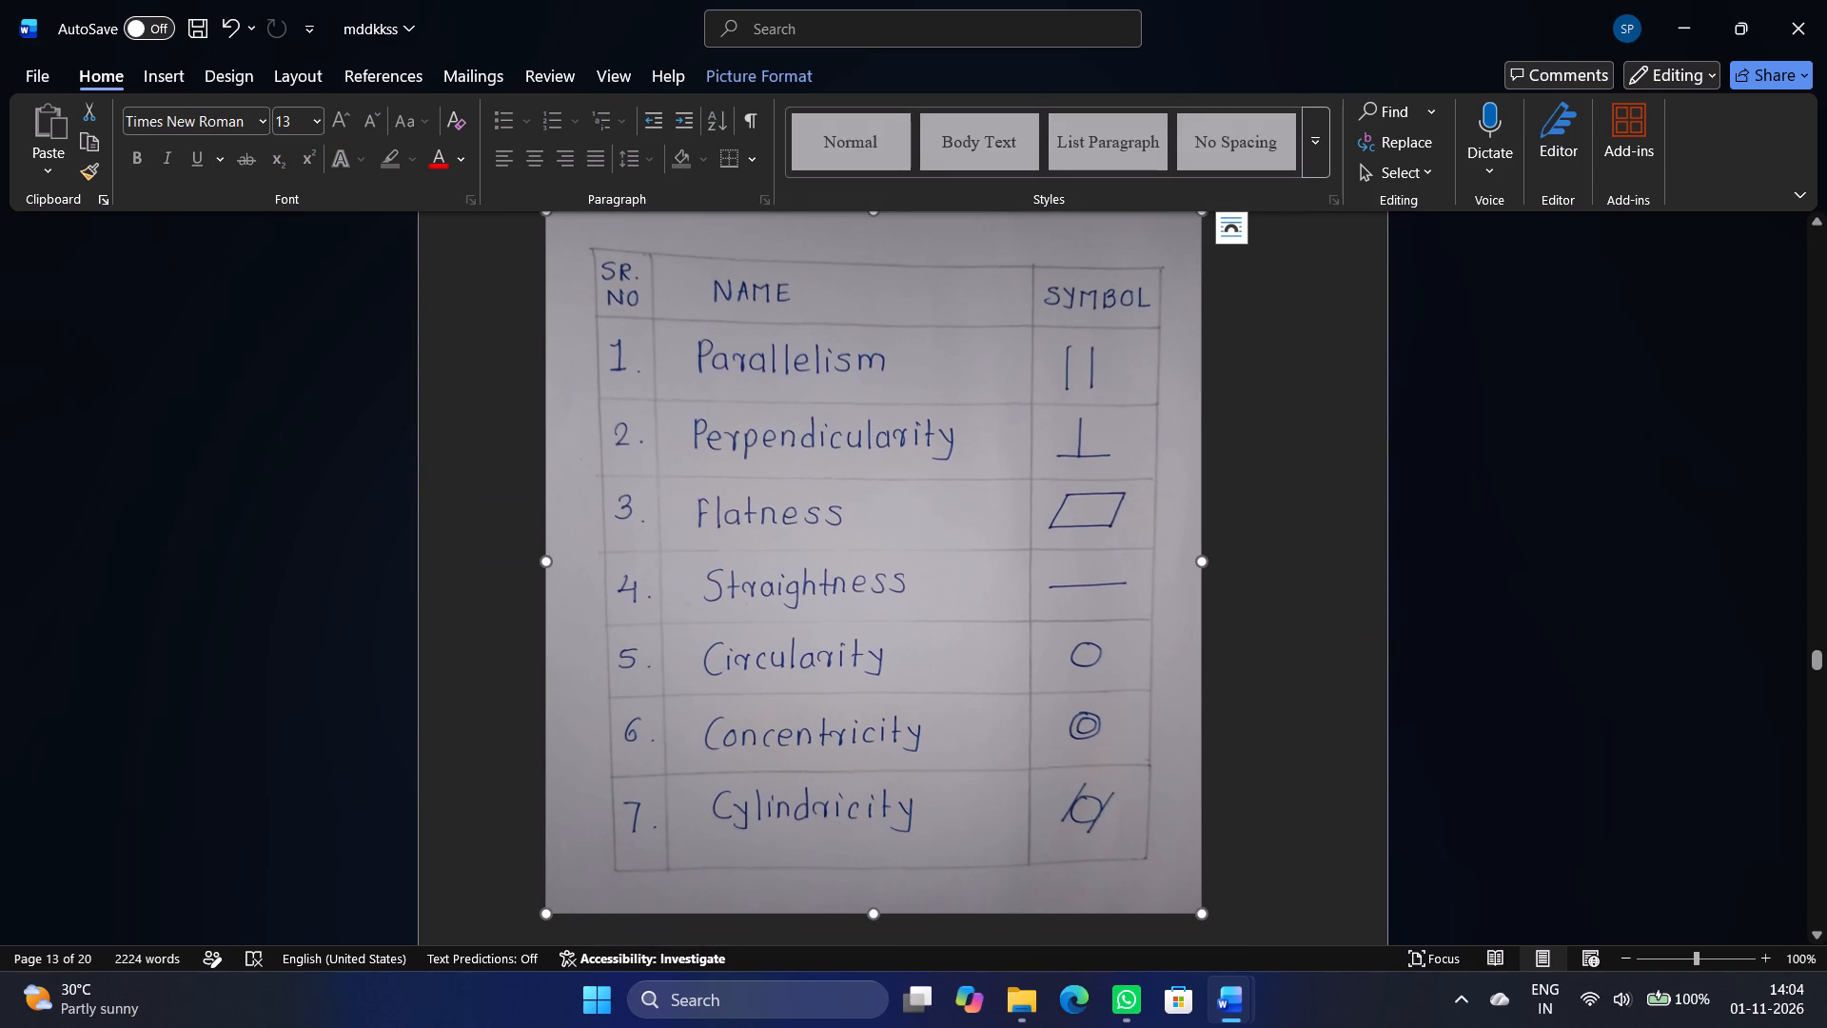
Set the handwritten symbols table picture's layout to In Line with Text.
left_click(1239, 246)
left_click(1023, 517)
left_click(1242, 313)
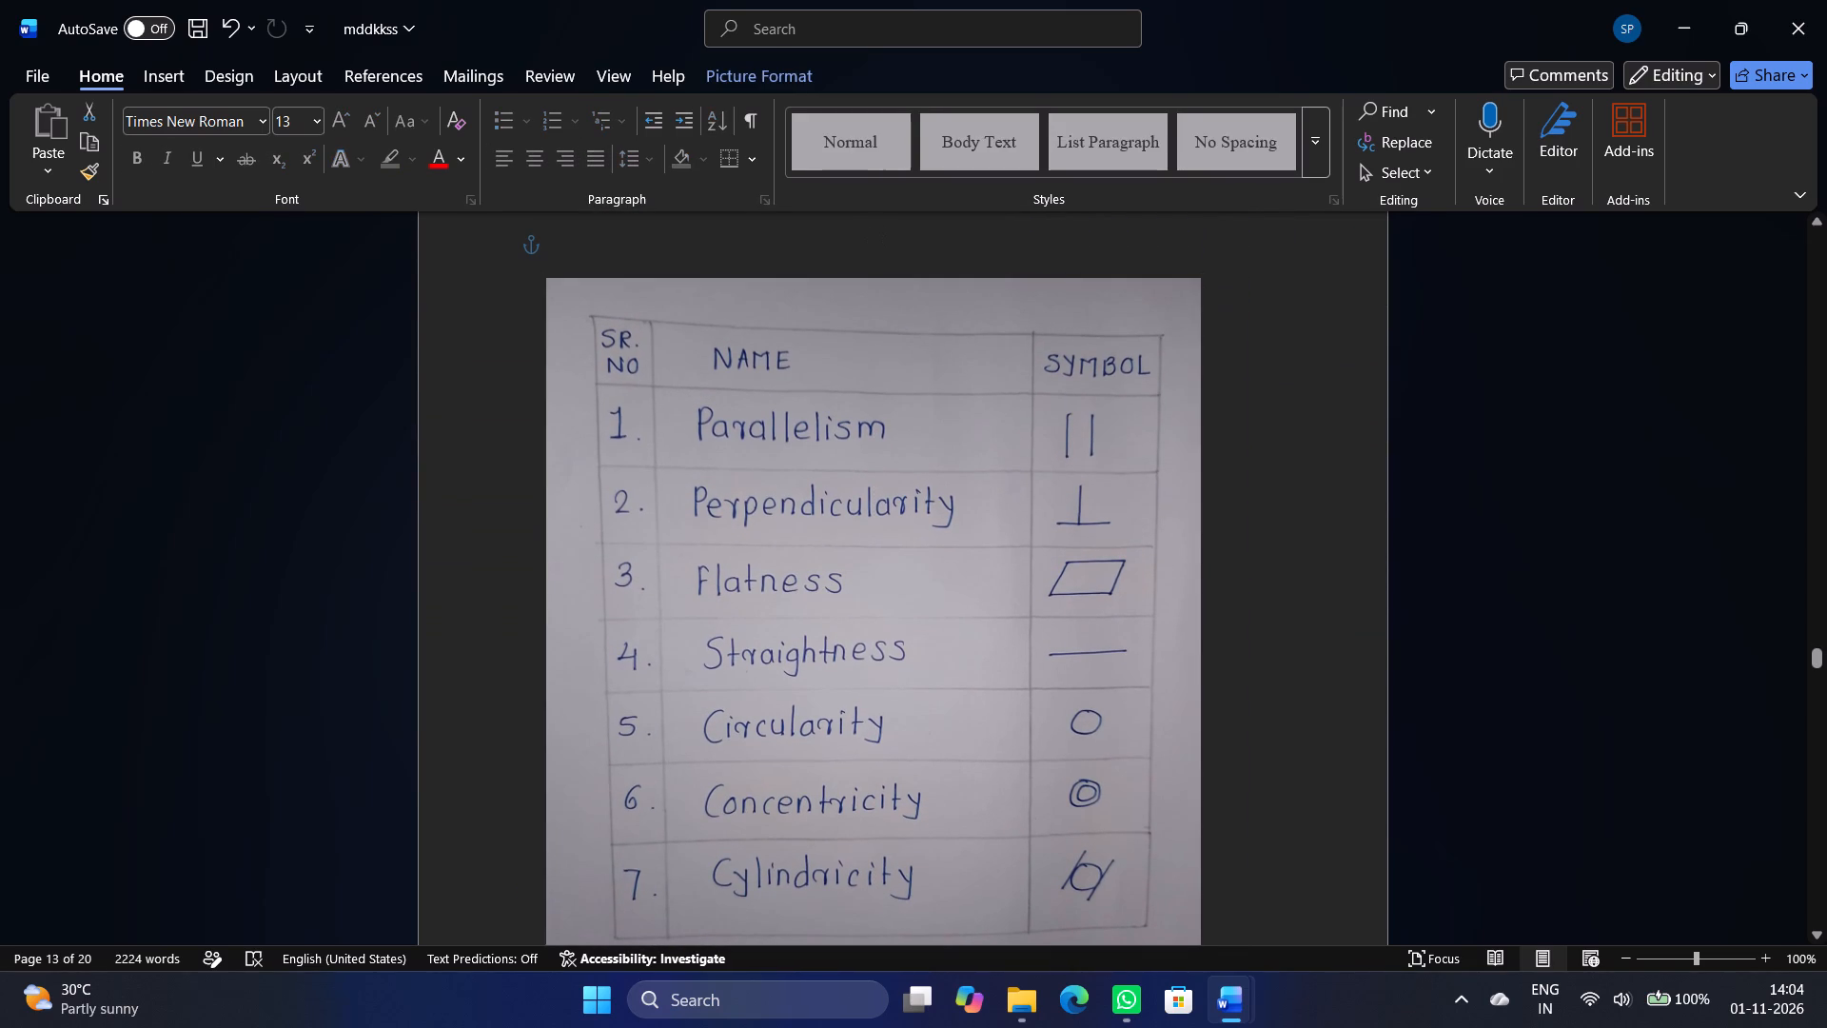
left_click(1007, 480)
left_click(1235, 293)
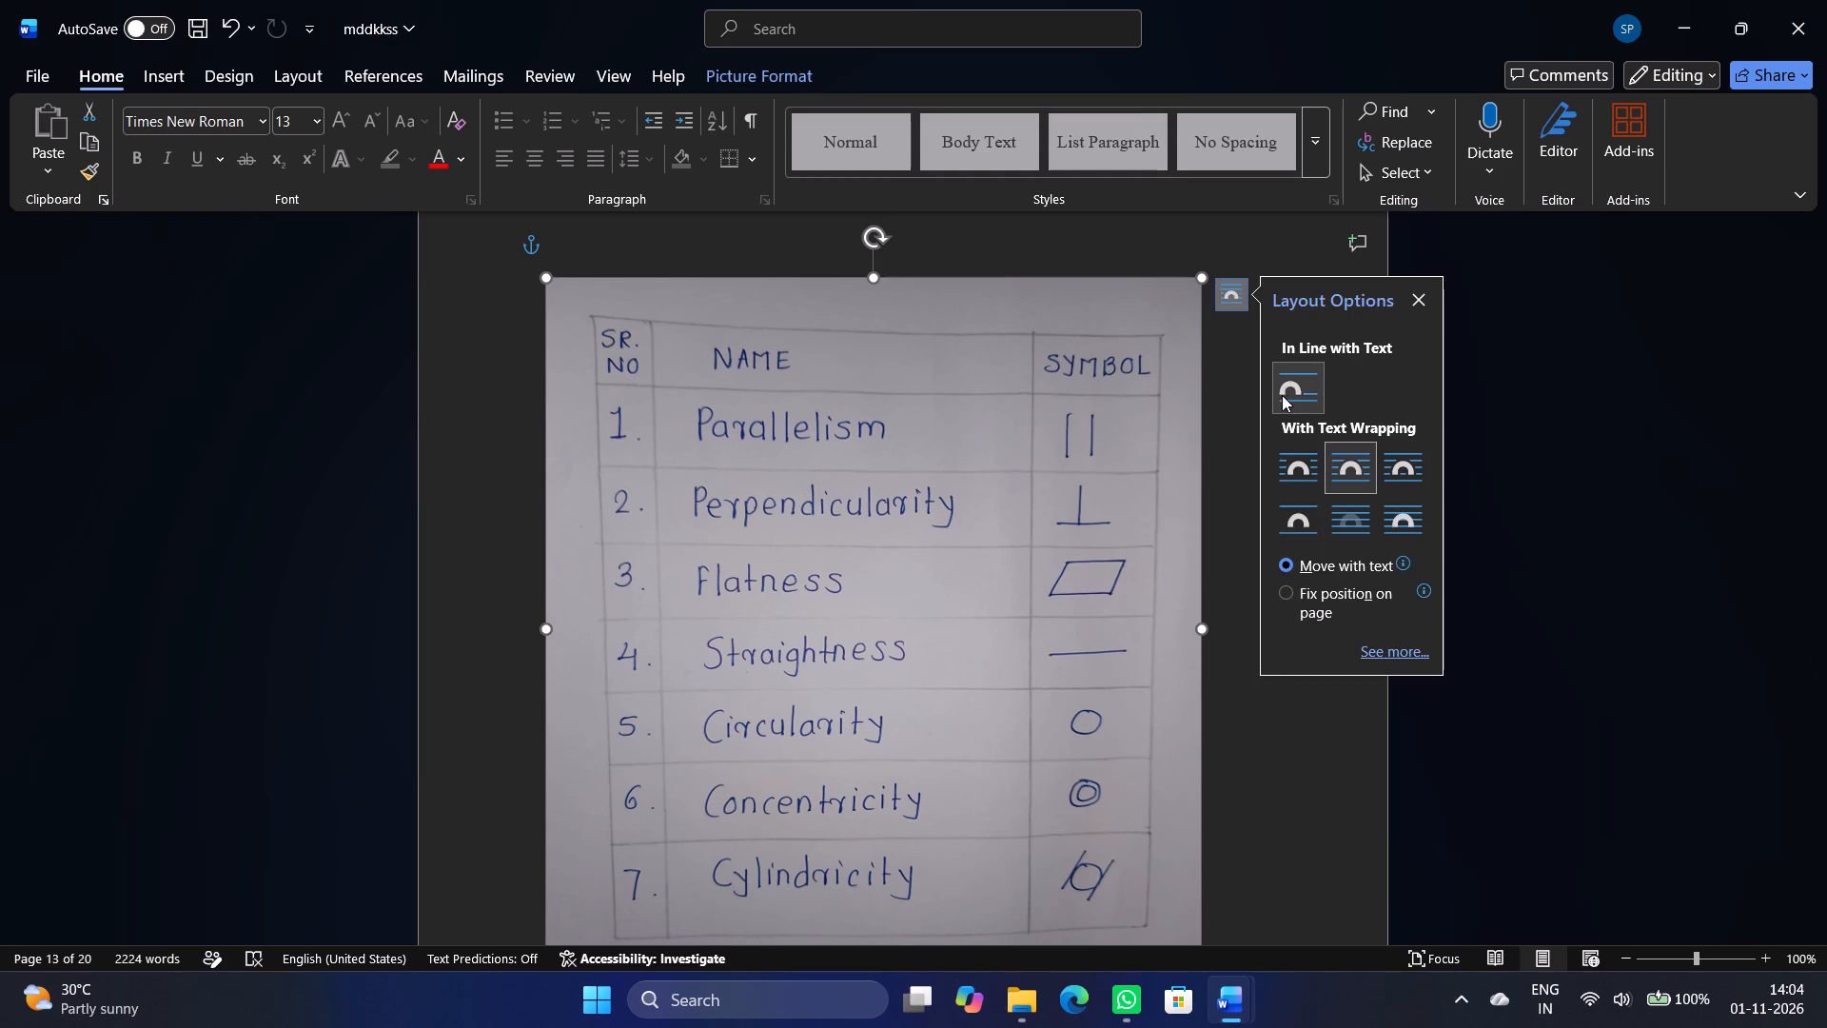
left_click(1287, 395)
left_click(1746, 579)
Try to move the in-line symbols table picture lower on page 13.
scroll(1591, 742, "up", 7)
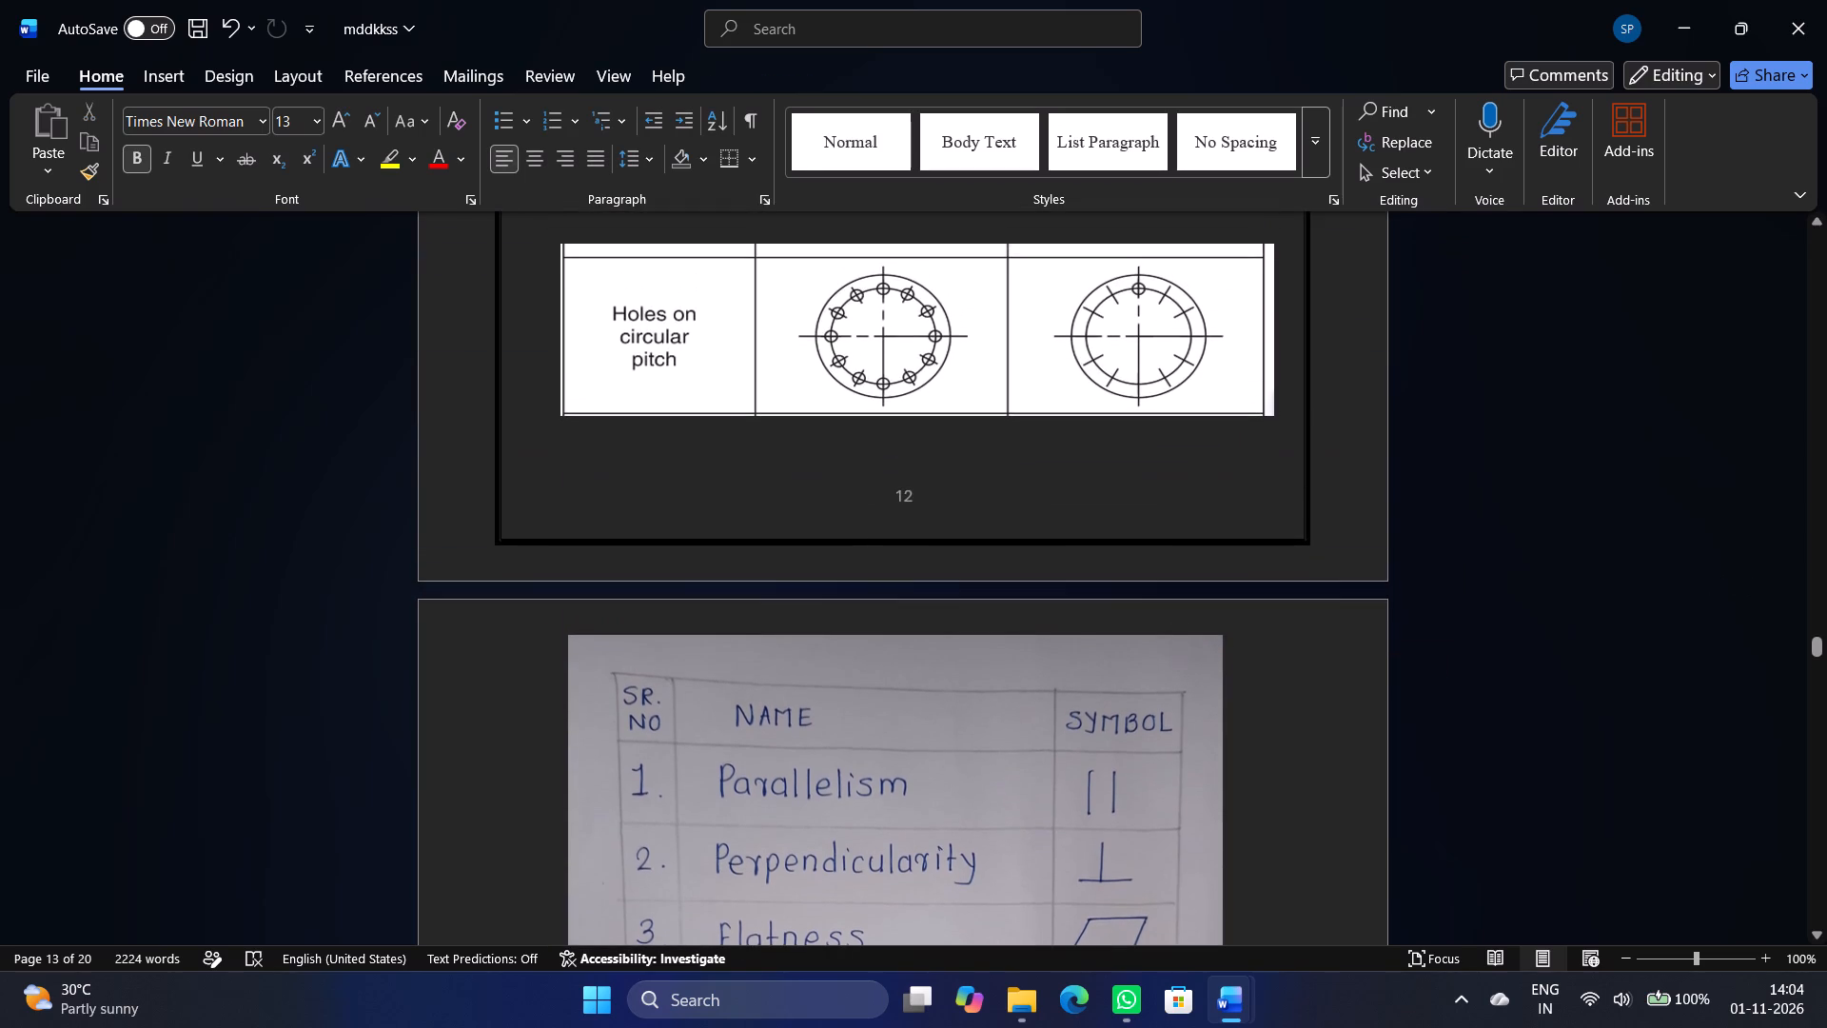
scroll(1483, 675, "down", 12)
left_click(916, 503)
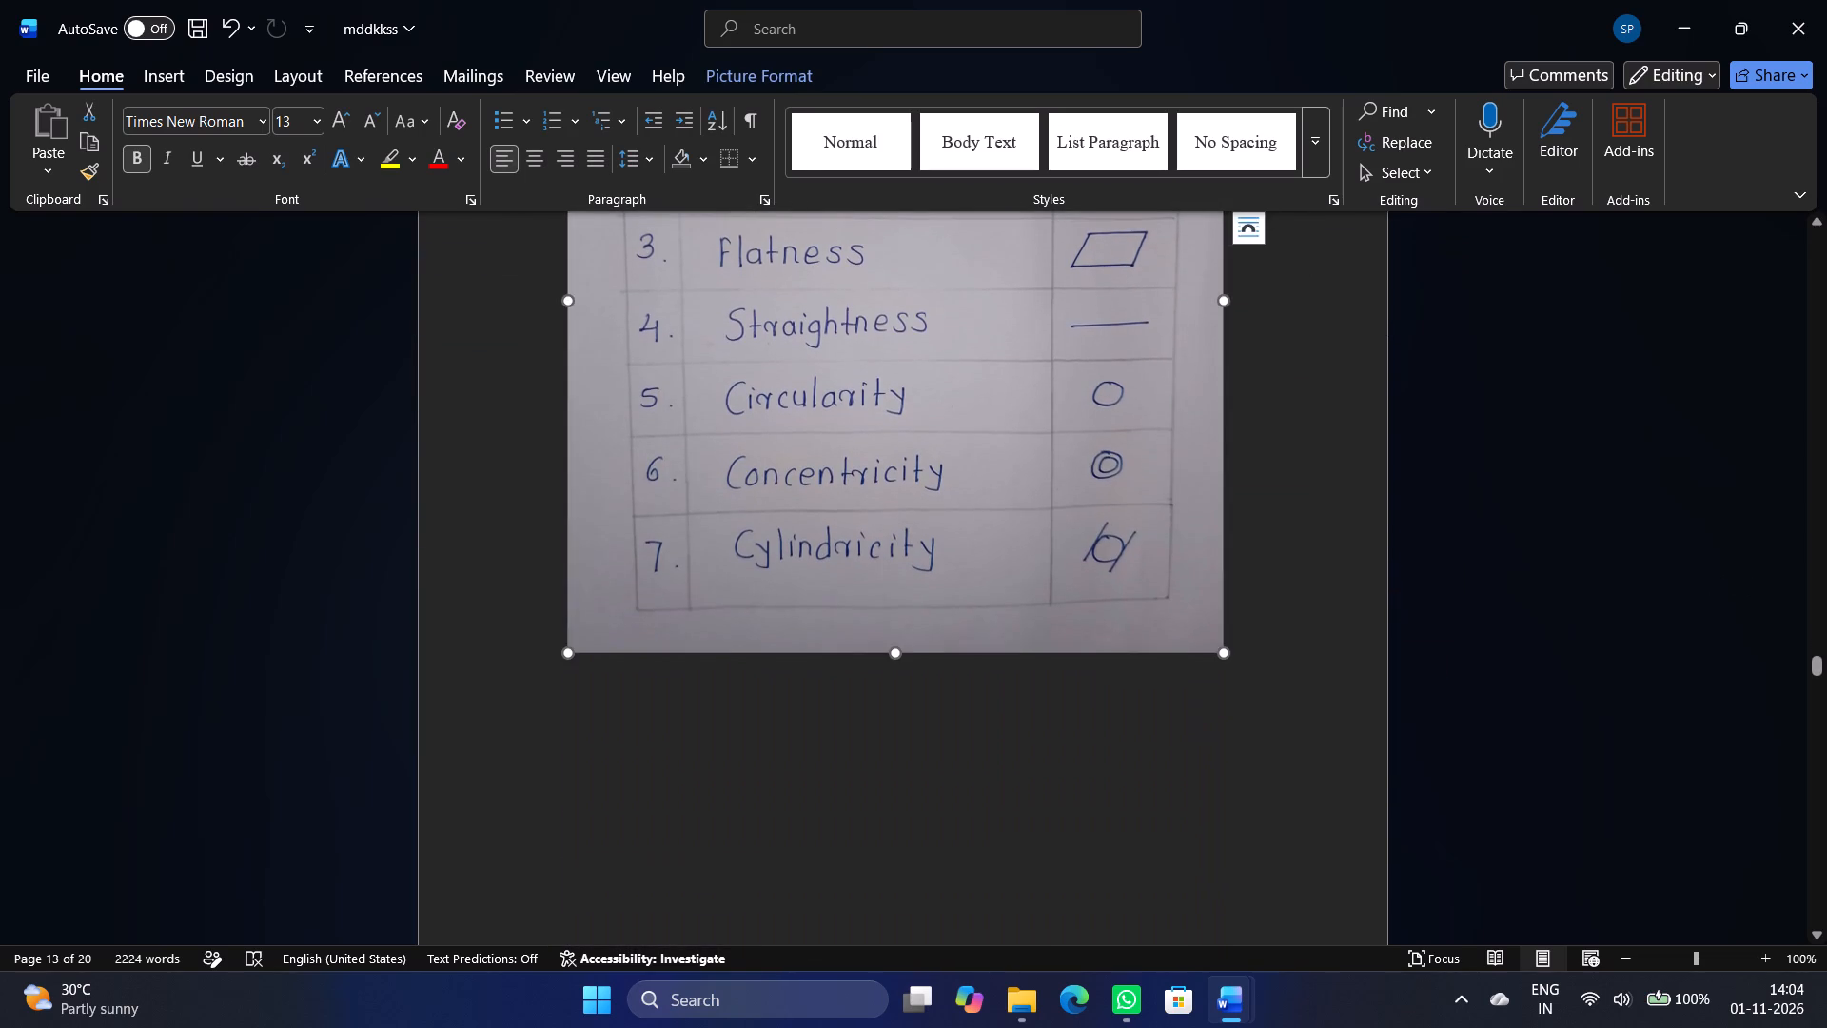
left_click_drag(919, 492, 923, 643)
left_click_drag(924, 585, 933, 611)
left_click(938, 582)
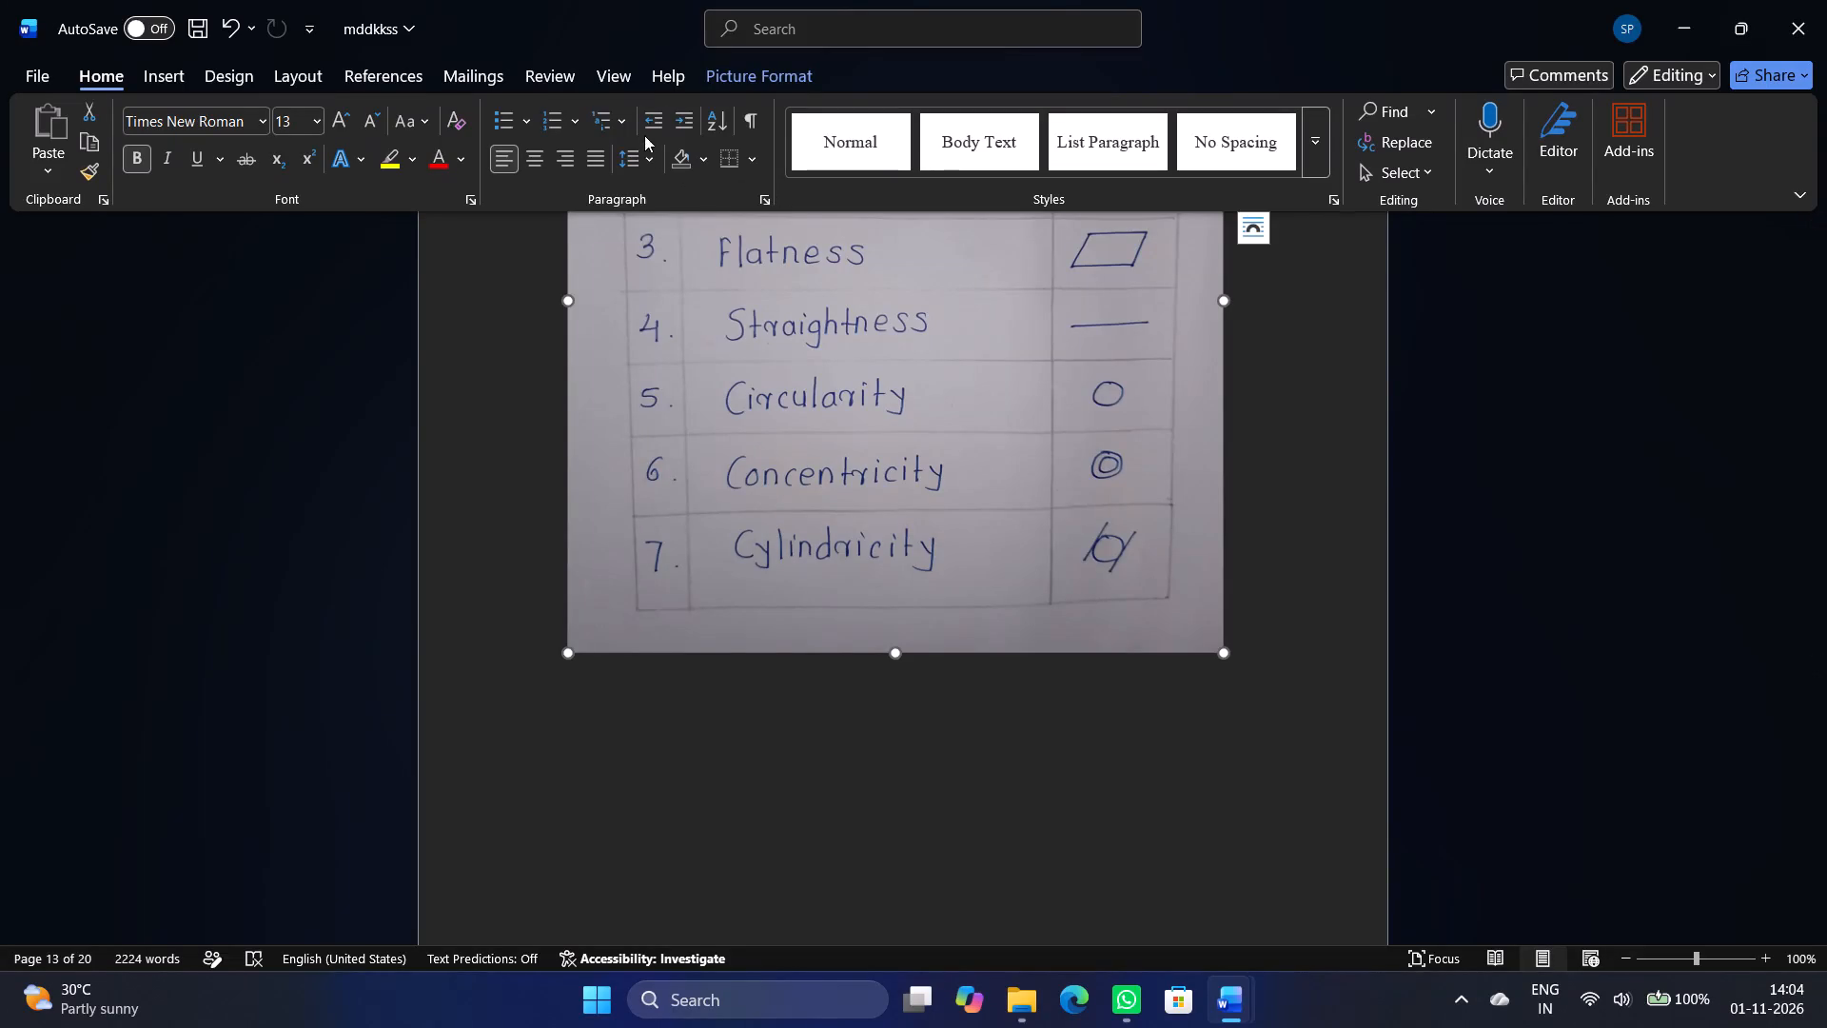
Adjust the symbols table picture's indent so its left edge lines up with the IS Convention figures.
left_click(673, 120)
left_click(650, 117)
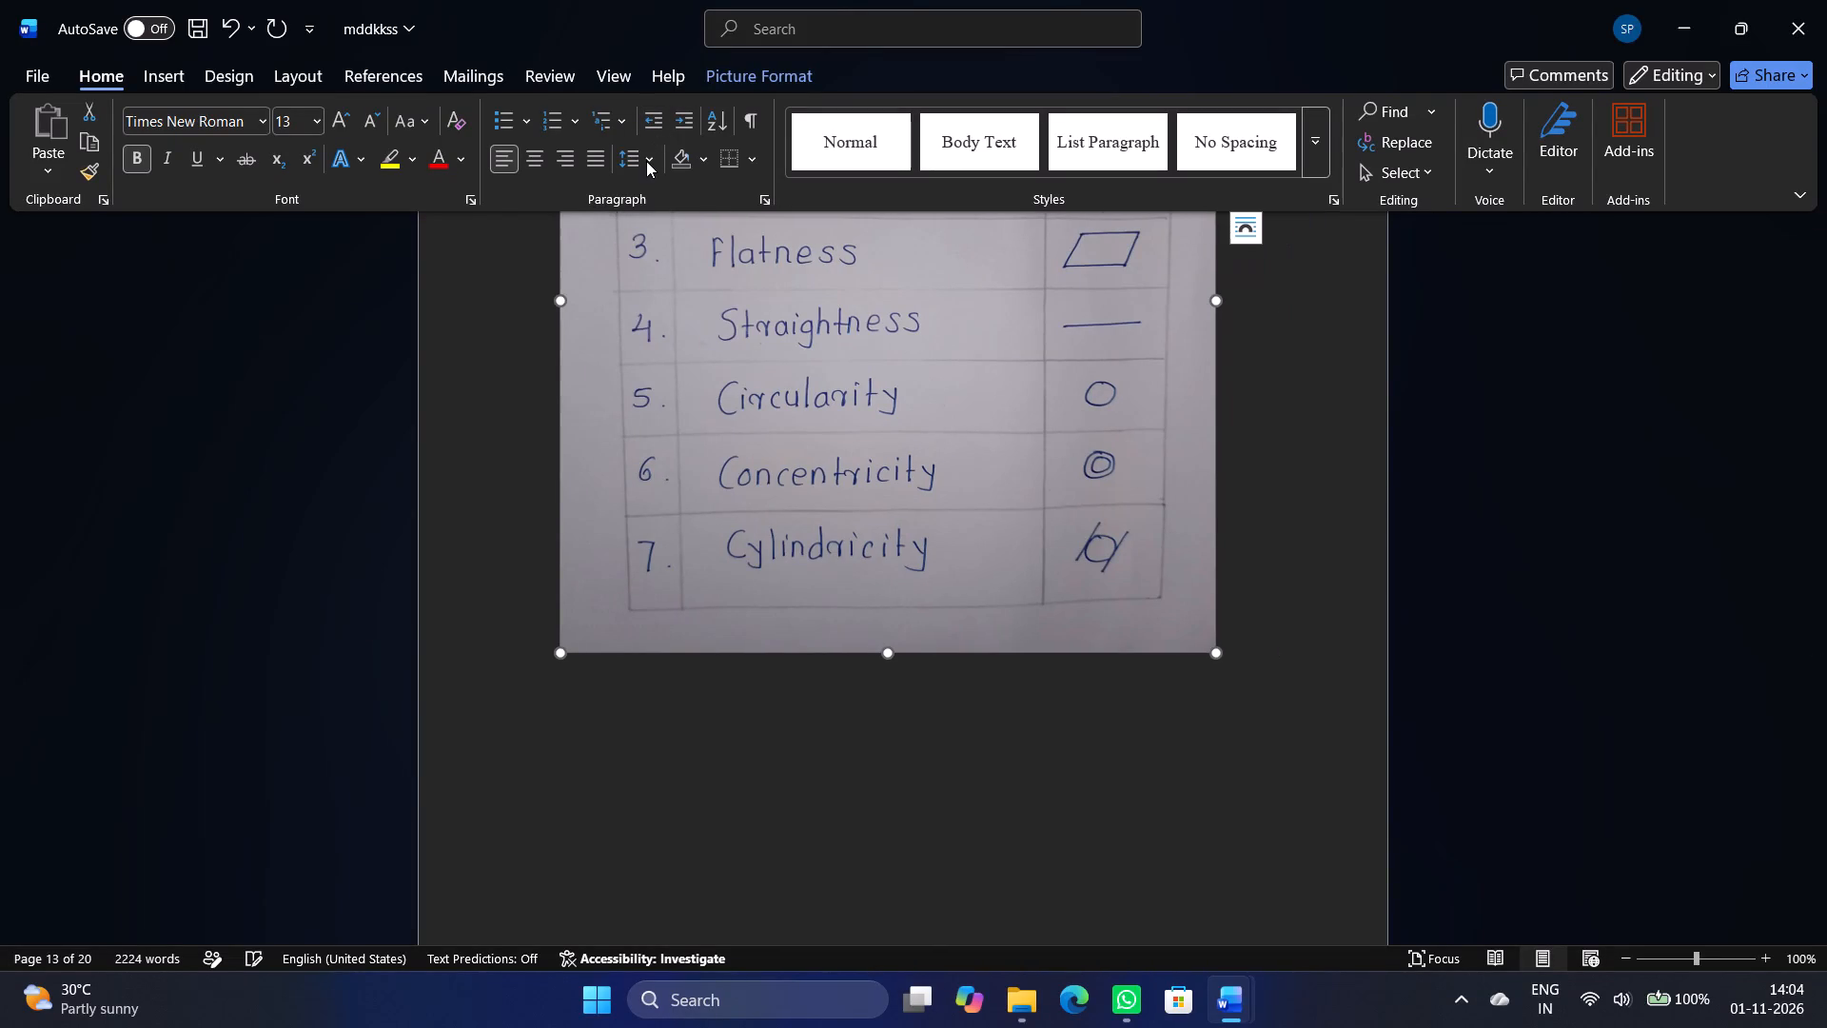
Remove the space after the symbols table picture's paragraph.
left_click(646, 162)
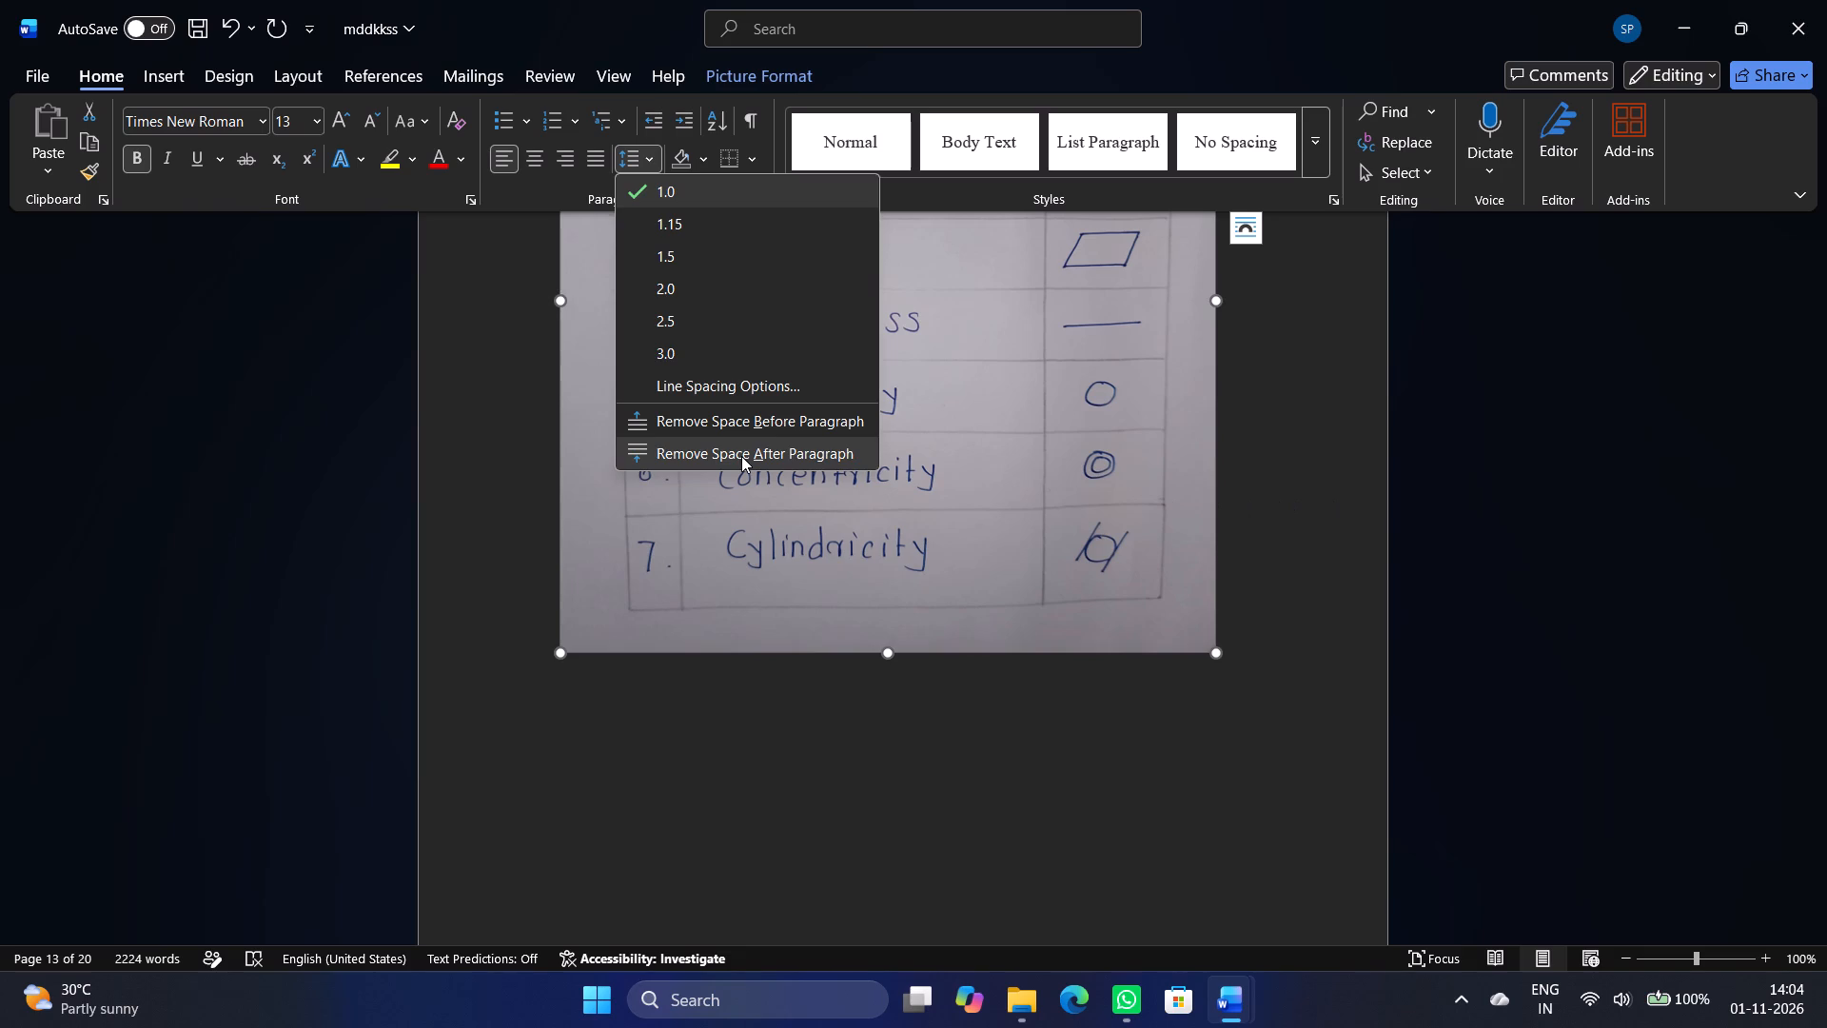
left_click(741, 456)
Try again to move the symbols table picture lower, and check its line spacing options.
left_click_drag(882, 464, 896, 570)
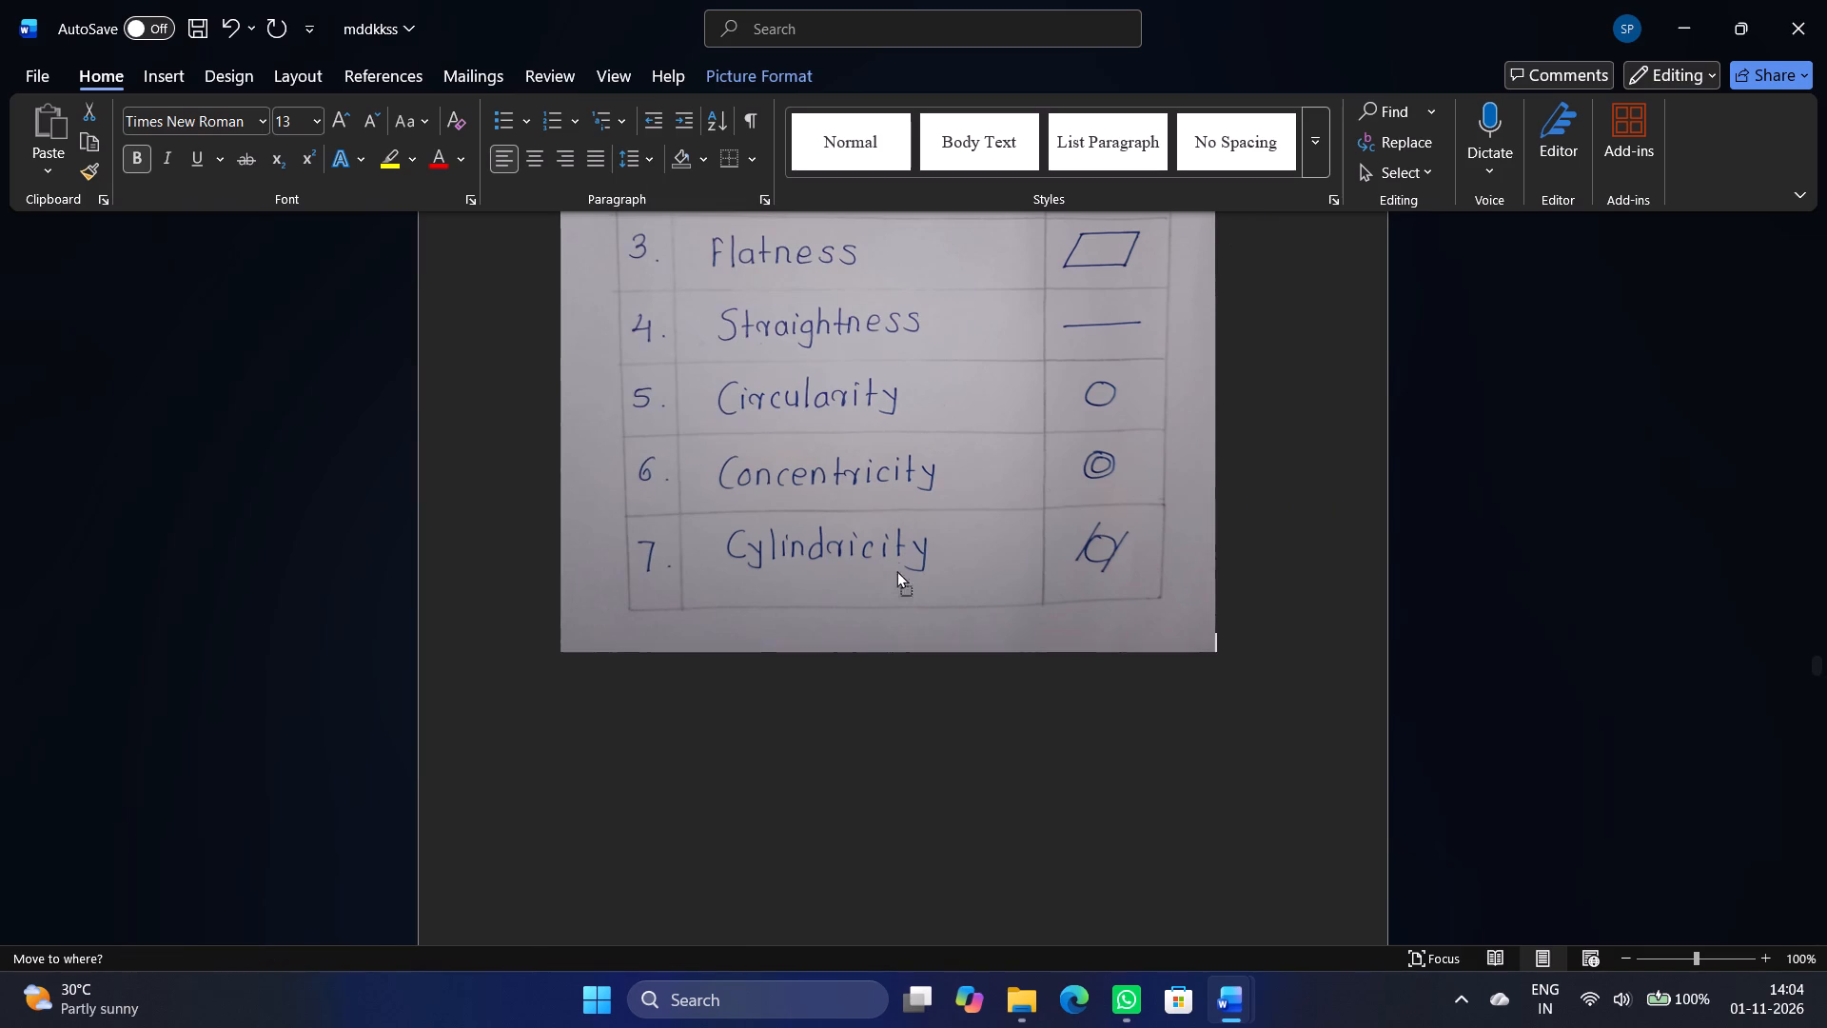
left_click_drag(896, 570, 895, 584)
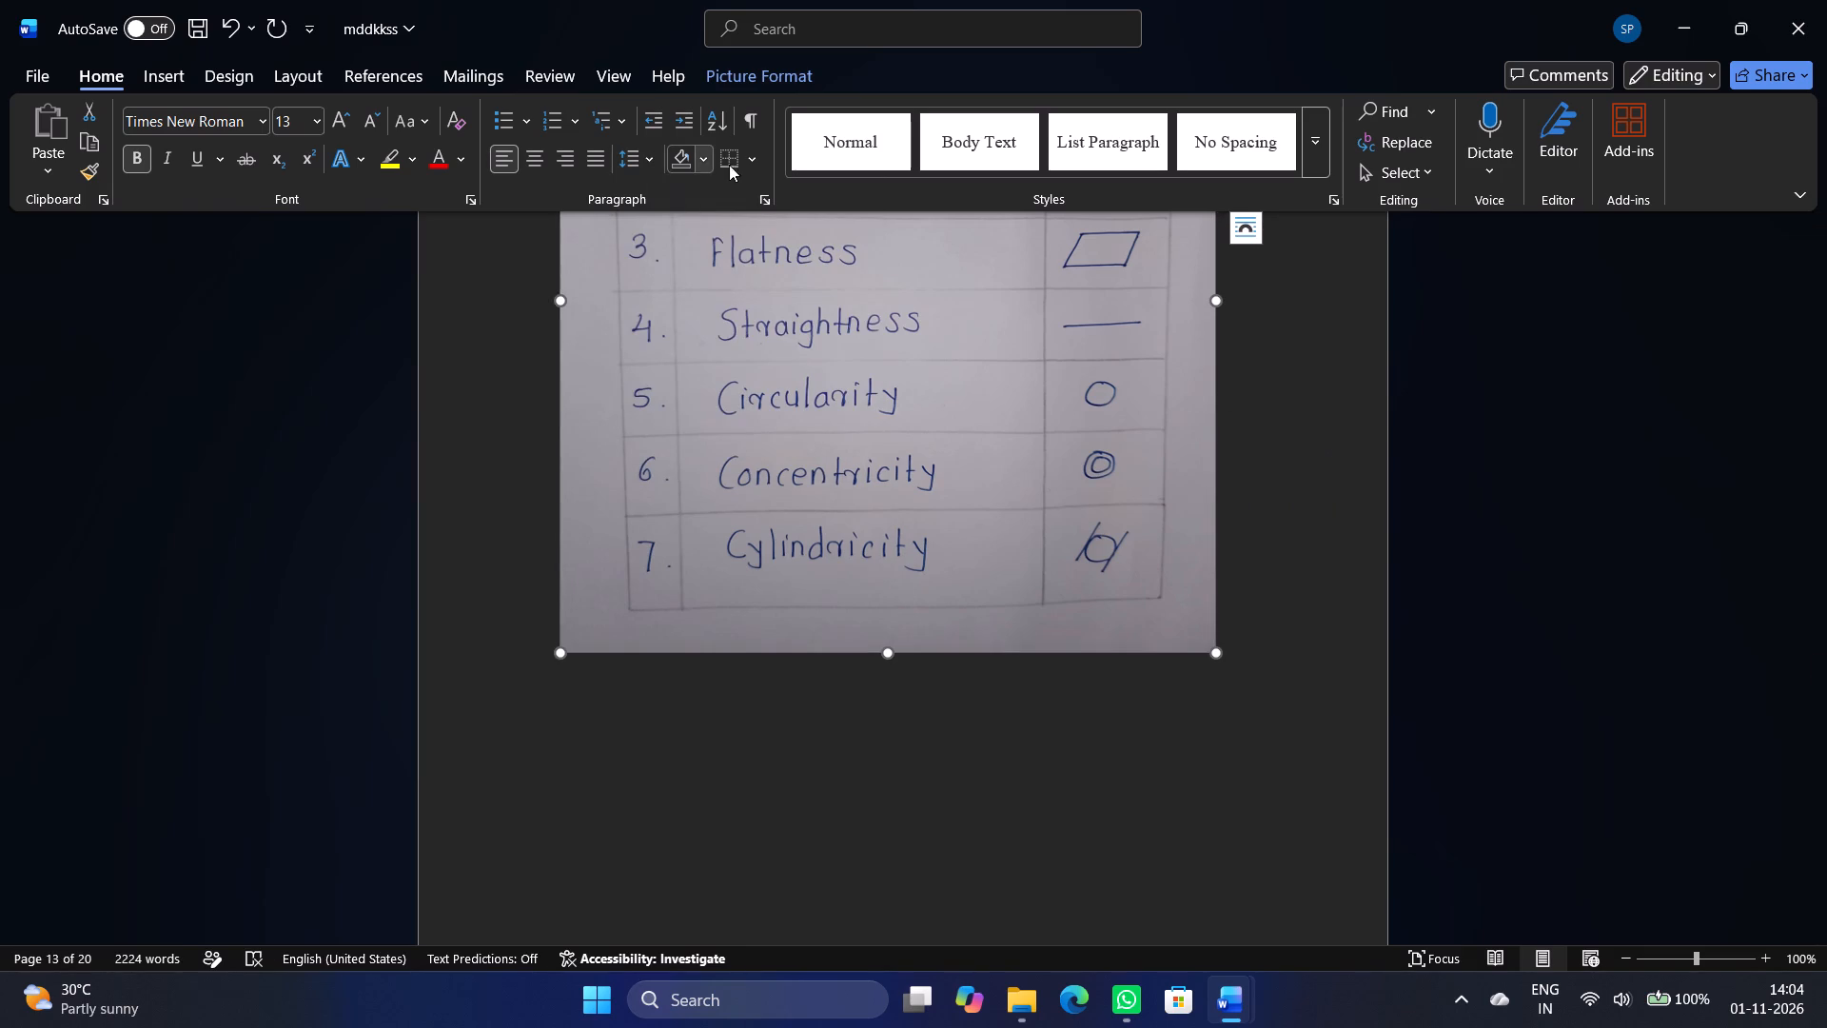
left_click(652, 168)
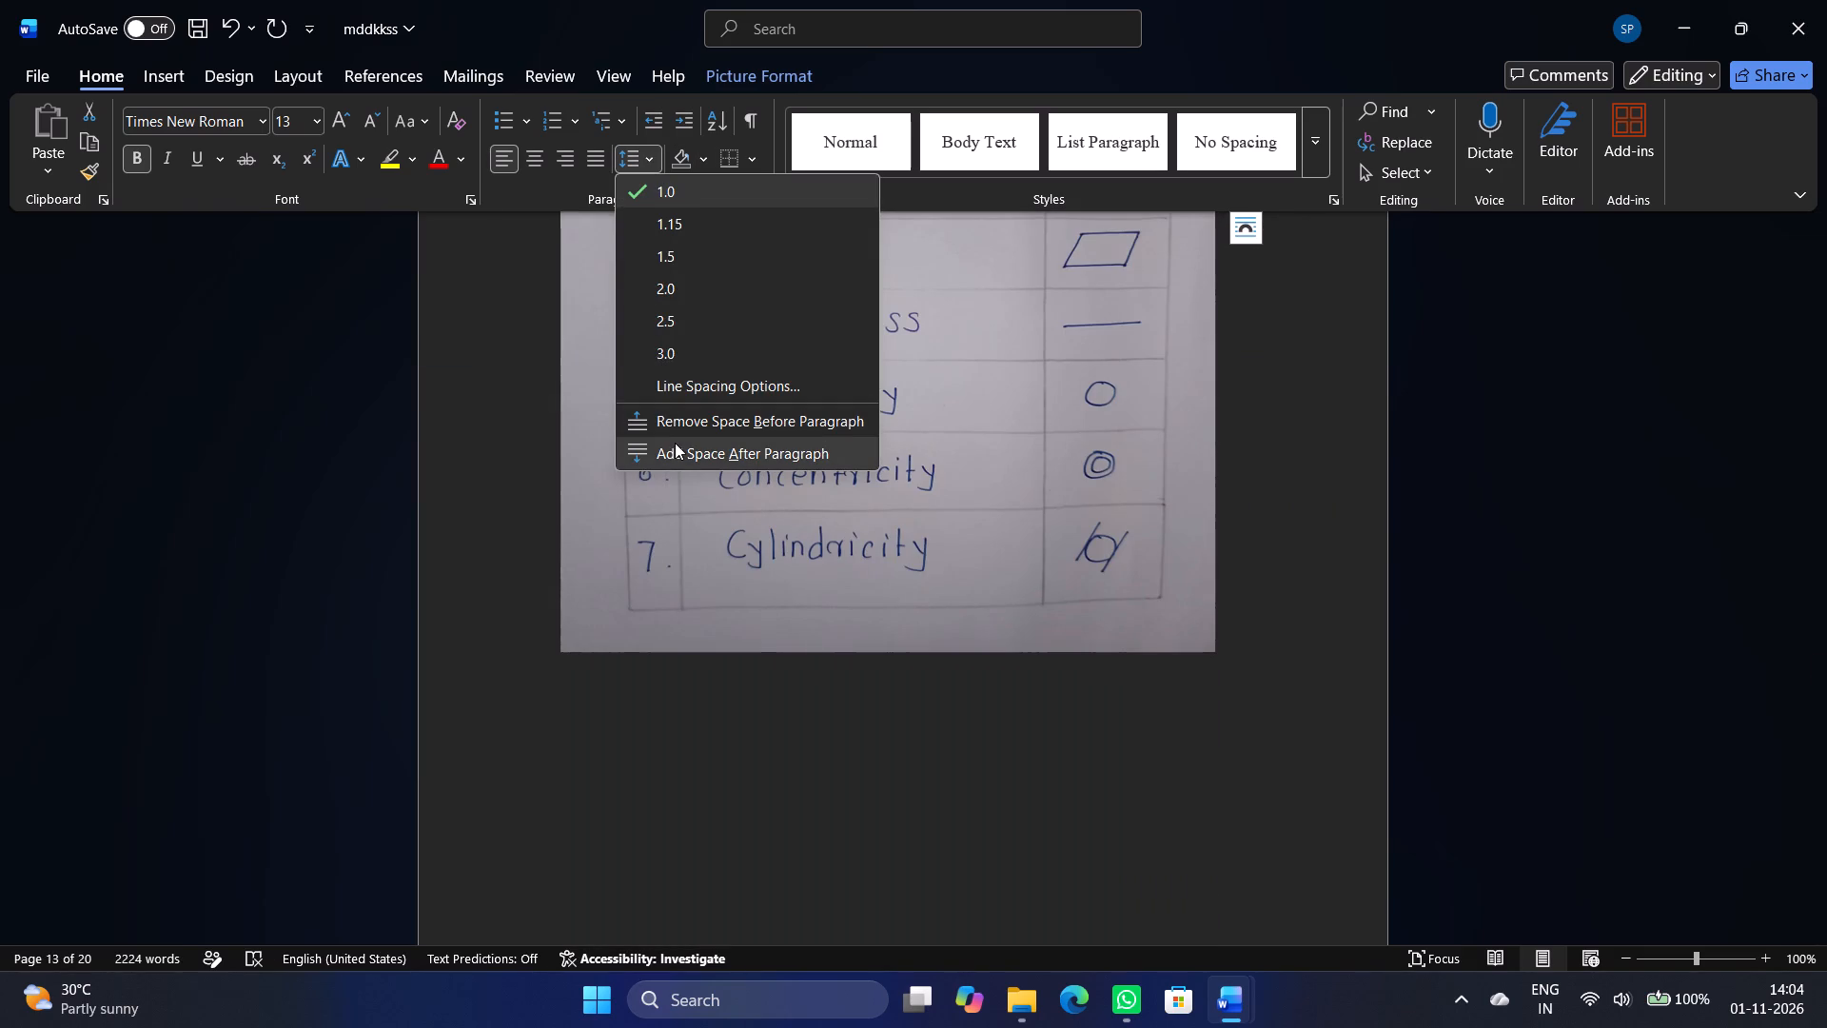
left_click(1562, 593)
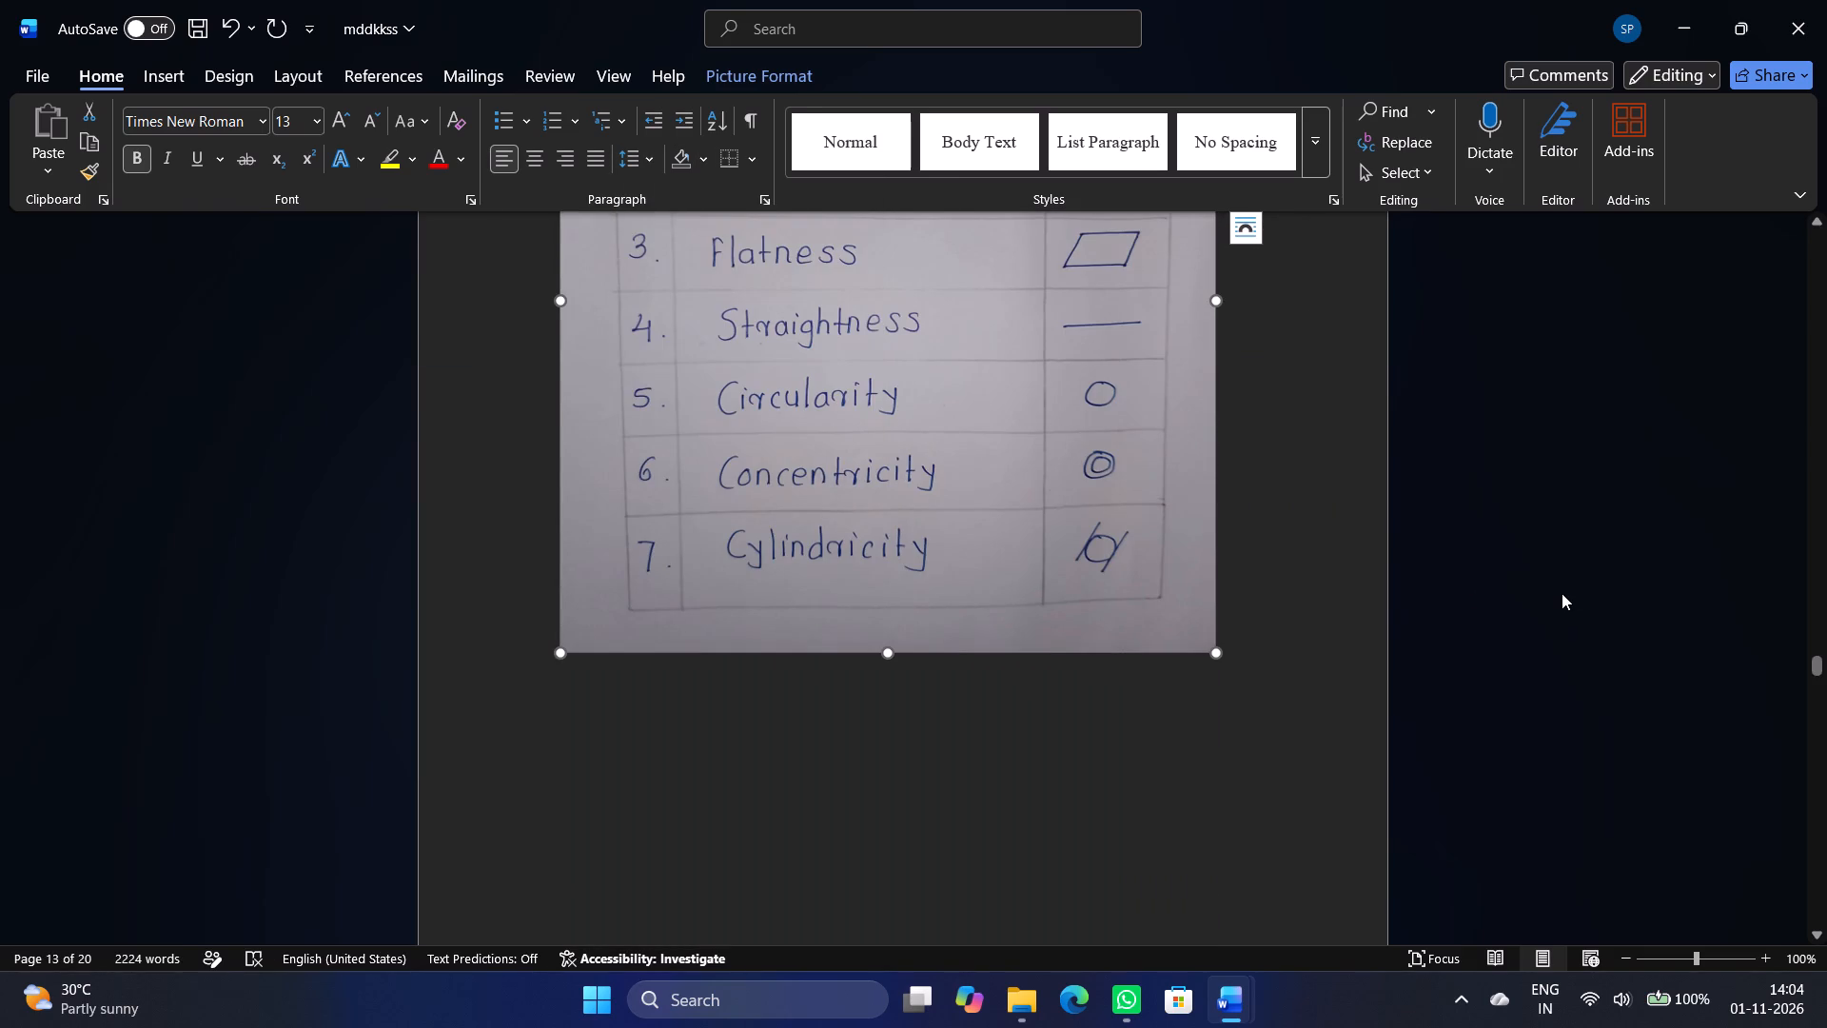
Copy the border frame on page 12 and paste it onto page 13.
scroll(1562, 593, "up", 18)
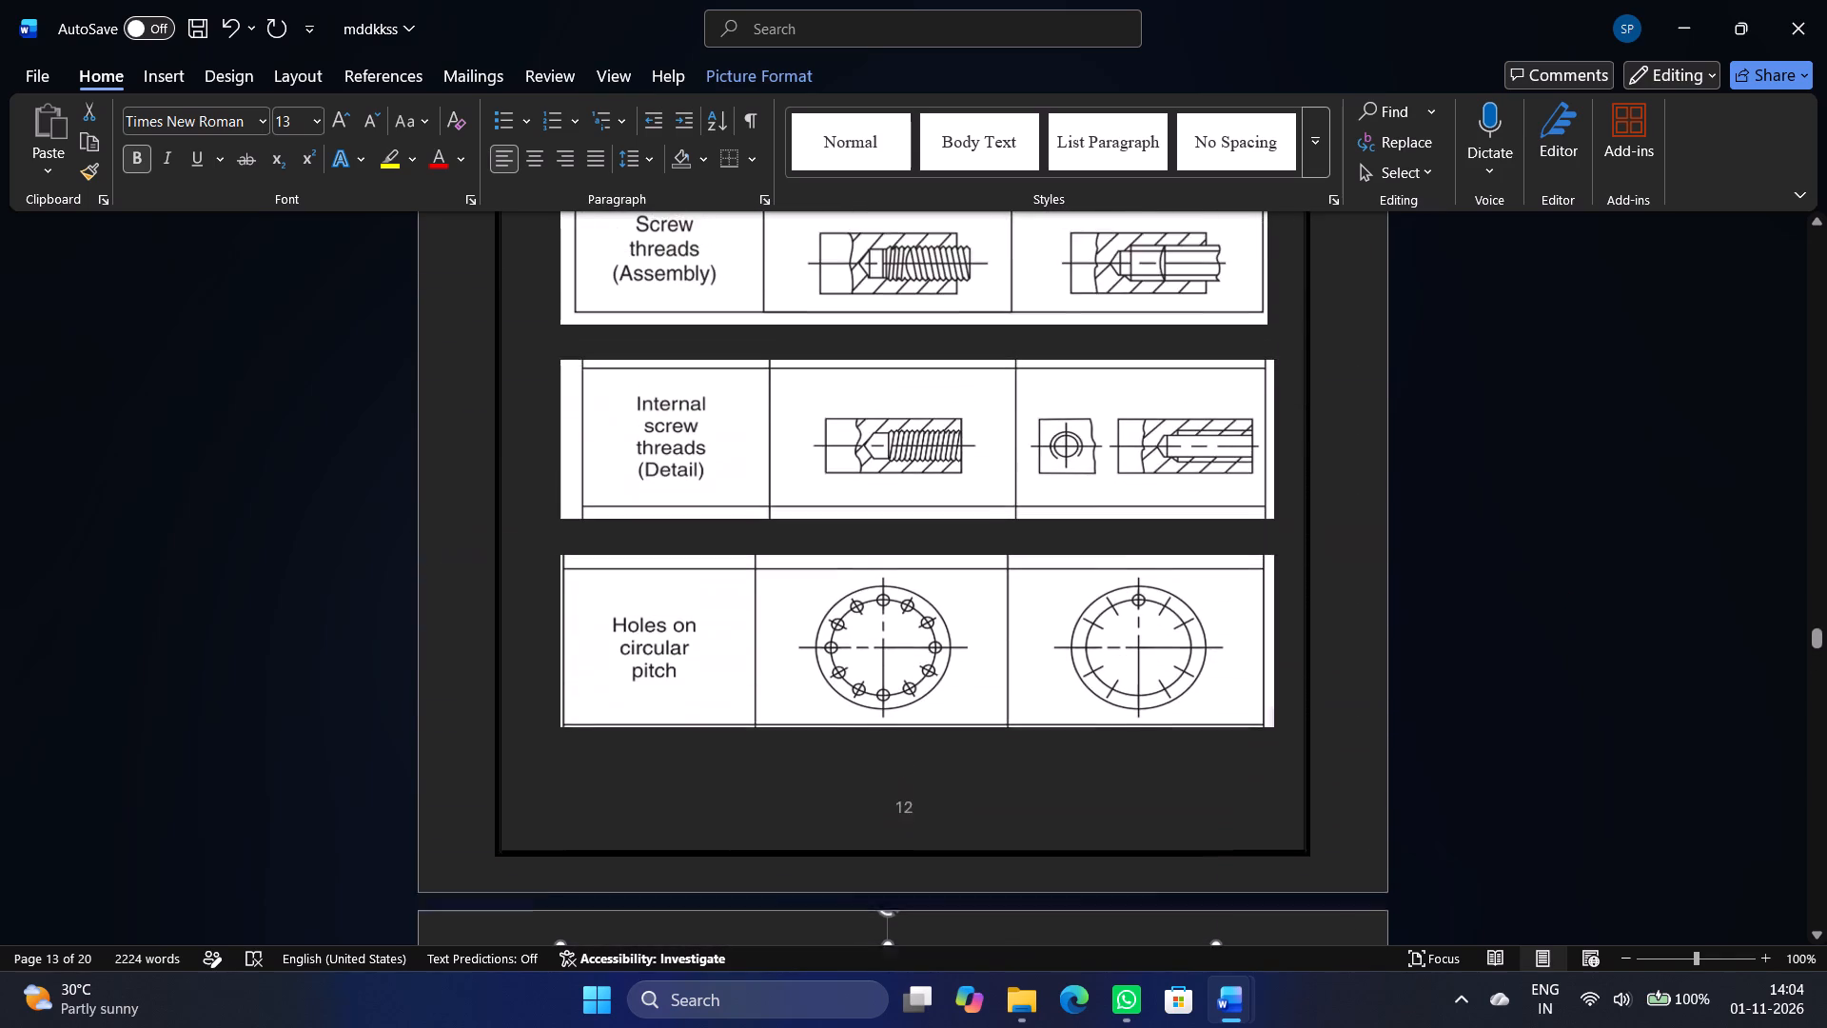
scroll(1567, 589, "down", 20)
scroll(1567, 589, "down", 16)
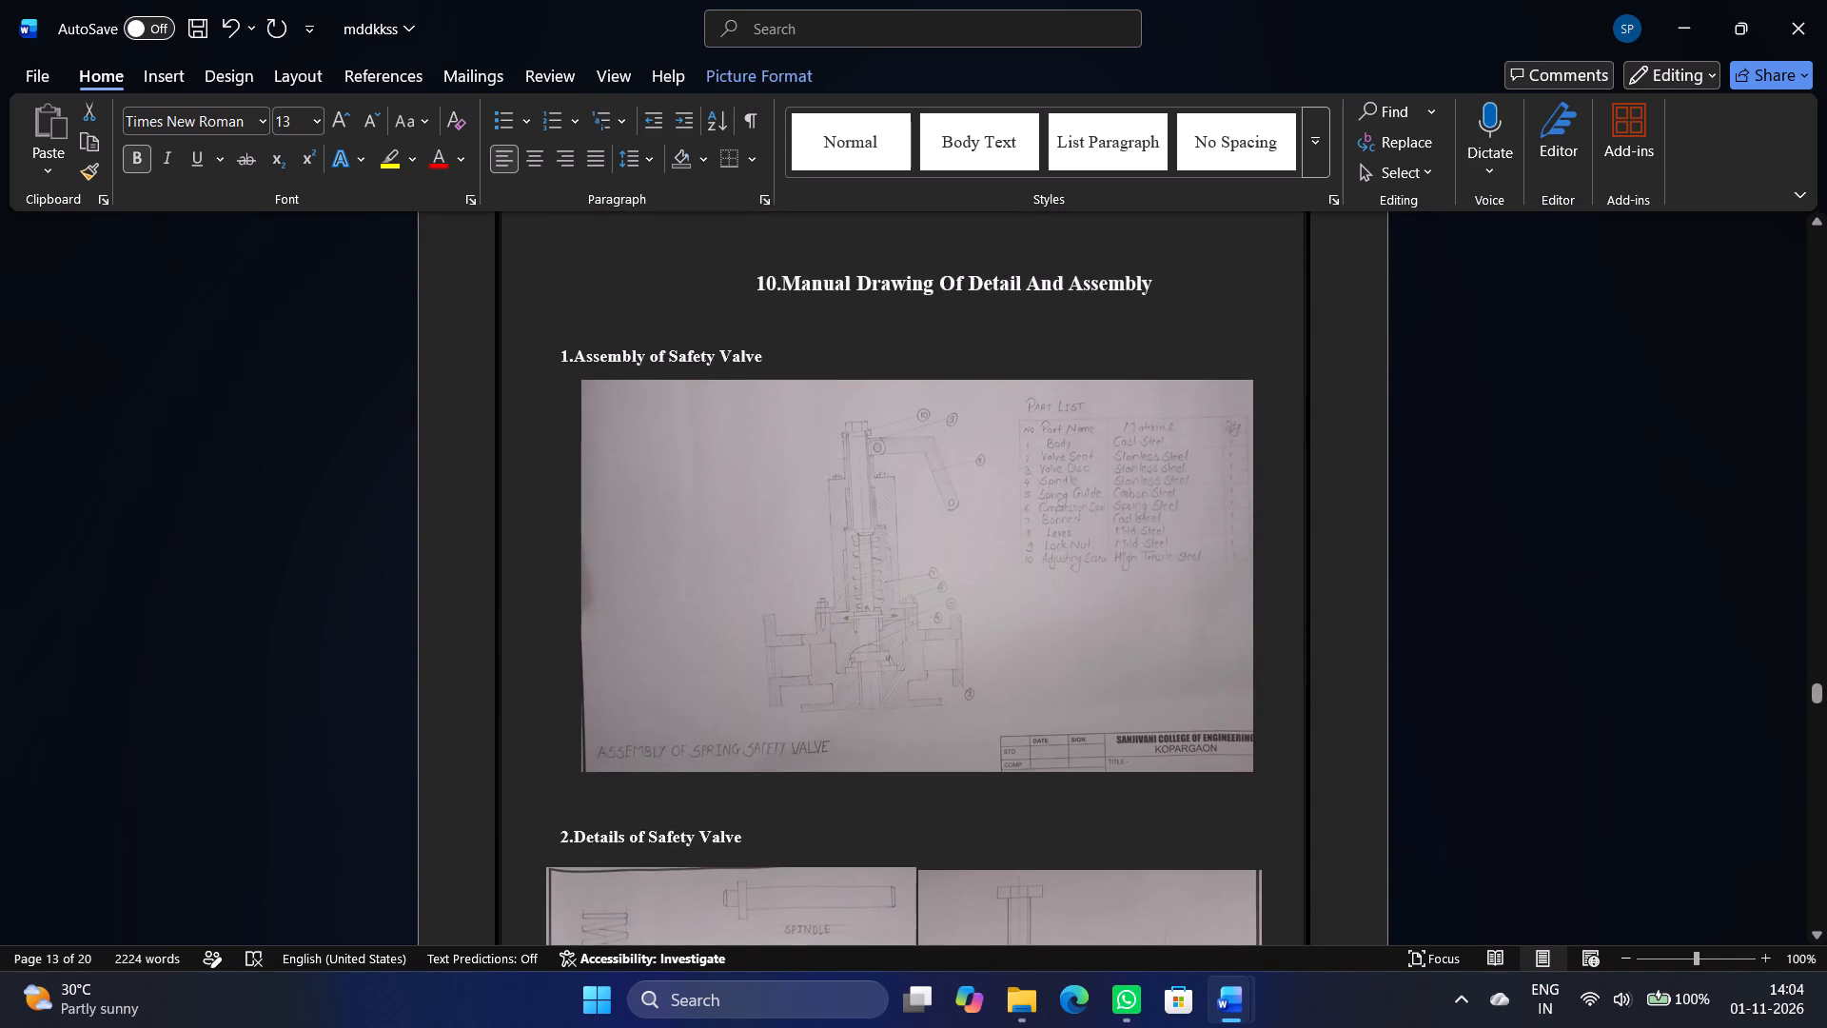
scroll(1573, 560, "up", 20)
scroll(1573, 560, "up", 20)
scroll(1573, 560, "up", 5)
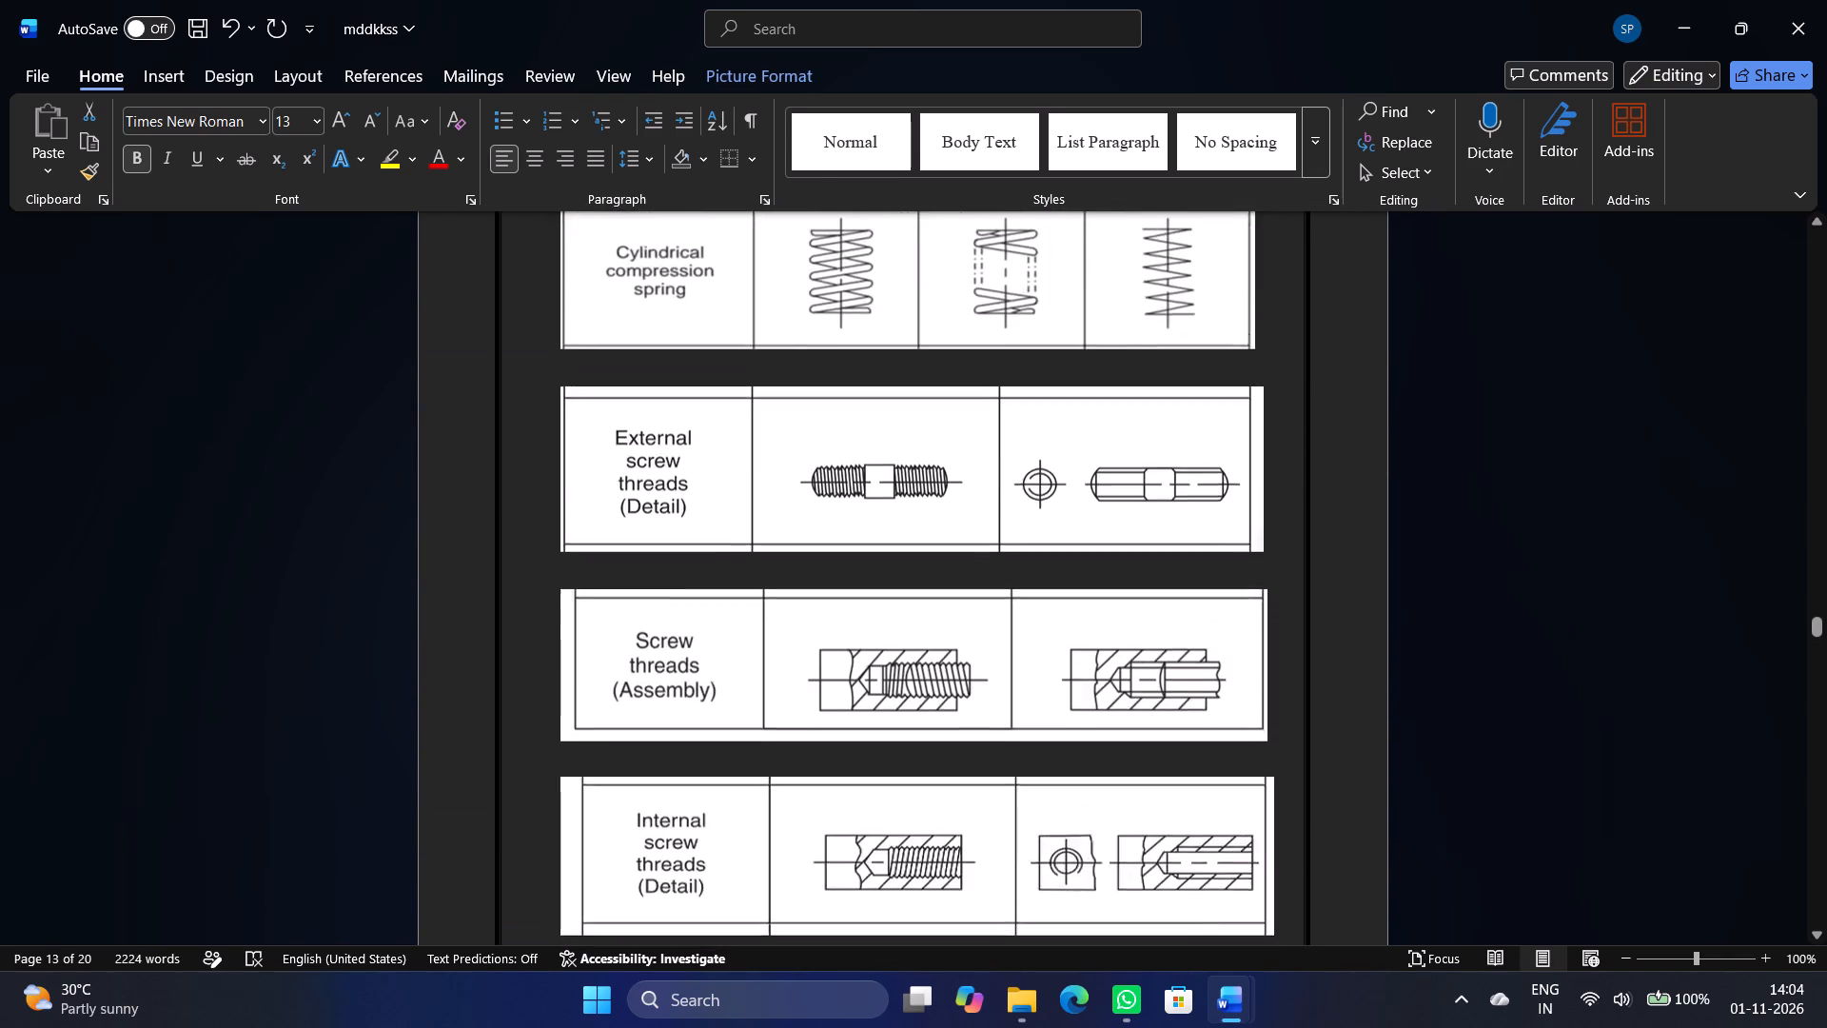
scroll(1584, 528, "up", 4)
scroll(1592, 528, "down", 18)
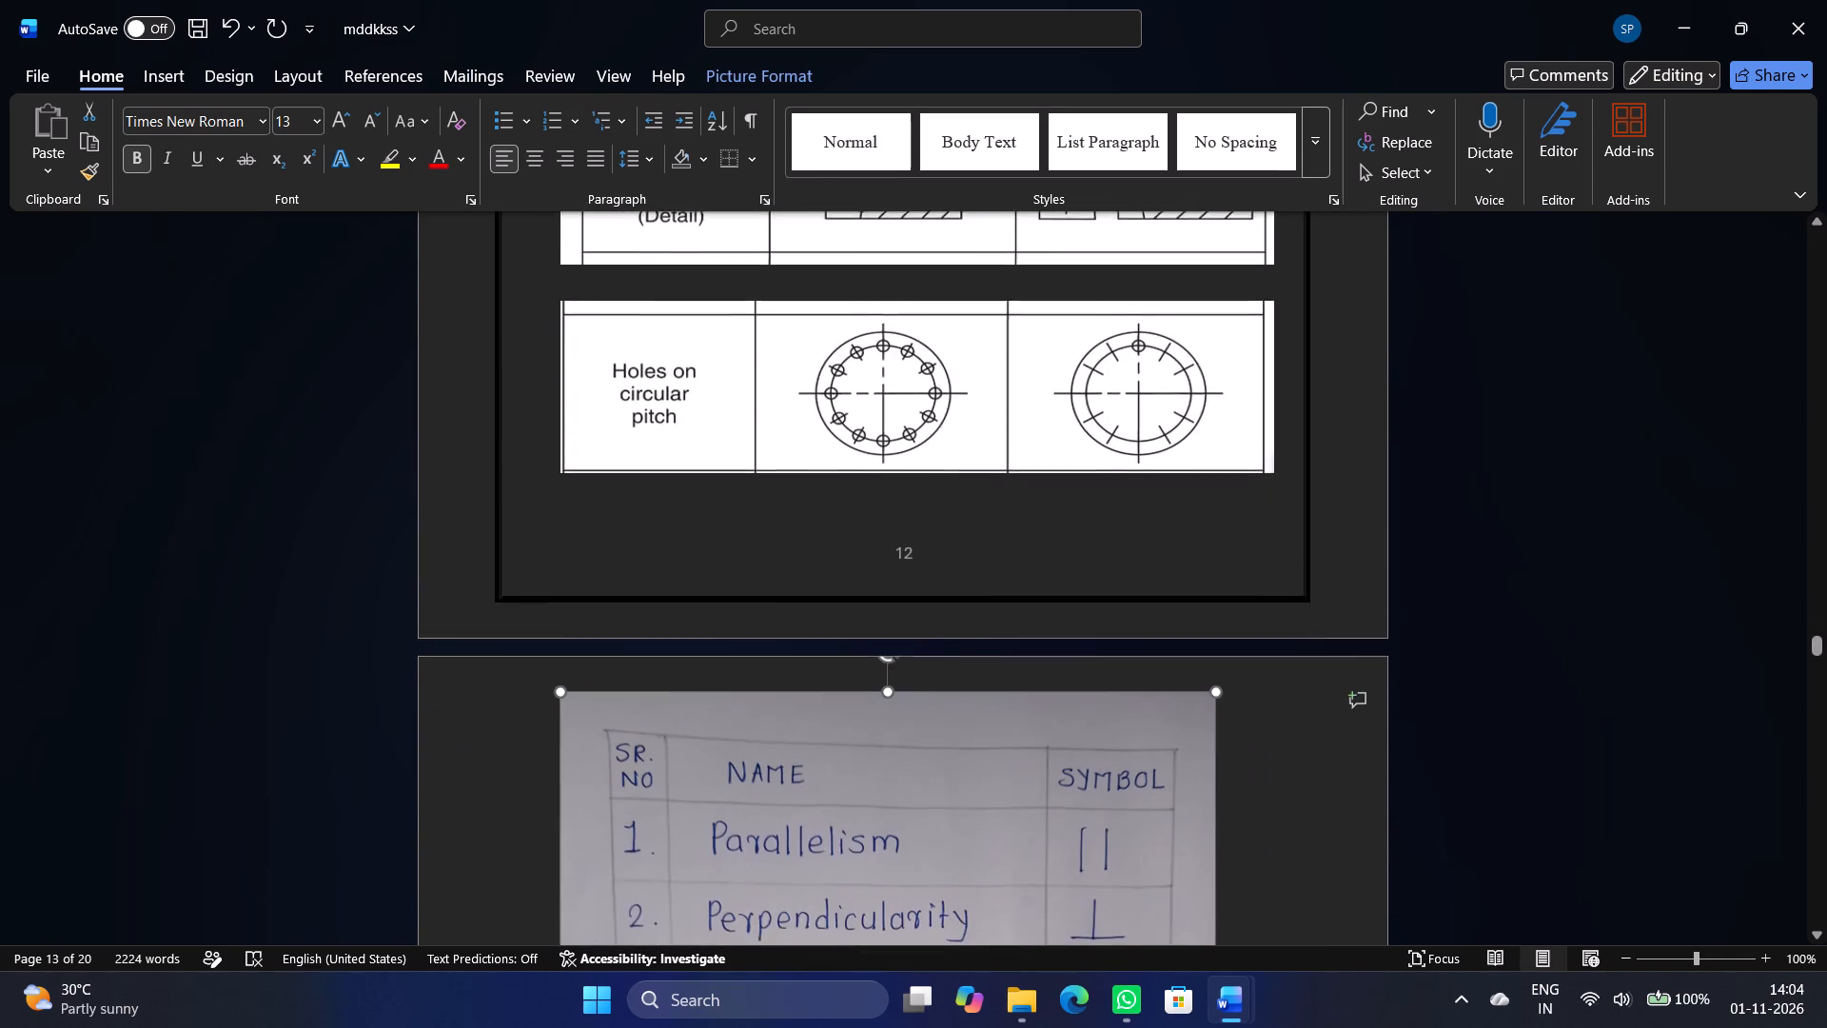
scroll(1548, 521, "down", 5)
left_click(1055, 308)
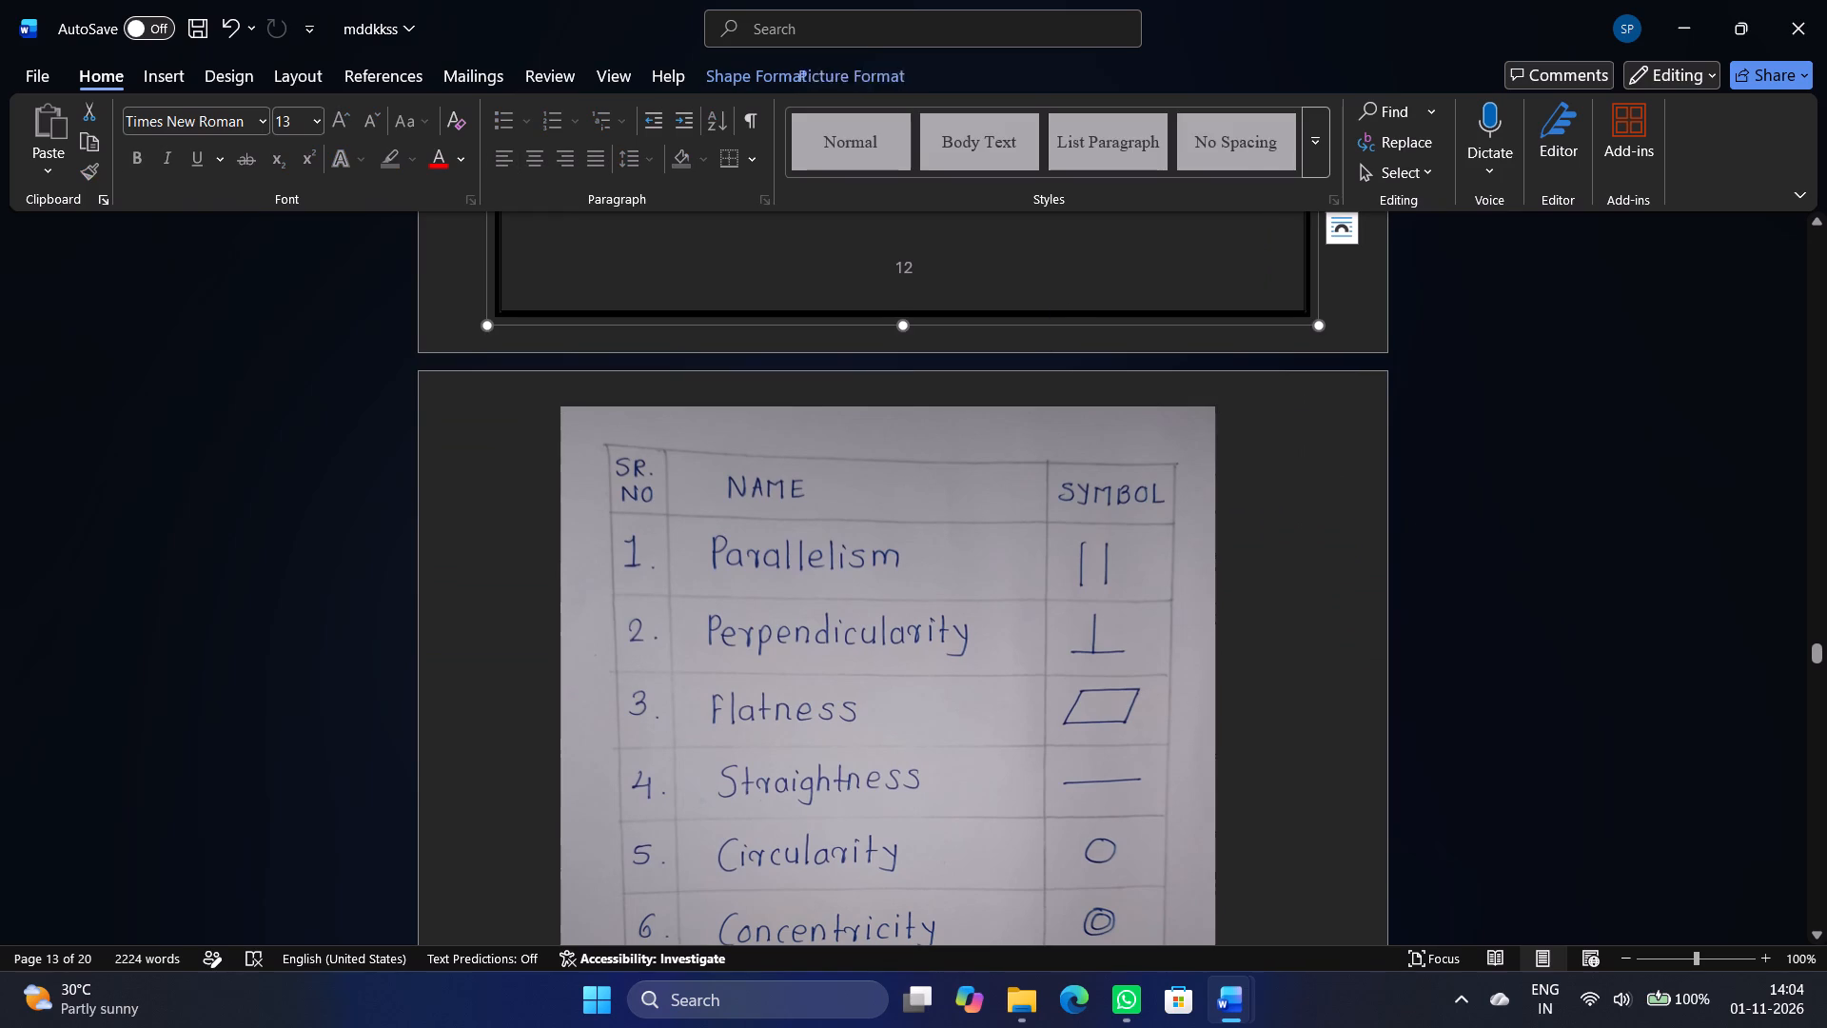
key("ctrl+c")
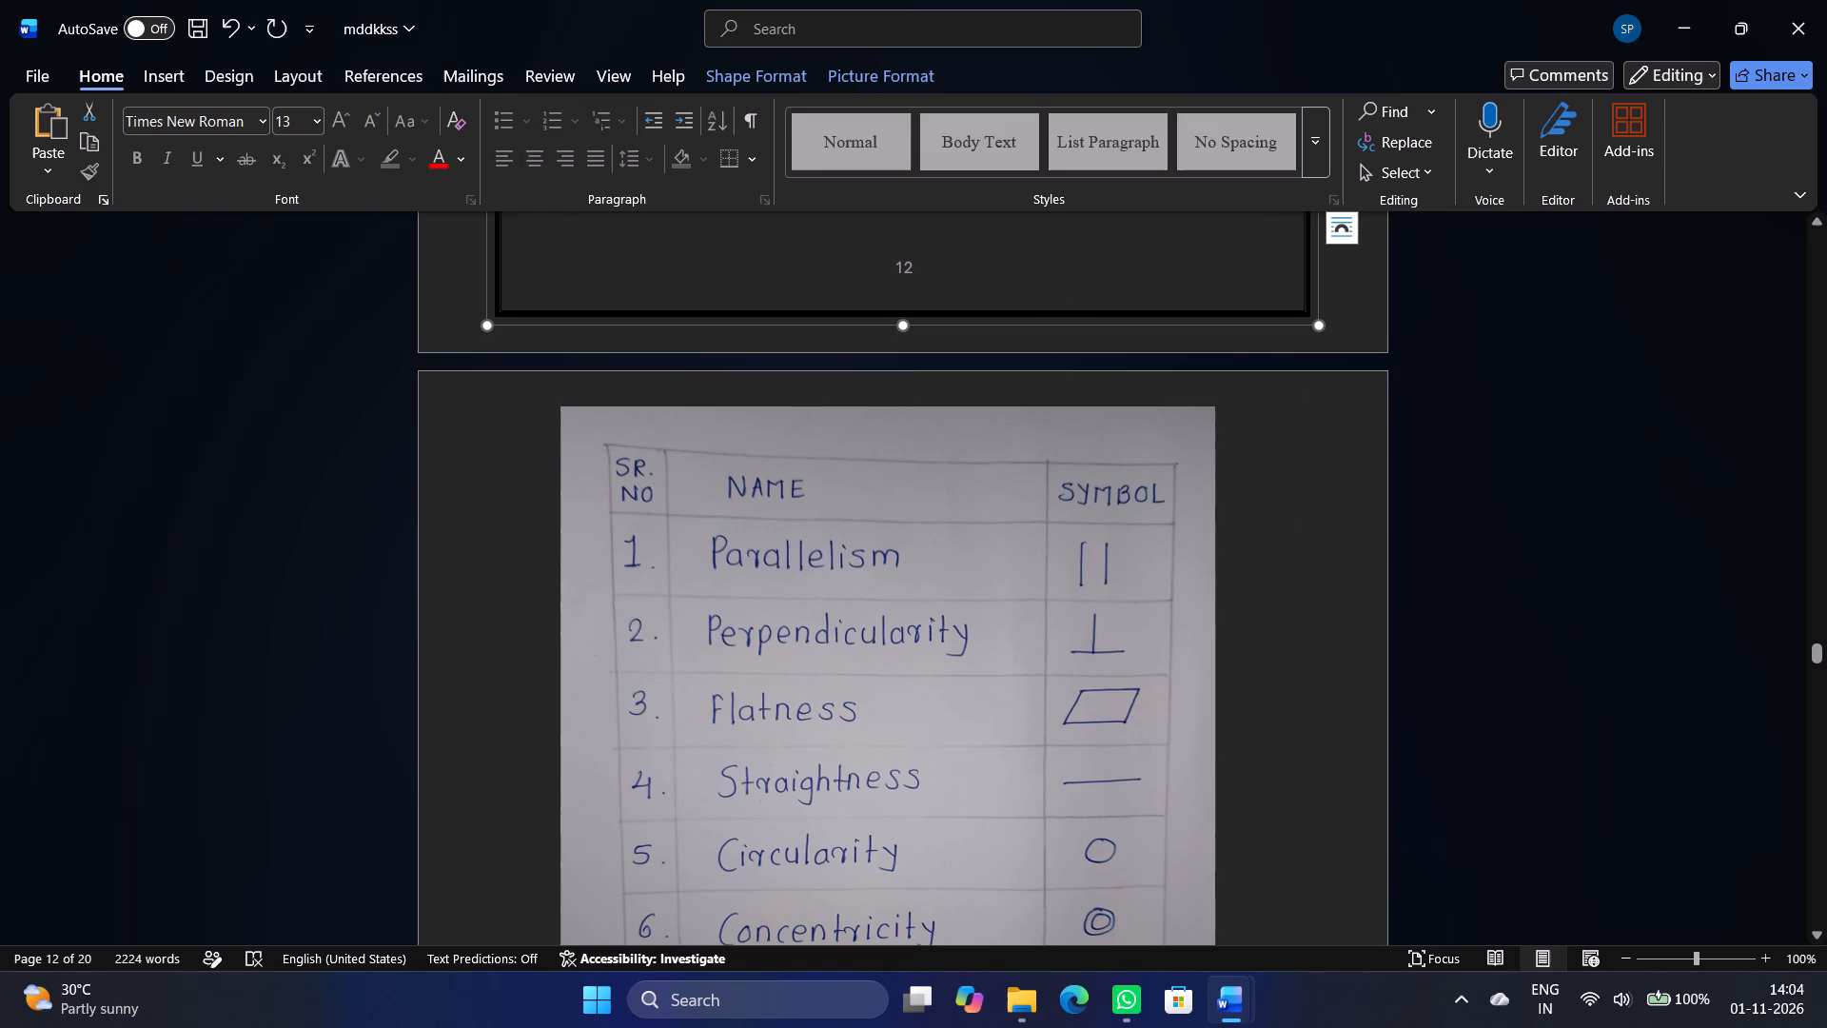
left_click_drag(1067, 447, 1066, 438)
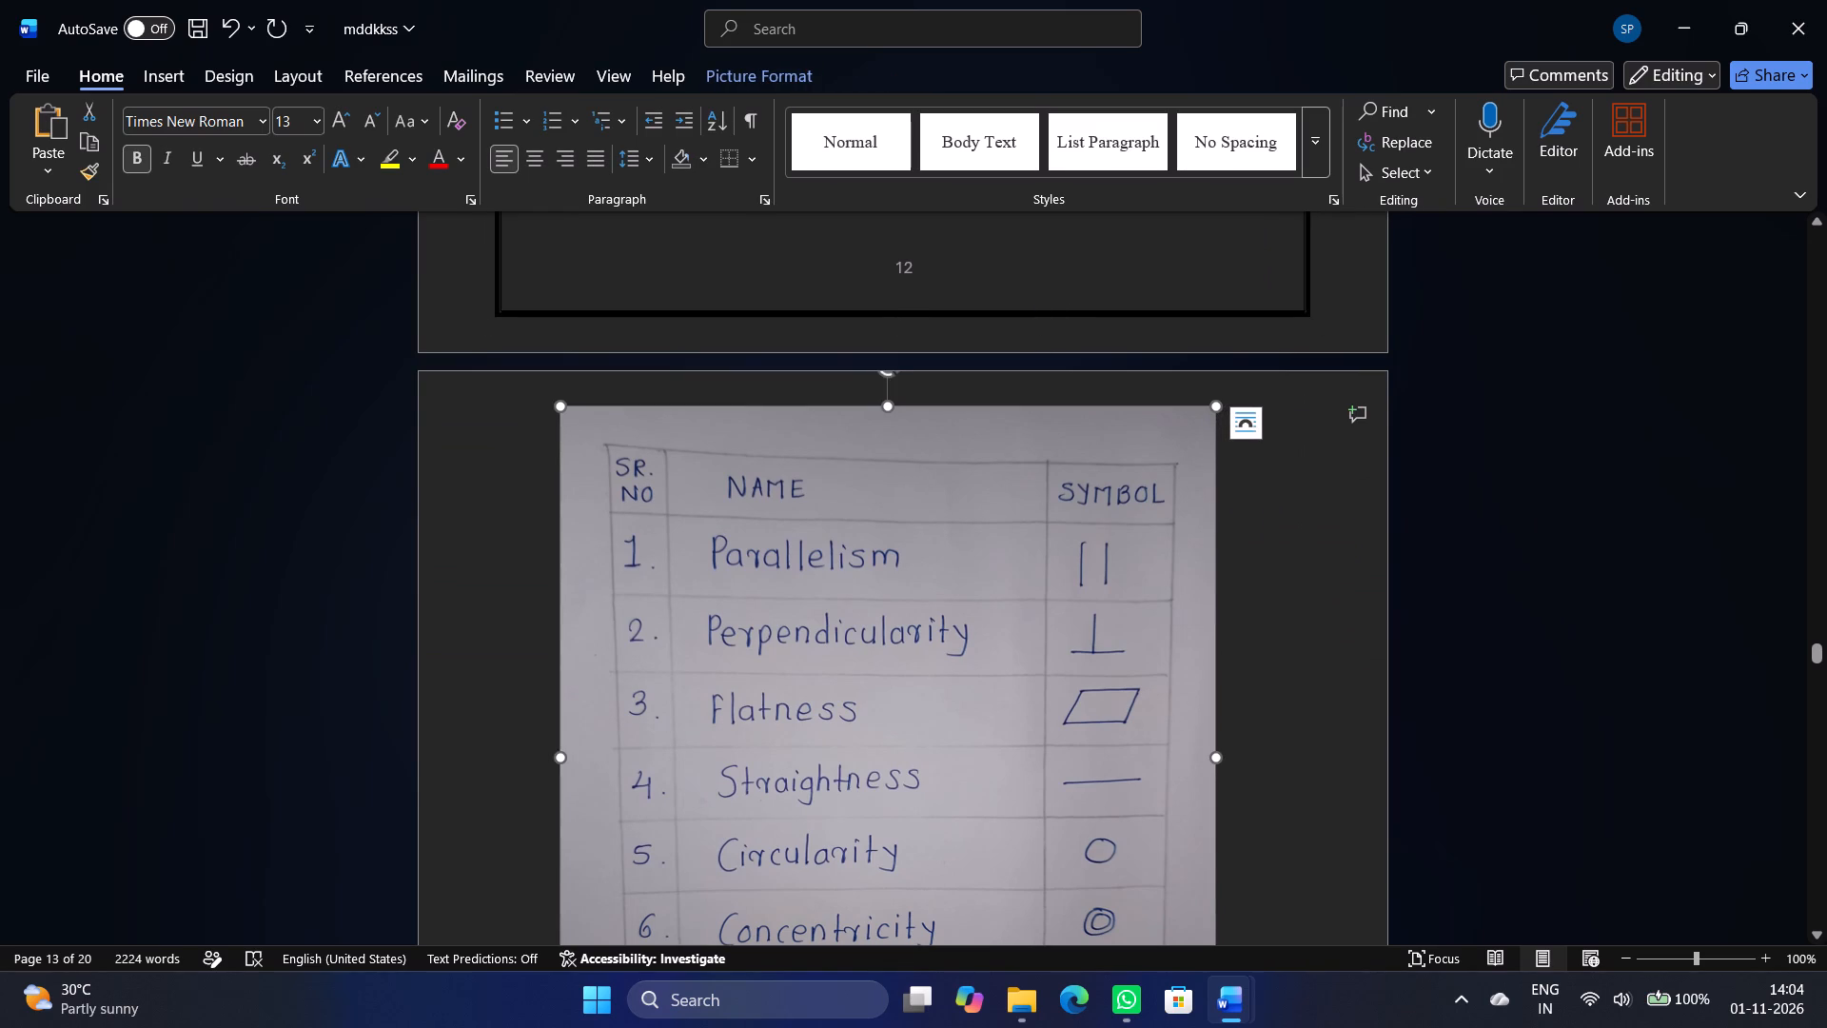
key("ctrl+v")
Position the pasted border frame around the symbols table picture on page 13.
scroll(1522, 578, "down", 2)
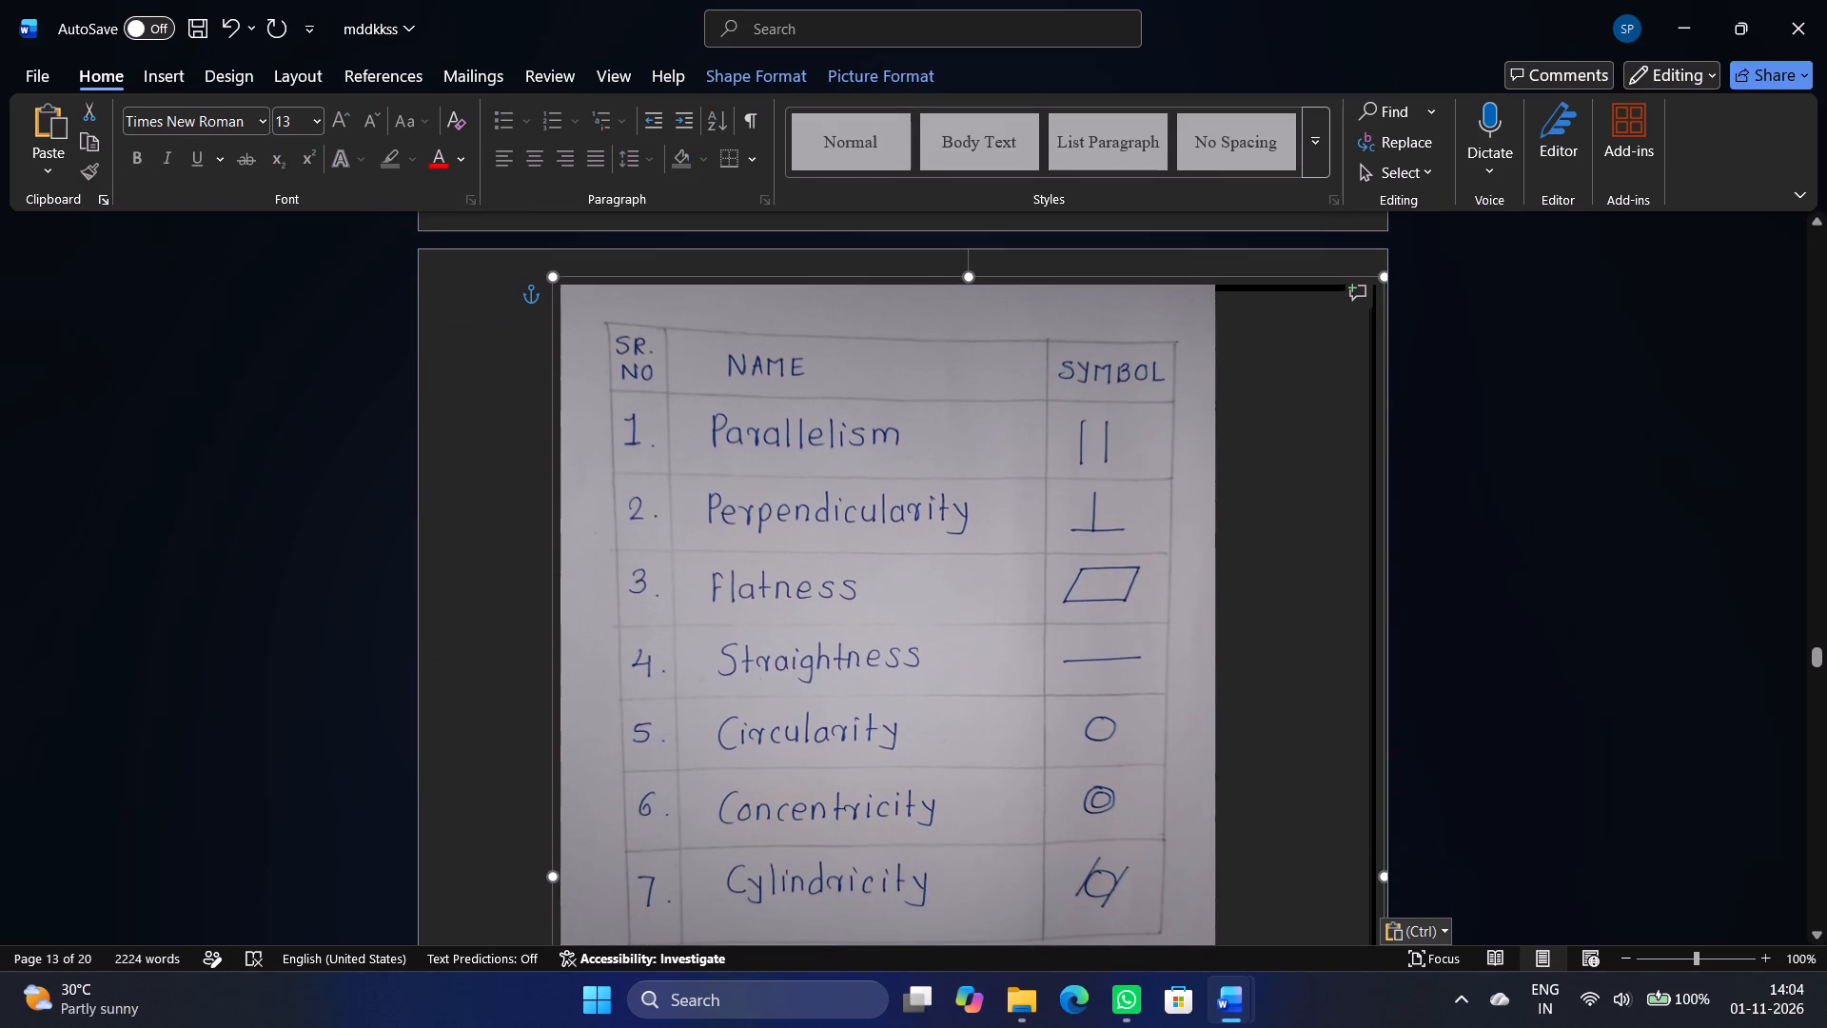
left_click_drag(1255, 294, 1218, 284)
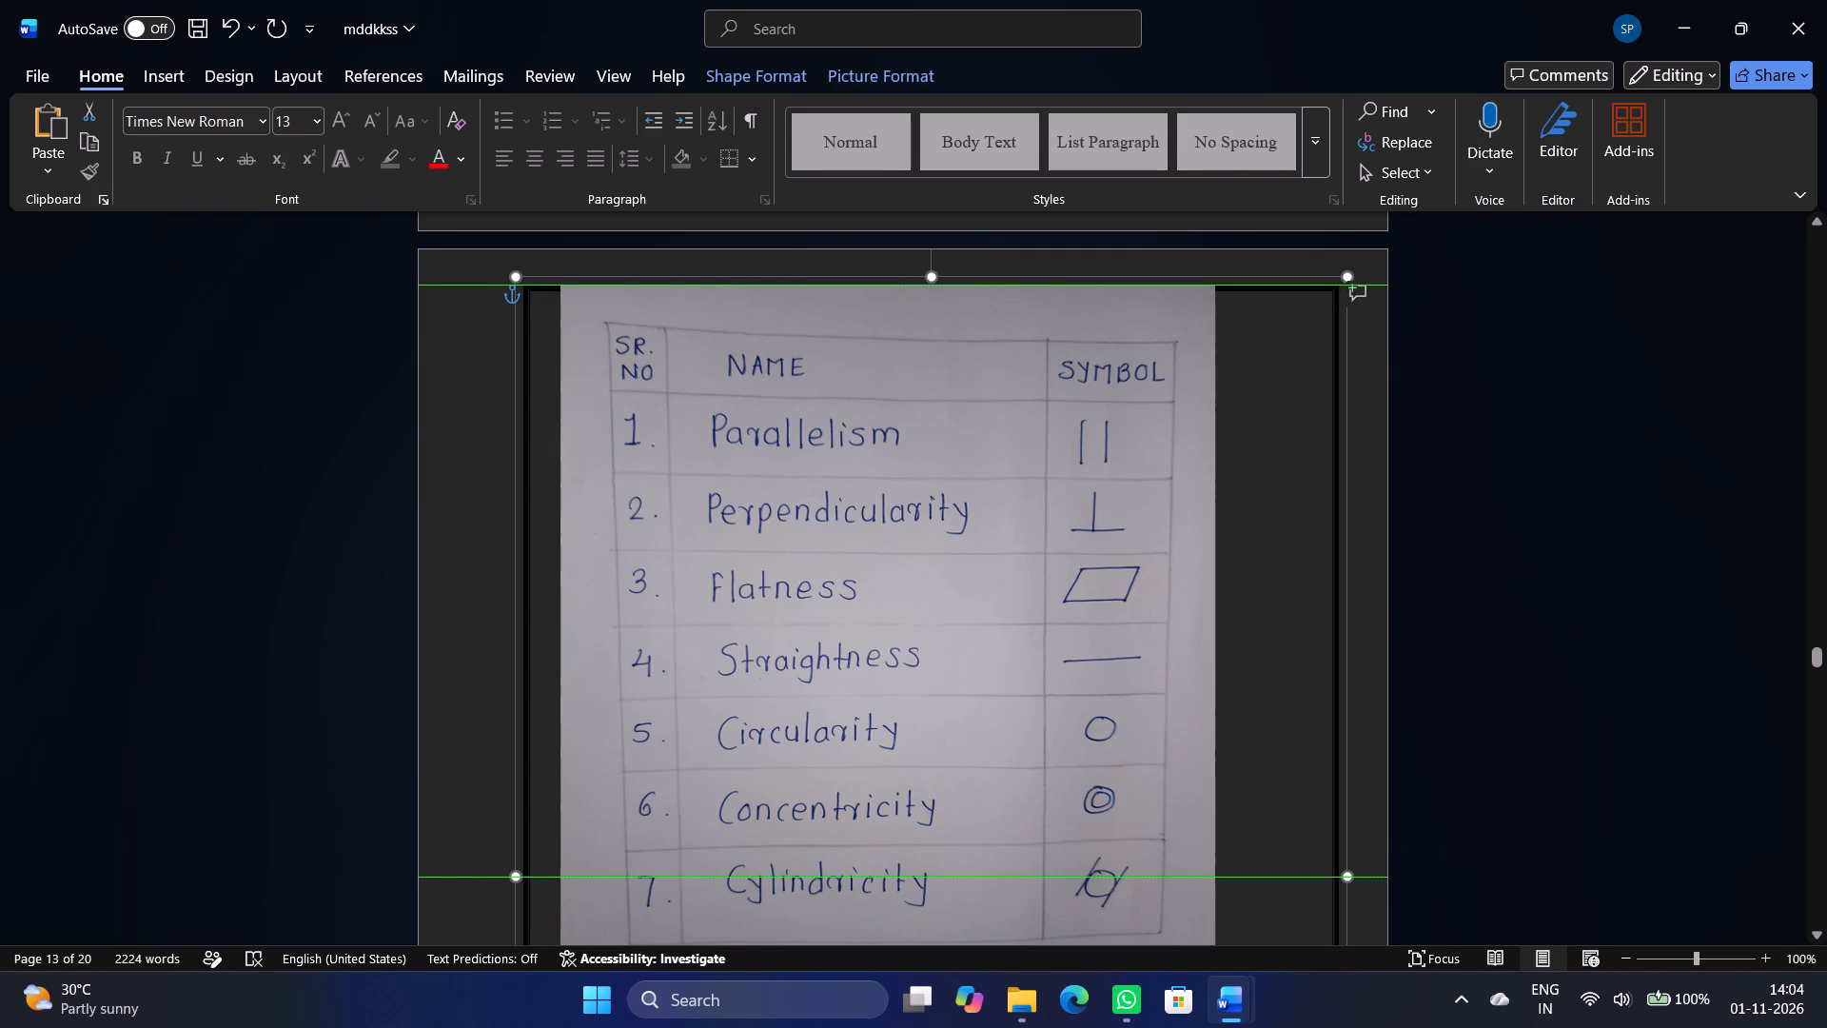
left_click_drag(1218, 284, 1171, 284)
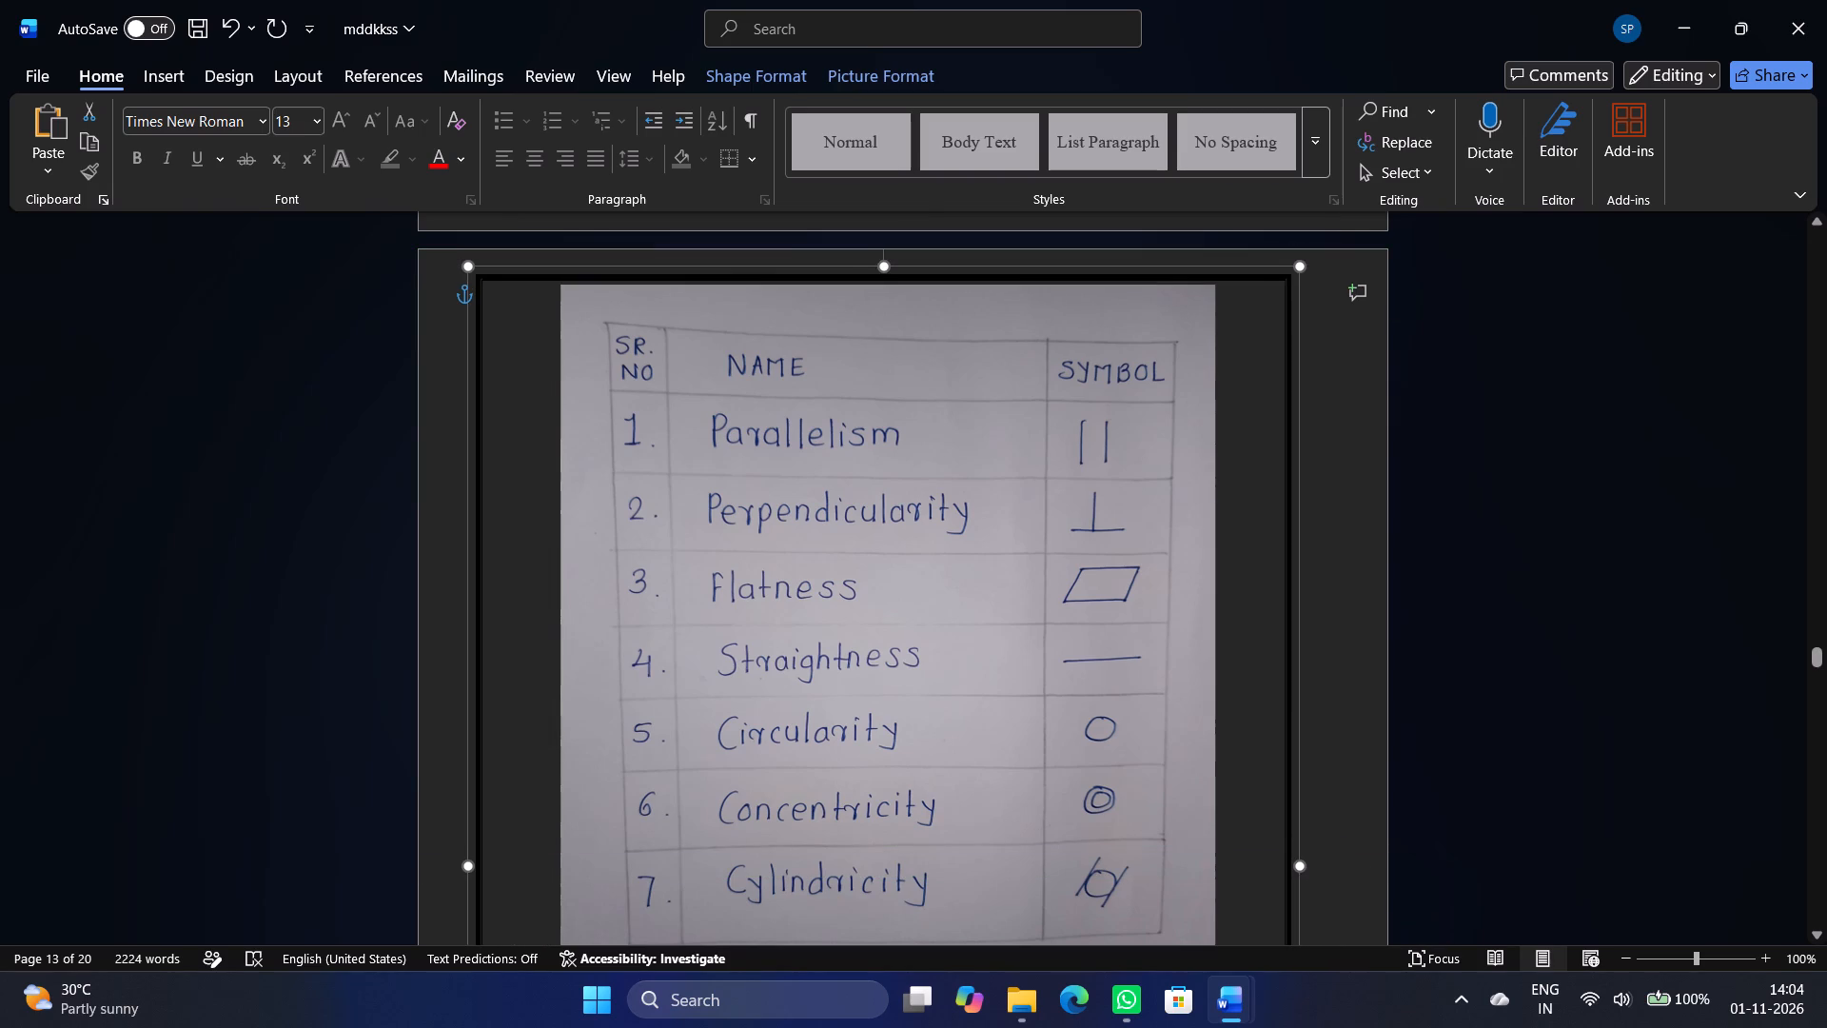
left_click_drag(1171, 284, 1176, 299)
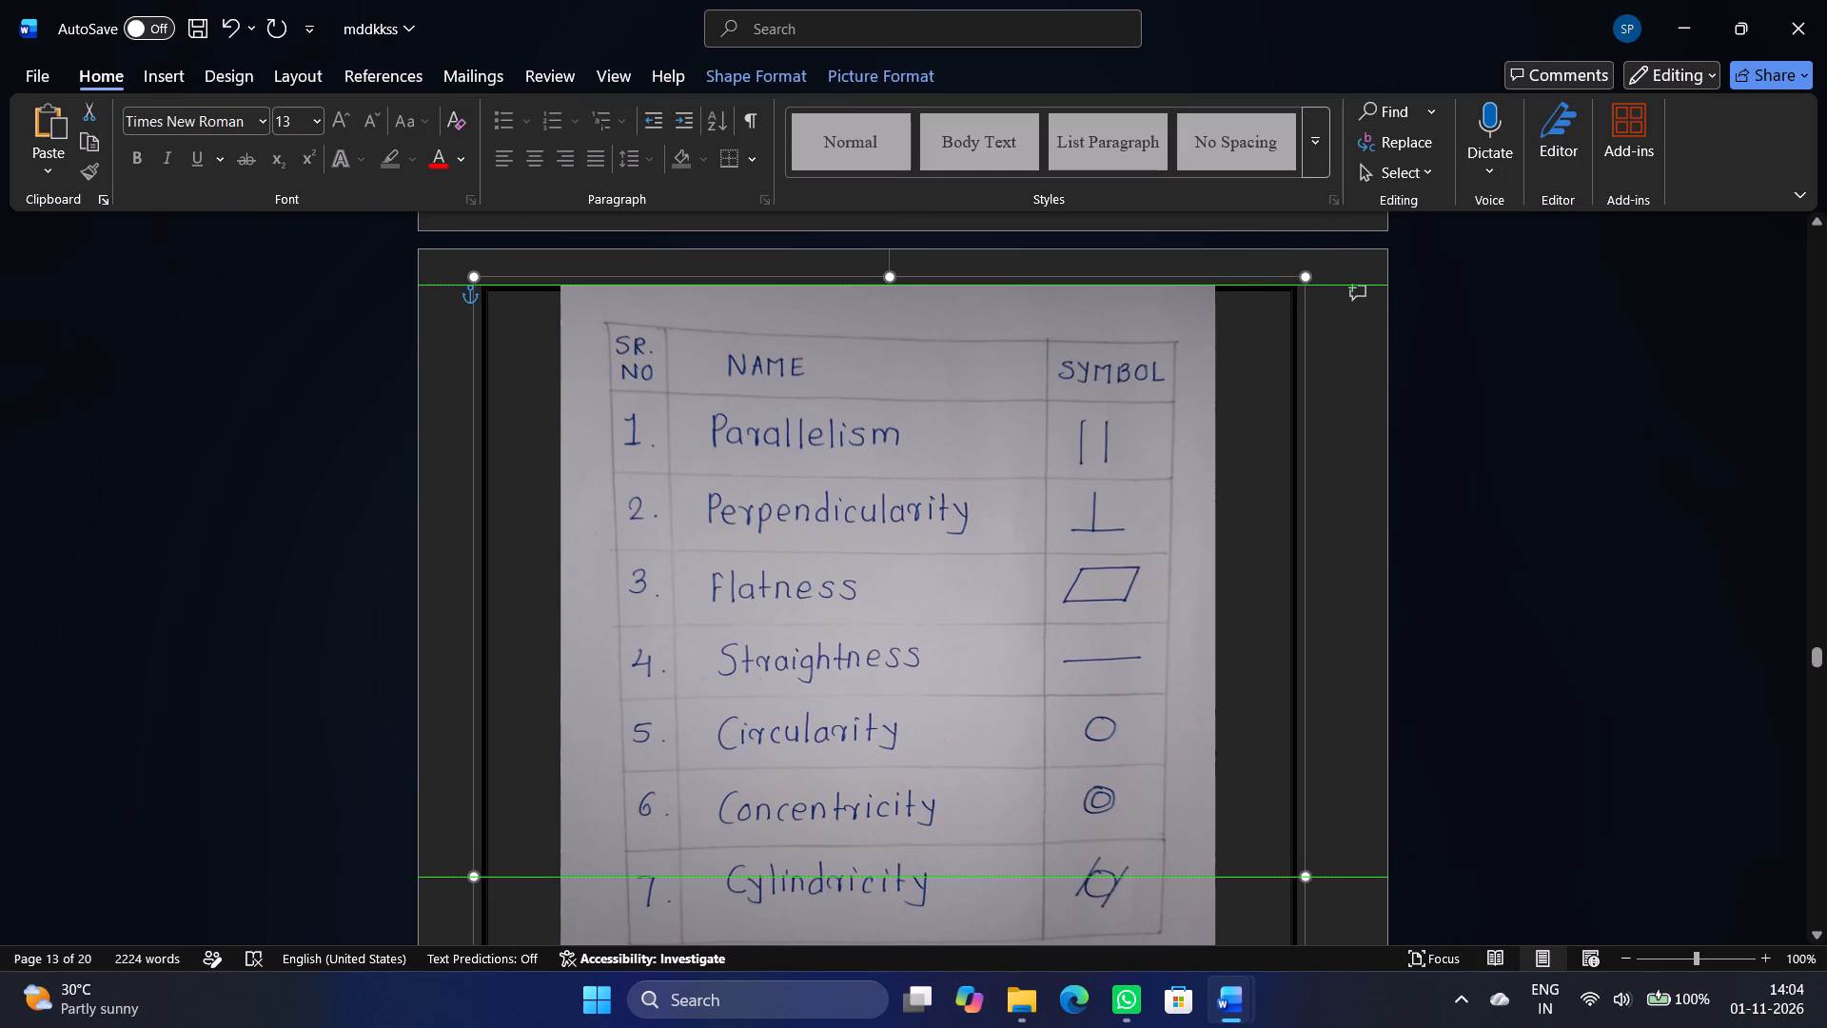
left_click_drag(1176, 299, 1175, 299)
left_click(1575, 363)
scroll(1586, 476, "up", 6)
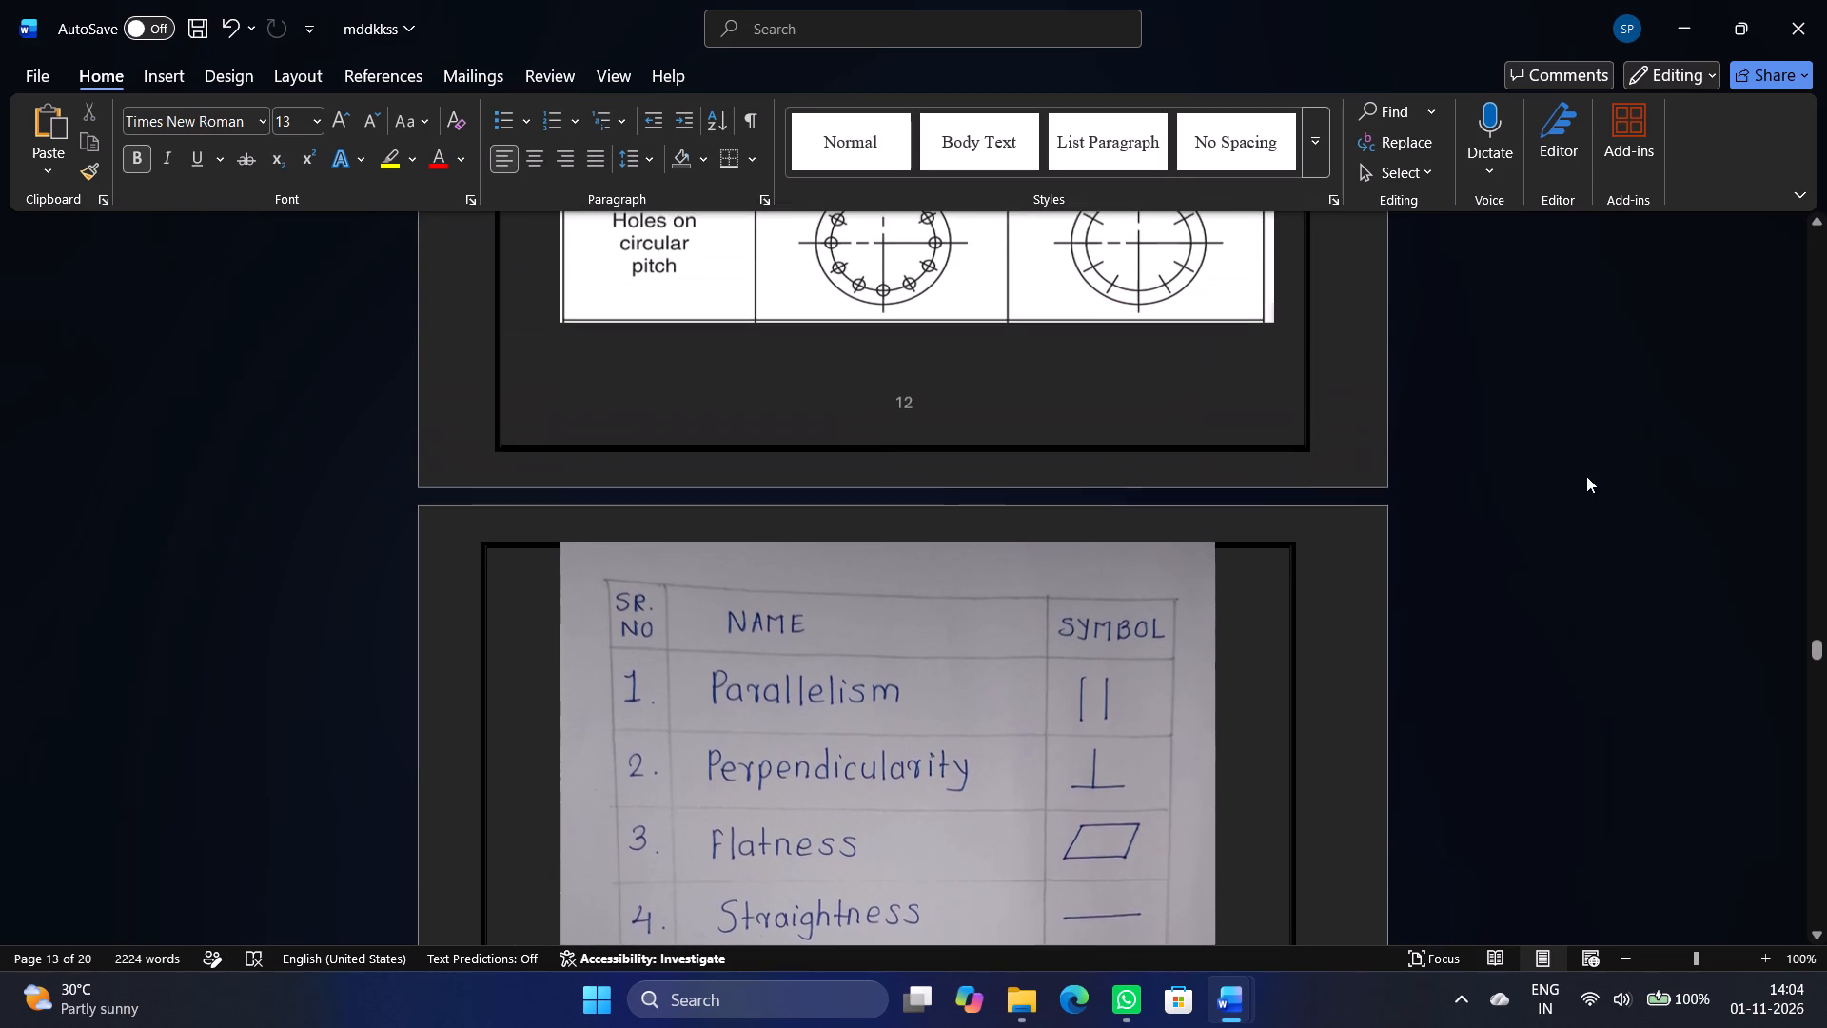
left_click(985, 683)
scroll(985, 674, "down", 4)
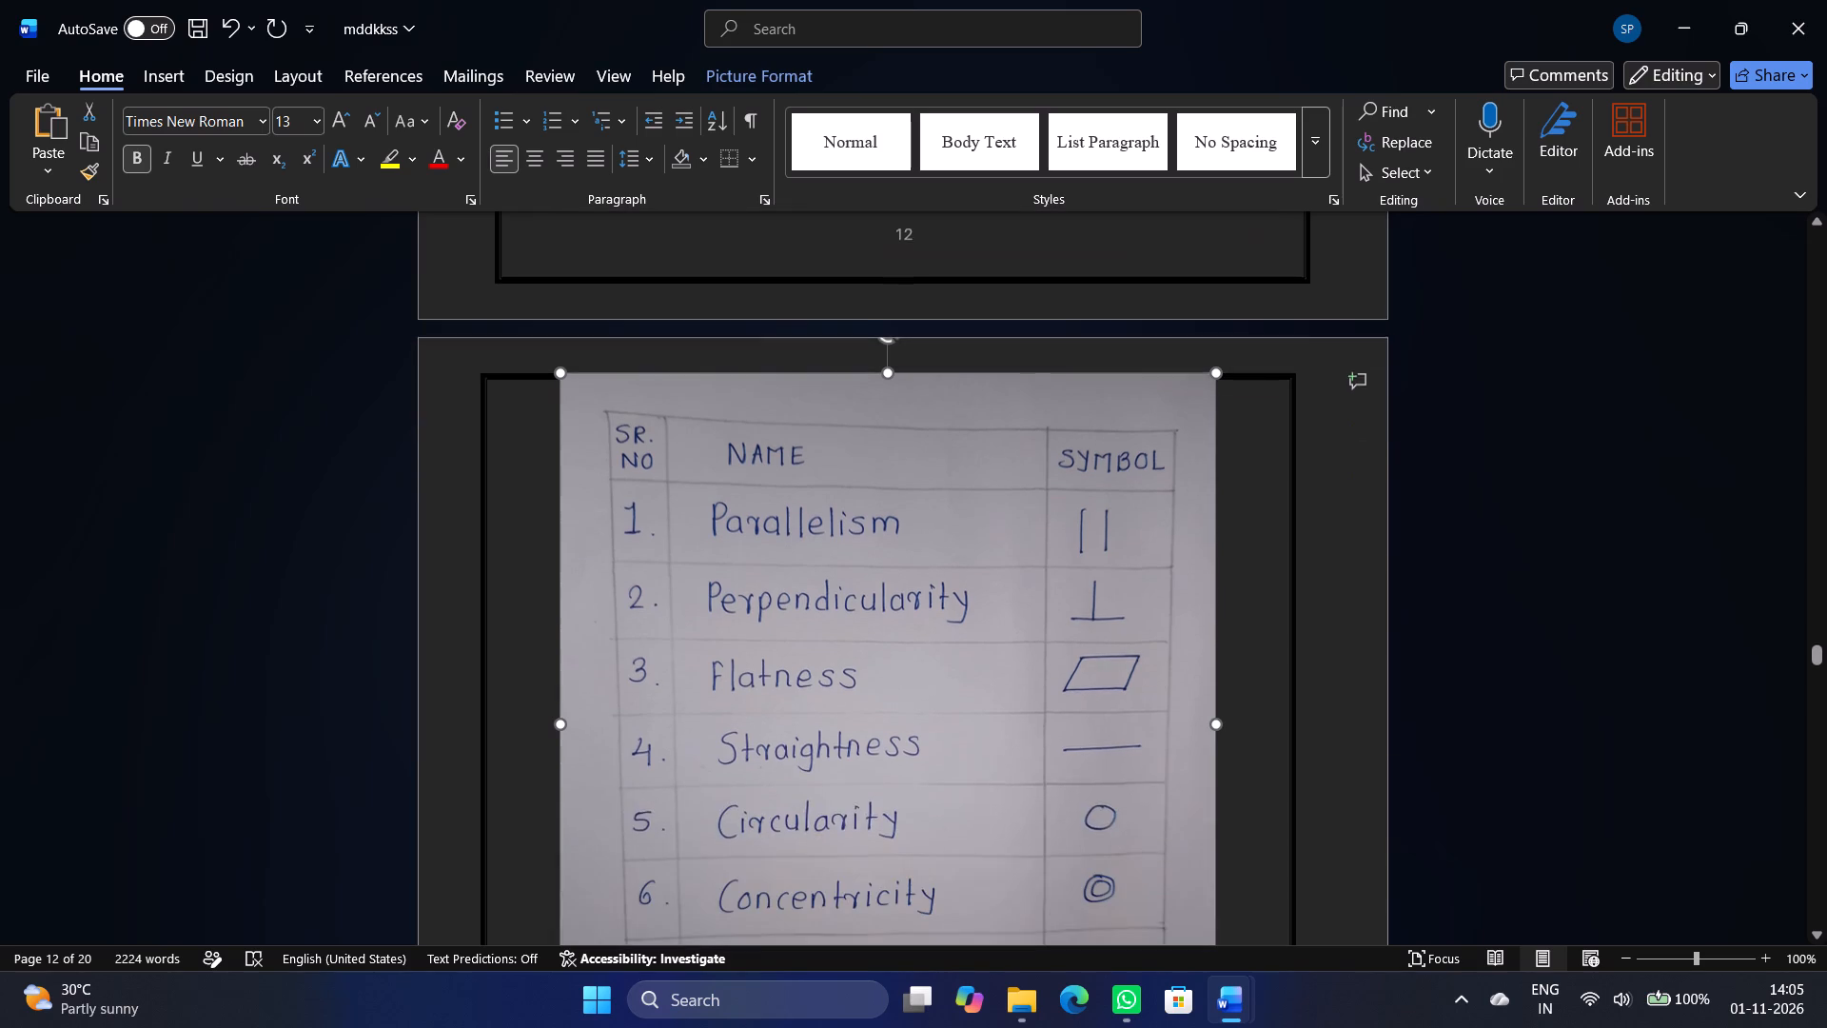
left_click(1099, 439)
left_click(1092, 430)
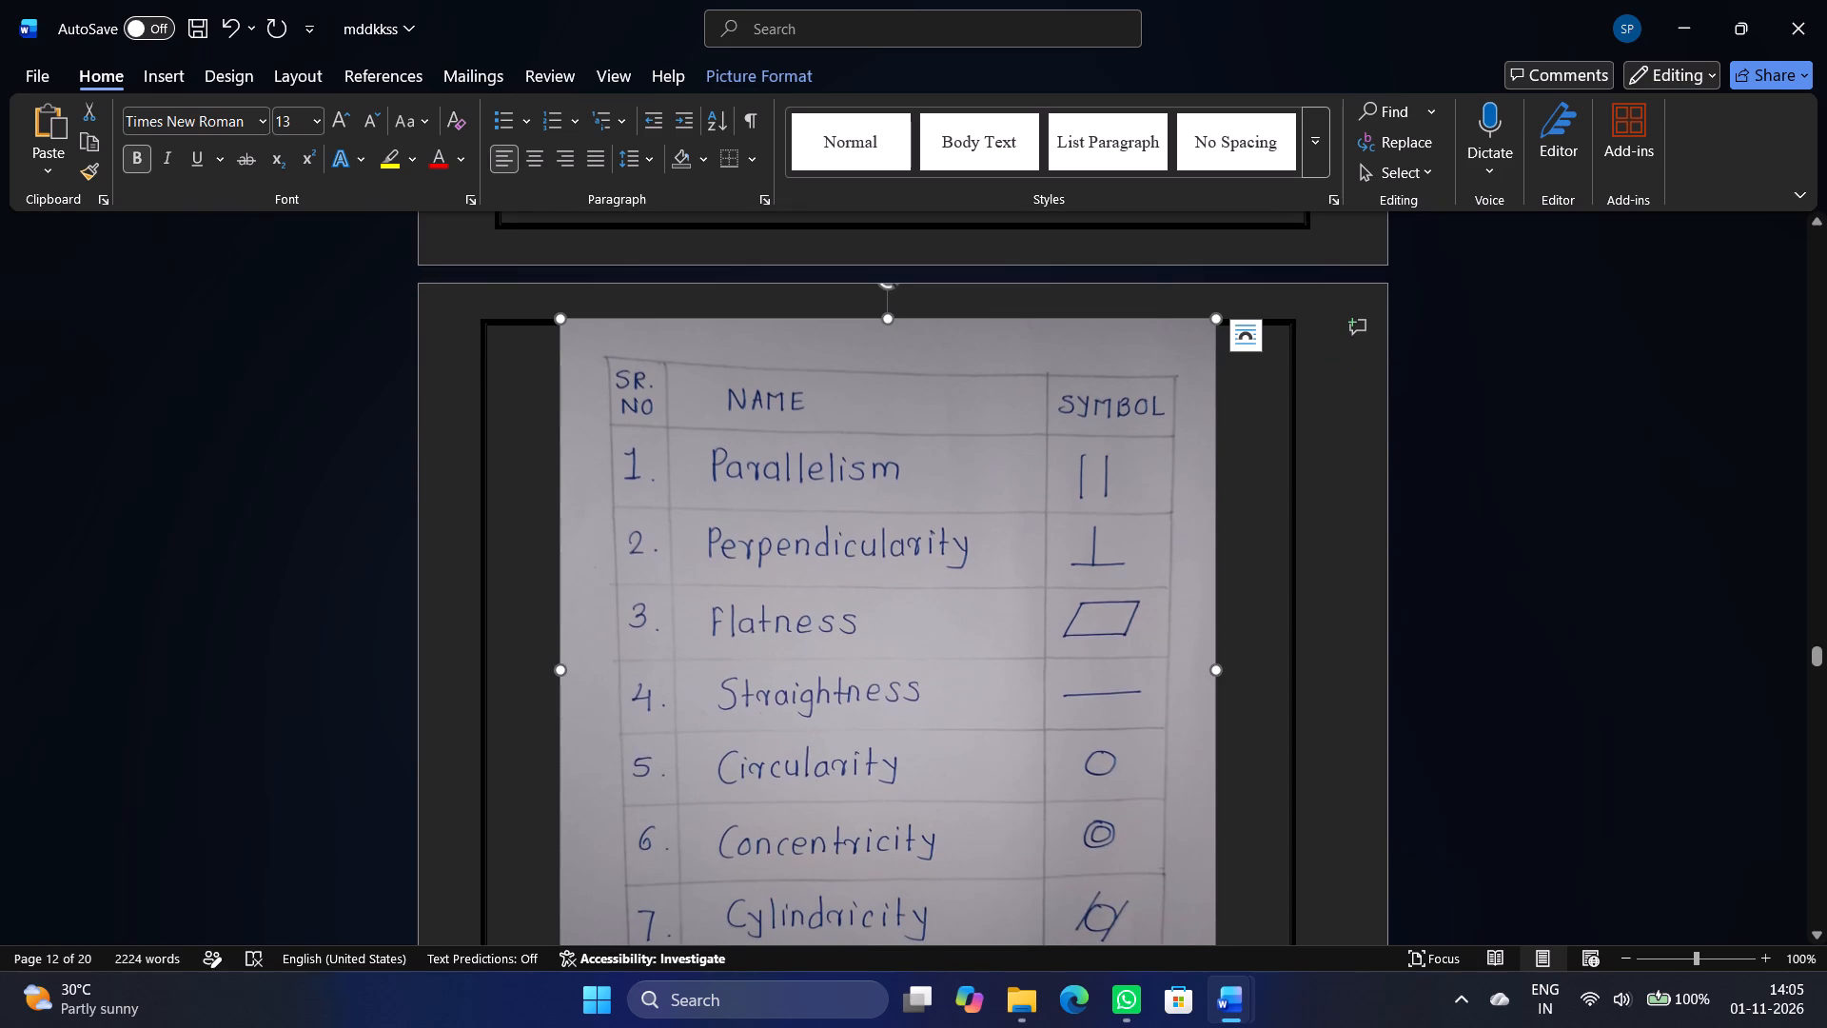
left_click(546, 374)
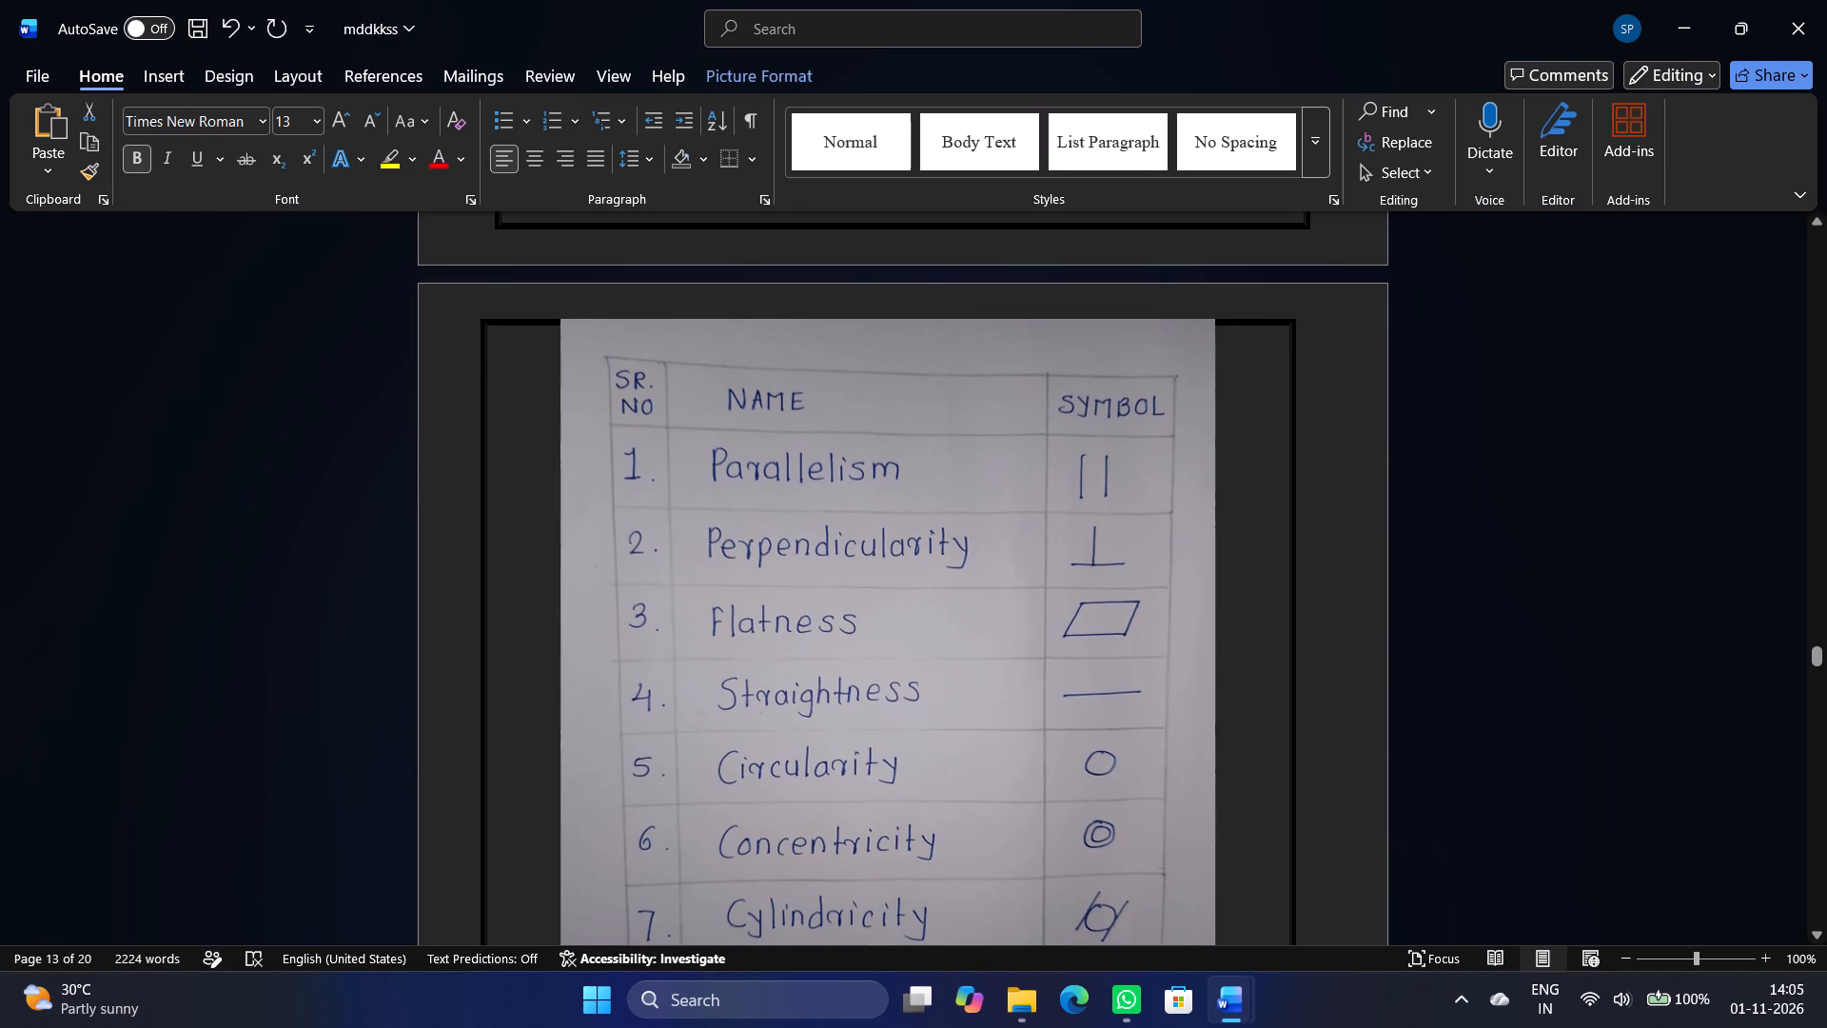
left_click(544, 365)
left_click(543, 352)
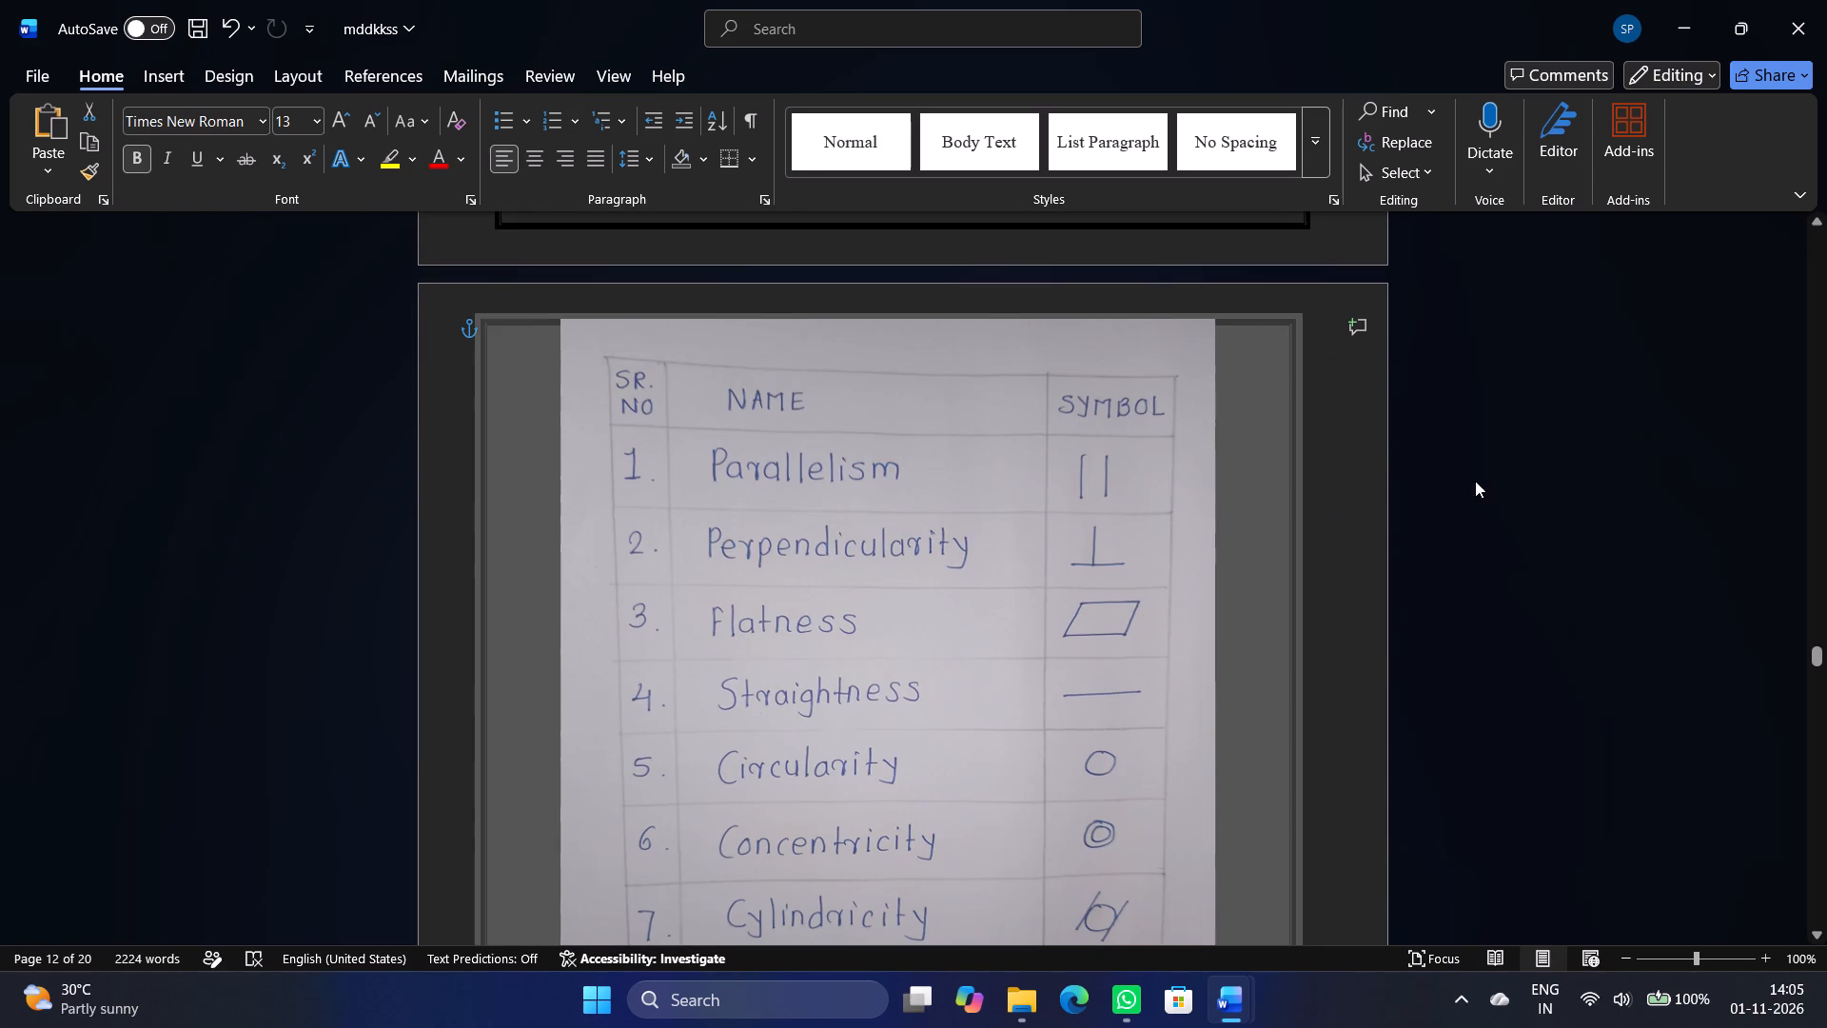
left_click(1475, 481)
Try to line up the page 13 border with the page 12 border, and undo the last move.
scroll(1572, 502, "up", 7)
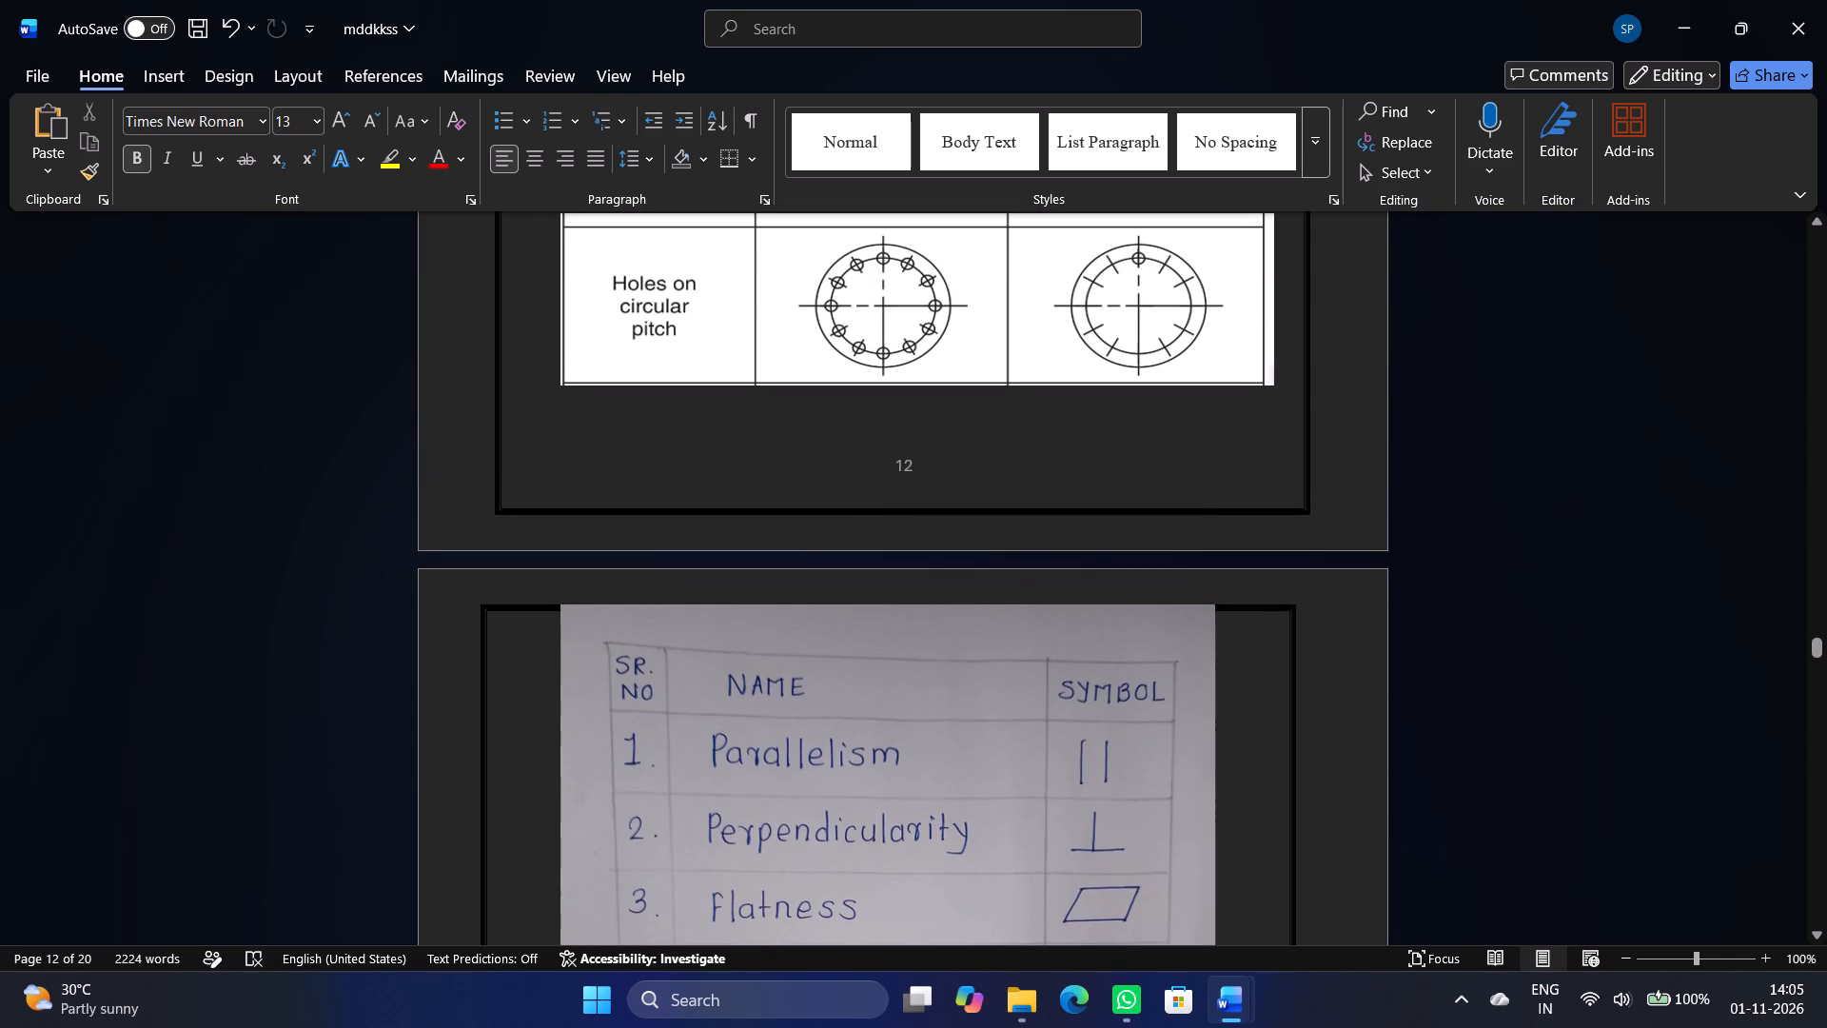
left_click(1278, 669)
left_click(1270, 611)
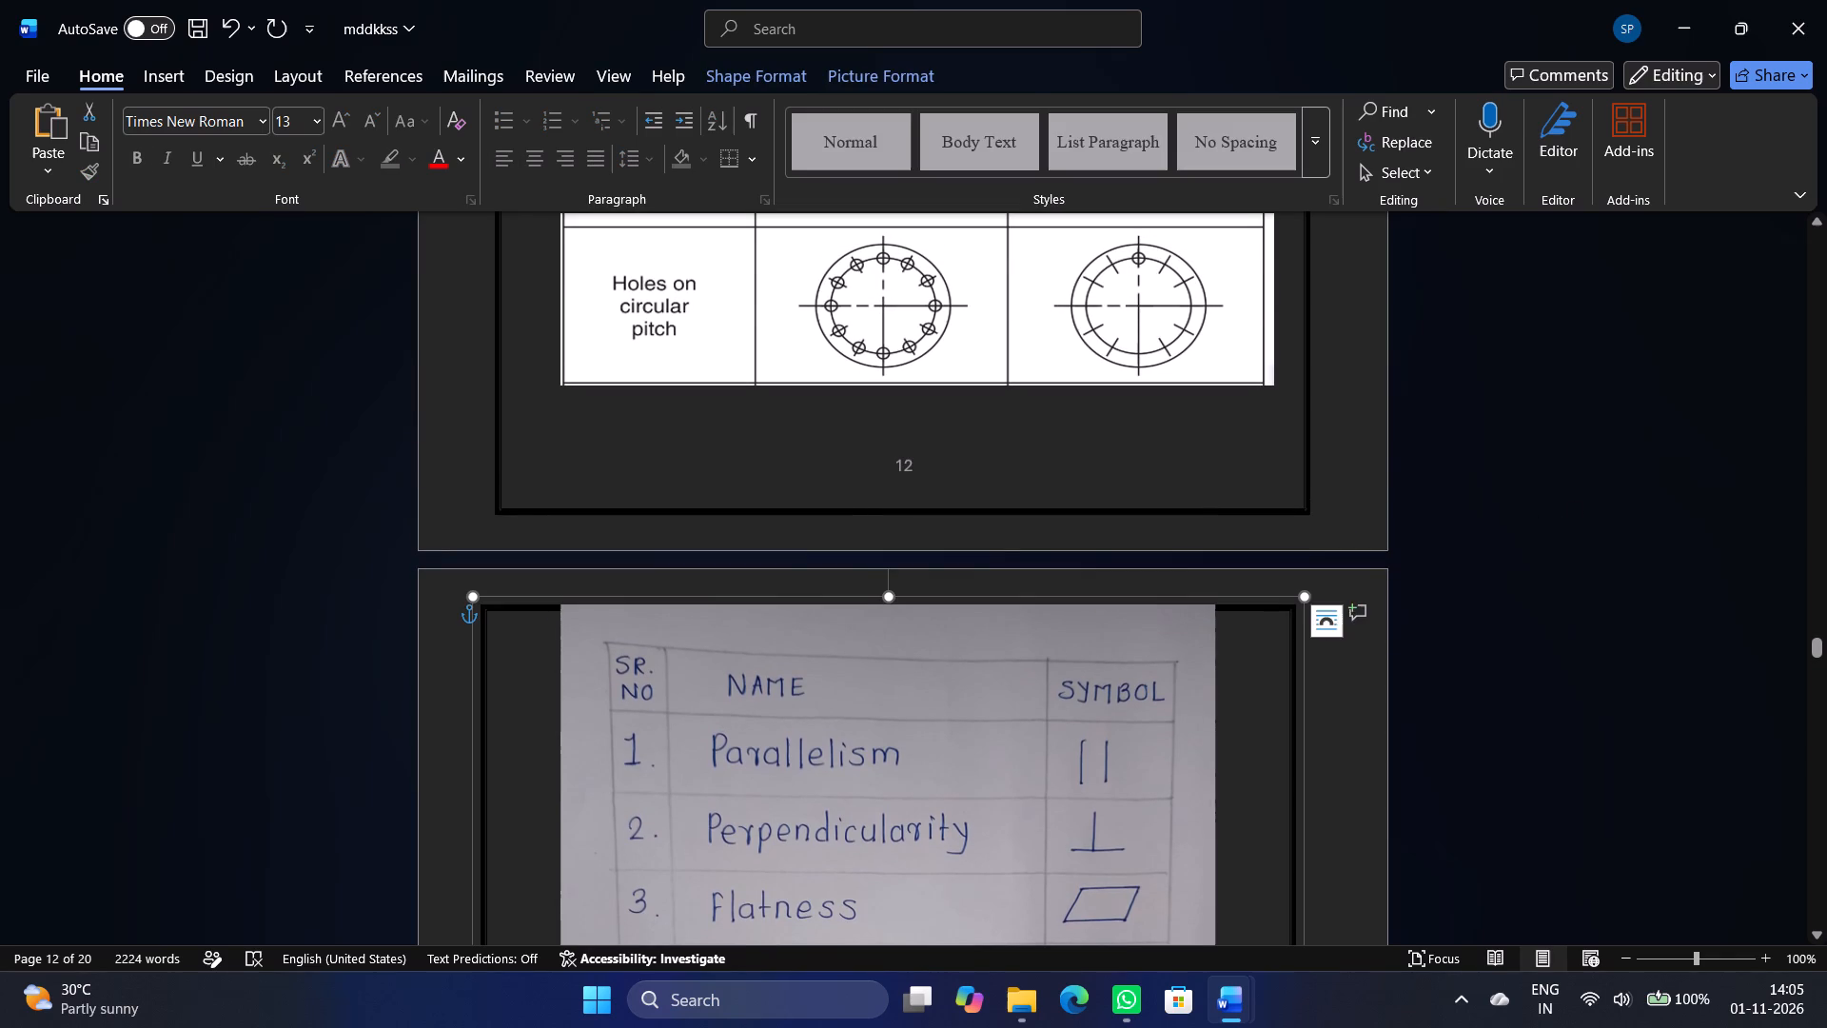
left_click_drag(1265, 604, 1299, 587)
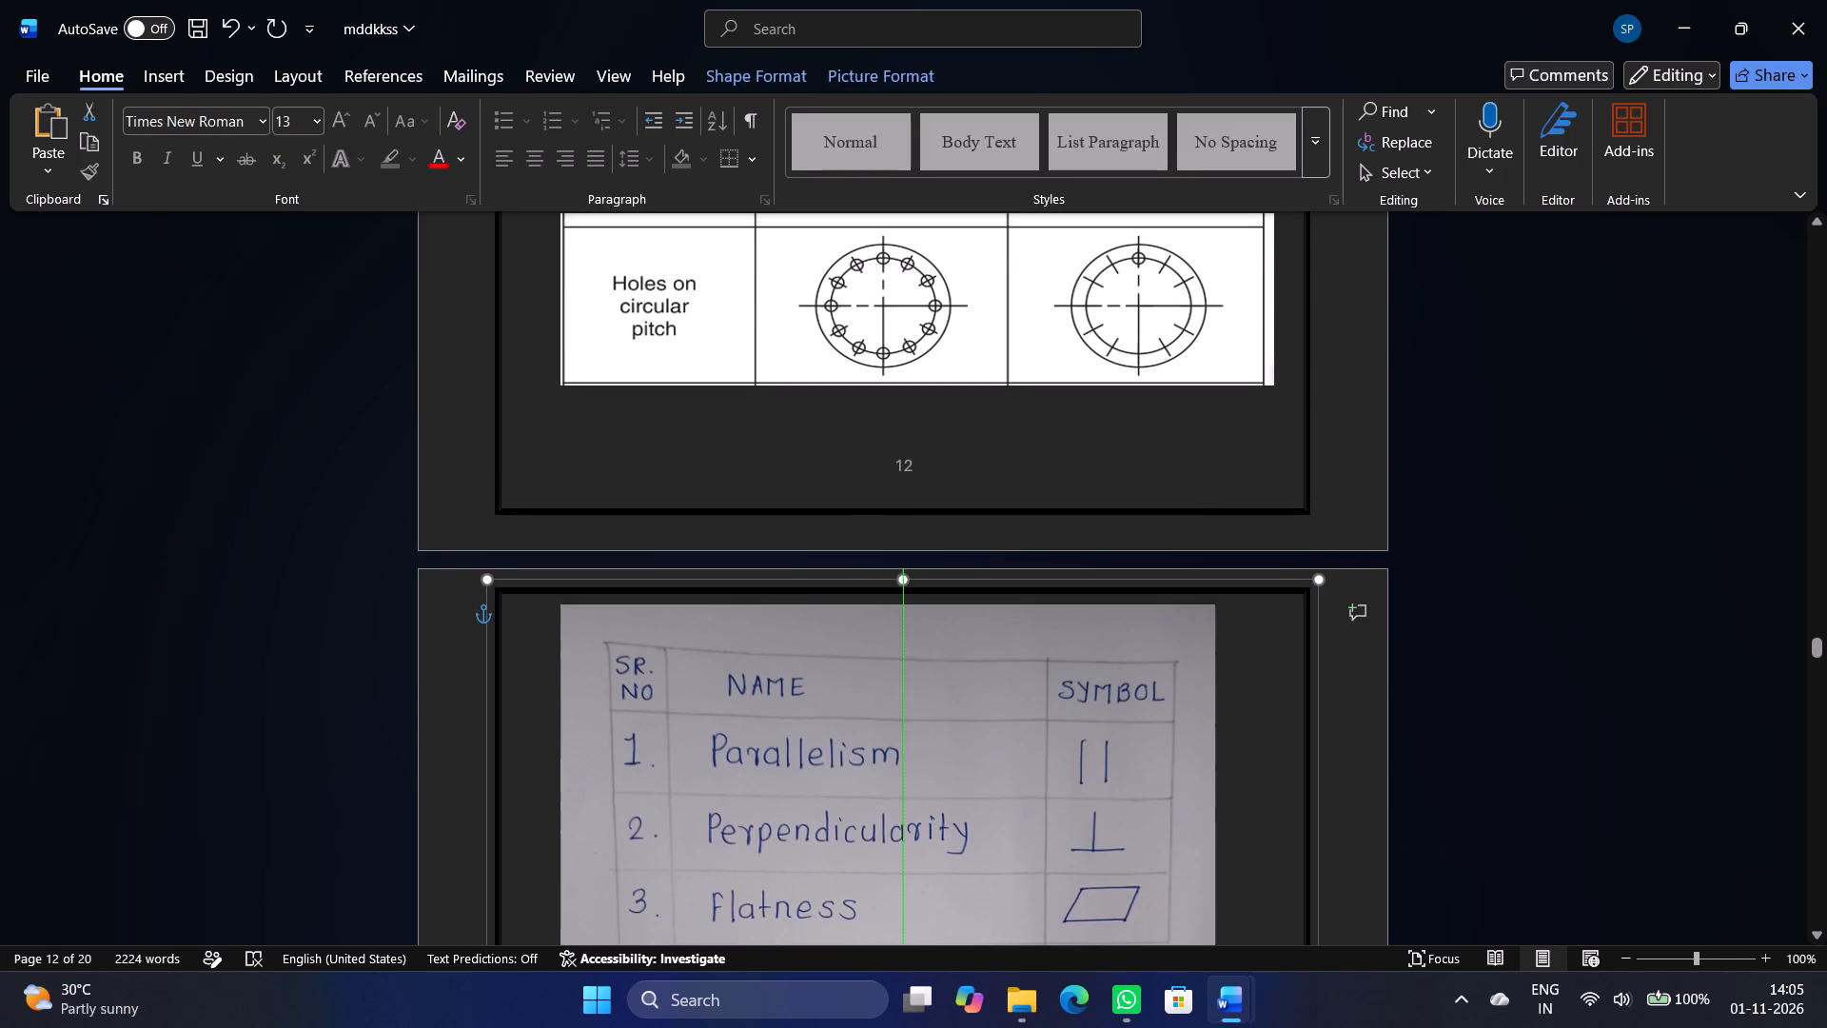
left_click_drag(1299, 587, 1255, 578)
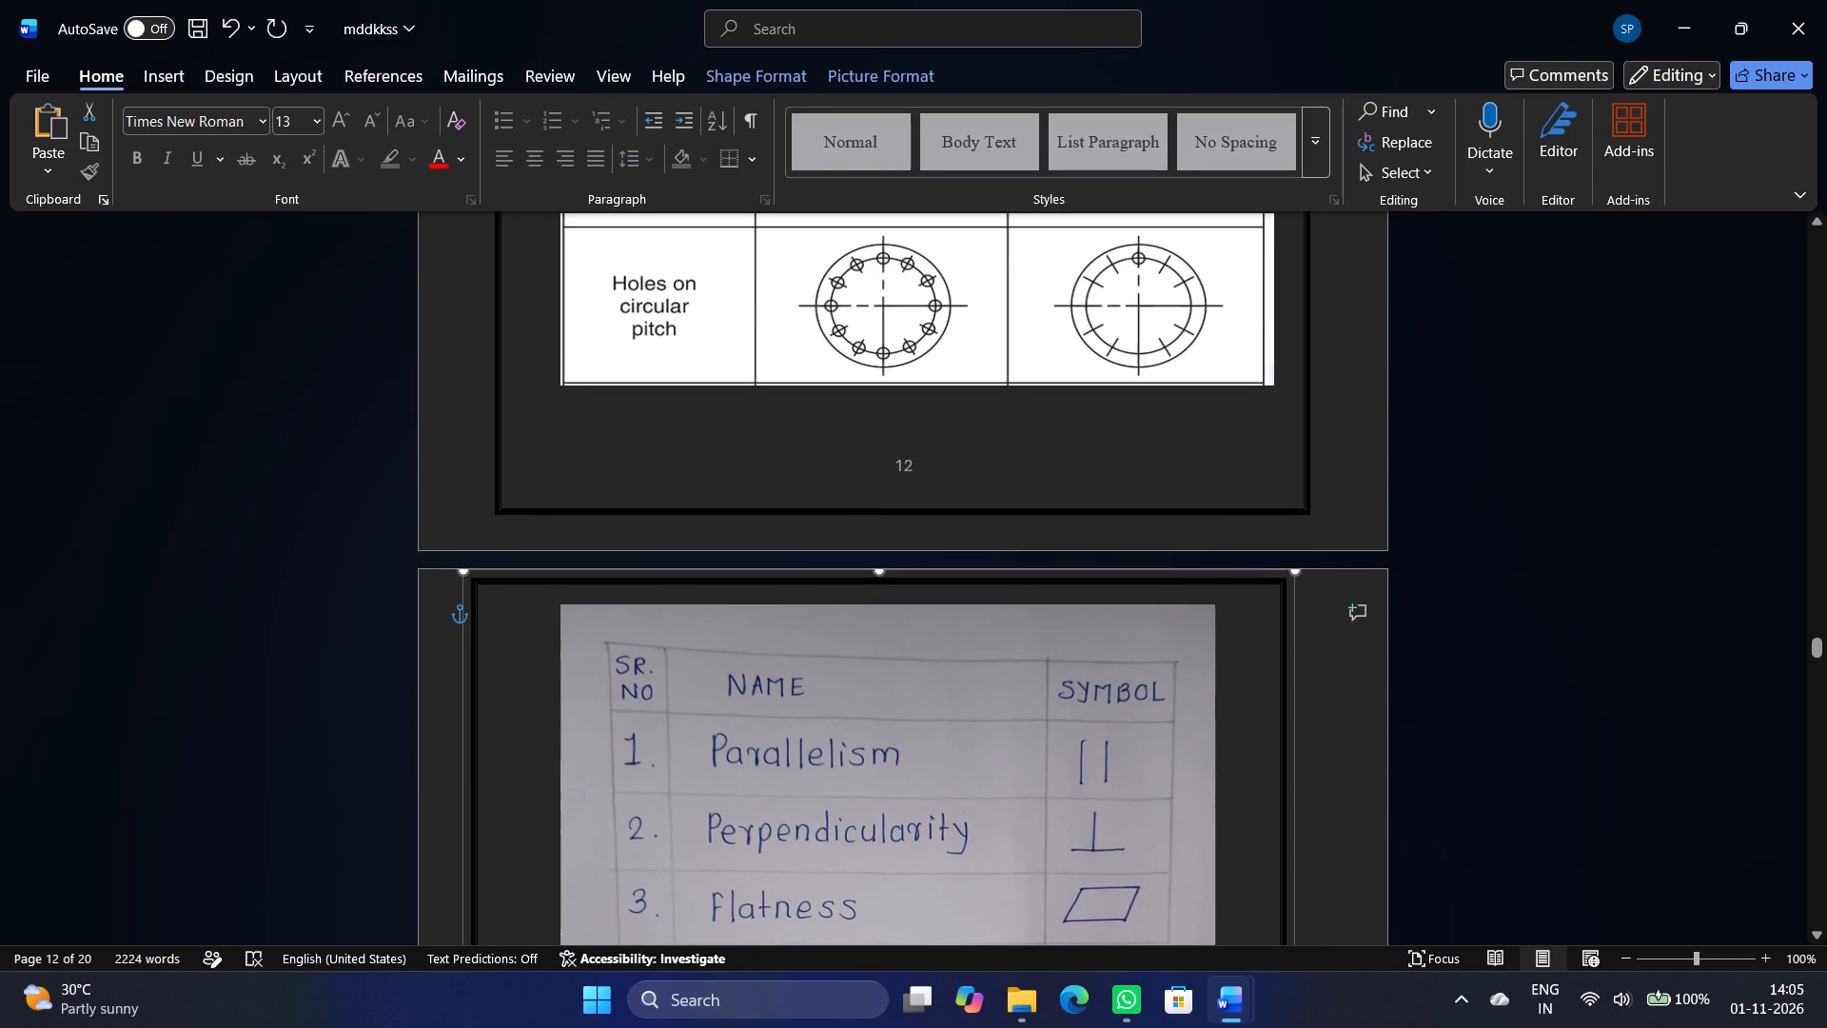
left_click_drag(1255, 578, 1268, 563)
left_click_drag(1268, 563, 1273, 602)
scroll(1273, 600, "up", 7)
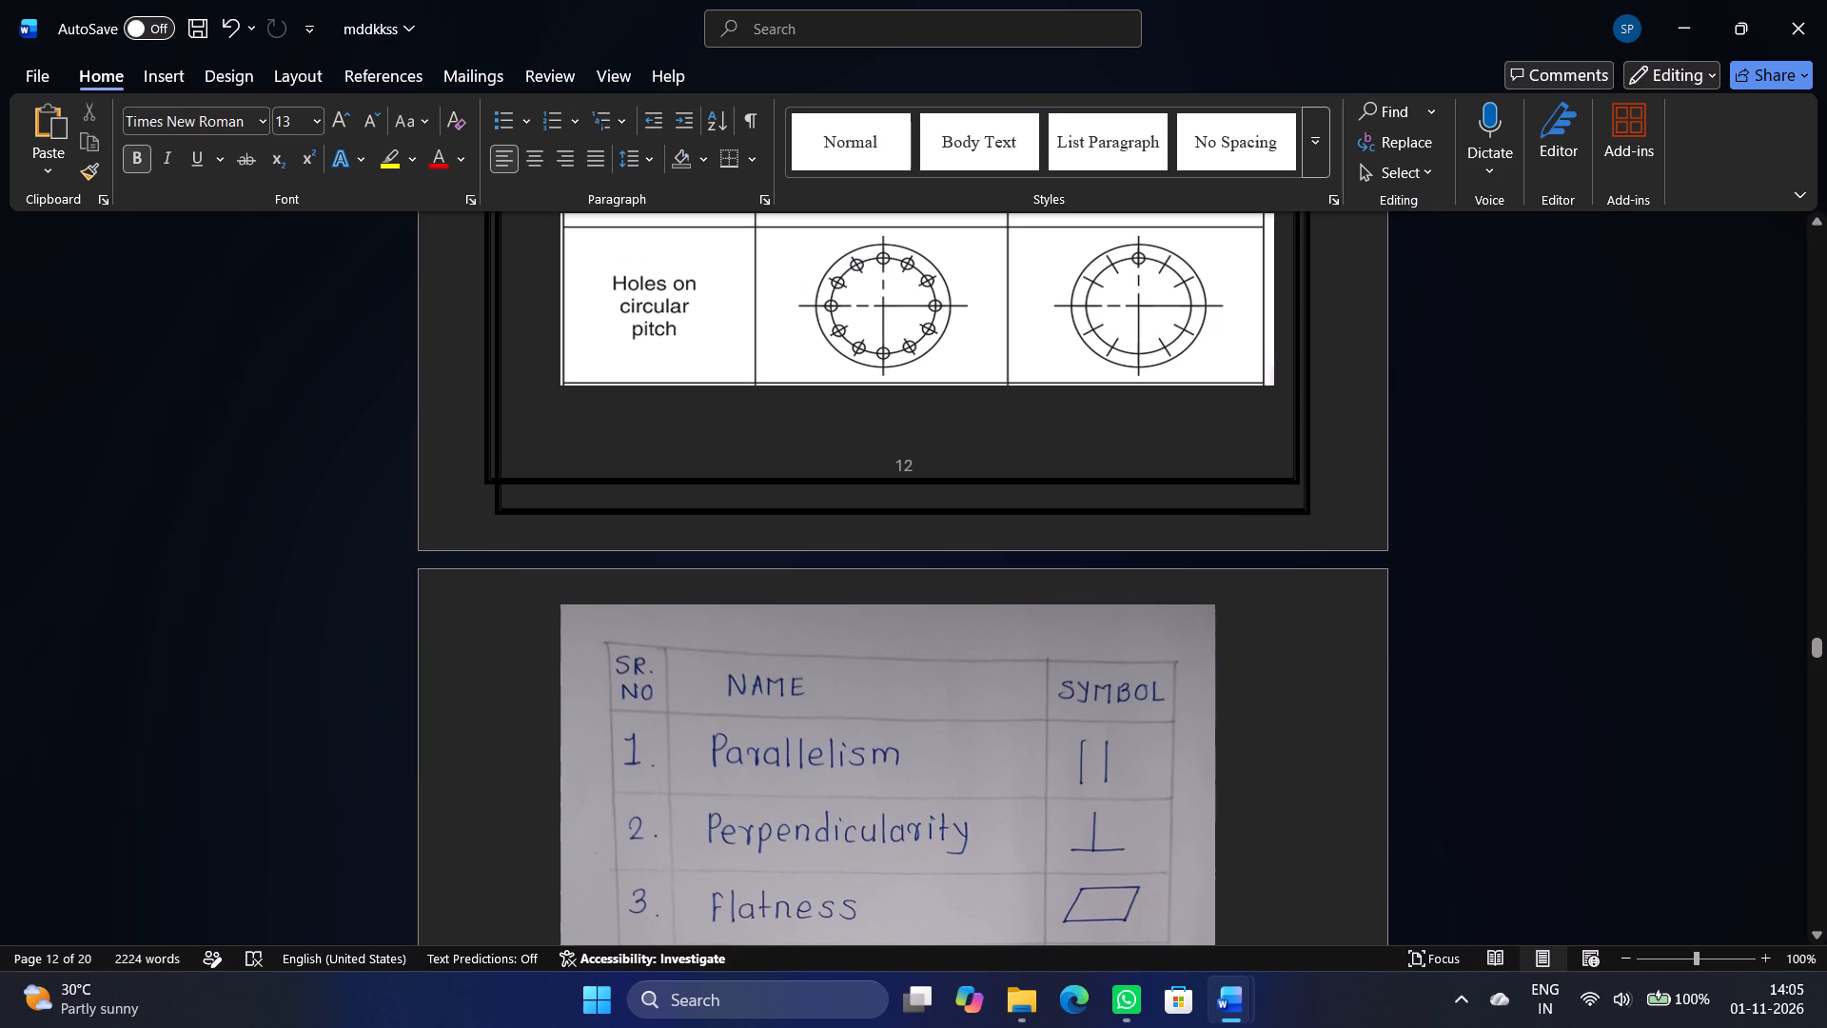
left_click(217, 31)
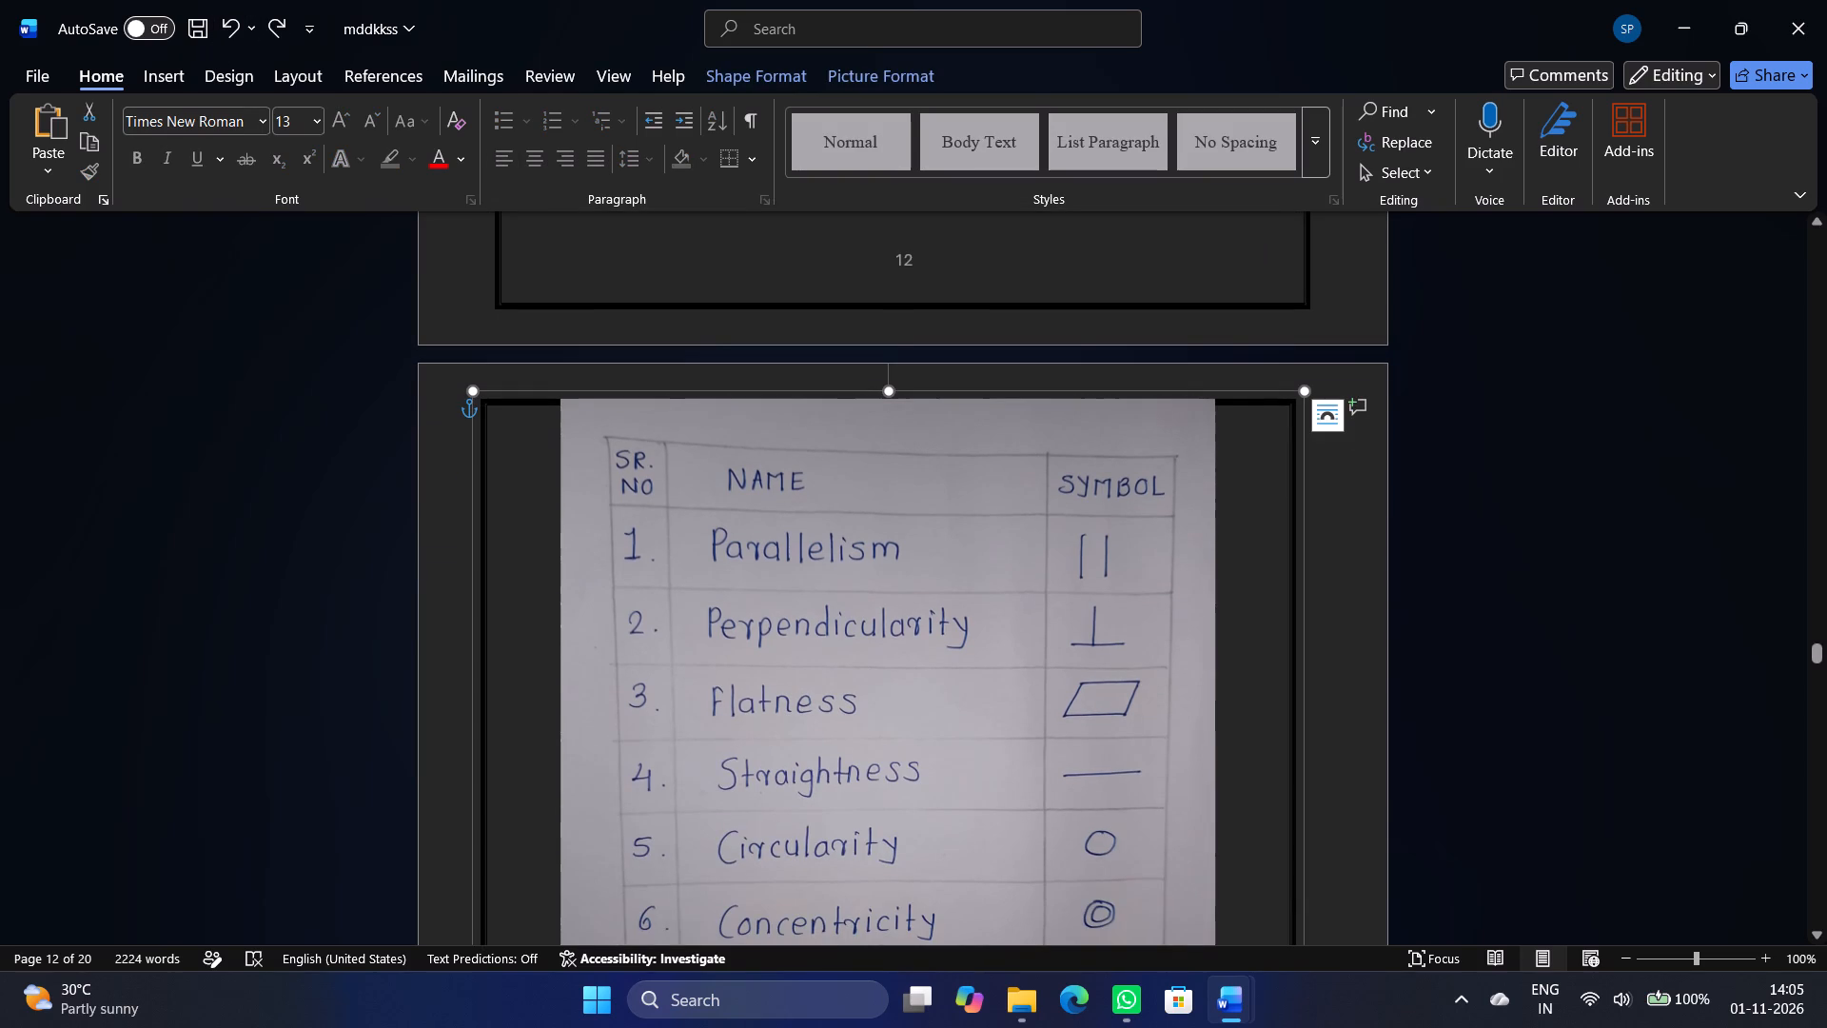
Move the page 13 border frame horizontally so its sides line up with the page 12 border.
left_click_drag(1255, 403, 1269, 392)
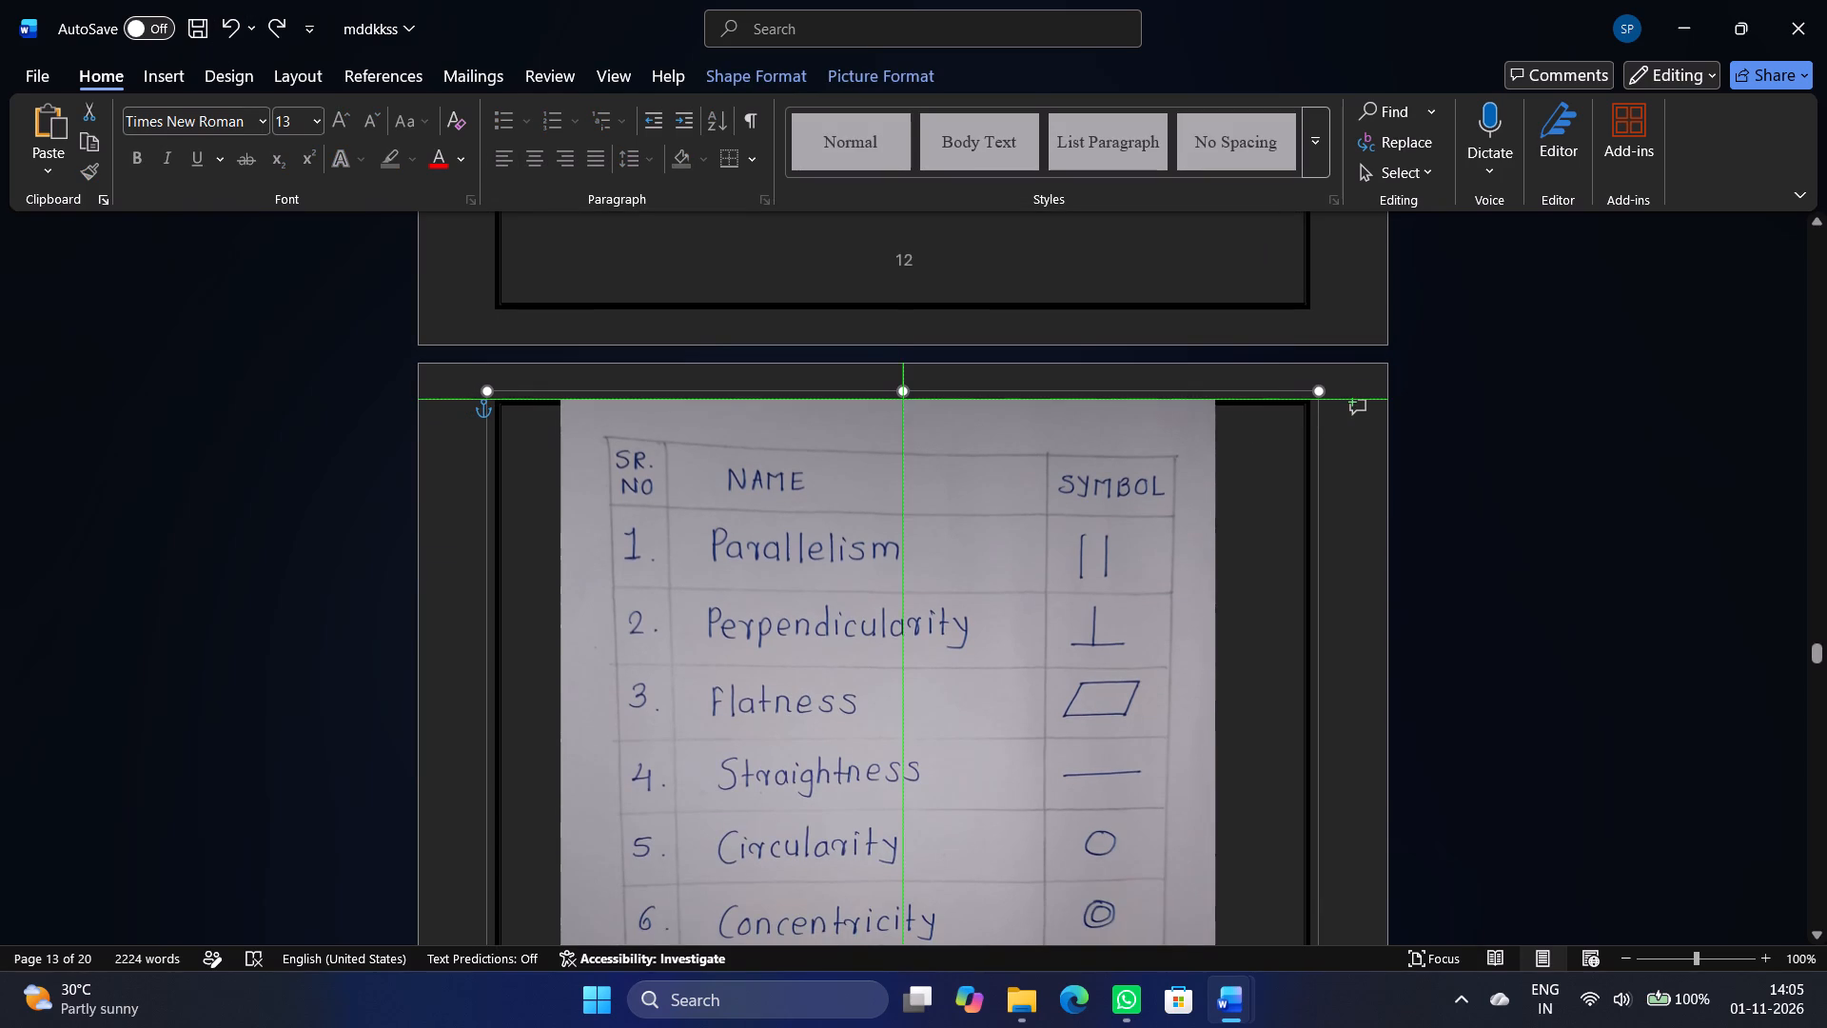
left_click_drag(1269, 392, 1260, 442)
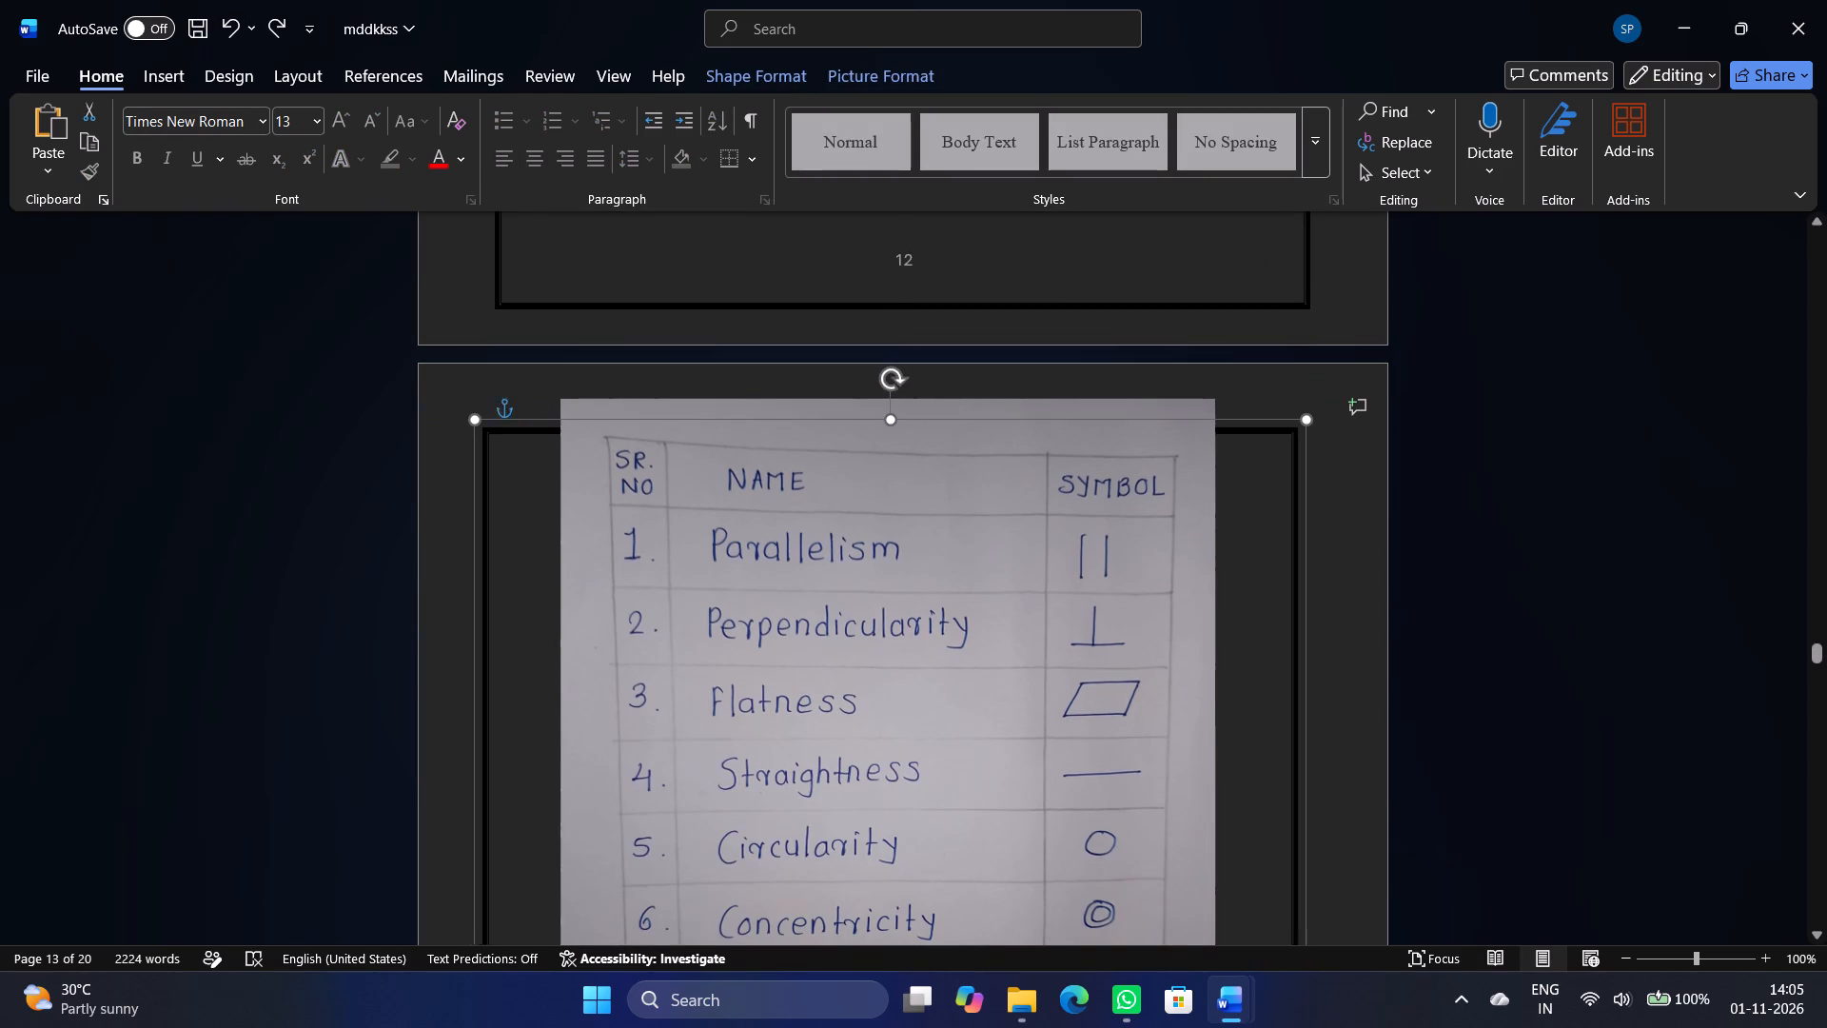
left_click_drag(1260, 442, 1263, 407)
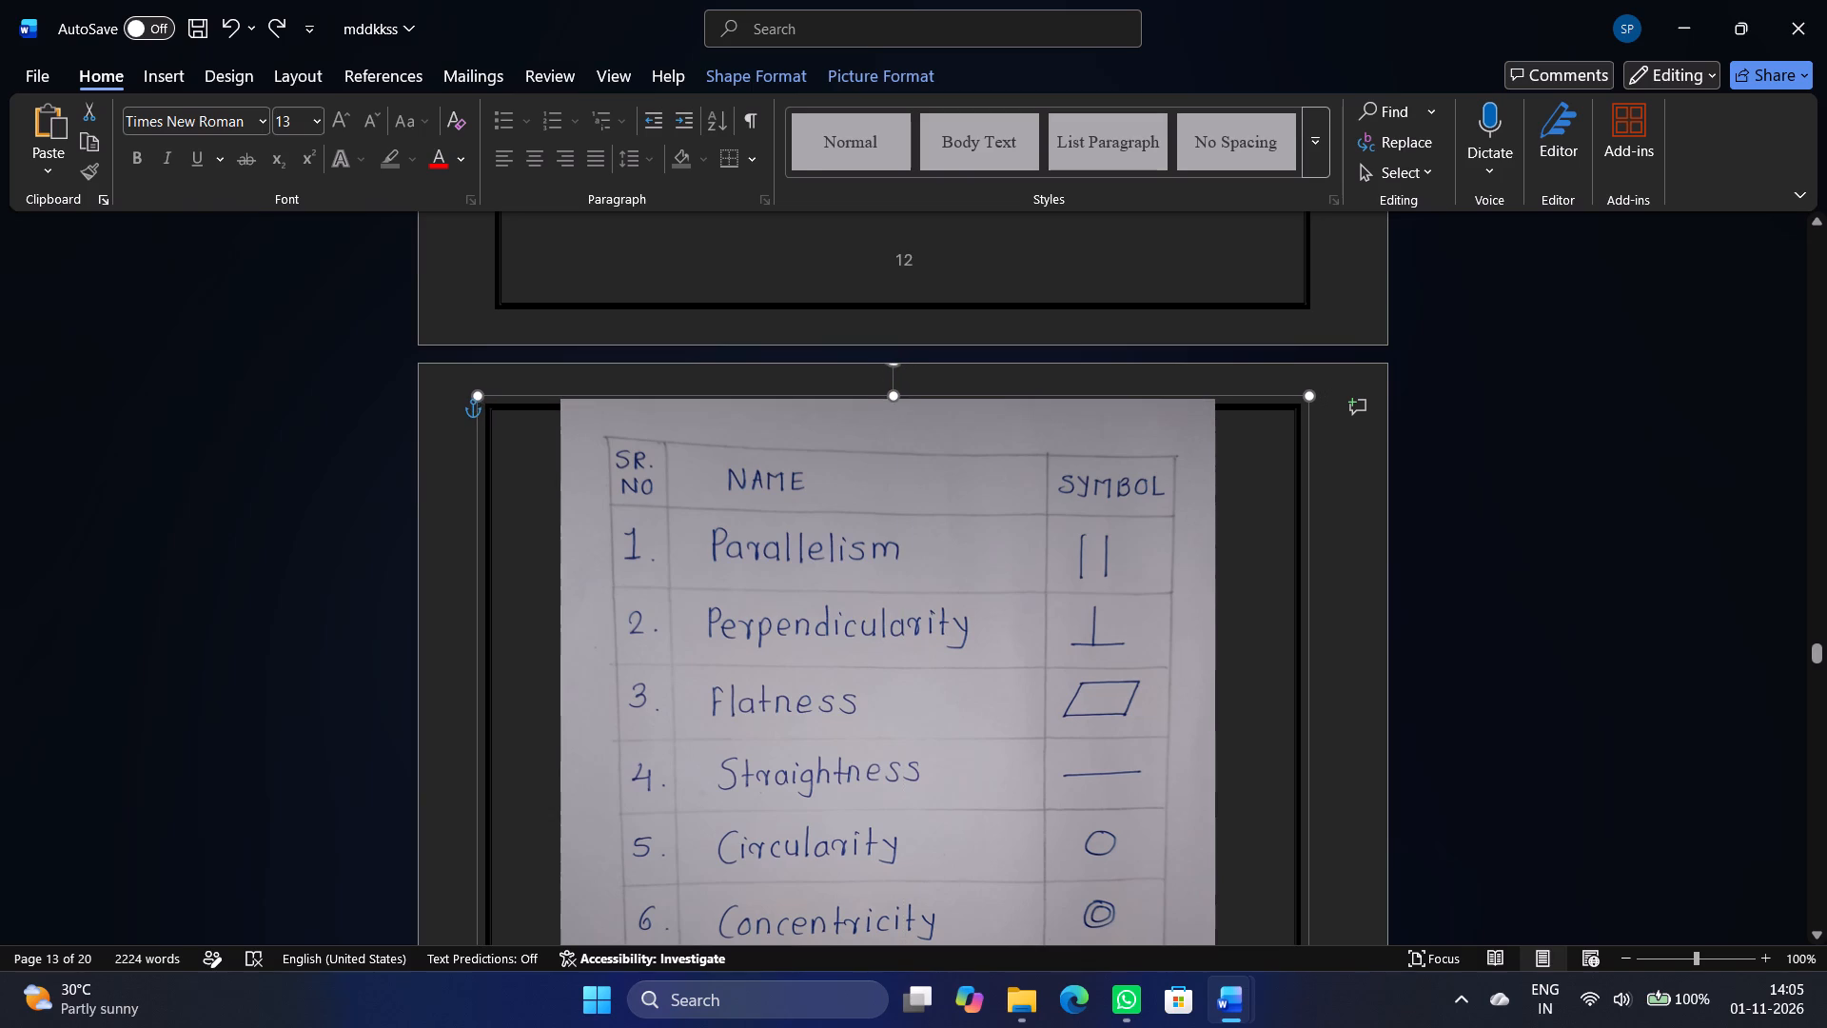
left_click_drag(1263, 407, 1279, 407)
left_click(1589, 443)
Set the symbols table picture's text wrapping to Tight.
scroll(1607, 486, "up", 5)
left_click(975, 736)
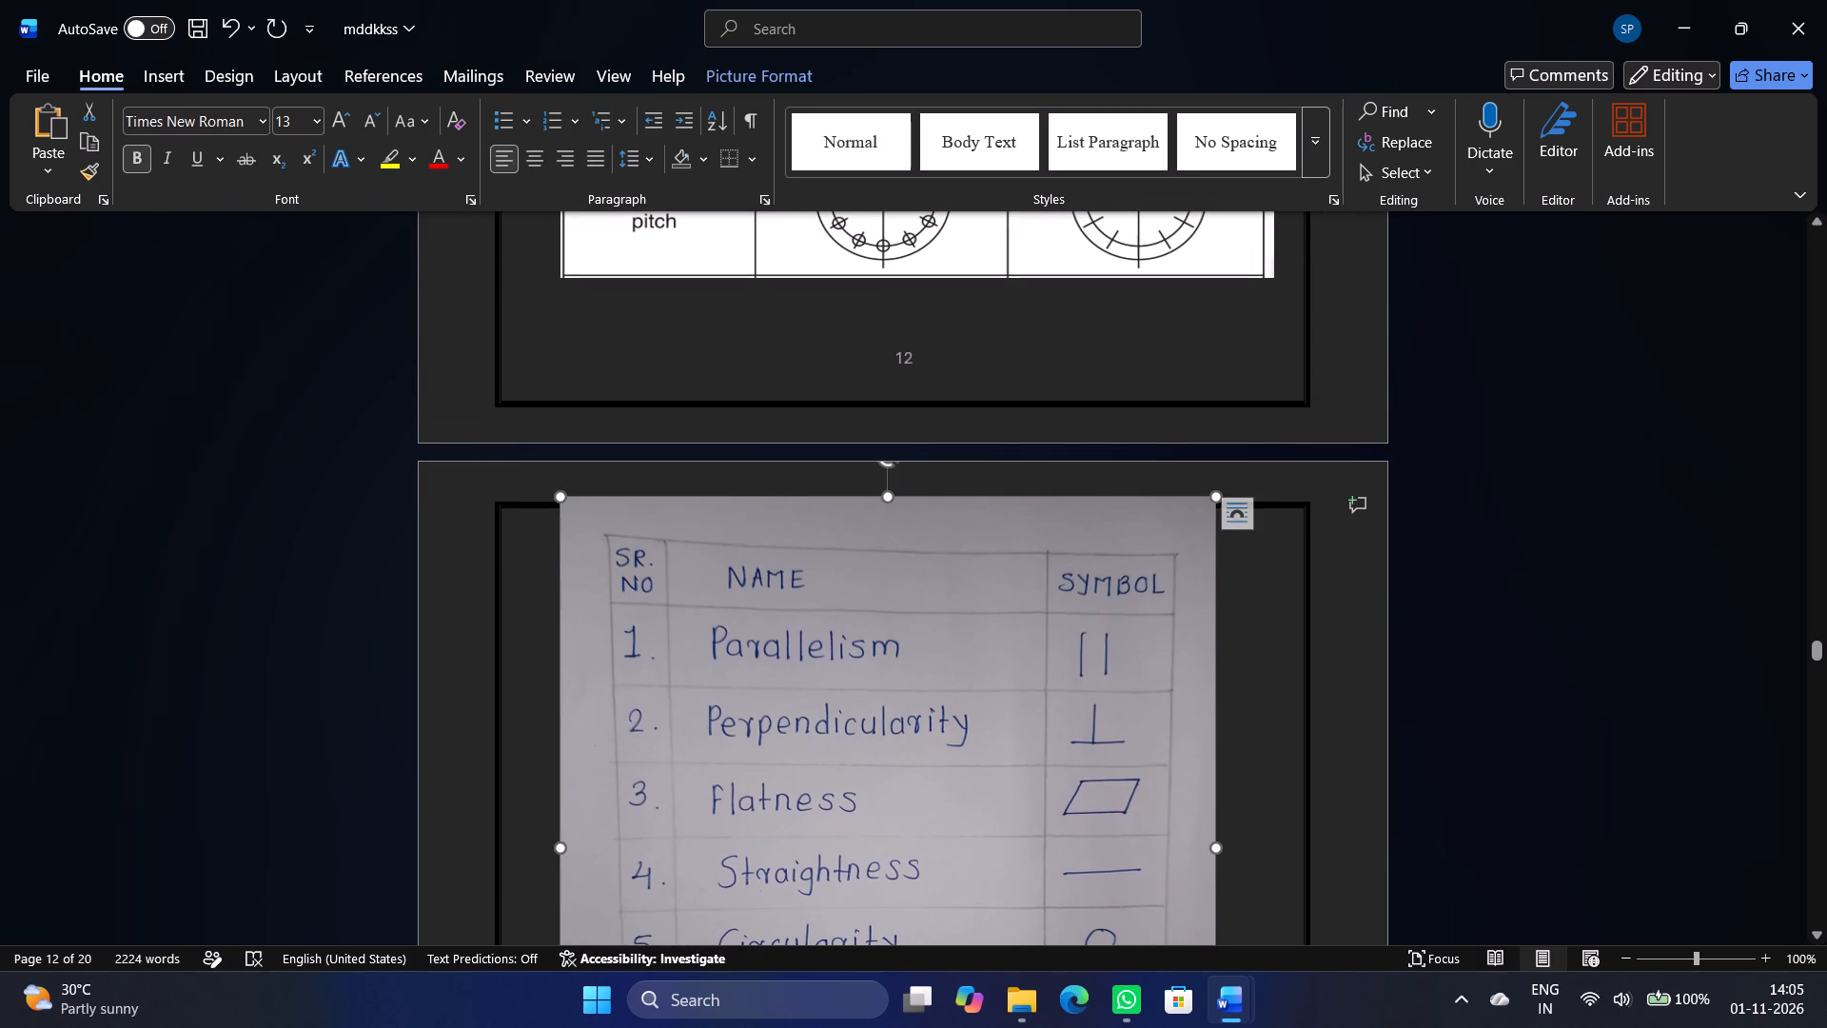
scroll(907, 668, "down", 12)
scroll(870, 624, "up", 8)
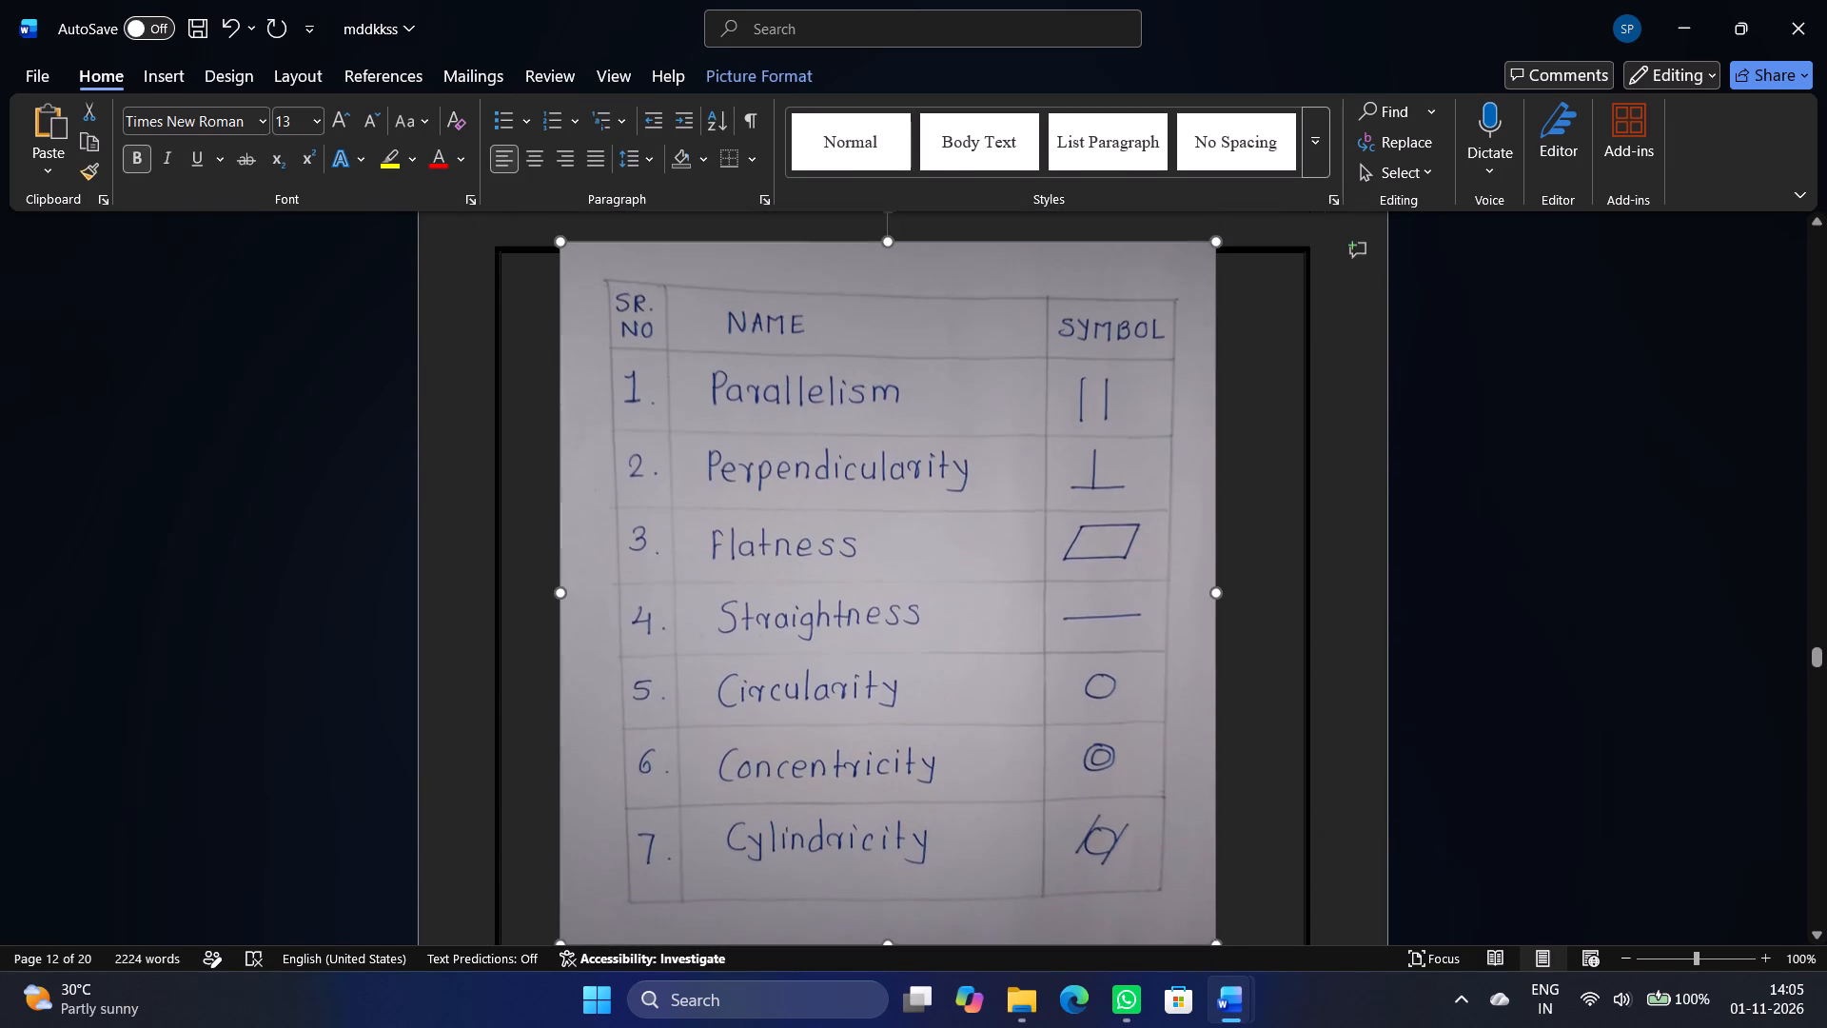
left_click(1110, 440)
left_click(1255, 285)
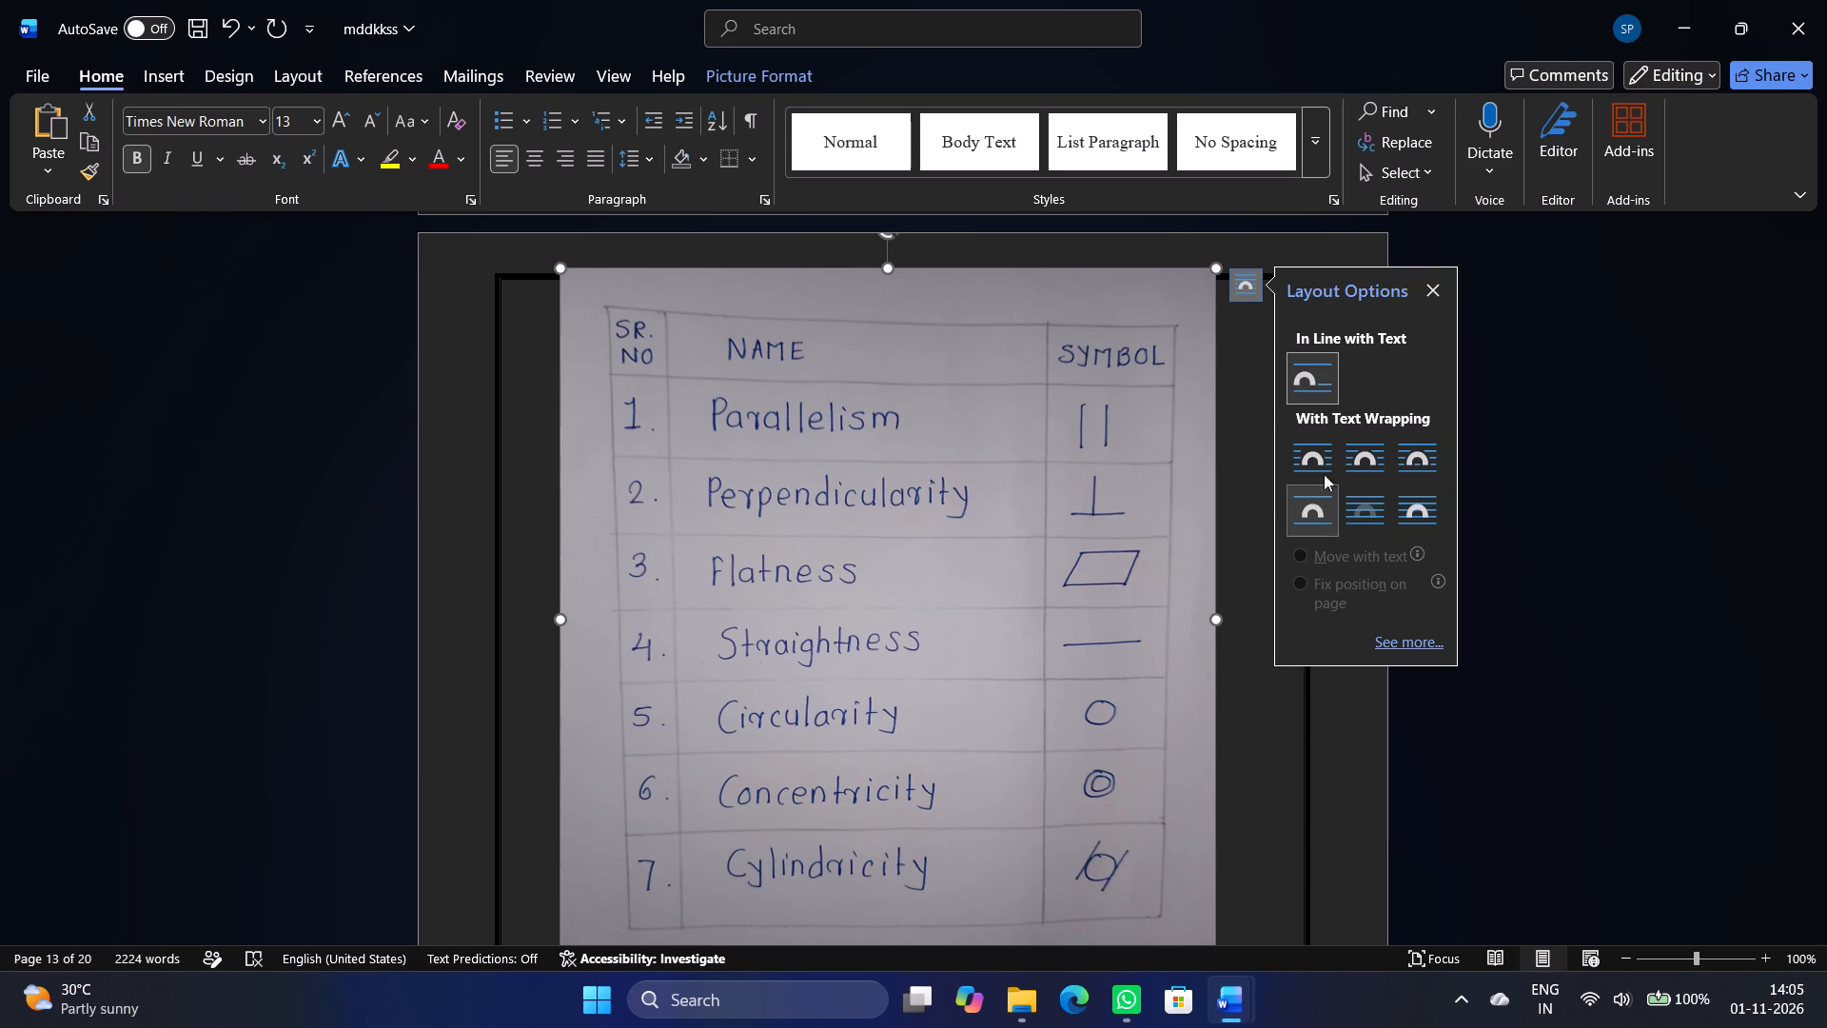
left_click(1358, 469)
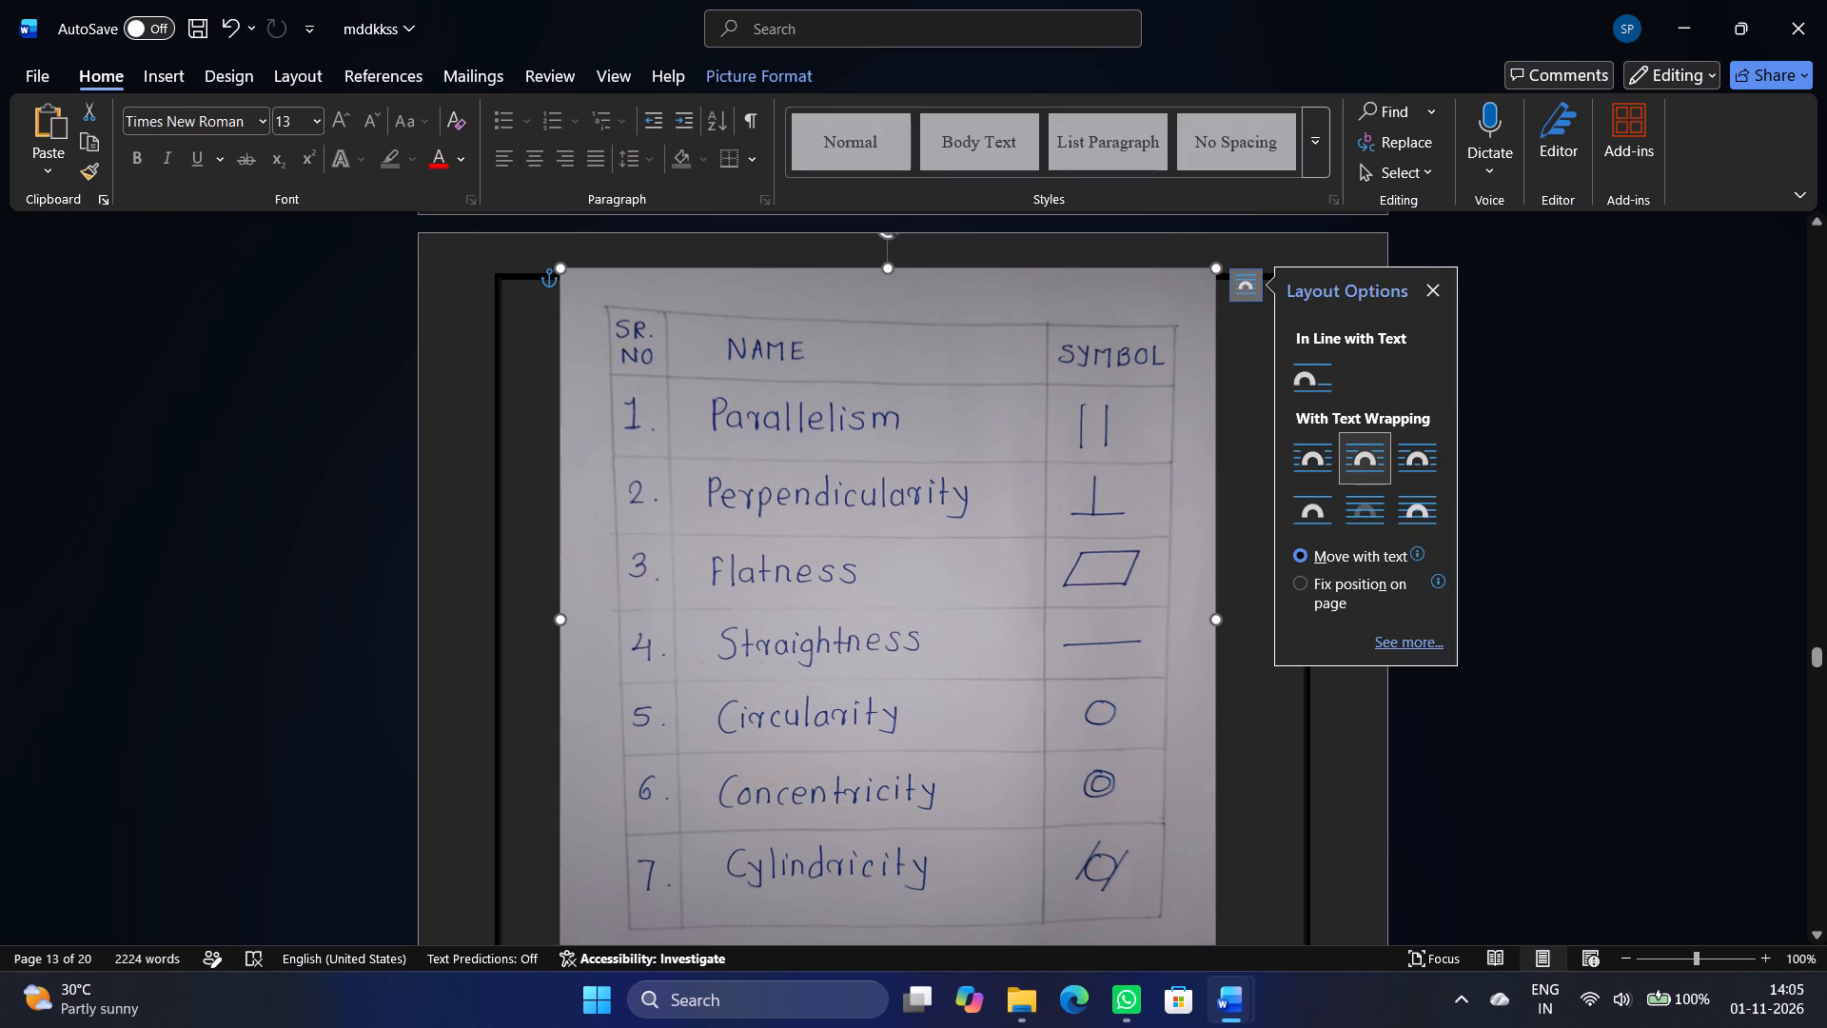
Move the symbols table picture lower within the page 13 border, centred horizontally on the page, leaving space above it.
left_click_drag(1000, 533, 999, 644)
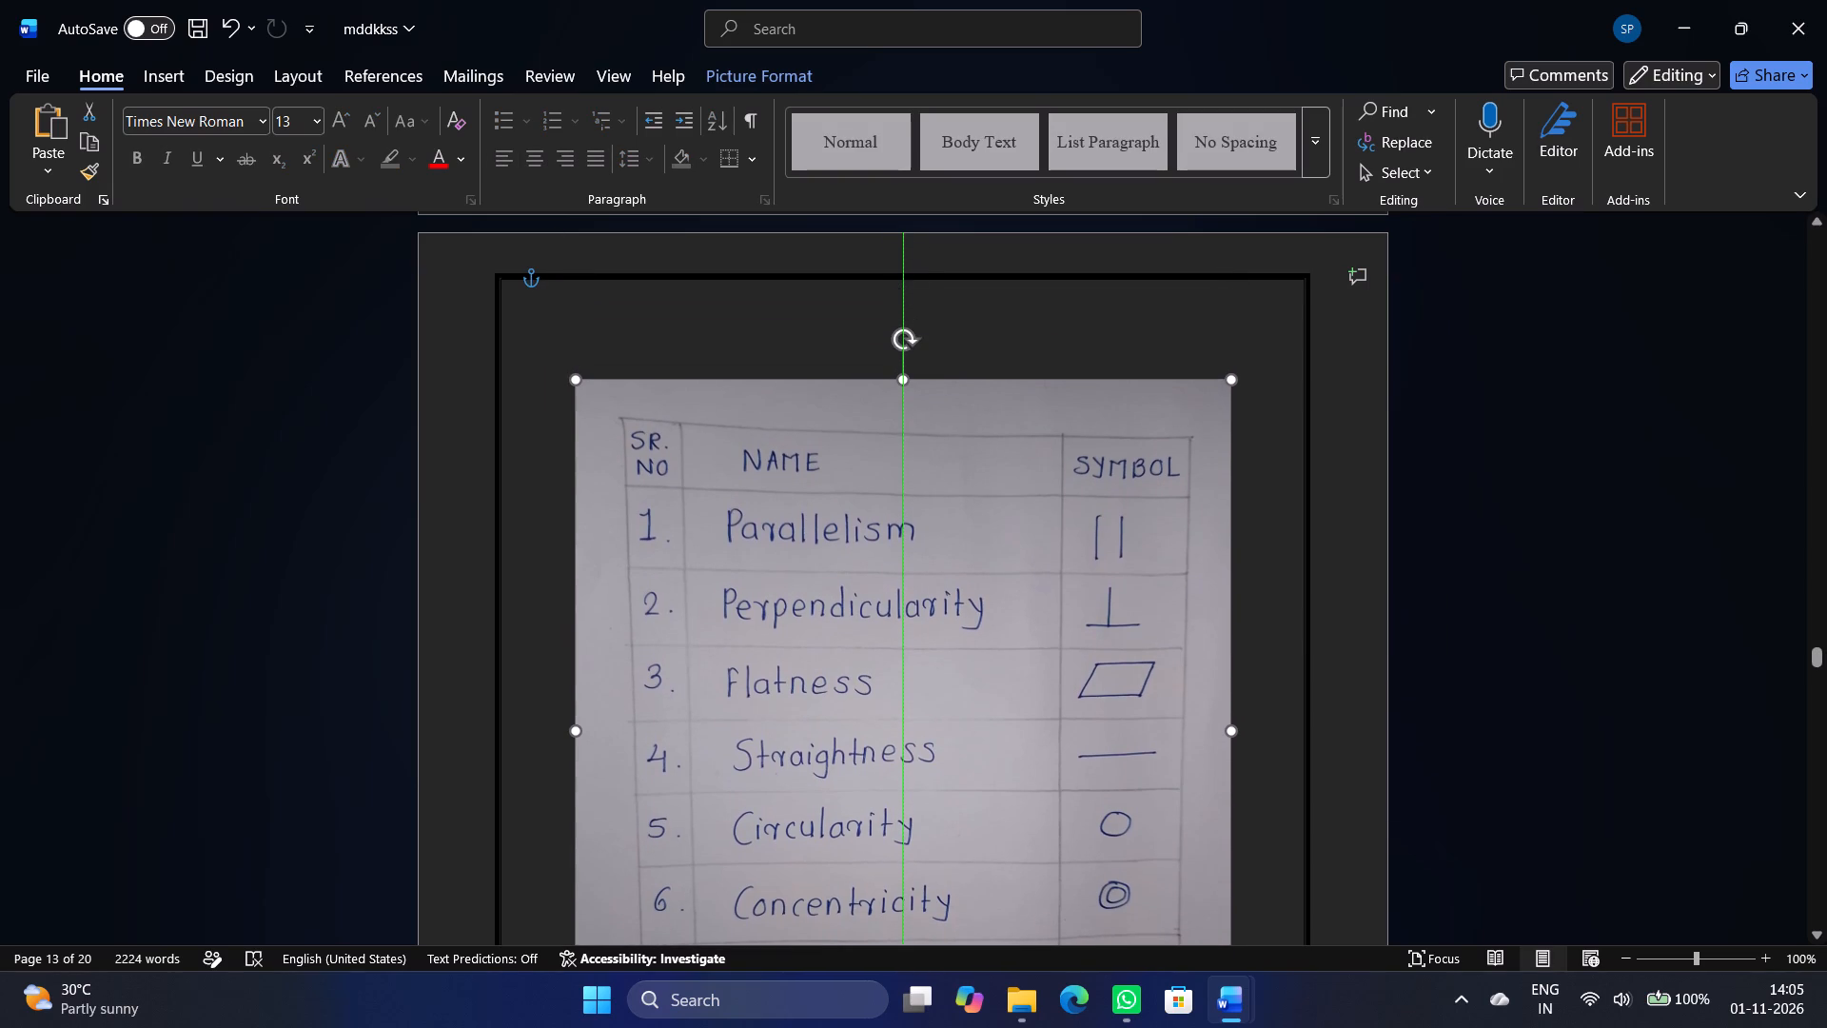
left_click_drag(999, 644, 997, 643)
left_click(1676, 570)
scroll(1655, 569, "down", 8)
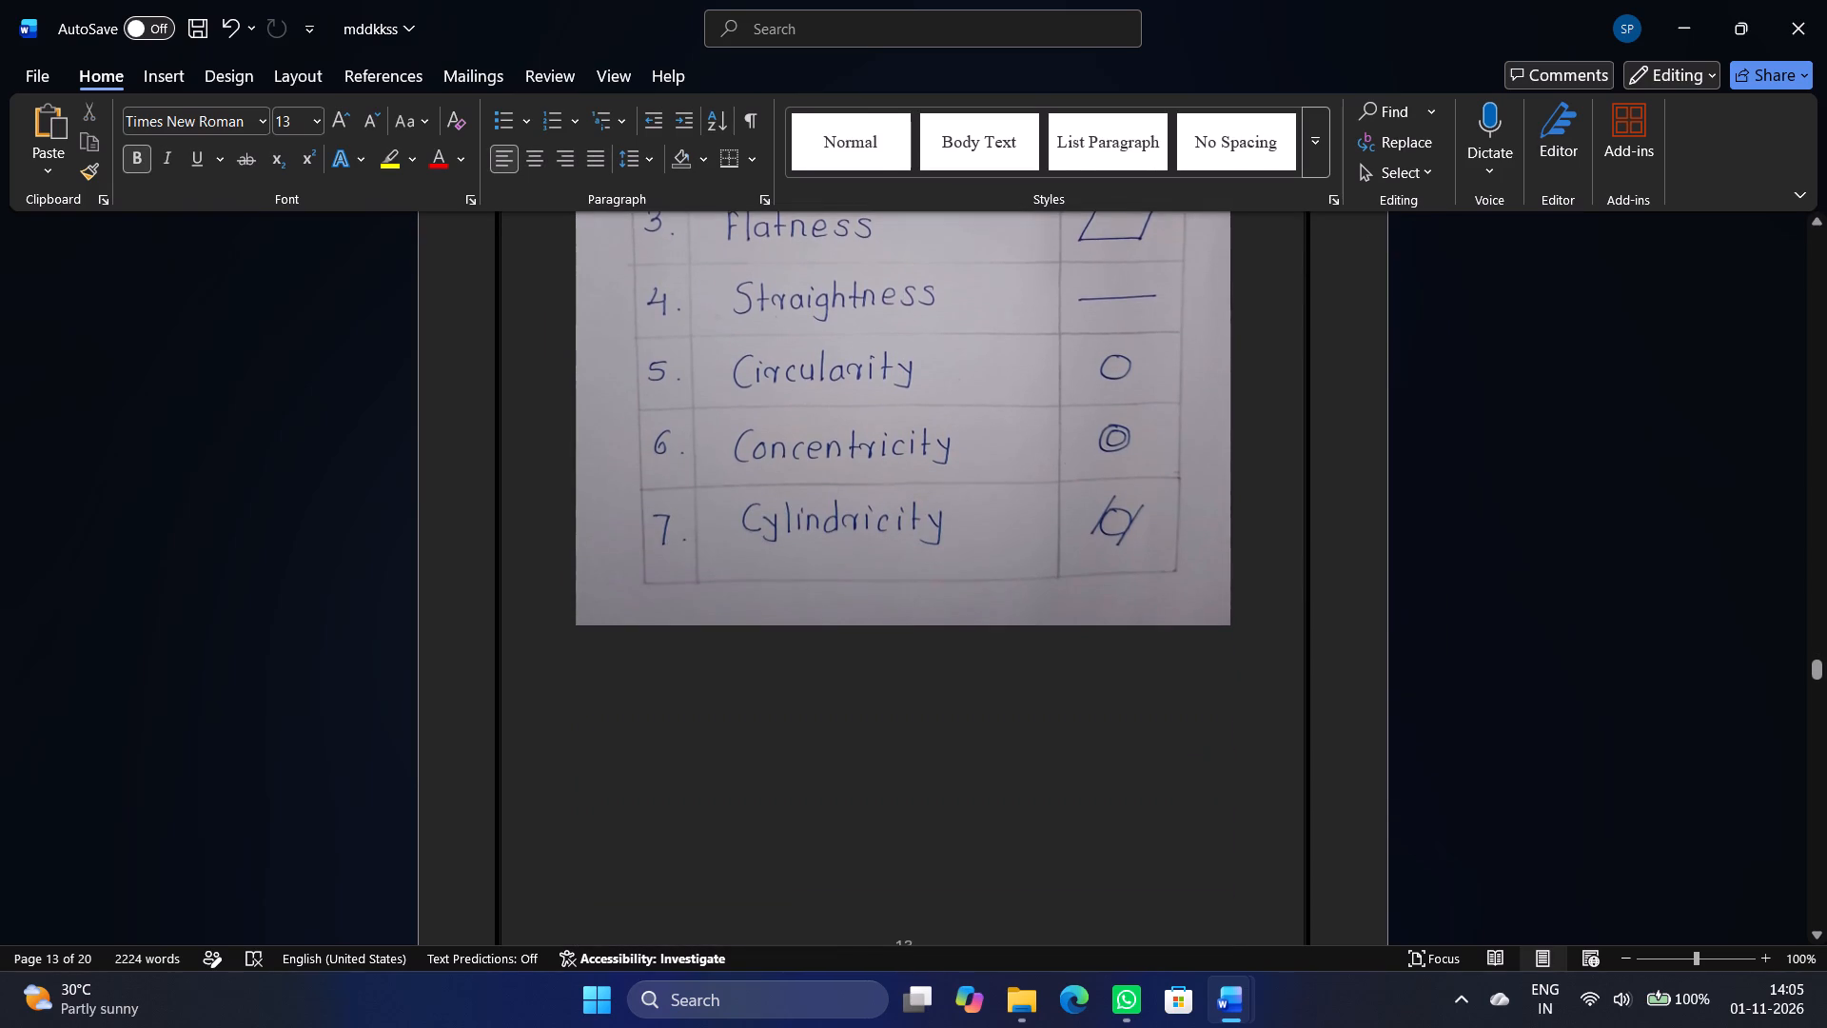
scroll(1655, 569, "down", 2)
left_click(843, 384)
left_click_drag(905, 368, 899, 417)
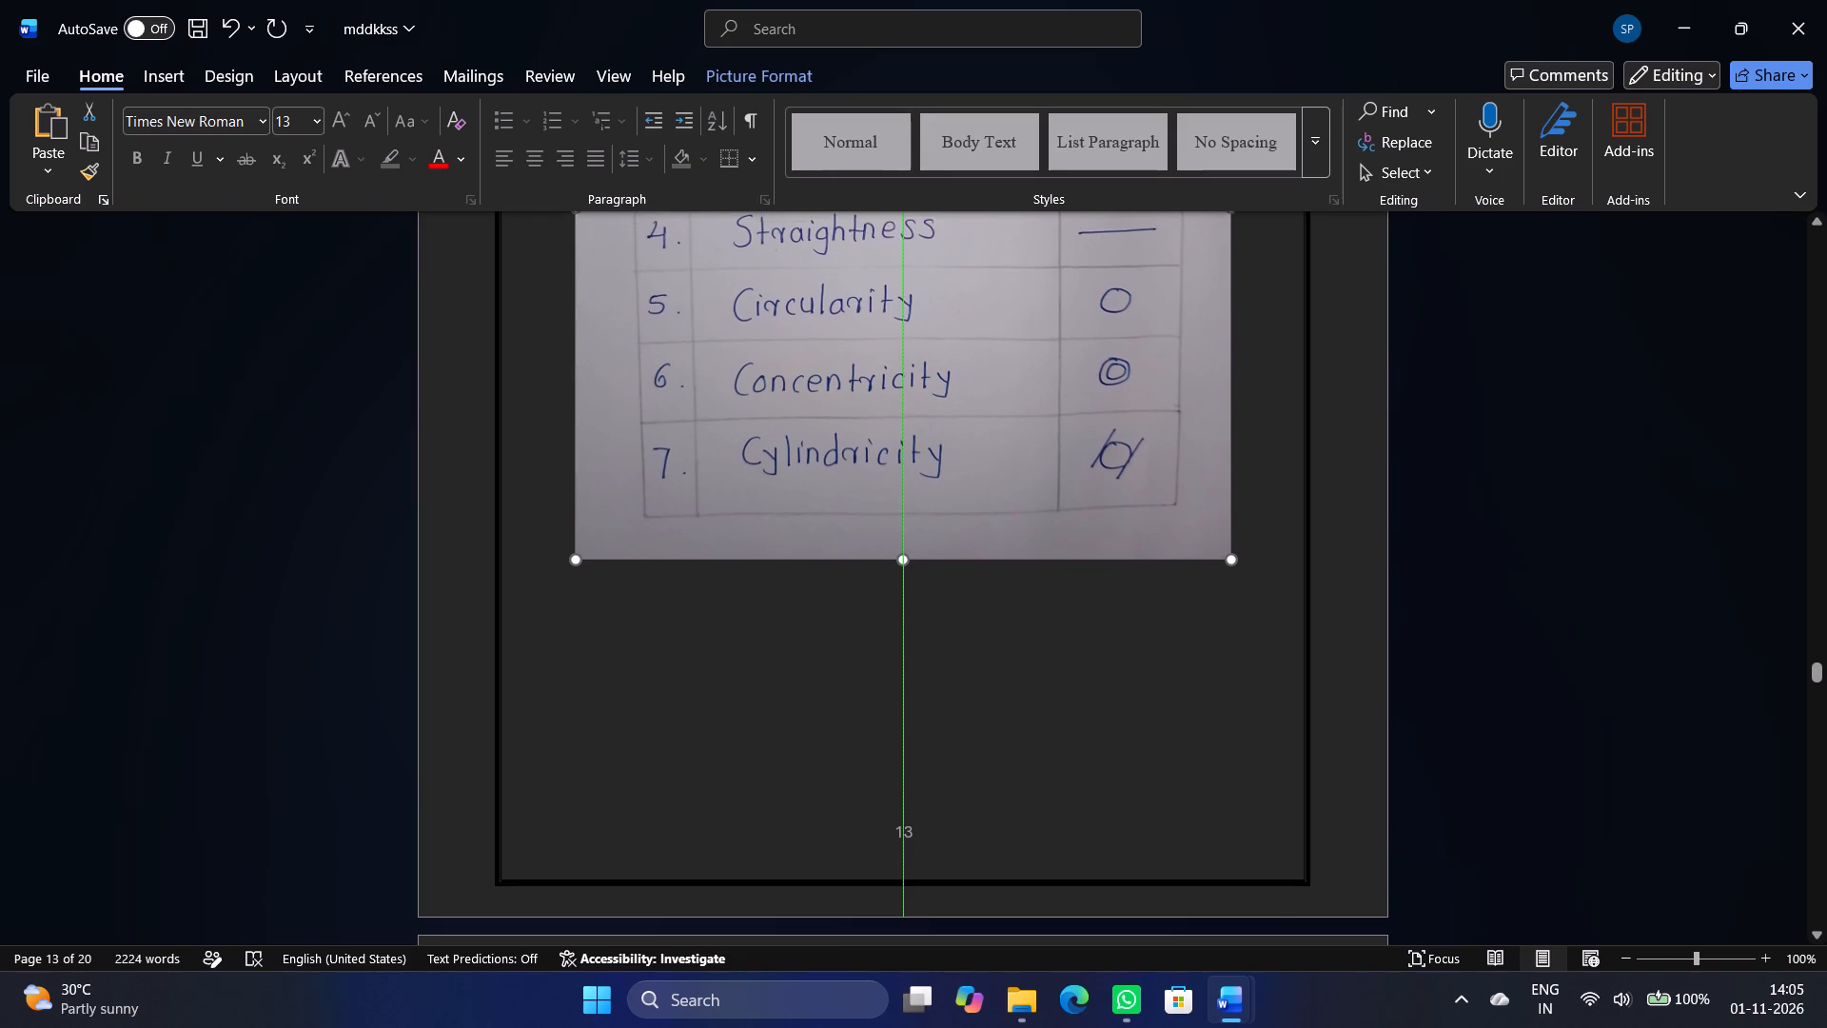
left_click_drag(899, 417, 894, 412)
Copy the title "Geometric And Dimensional Tolerance" from row 9 of the index and paste it above the symbols table picture on page 13.
scroll(1603, 503, "up", 3)
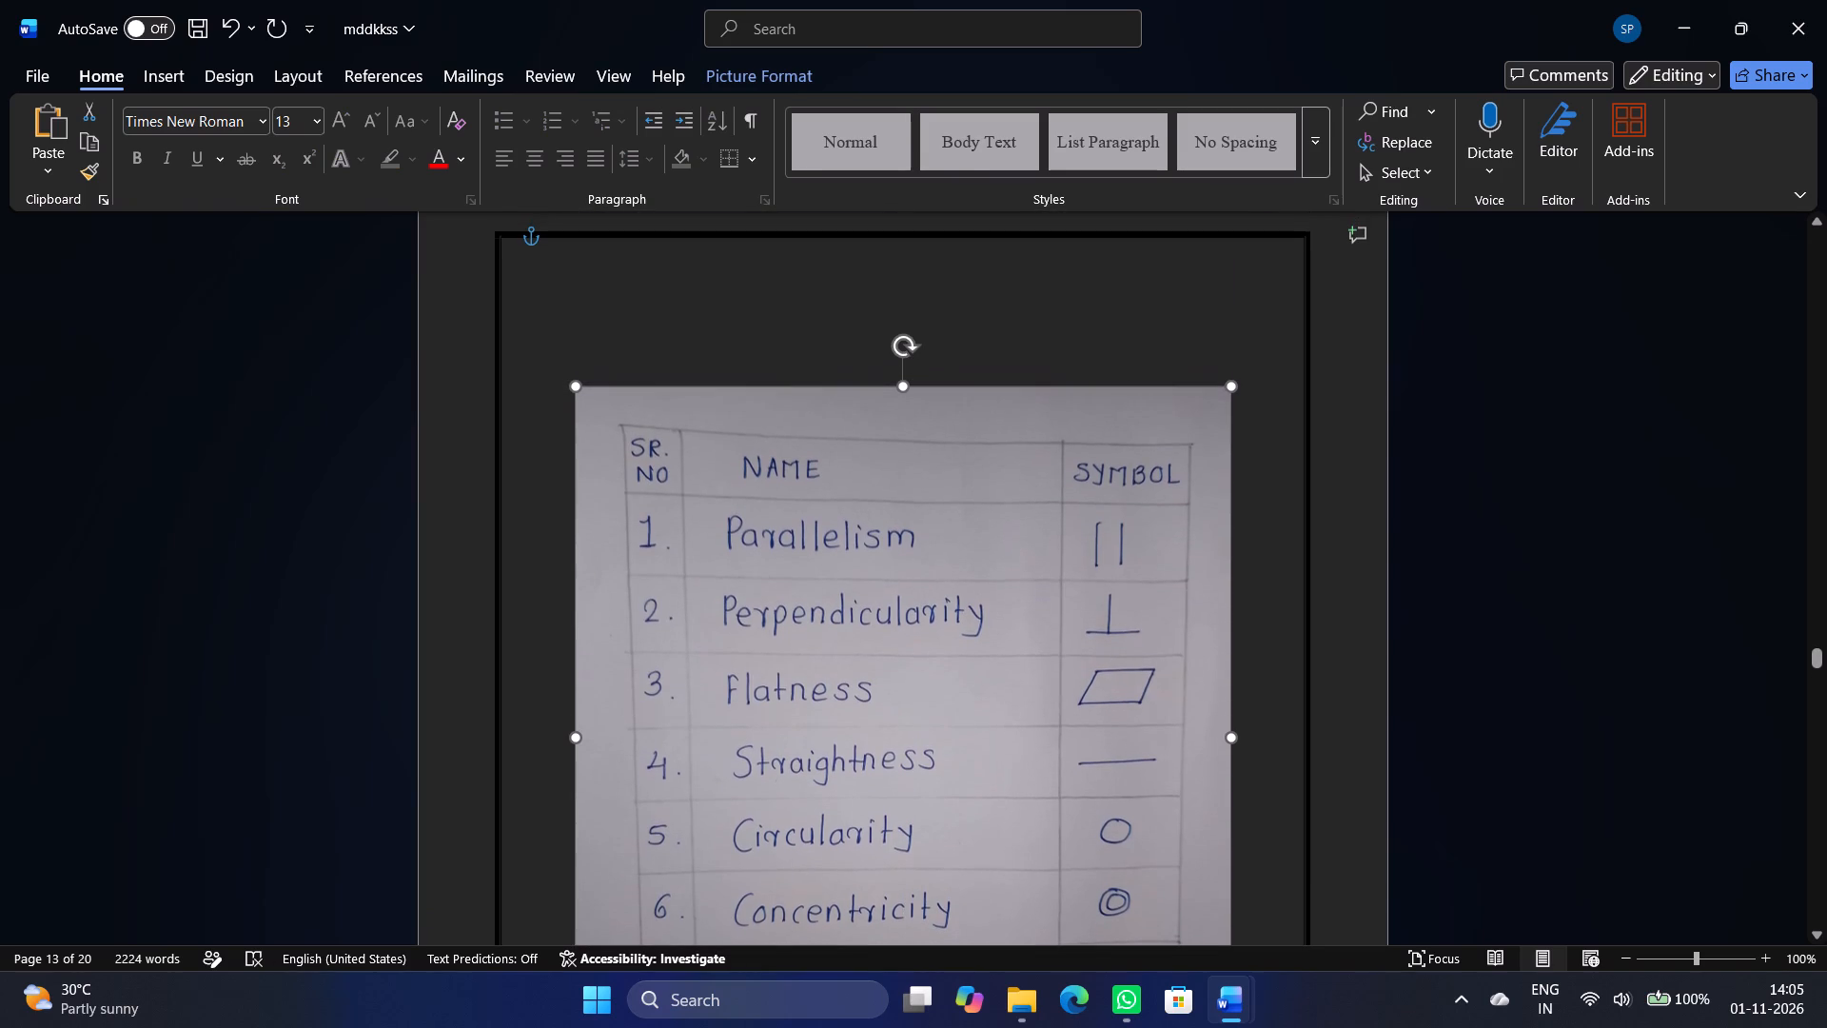
left_click(689, 298)
scroll(737, 331, "up", 2)
left_click(769, 441)
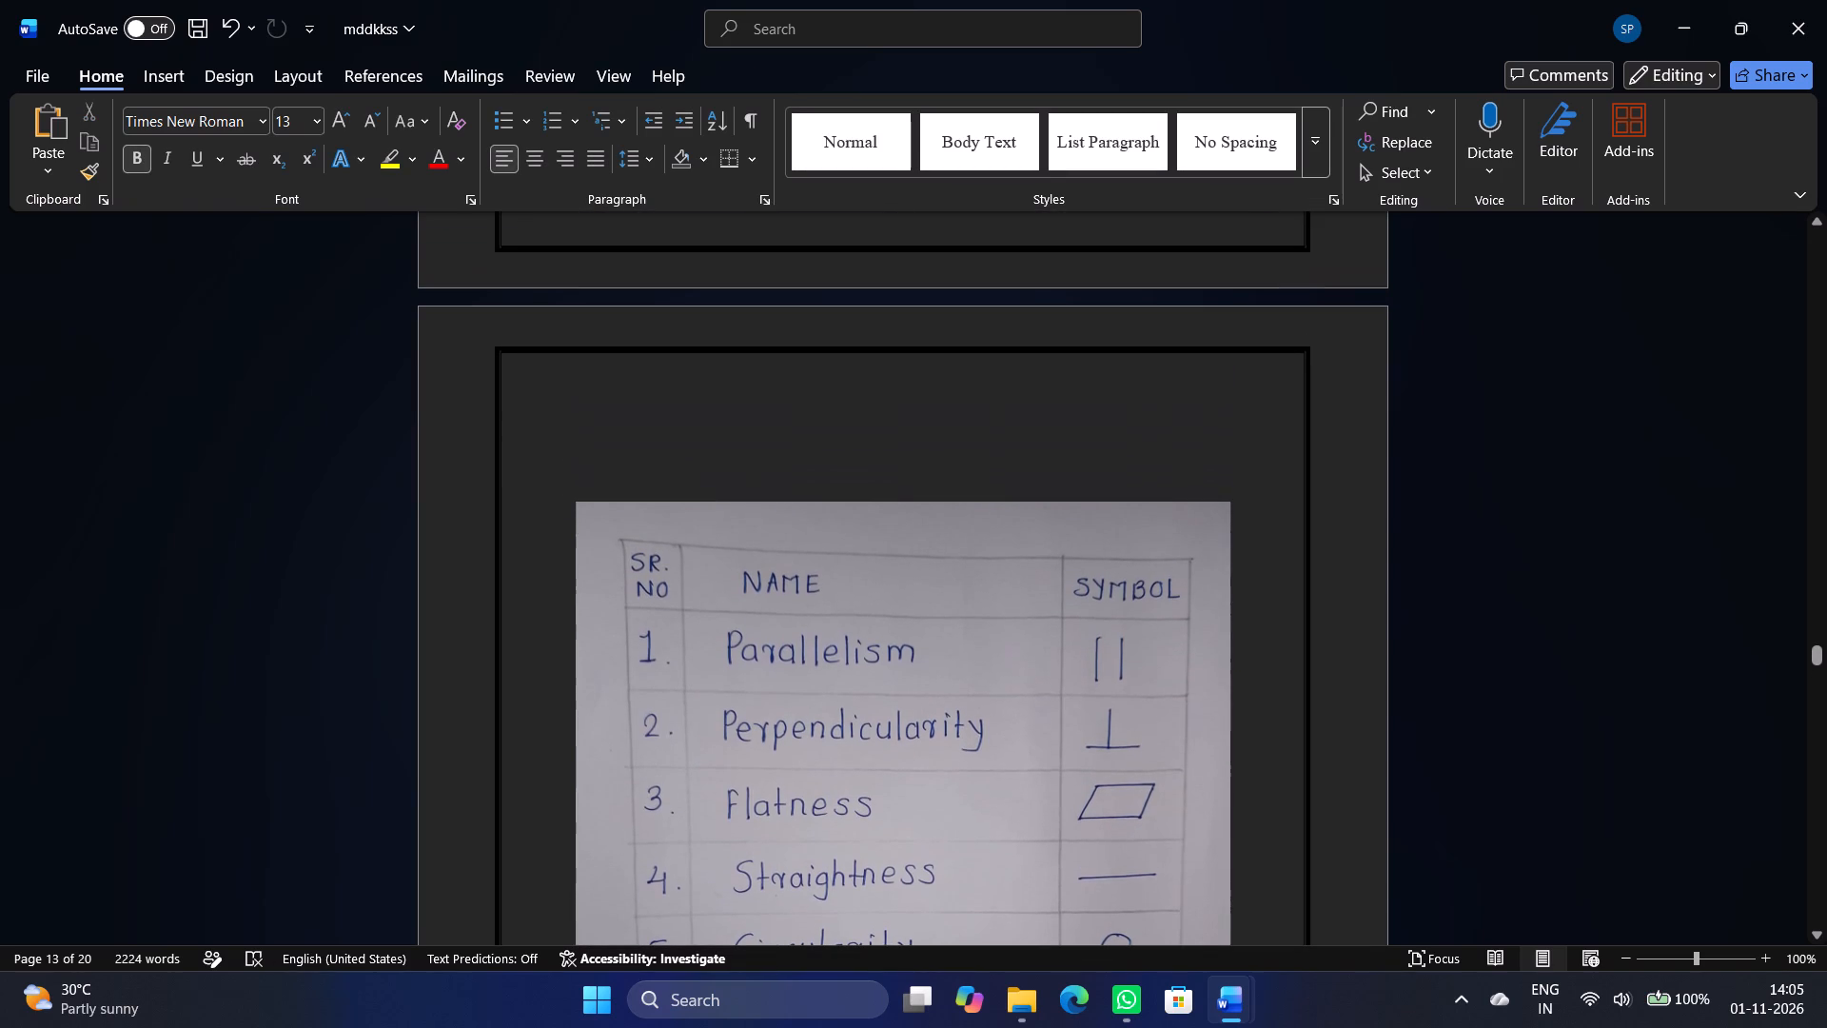
scroll(1400, 461, "up", 20)
scroll(1400, 461, "up", 18)
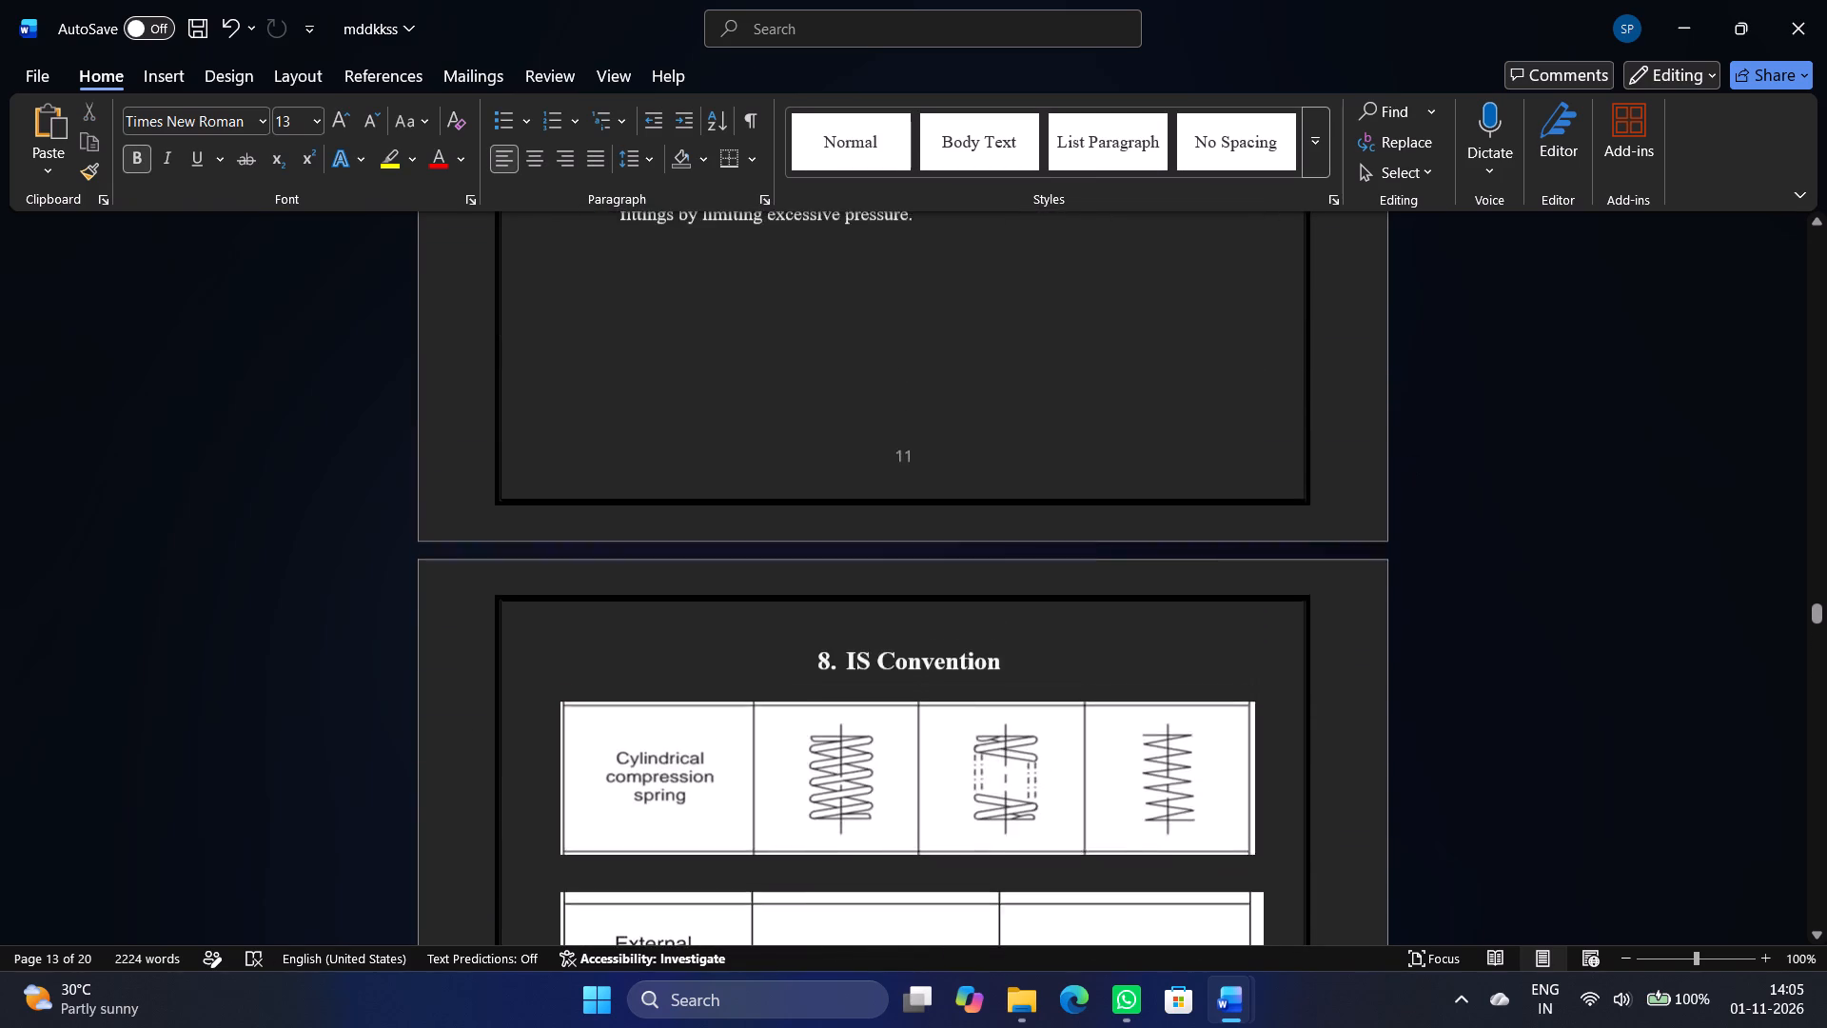
scroll(1409, 457, "up", 20)
scroll(1409, 457, "up", 20)
scroll(1409, 457, "up", 19)
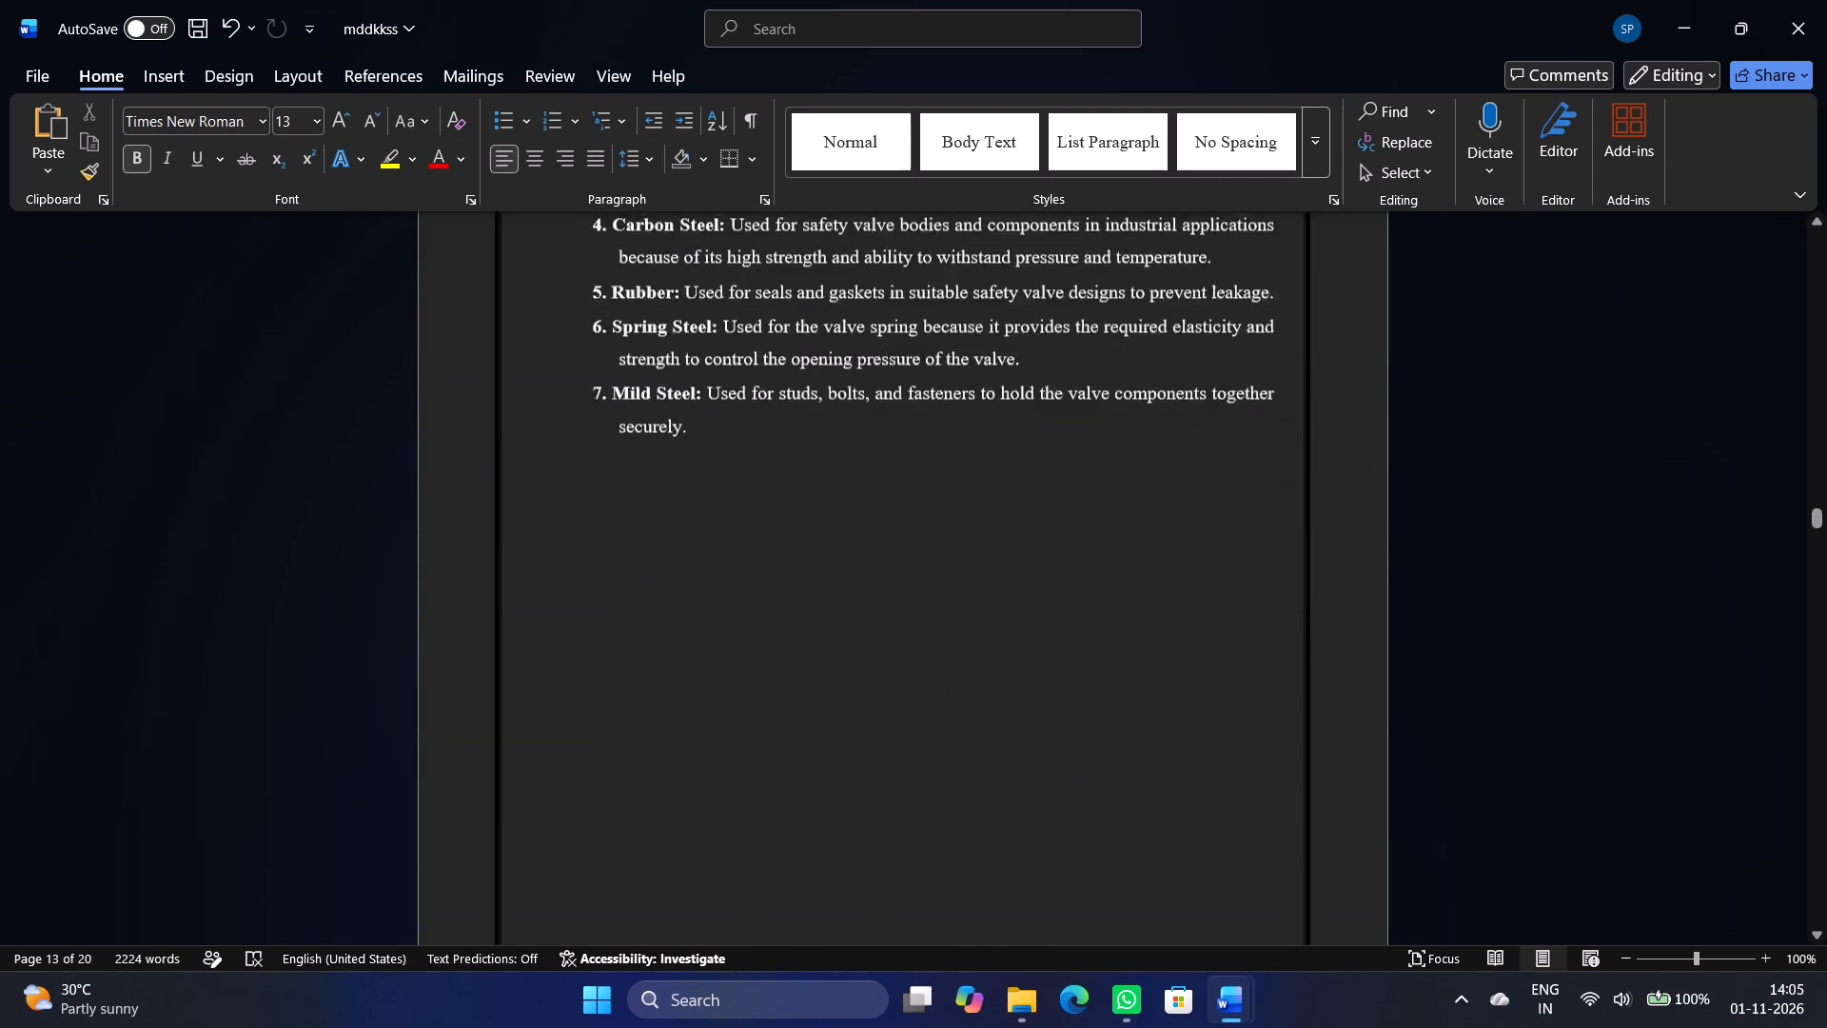
scroll(1420, 420, "up", 20)
scroll(1420, 420, "up", 20)
scroll(1420, 420, "up", 19)
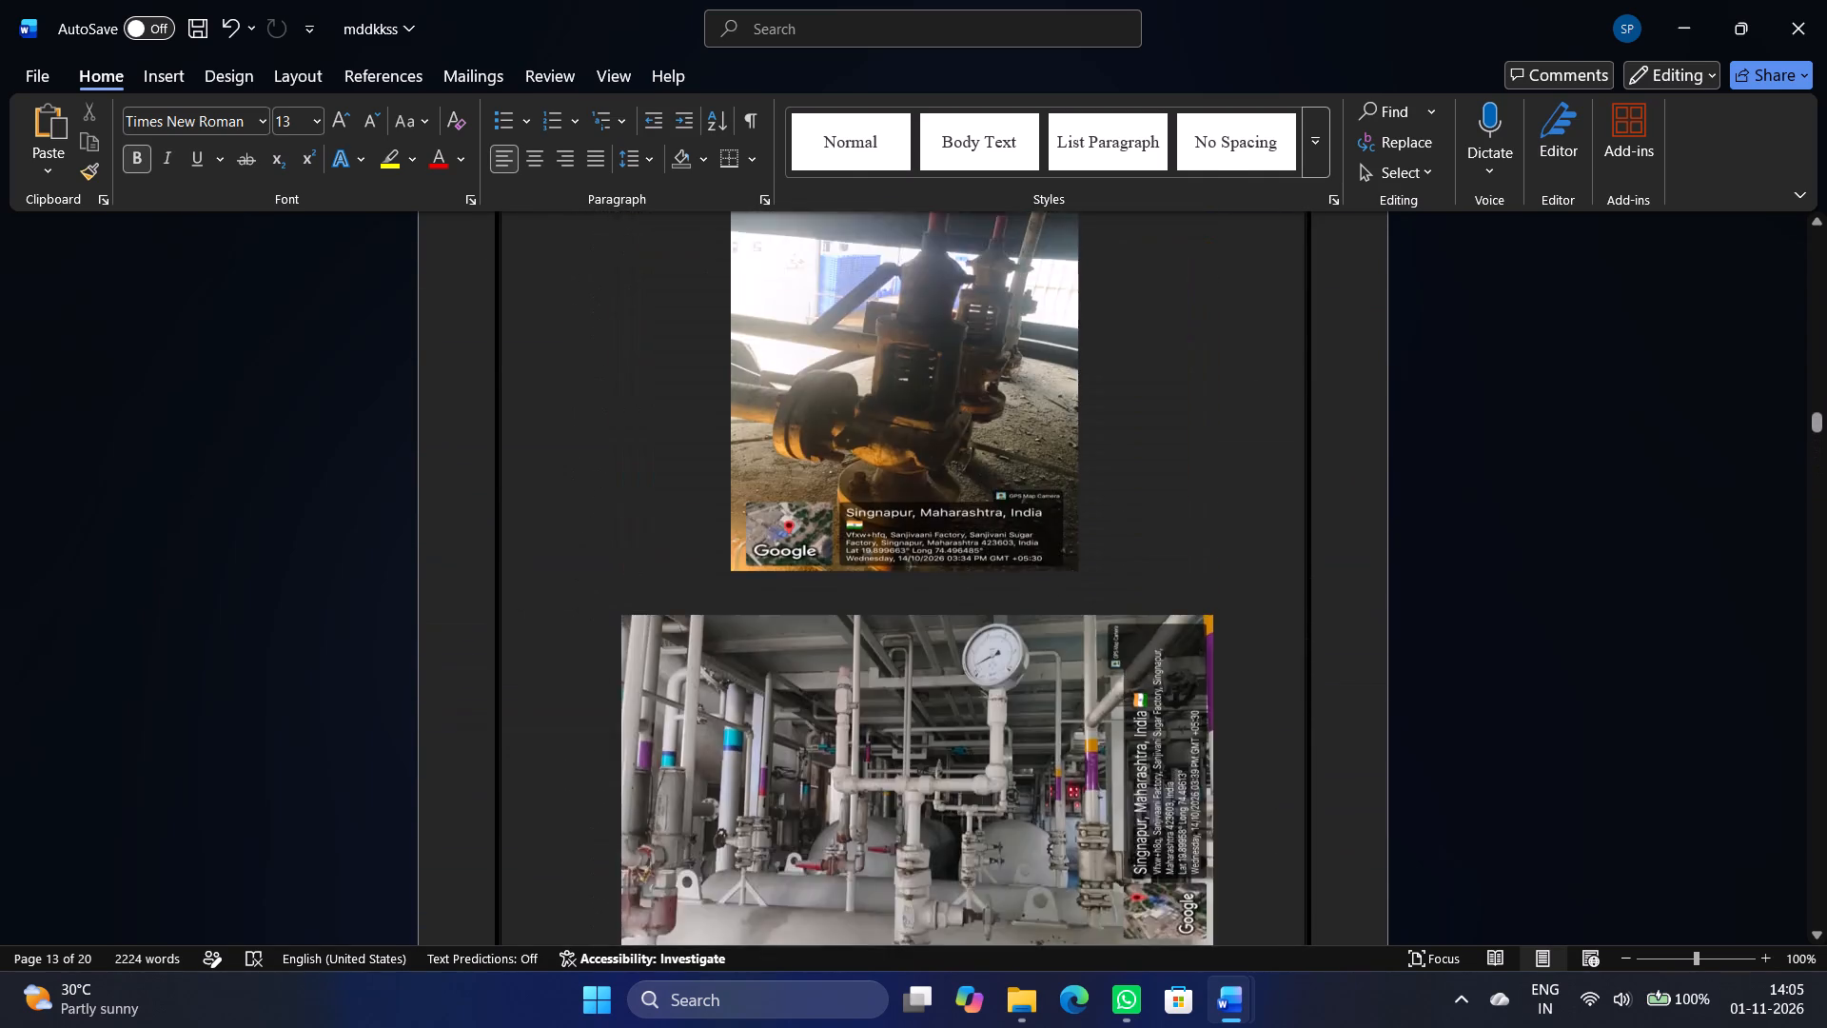
scroll(1395, 347, "up", 20)
scroll(1395, 347, "up", 20)
scroll(1395, 347, "up", 2)
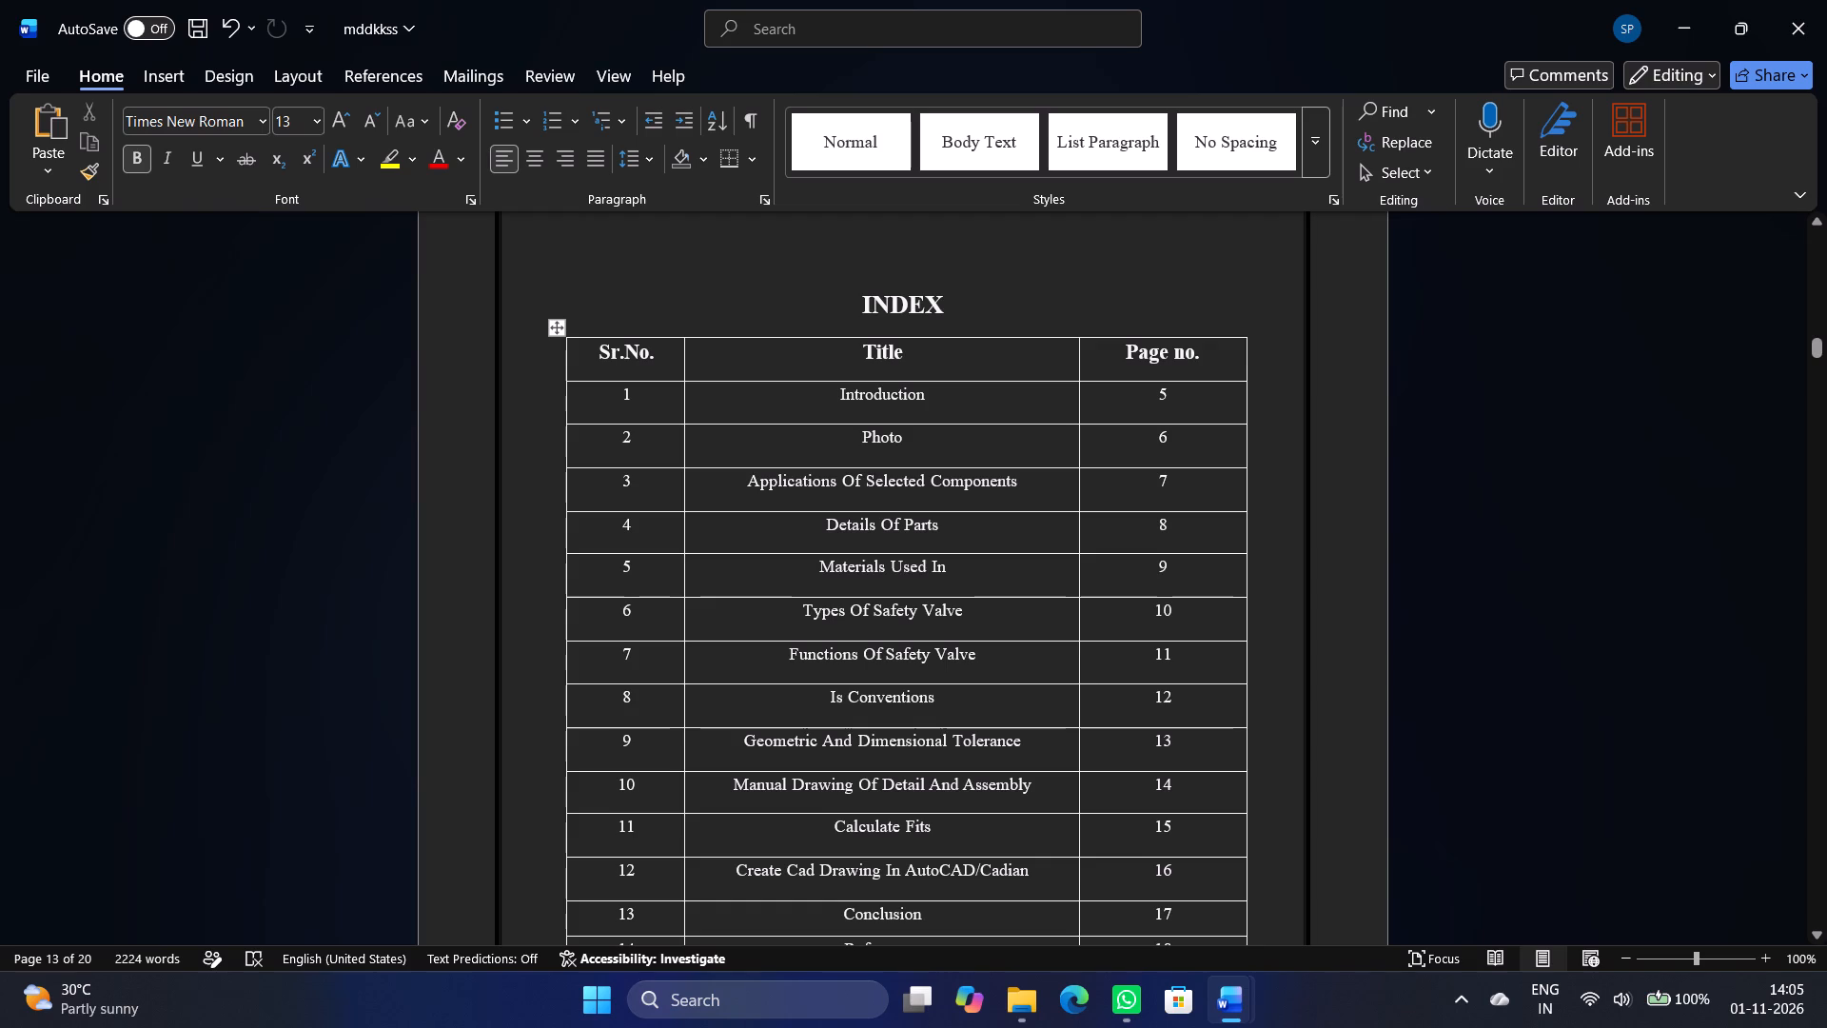
left_click_drag(739, 744, 1026, 756)
key("ctrl+c")
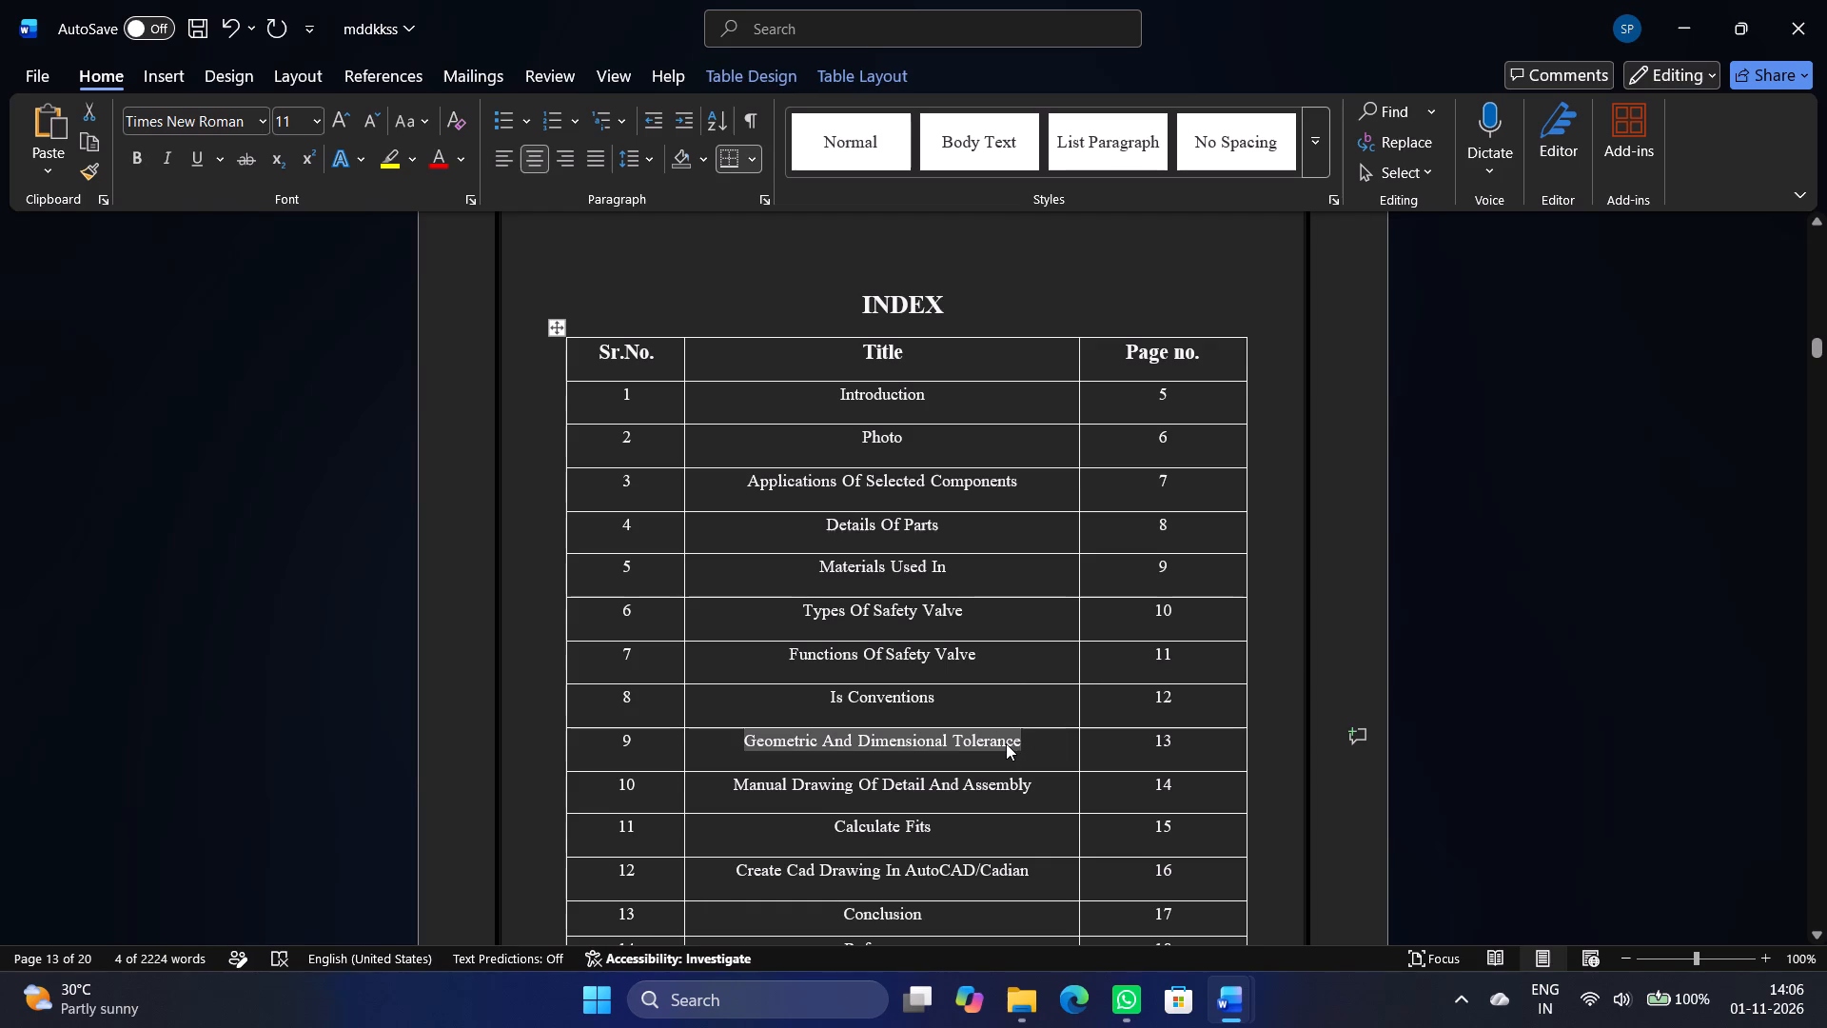
scroll(1006, 743, "down", 20)
scroll(1006, 743, "down", 20)
scroll(1006, 743, "down", 17)
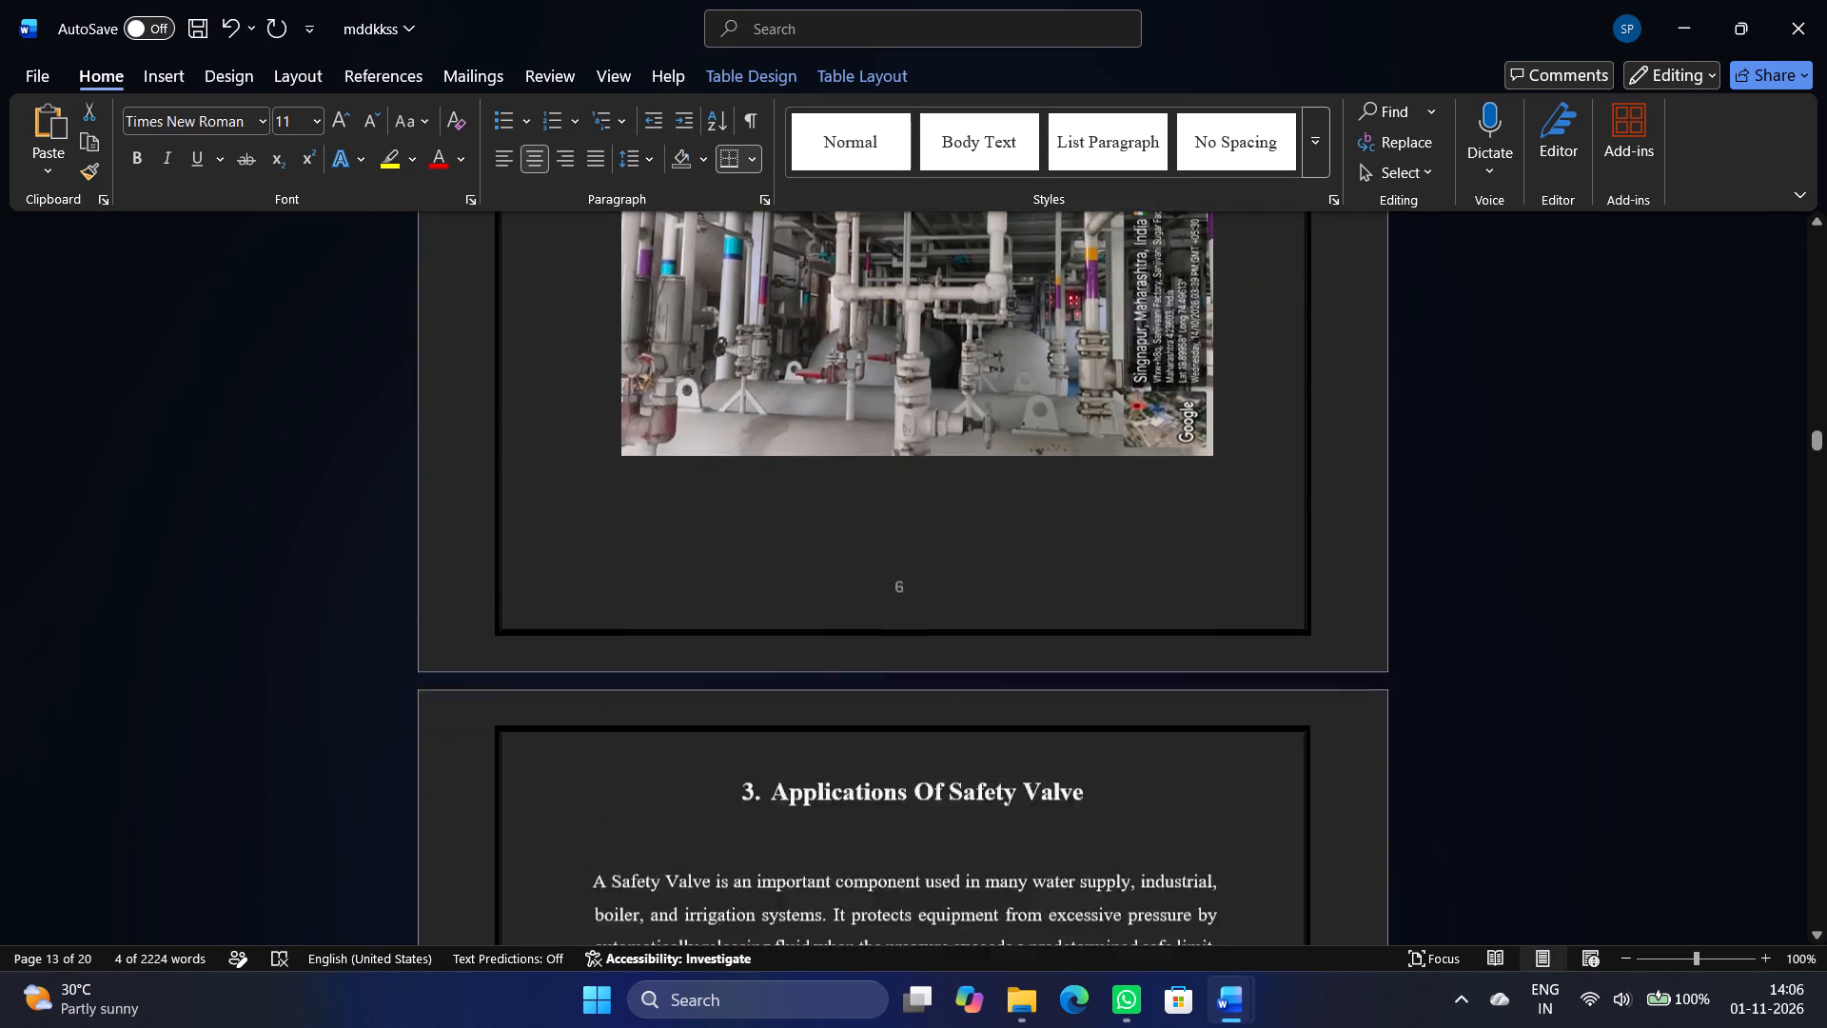
scroll(1042, 689, "down", 20)
scroll(1042, 689, "down", 20)
scroll(1042, 689, "down", 19)
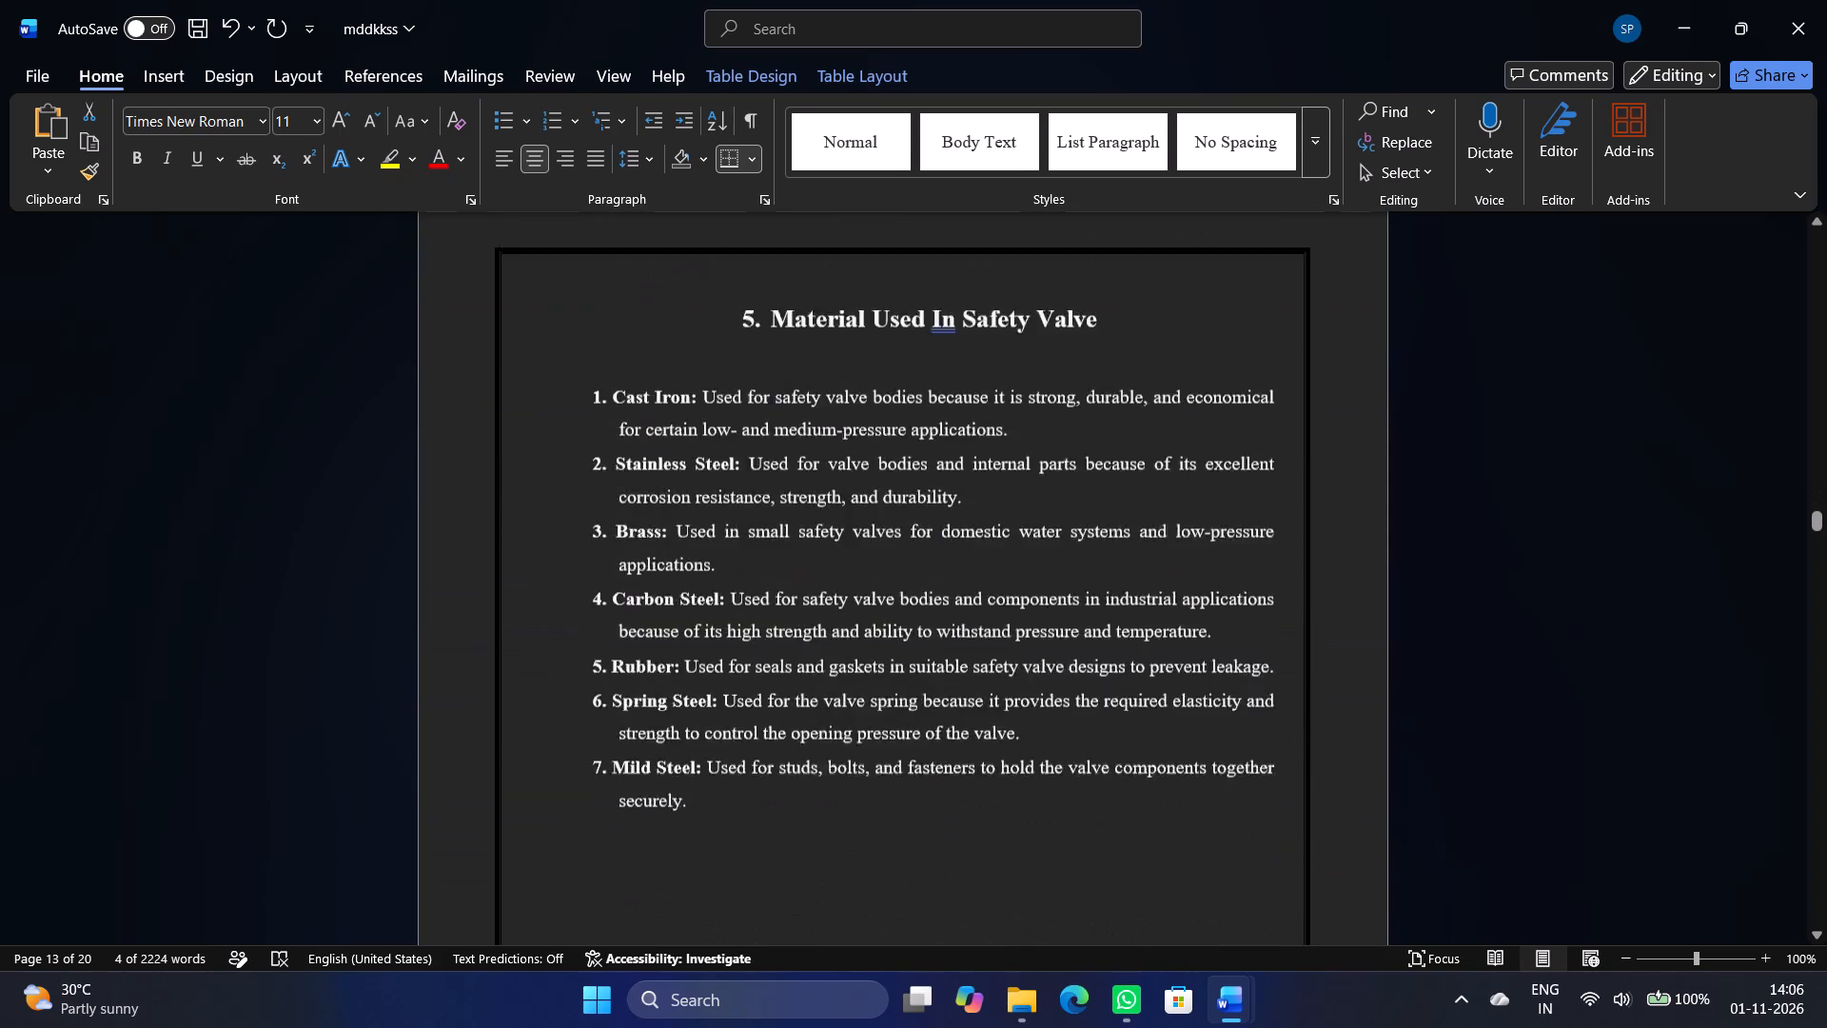
scroll(1063, 674, "down", 20)
scroll(1063, 674, "down", 20)
scroll(1063, 674, "down", 19)
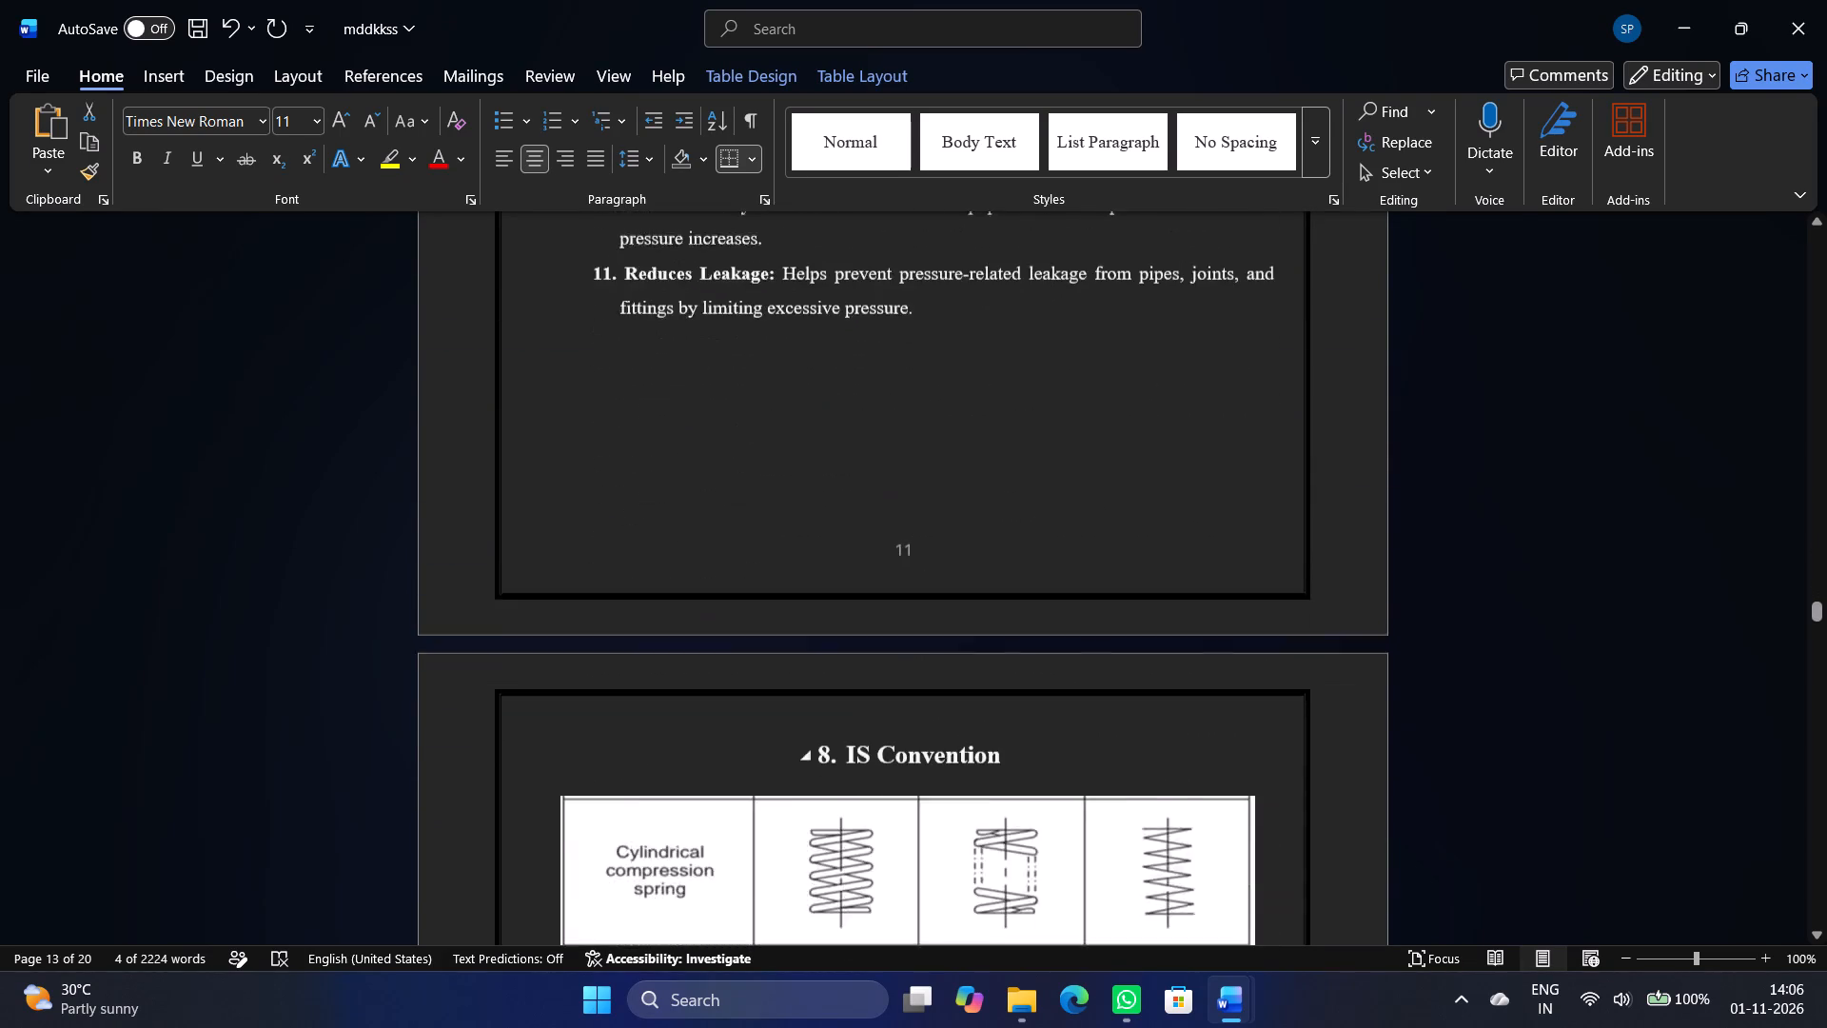
scroll(1068, 662, "down", 16)
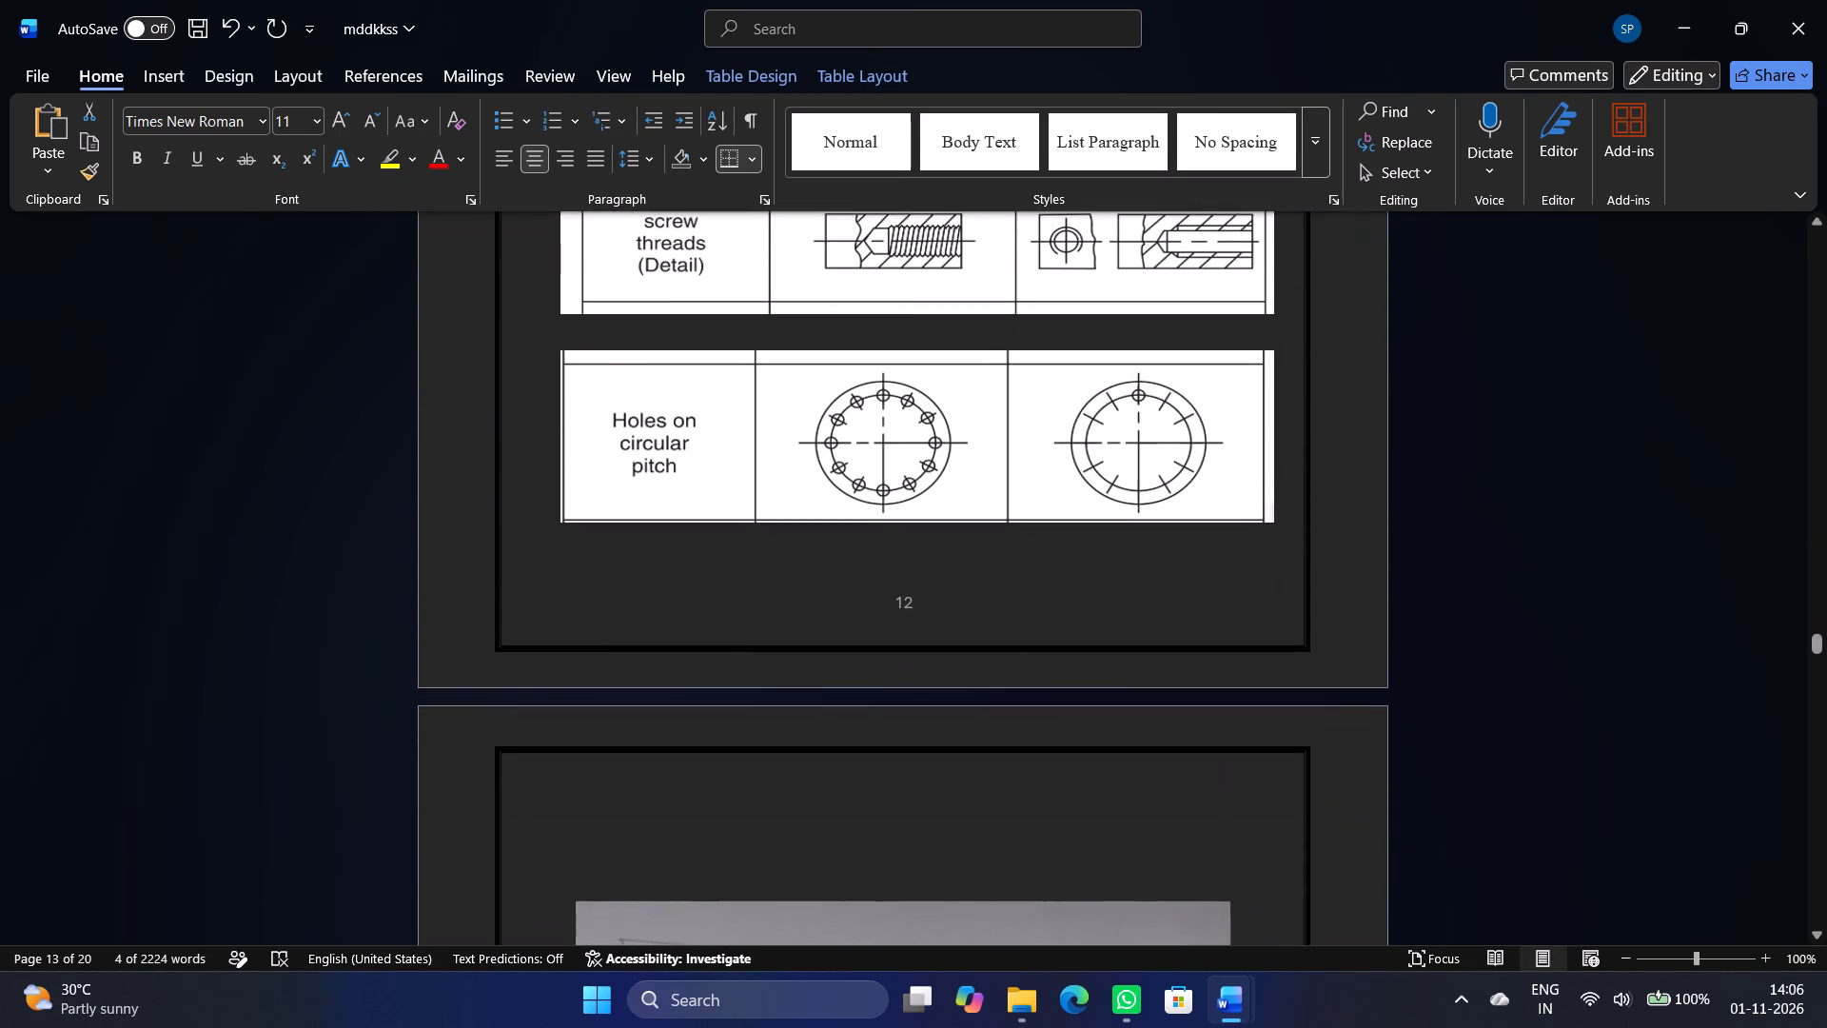
scroll(1075, 786, "down", 7)
left_click(840, 432)
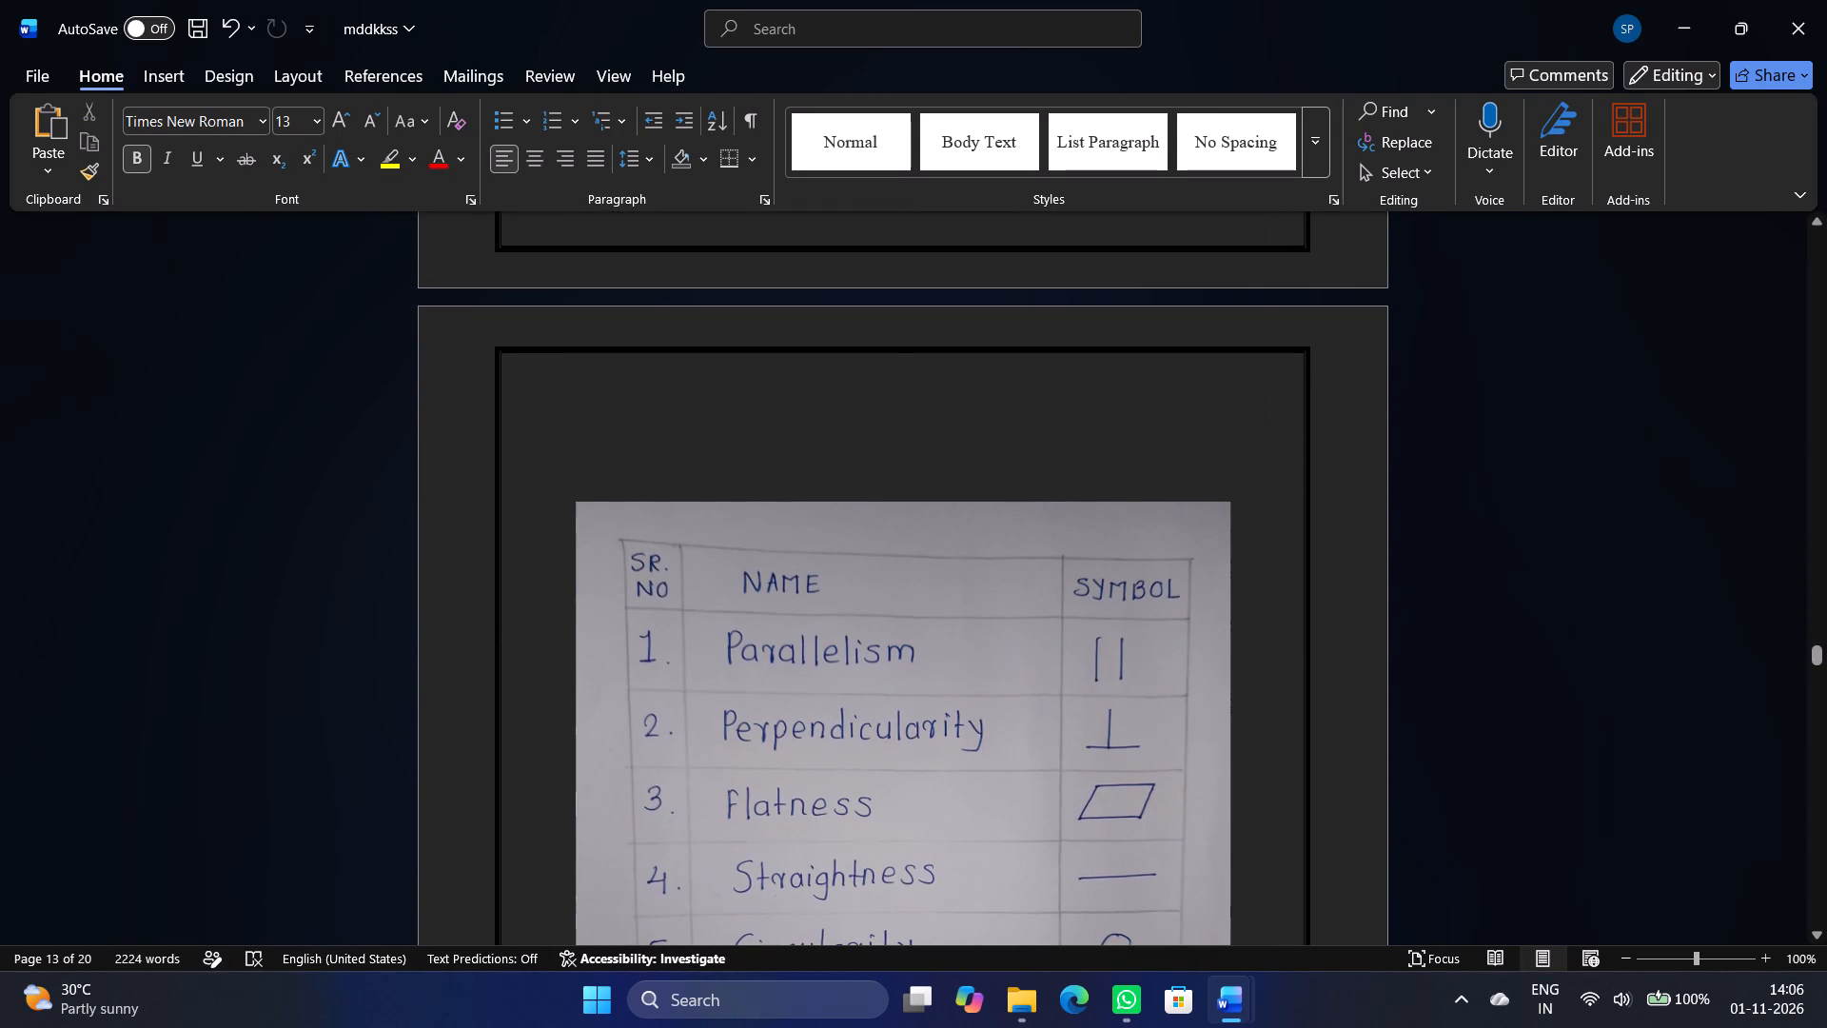
key("ctrl+v")
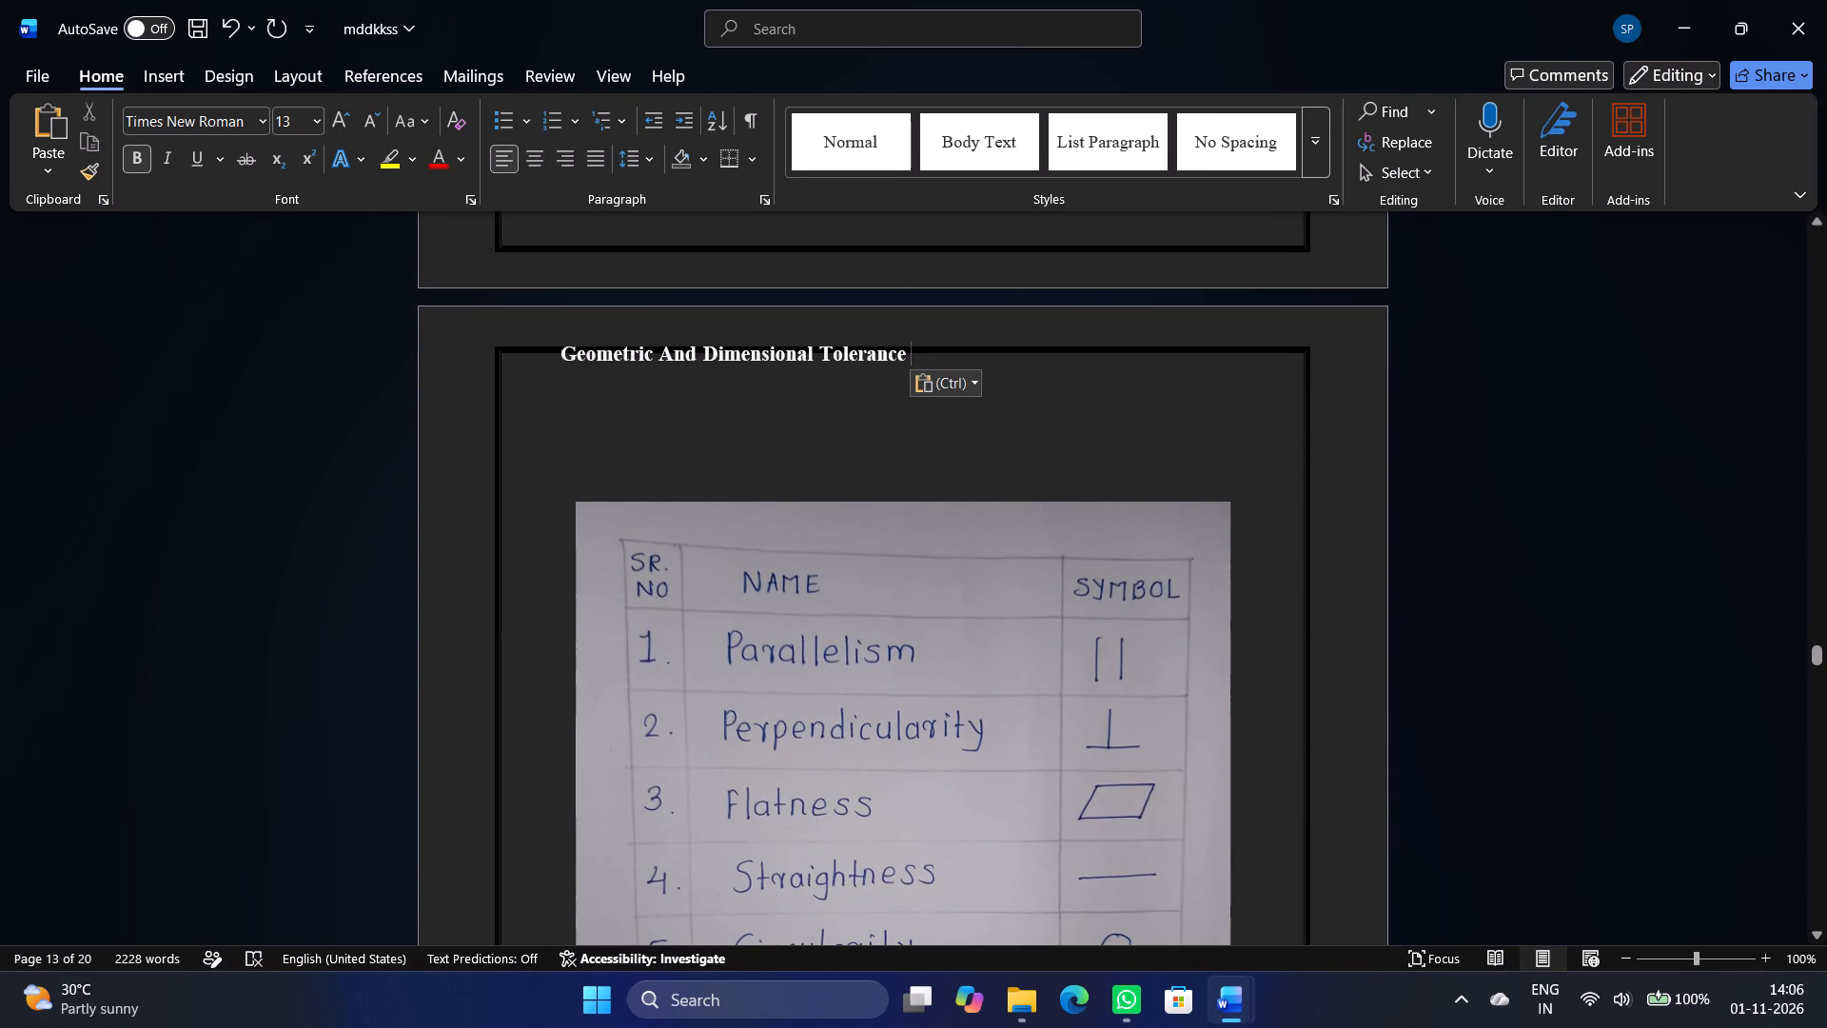
Shift the pasted title down one line inside the page 13 border and centre it.
left_click(548, 369)
key("Return")
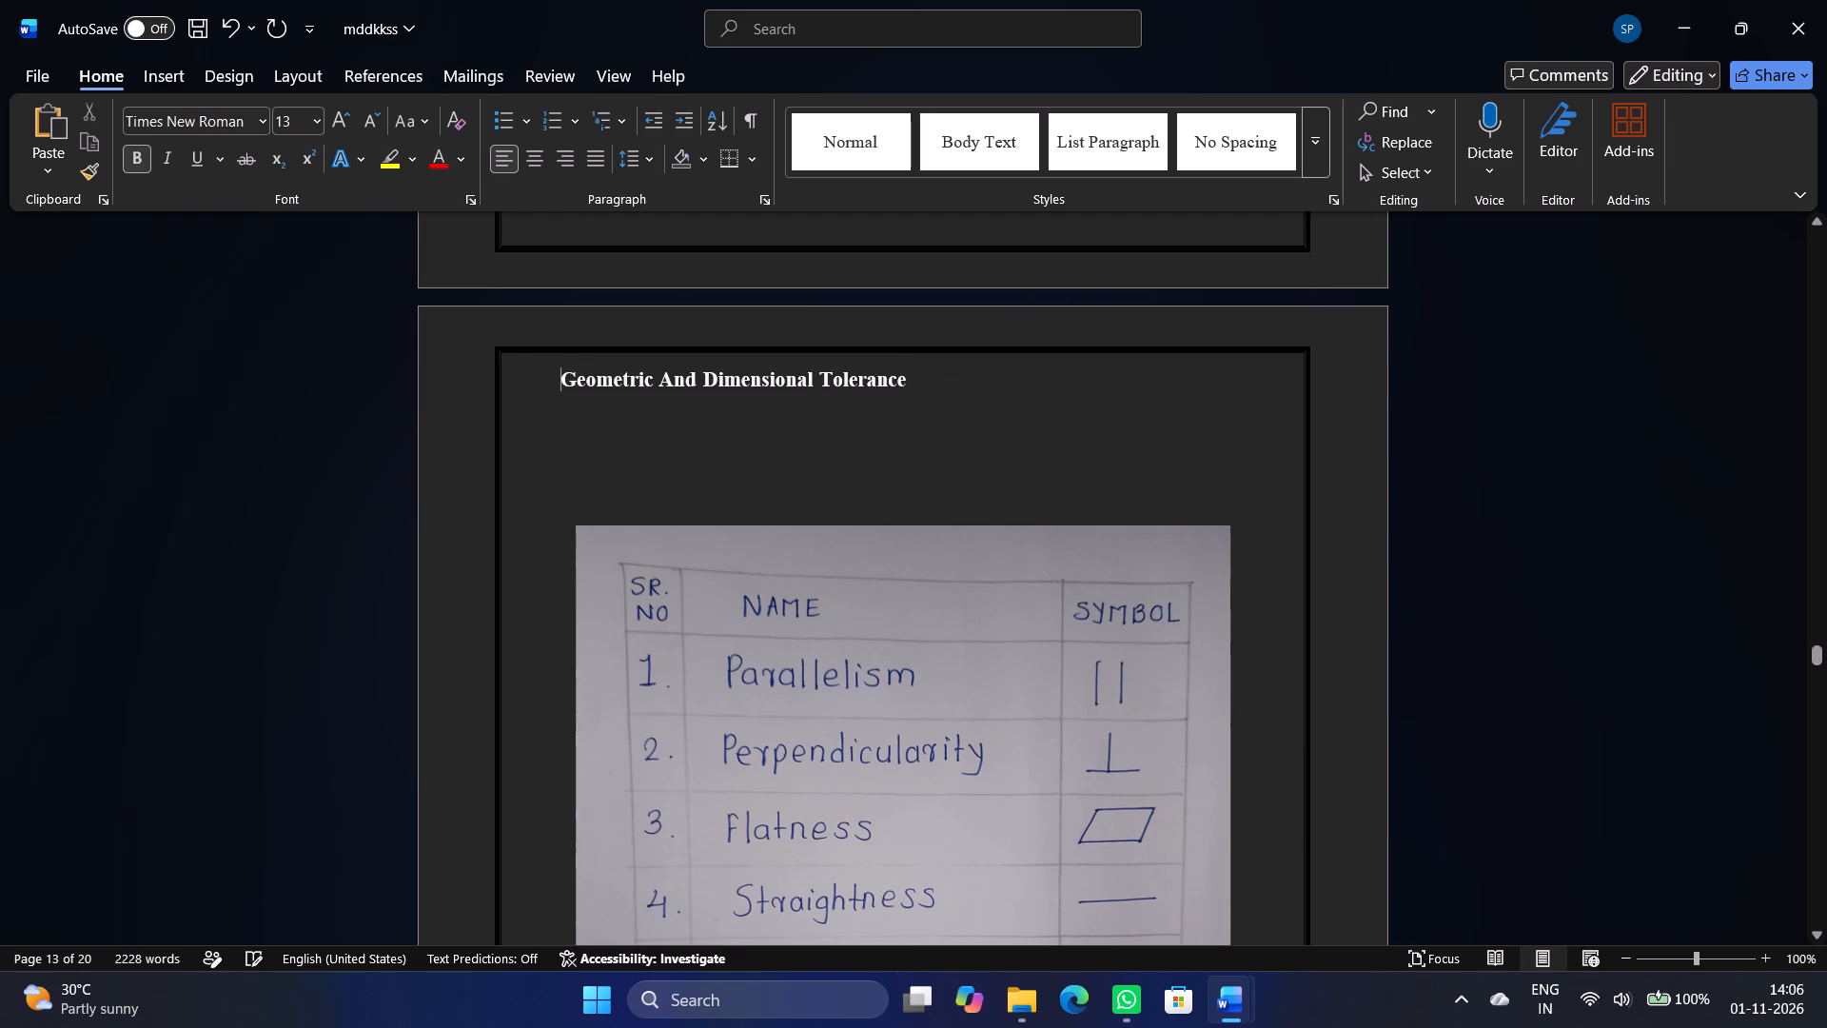
left_click(665, 465)
left_click(676, 515)
left_click_drag(548, 383, 974, 397)
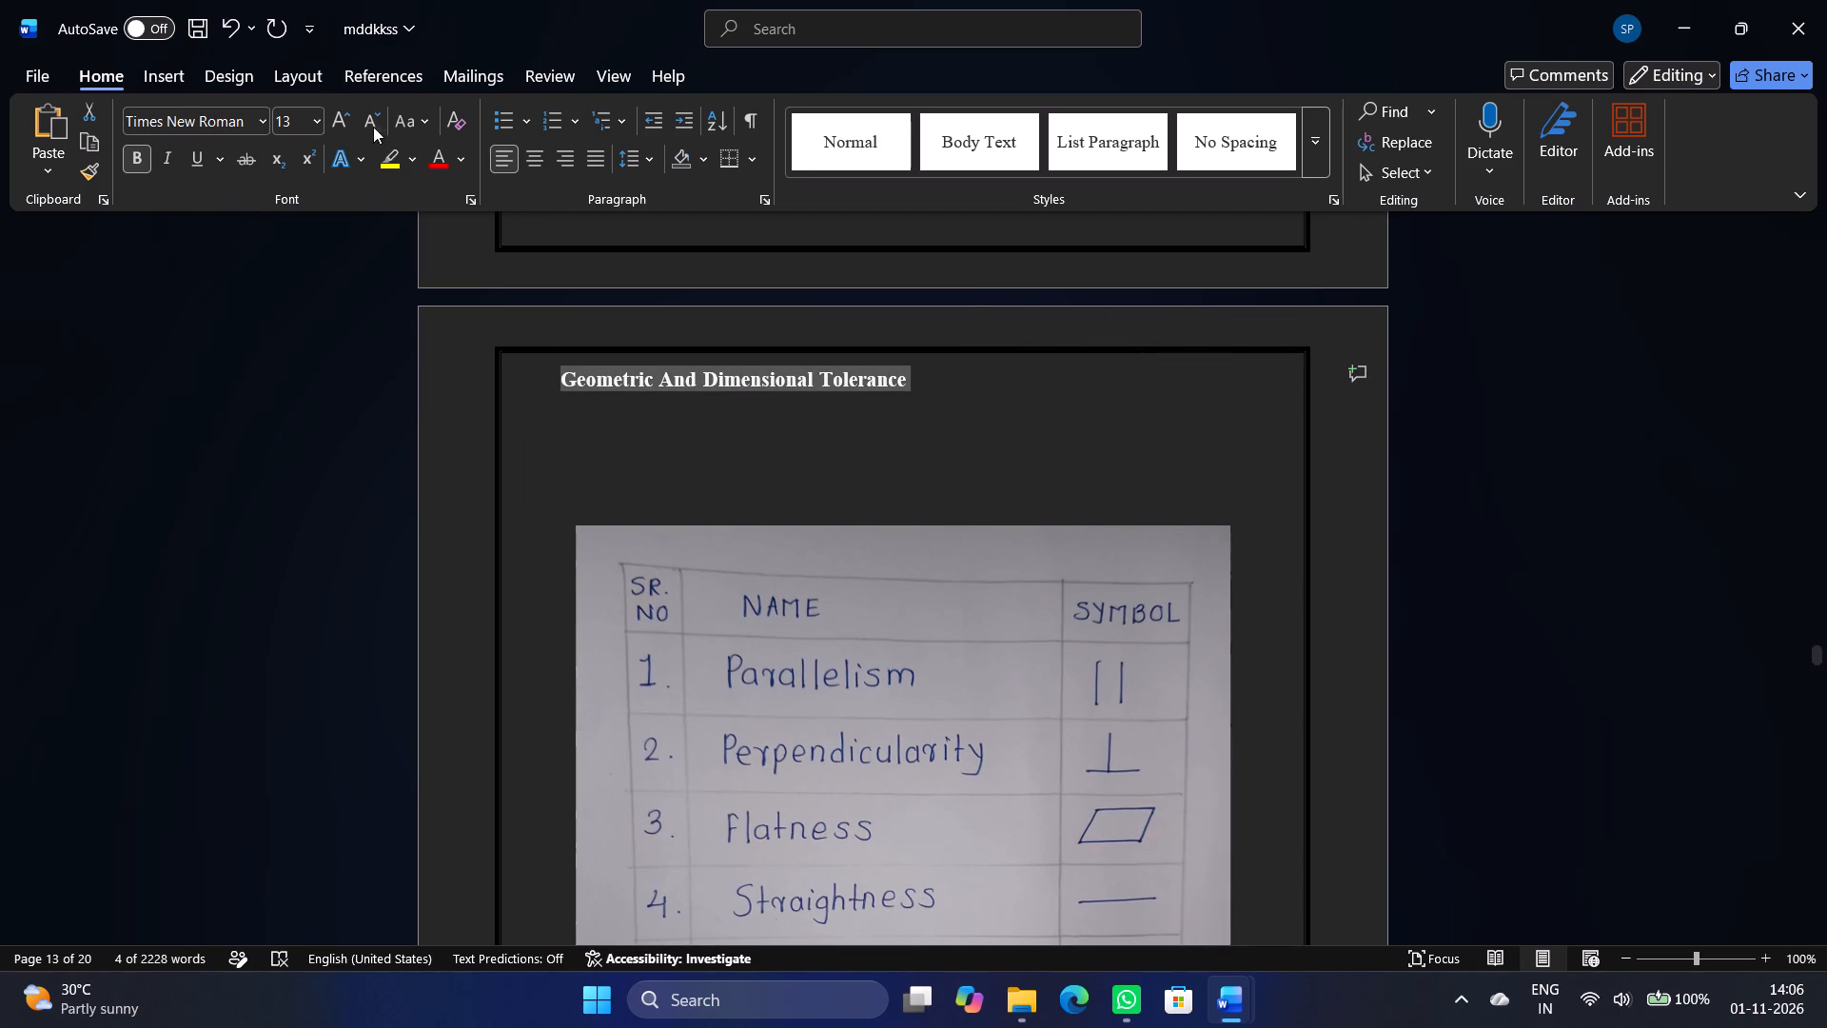
left_click(540, 158)
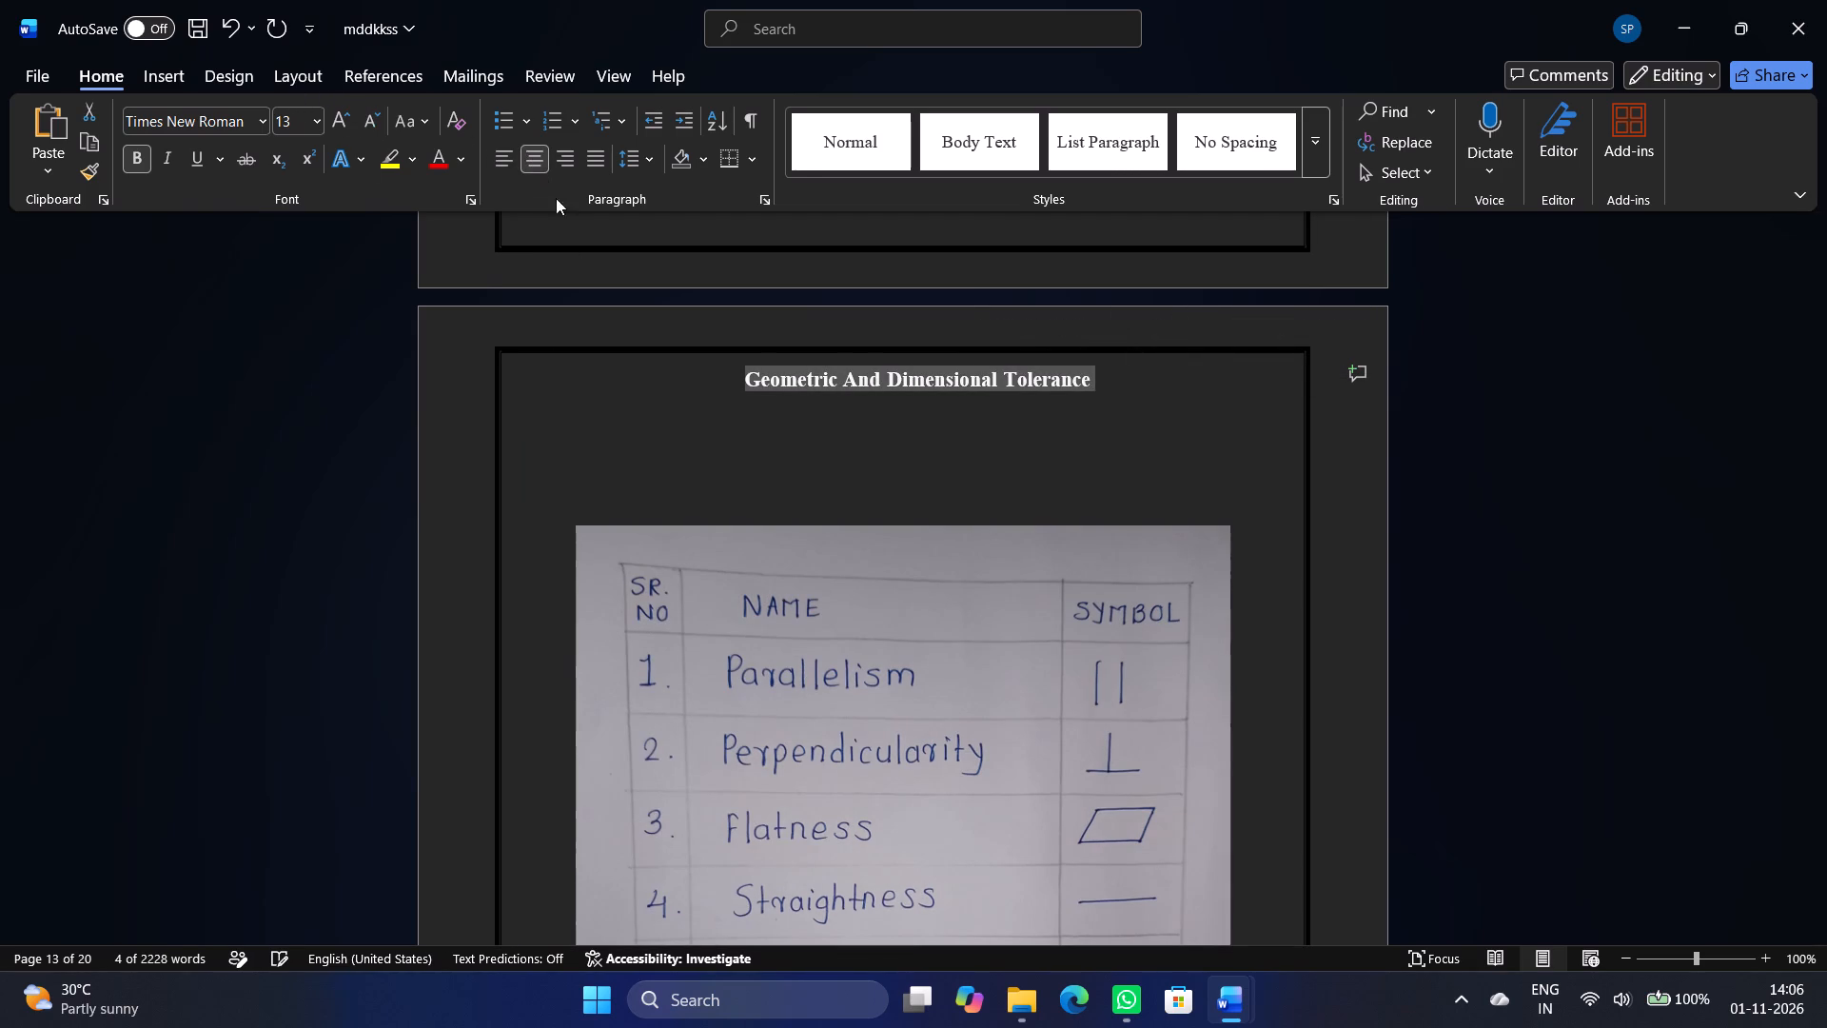
Number the "Geometric And Dimensional Tolerance" heading as 9.
left_click(737, 393)
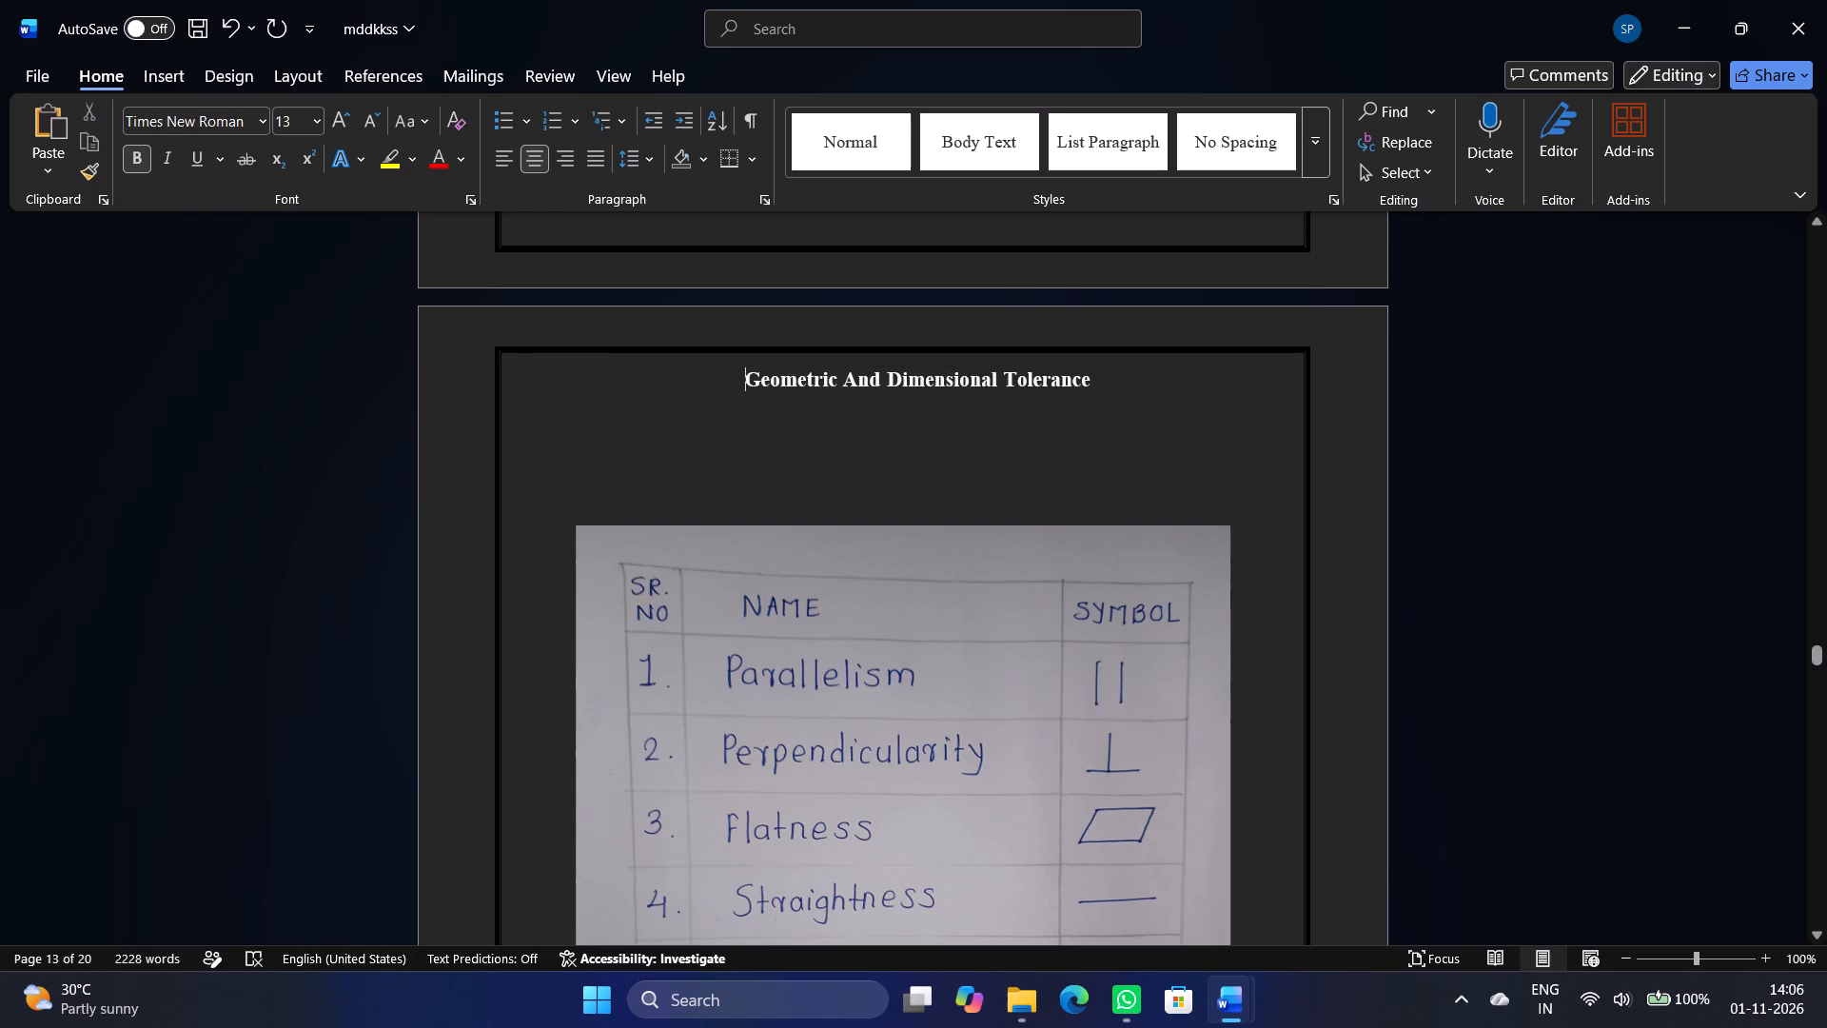
key("9")
type(".")
key("space")
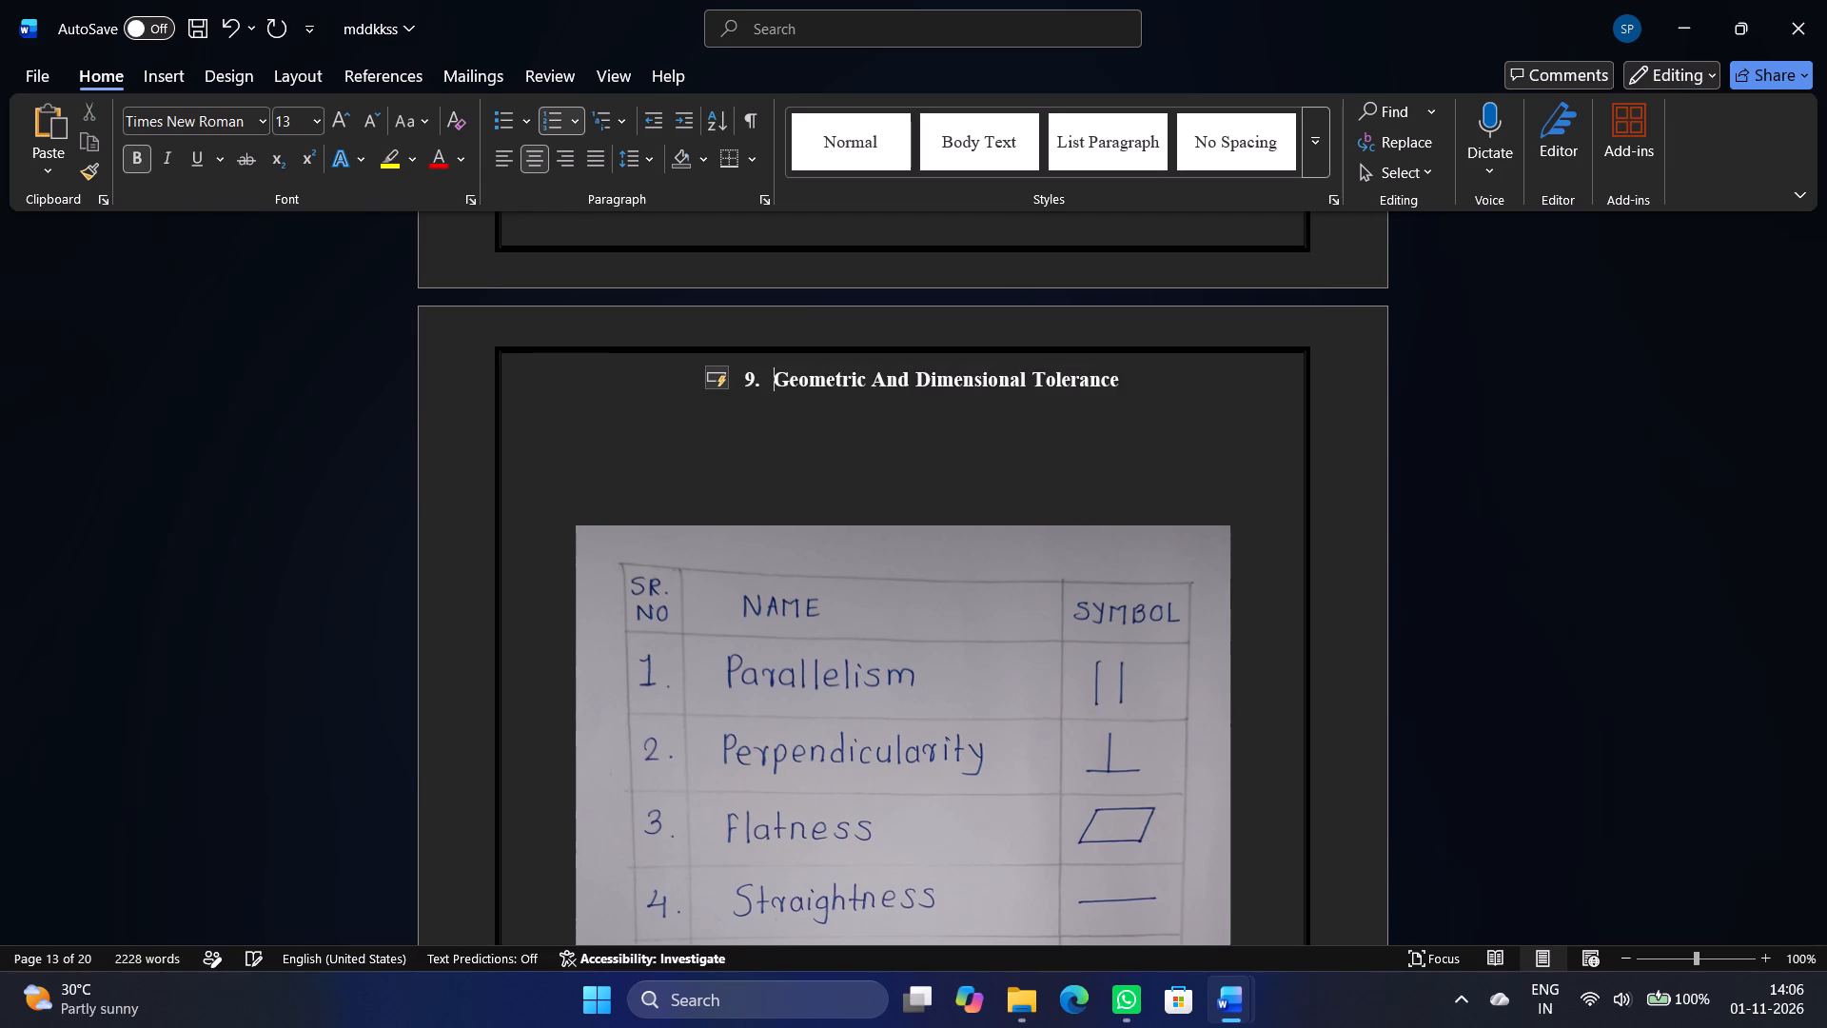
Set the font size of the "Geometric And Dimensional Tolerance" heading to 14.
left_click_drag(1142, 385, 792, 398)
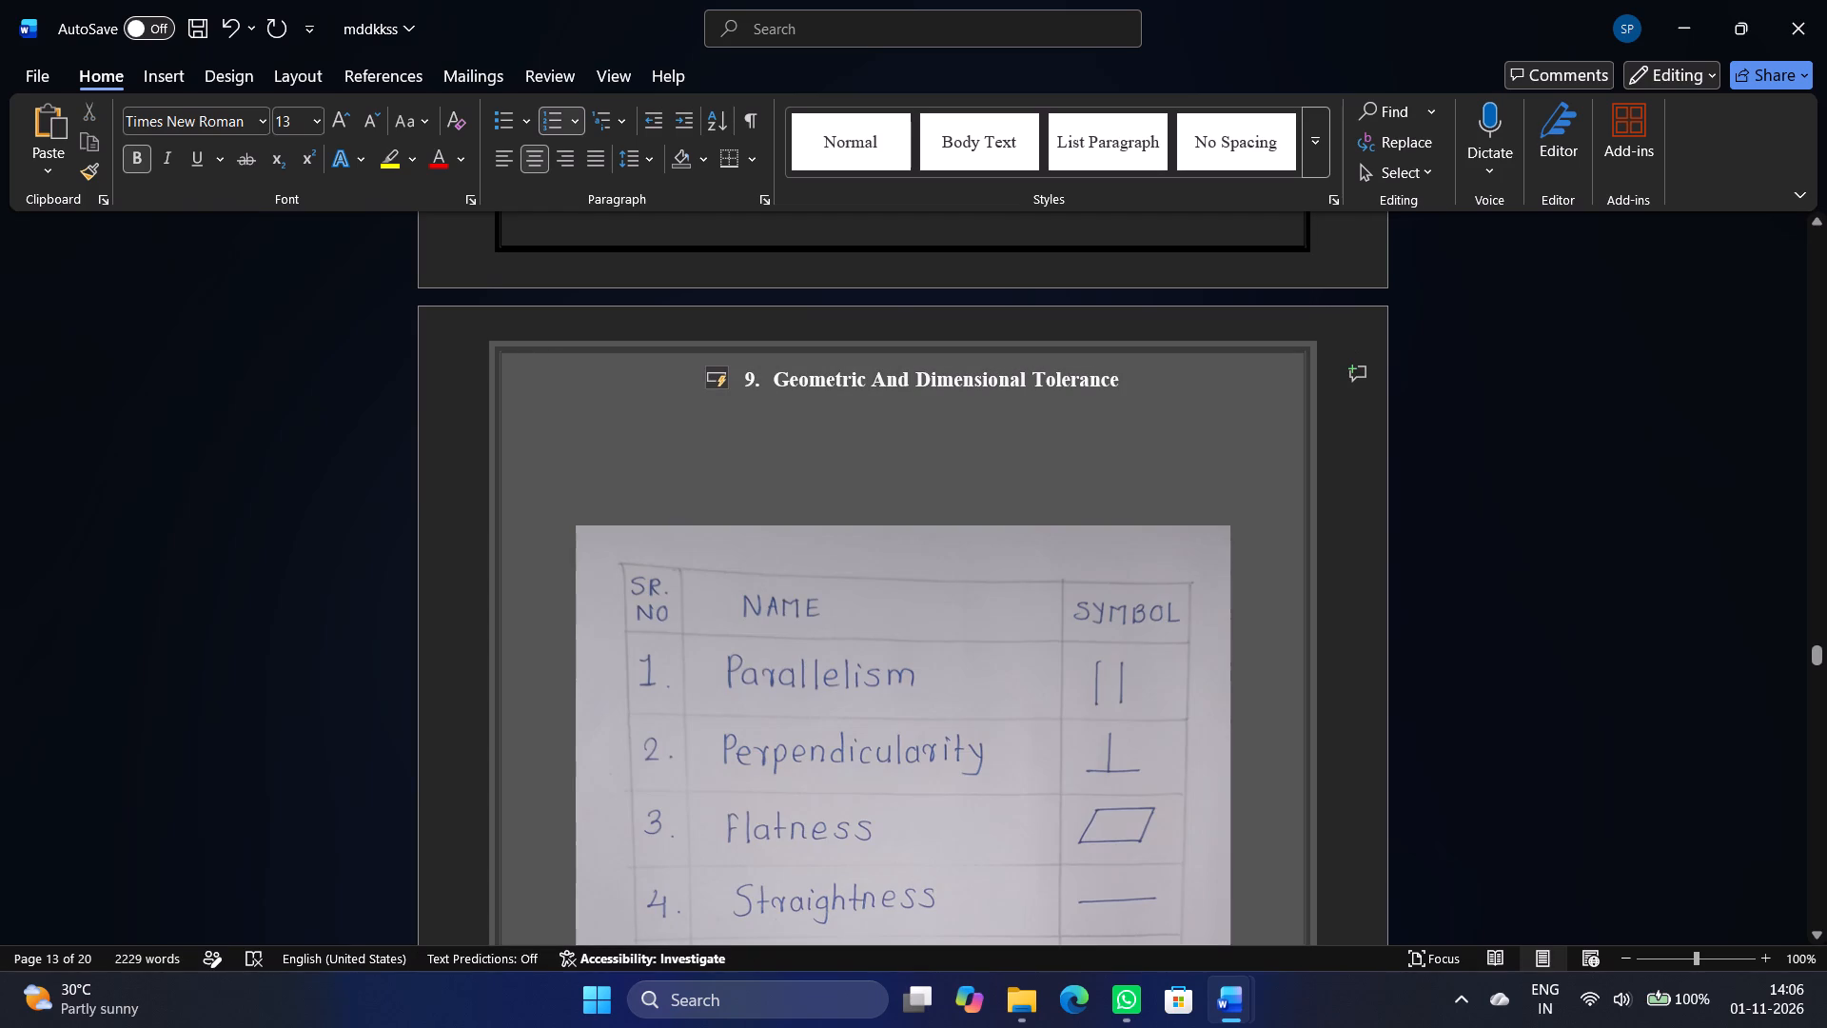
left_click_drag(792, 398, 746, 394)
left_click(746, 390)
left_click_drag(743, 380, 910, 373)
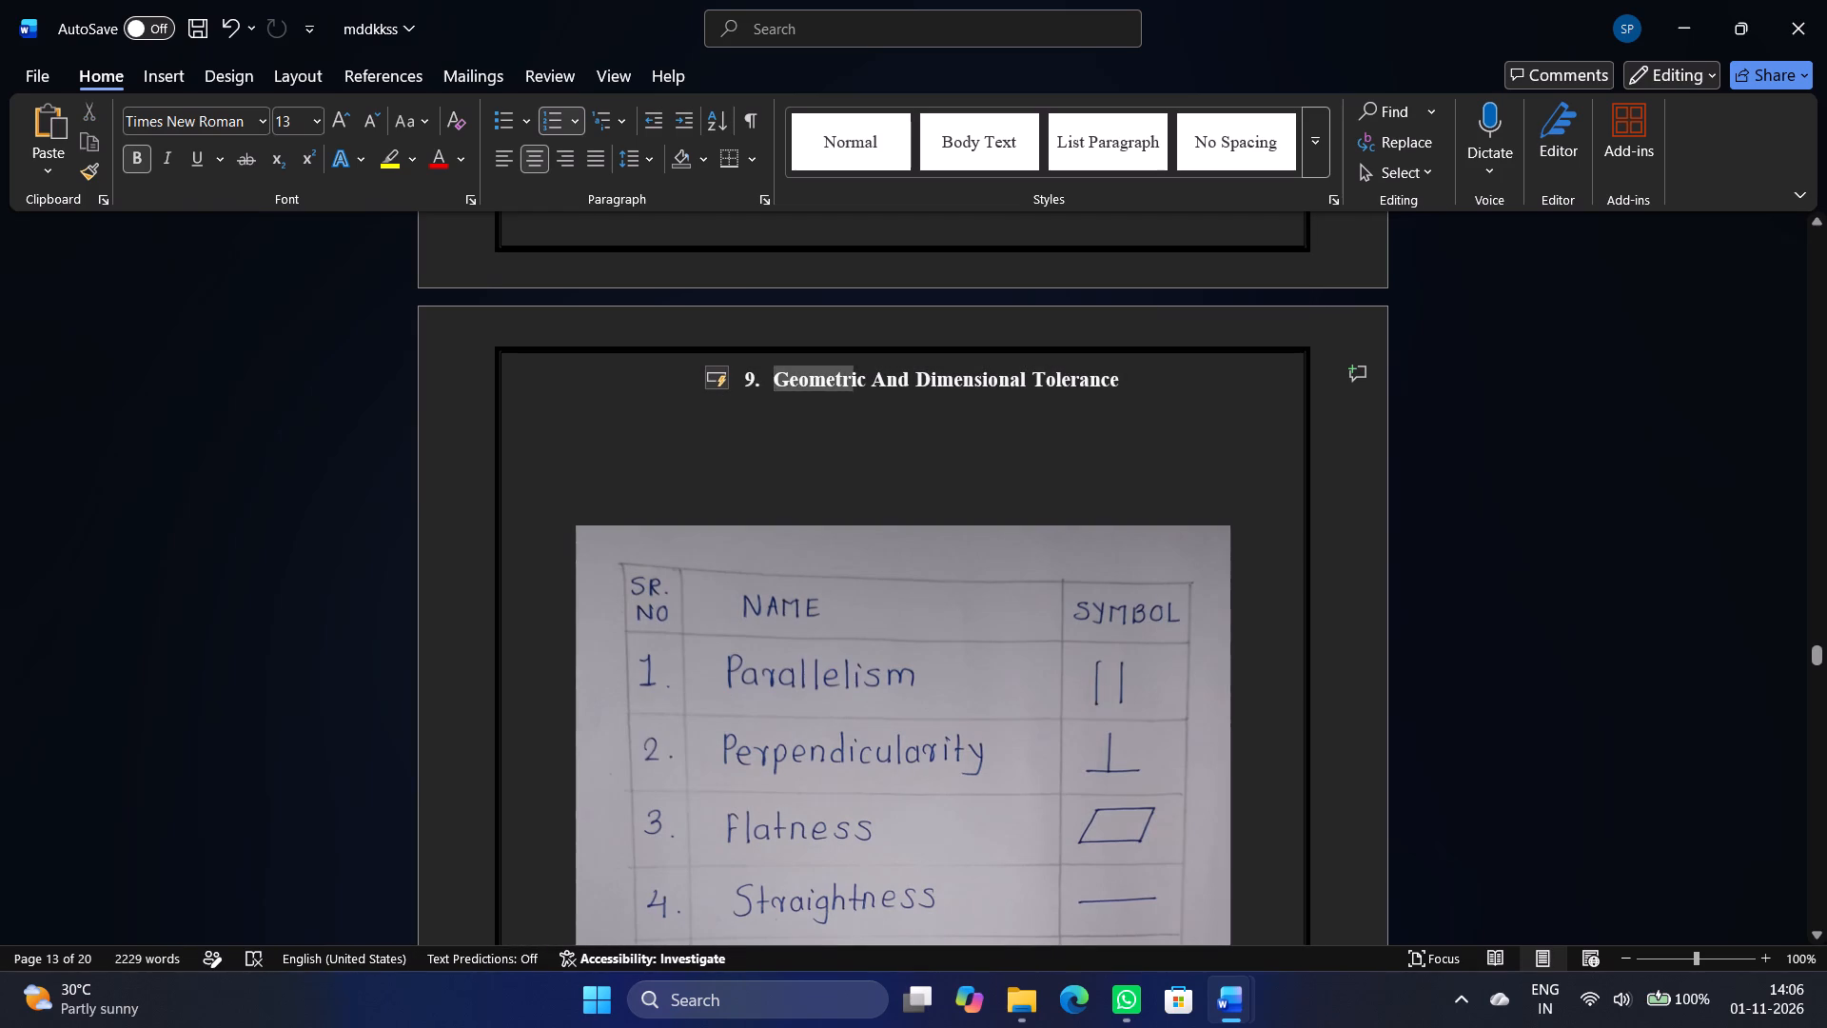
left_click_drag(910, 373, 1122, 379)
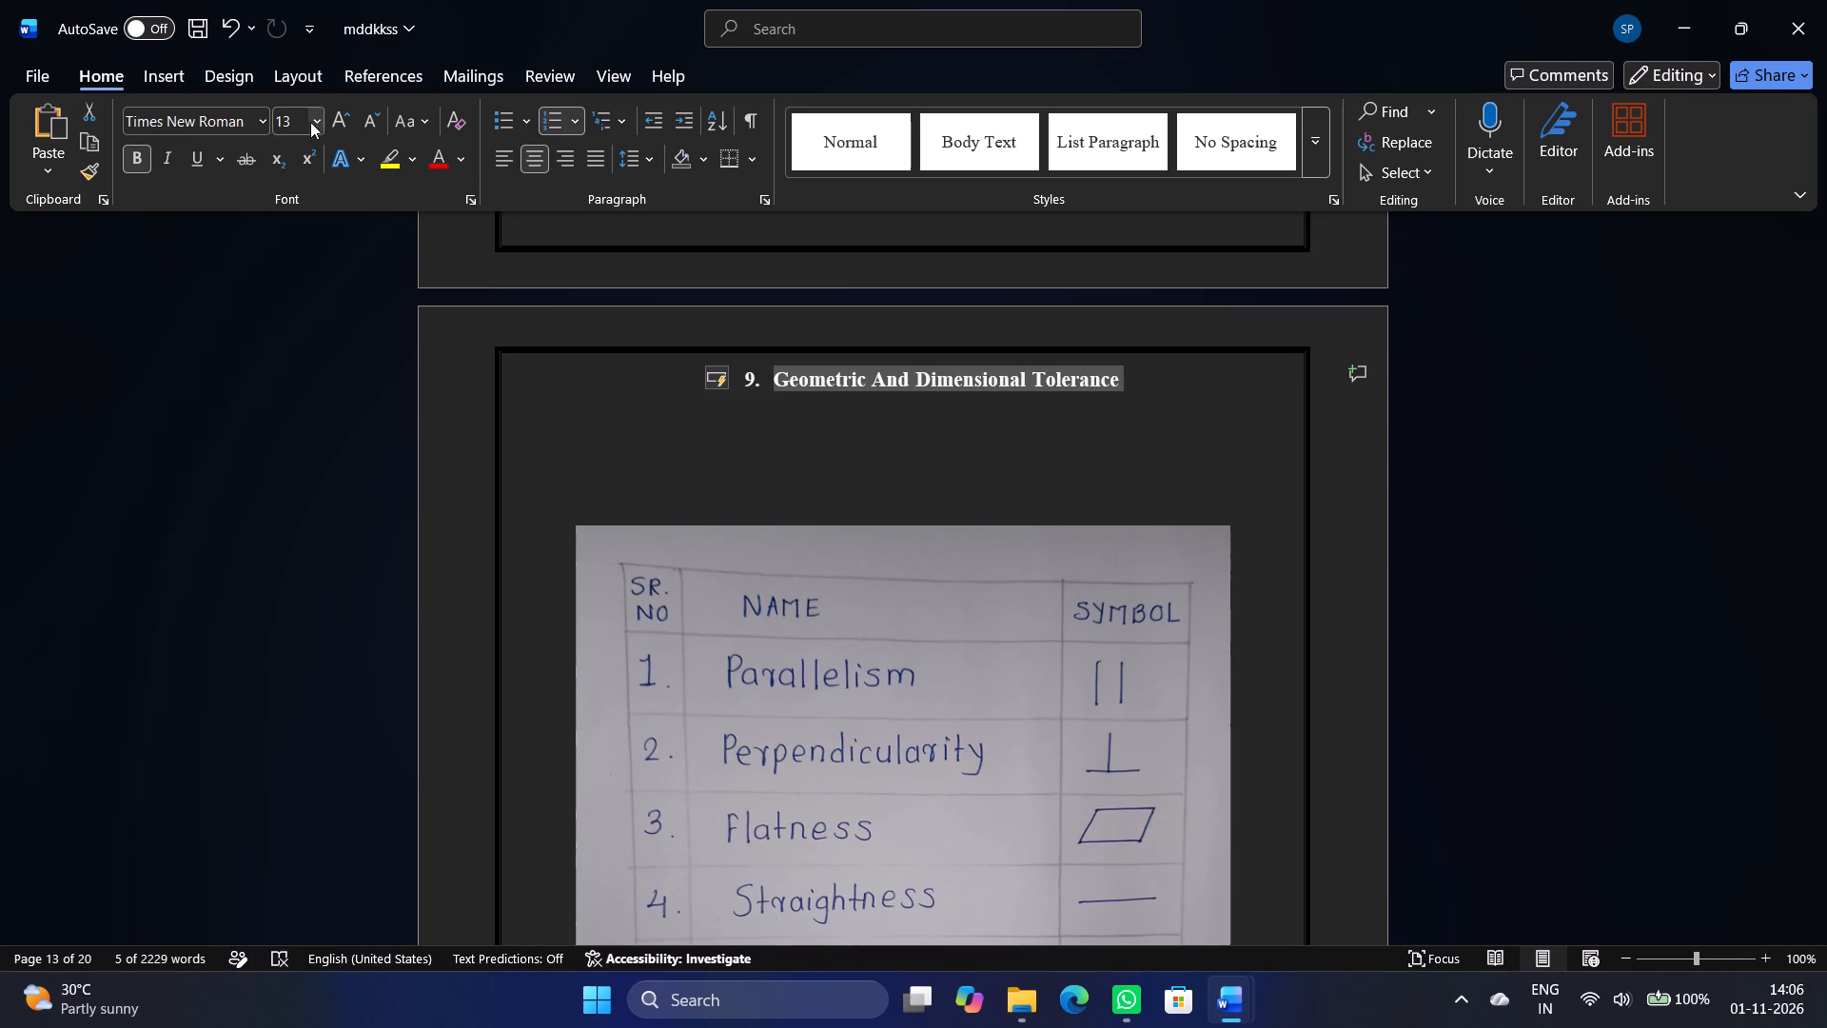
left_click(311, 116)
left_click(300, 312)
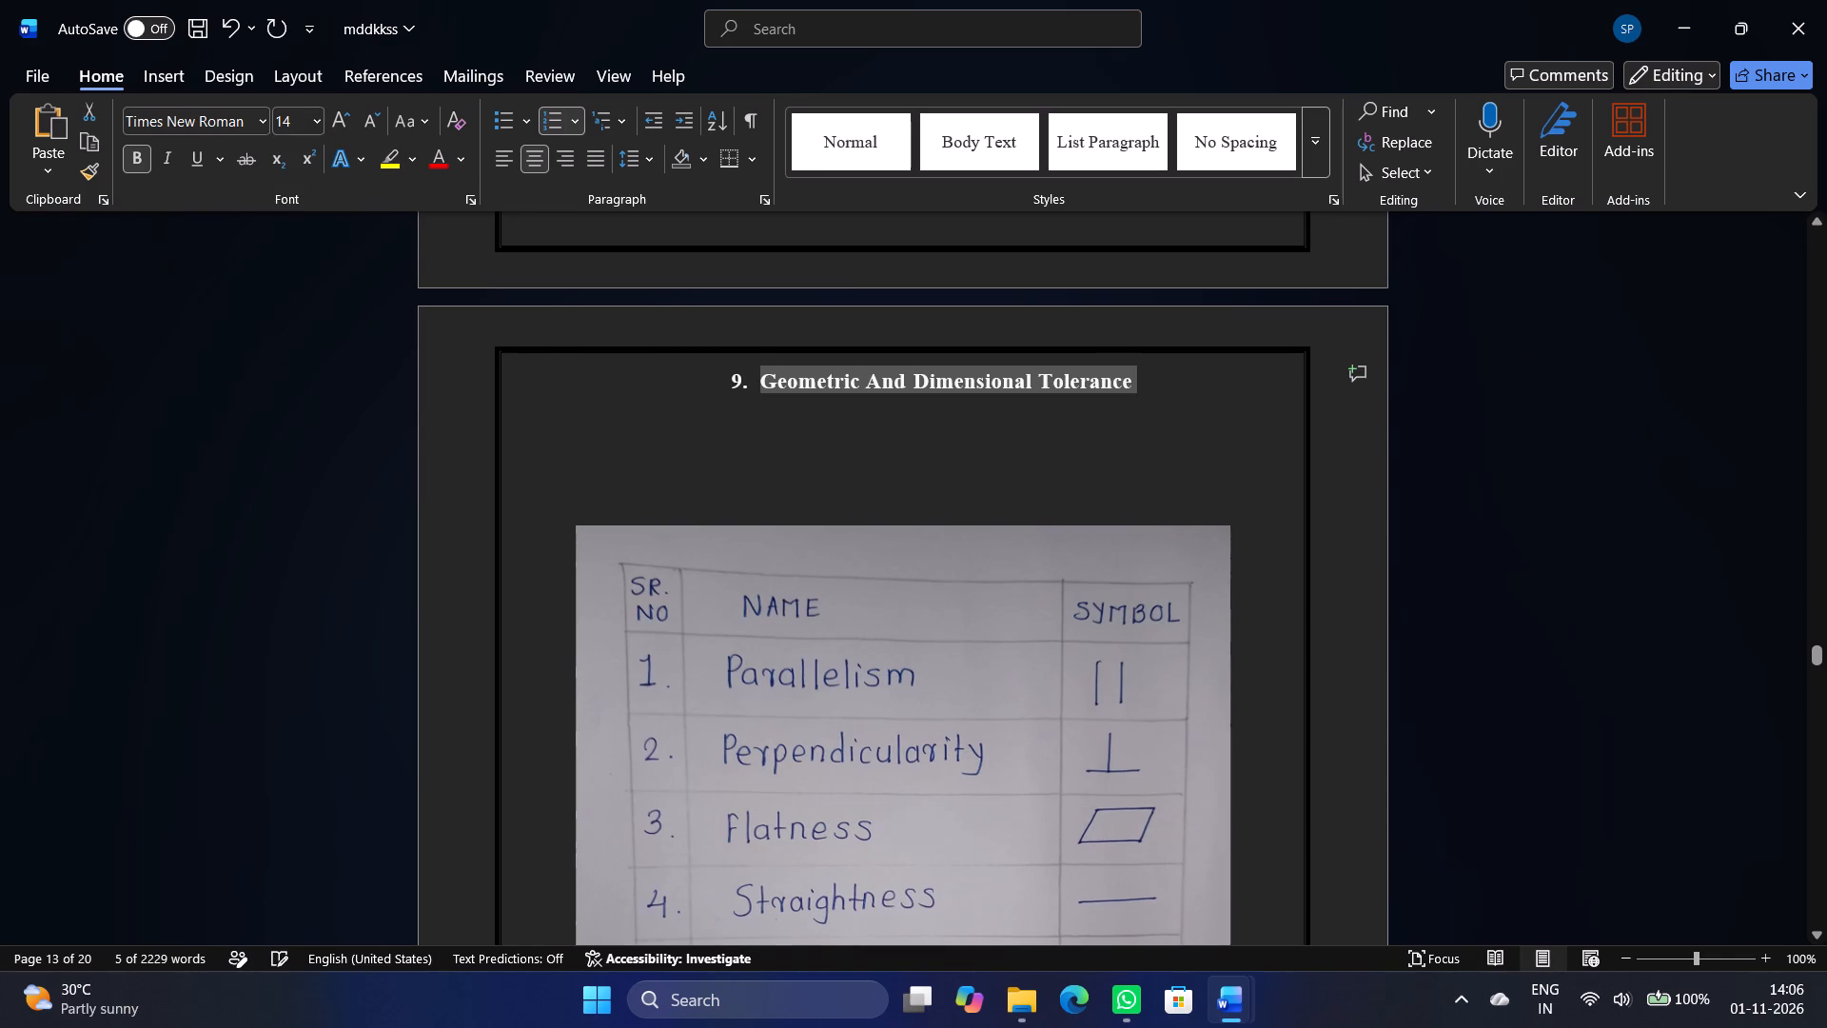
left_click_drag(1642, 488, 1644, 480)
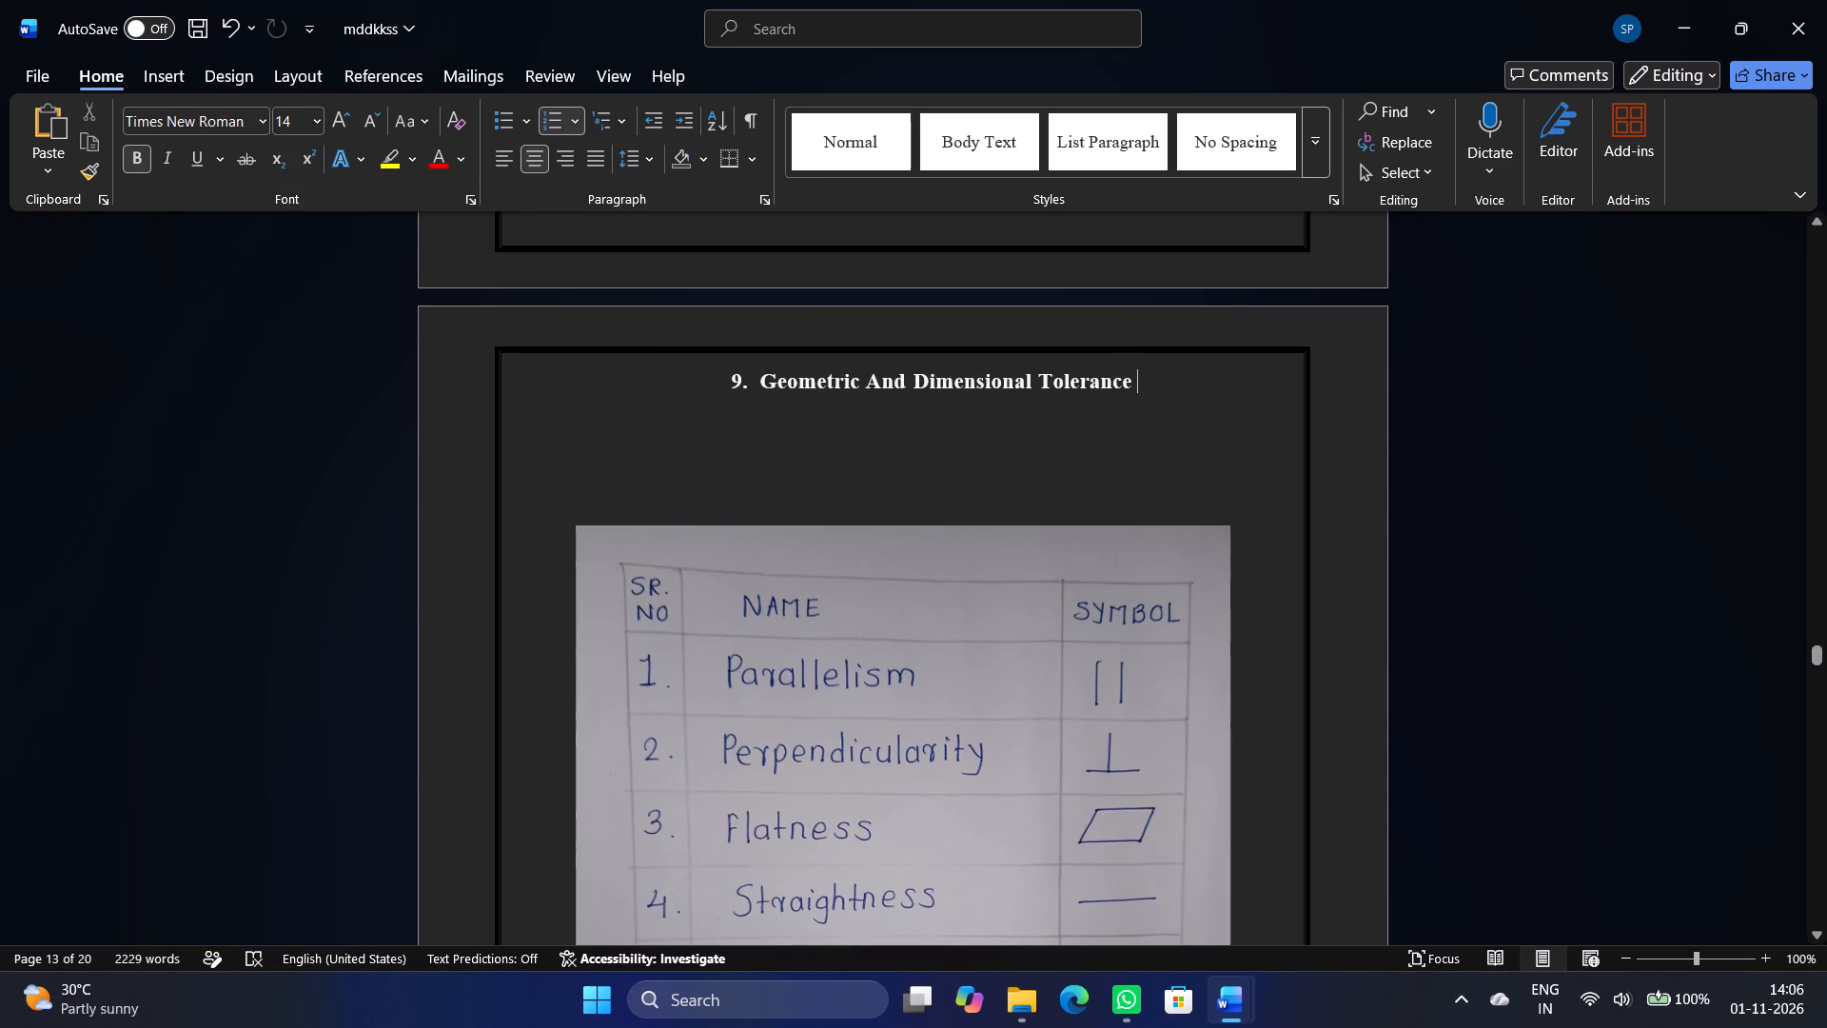
Set the font size of the "Geometric And Dimensional Tolerance" heading to 16.
left_click_drag(762, 381, 1162, 399)
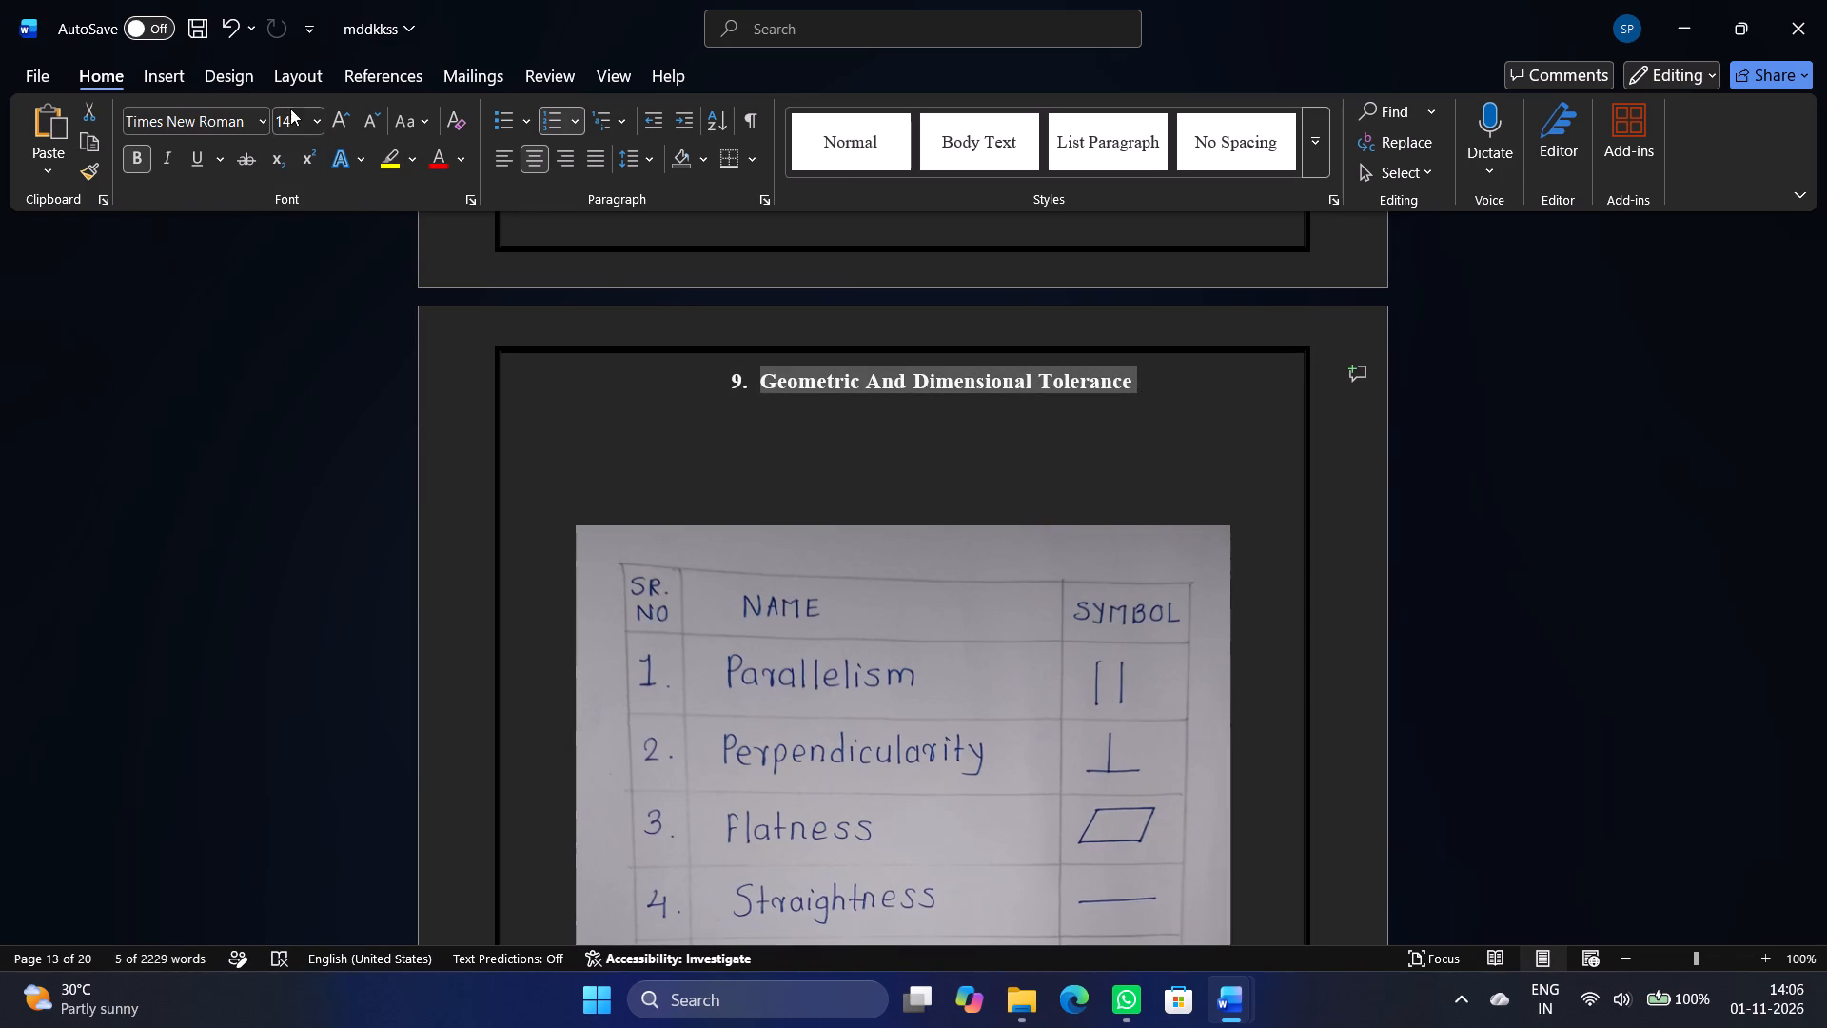
left_click(326, 129)
left_click(314, 126)
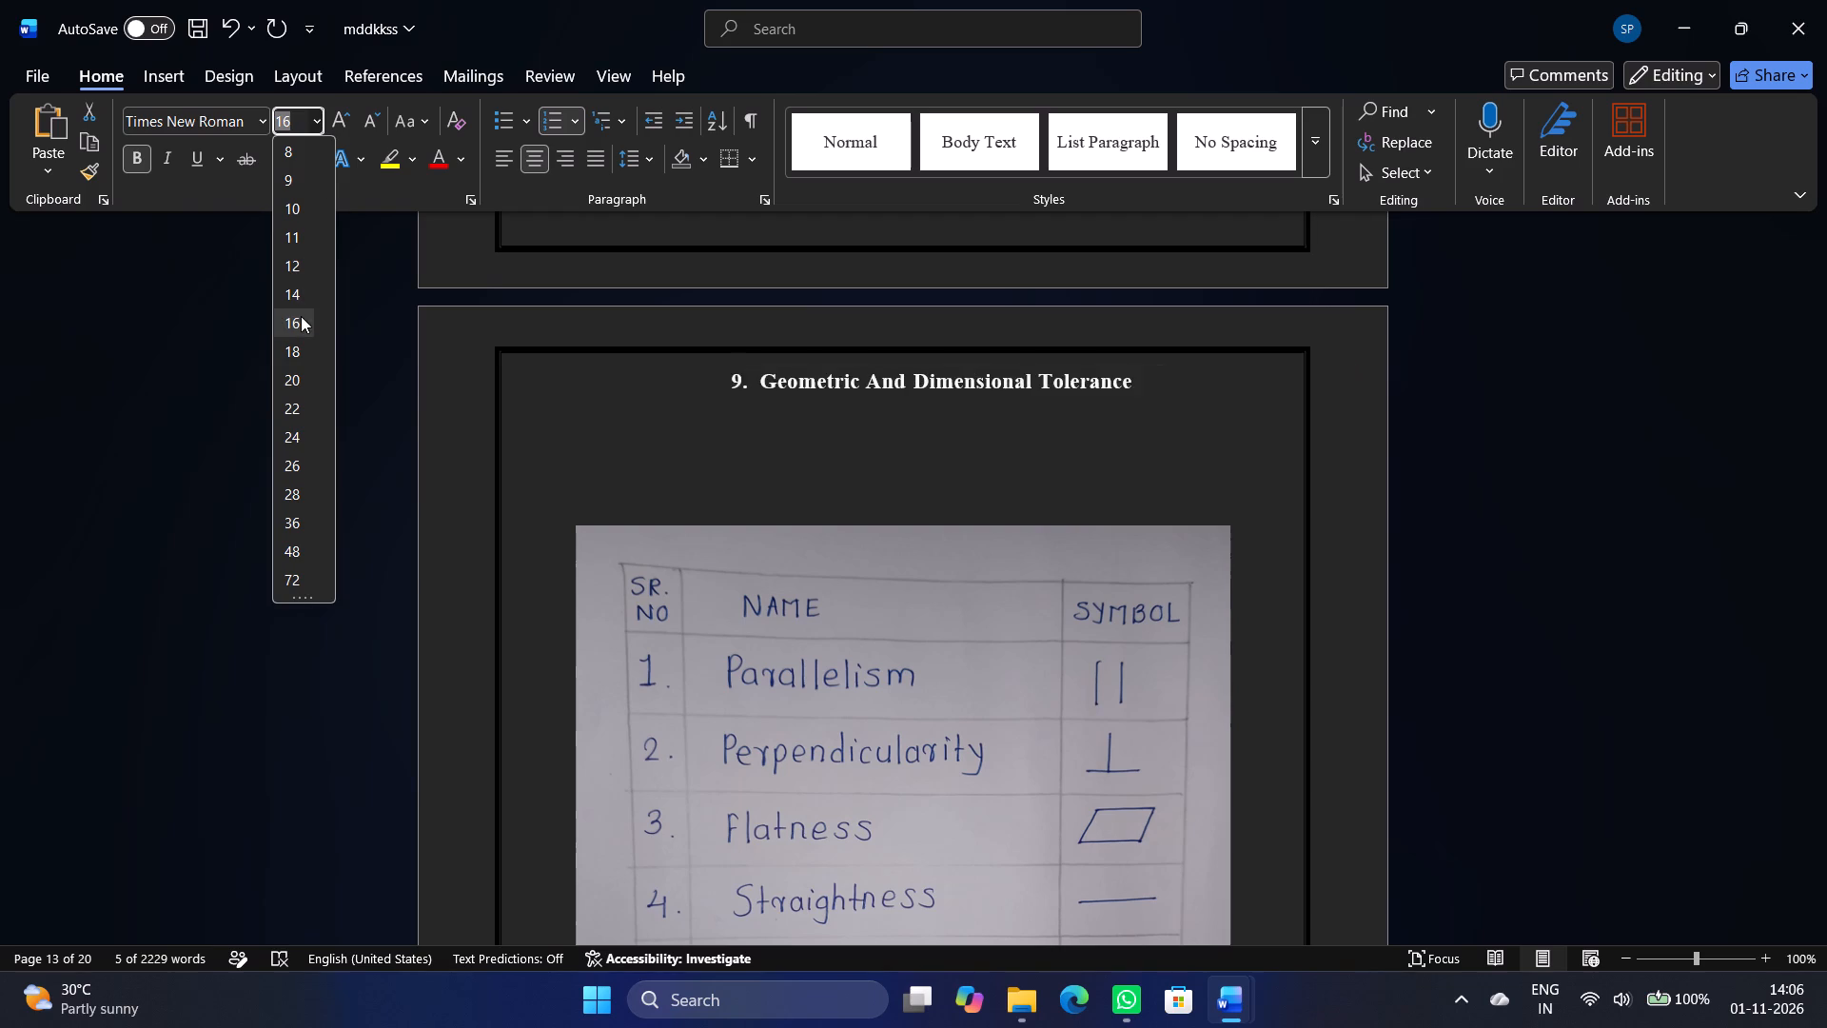
left_click(301, 316)
left_click(1561, 454)
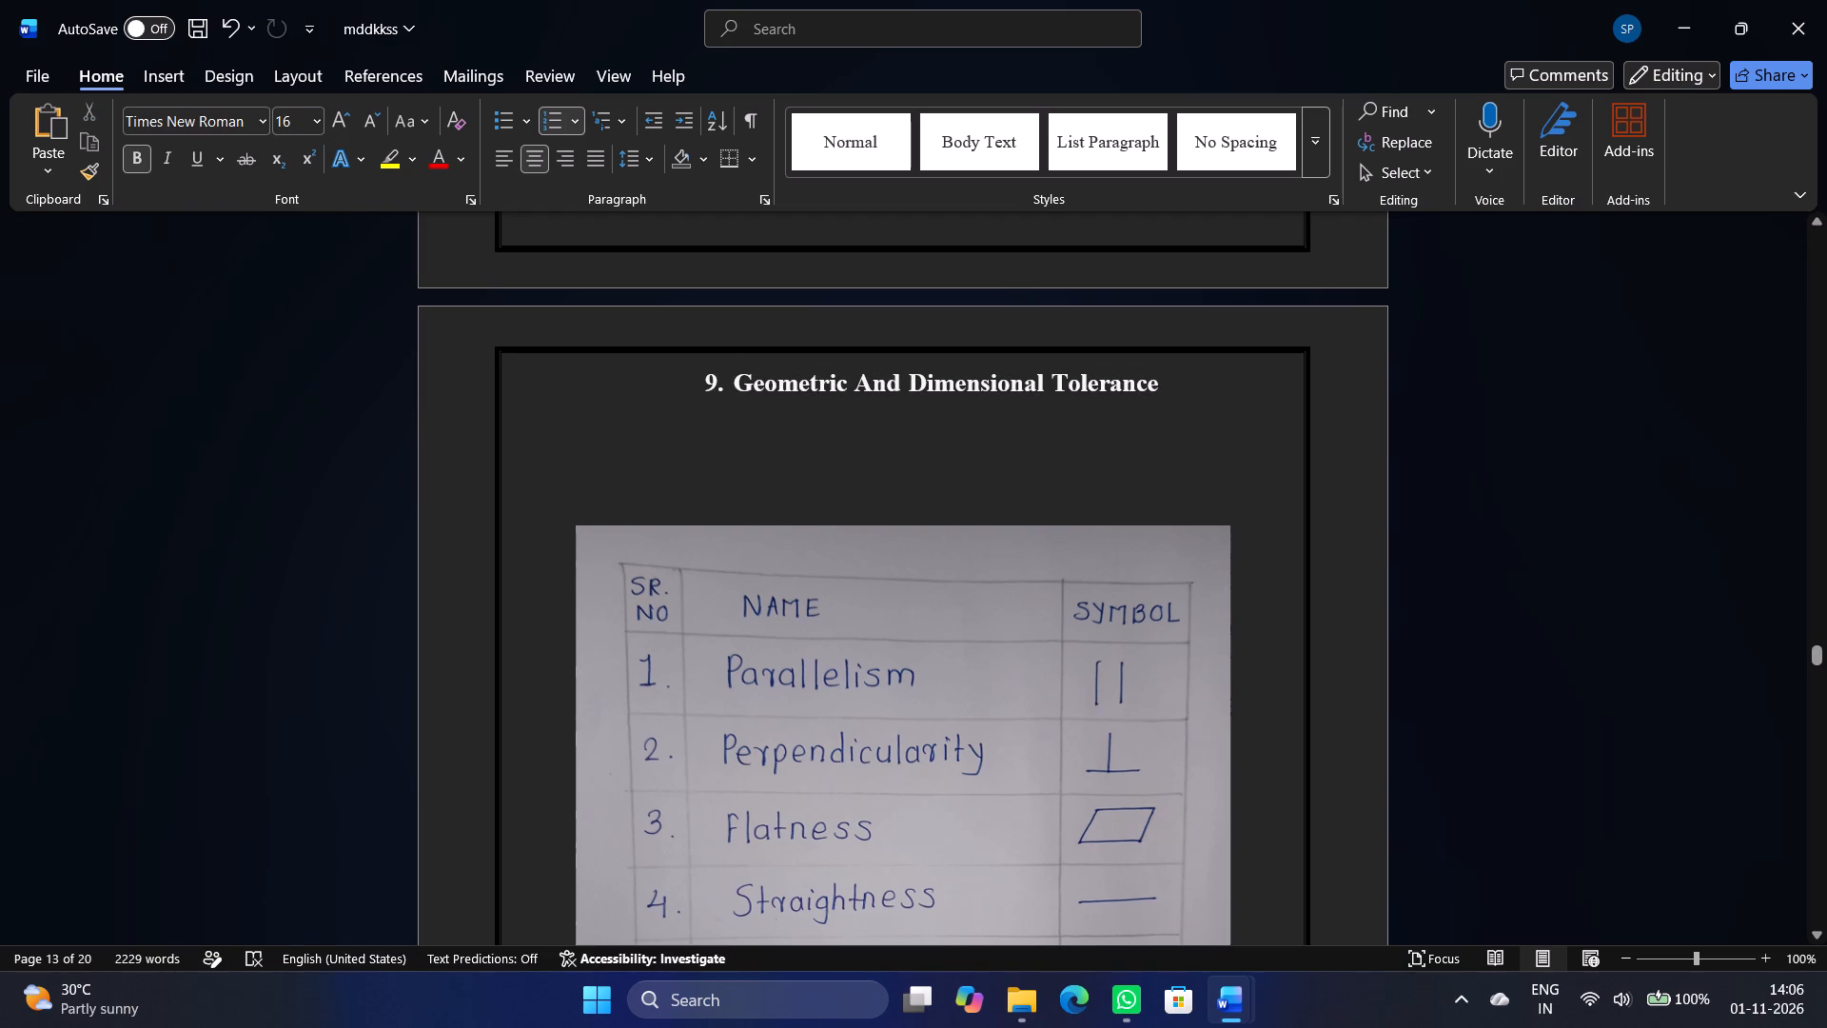
Insert a blank line above the section 9 heading so it sits lower beneath the page 13 top border.
left_click(689, 382)
key("Left")
key("Left")
key("Return")
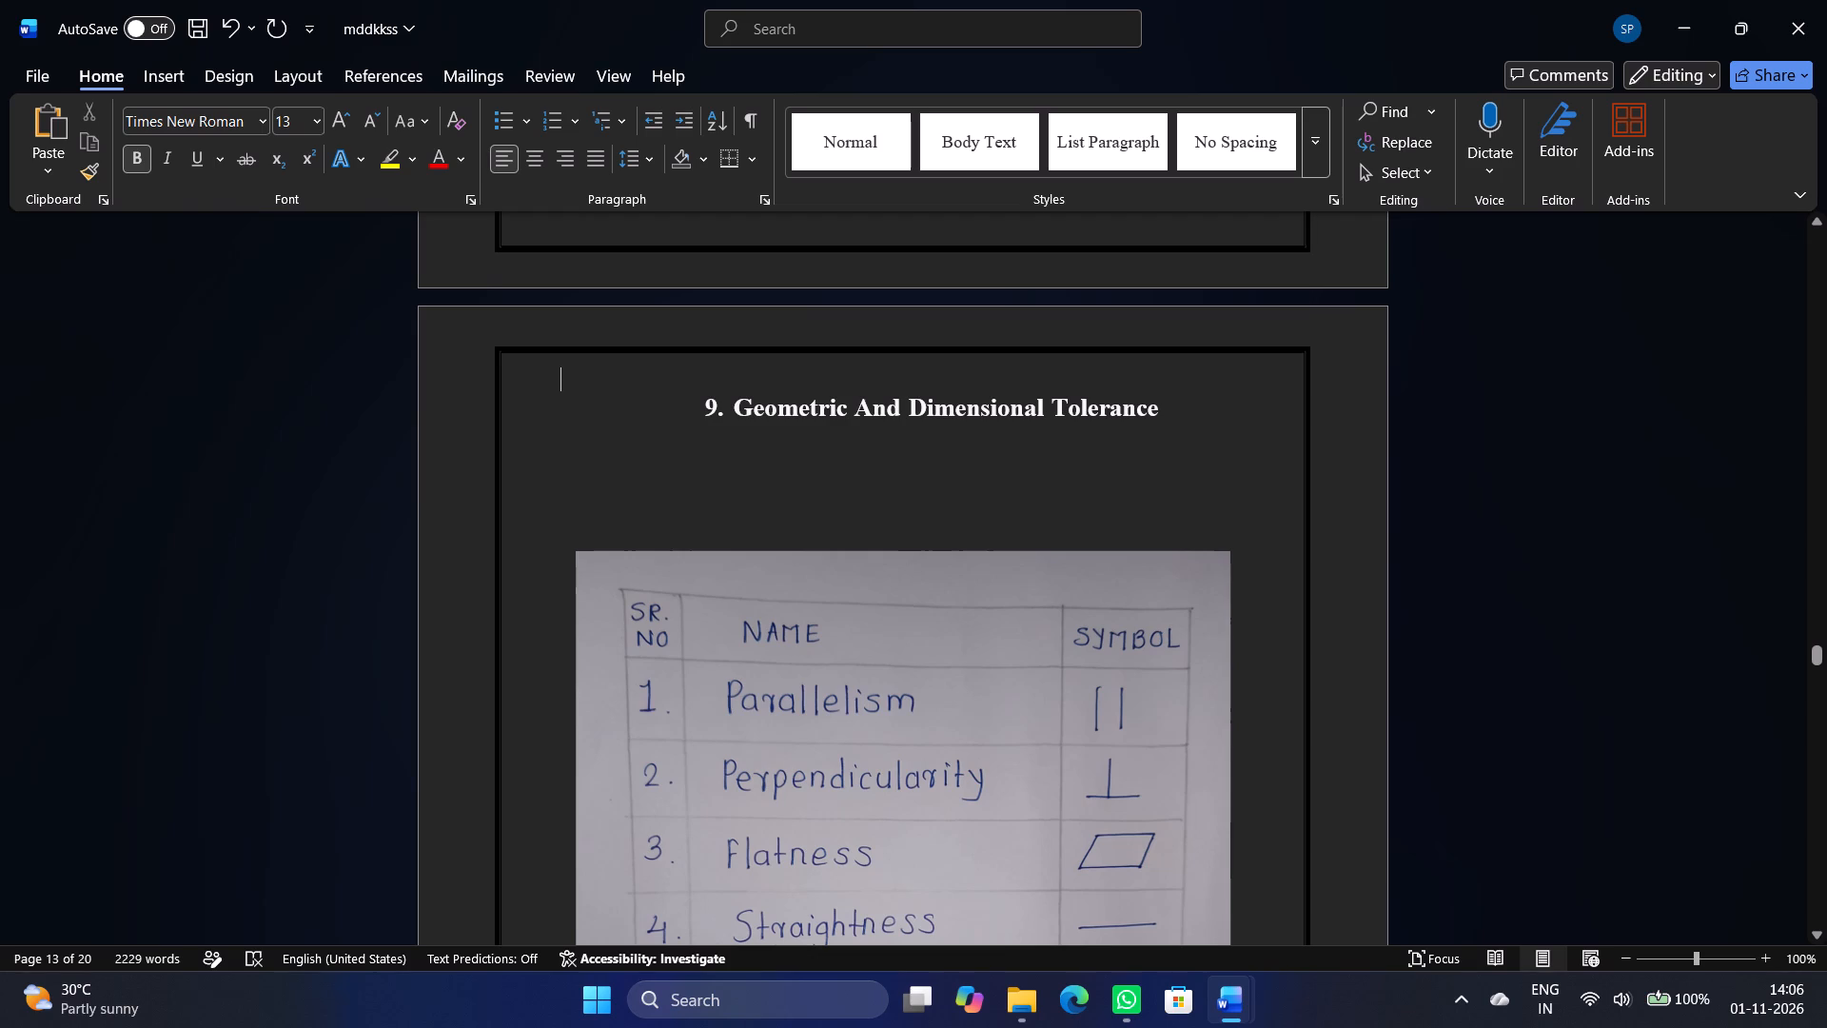
left_click(955, 514)
left_click(931, 530)
left_click(562, 567)
left_click(560, 564)
Move the symbols table picture up closer to the section 9 heading, keeping it centred horizontally on the page.
left_click(1124, 678)
left_click_drag(1048, 685, 1061, 655)
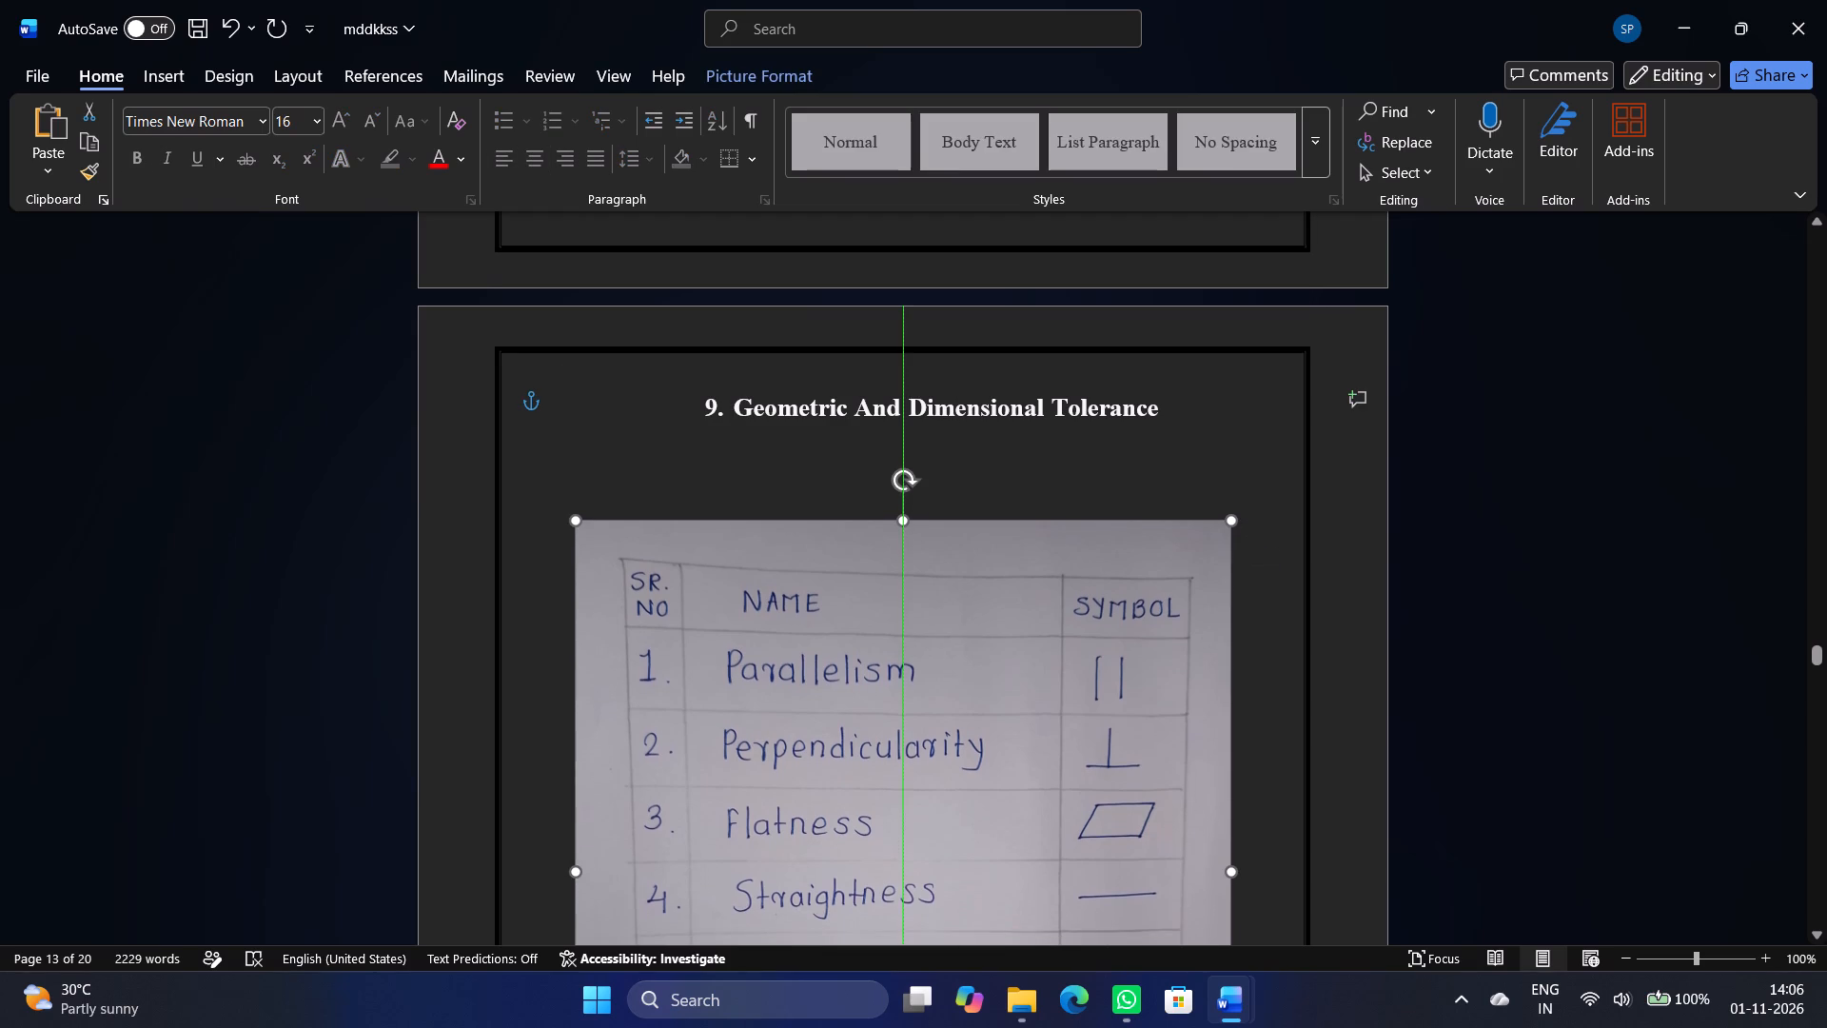
left_click_drag(1061, 655, 1050, 628)
left_click(1561, 566)
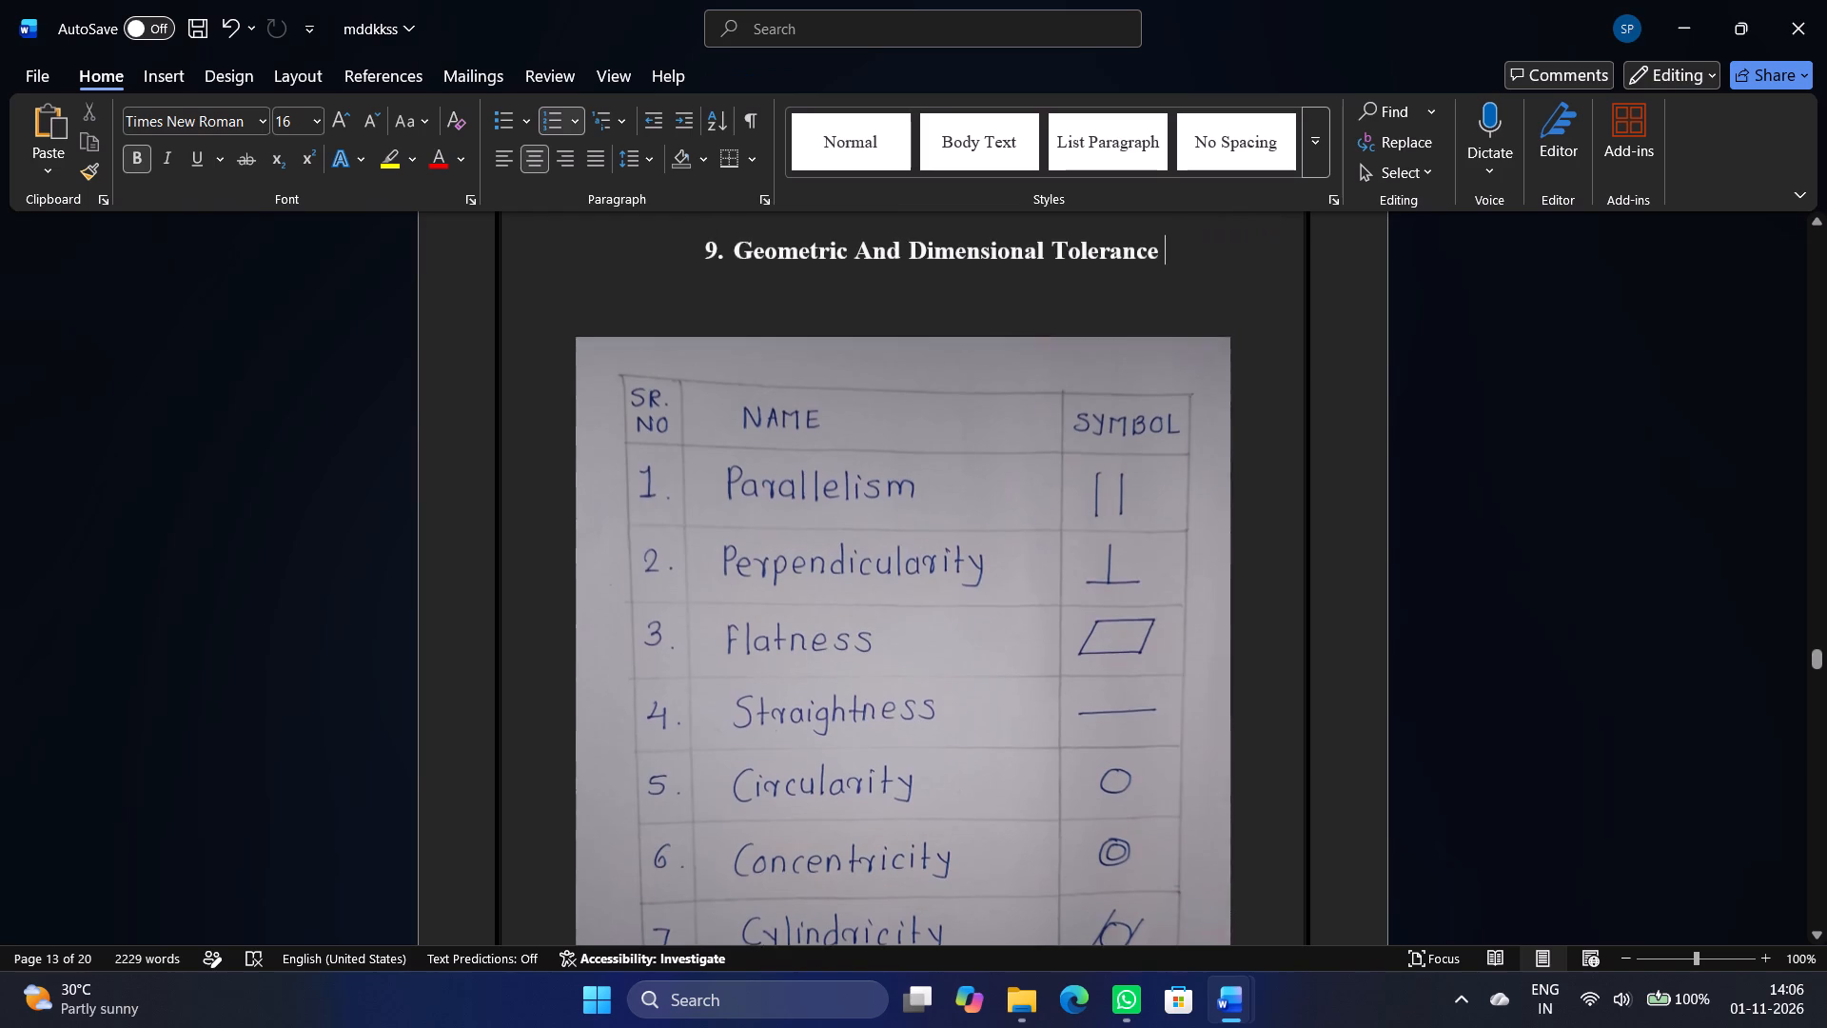
scroll(1552, 556, "down", 8)
scroll(1491, 489, "up", 13)
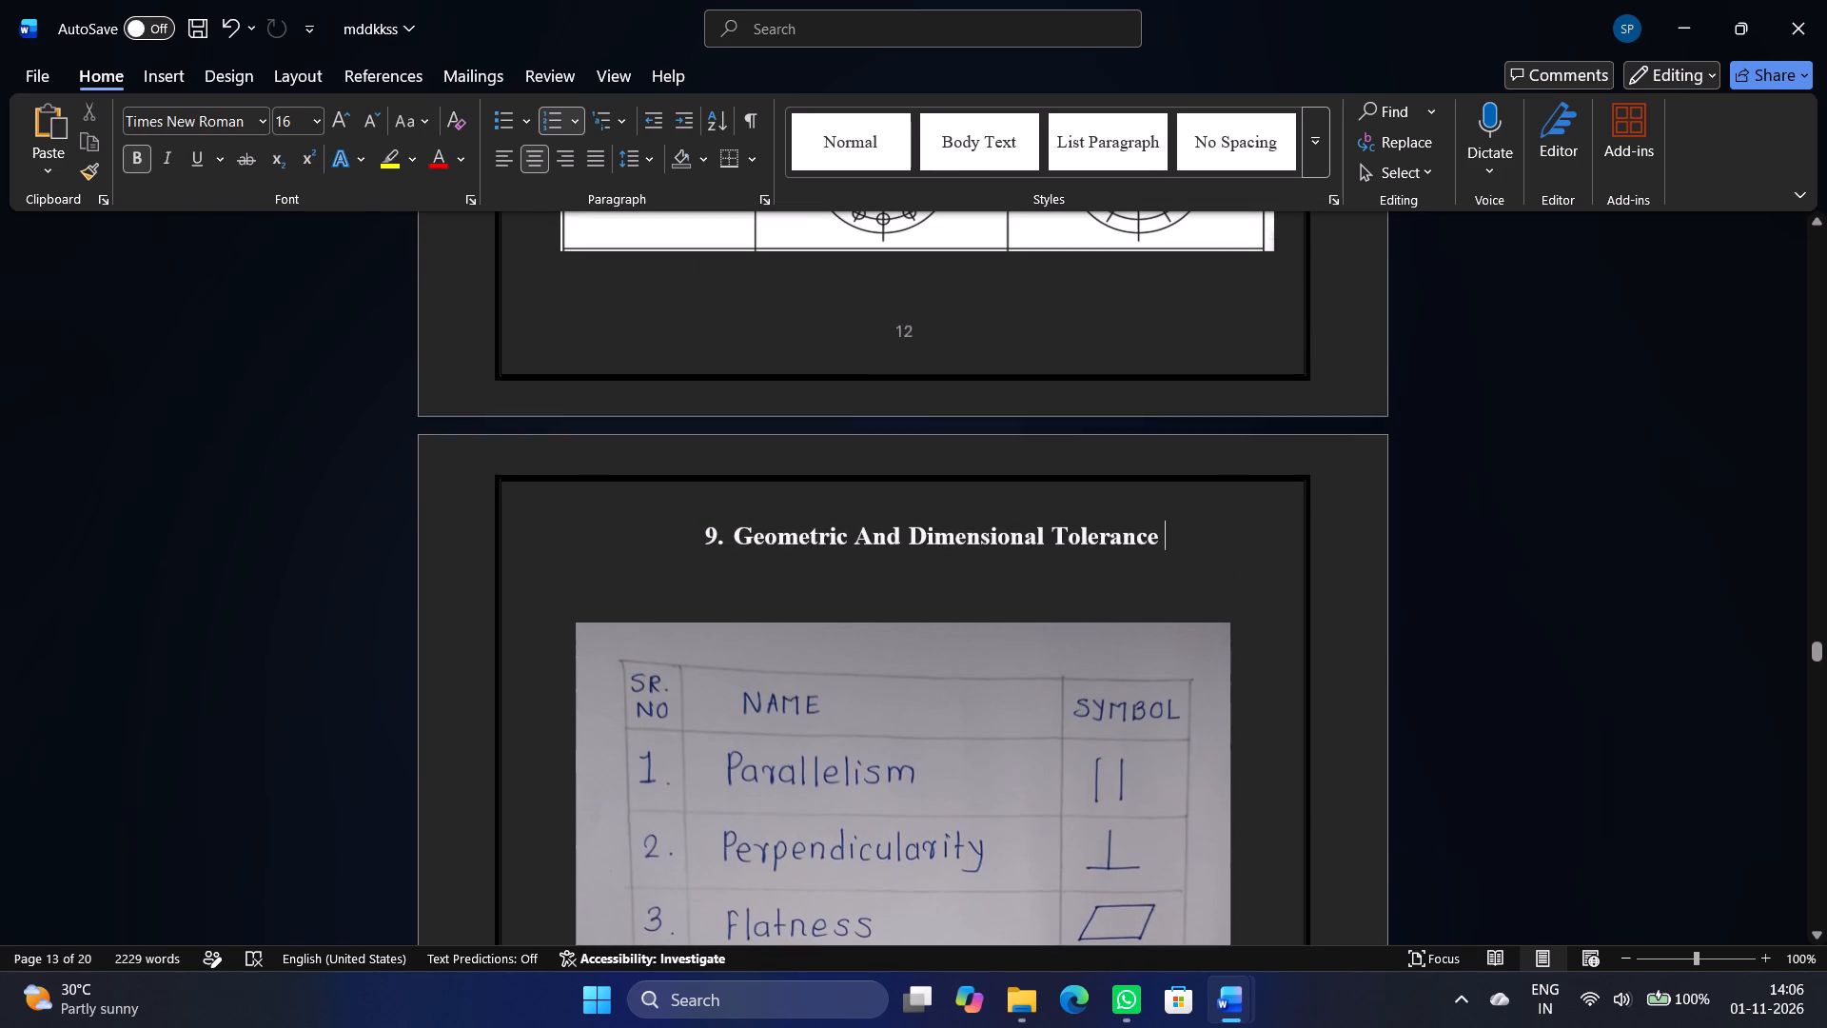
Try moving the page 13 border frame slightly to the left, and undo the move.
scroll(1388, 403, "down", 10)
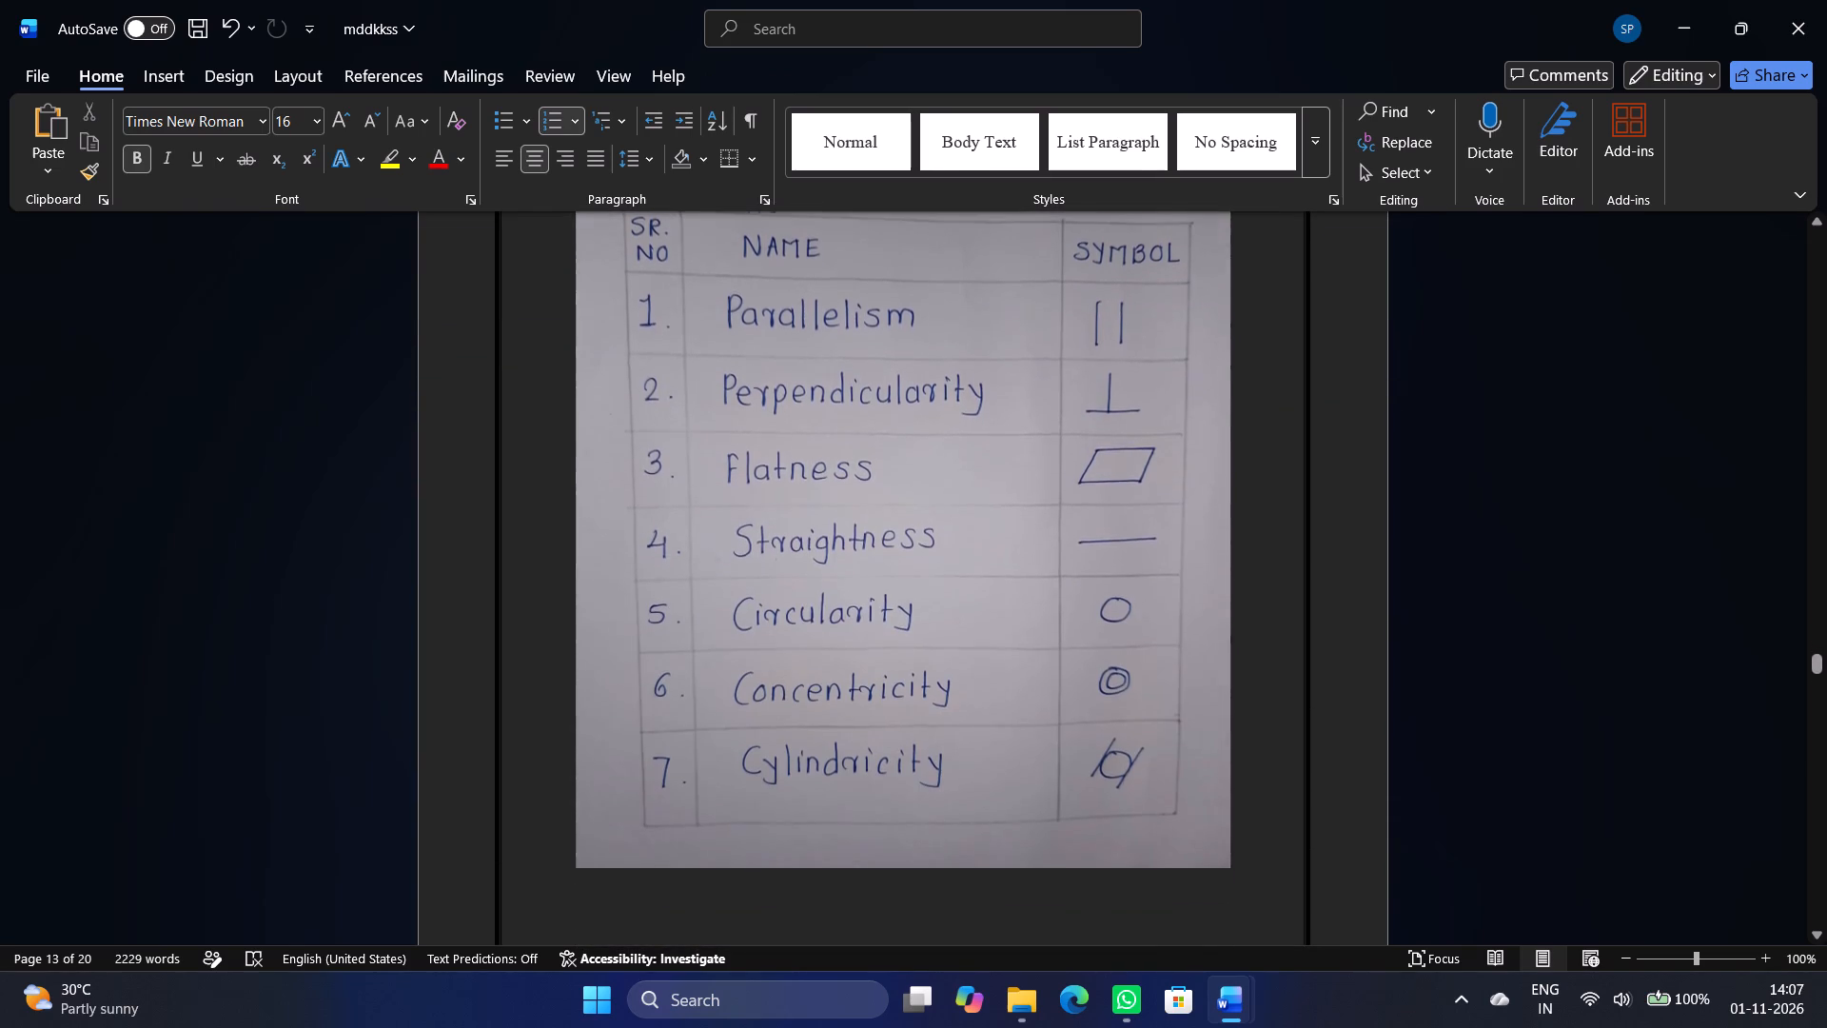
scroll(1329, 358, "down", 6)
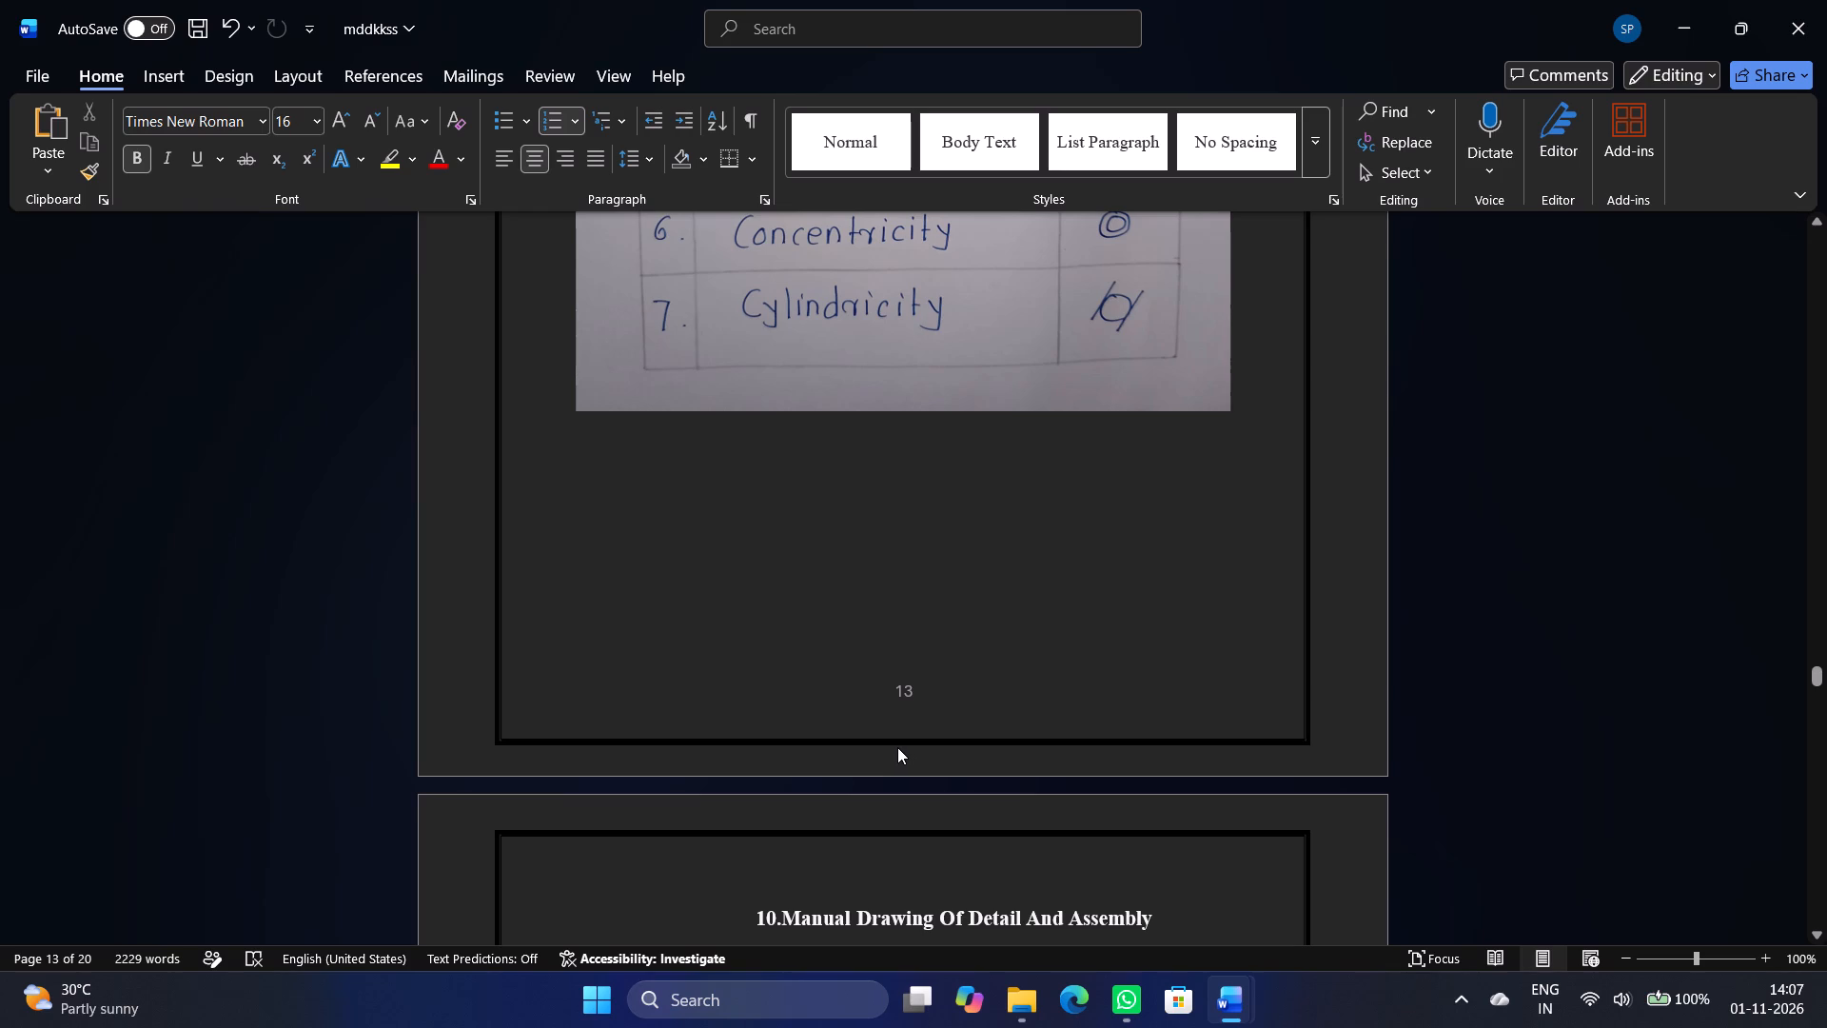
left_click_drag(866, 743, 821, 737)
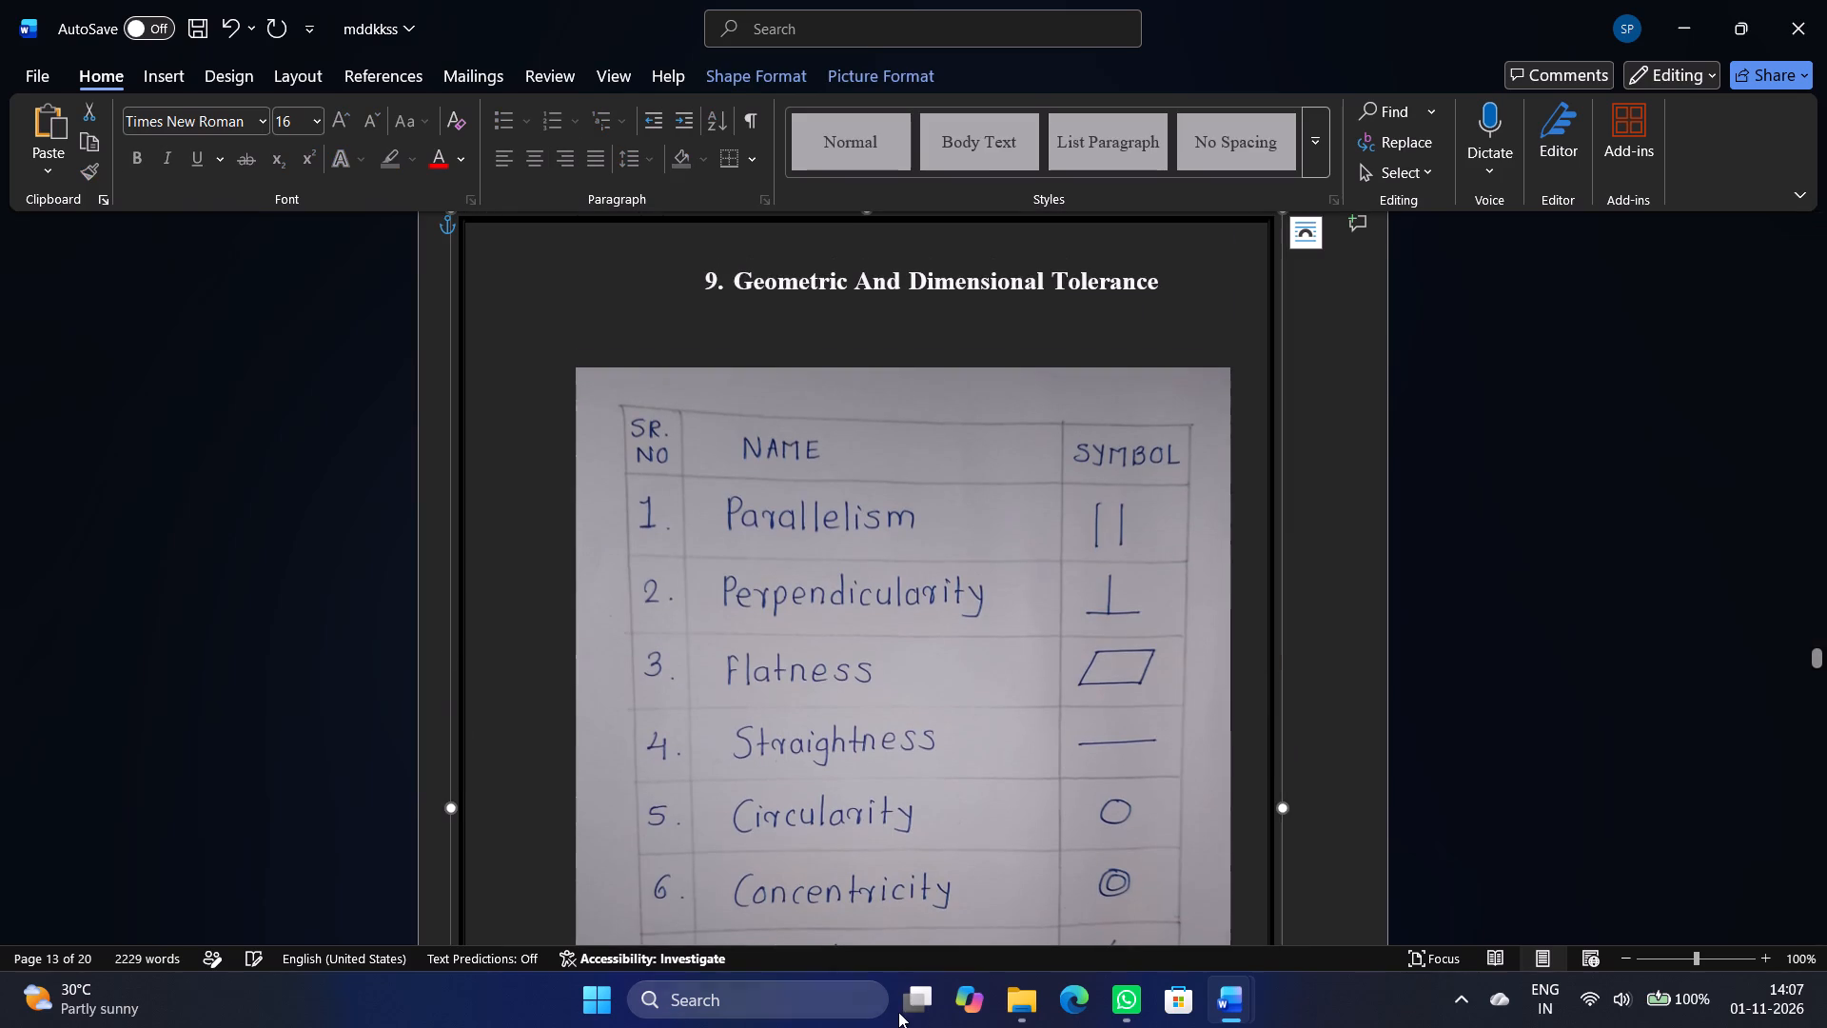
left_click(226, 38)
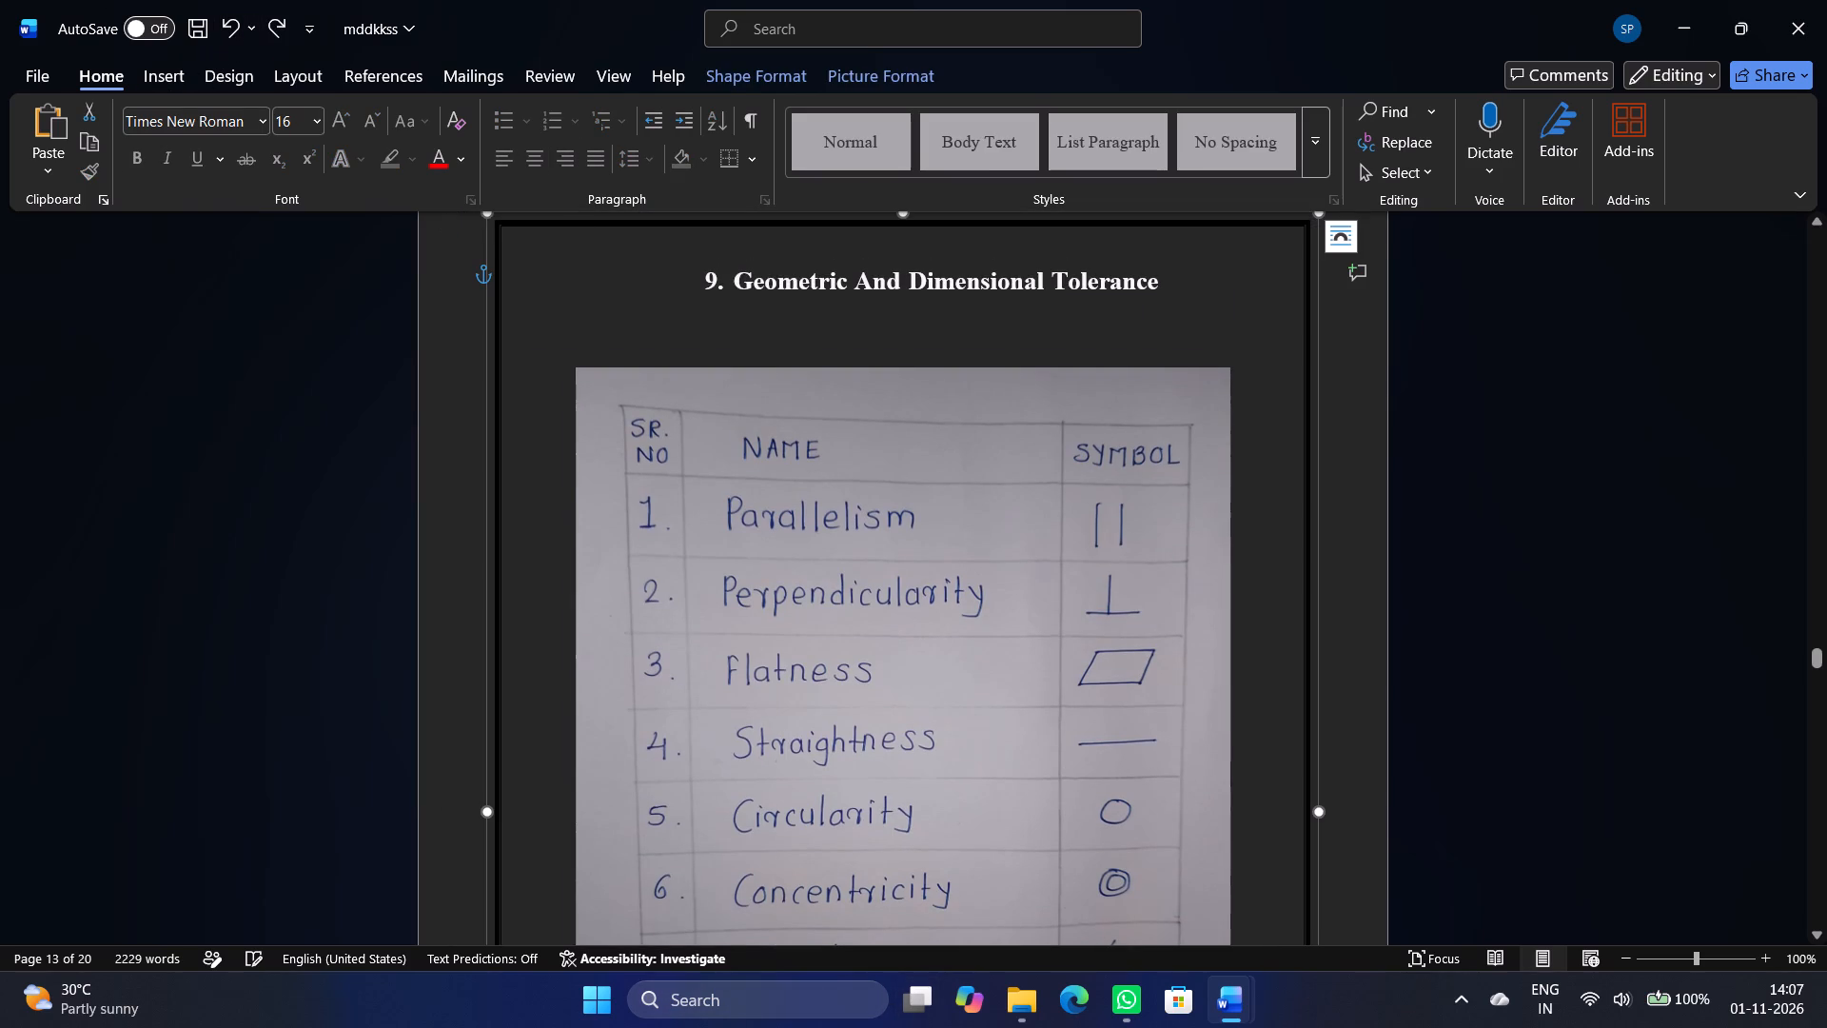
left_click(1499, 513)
Set the font size of the "Calculate Fits" heading on page 15 to 16.
scroll(1509, 513, "up", 8)
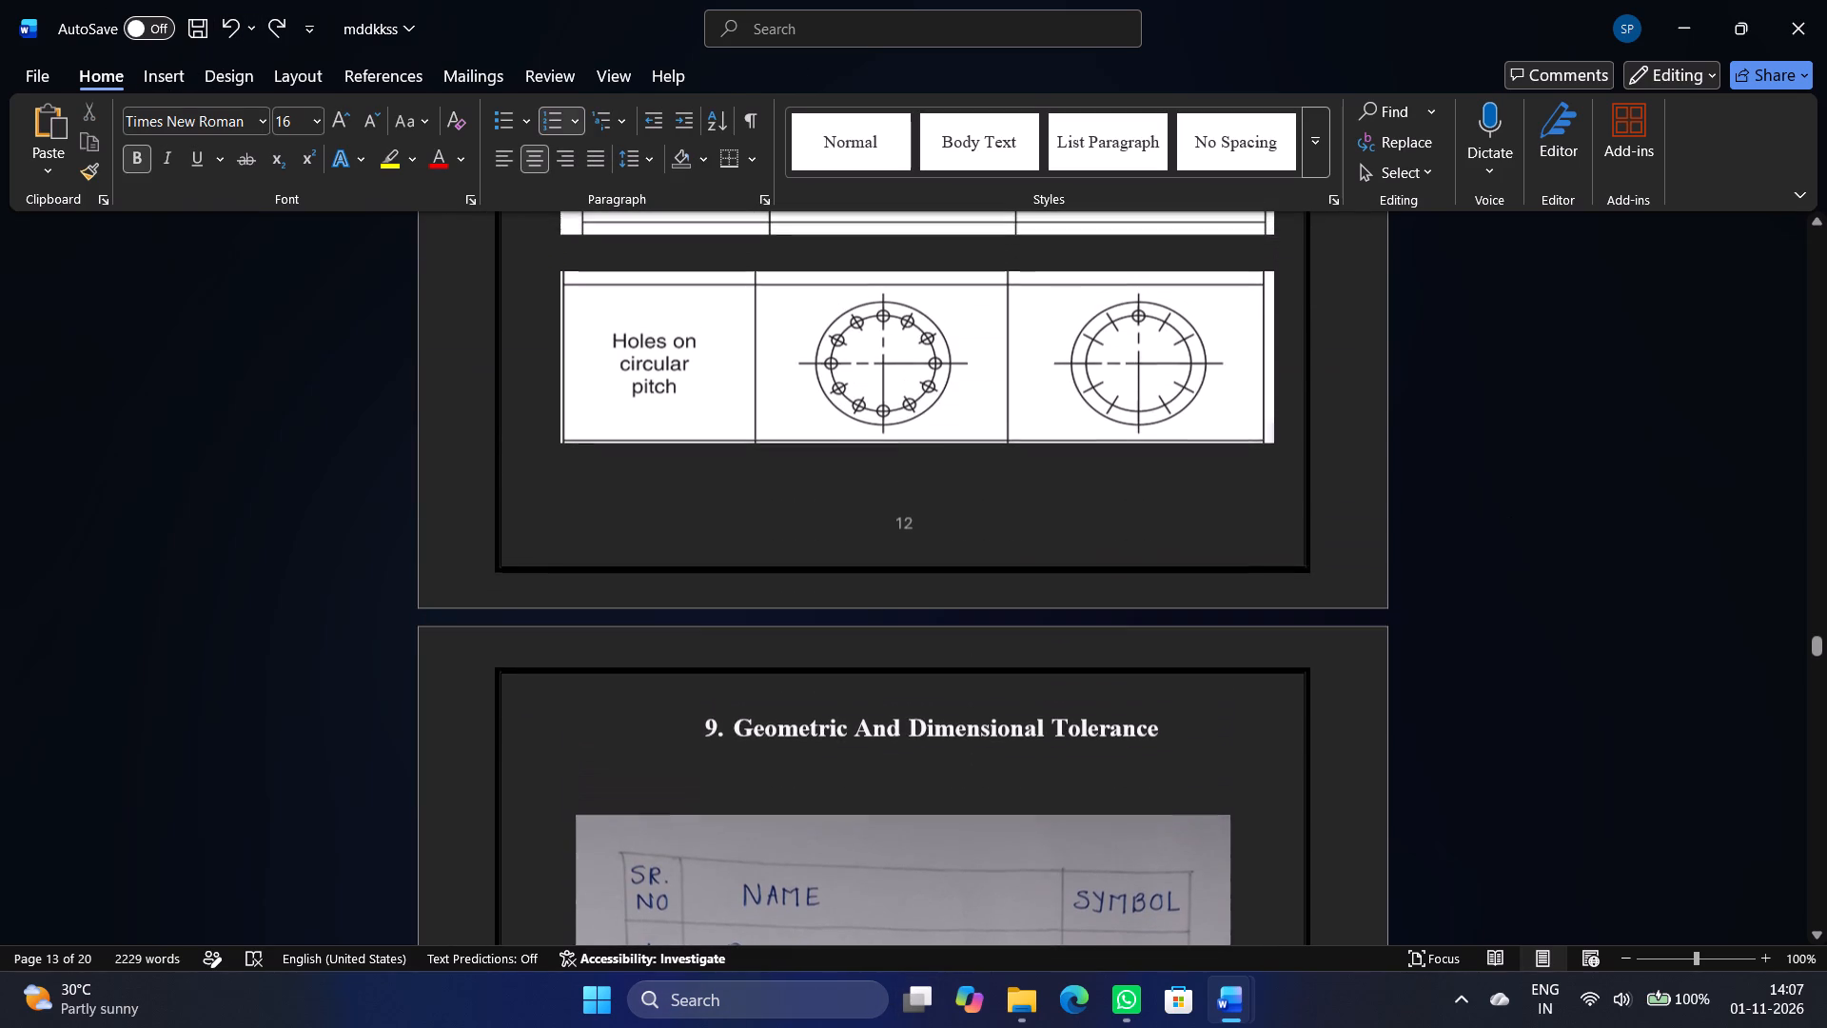
scroll(1509, 513, "down", 17)
scroll(1504, 508, "down", 8)
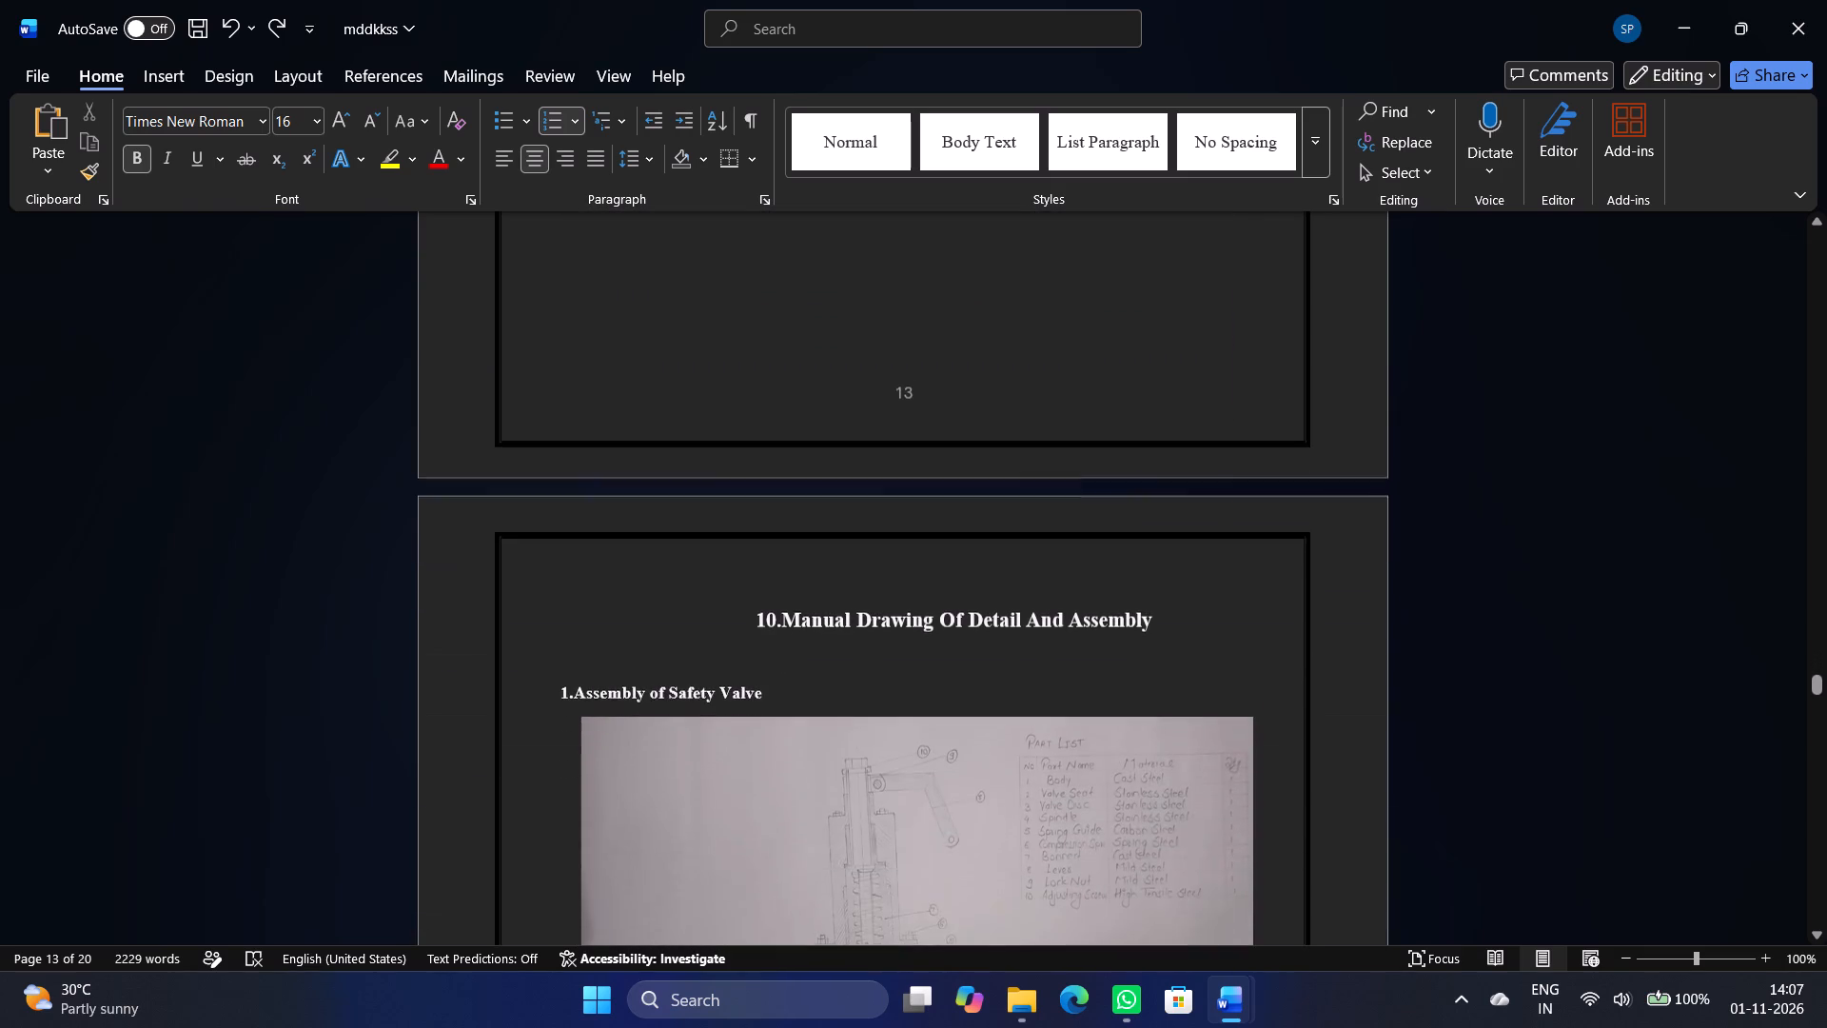
scroll(1504, 508, "down", 12)
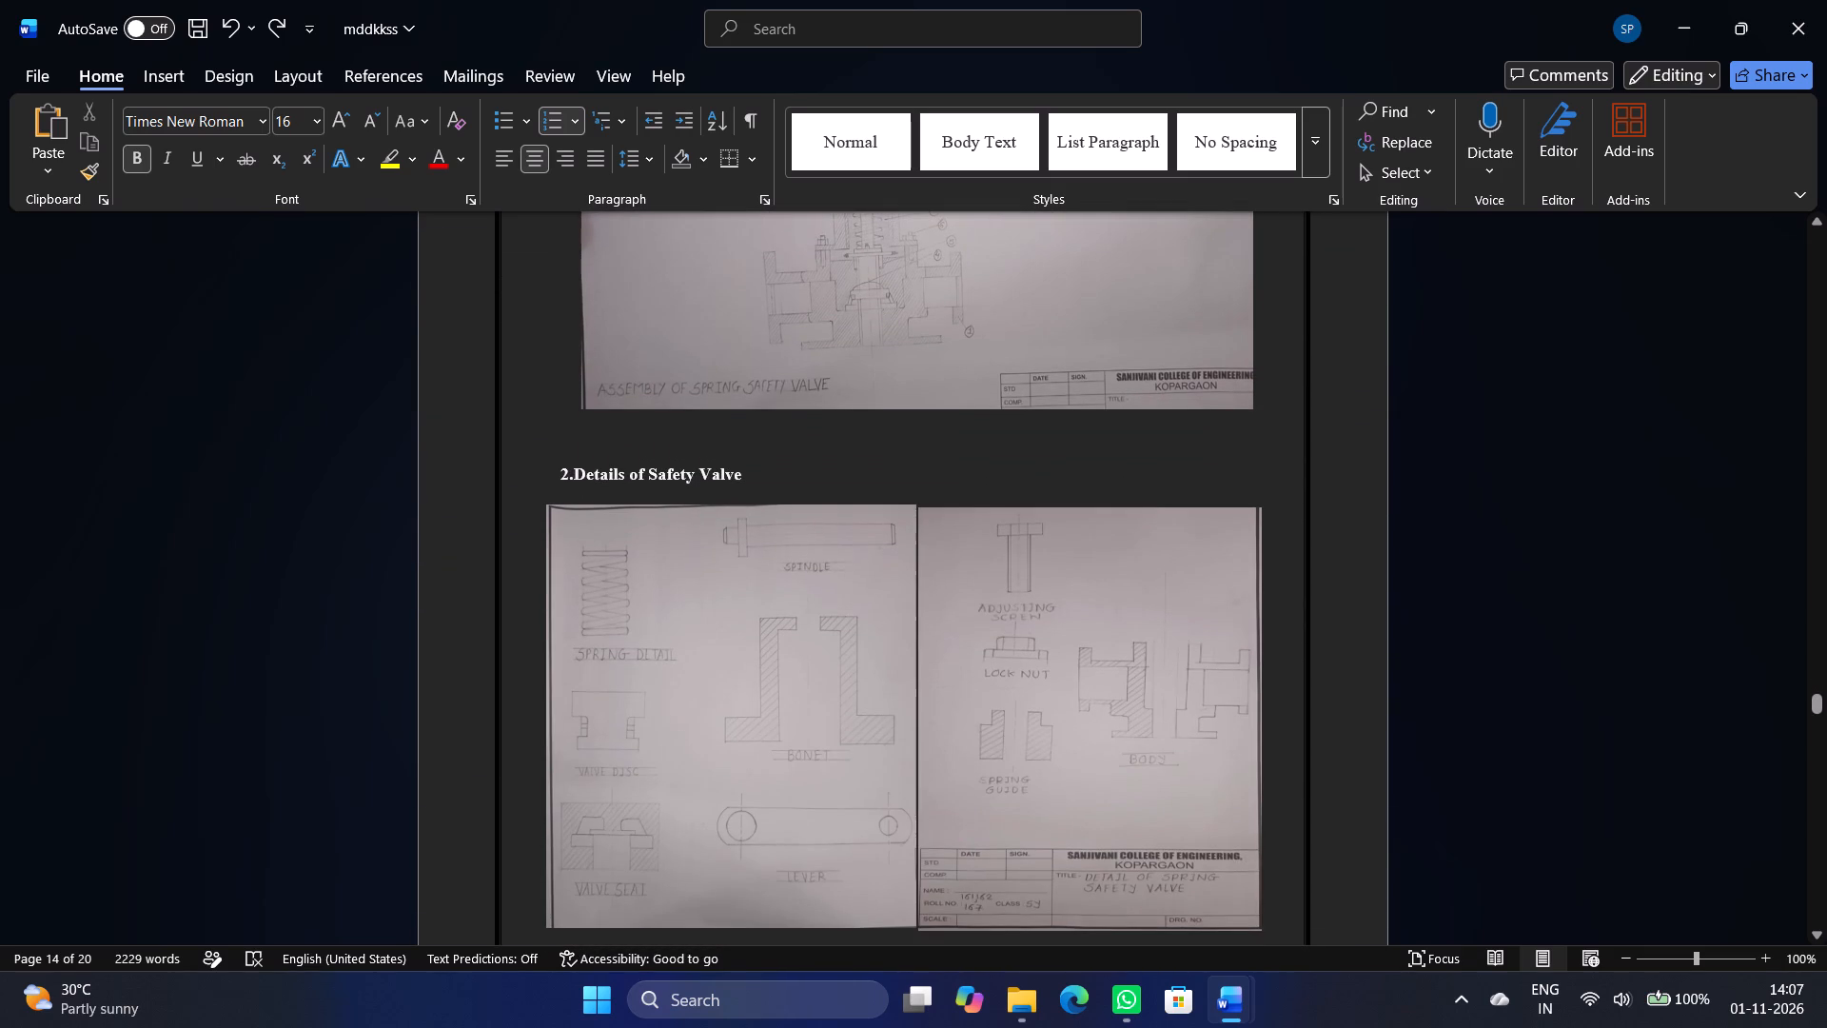
scroll(1529, 523, "down", 14)
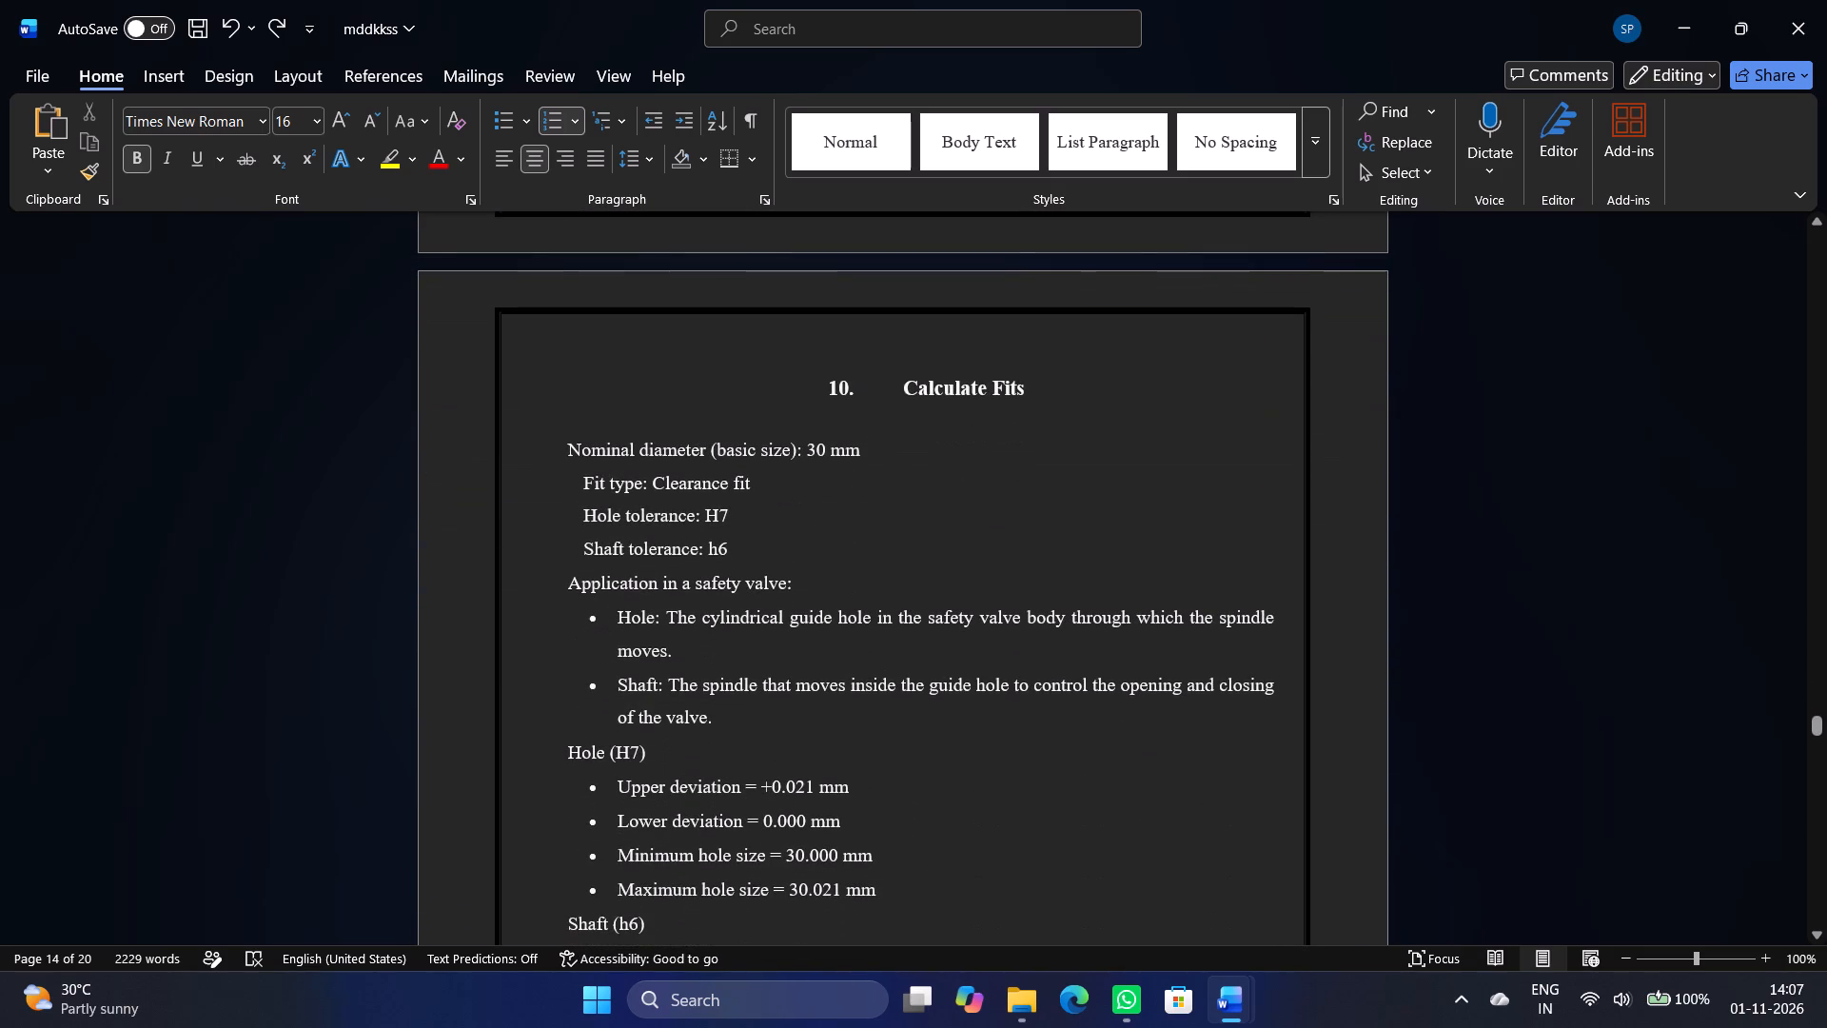
left_click_drag(1055, 388, 711, 391)
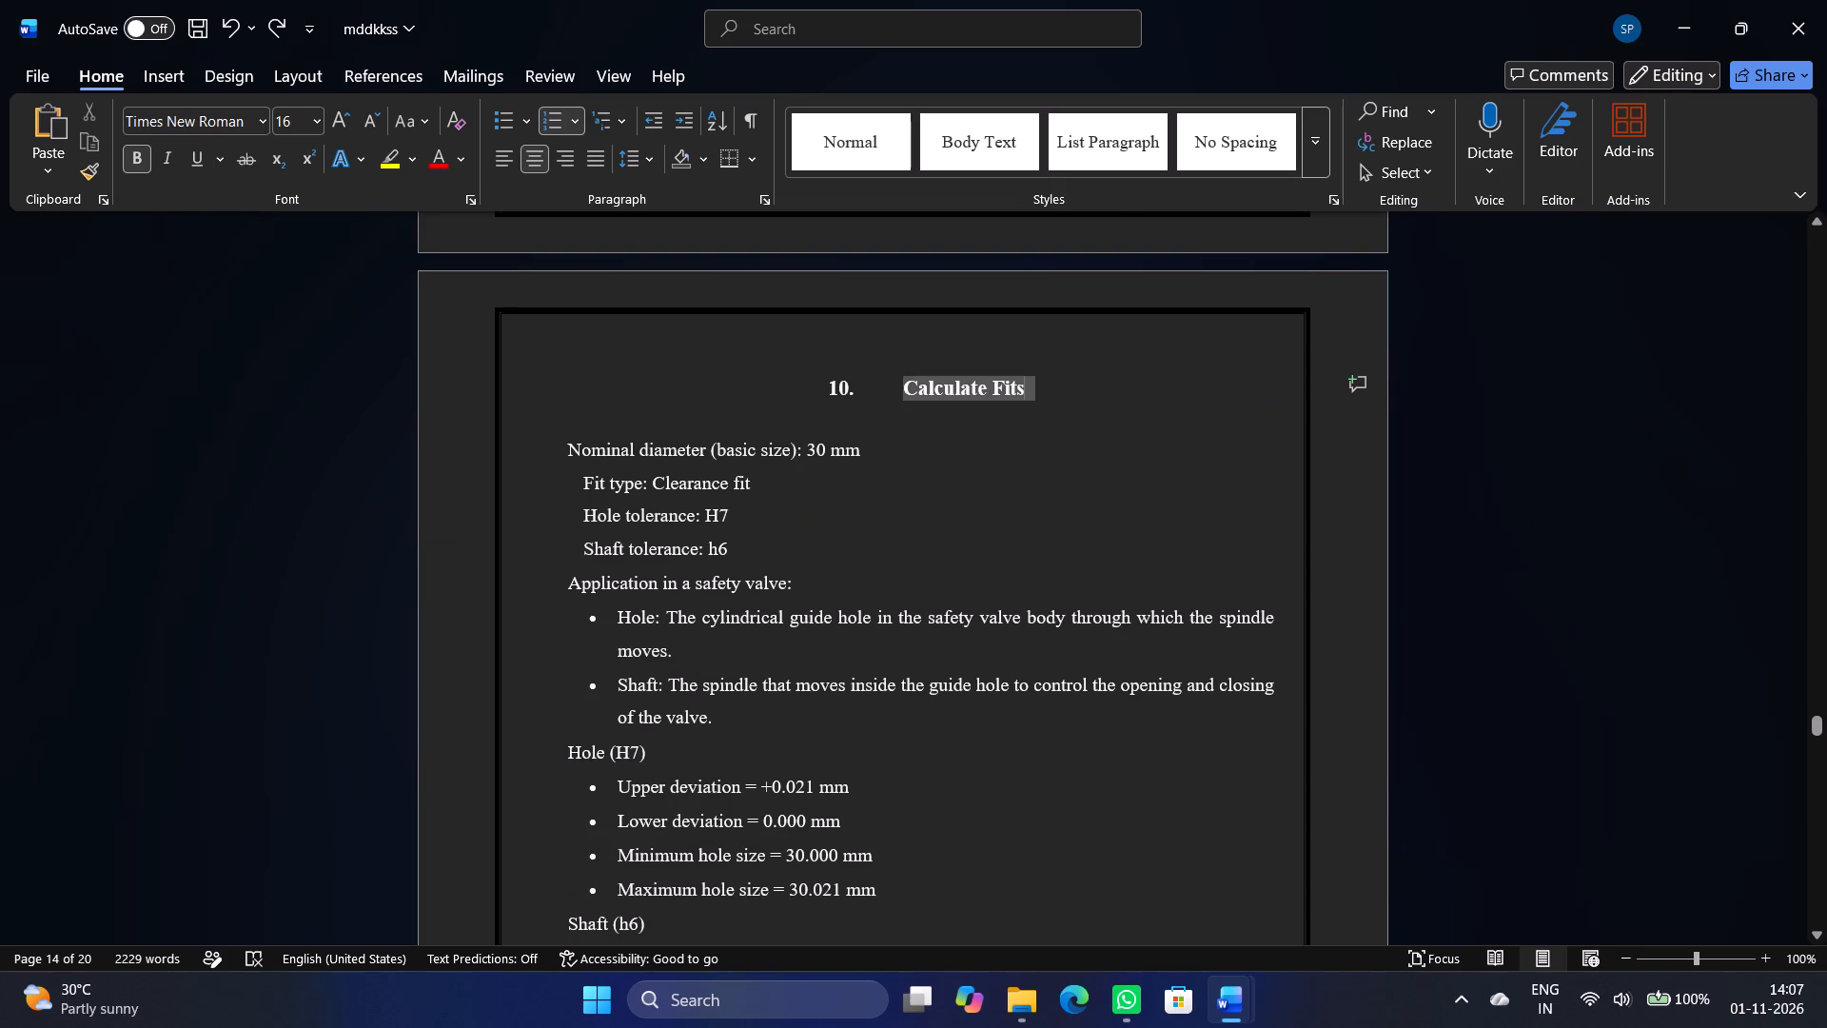
left_click_drag(711, 391, 710, 390)
left_click(304, 130)
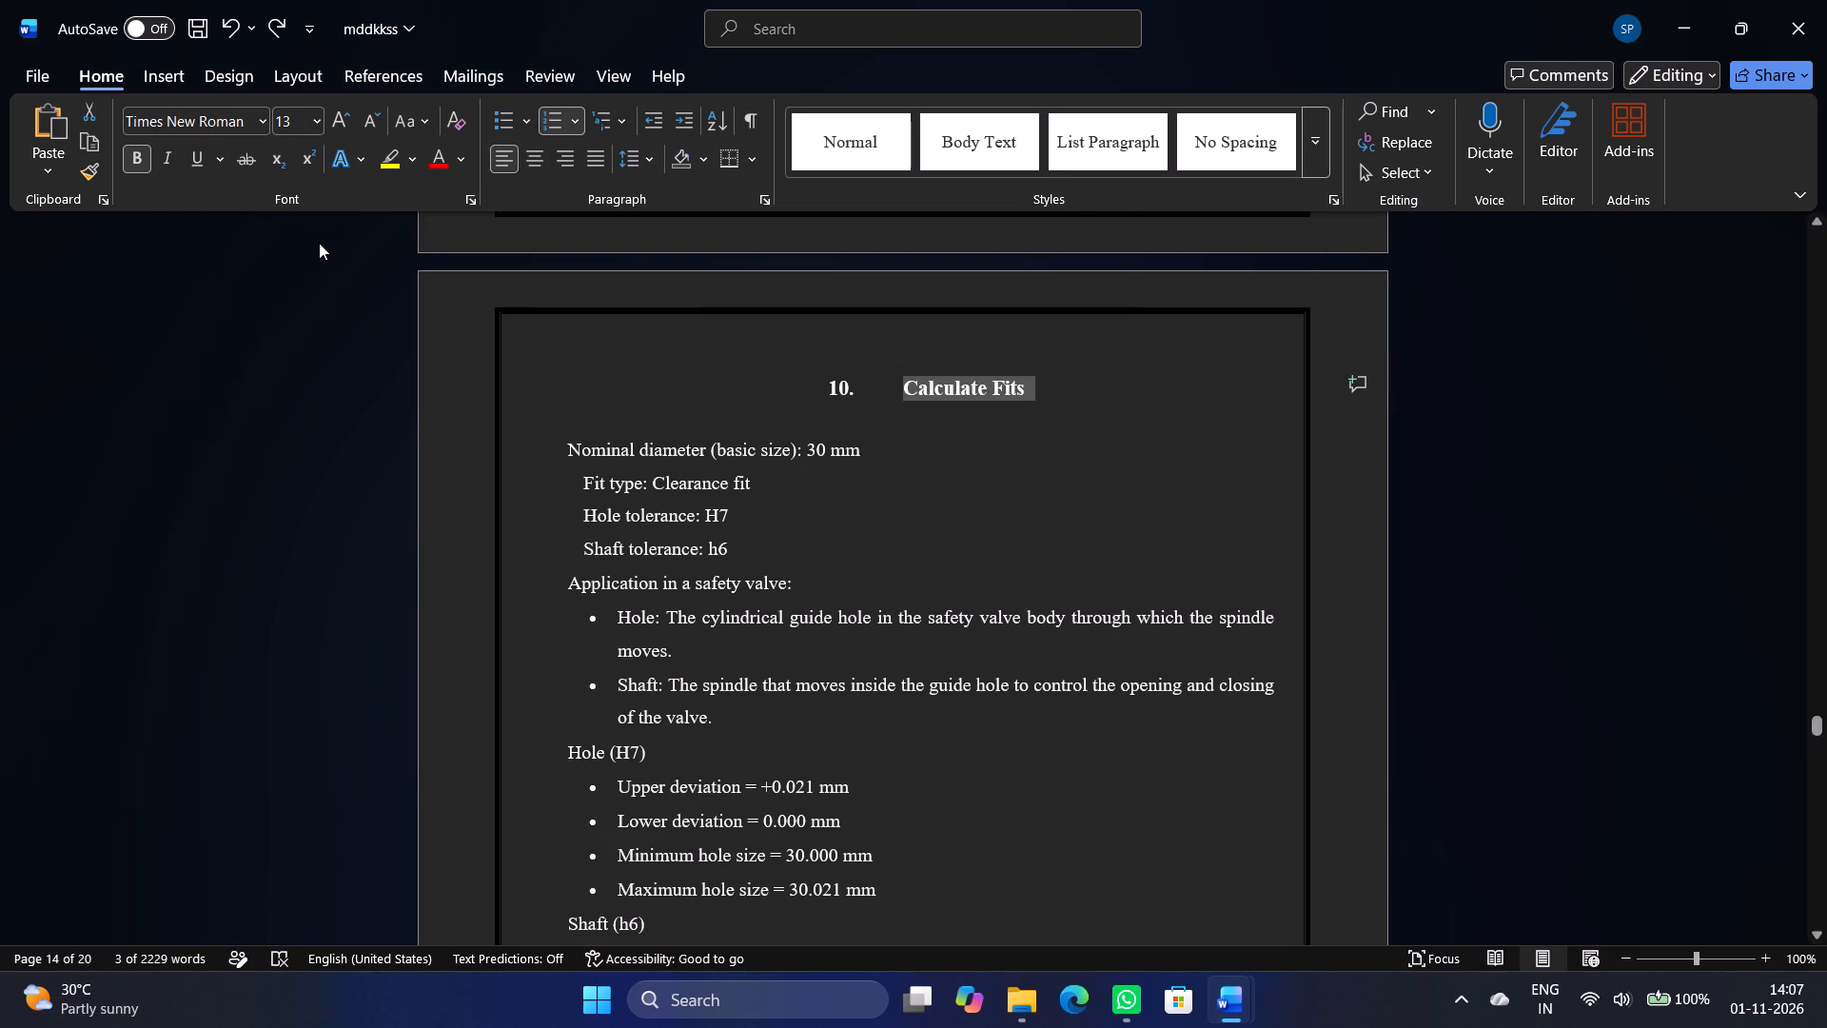
left_click(316, 118)
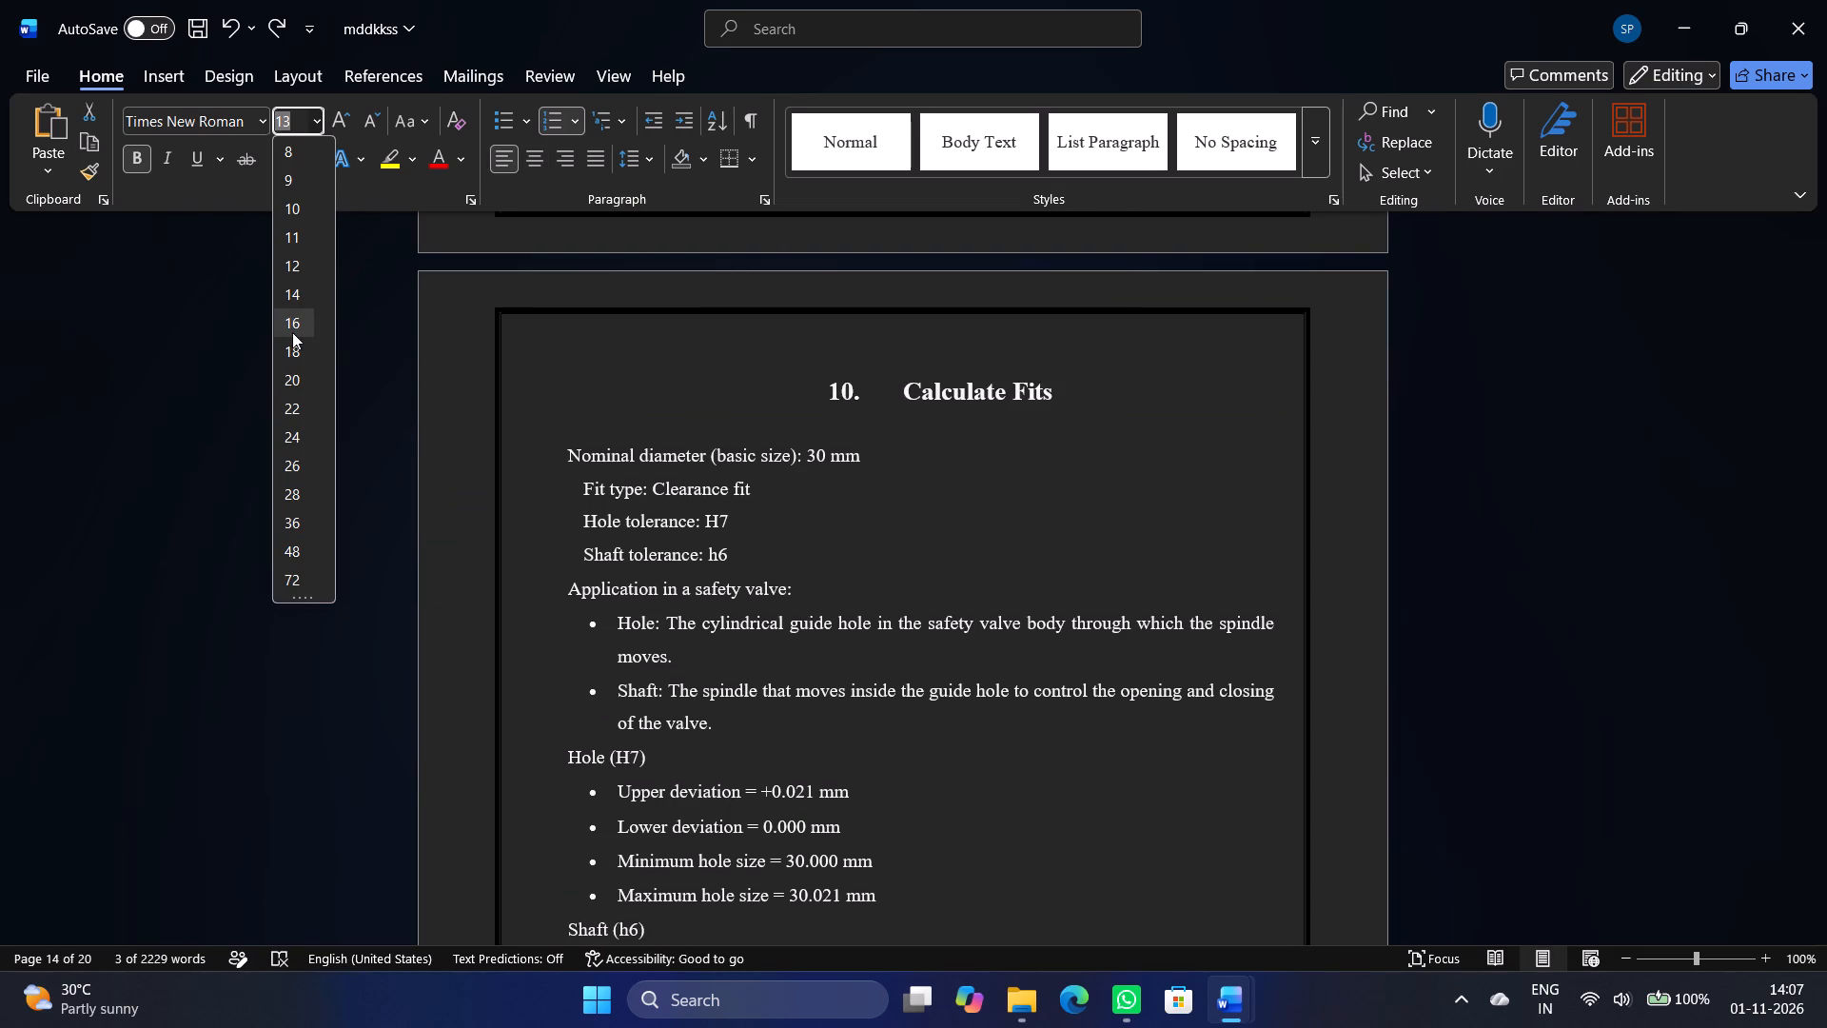
left_click(292, 333)
left_click(1566, 451)
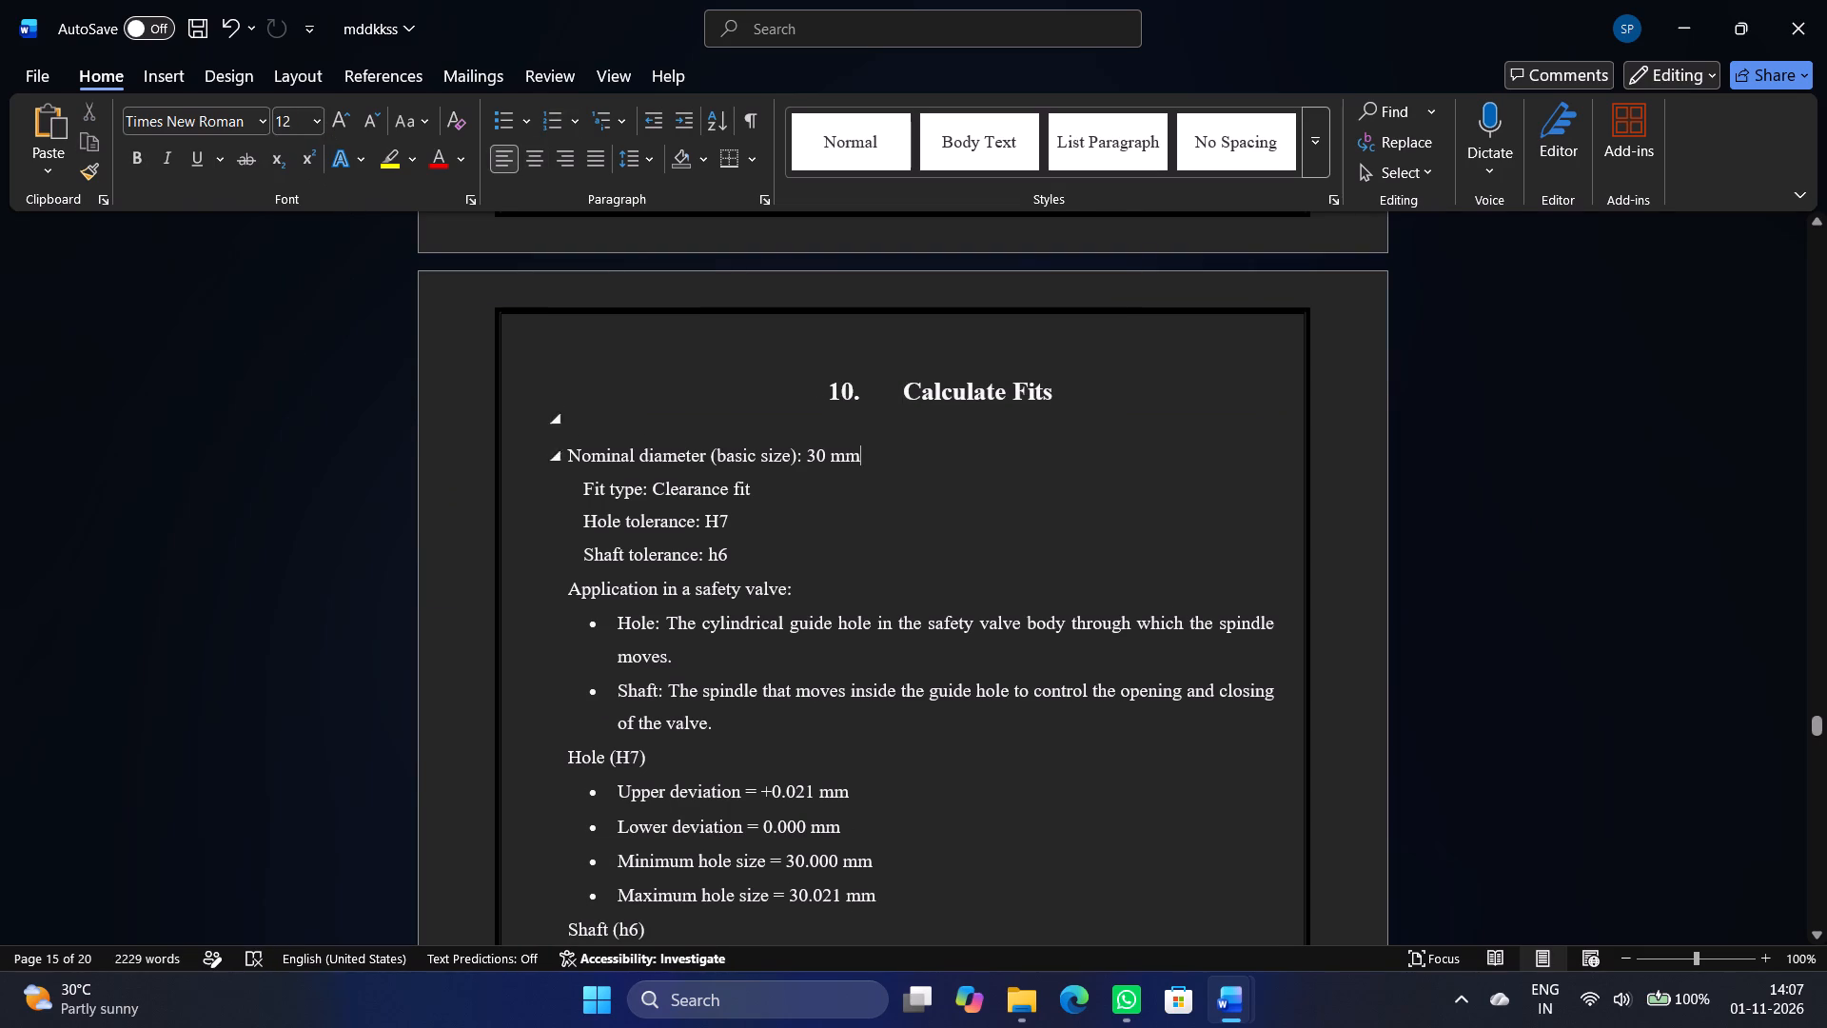
Set the font size to 12 for the Calculate Fits text from the first "Nominal diameter" line to the end of page 16.
left_click(799, 407)
left_click(775, 385)
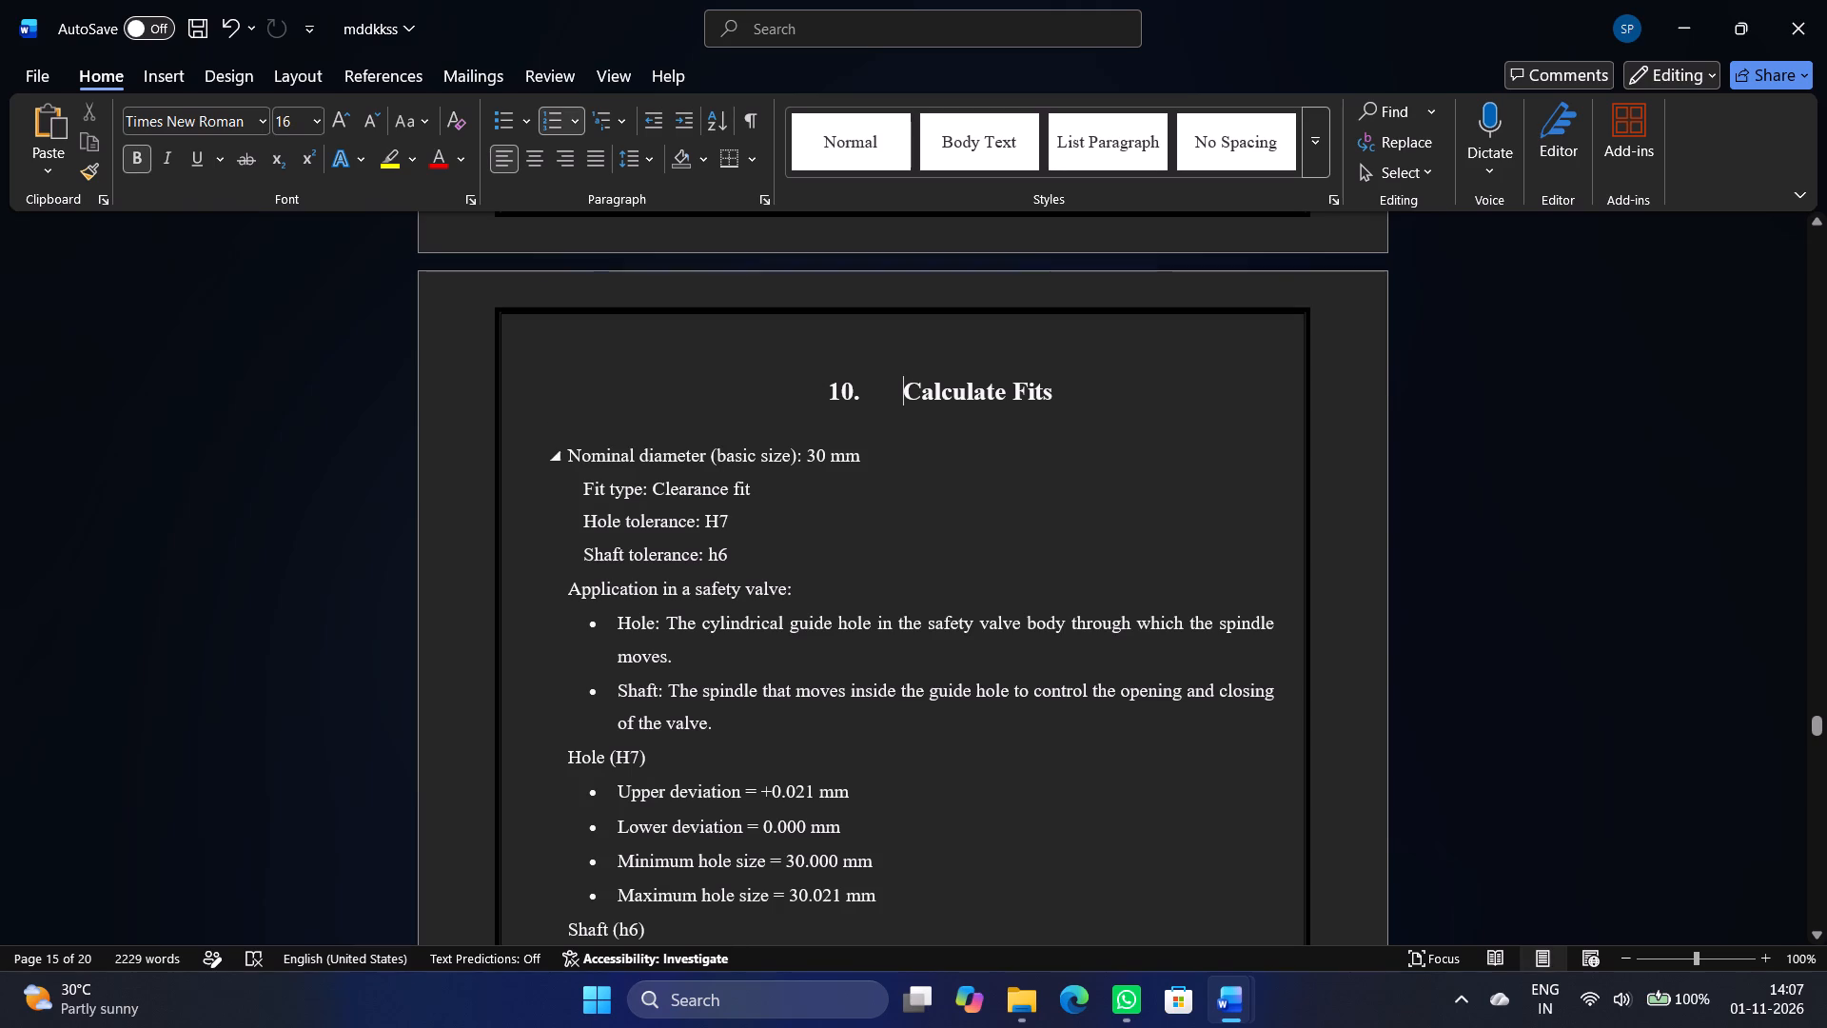
left_click(796, 481)
left_click_drag(566, 452, 829, 741)
scroll(823, 737, "down", 3)
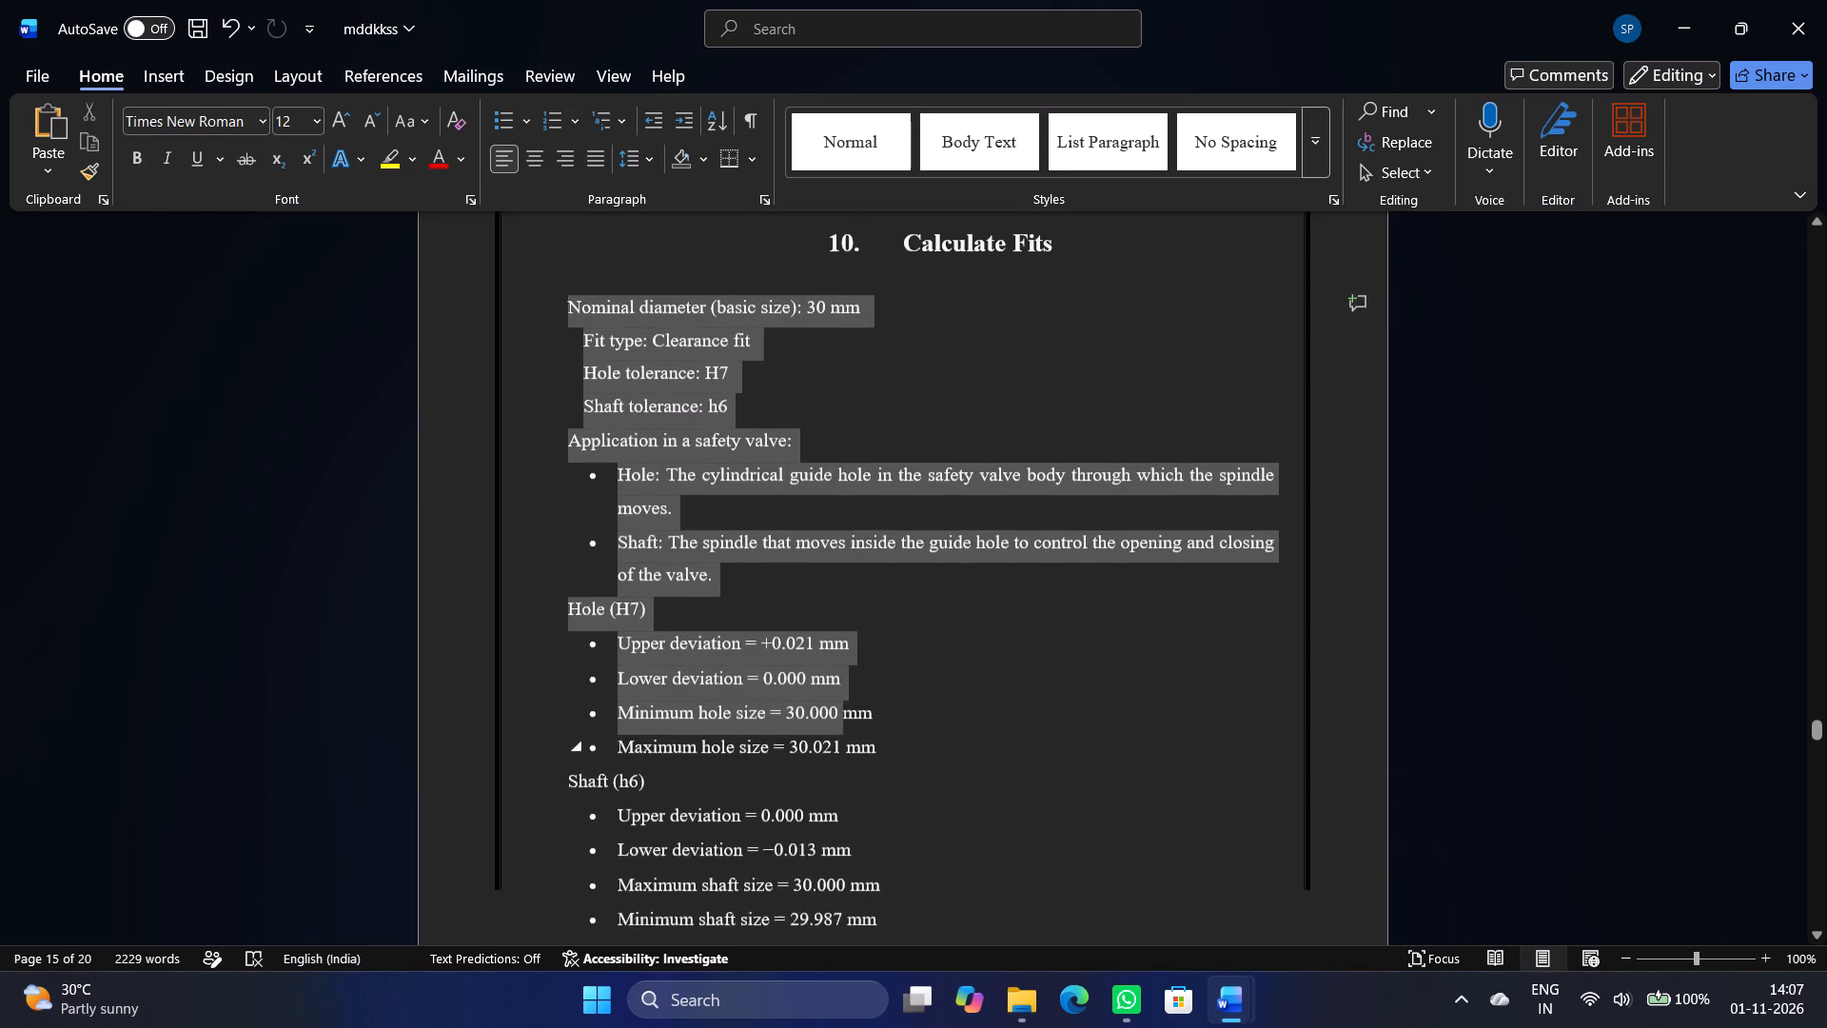
left_click_drag(829, 741, 788, 762)
scroll(830, 737, "down", 6)
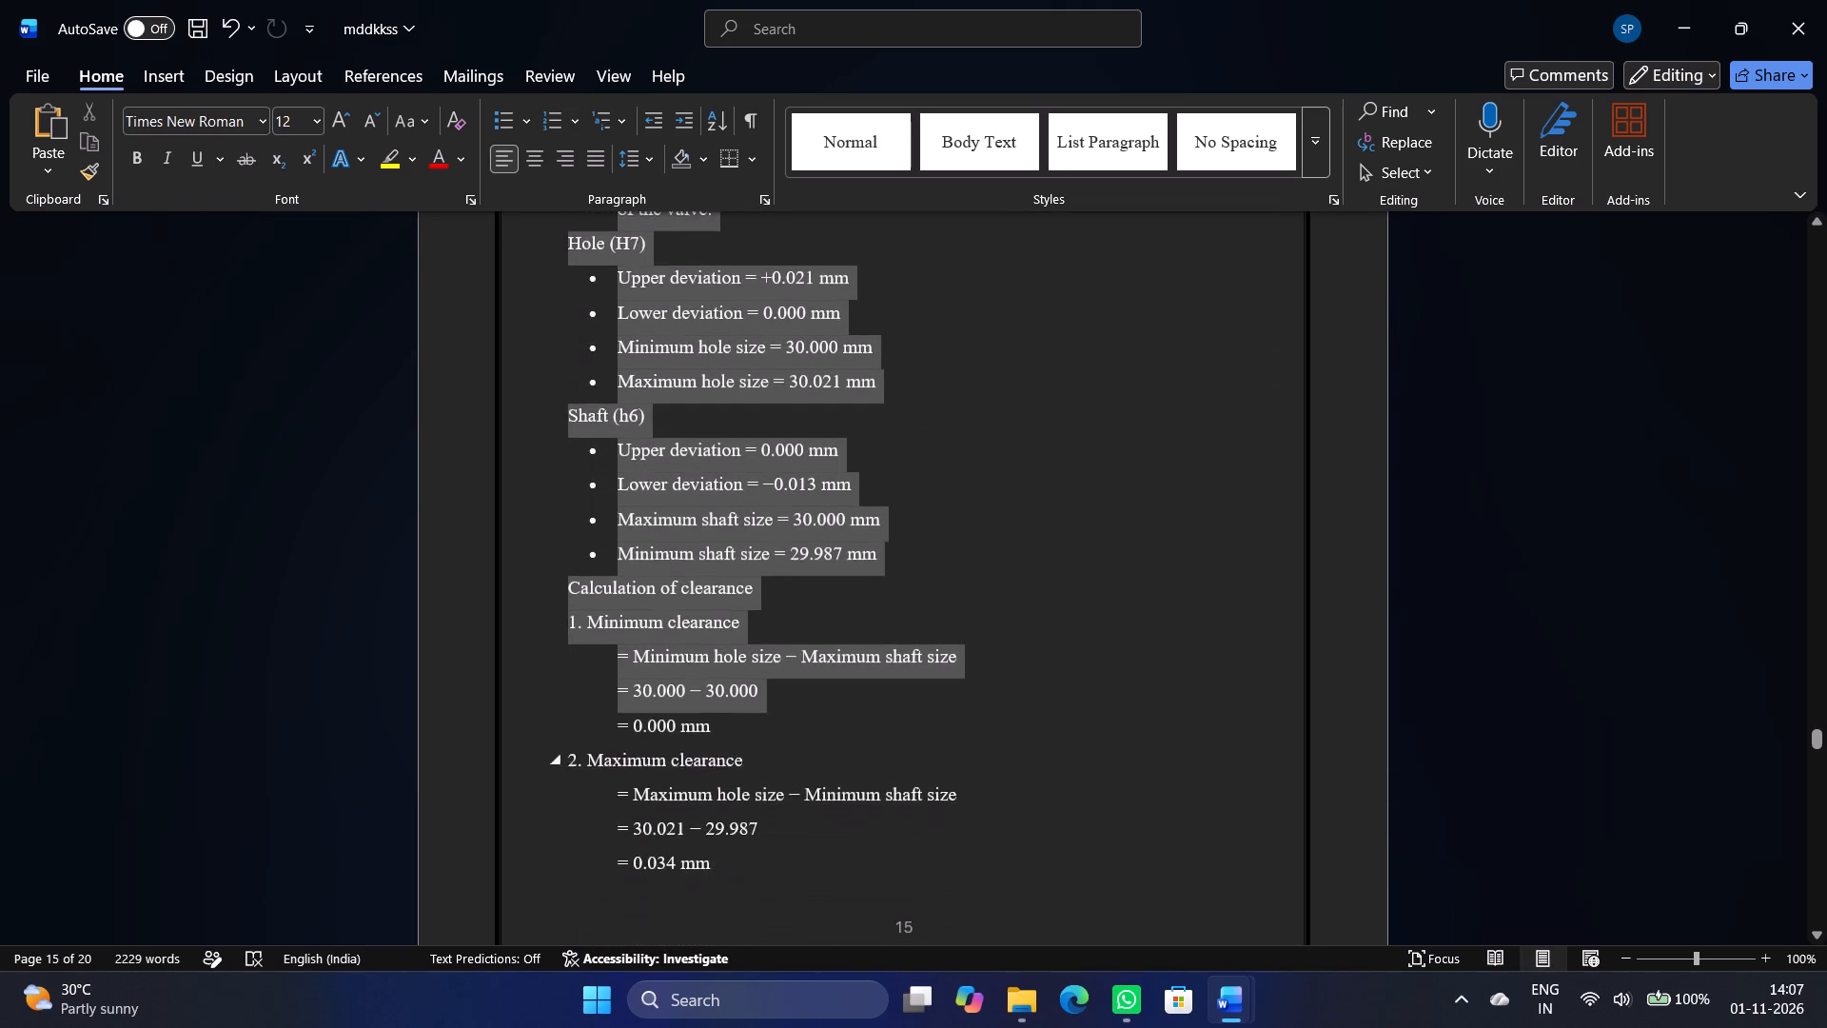
left_click_drag(788, 762, 795, 740)
scroll(788, 764, "down", 16)
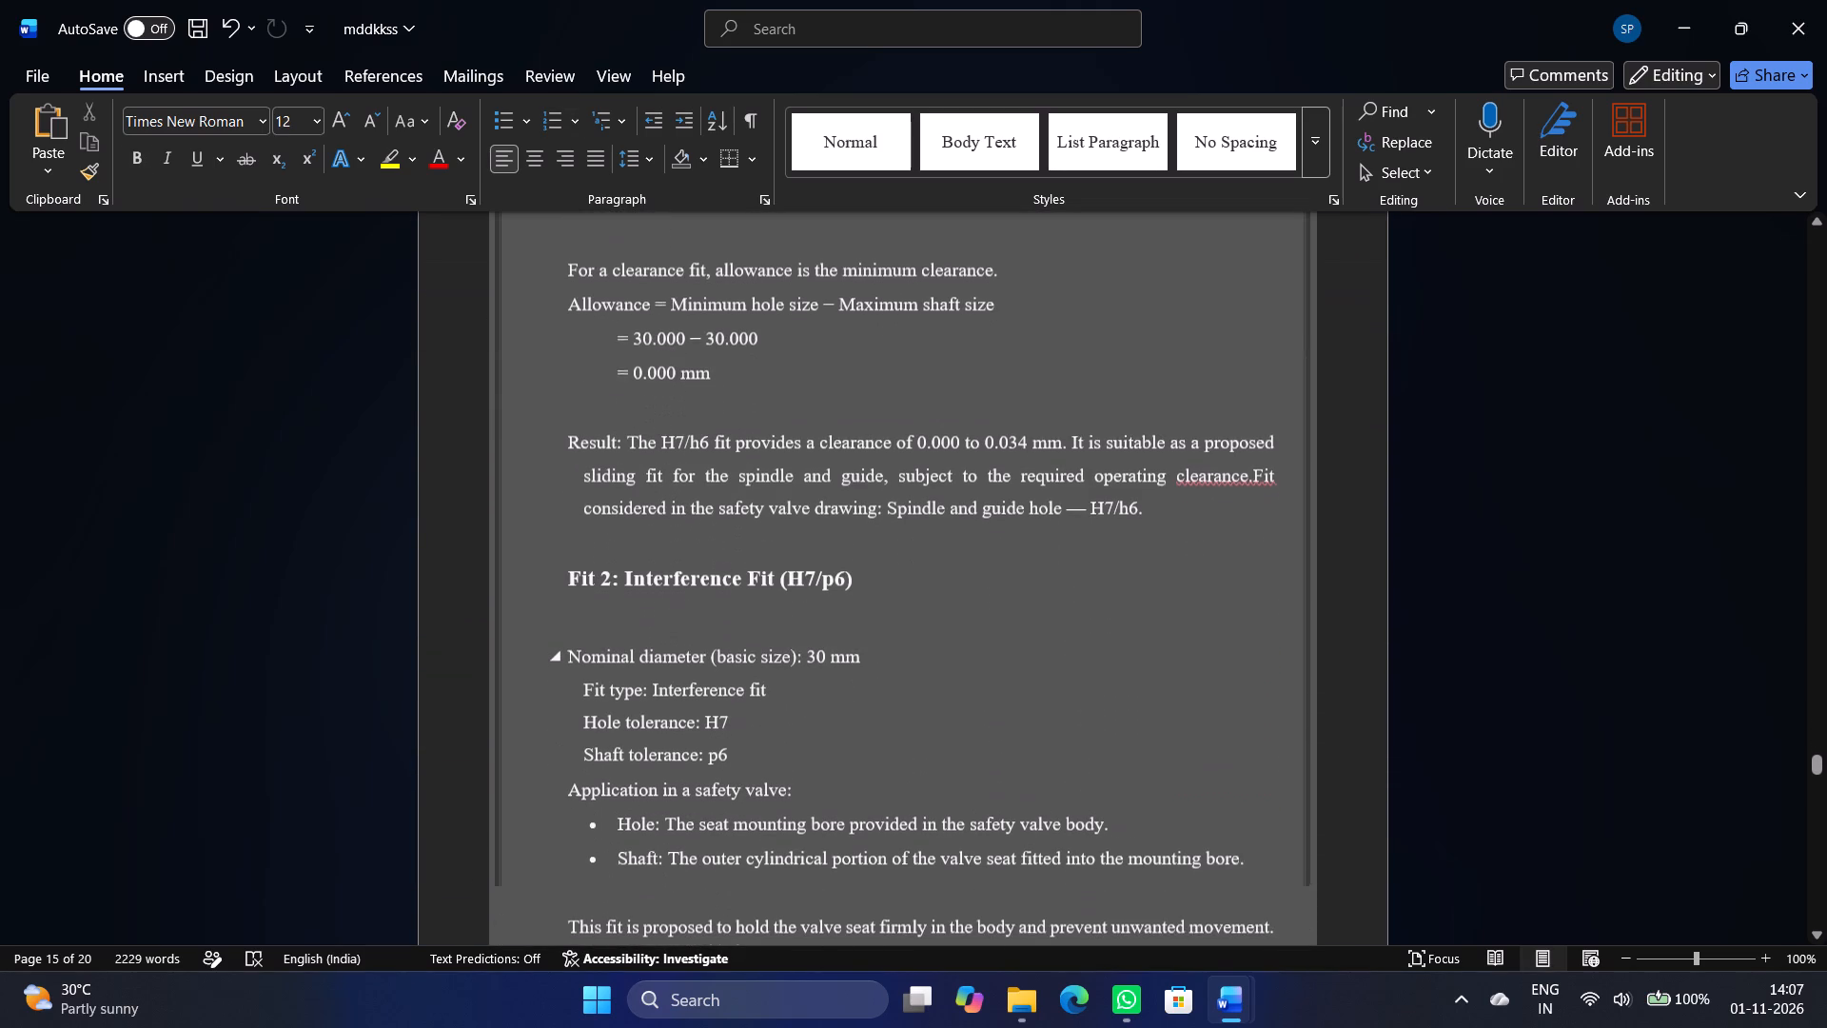
left_click_drag(795, 740, 873, 811)
scroll(861, 837, "down", 12)
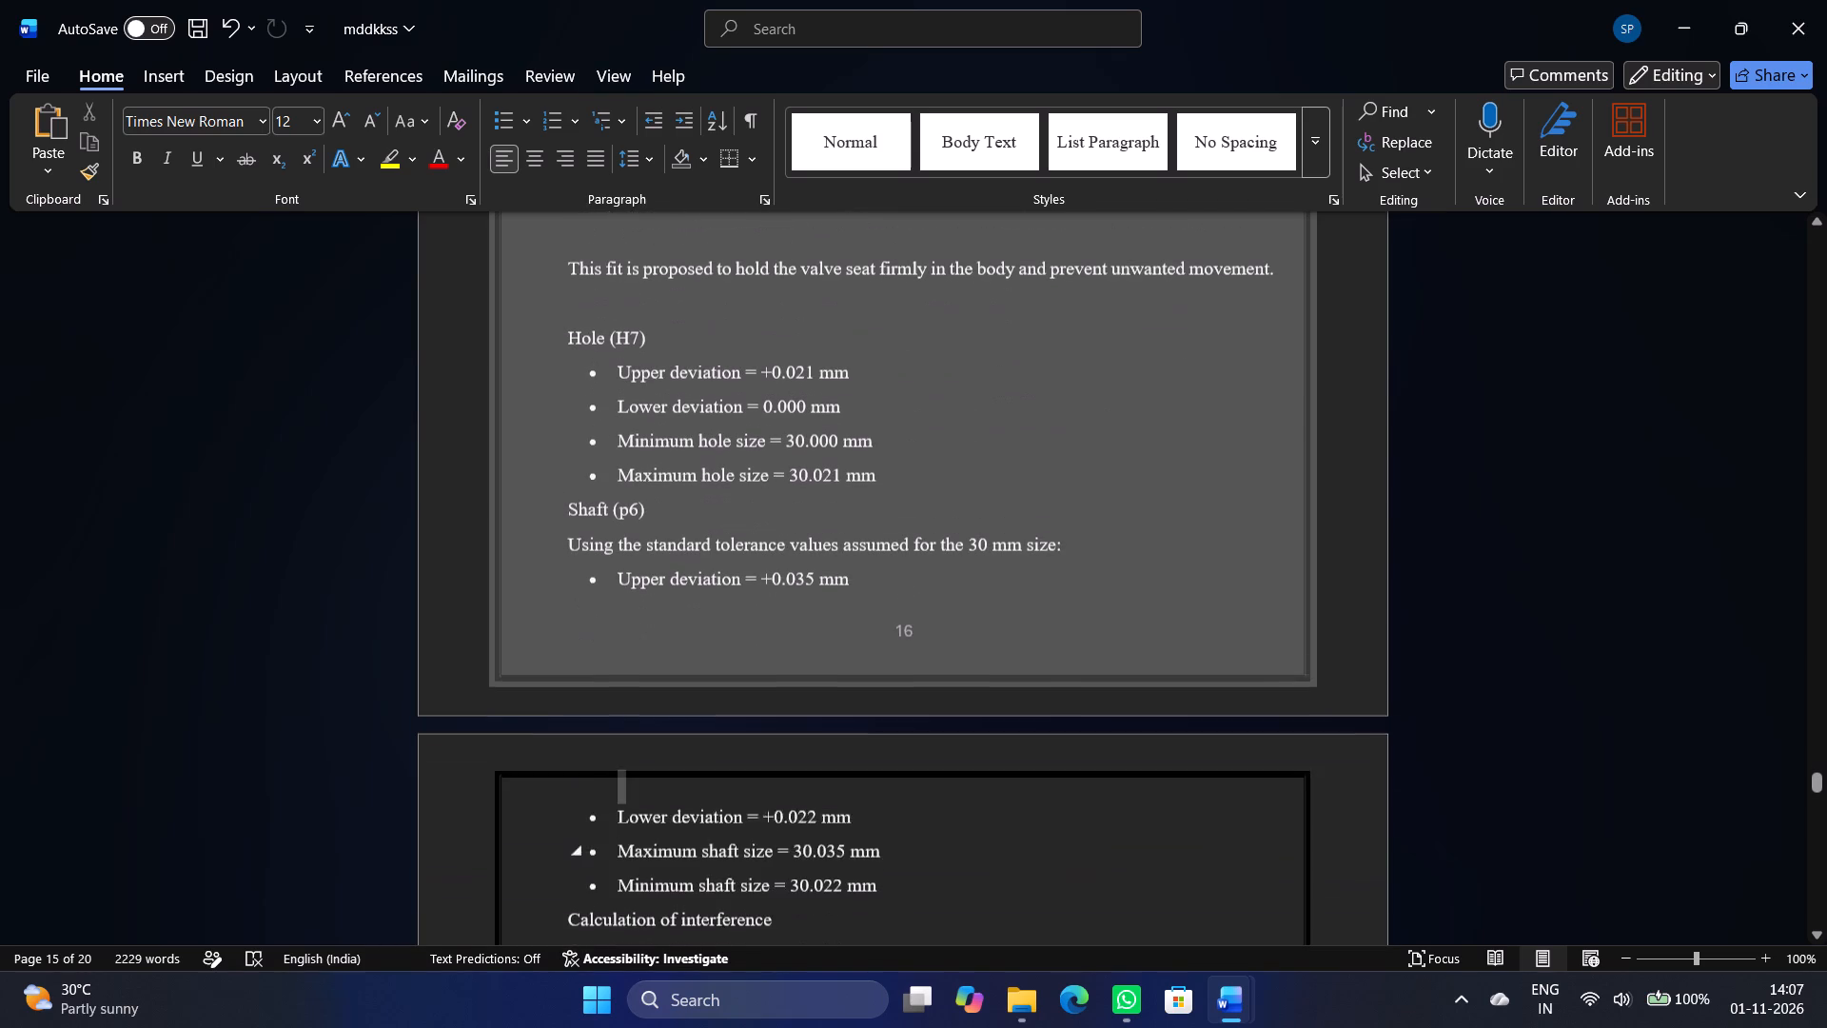
left_click_drag(873, 811, 853, 553)
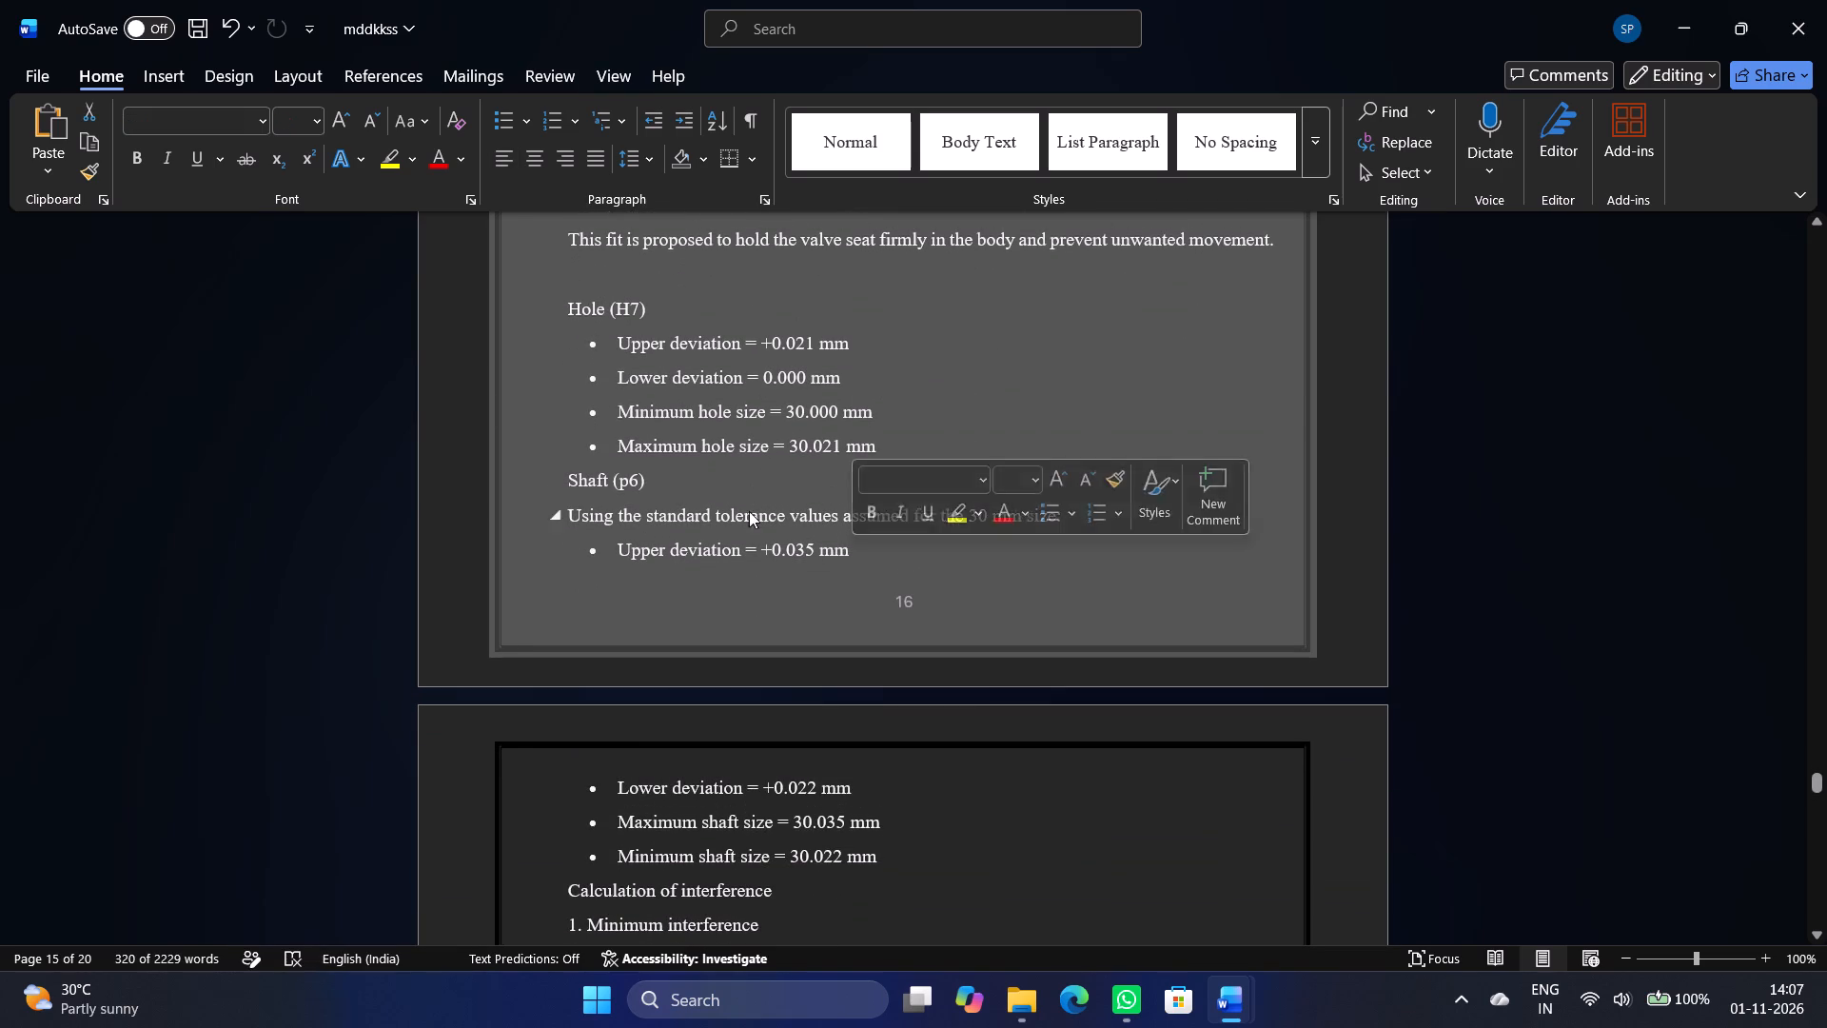
left_click(315, 127)
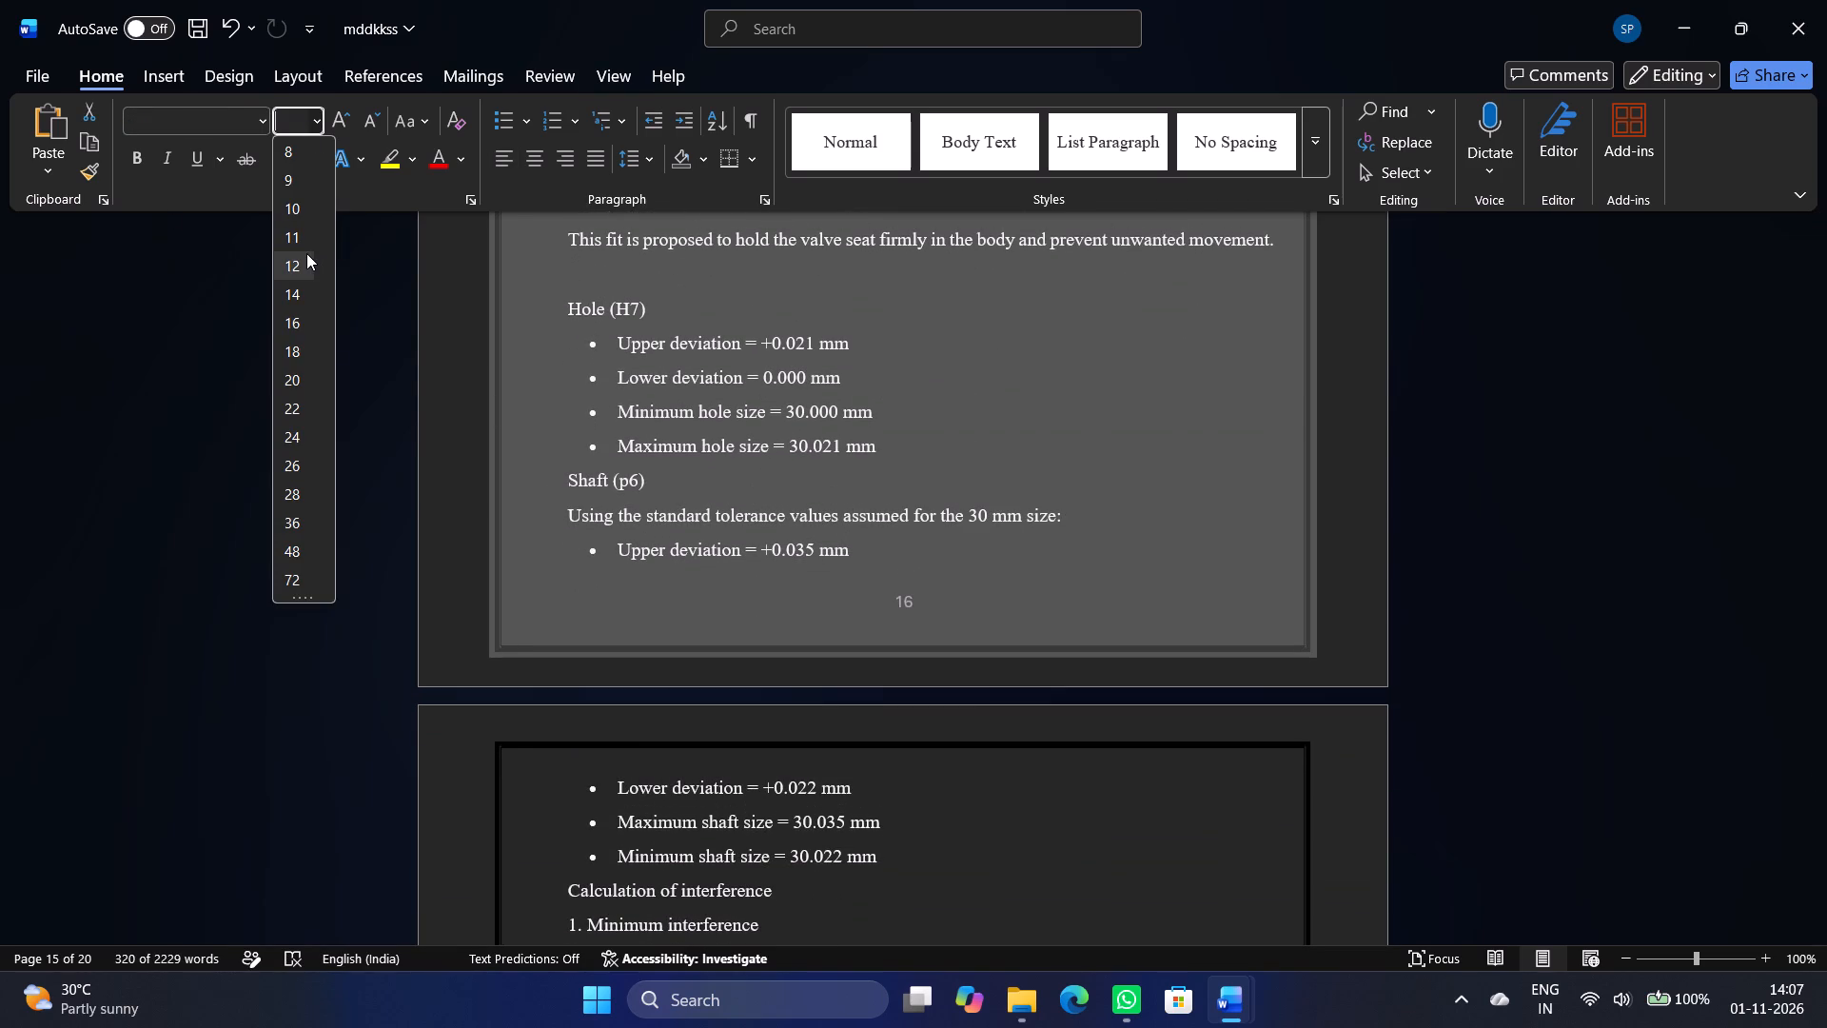
left_click(304, 259)
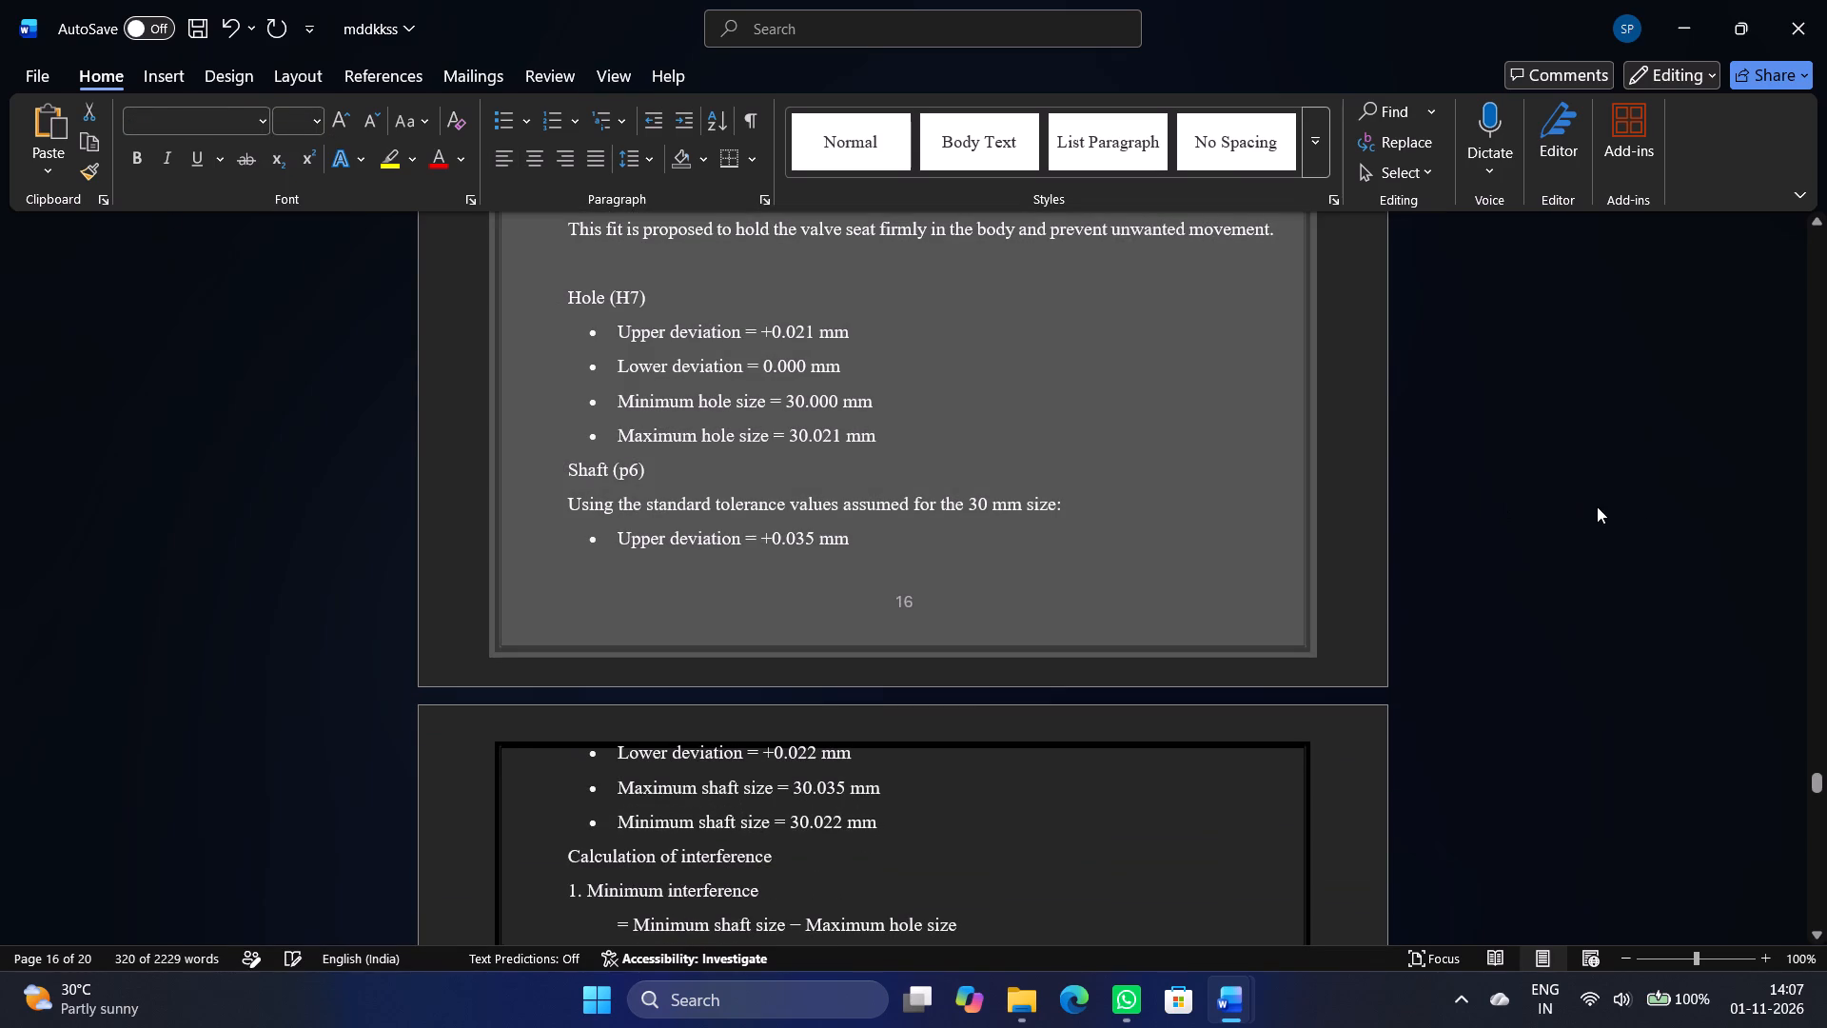
left_click(1621, 515)
Review the text size, spacing and page breaks of the Calculate Fits section across pages 15 to 17.
scroll(1621, 507, "down", 17)
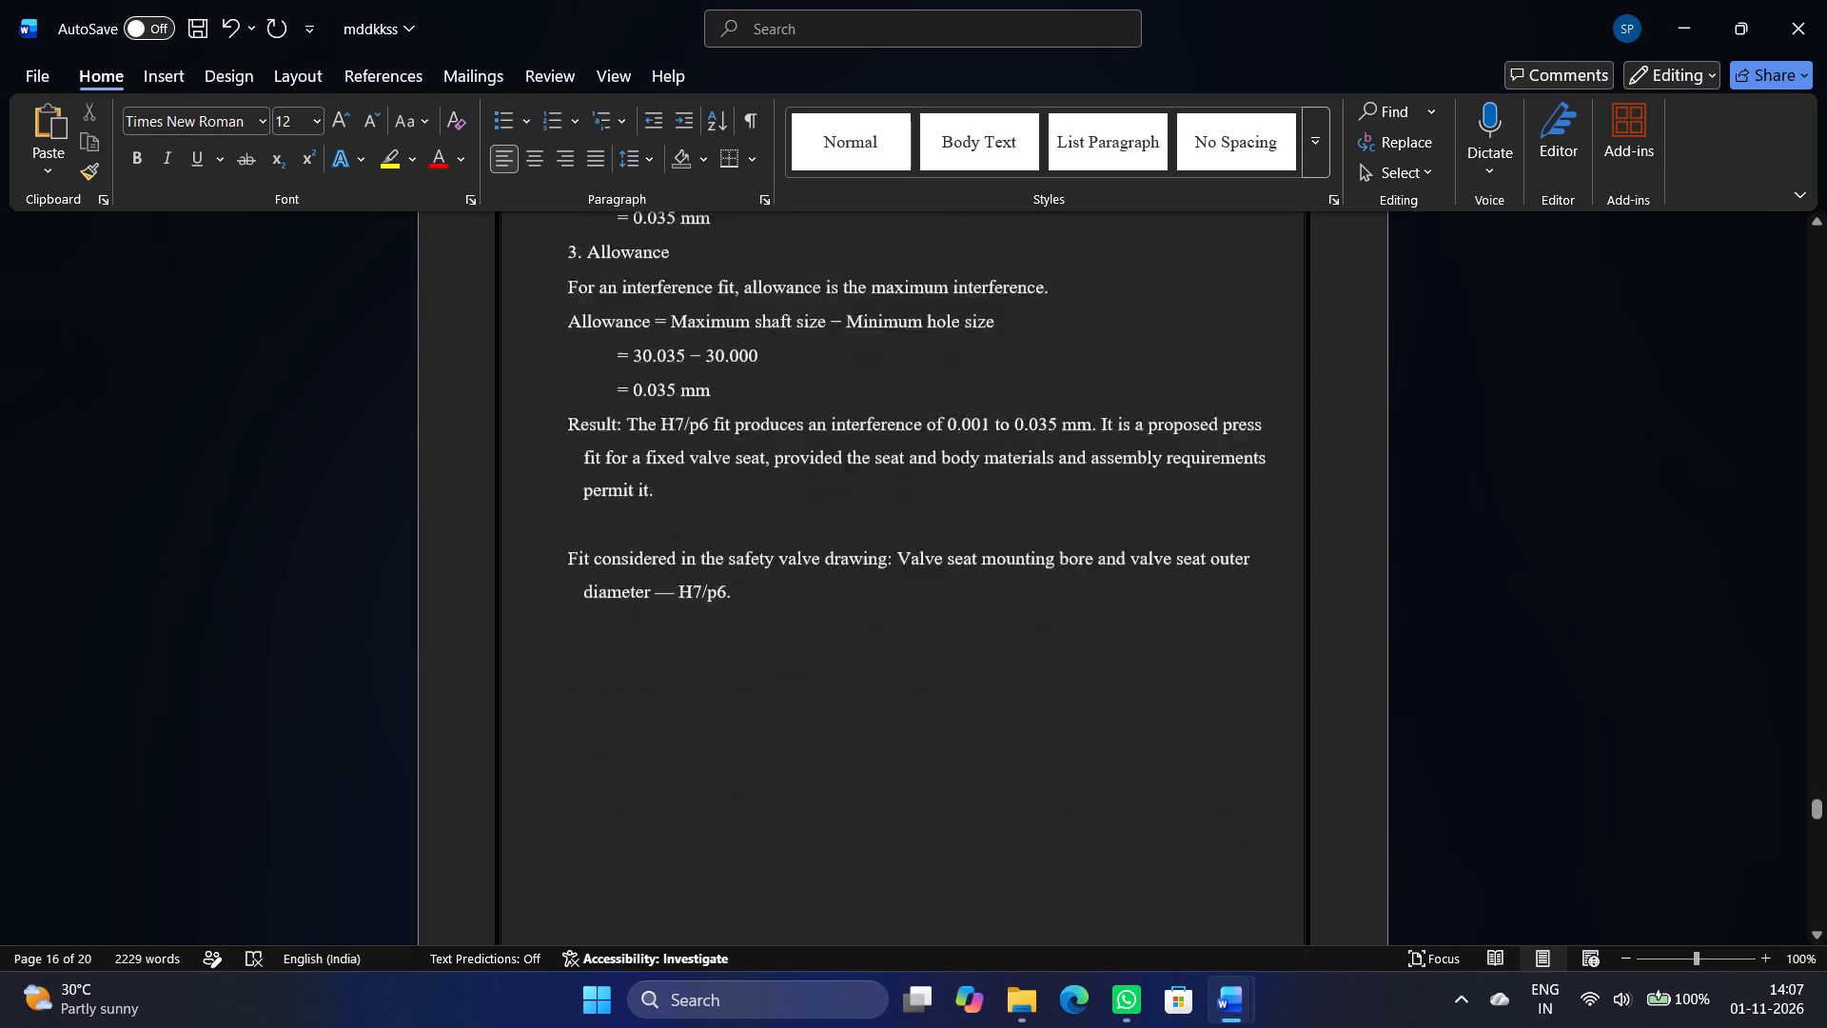
scroll(1615, 494, "down", 5)
scroll(1615, 493, "up", 20)
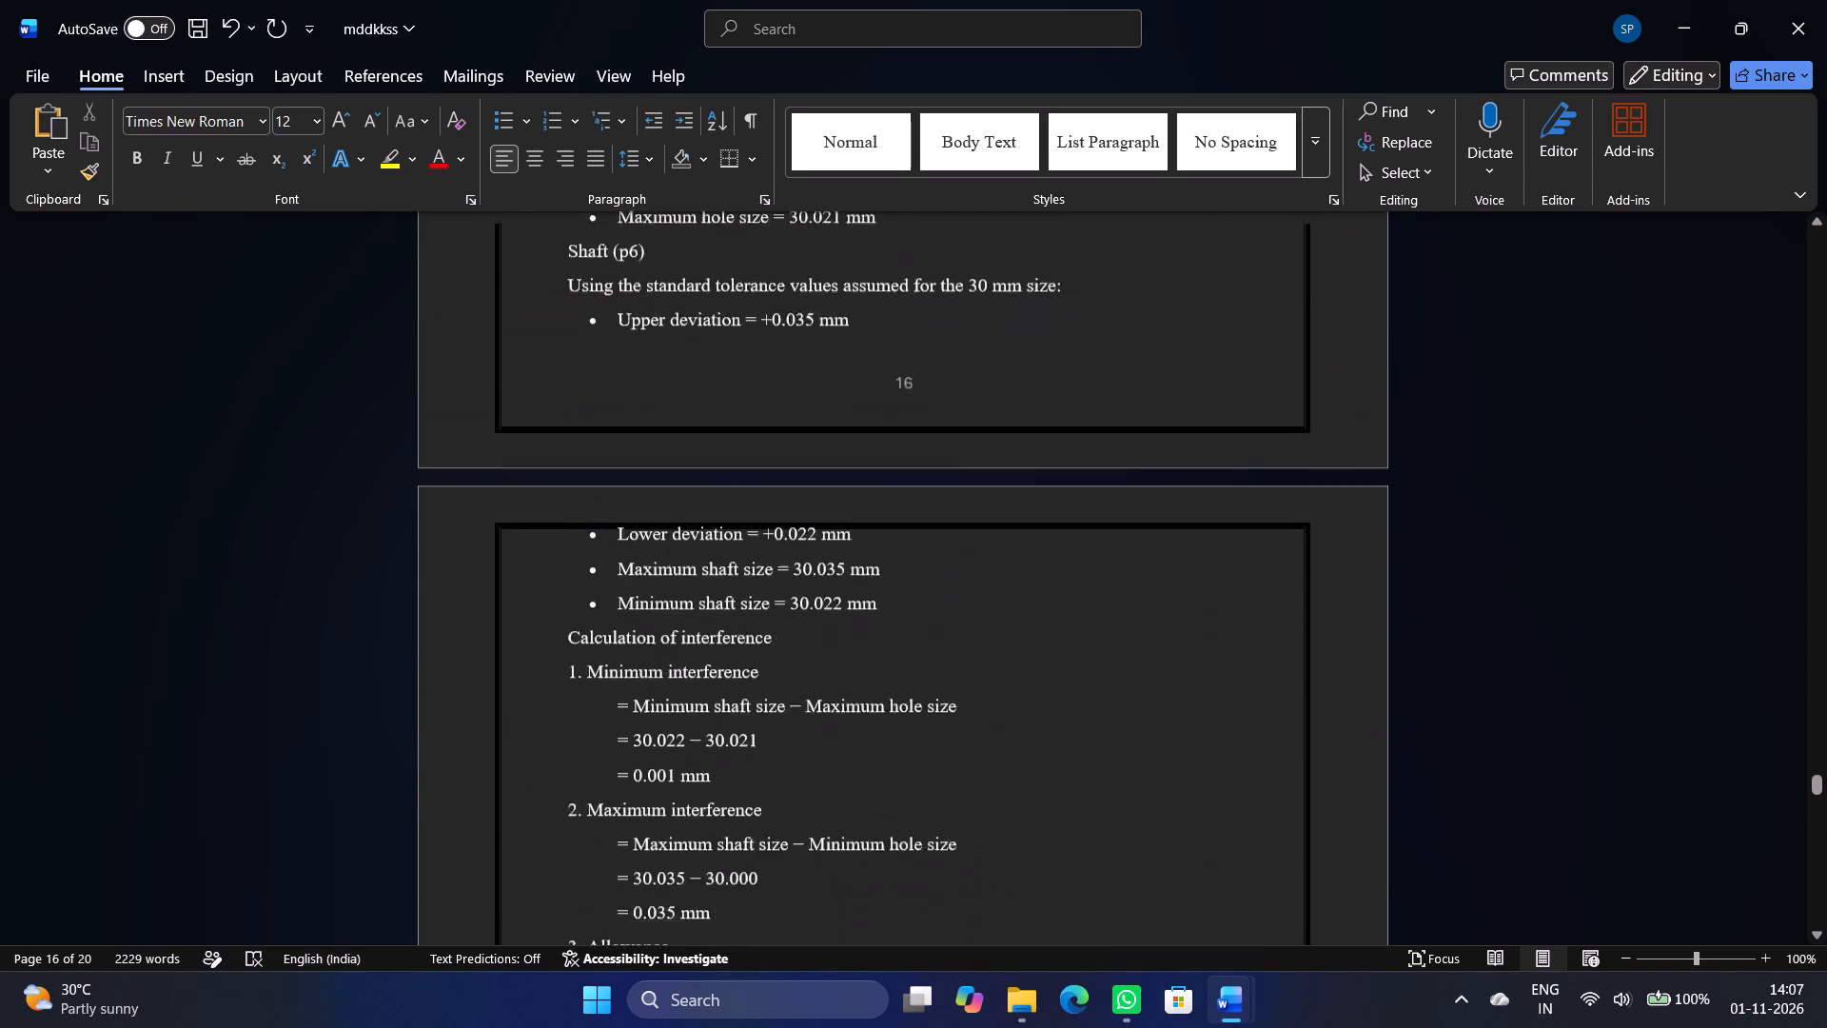
scroll(1615, 493, "up", 19)
scroll(1619, 491, "up", 10)
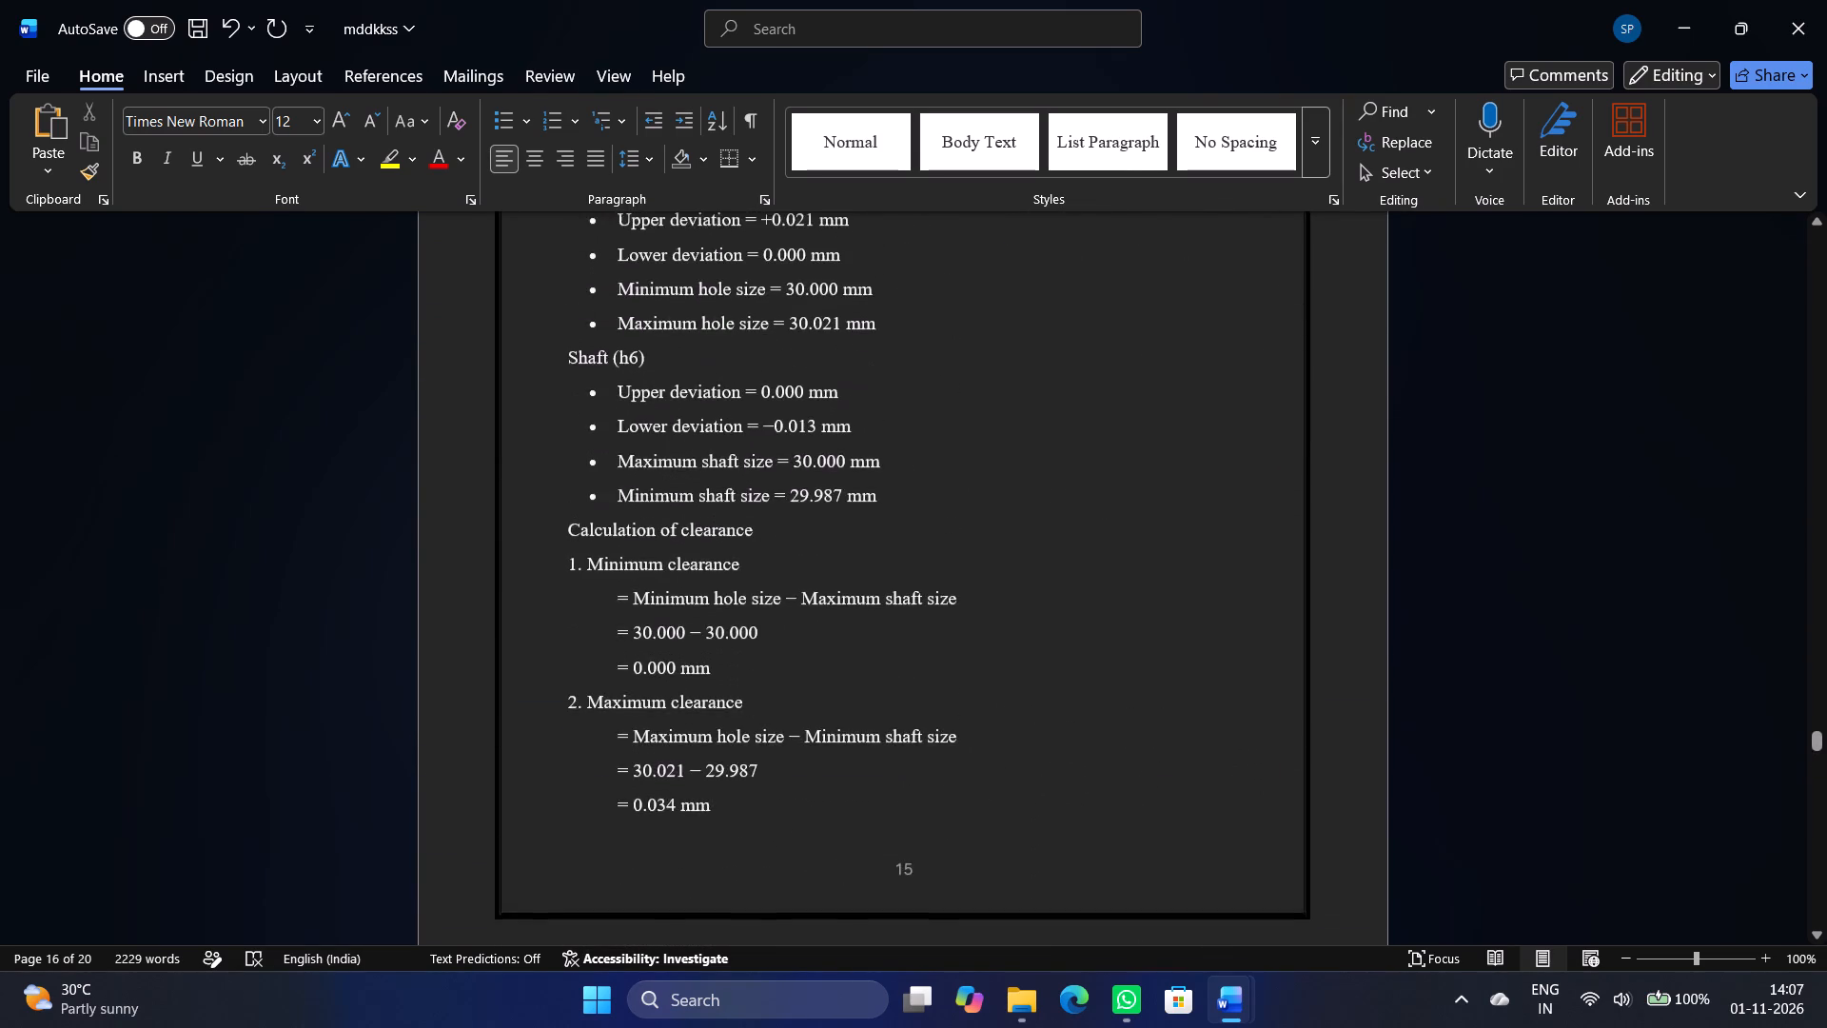
scroll(1619, 490, "up", 12)
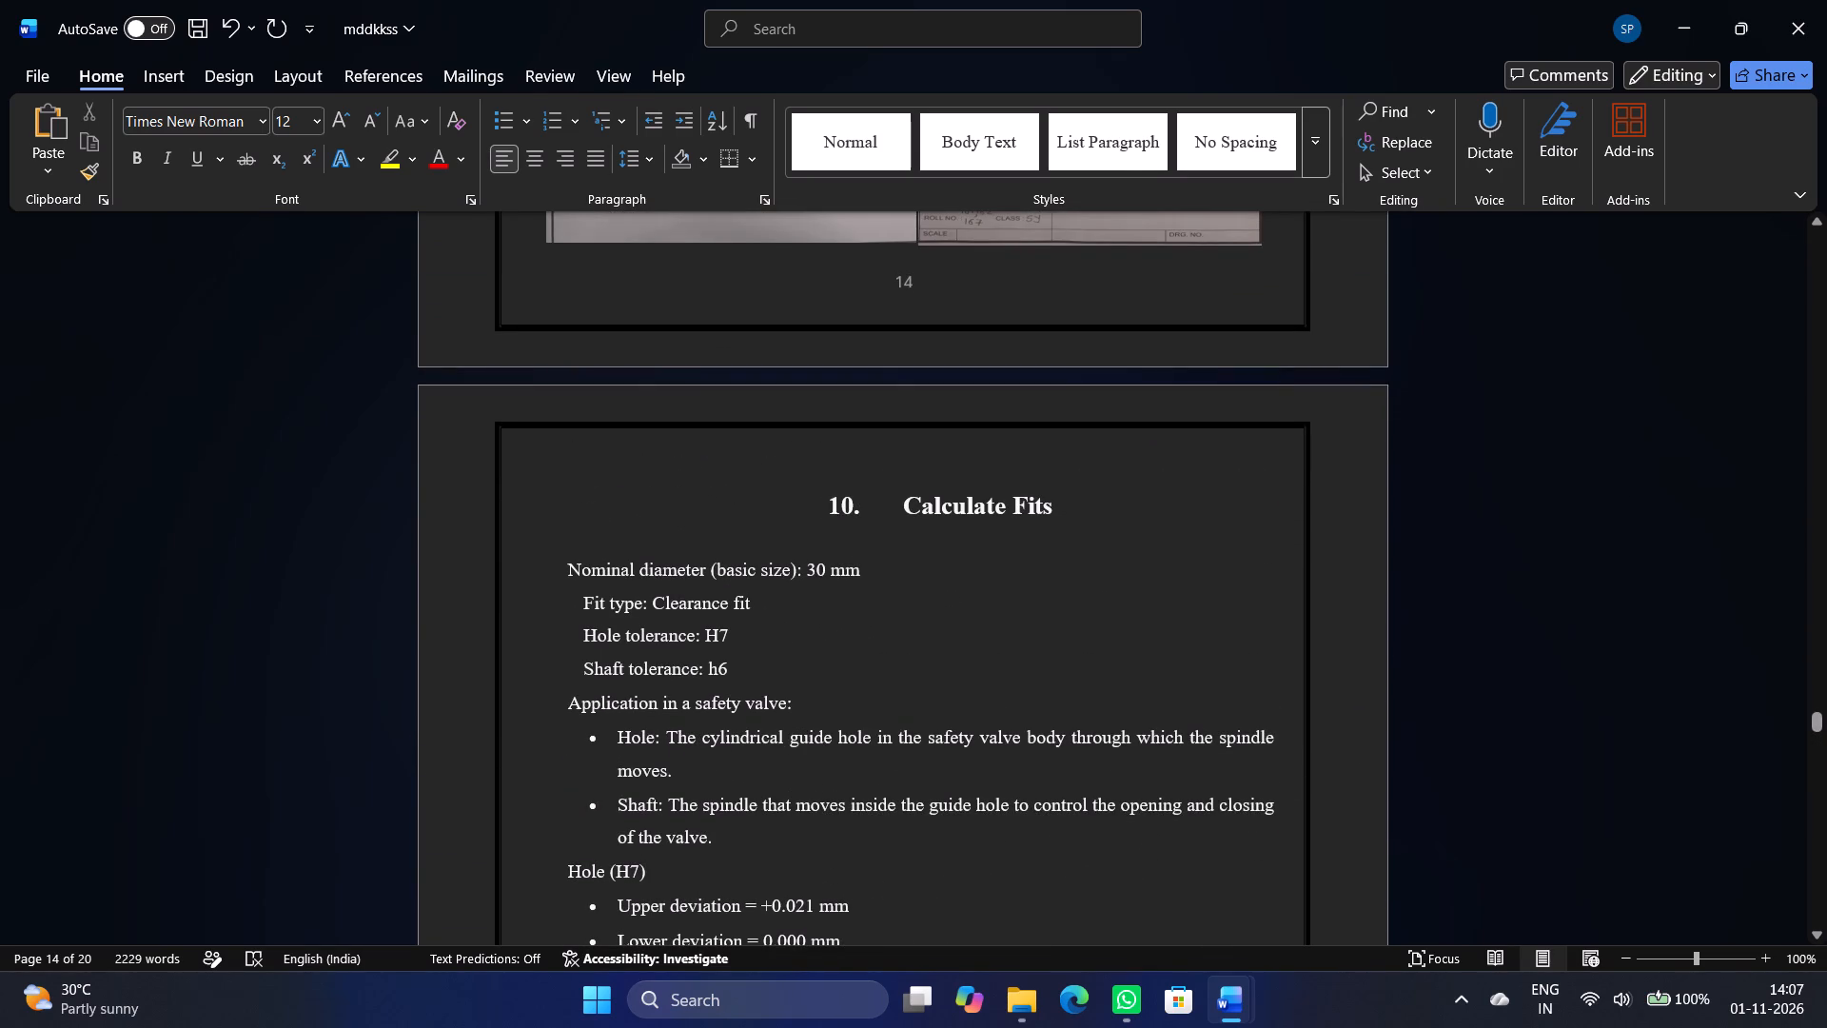
scroll(1619, 480, "down", 6)
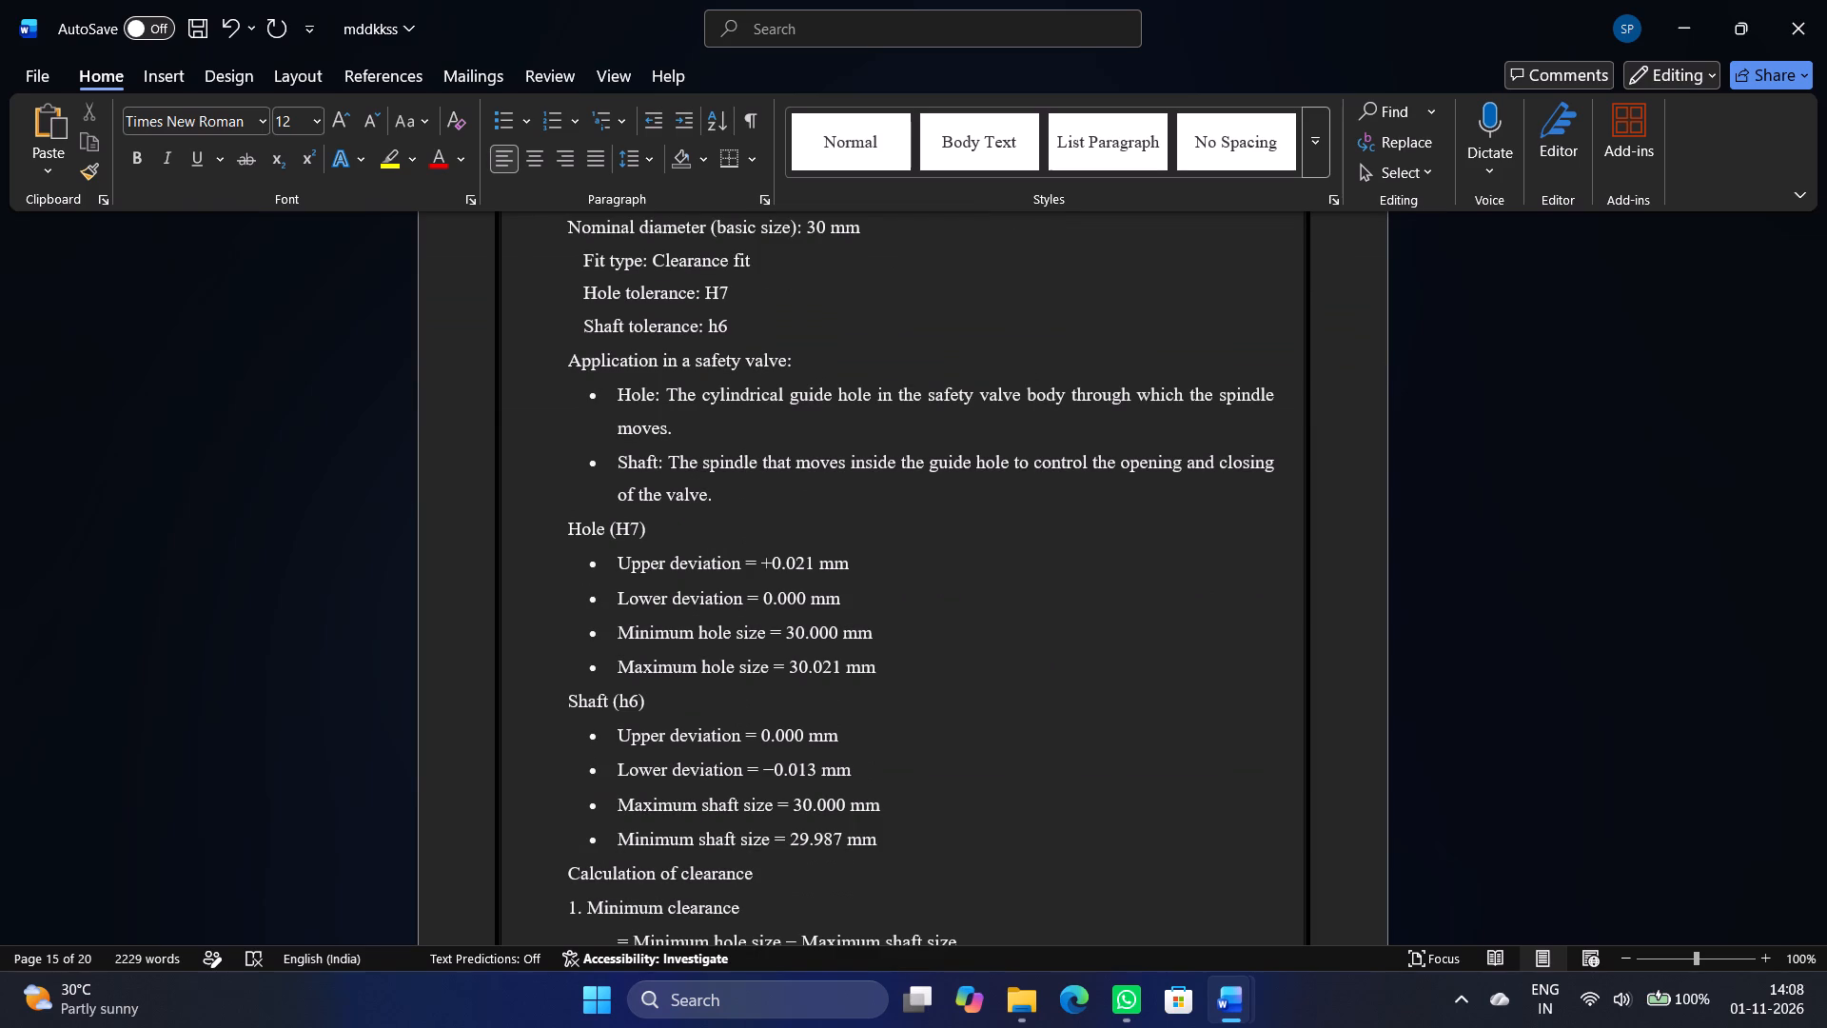
scroll(1619, 475, "down", 1)
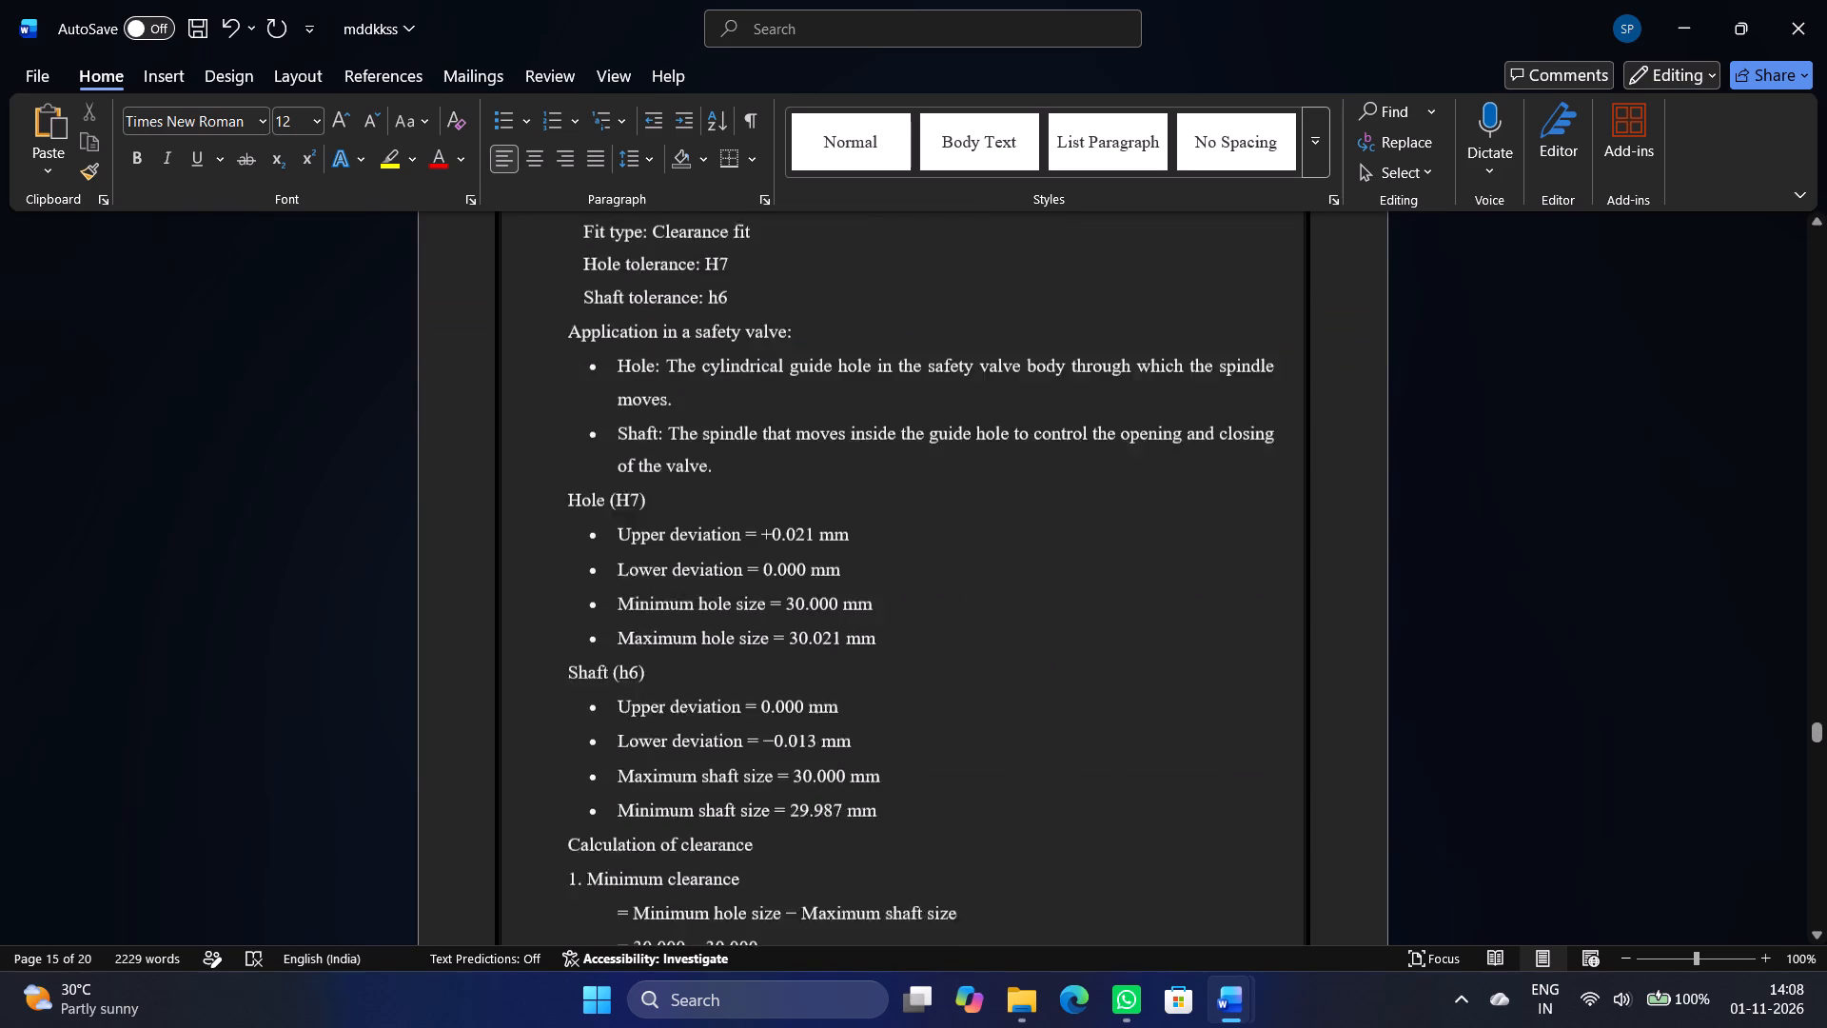
scroll(1619, 475, "down", 9)
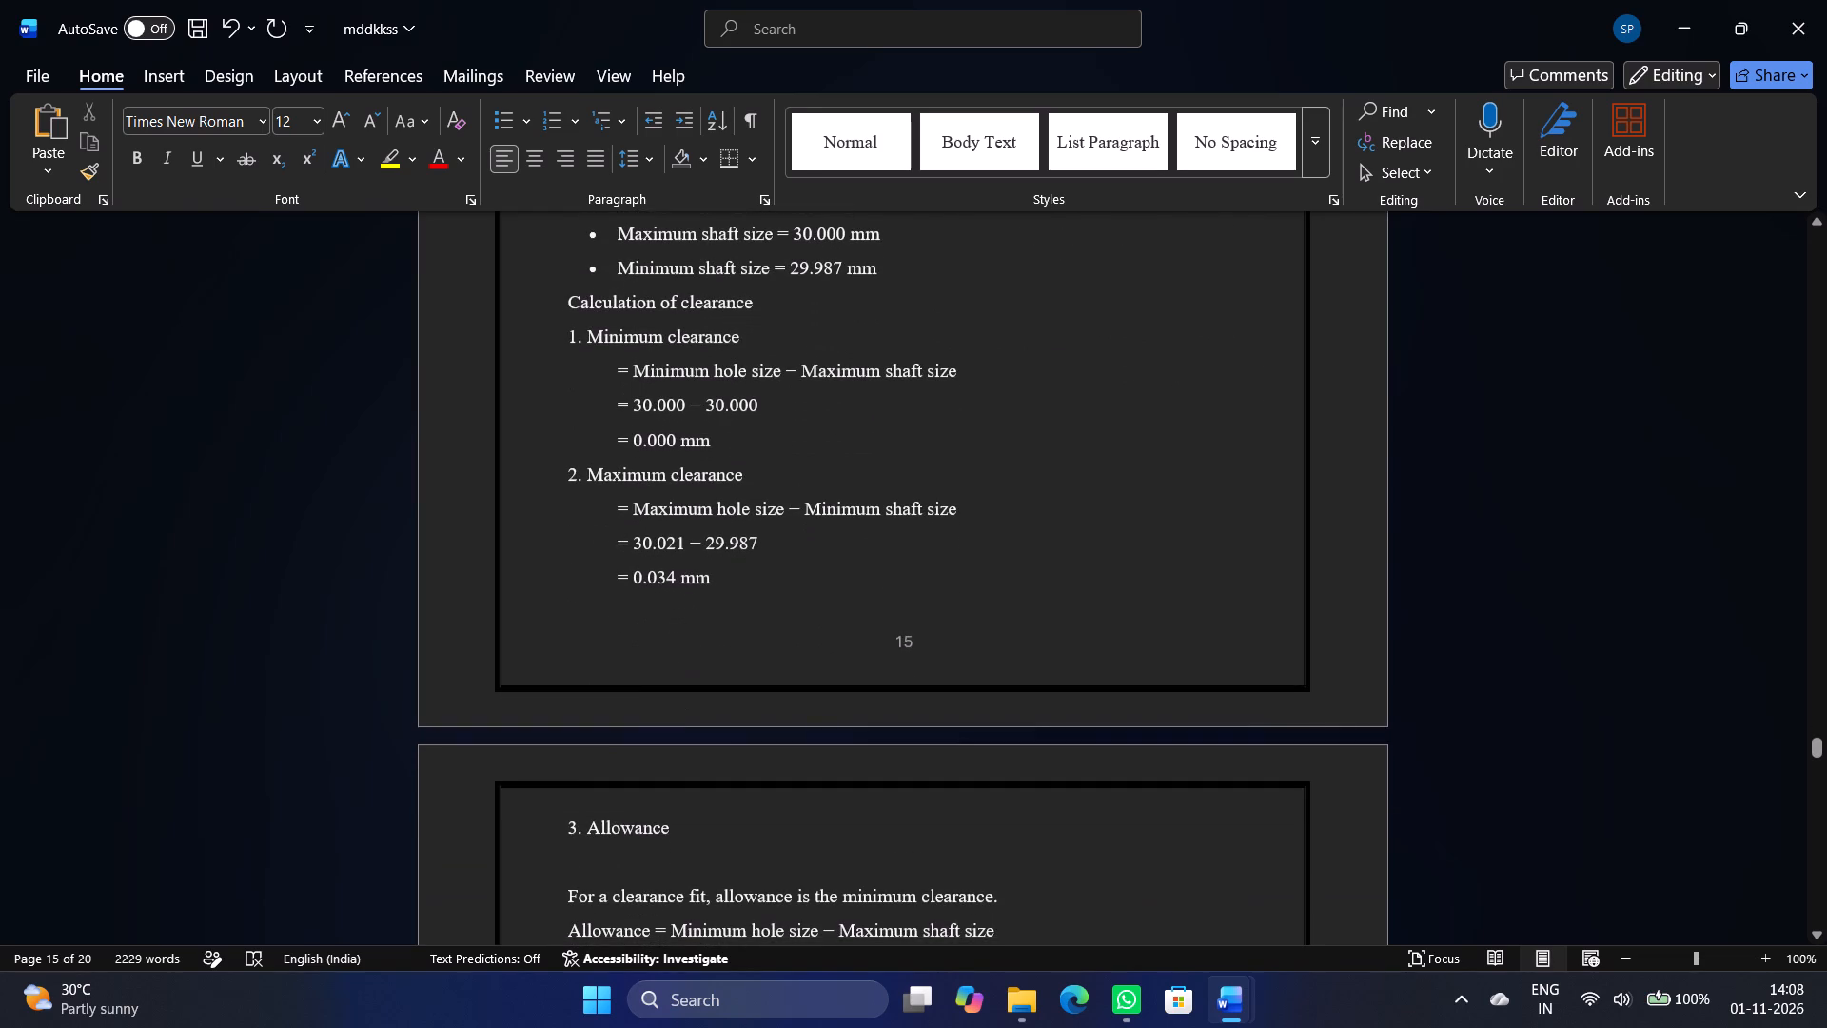
scroll(1627, 488, "down", 8)
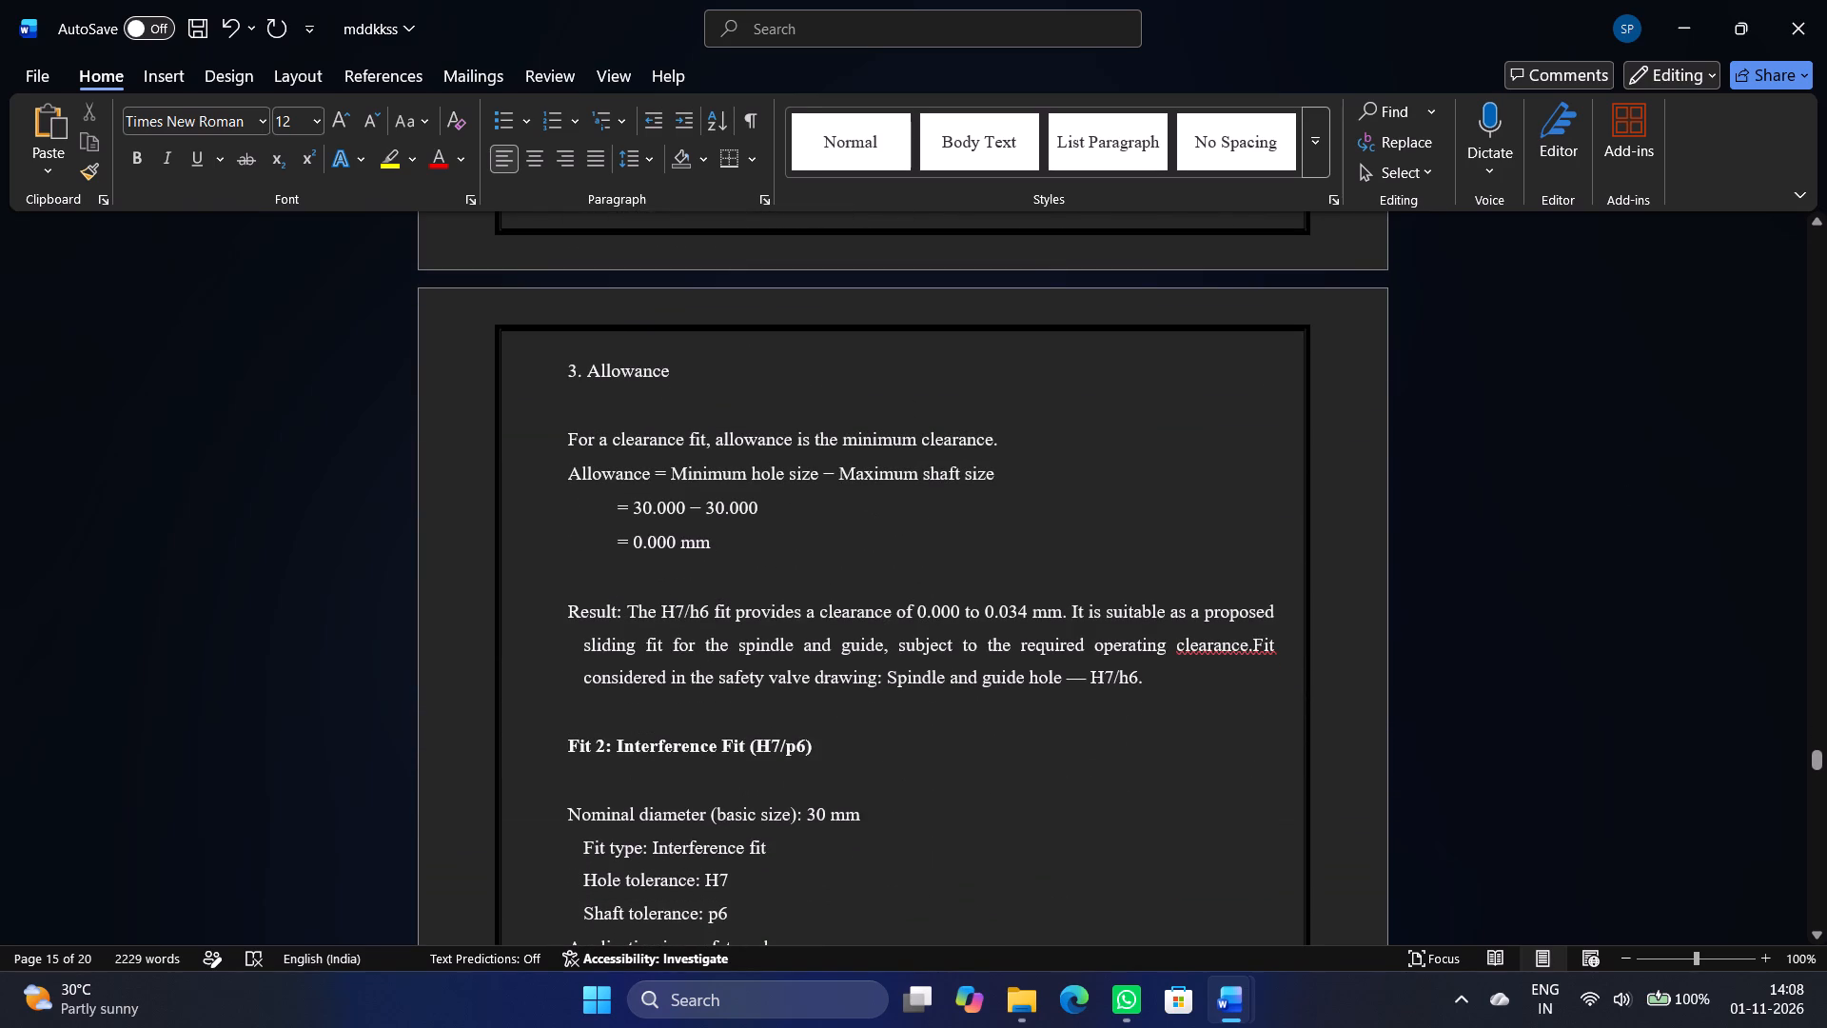
scroll(1628, 488, "down", 4)
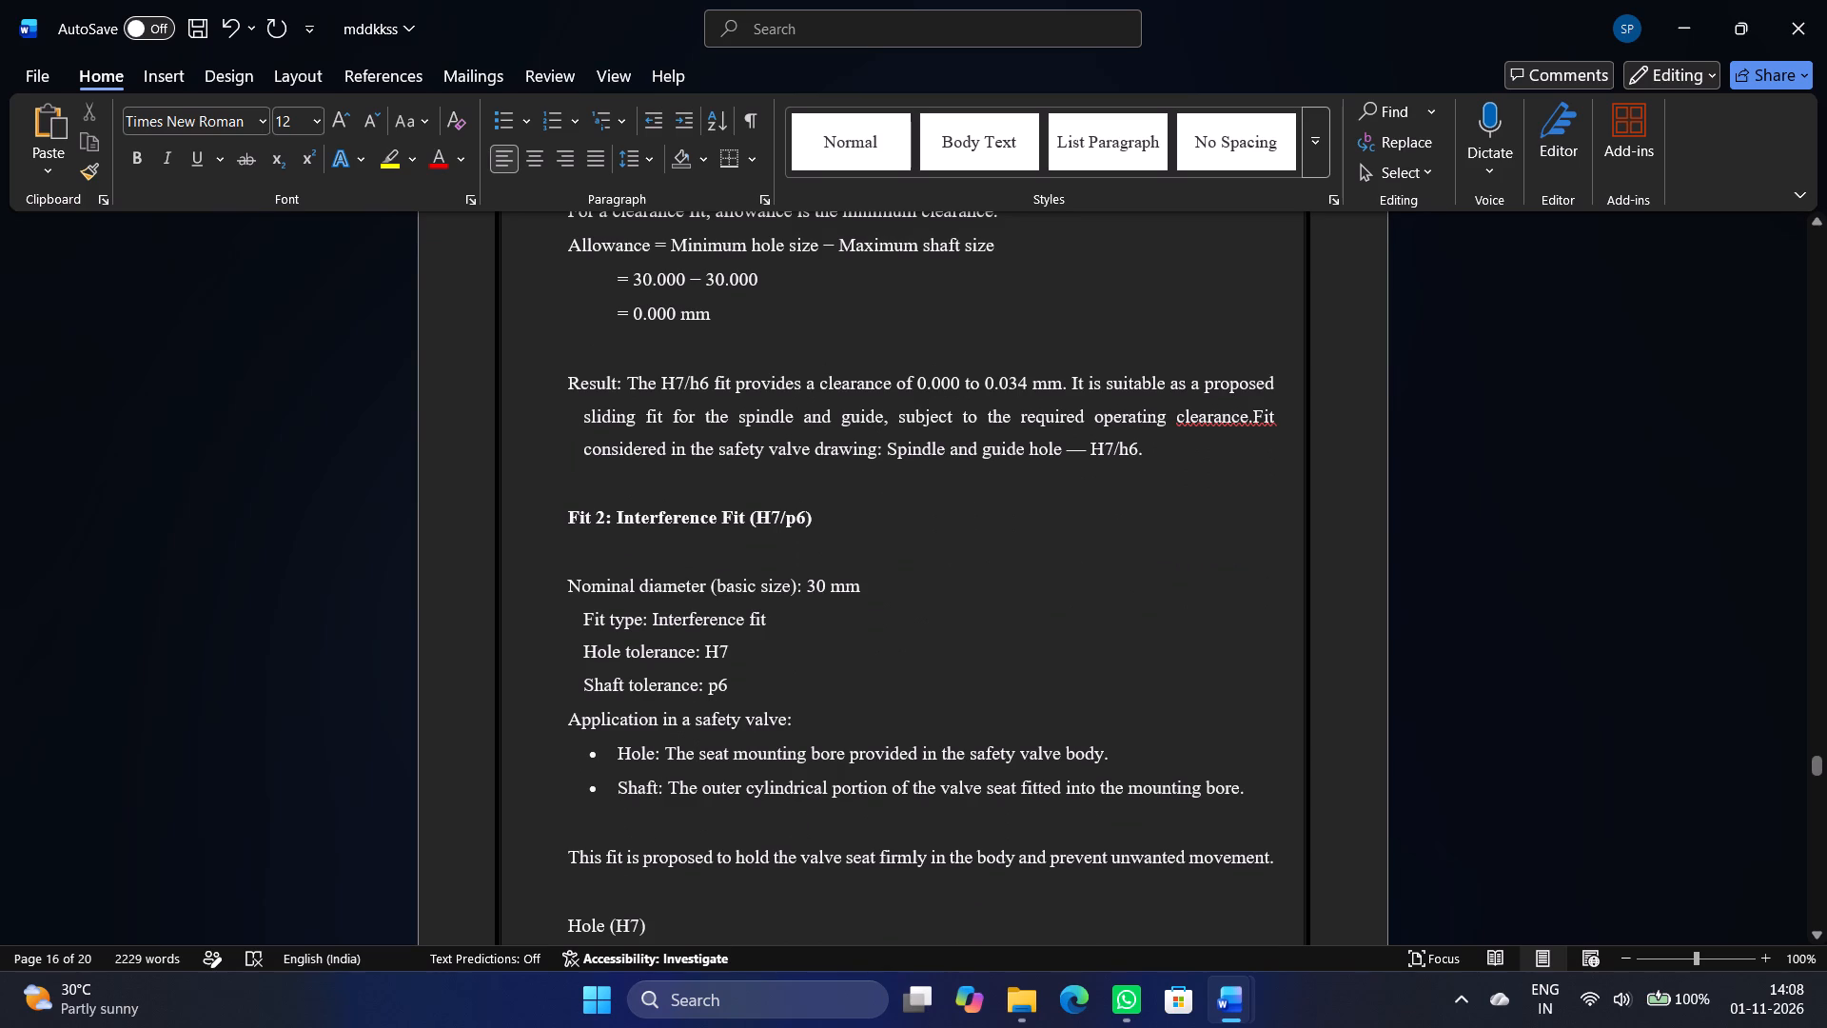
scroll(1226, 585, "down", 8)
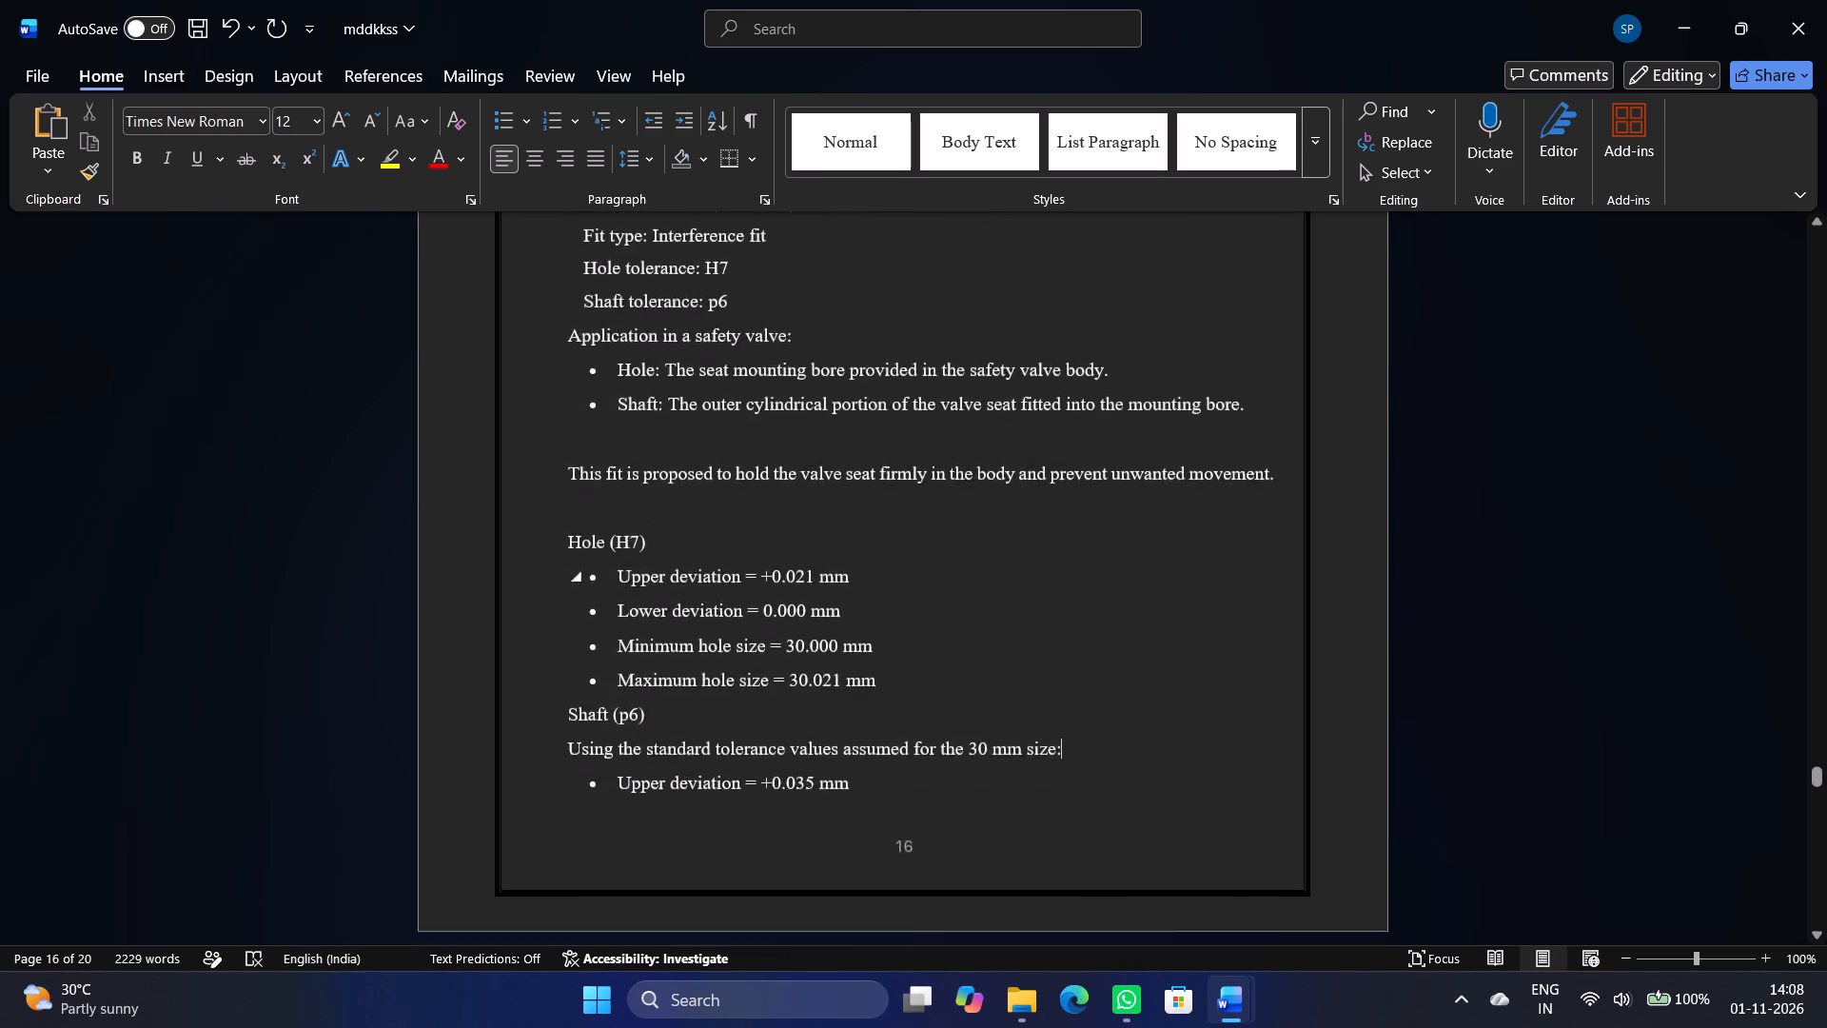
scroll(1247, 574, "down", 8)
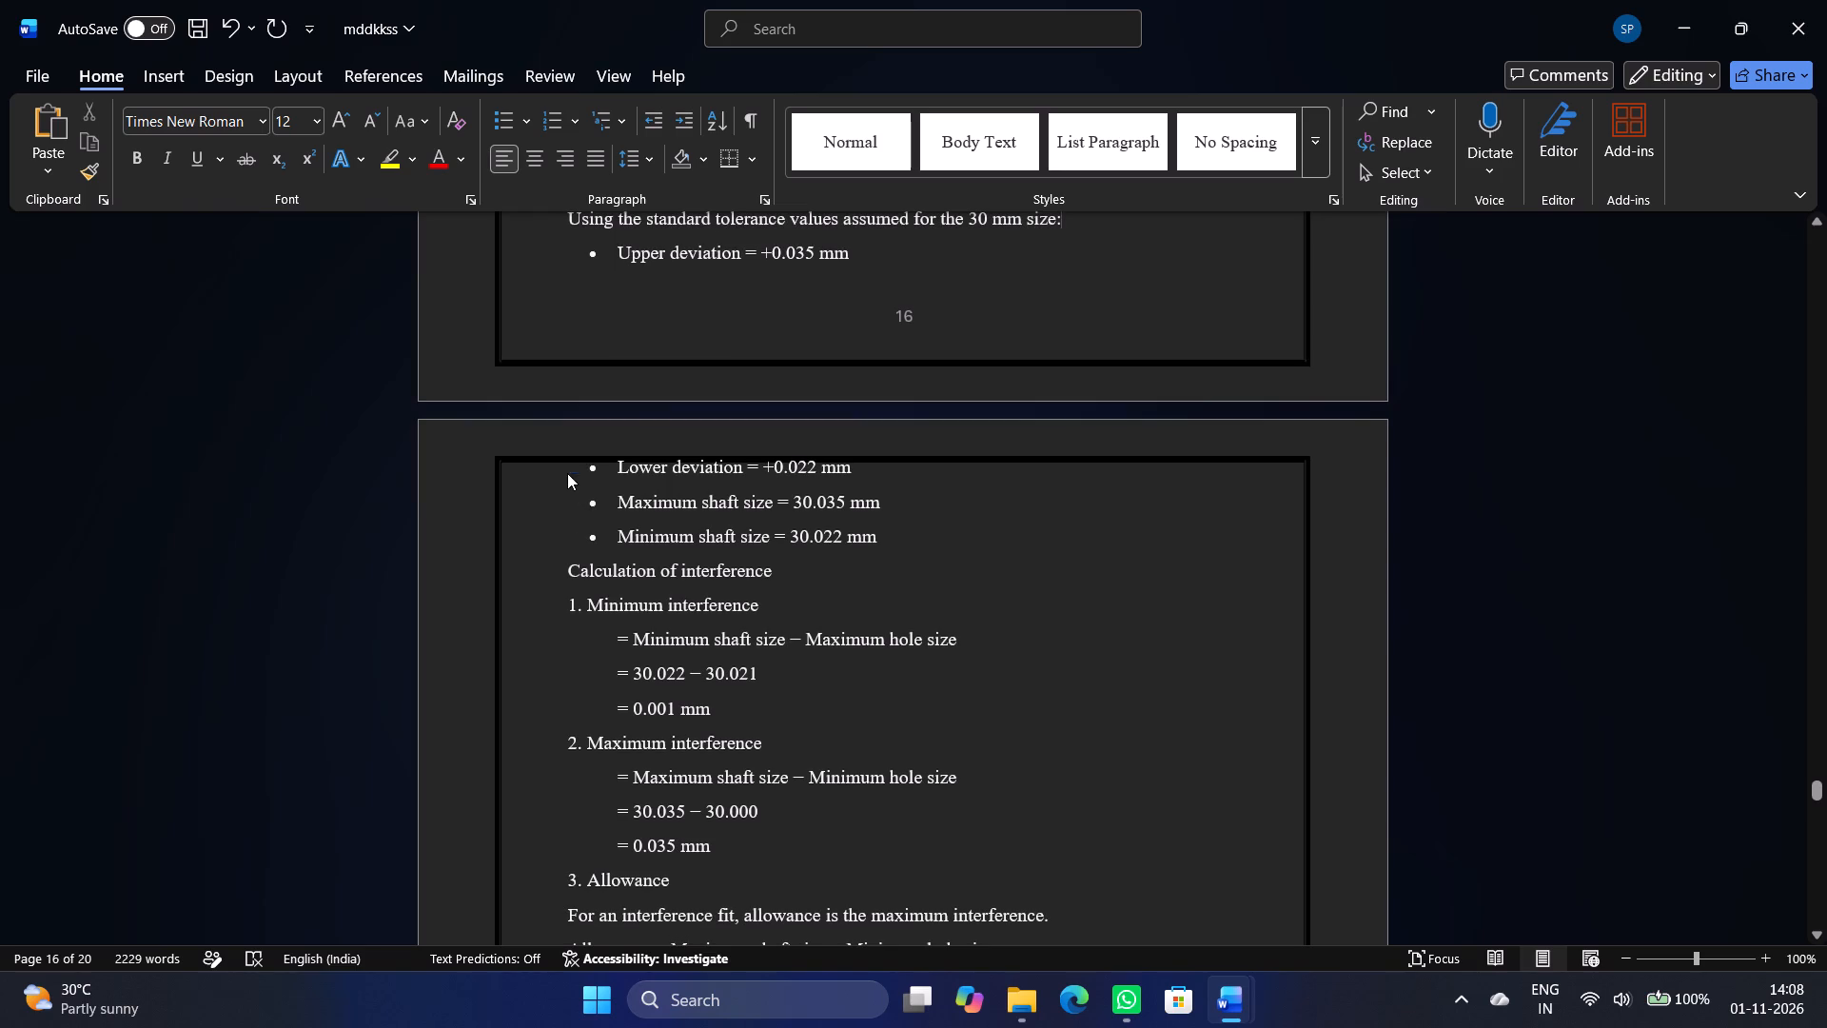
Insert an unbulleted blank line above the "Lower deviation = +0.022 mm" item so it sits below page 17's top border.
left_click(571, 469)
left_click(588, 473)
key("Return")
left_click(626, 485)
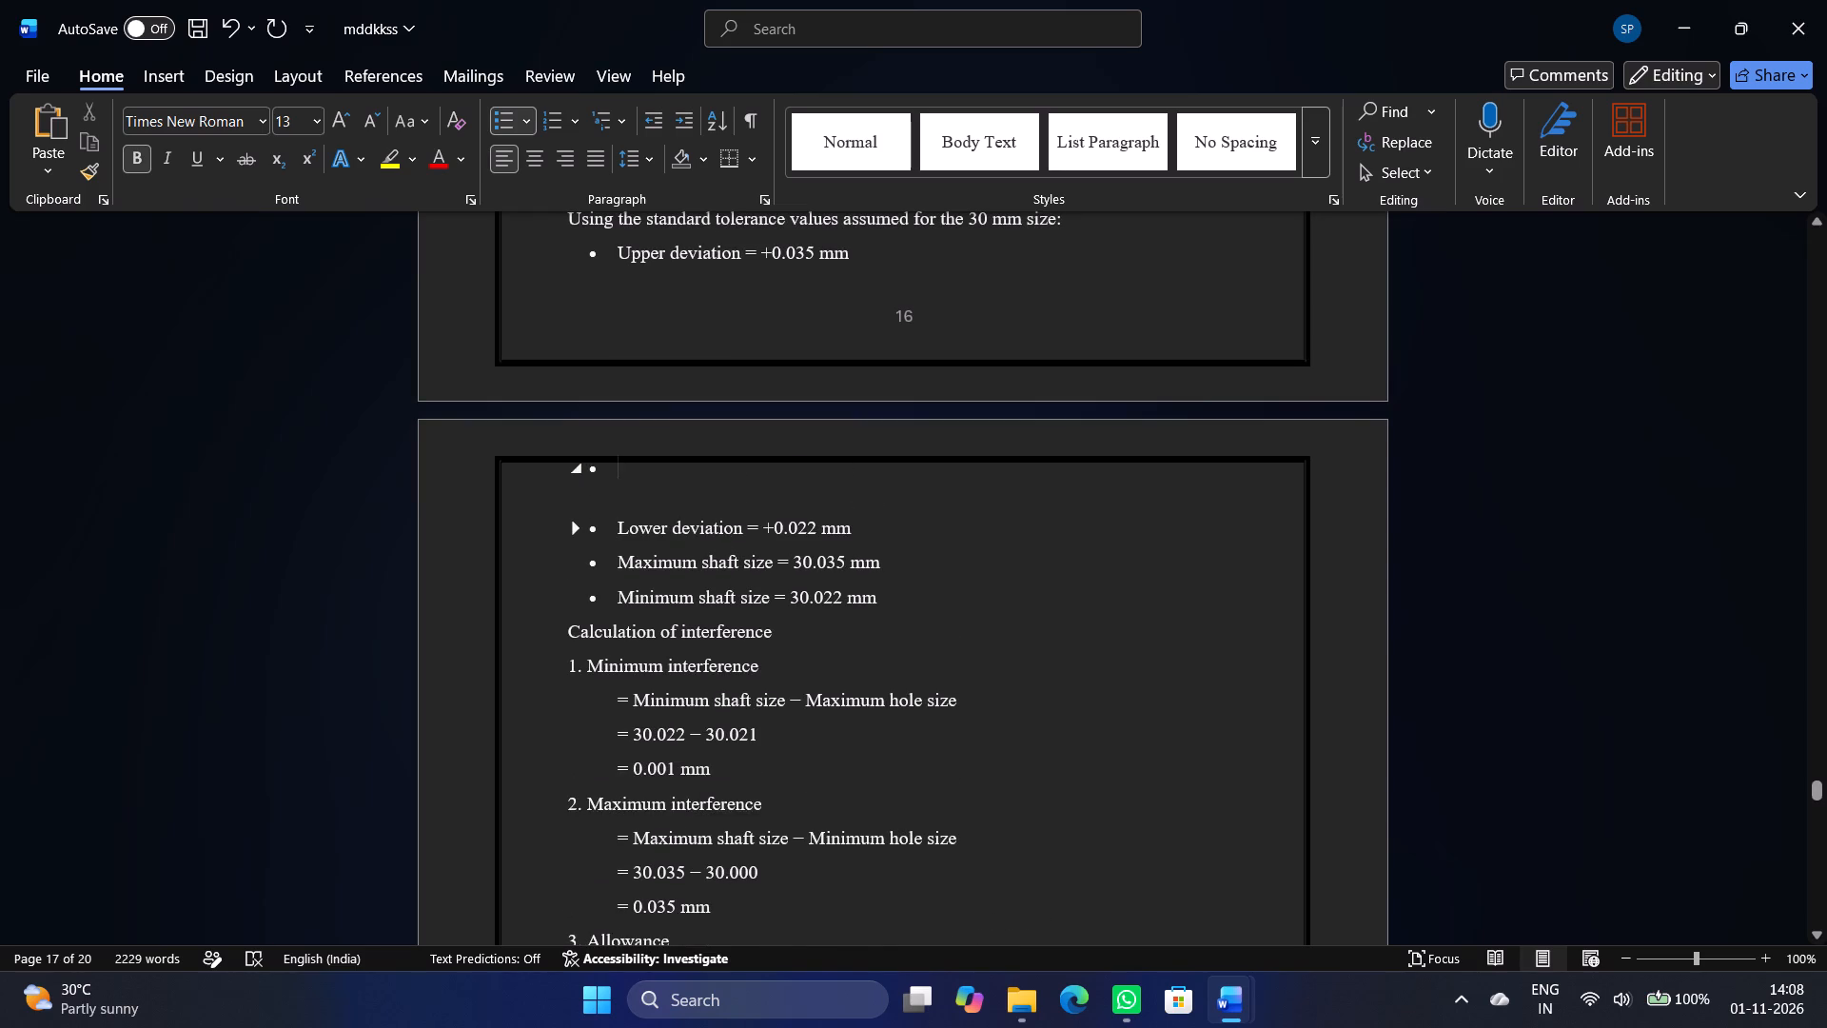
key("Return")
left_click(1699, 550)
Review the text layout, page breaks and figures from the Calculate Fits pages through the Autocad drawings to the Conclusion.
scroll(1678, 549, "down", 14)
scroll(1678, 545, "down", 8)
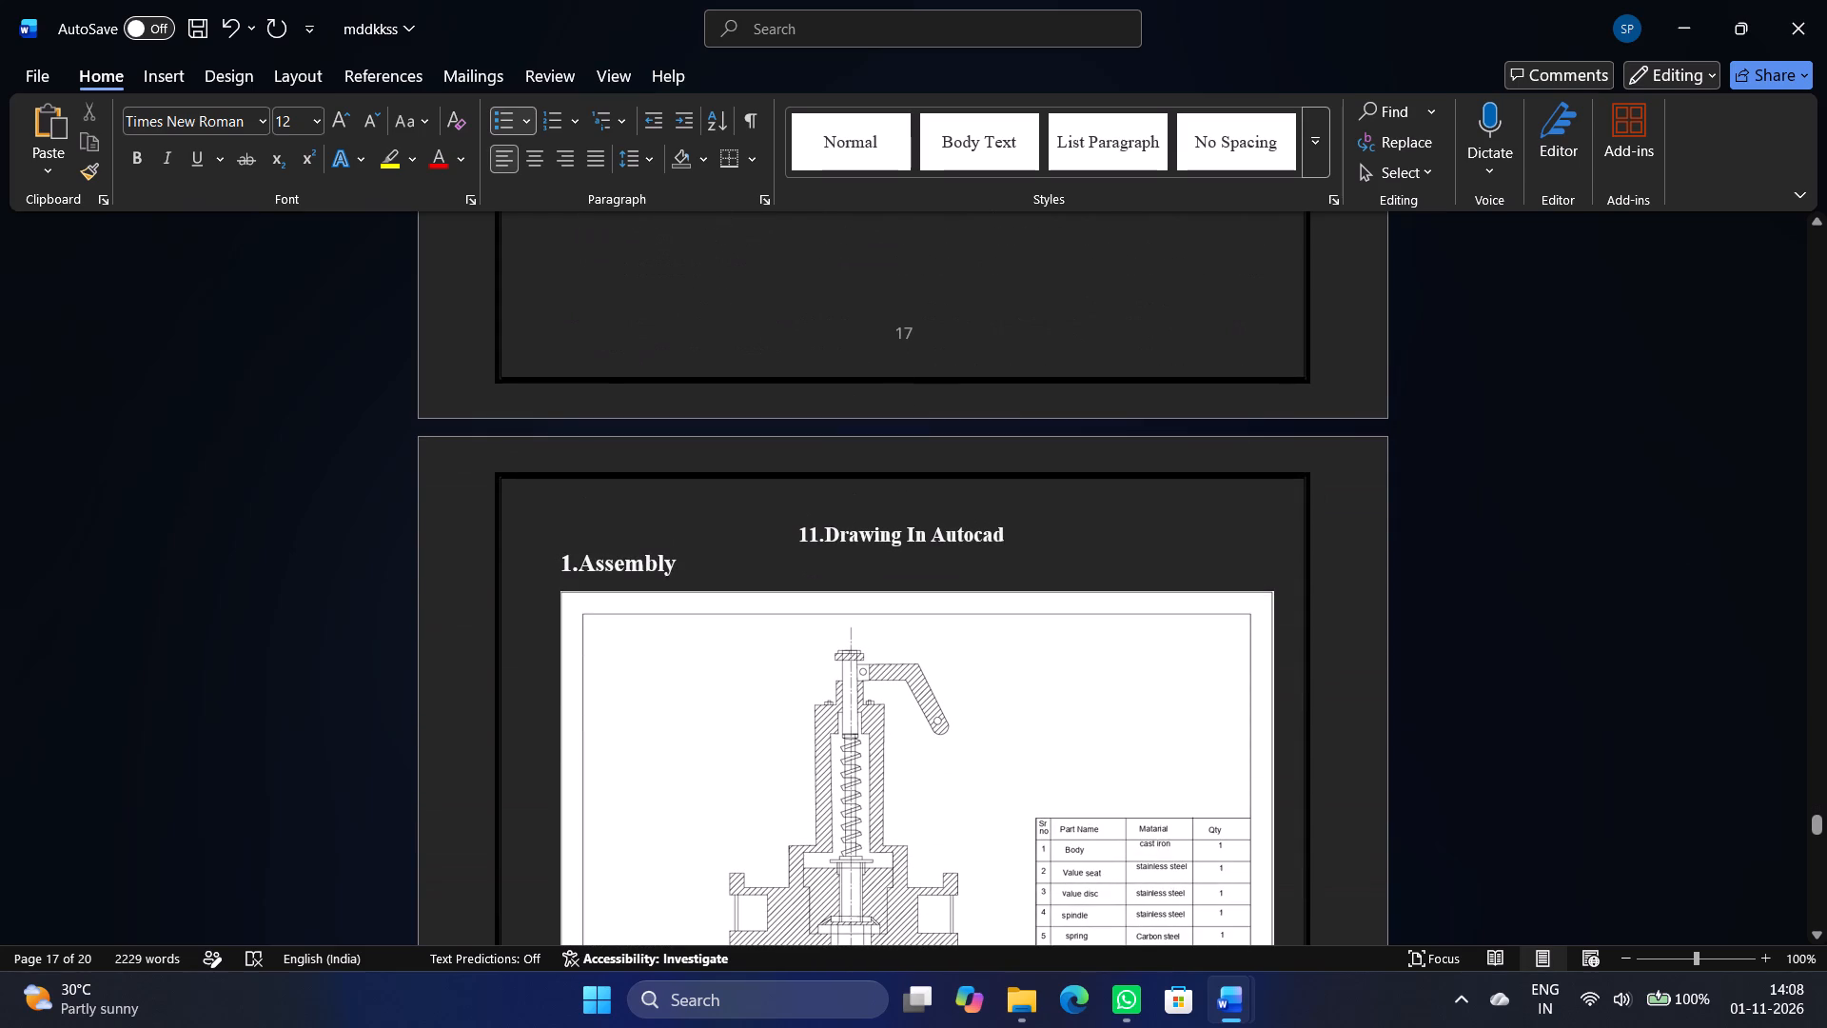
scroll(1678, 545, "up", 17)
scroll(1679, 537, "up", 5)
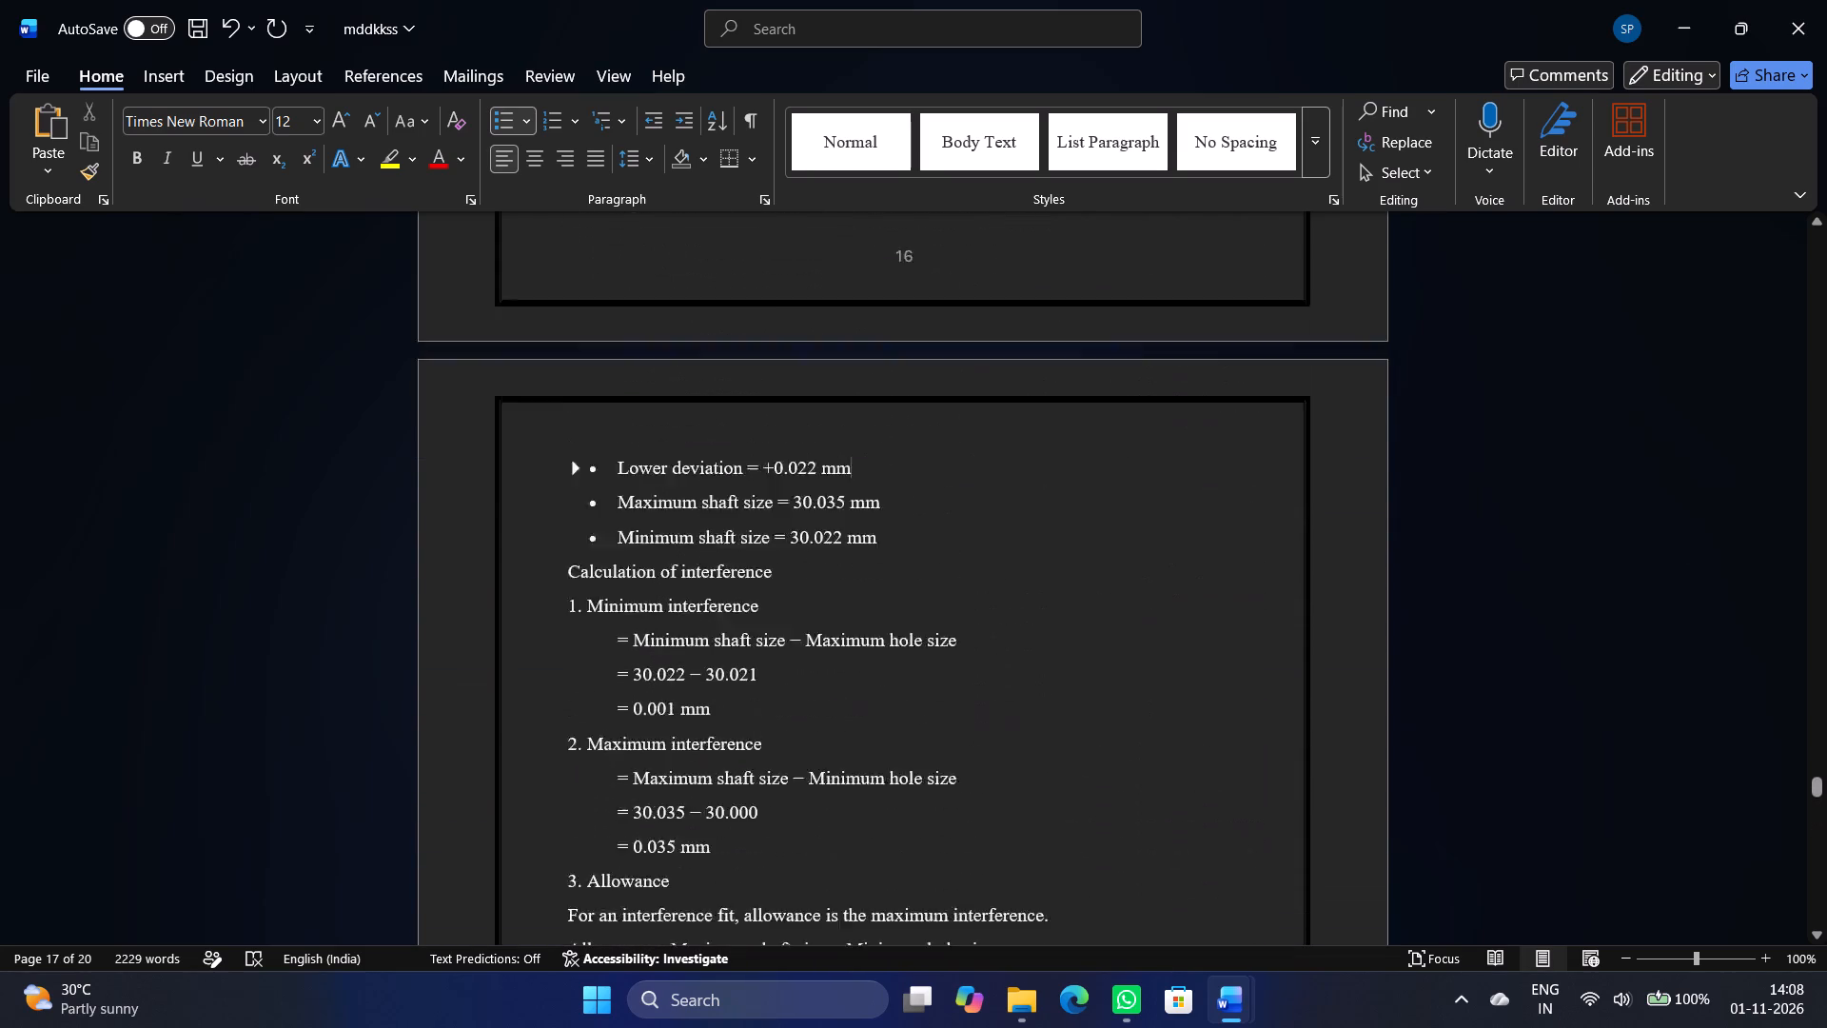
scroll(1679, 532, "up", 13)
scroll(1679, 530, "up", 14)
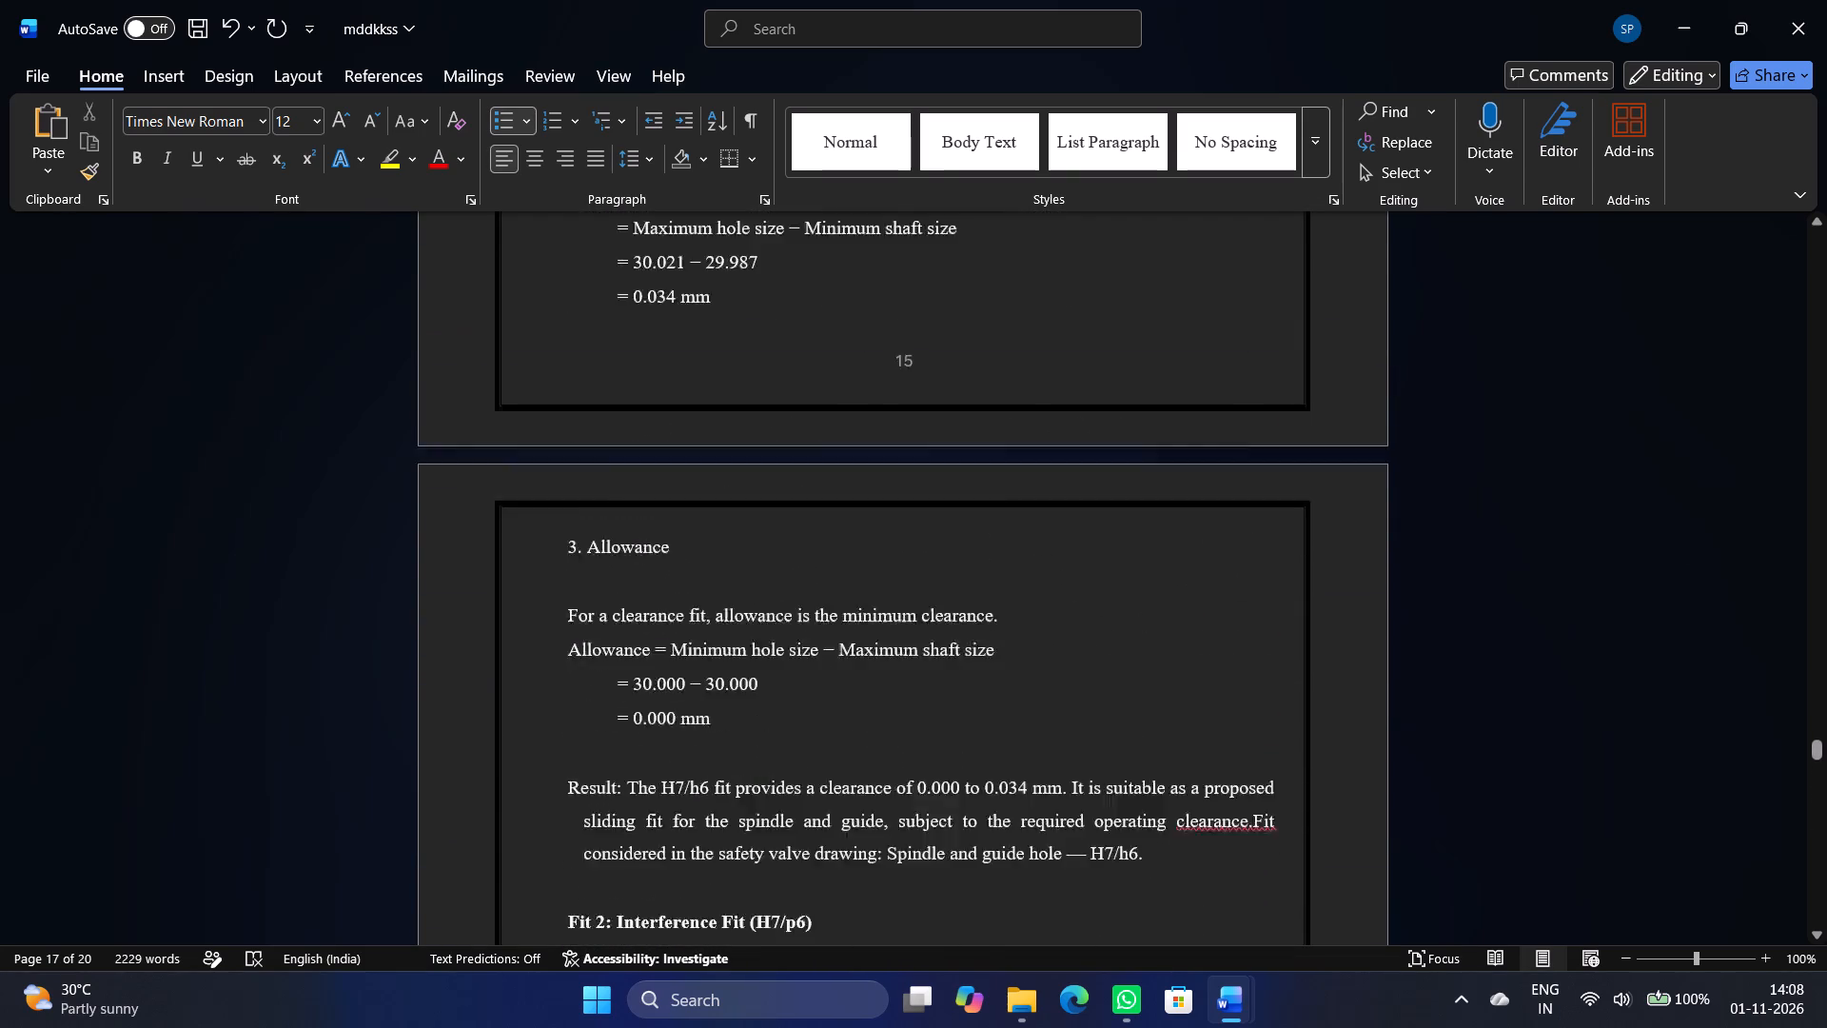
scroll(1679, 530, "up", 8)
scroll(1677, 524, "down", 20)
scroll(1677, 524, "down", 1)
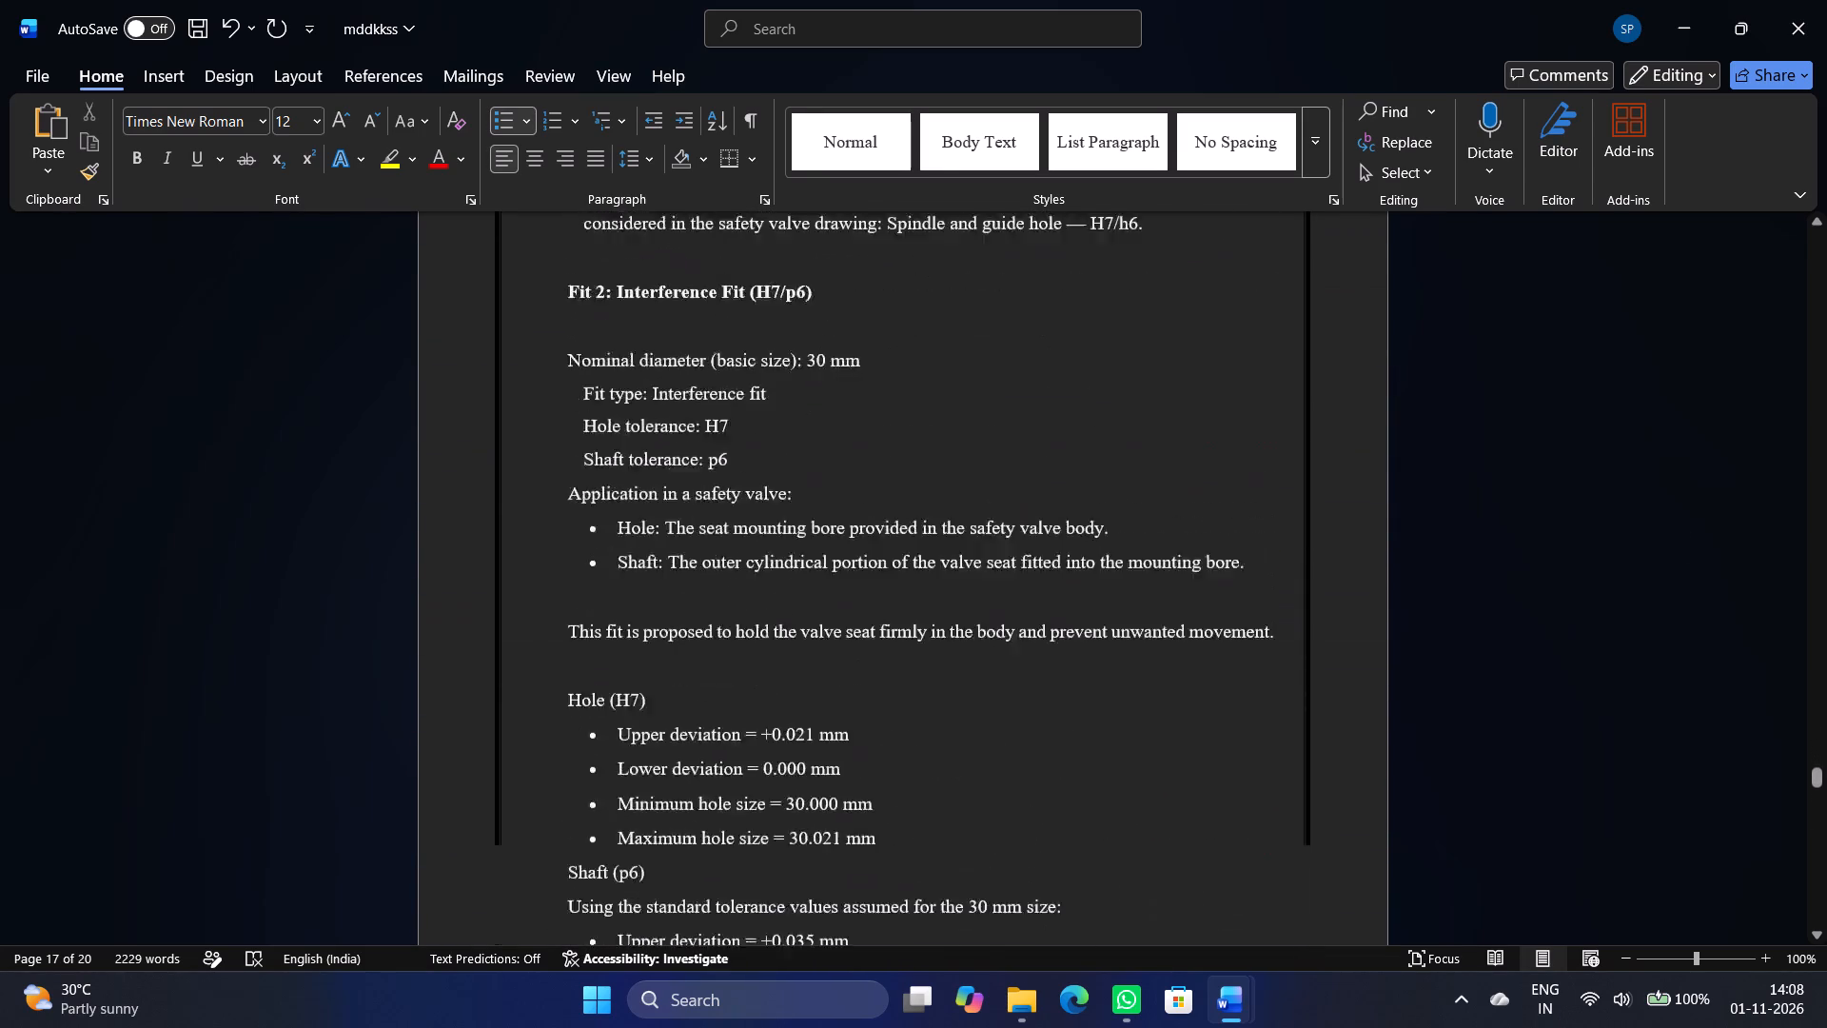
scroll(1675, 521, "down", 20)
scroll(1675, 521, "down", 20)
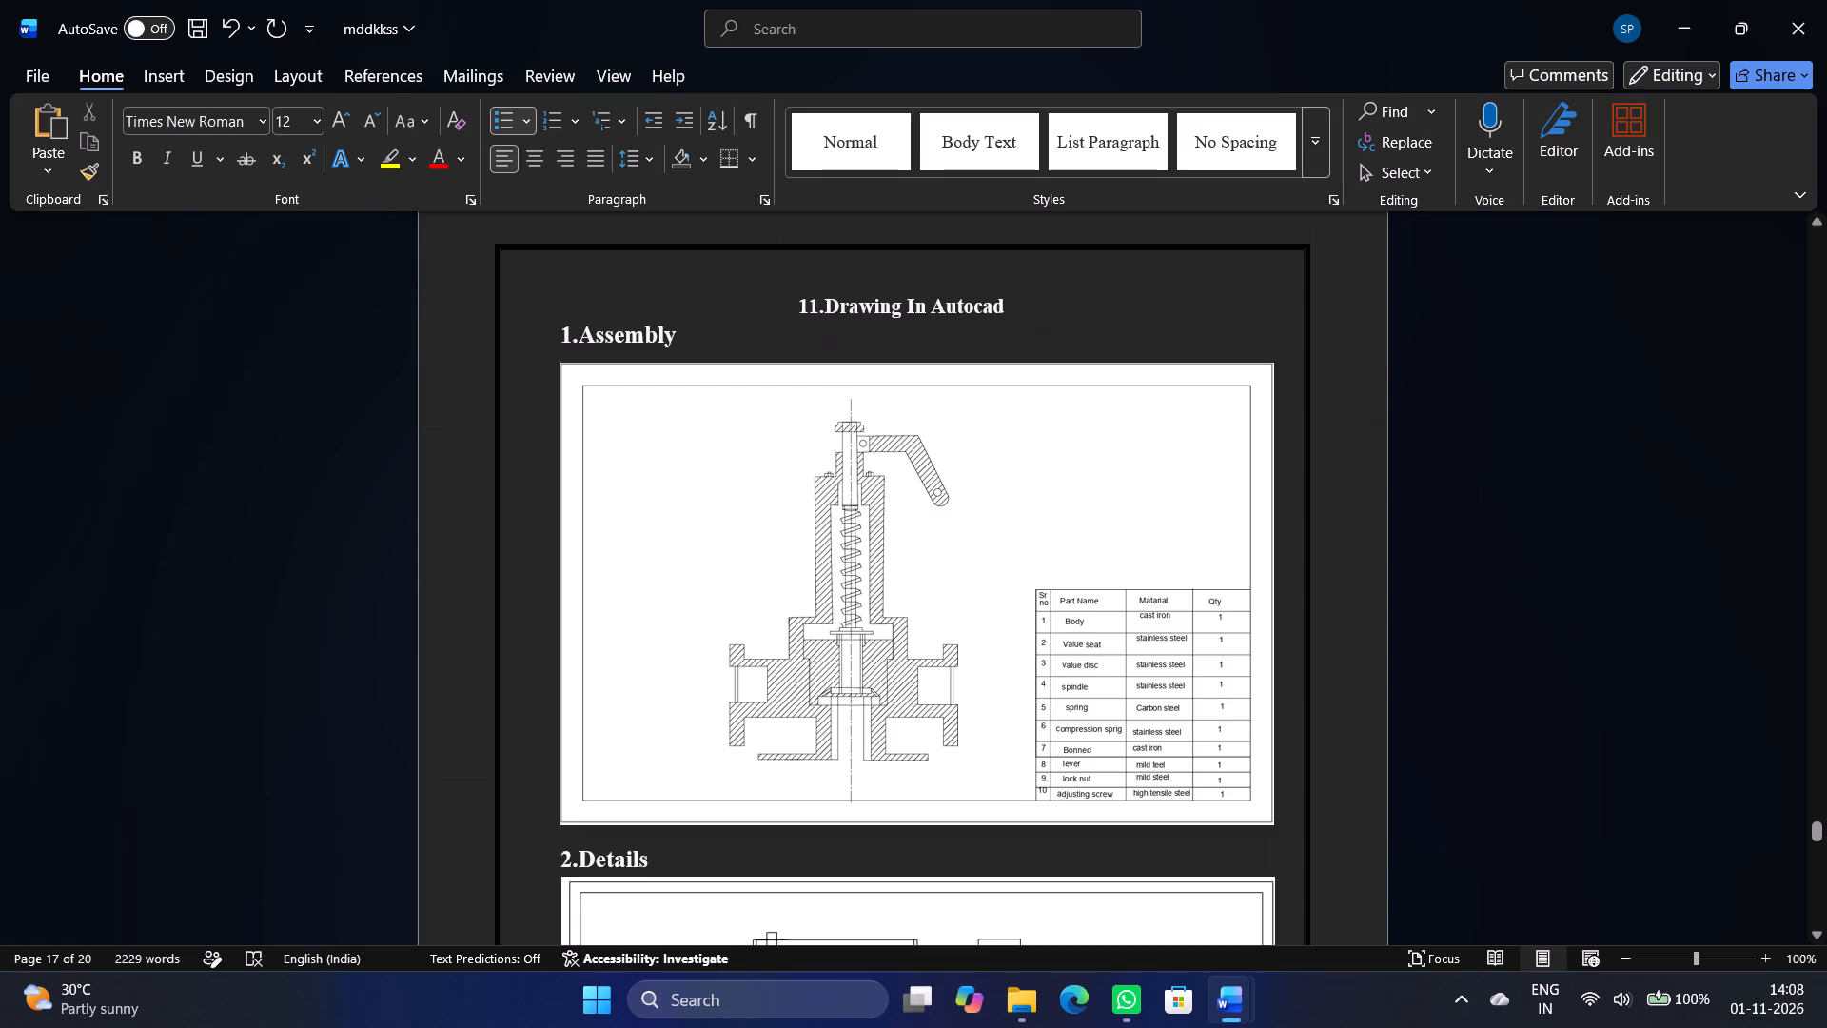
scroll(1674, 510, "down", 19)
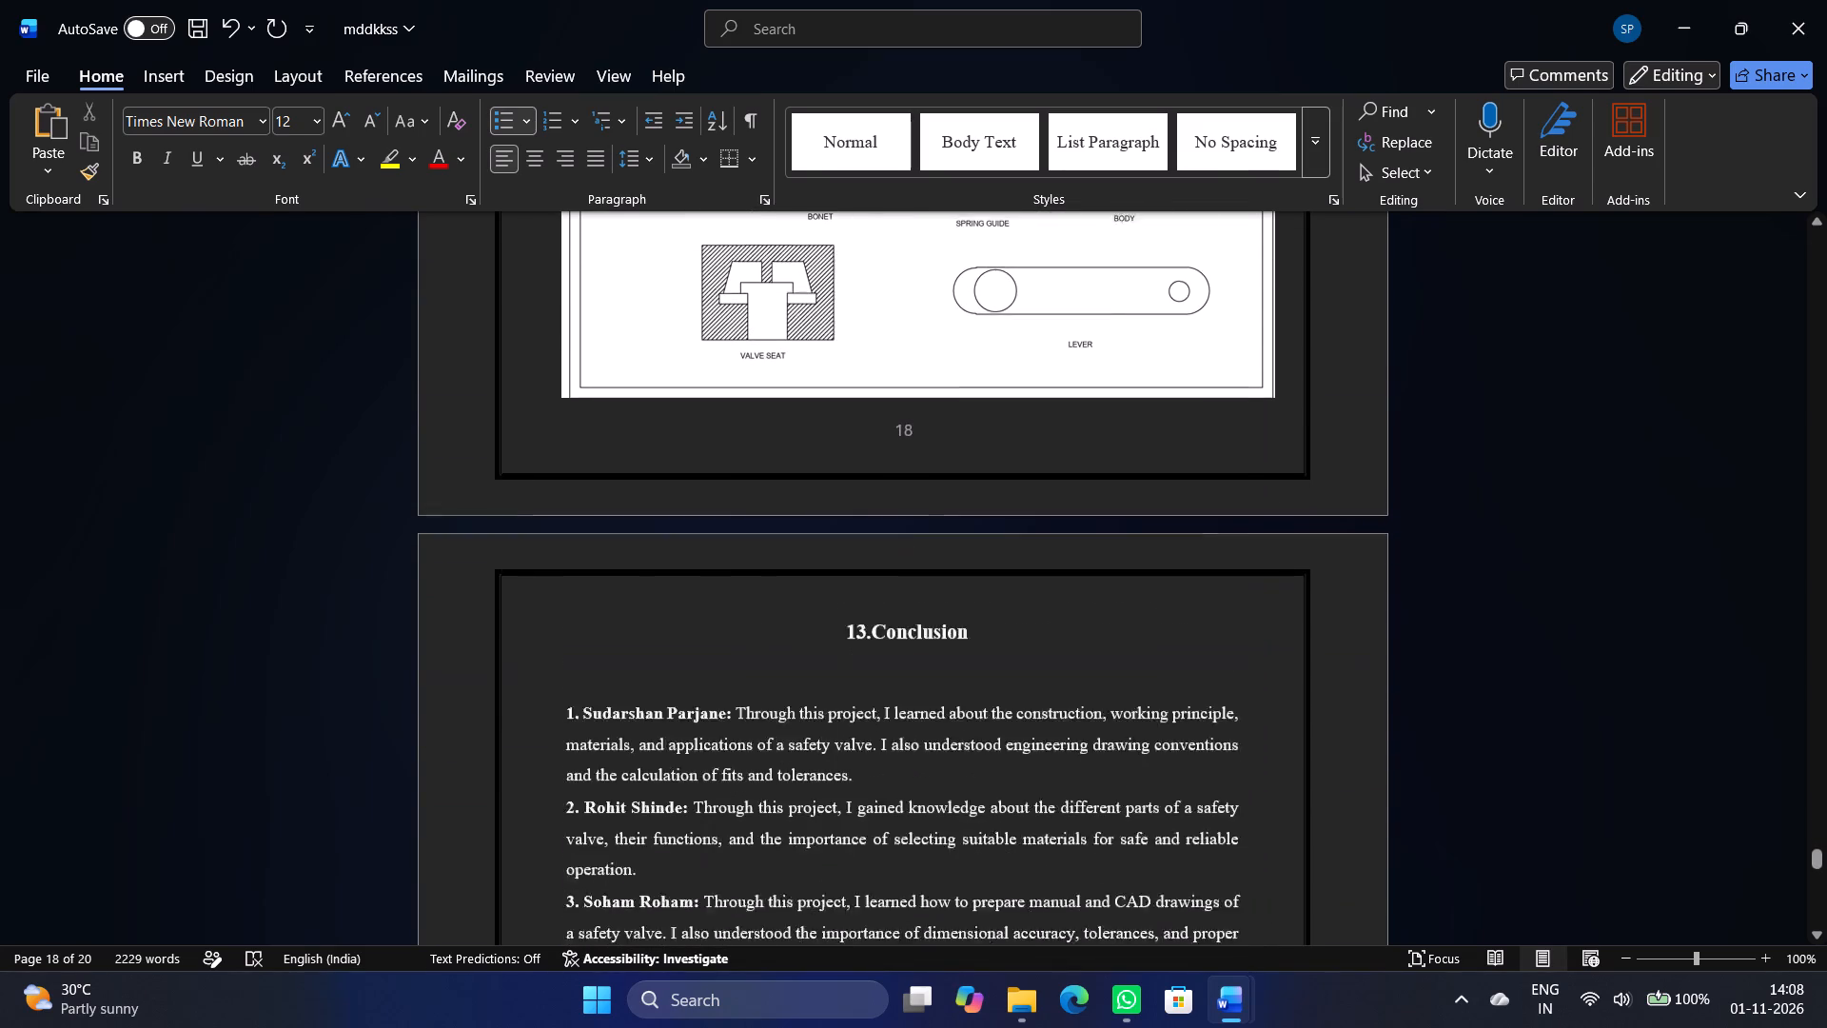
Set the font size of the three Conclusion paragraphs on page 19 to 12.
scroll(1674, 510, "down", 1)
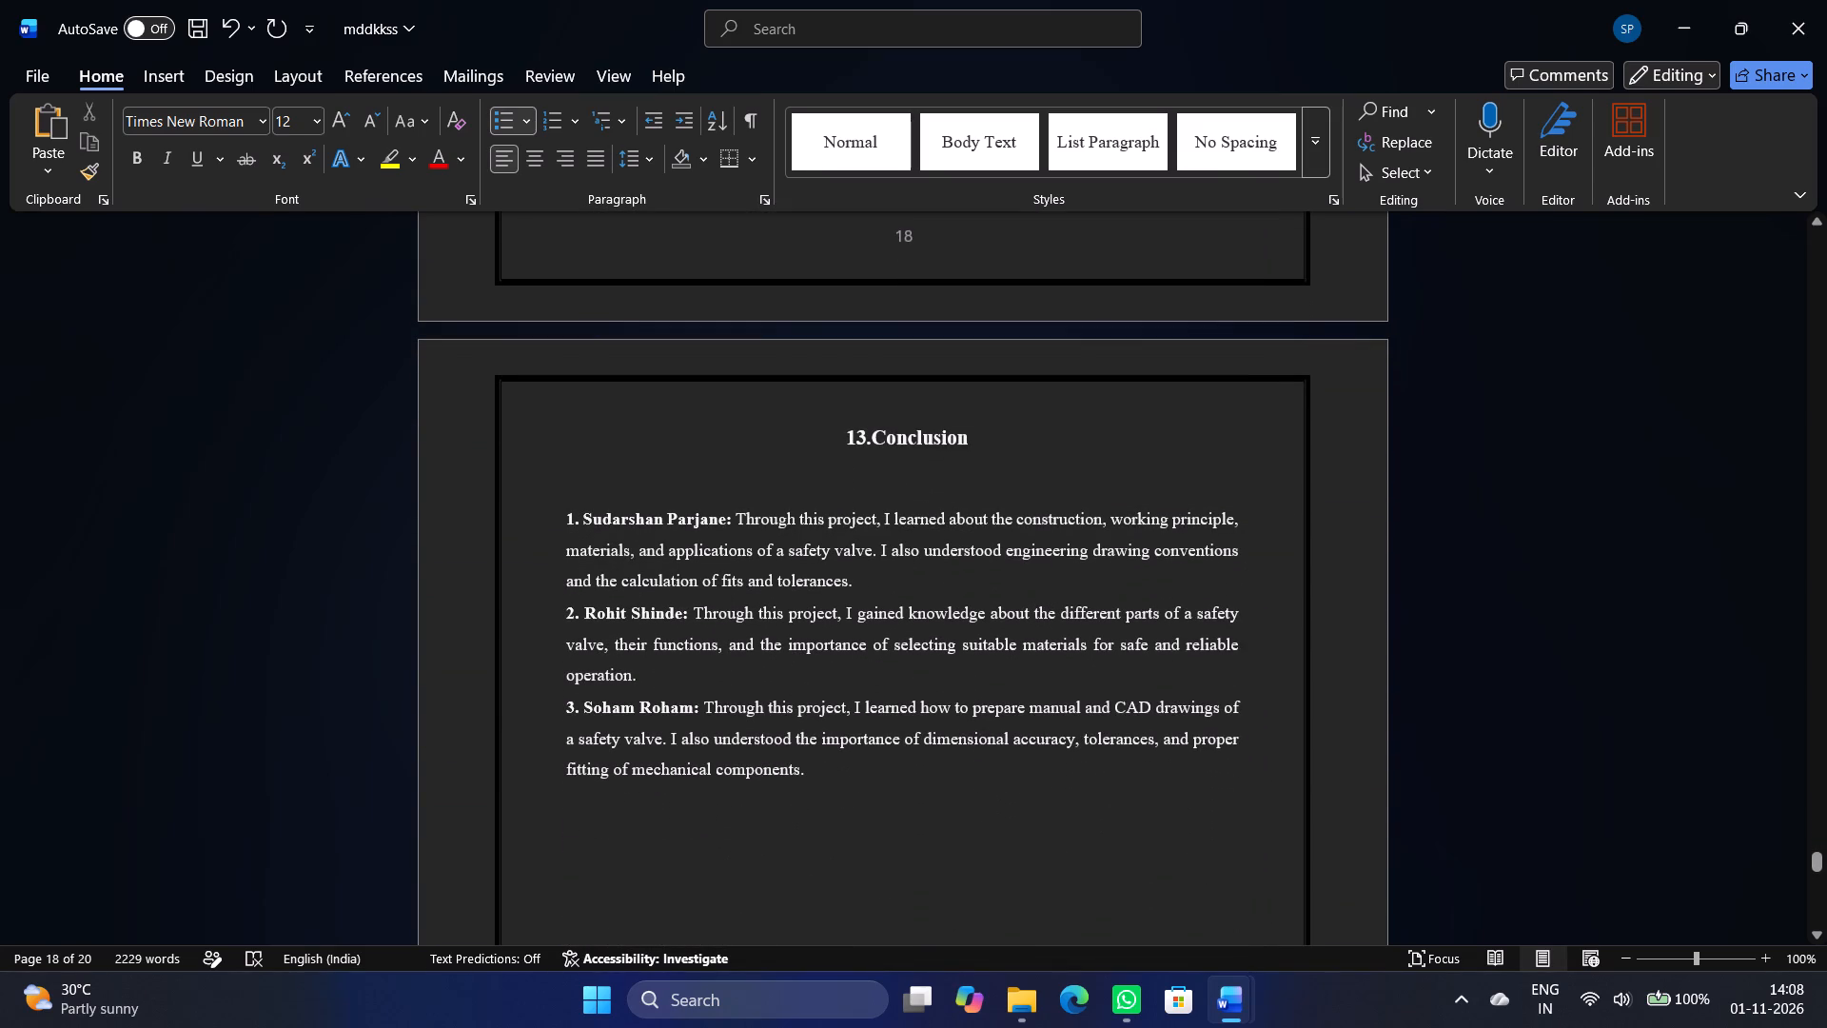
left_click_drag(566, 516, 846, 789)
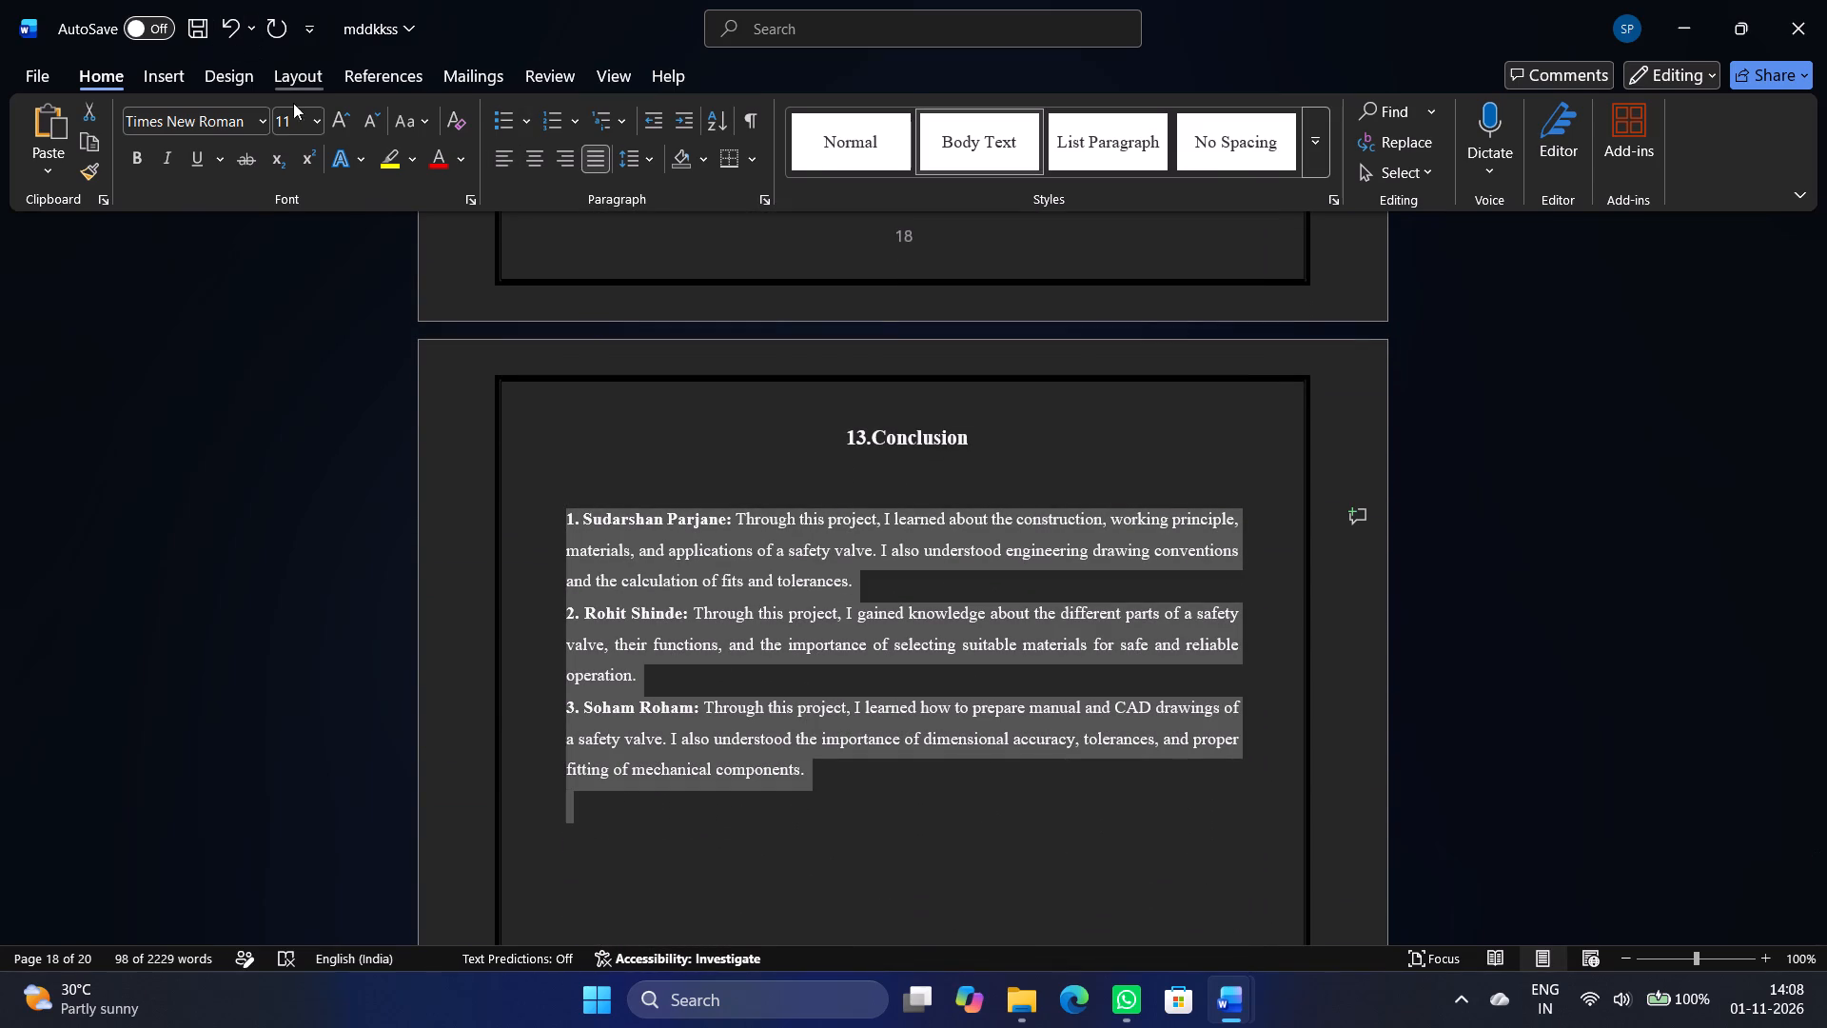
left_click(312, 117)
left_click(301, 267)
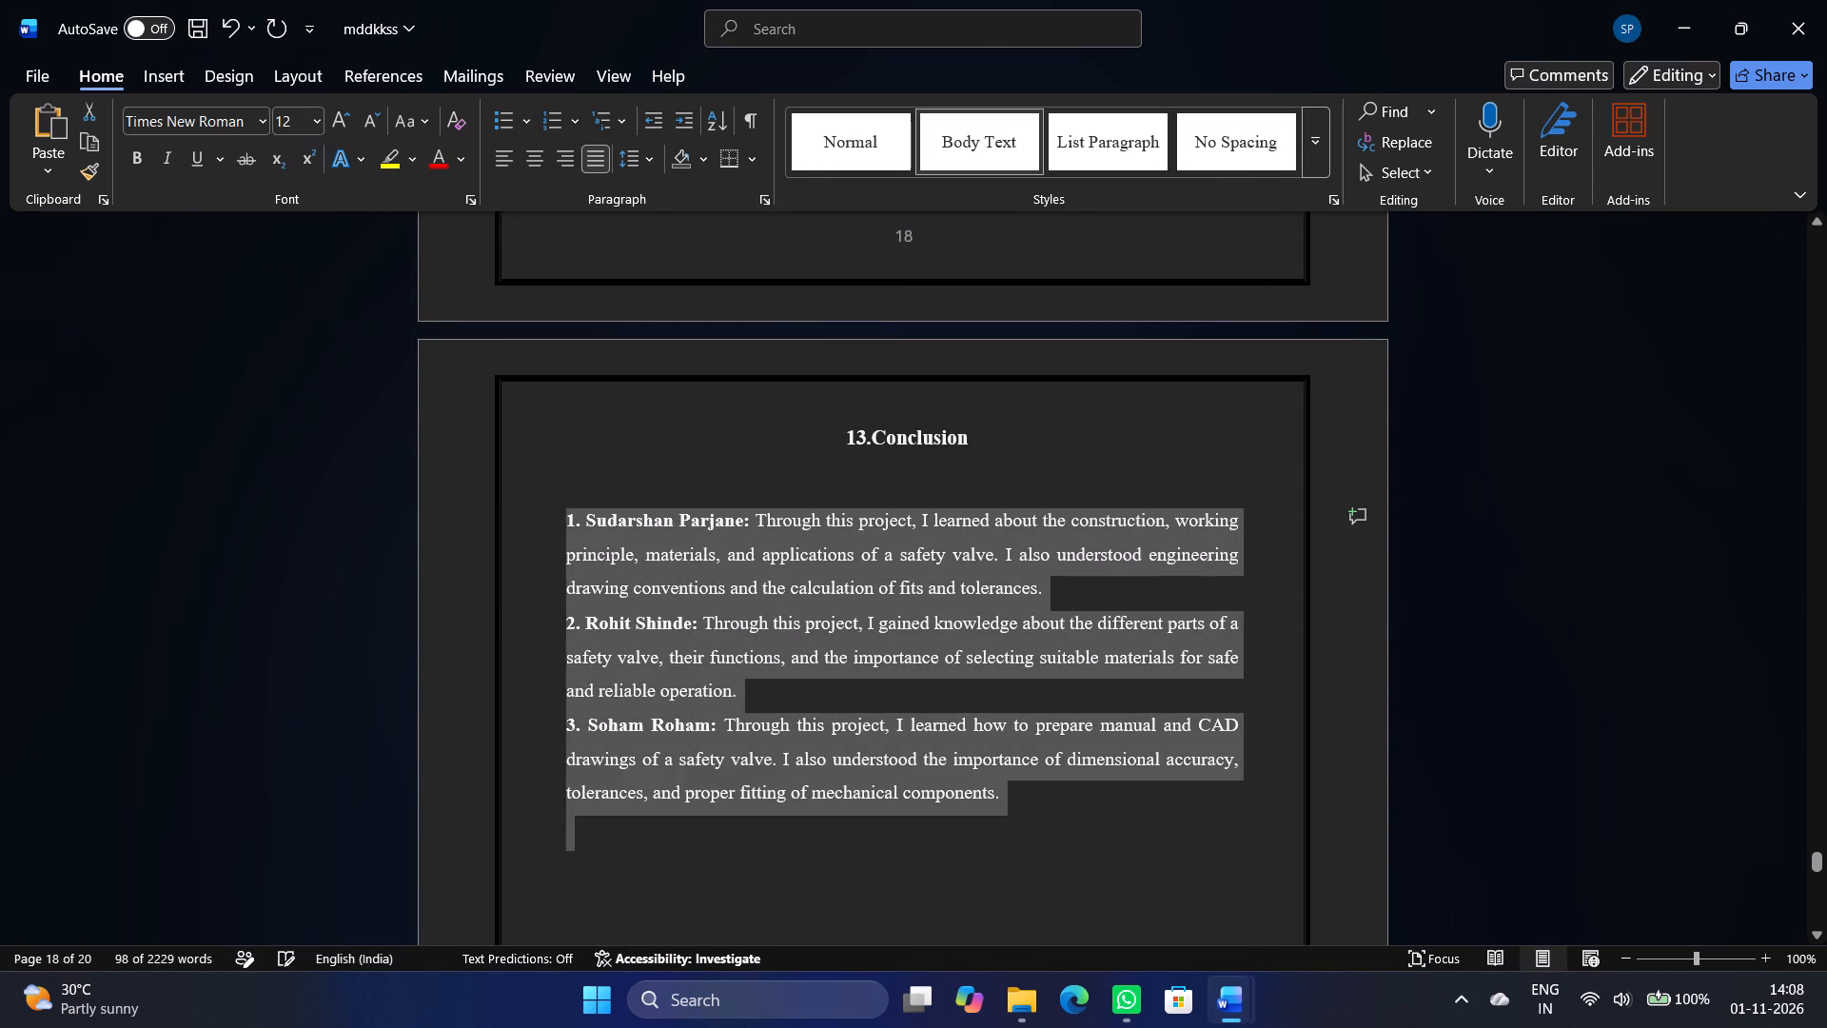
Set the font size of the "13.Conclusion" heading to 16.
left_click_drag(1020, 450, 766, 444)
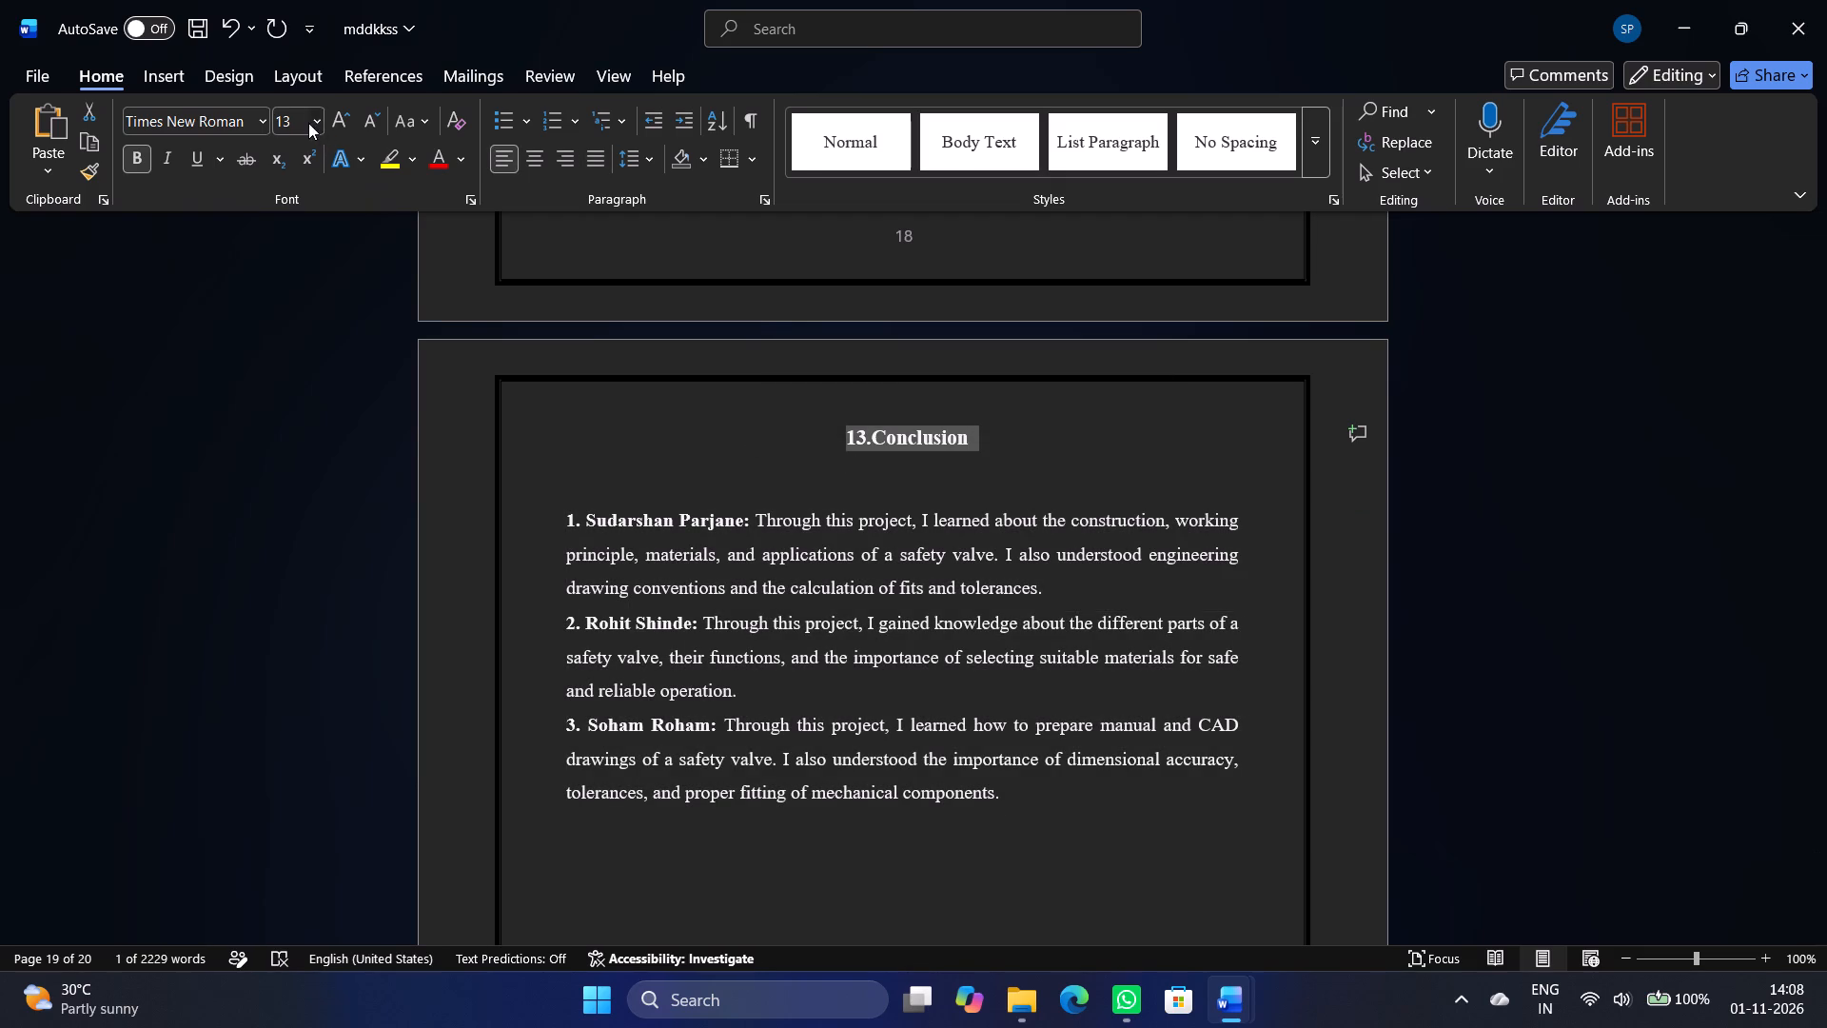
left_click(308, 123)
left_click(304, 321)
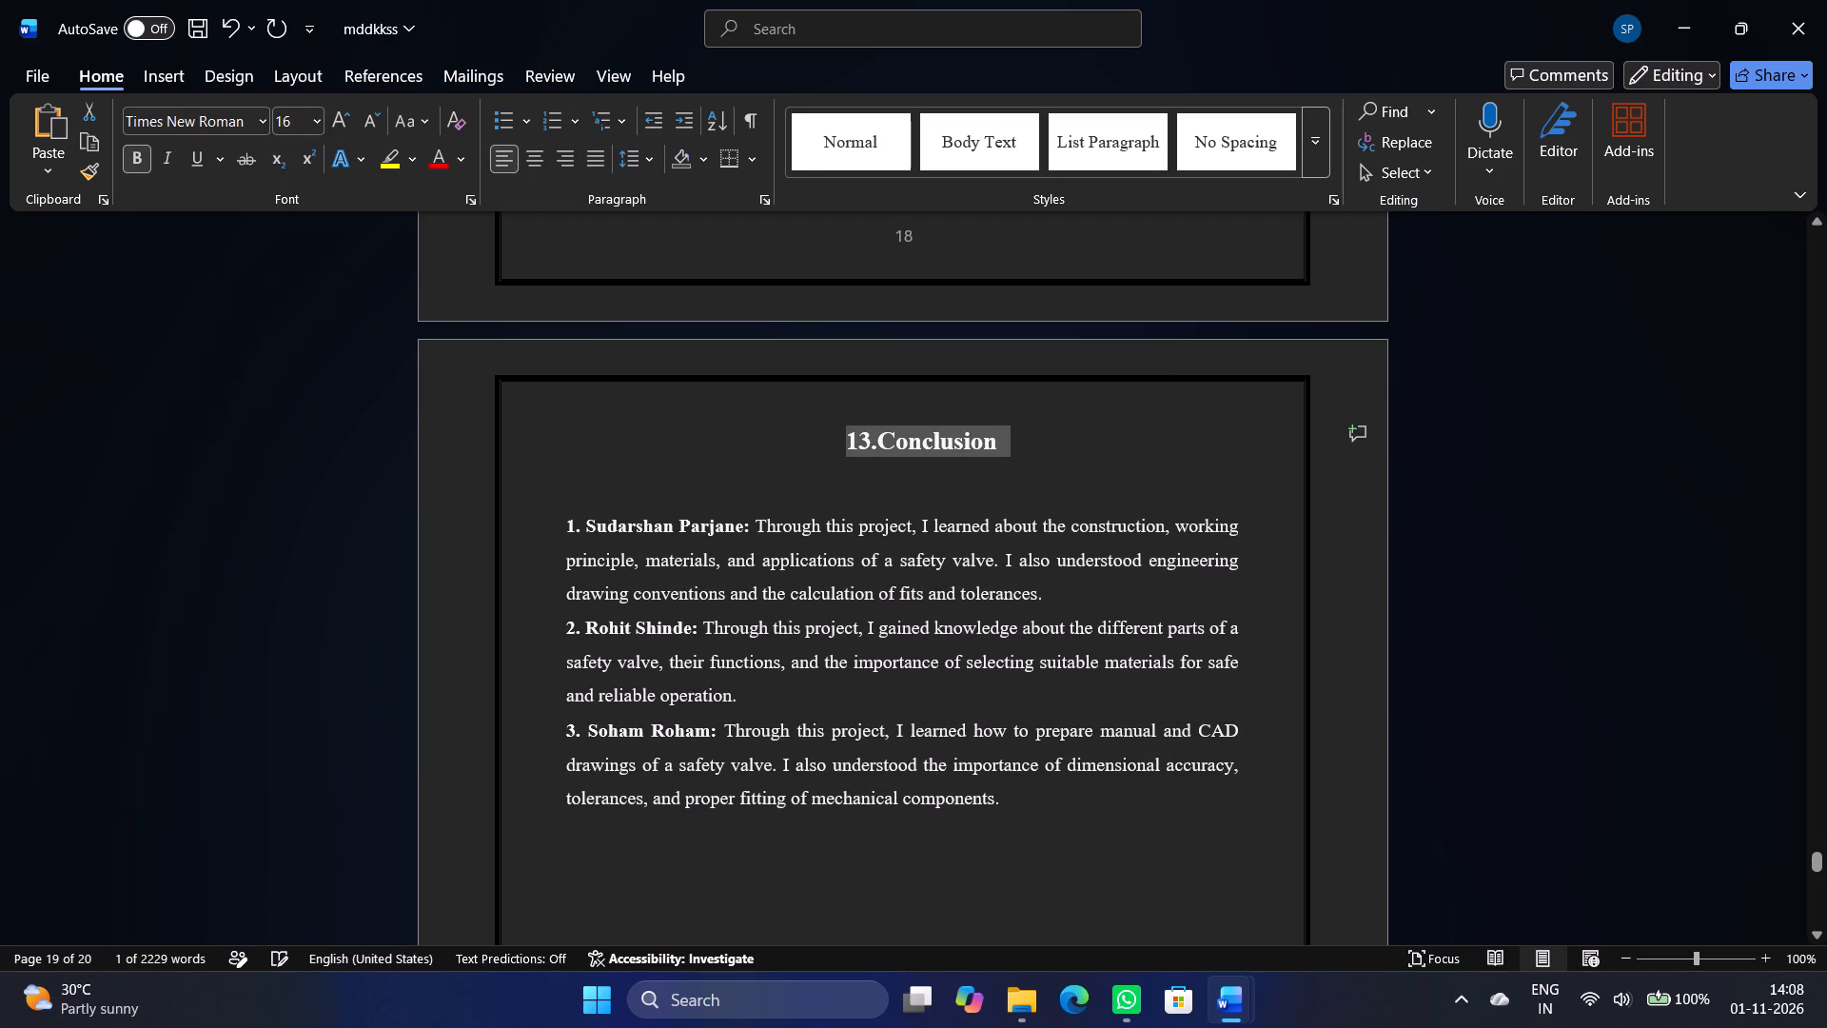
left_click(1499, 459)
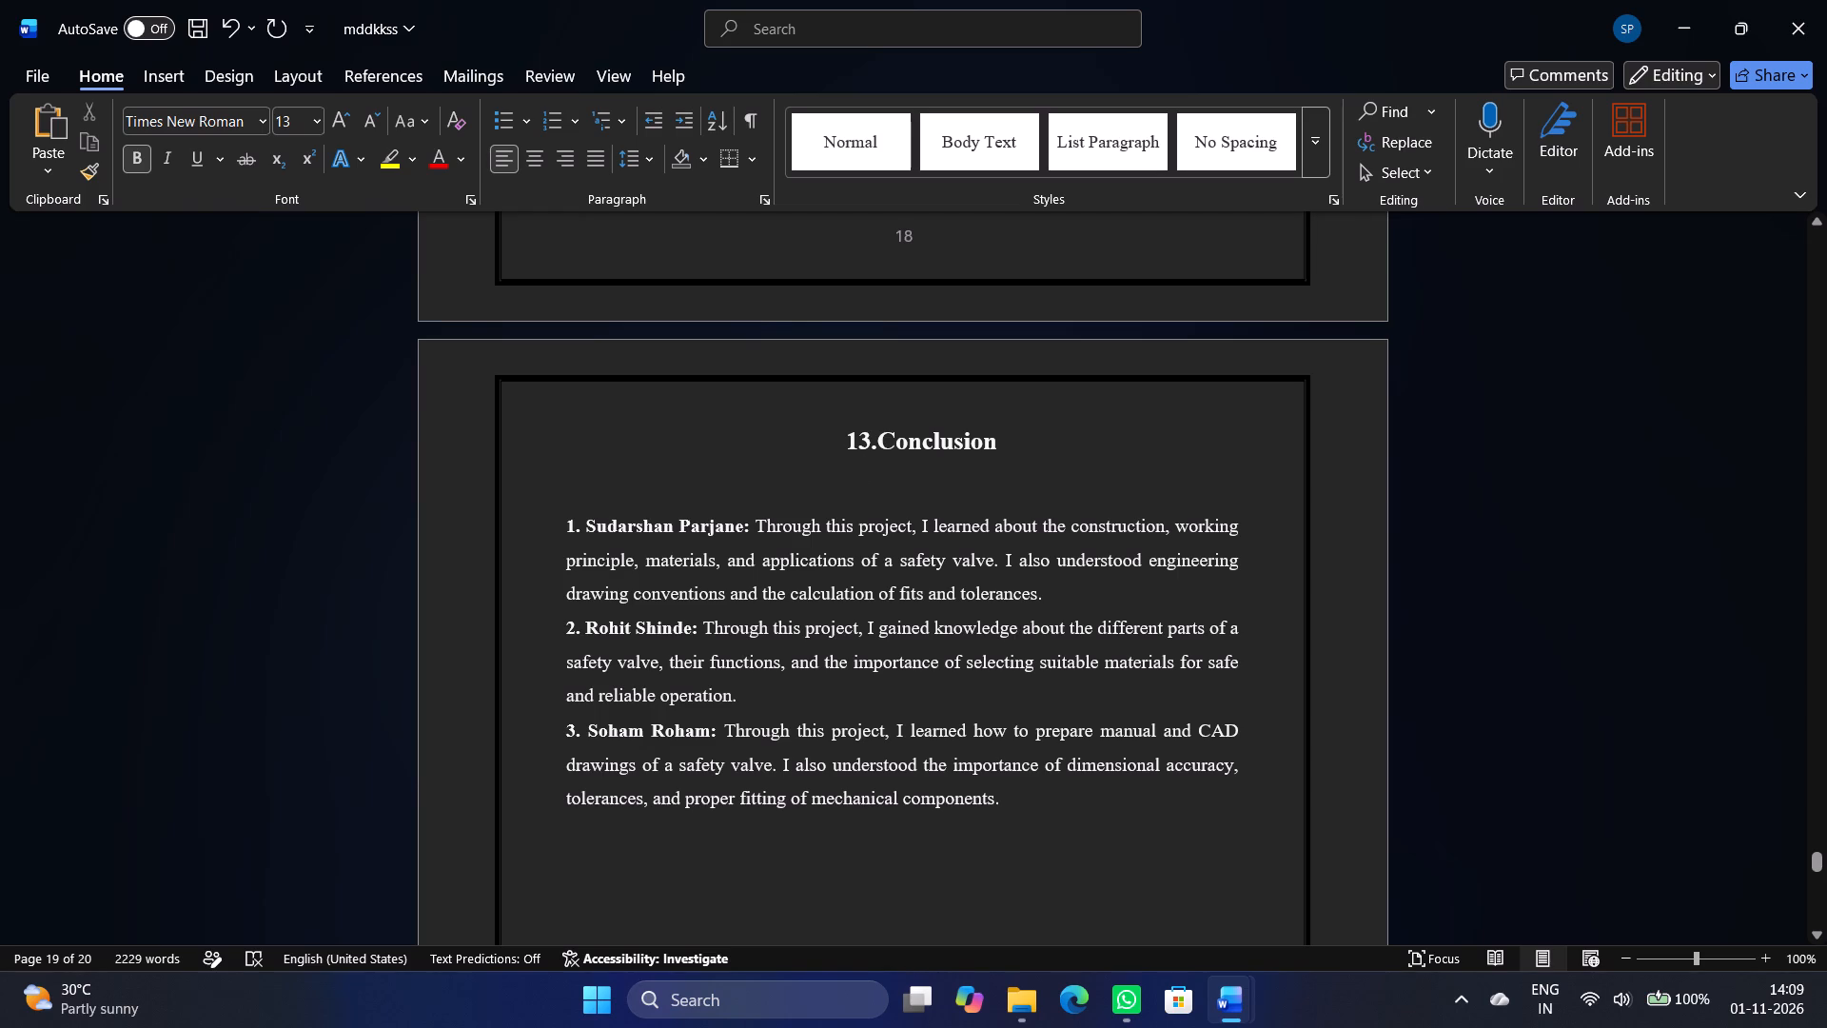
Set the font size of the word "References" in the heading on page 20 to 16.
scroll(1602, 720, "down", 7)
scroll(1598, 720, "down", 14)
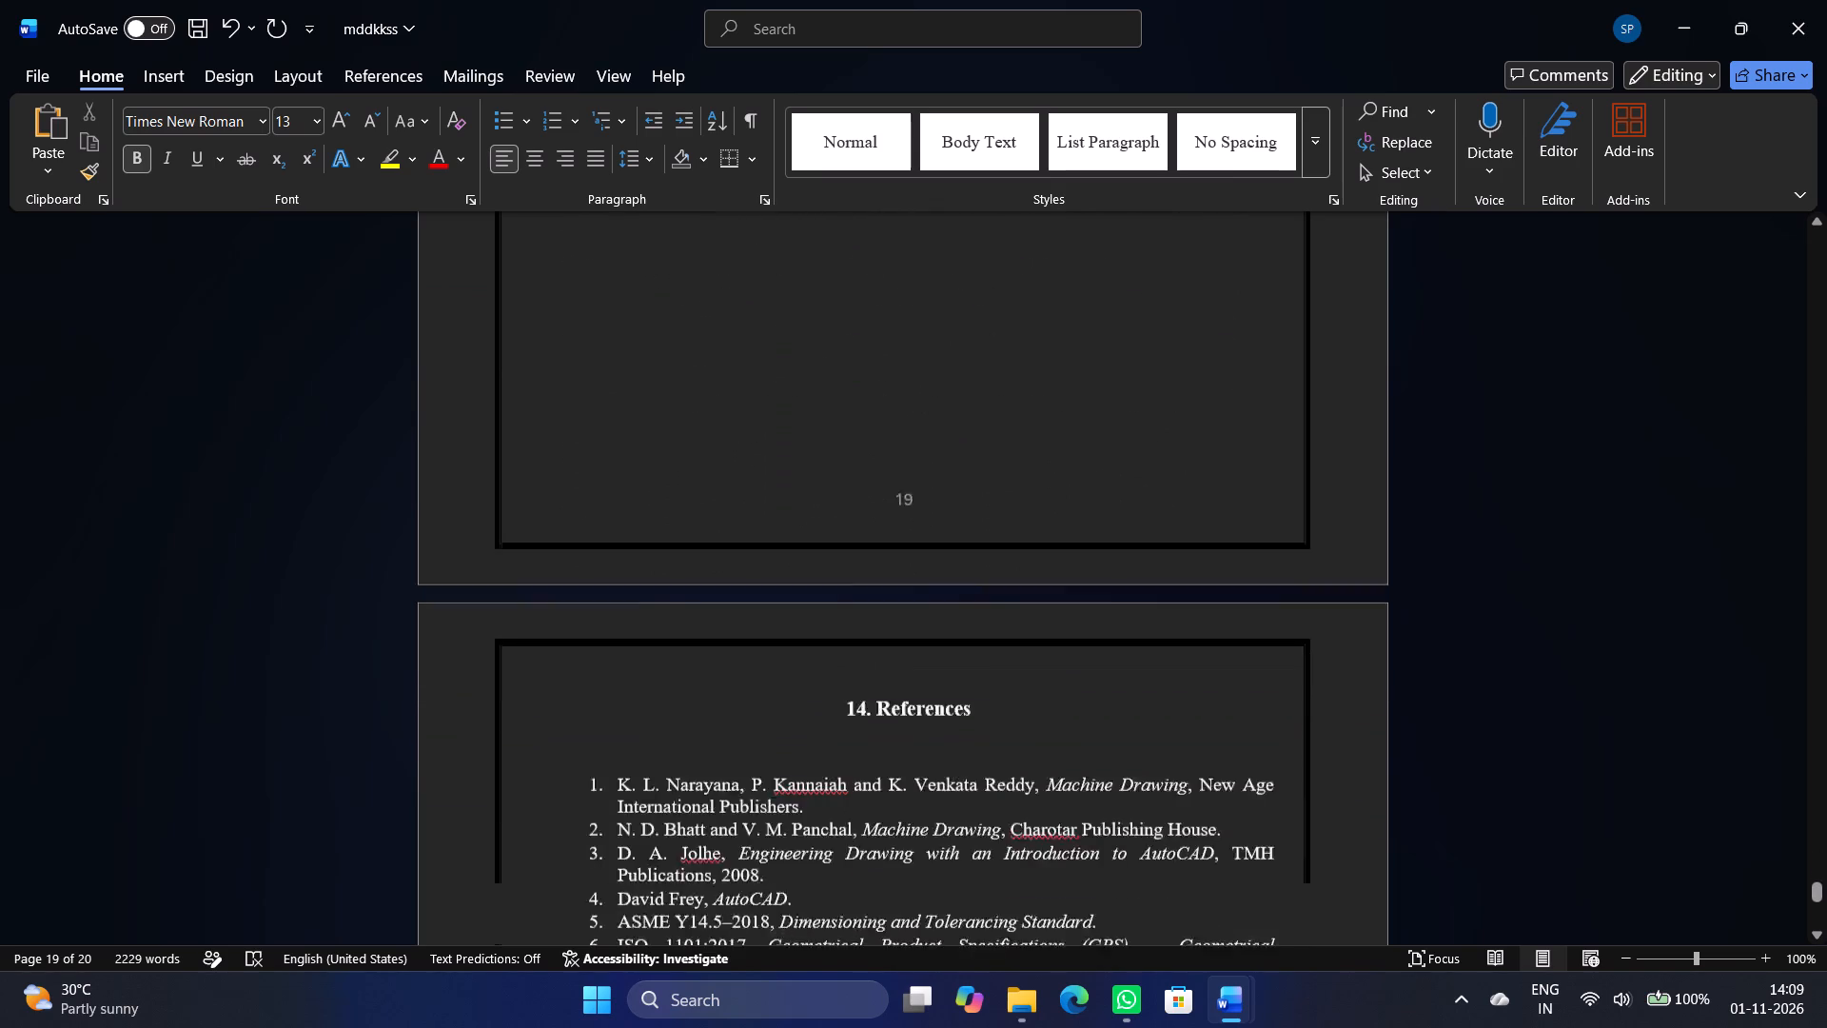
scroll(1594, 713, "down", 2)
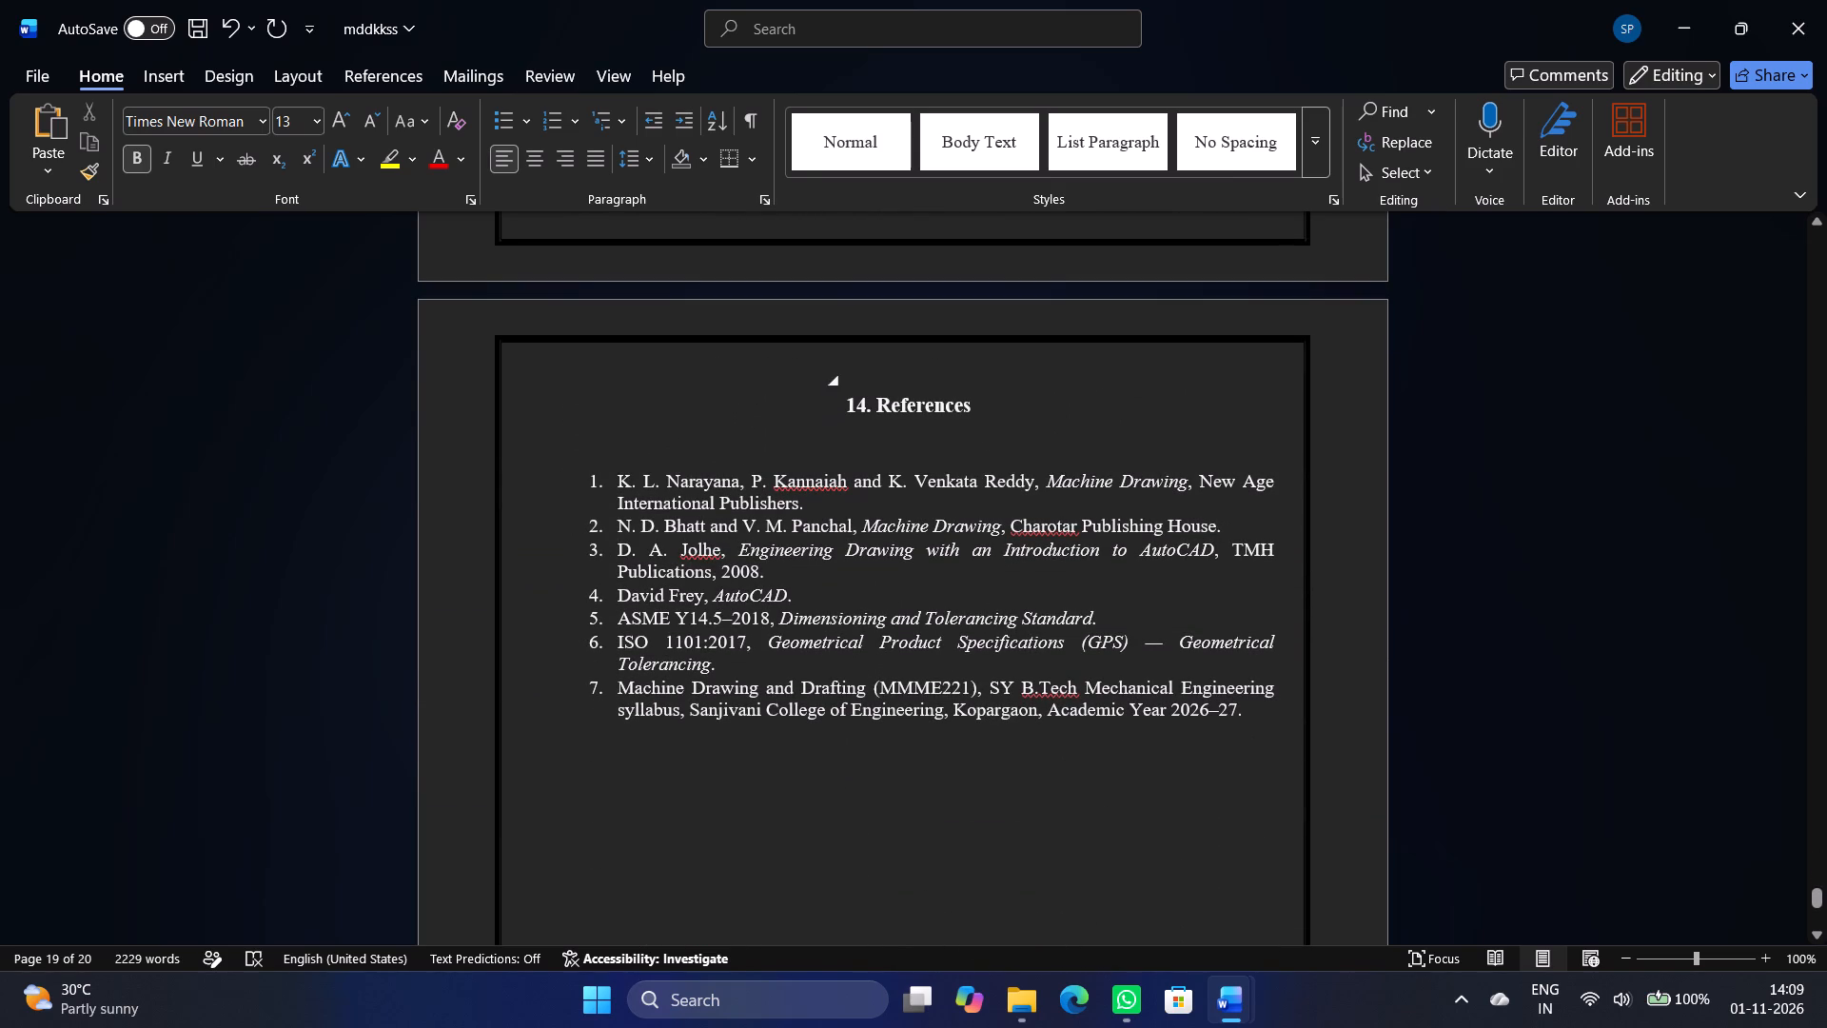
left_click_drag(984, 401, 814, 396)
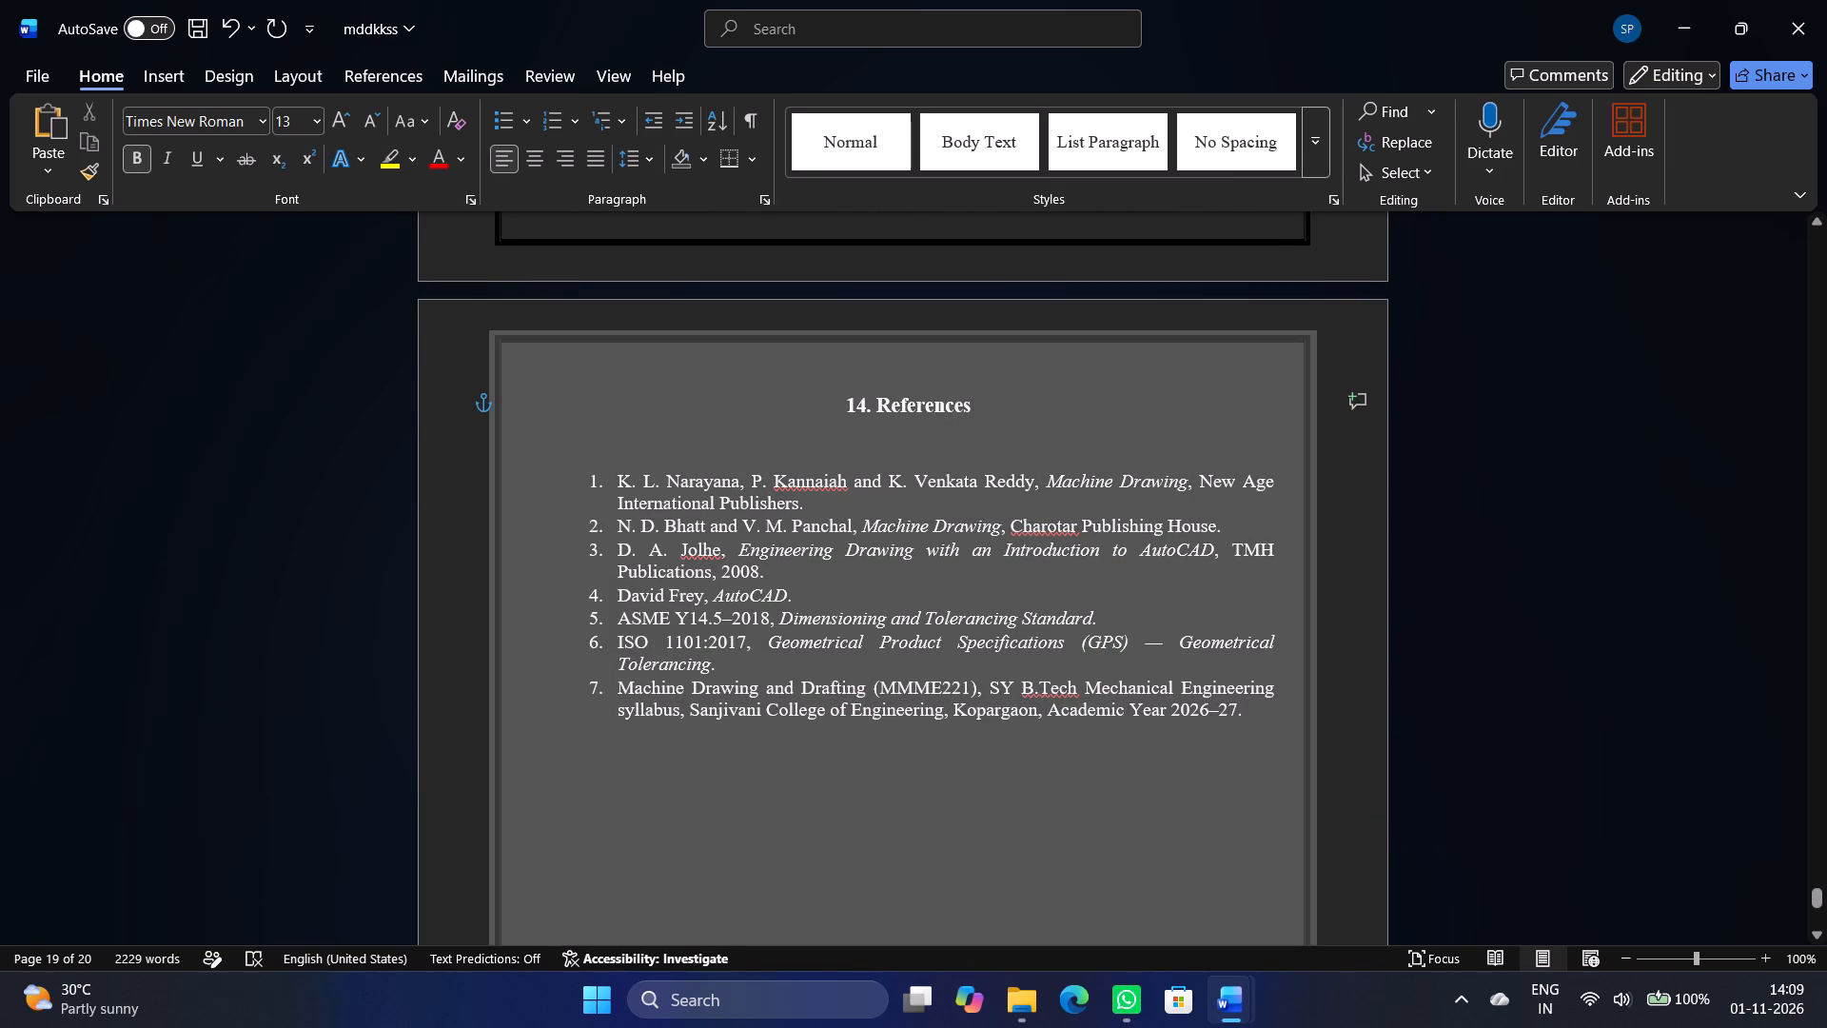
left_click_drag(814, 396, 849, 397)
left_click_drag(849, 397, 863, 402)
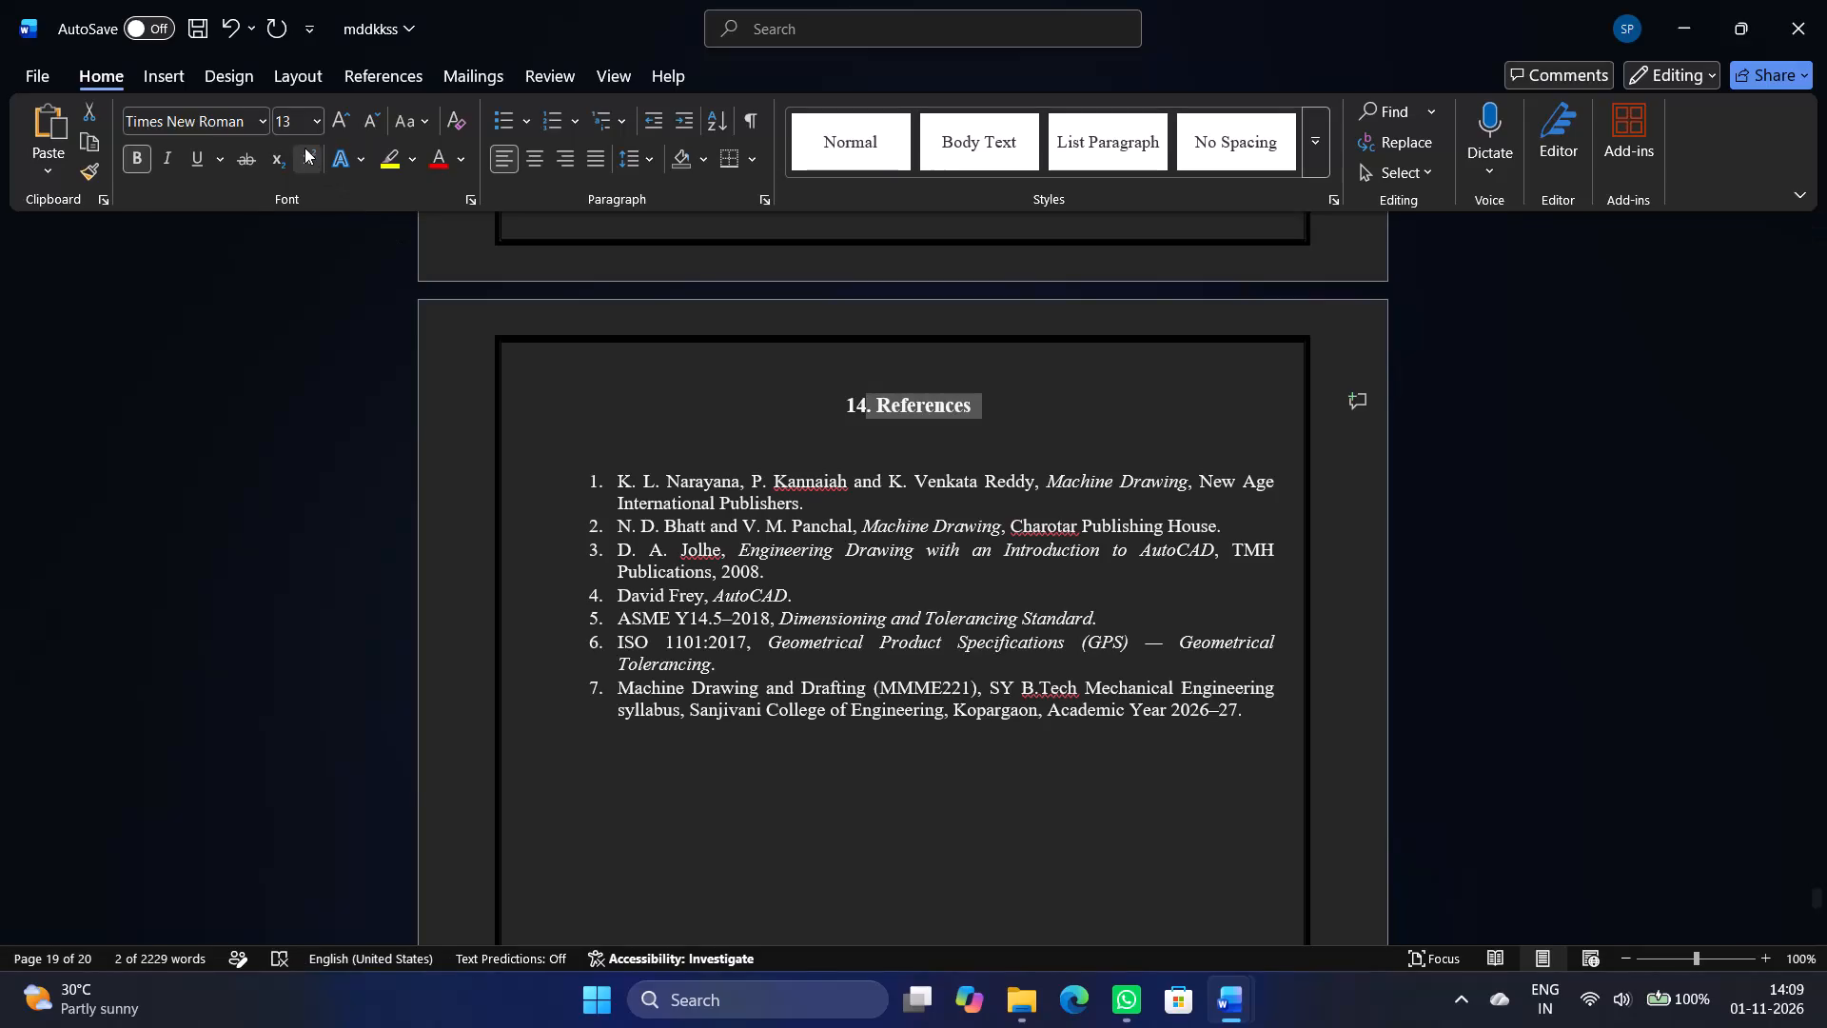
left_click(310, 129)
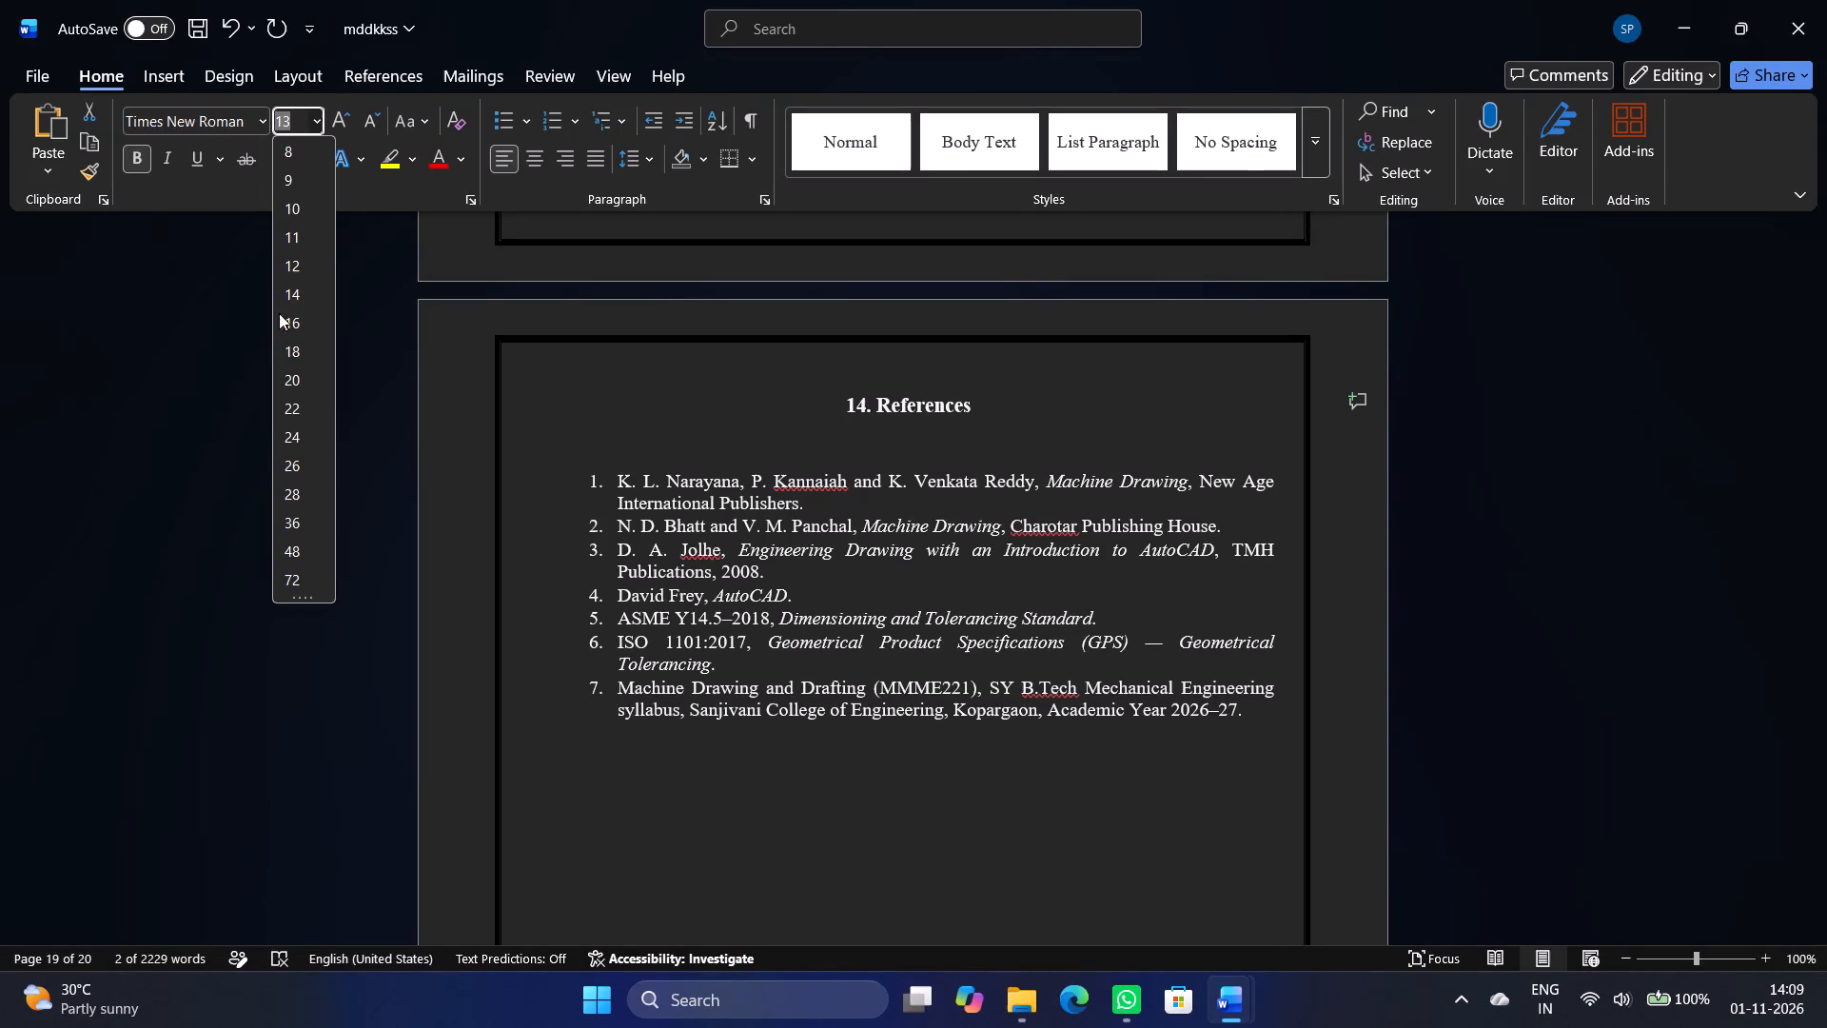
left_click(276, 306)
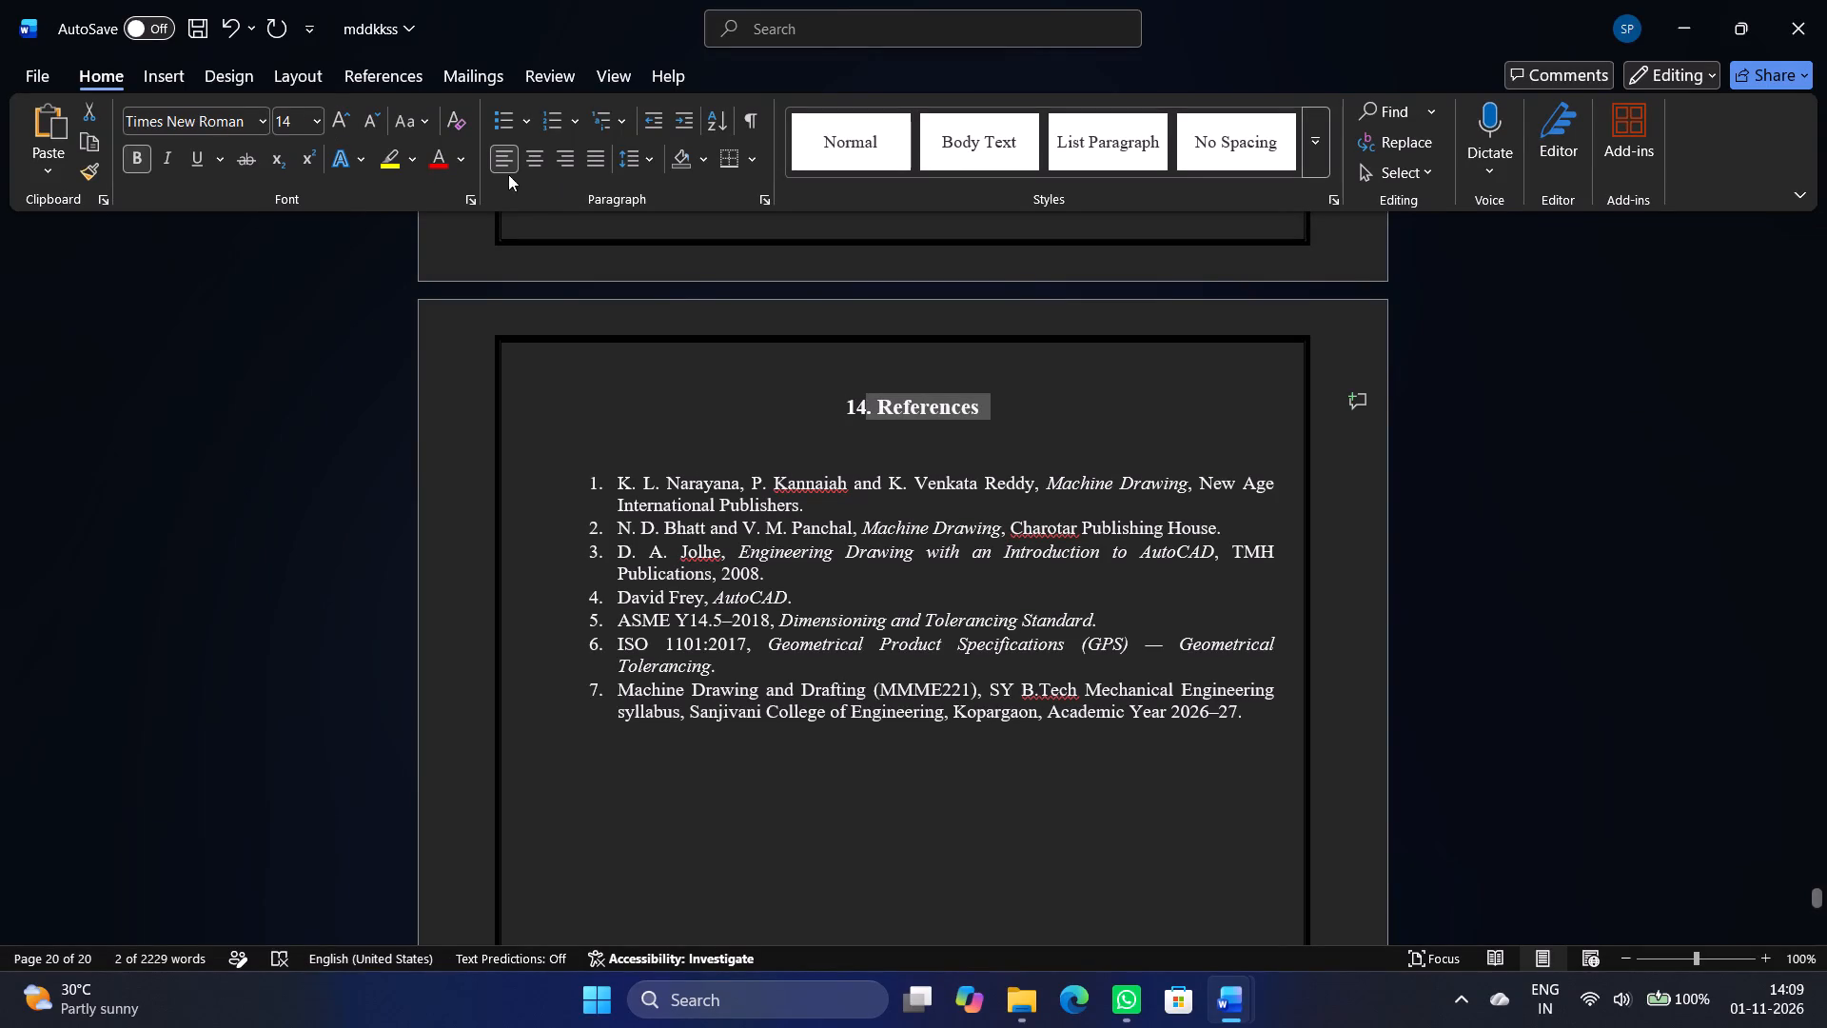
left_click(295, 126)
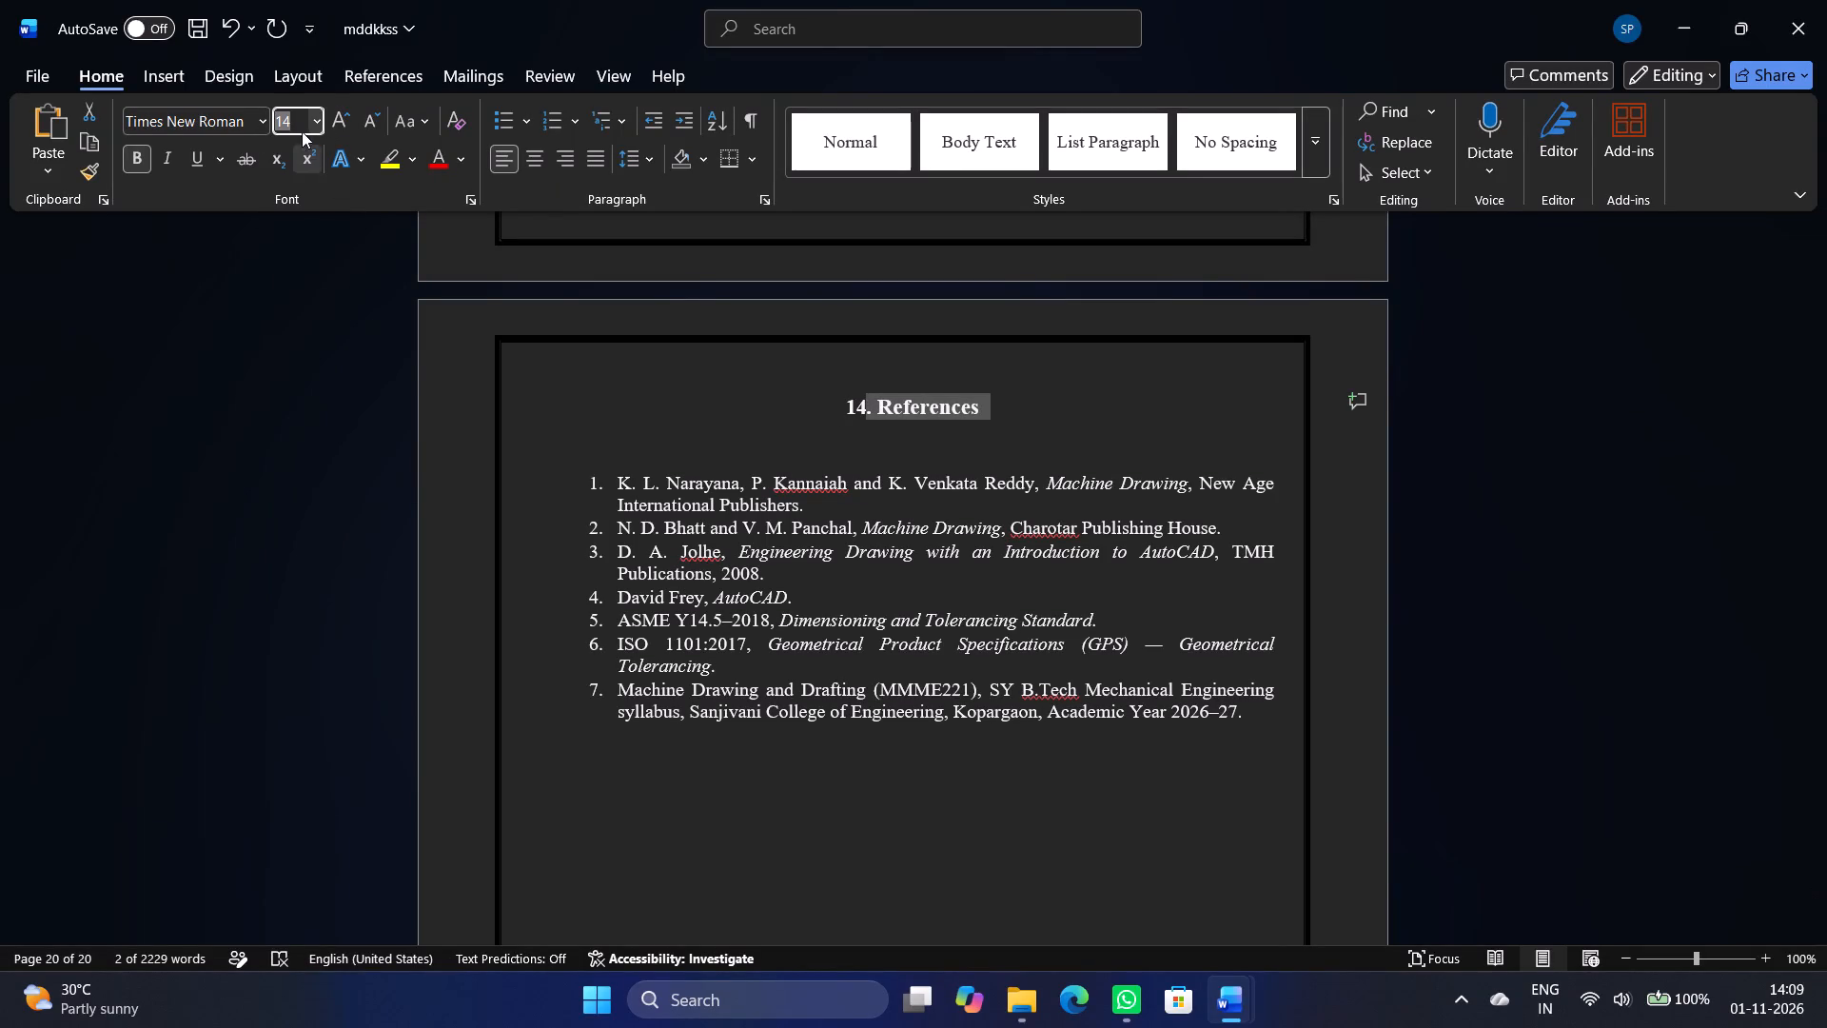
left_click(313, 126)
left_click(306, 318)
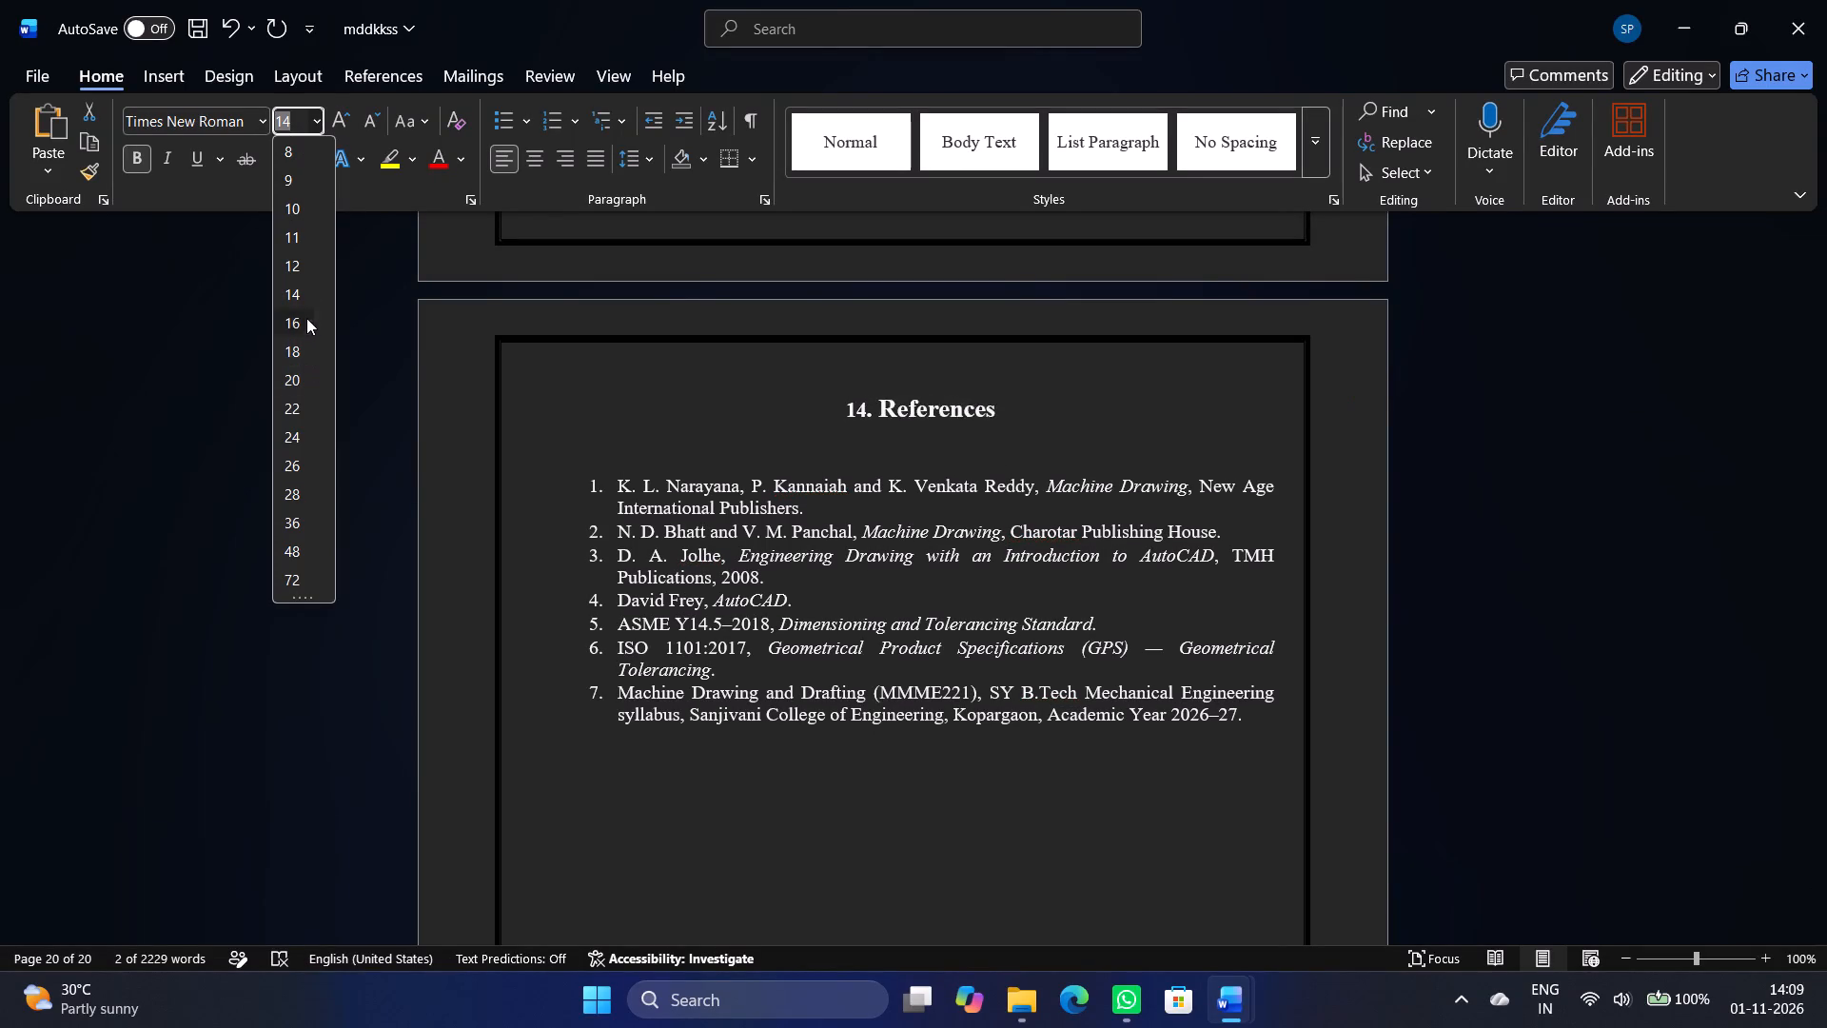
left_click(1699, 461)
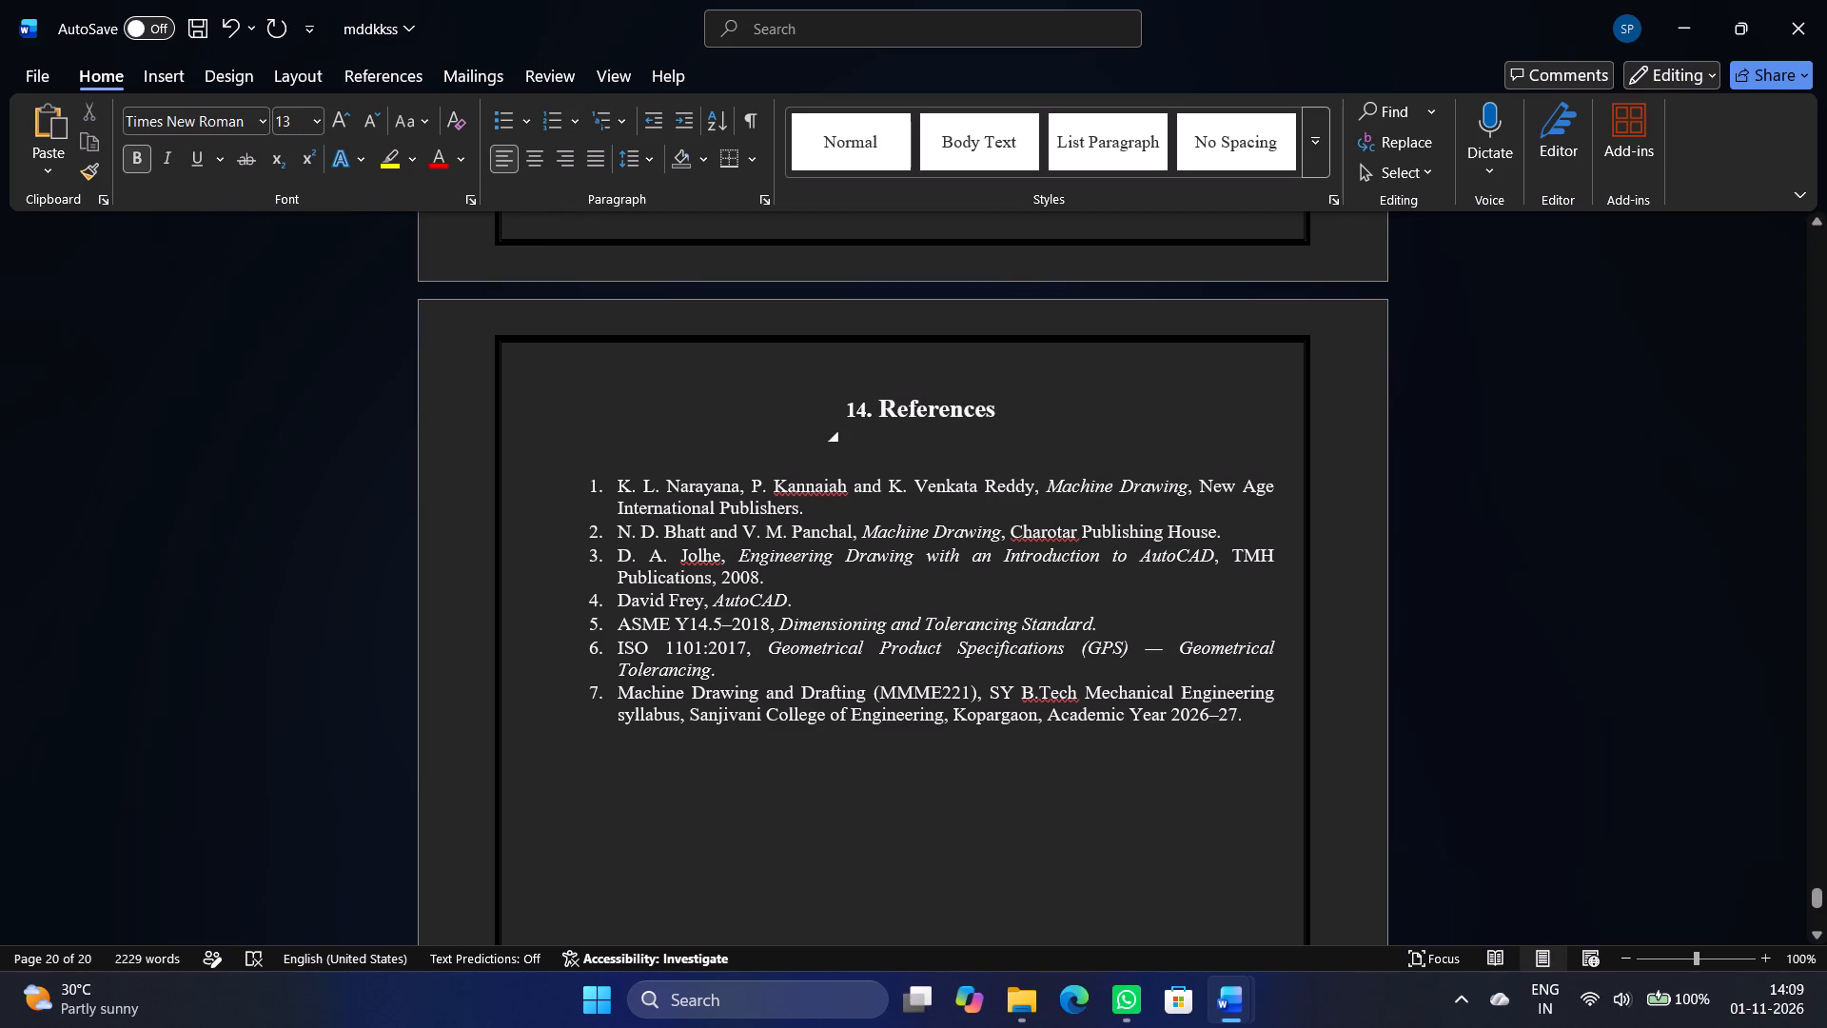
Set the font size of the number "14" in the References heading to 16, matching the rest of the heading.
double_click(865, 409)
double_click(854, 404)
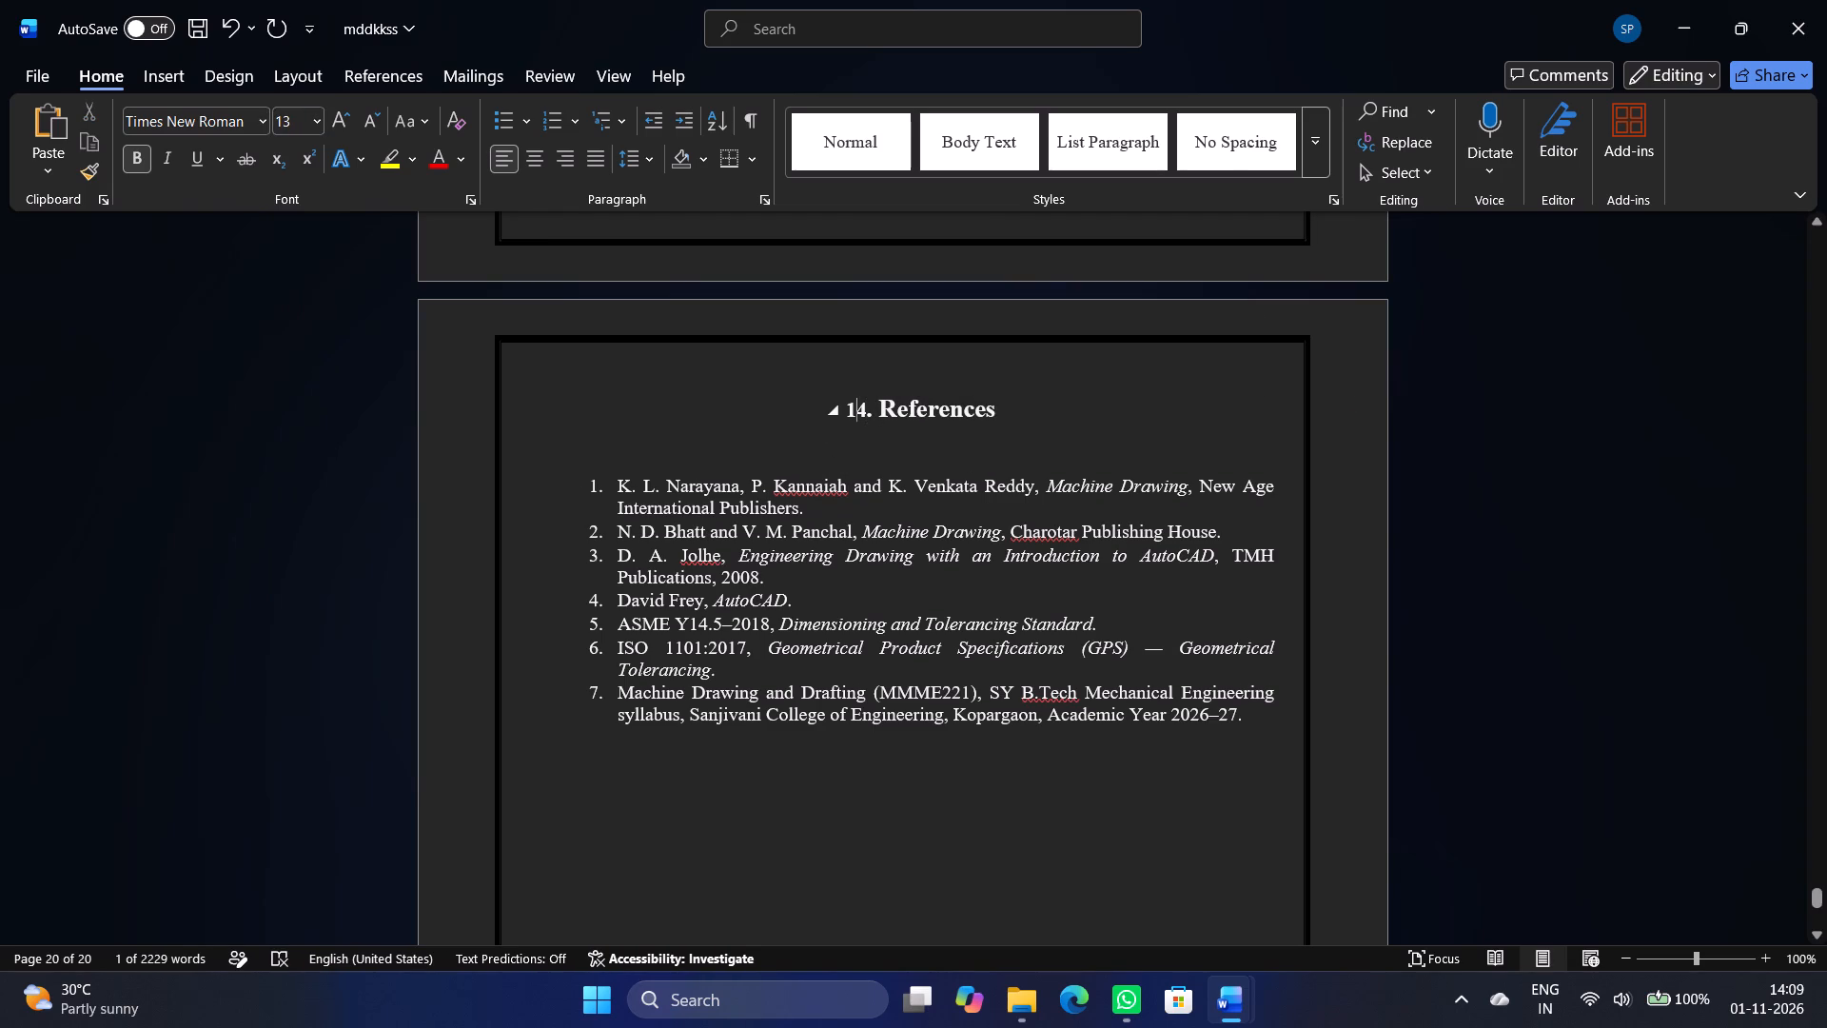
left_click(854, 392)
triple_click(860, 400)
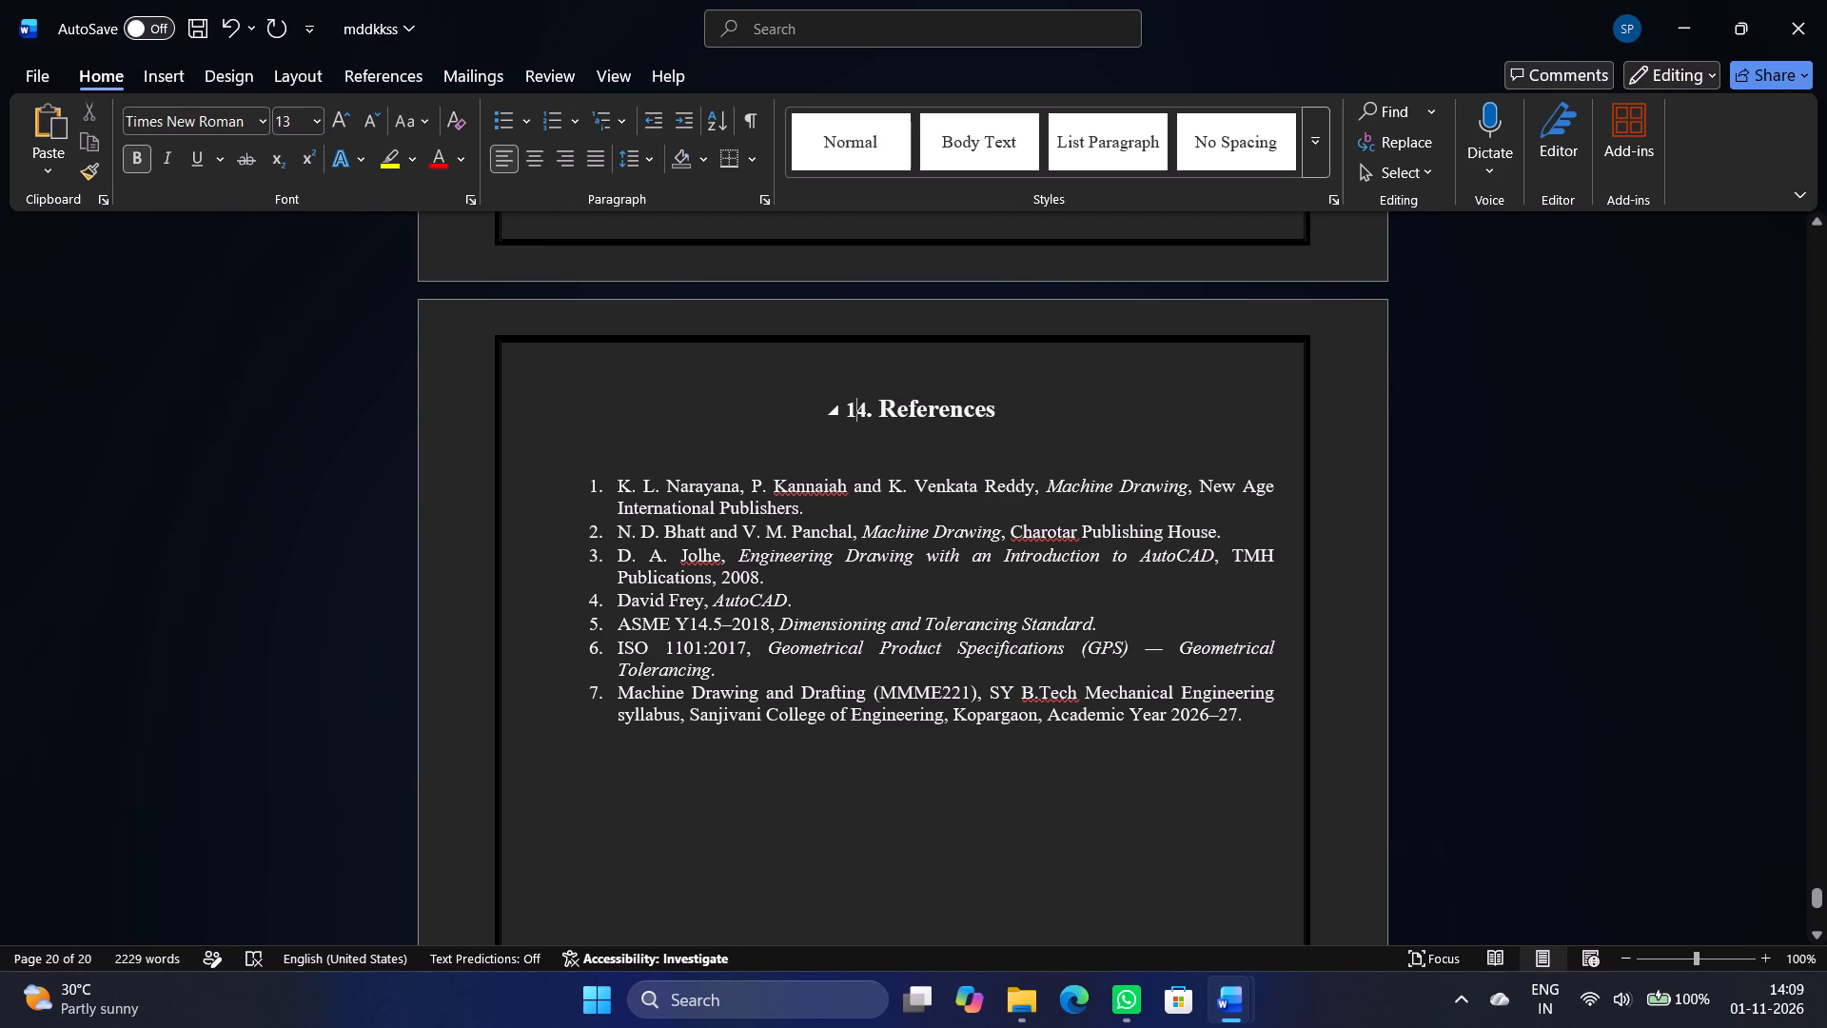
double_click(848, 399)
double_click(857, 407)
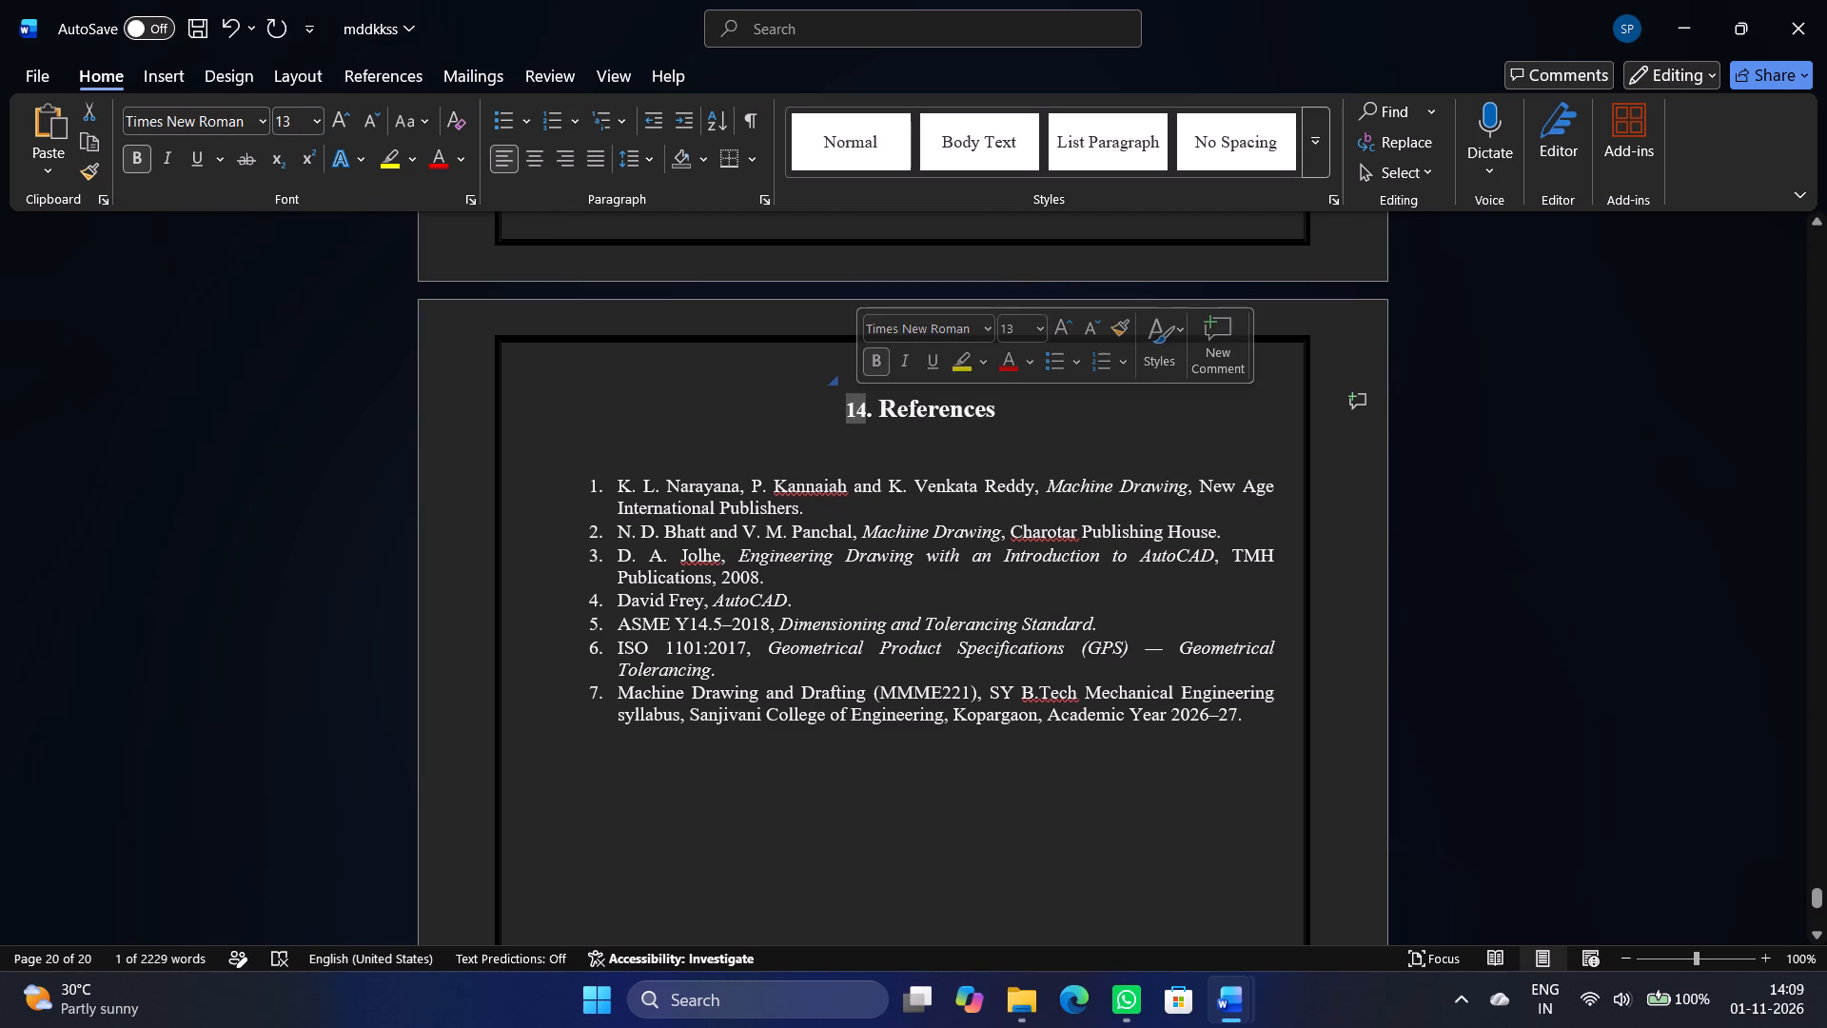
left_click(306, 117)
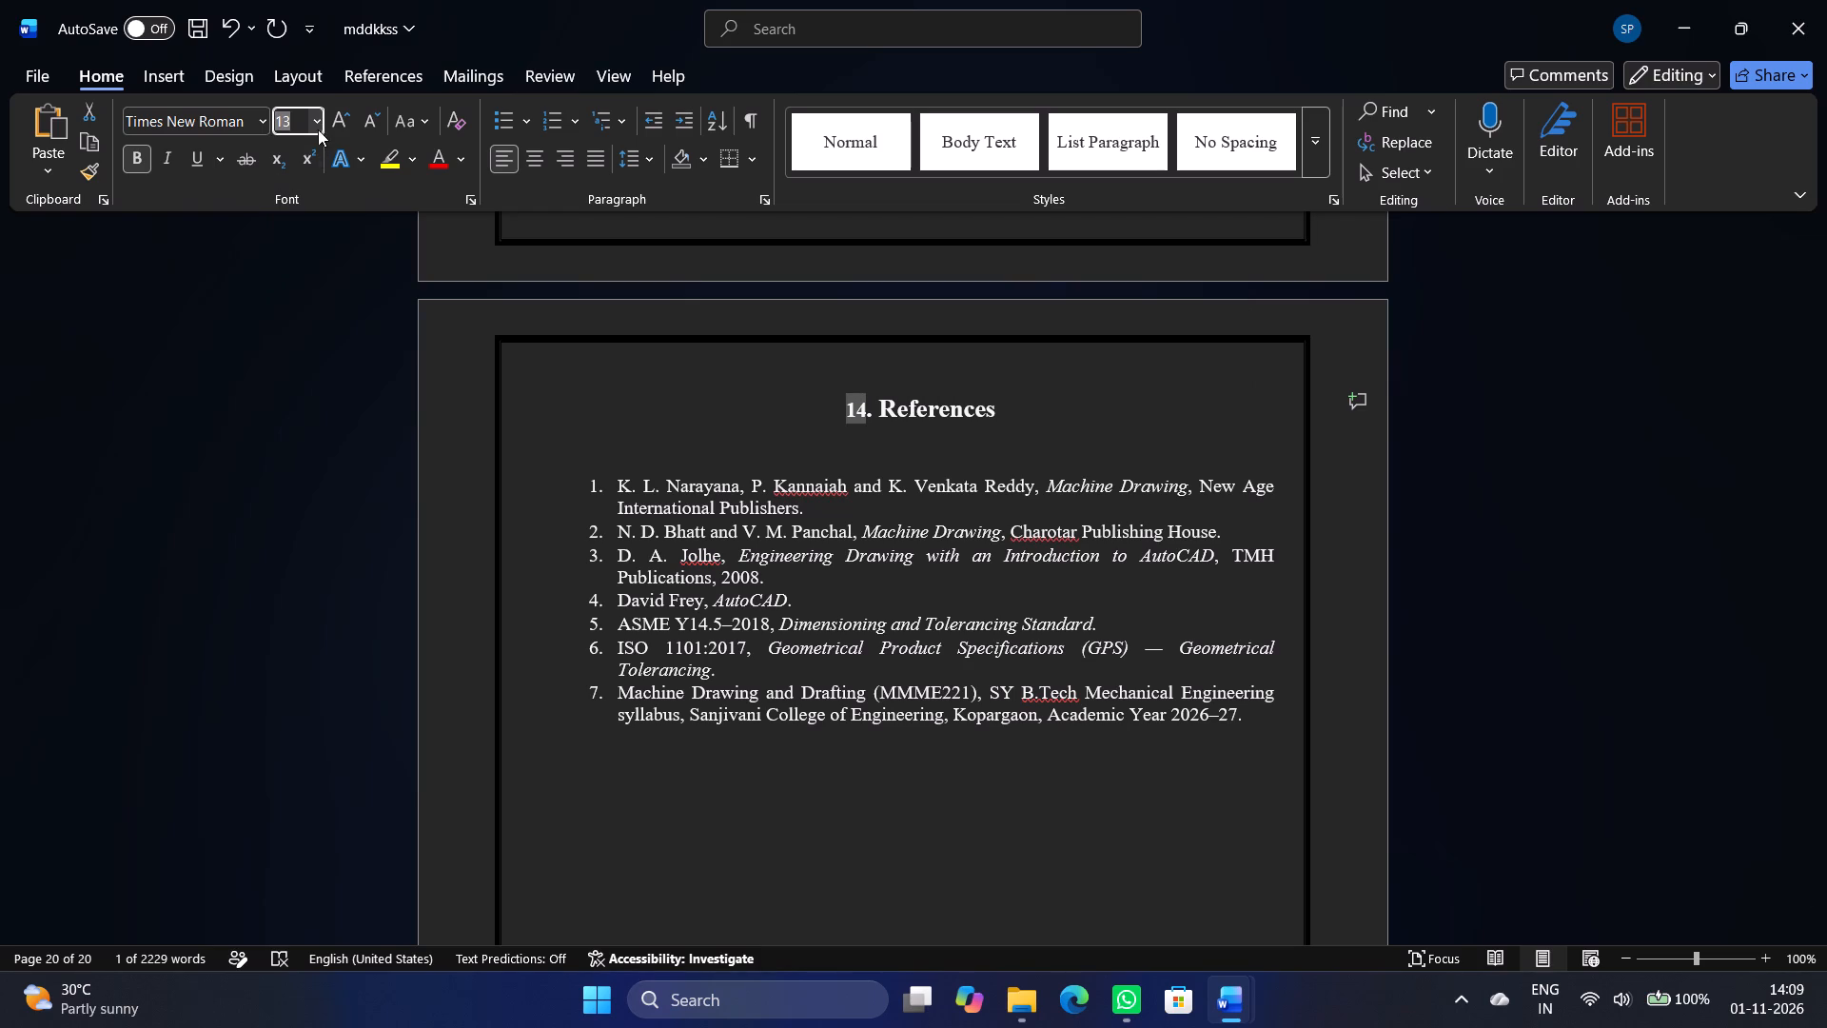
left_click(318, 125)
left_click(312, 326)
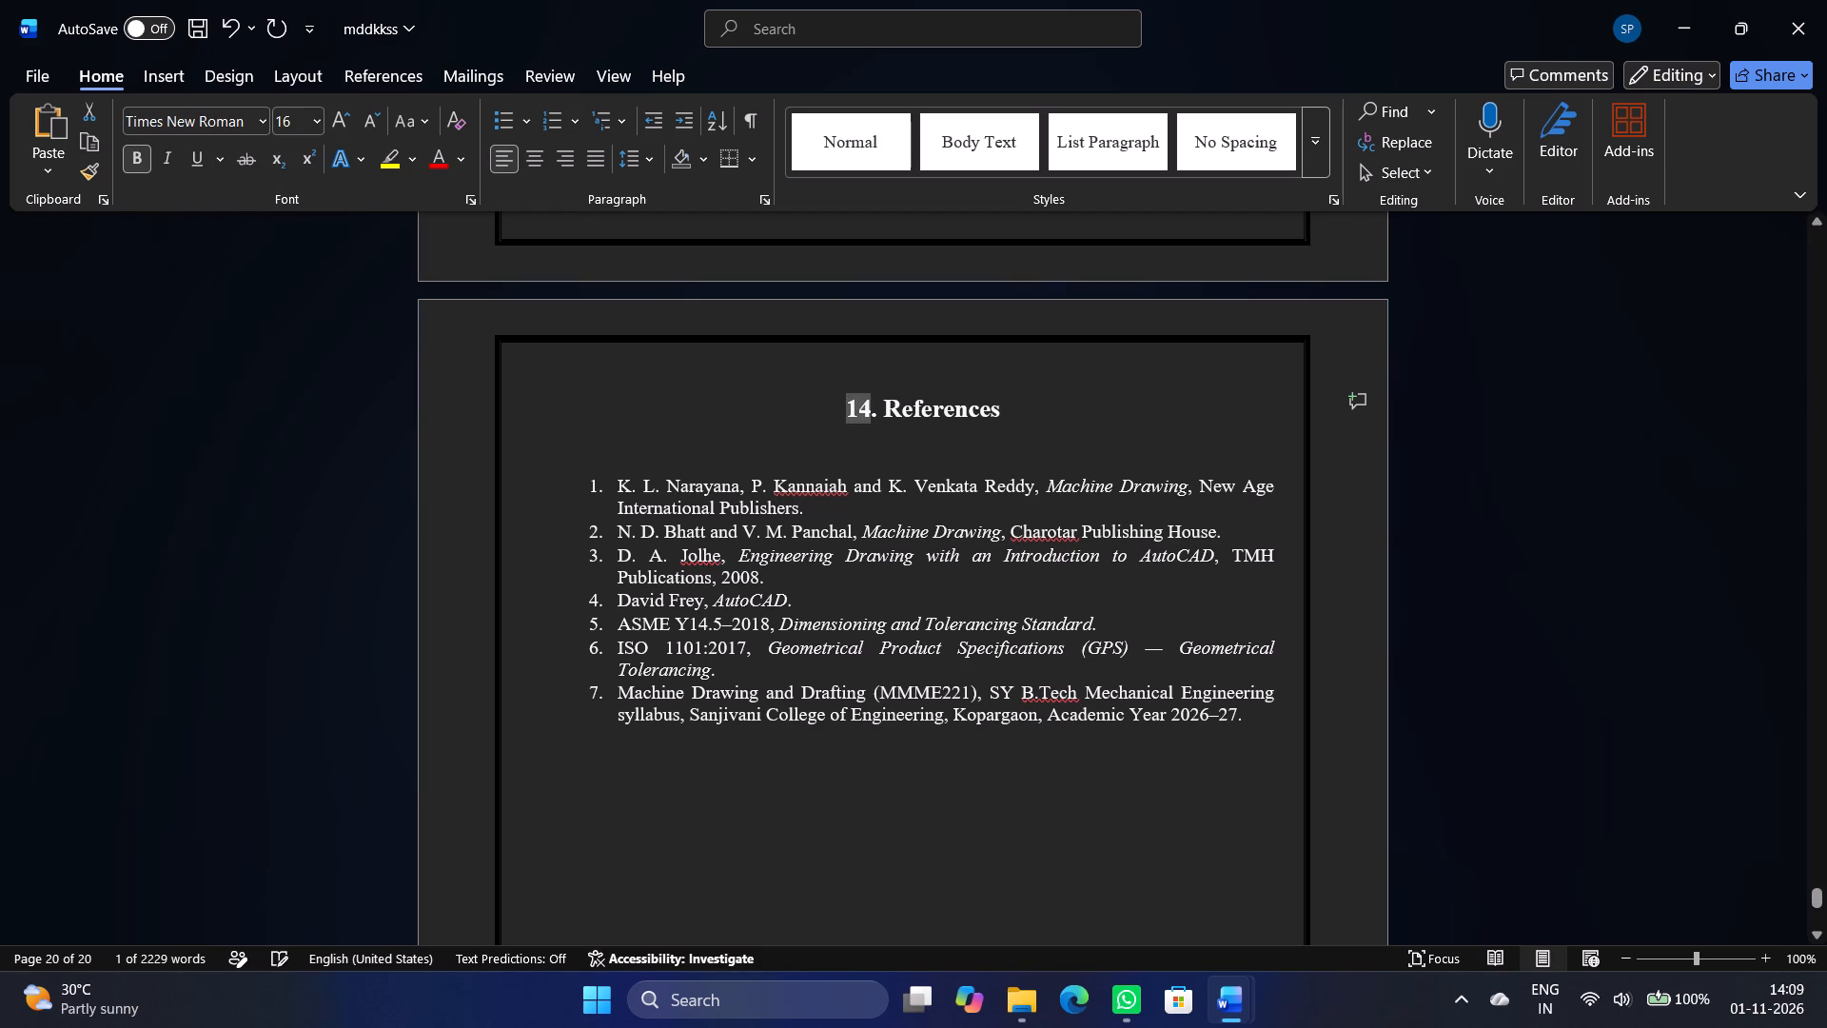
left_click(1524, 468)
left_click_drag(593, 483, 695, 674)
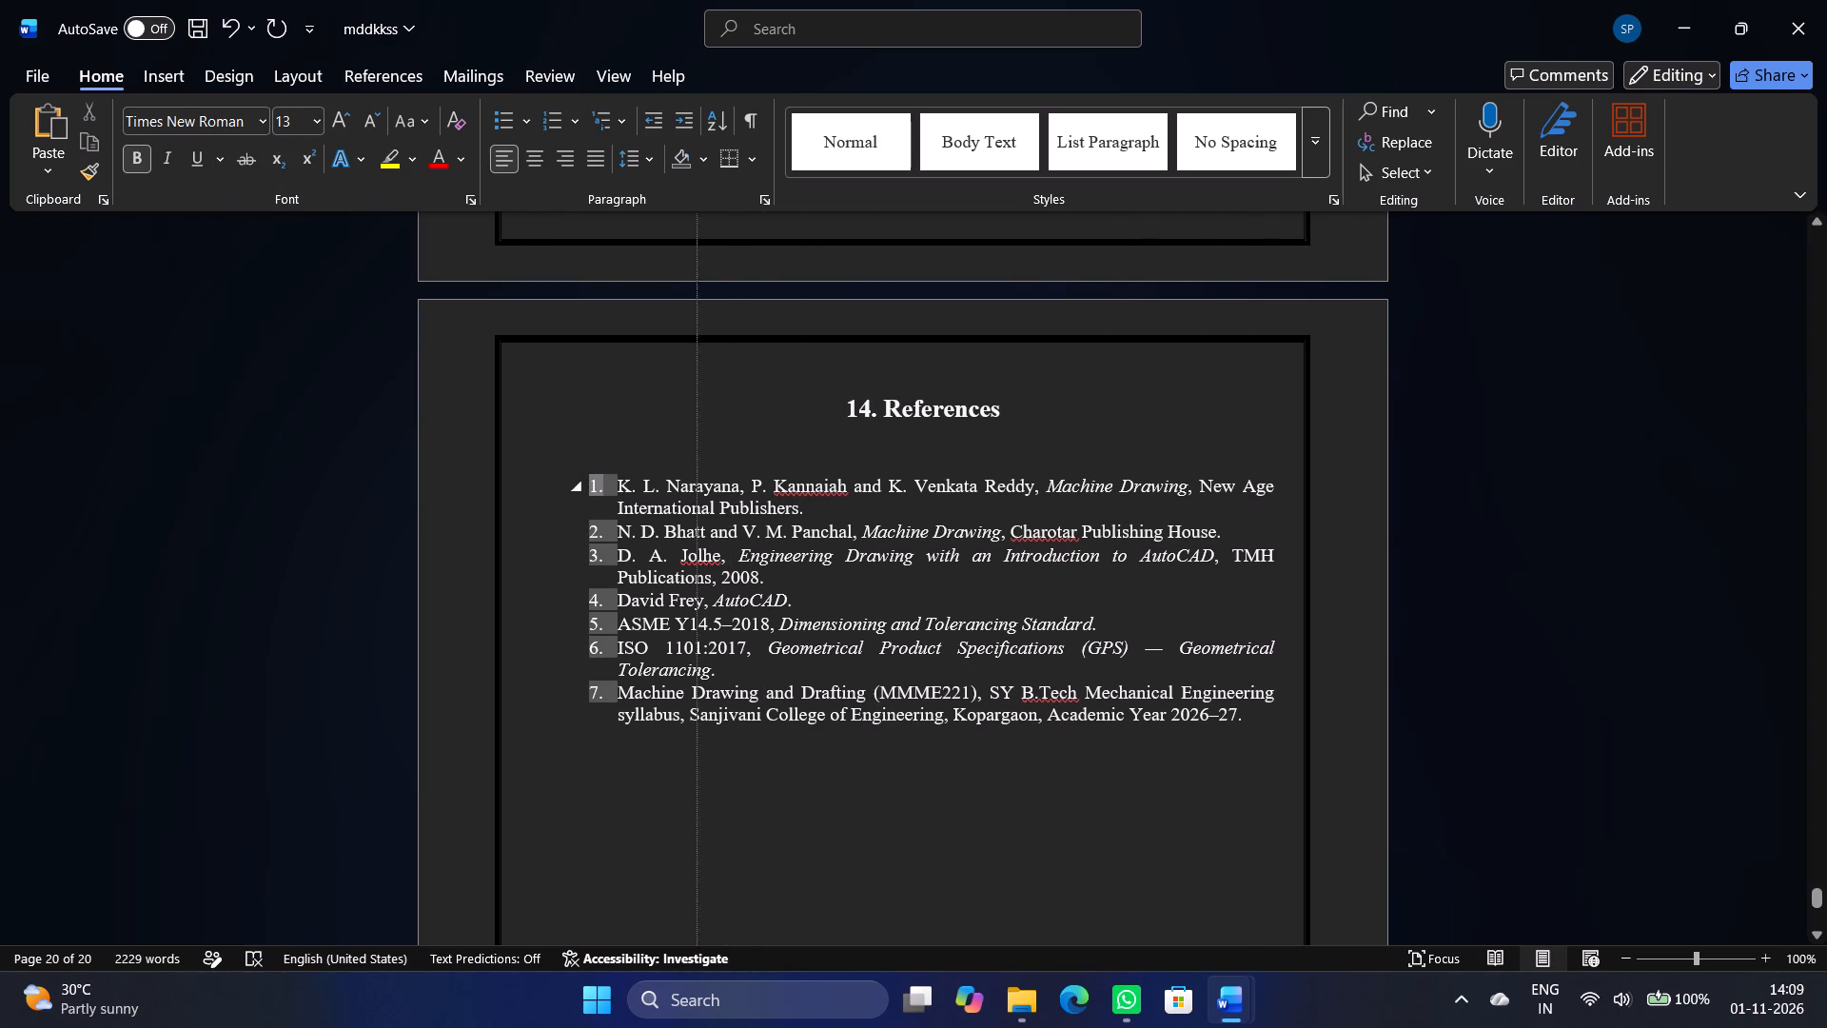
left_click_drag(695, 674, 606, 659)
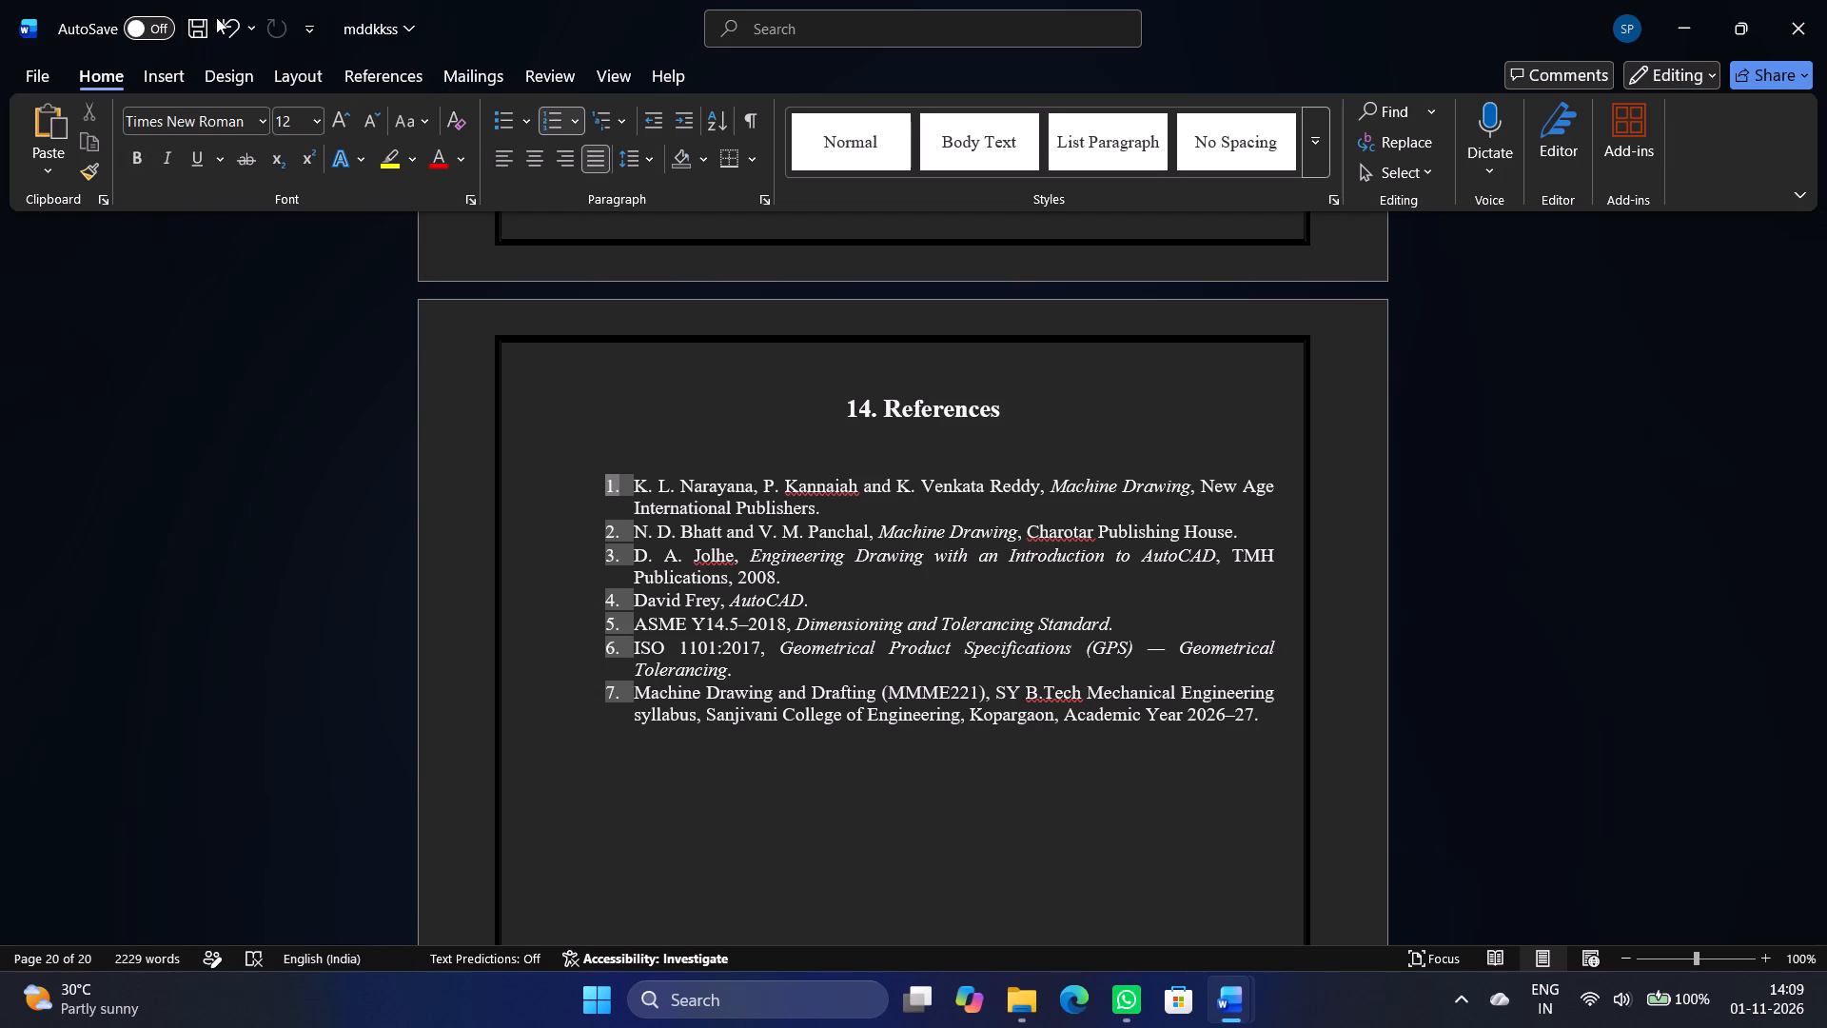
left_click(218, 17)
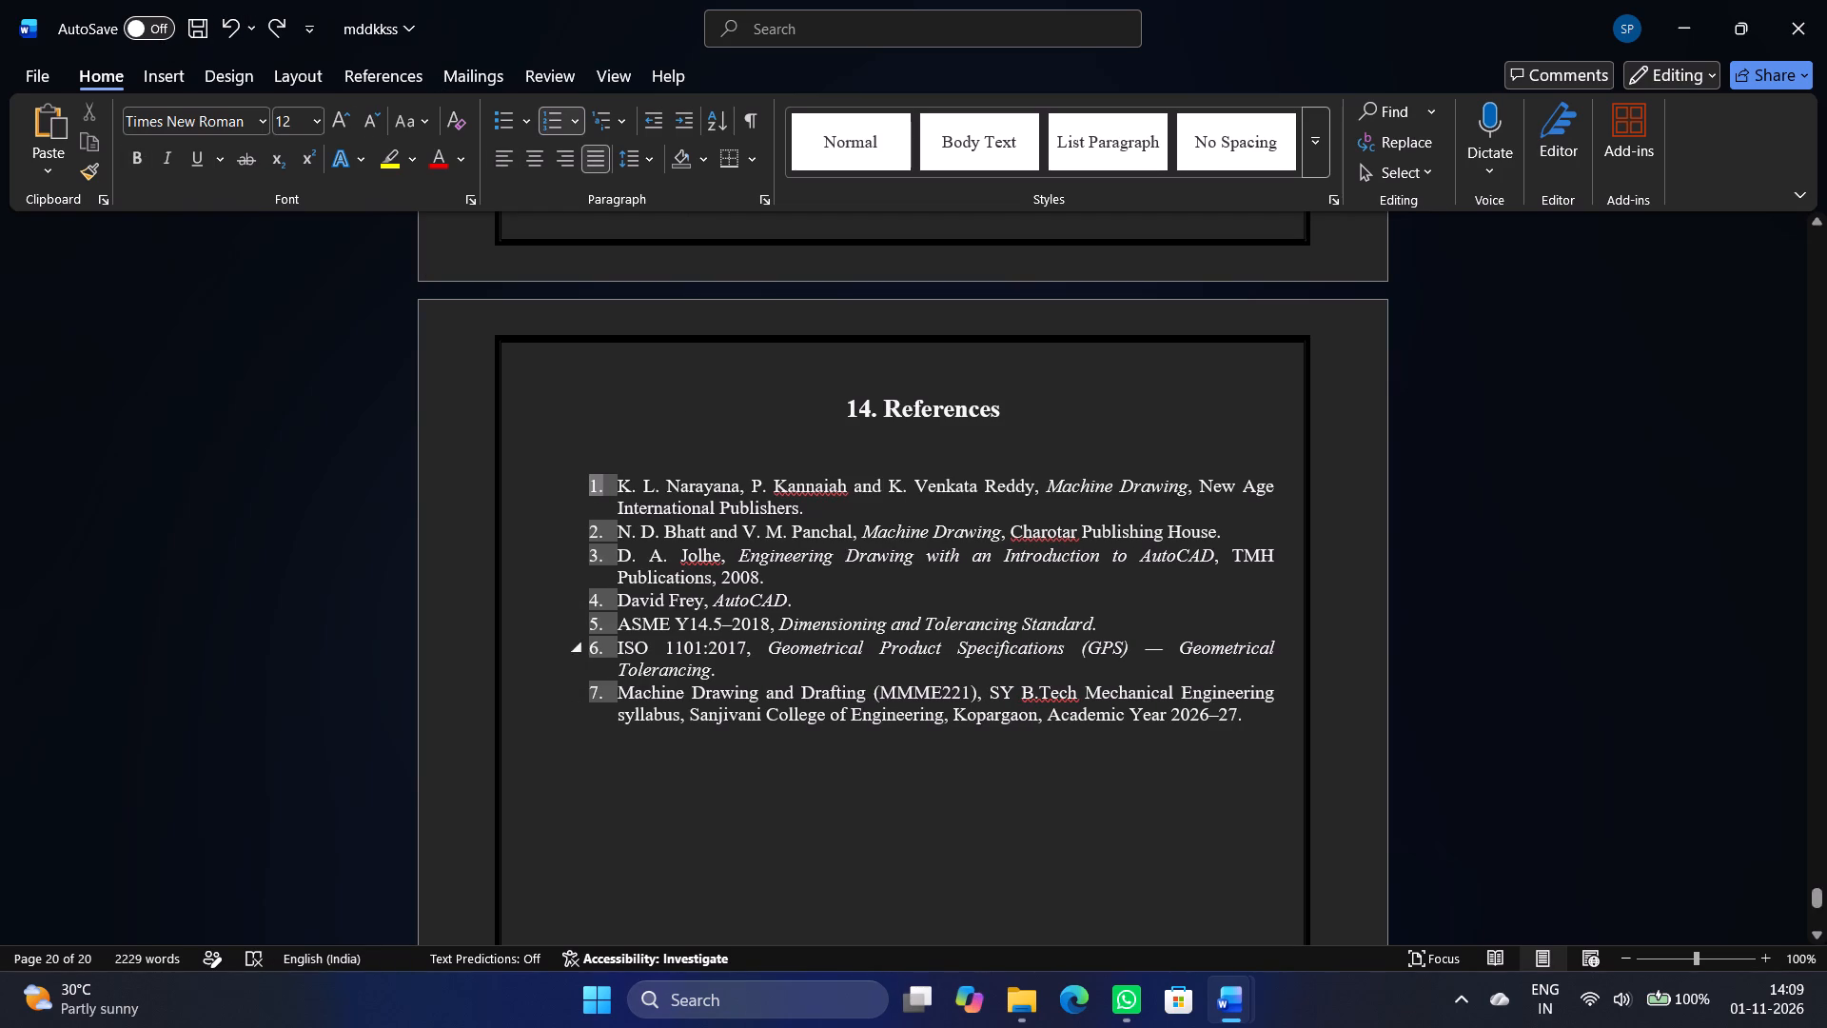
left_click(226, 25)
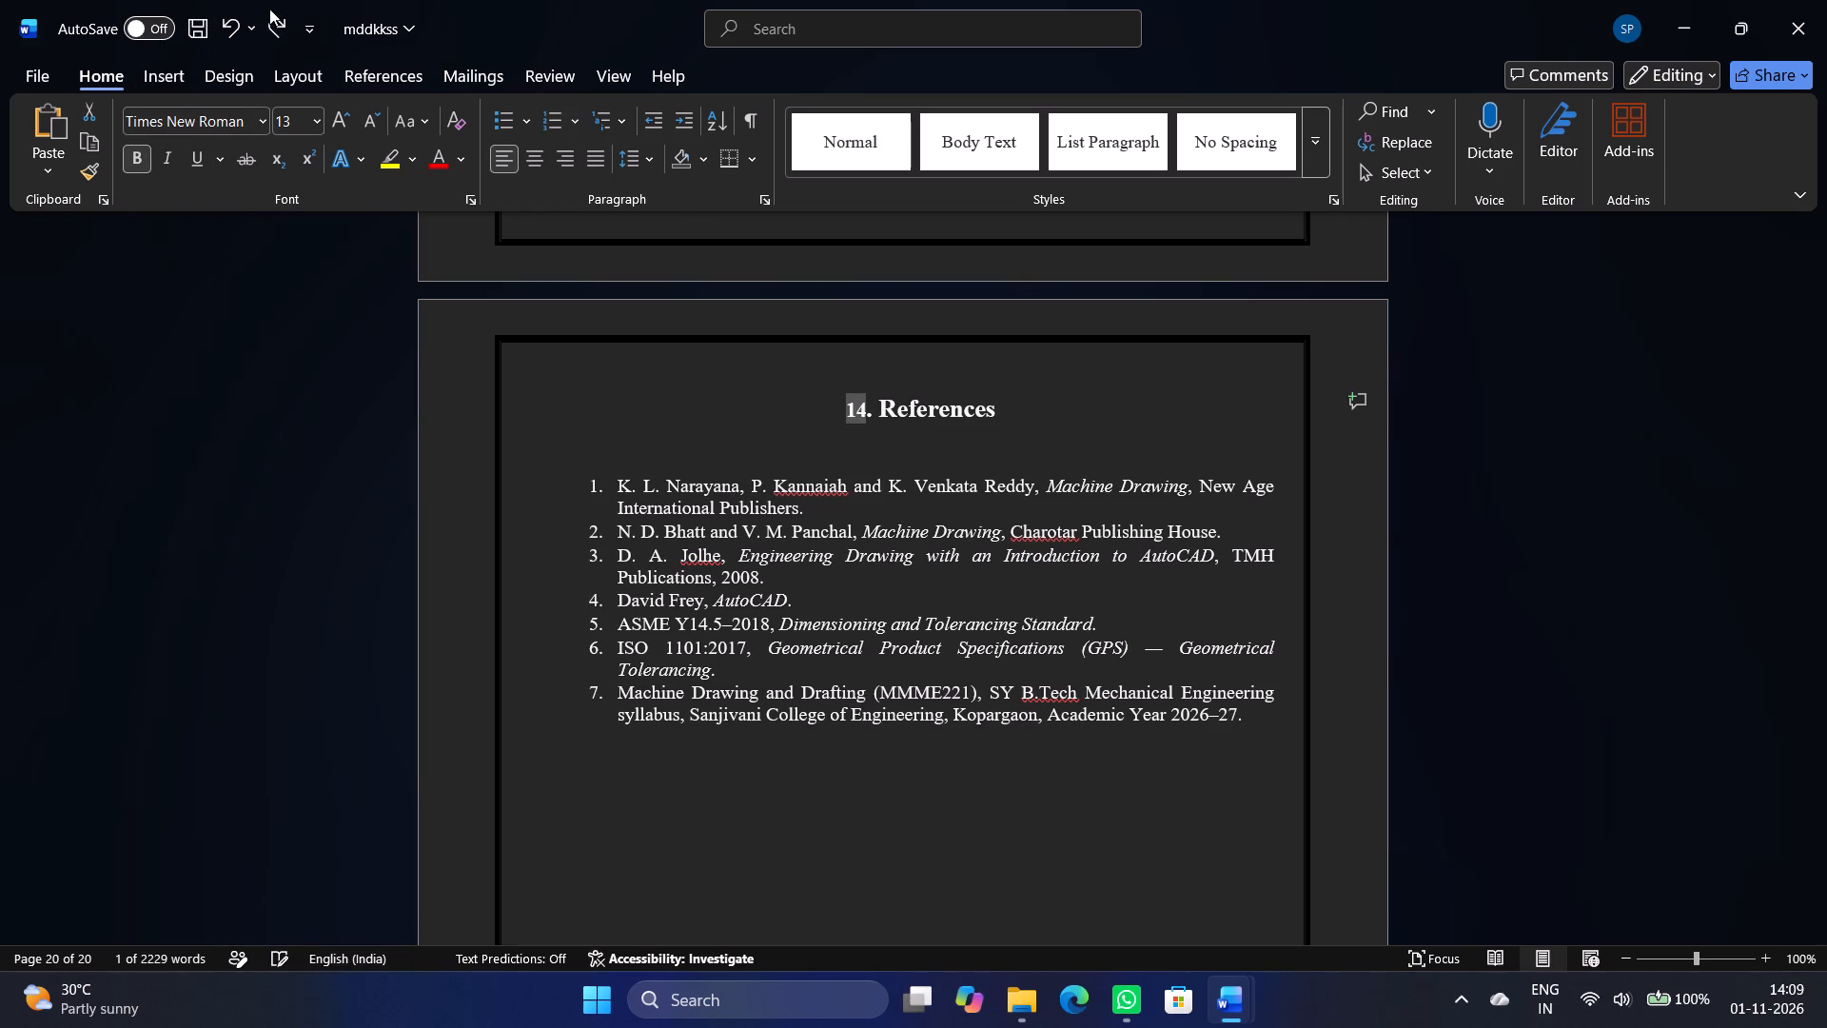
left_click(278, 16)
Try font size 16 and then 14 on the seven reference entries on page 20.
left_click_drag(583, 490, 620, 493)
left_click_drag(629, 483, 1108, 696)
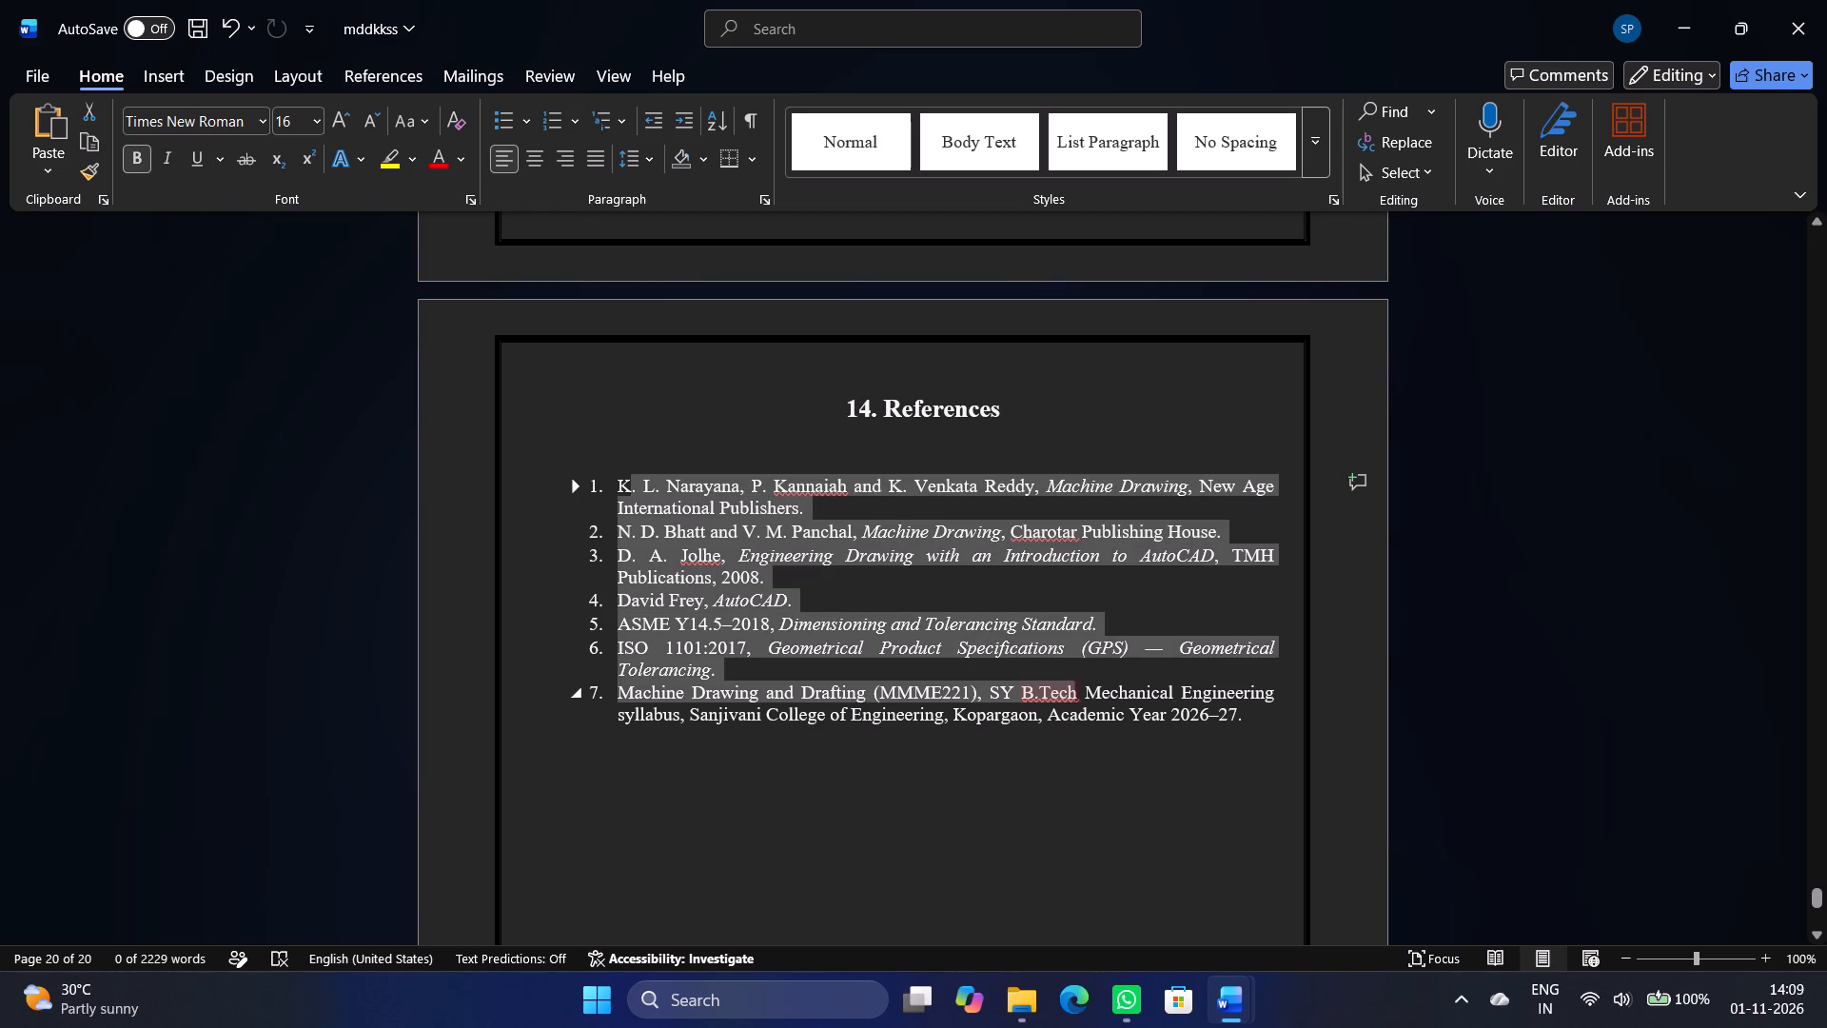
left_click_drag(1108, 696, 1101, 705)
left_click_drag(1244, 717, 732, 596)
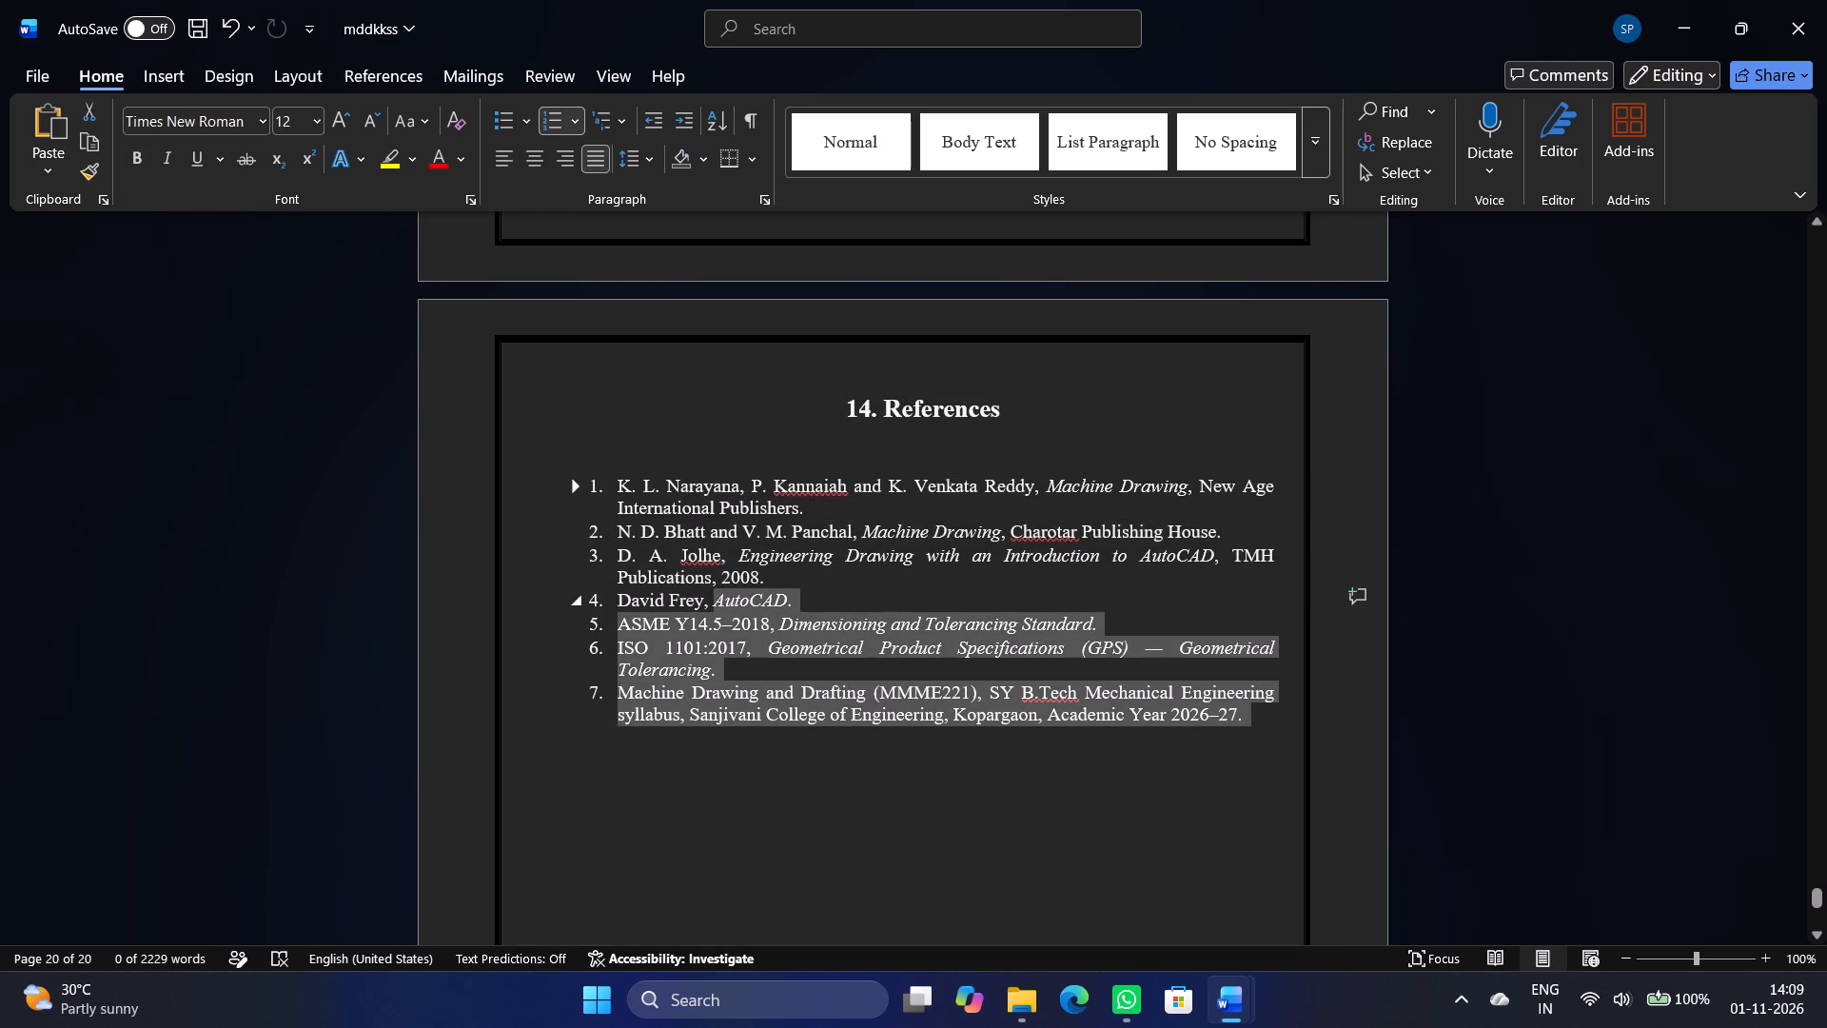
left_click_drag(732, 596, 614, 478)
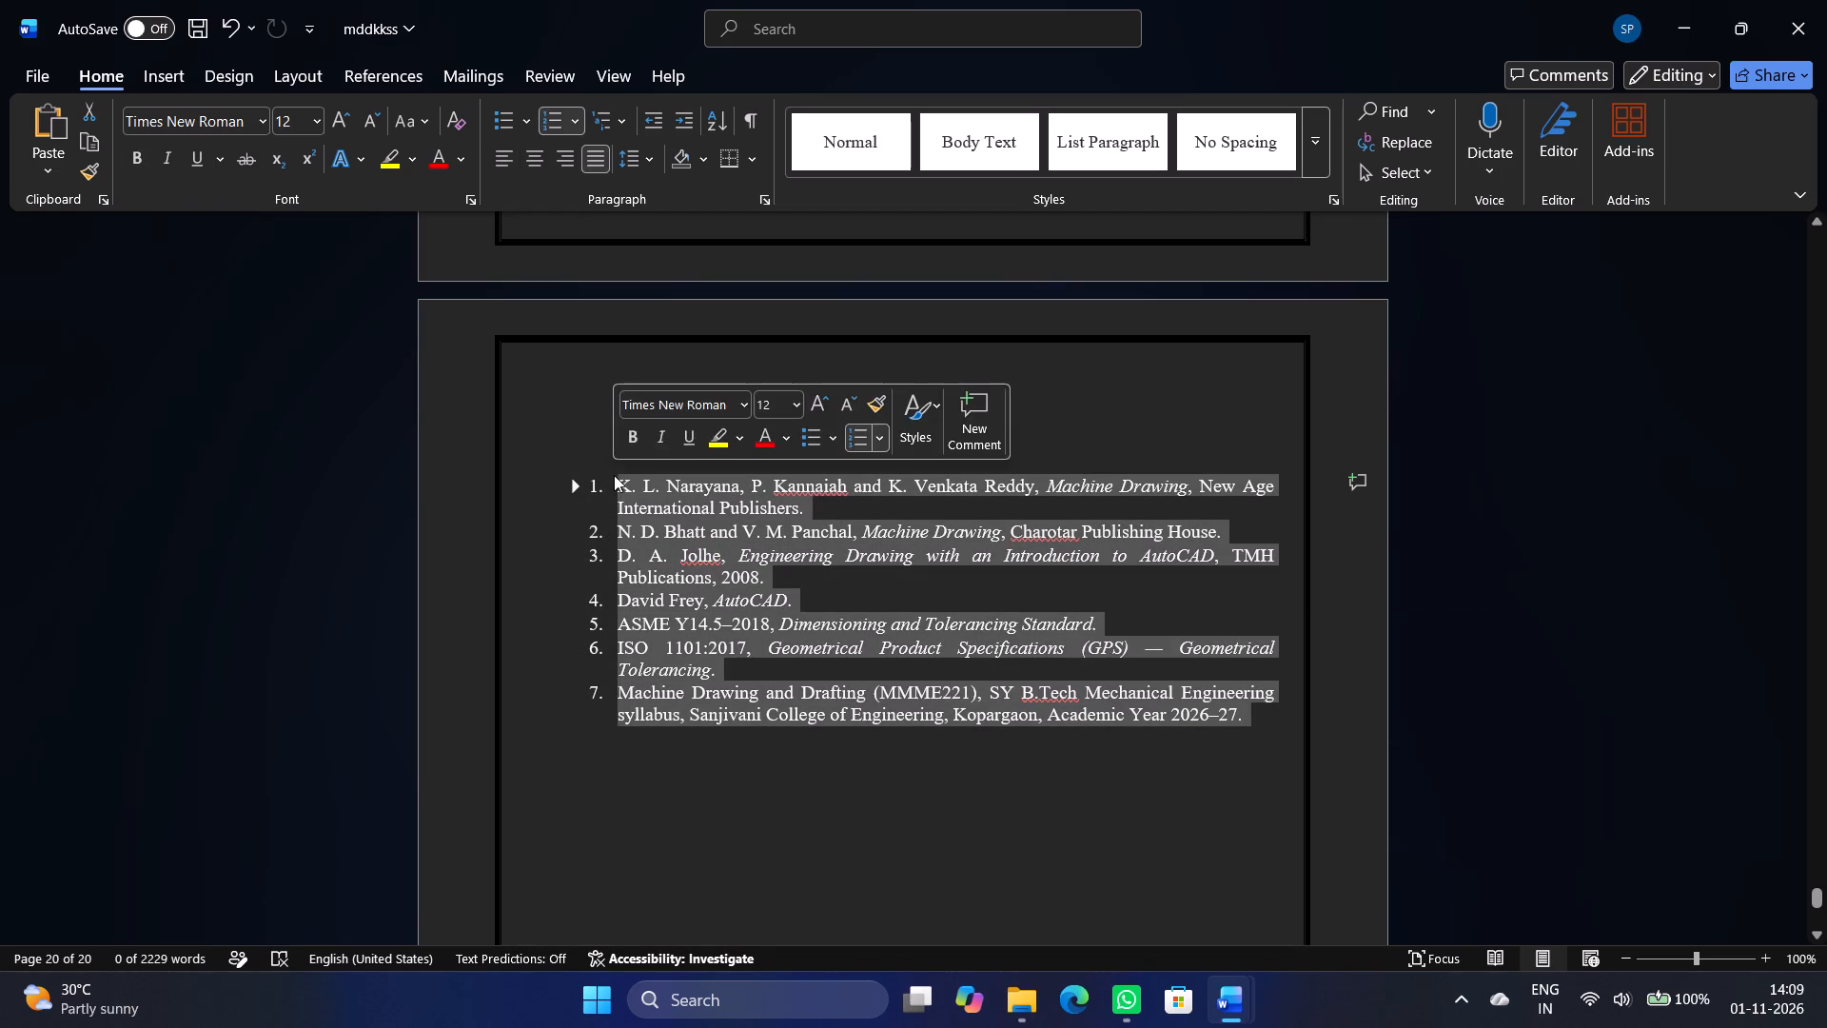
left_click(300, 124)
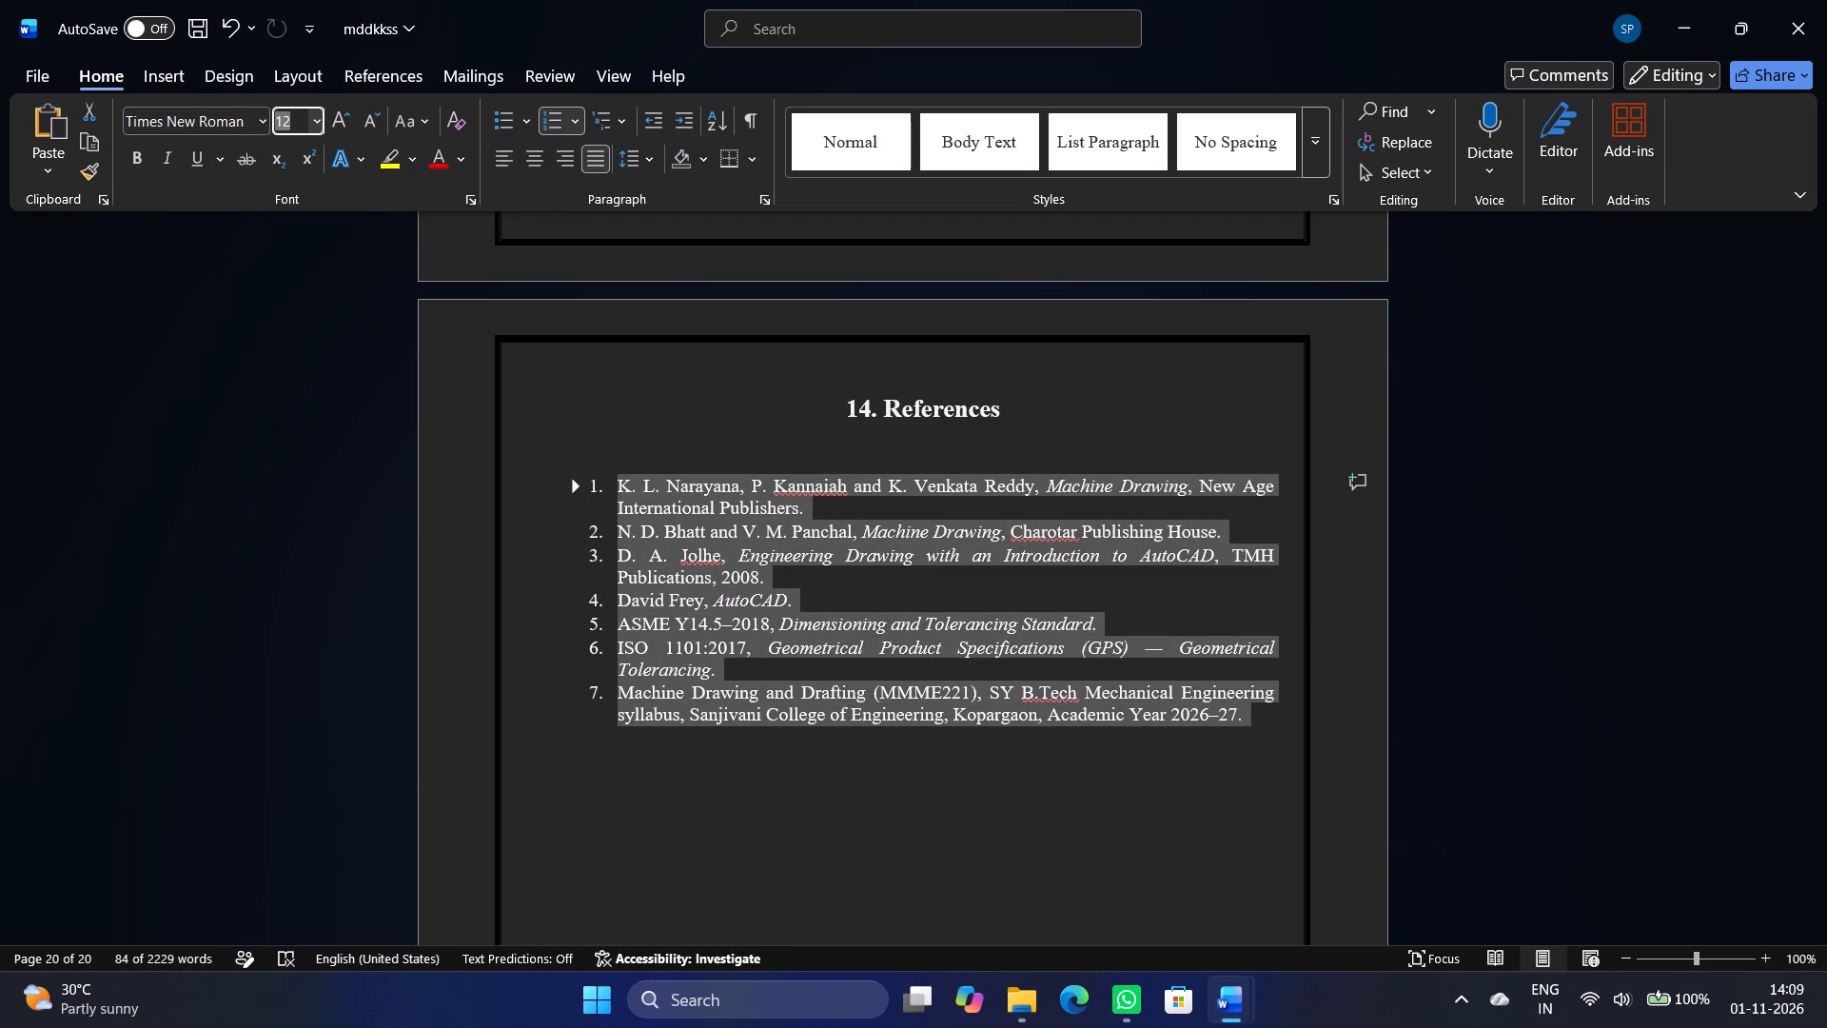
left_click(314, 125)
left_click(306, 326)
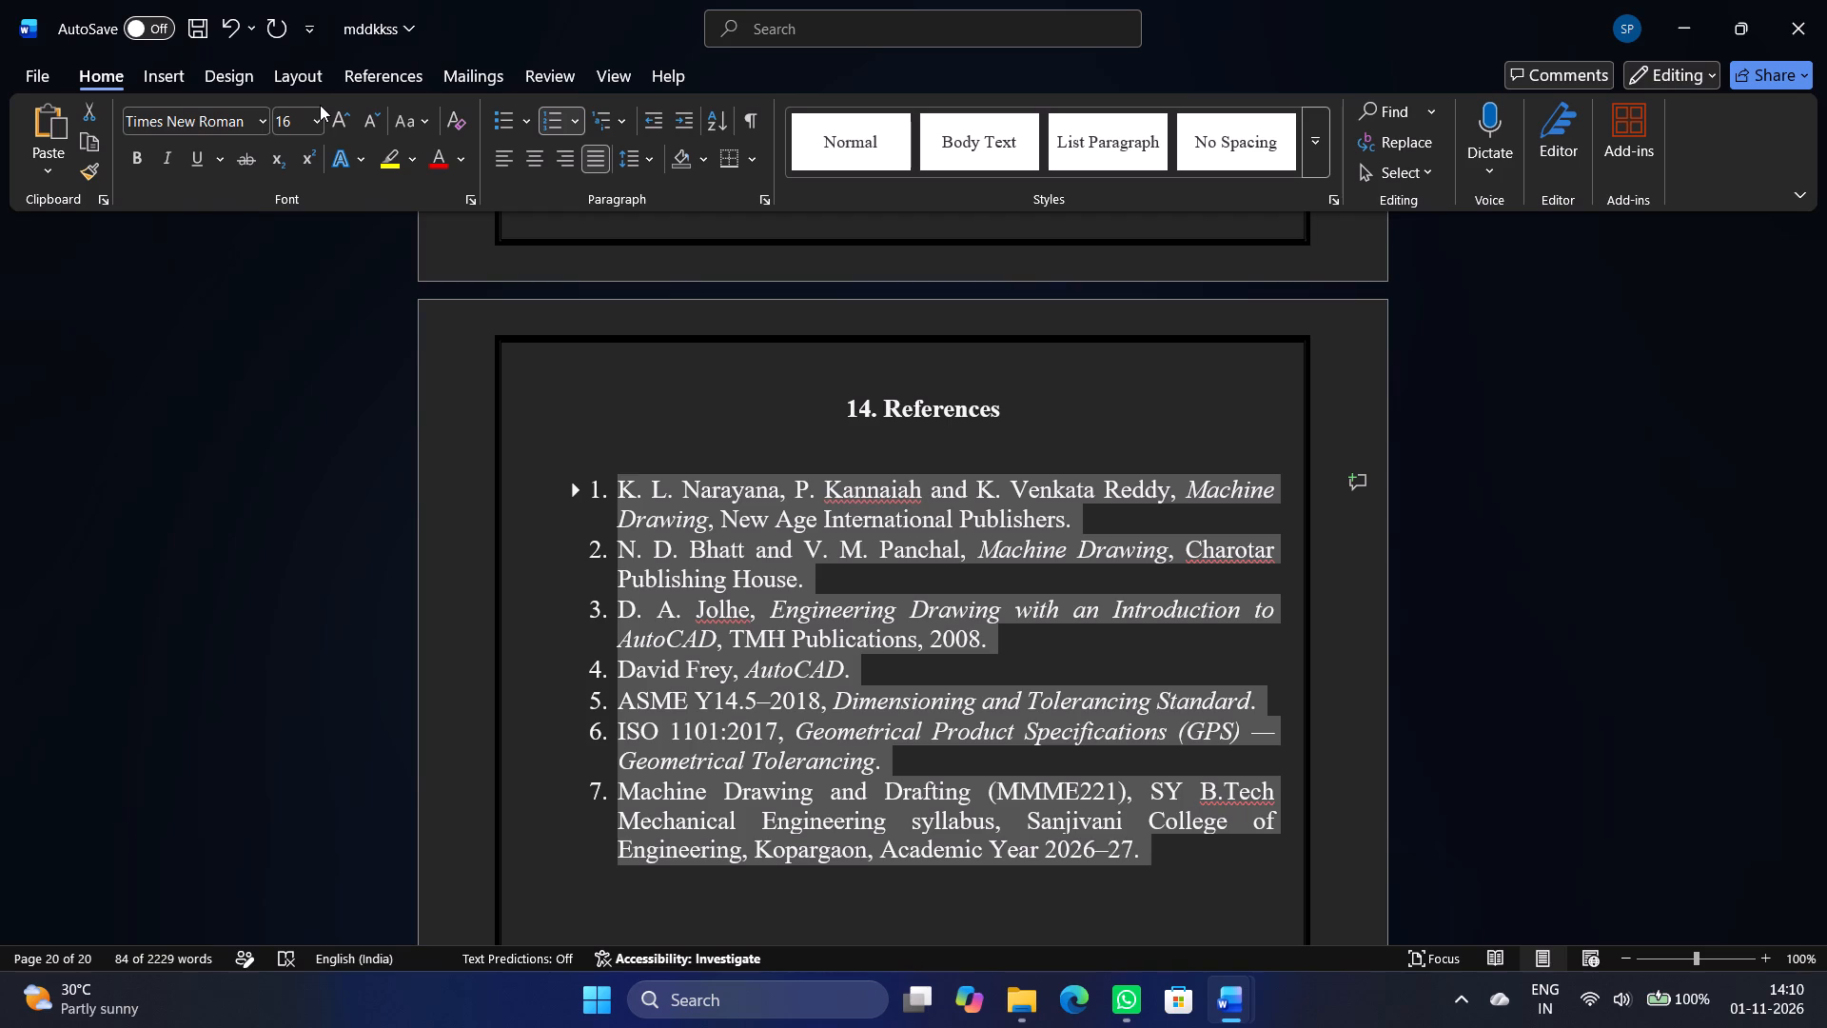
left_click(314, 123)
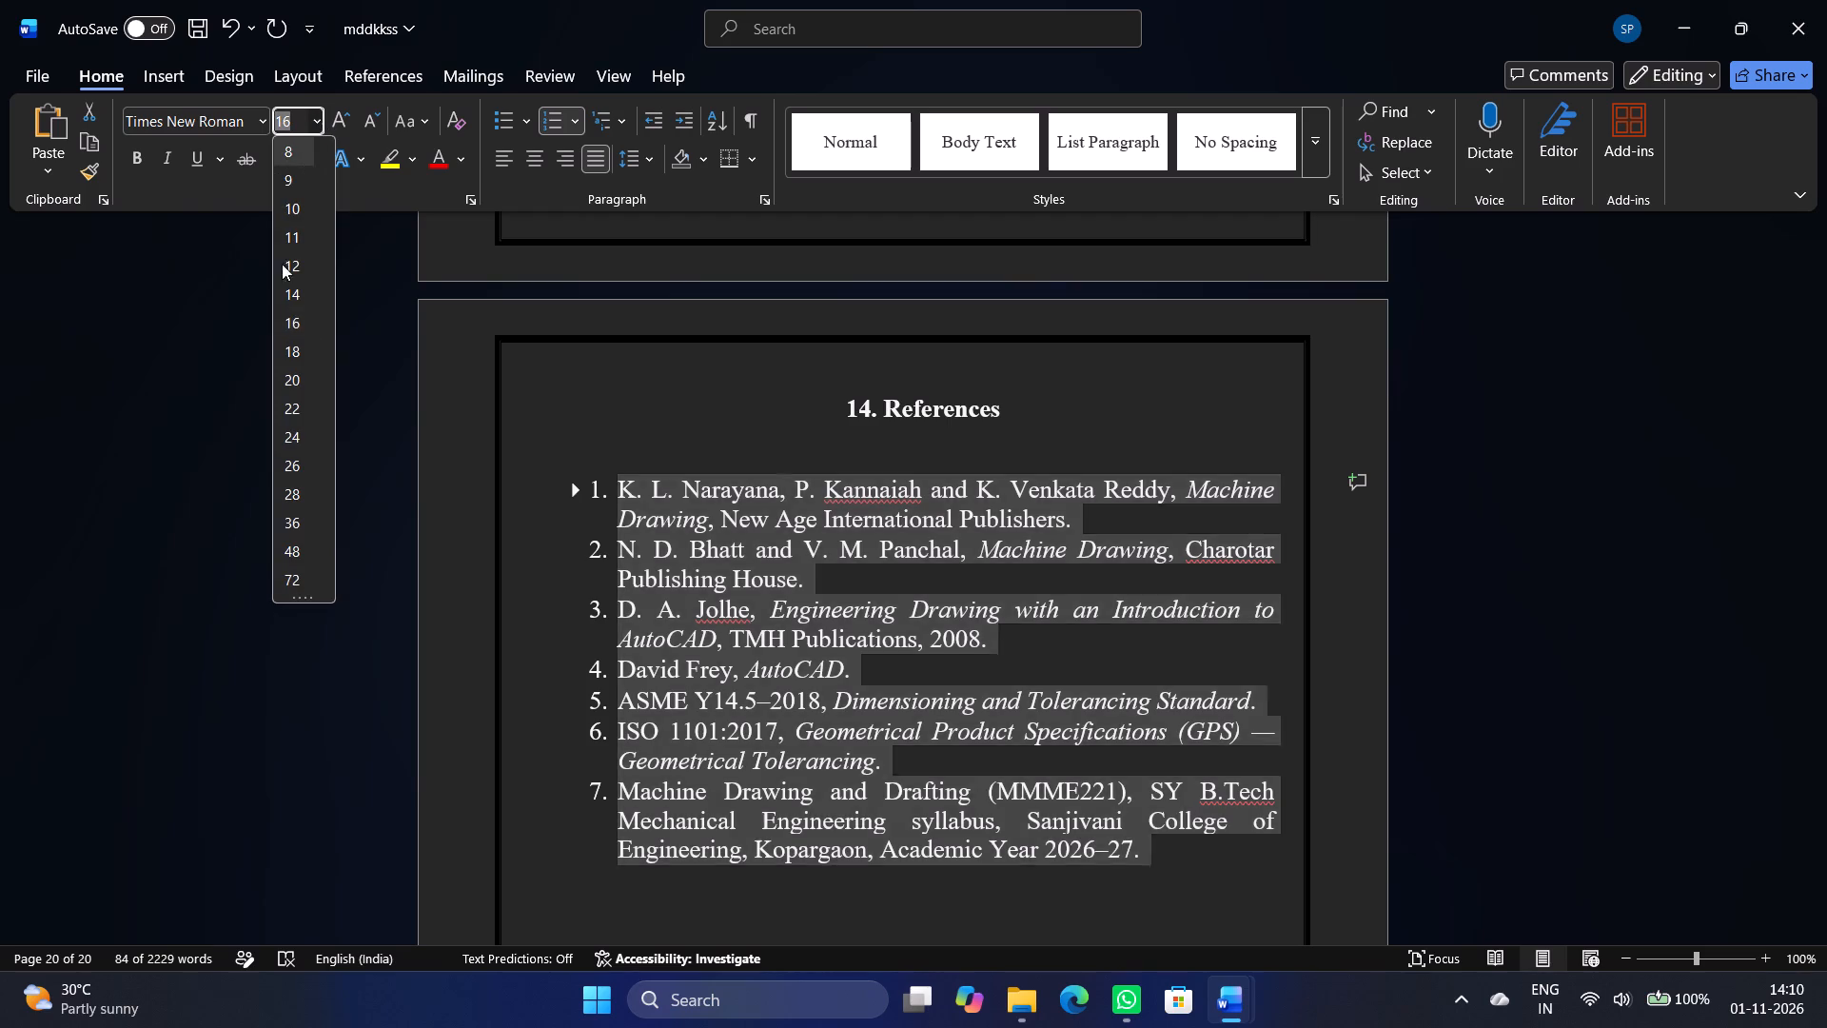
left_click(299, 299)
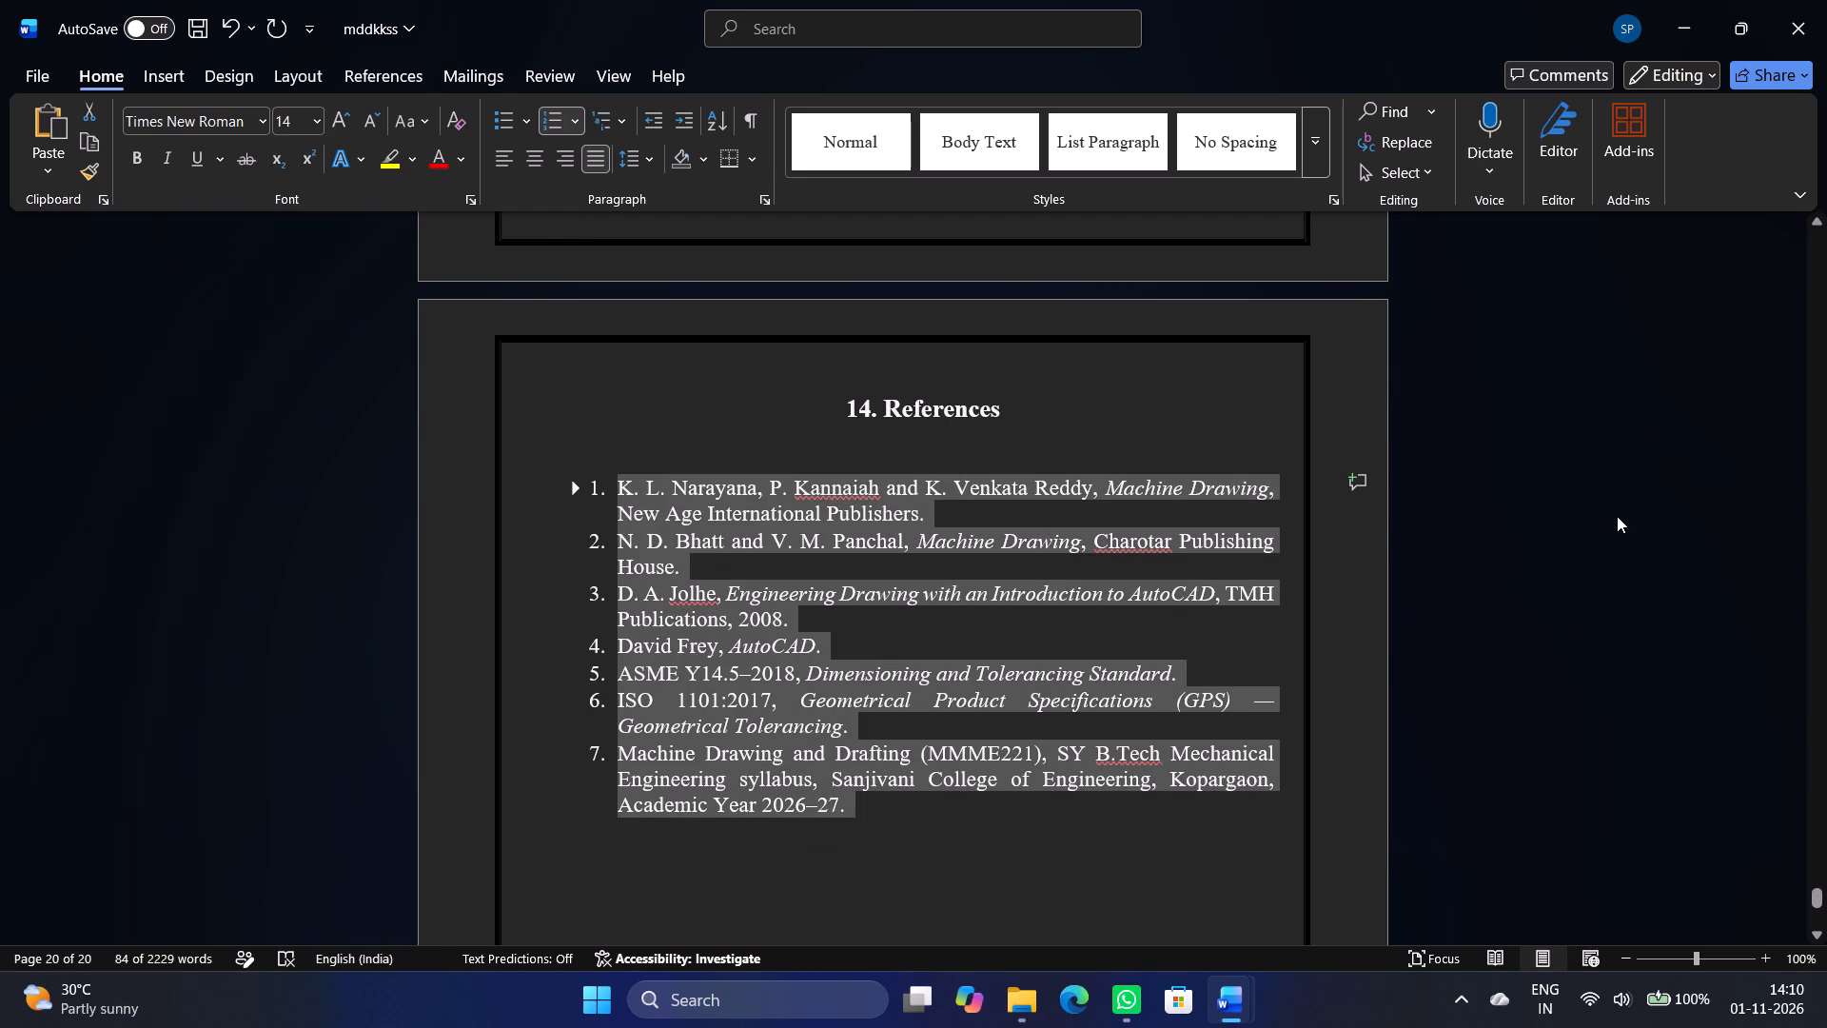
Check the font size used in the Conclusion paragraphs on page 19 for comparison with the reference entries.
left_click(1619, 516)
scroll(1655, 523, "down", 18)
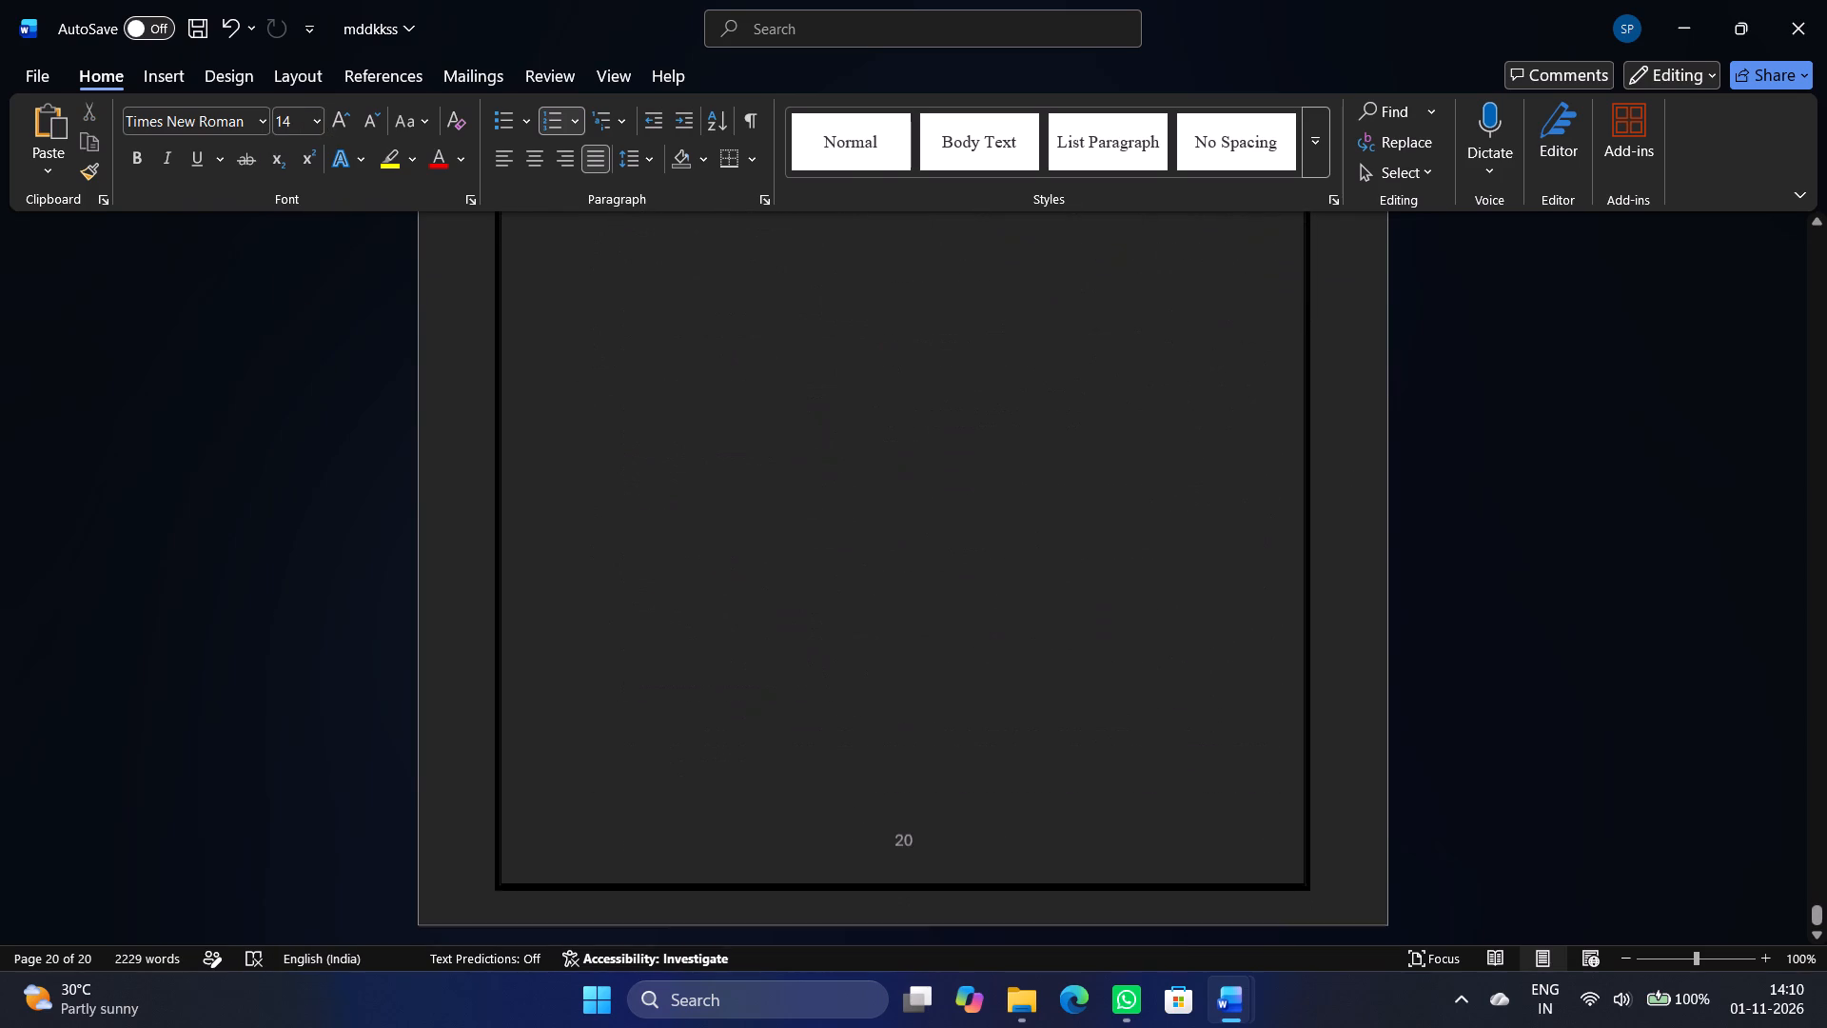
scroll(1628, 465, "down", 8)
scroll(1628, 465, "up", 20)
scroll(1628, 465, "up", 9)
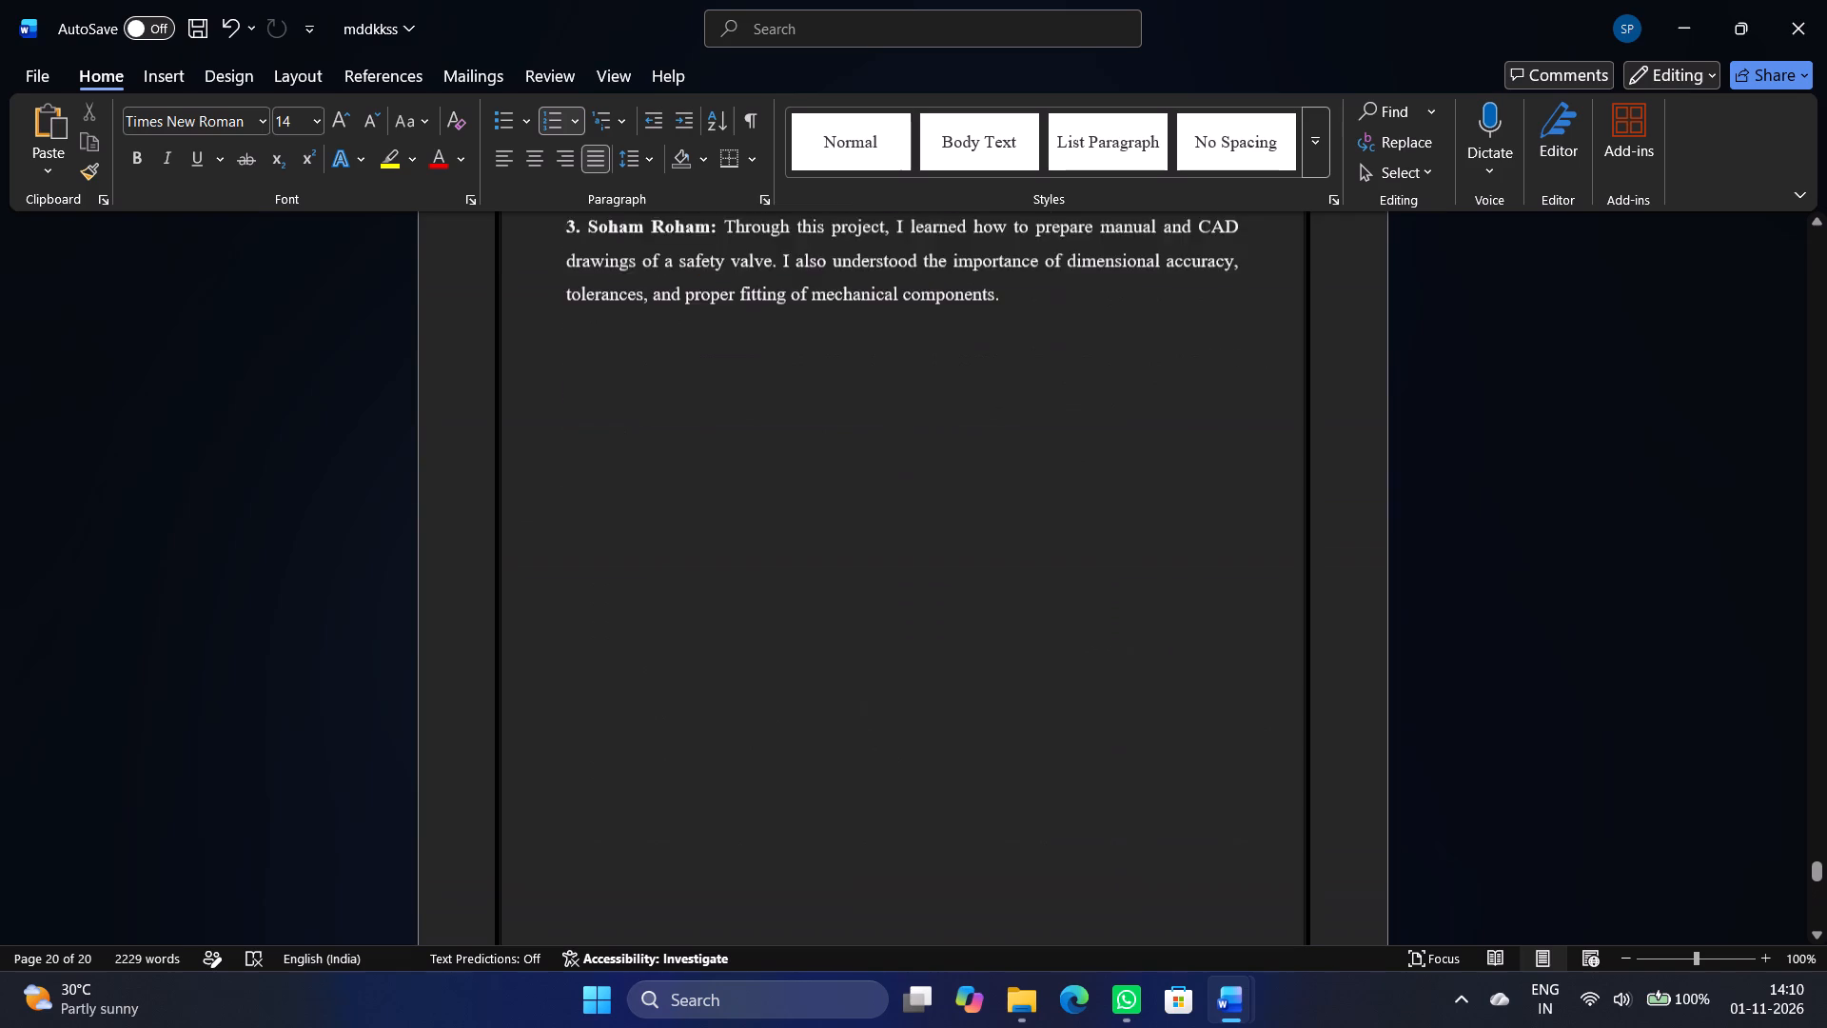
scroll(1628, 467, "up", 5)
left_click(822, 648)
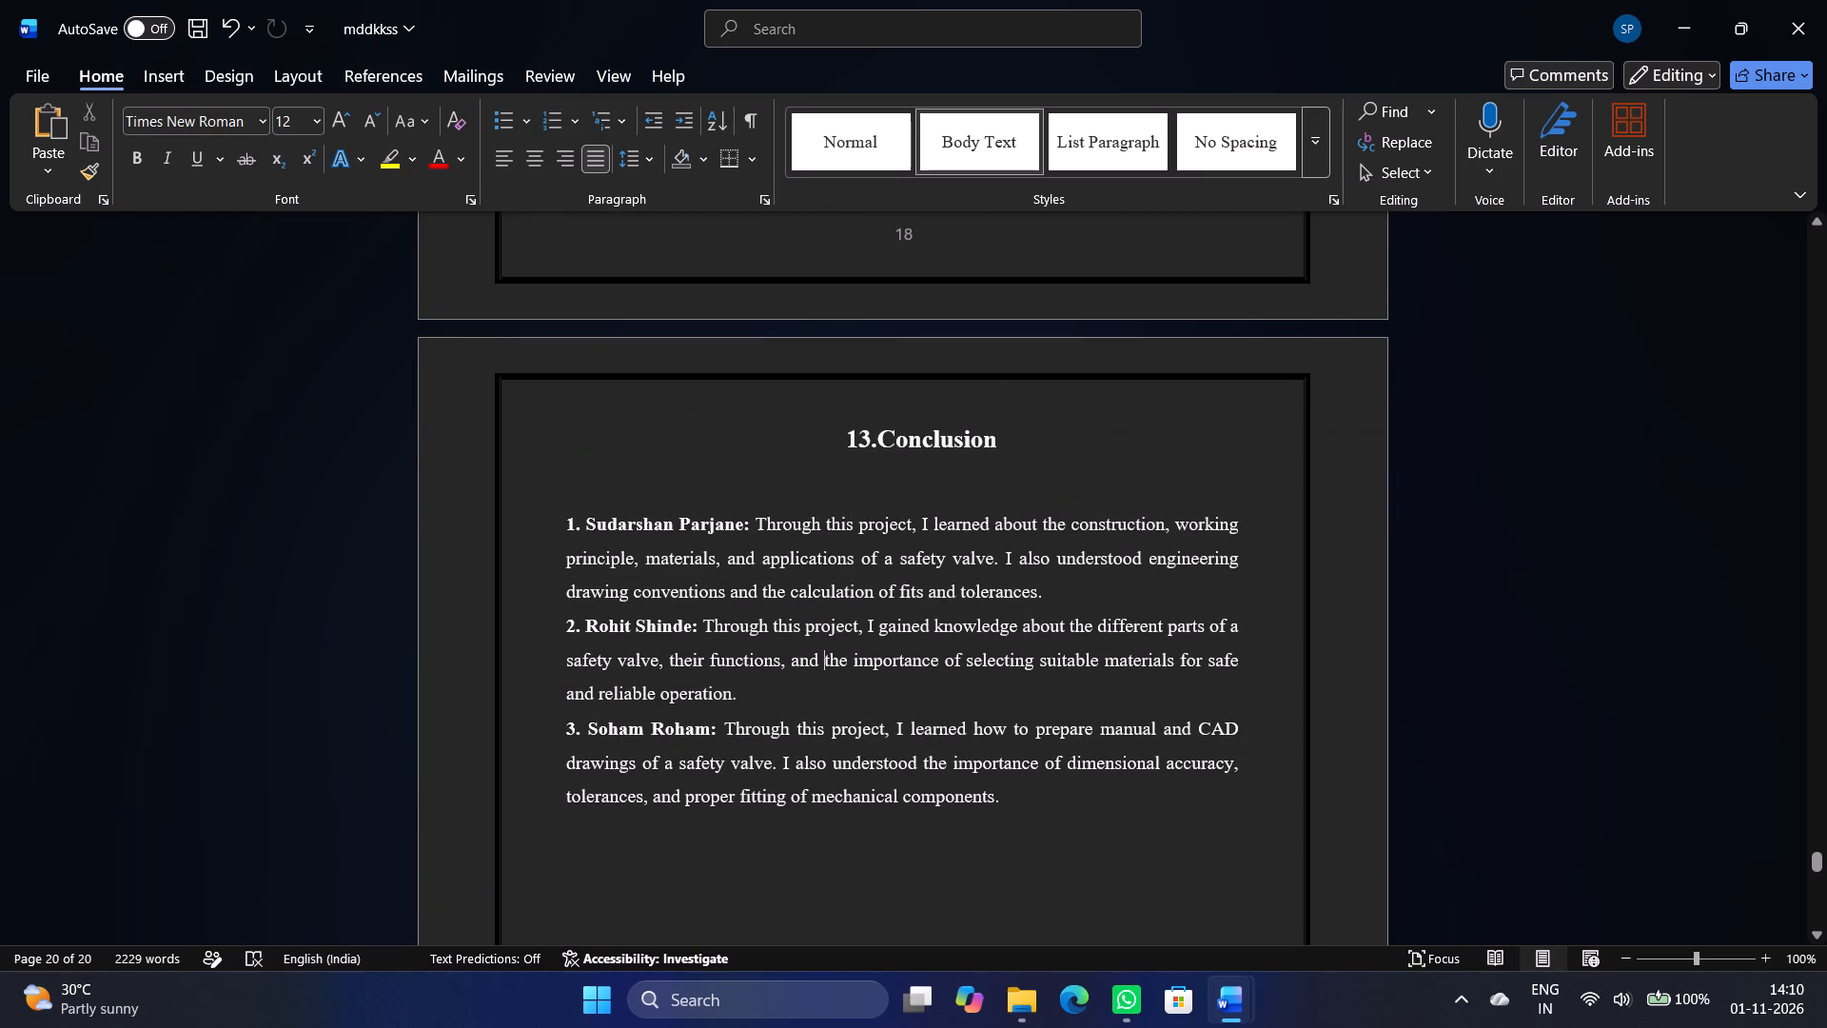
left_click(874, 587)
Set the font size of the seven reference entries on page 20 to 12.
scroll(1381, 673, "down", 16)
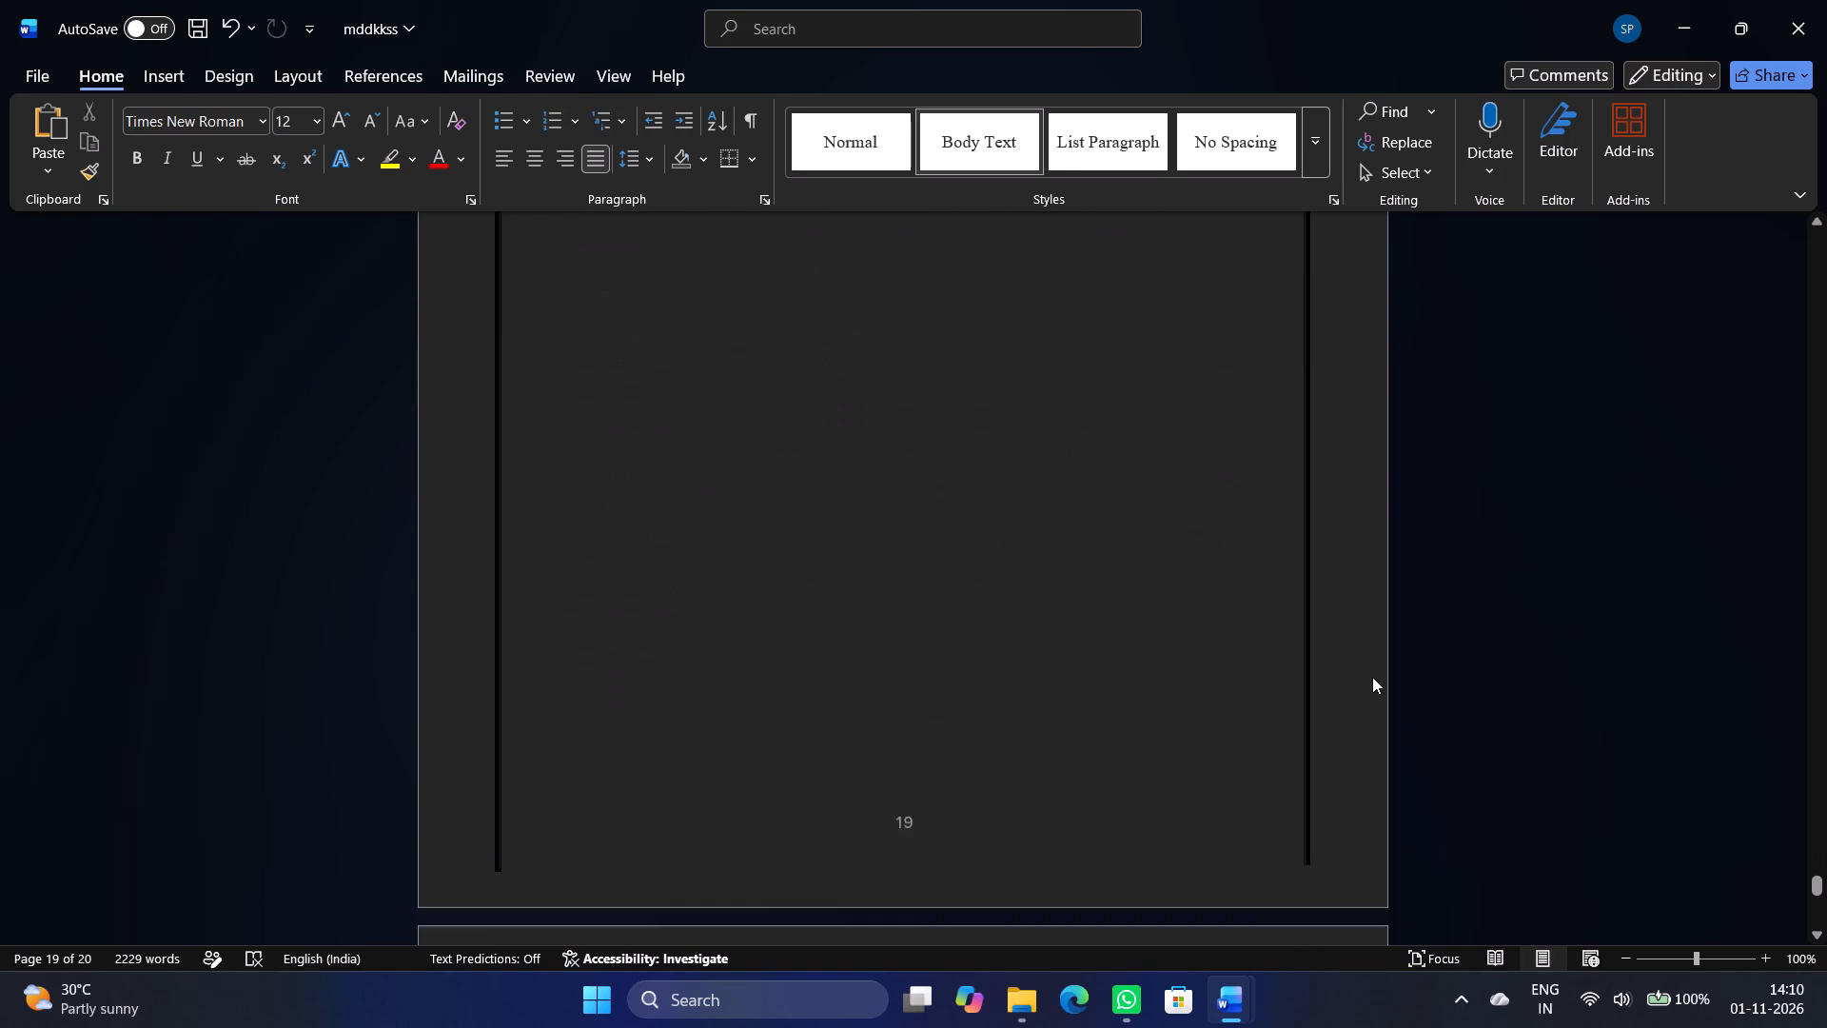
scroll(1358, 679, "down", 3)
left_click(1091, 728)
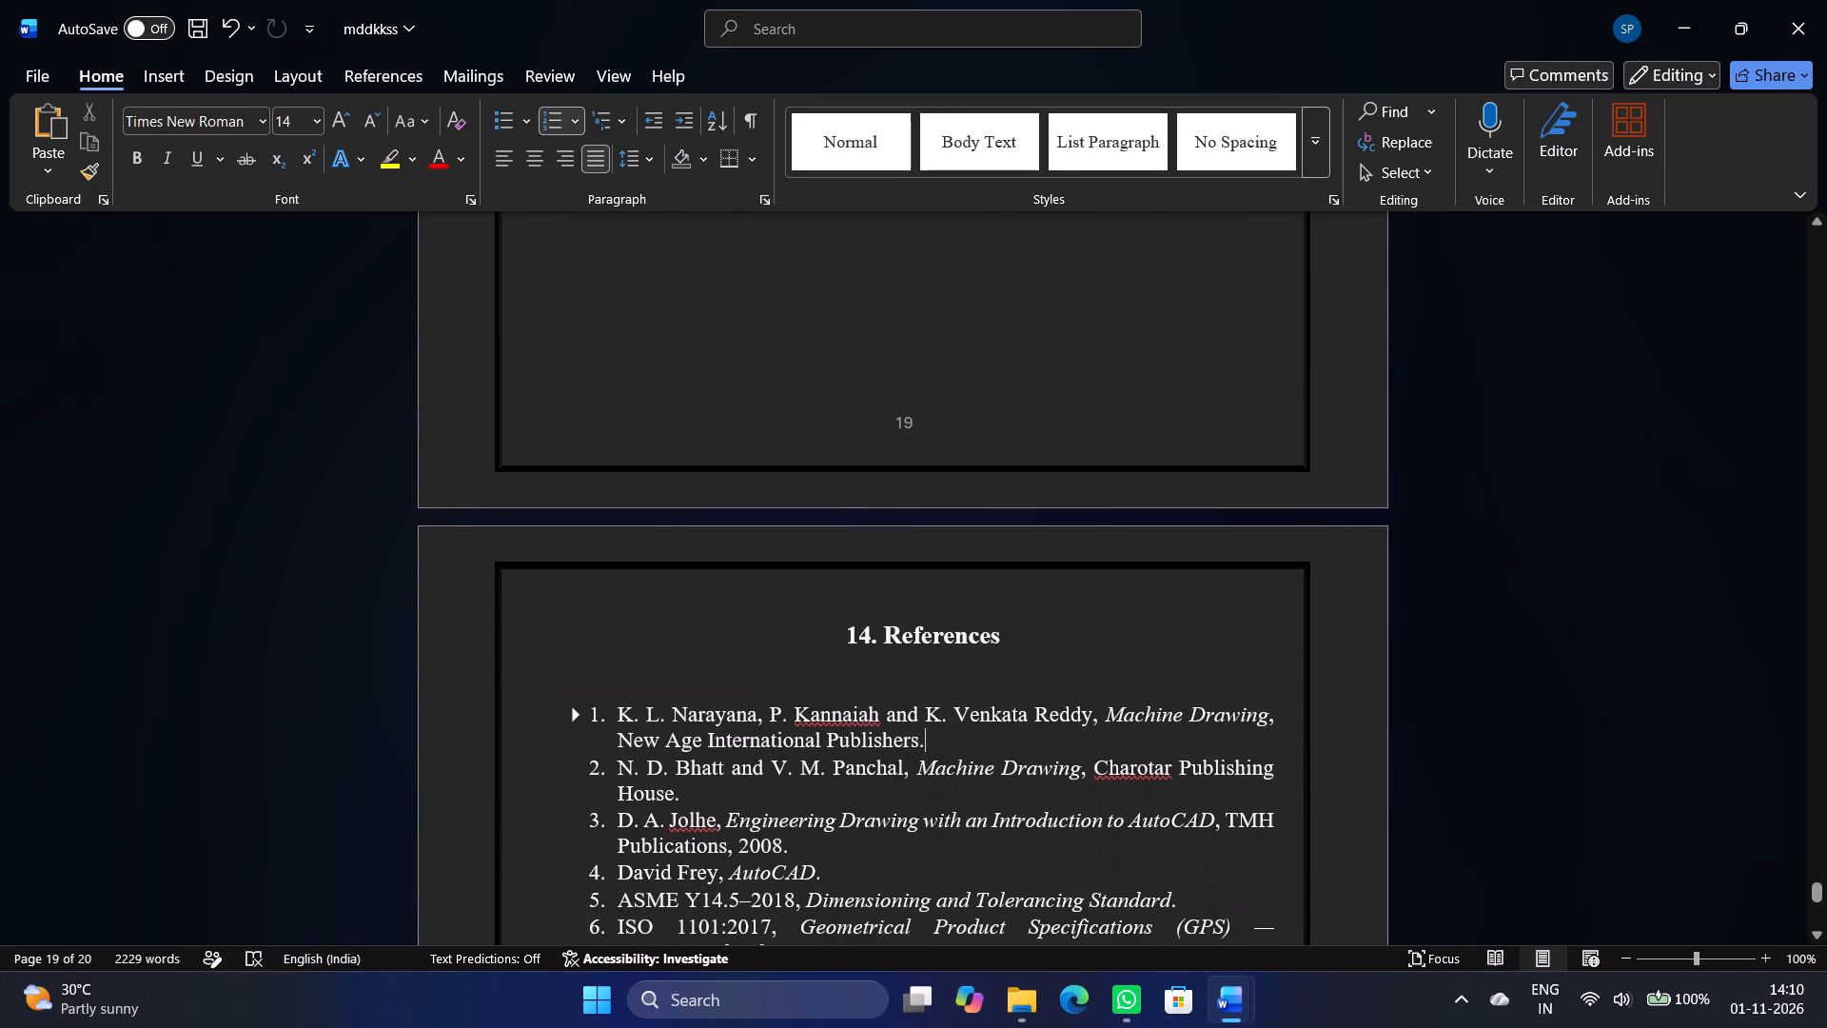
scroll(732, 825, "down", 4)
left_click_drag(879, 825, 688, 663)
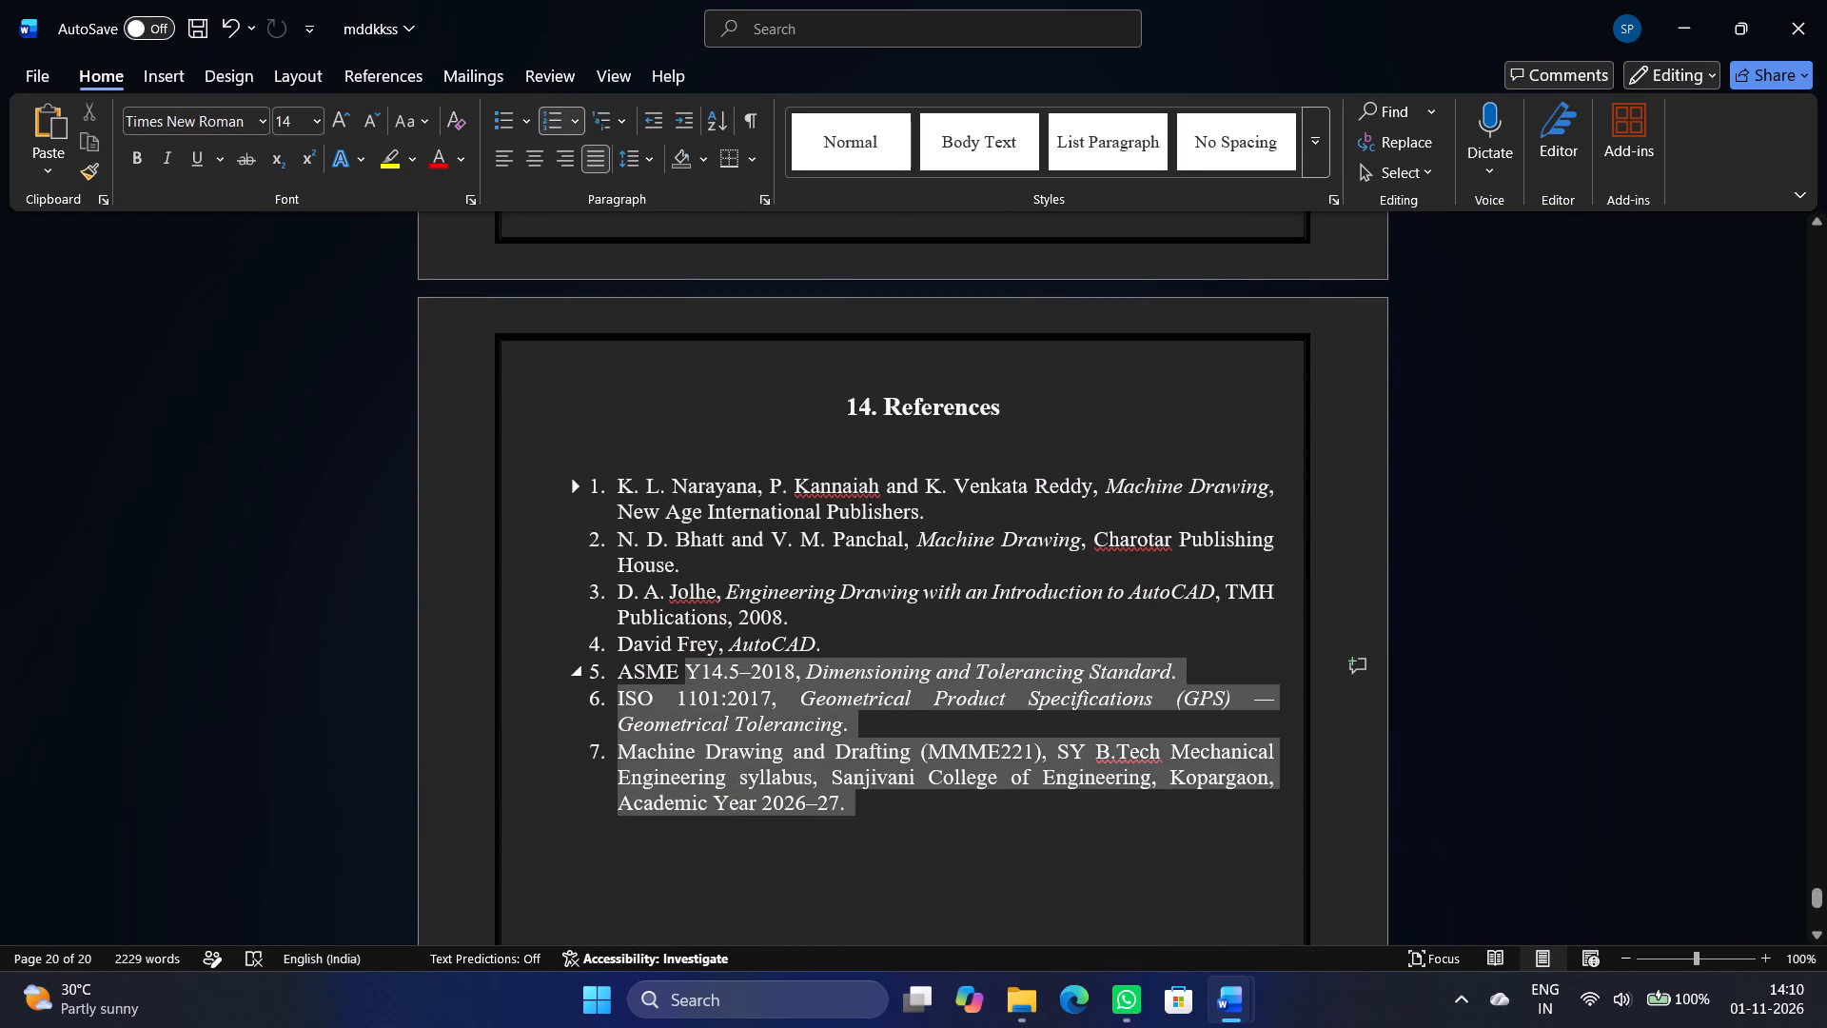
left_click_drag(688, 663, 603, 485)
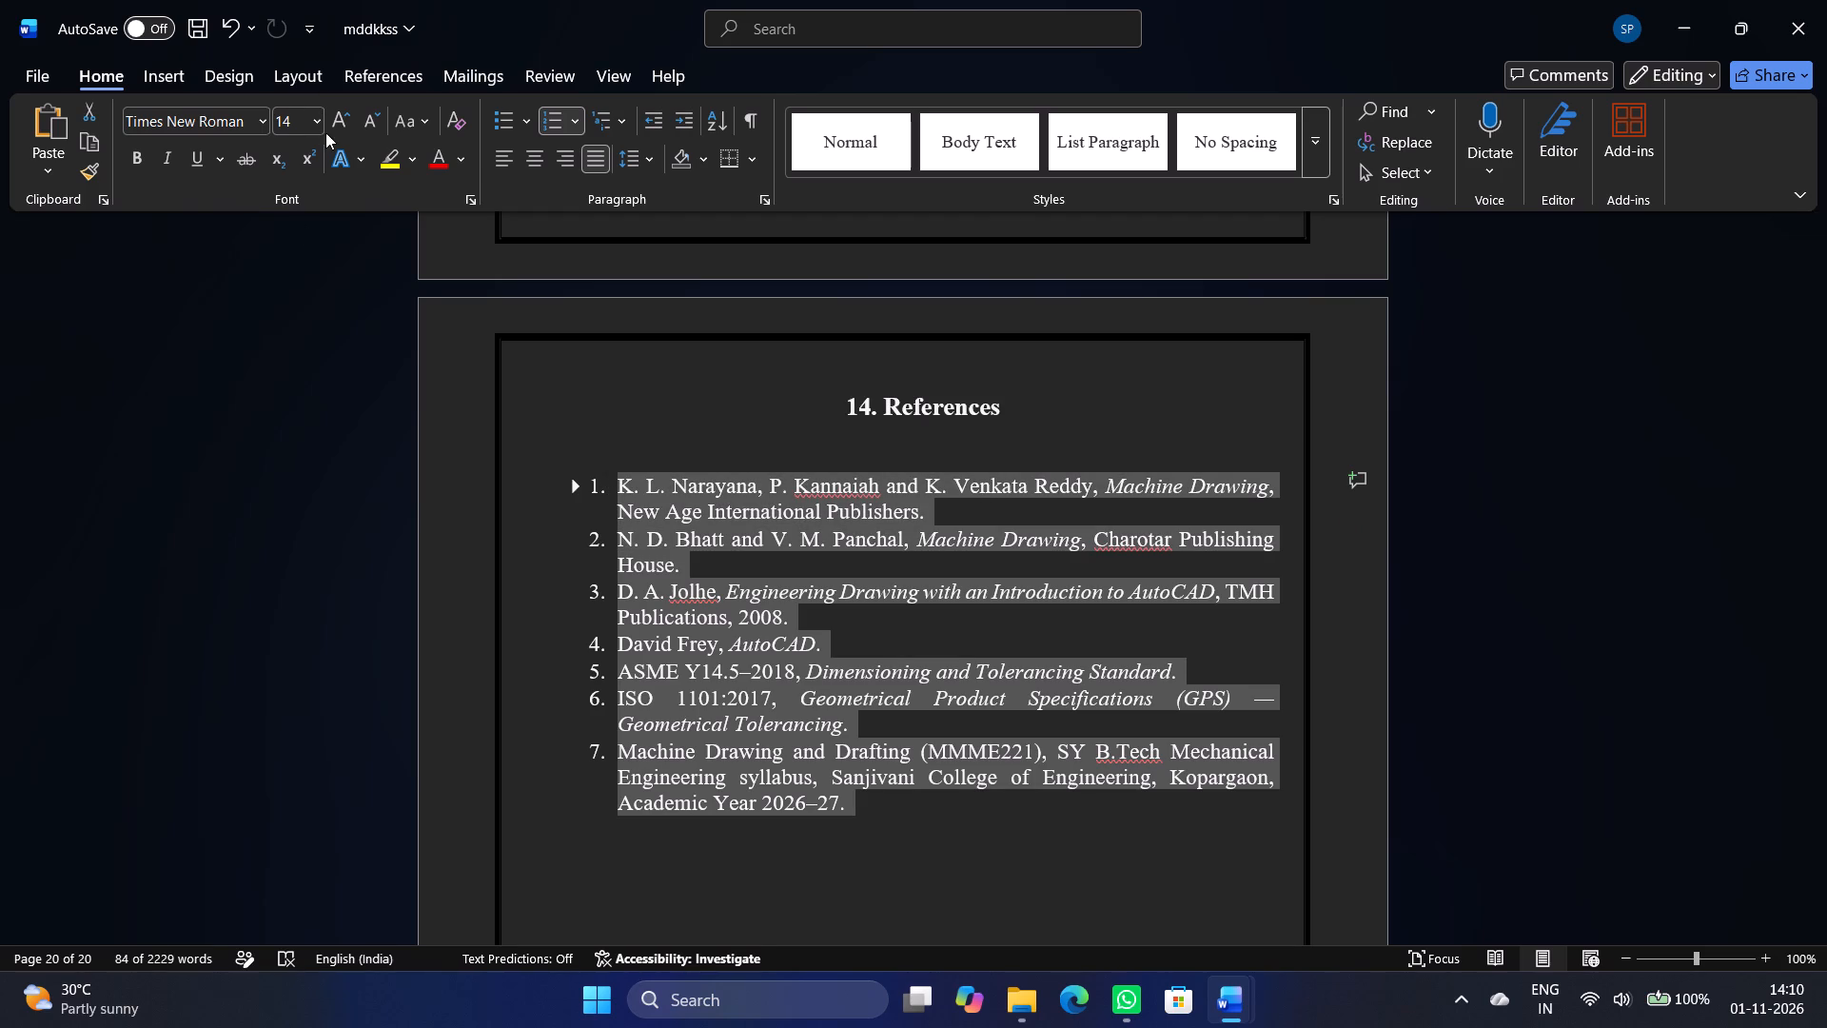
left_click(317, 122)
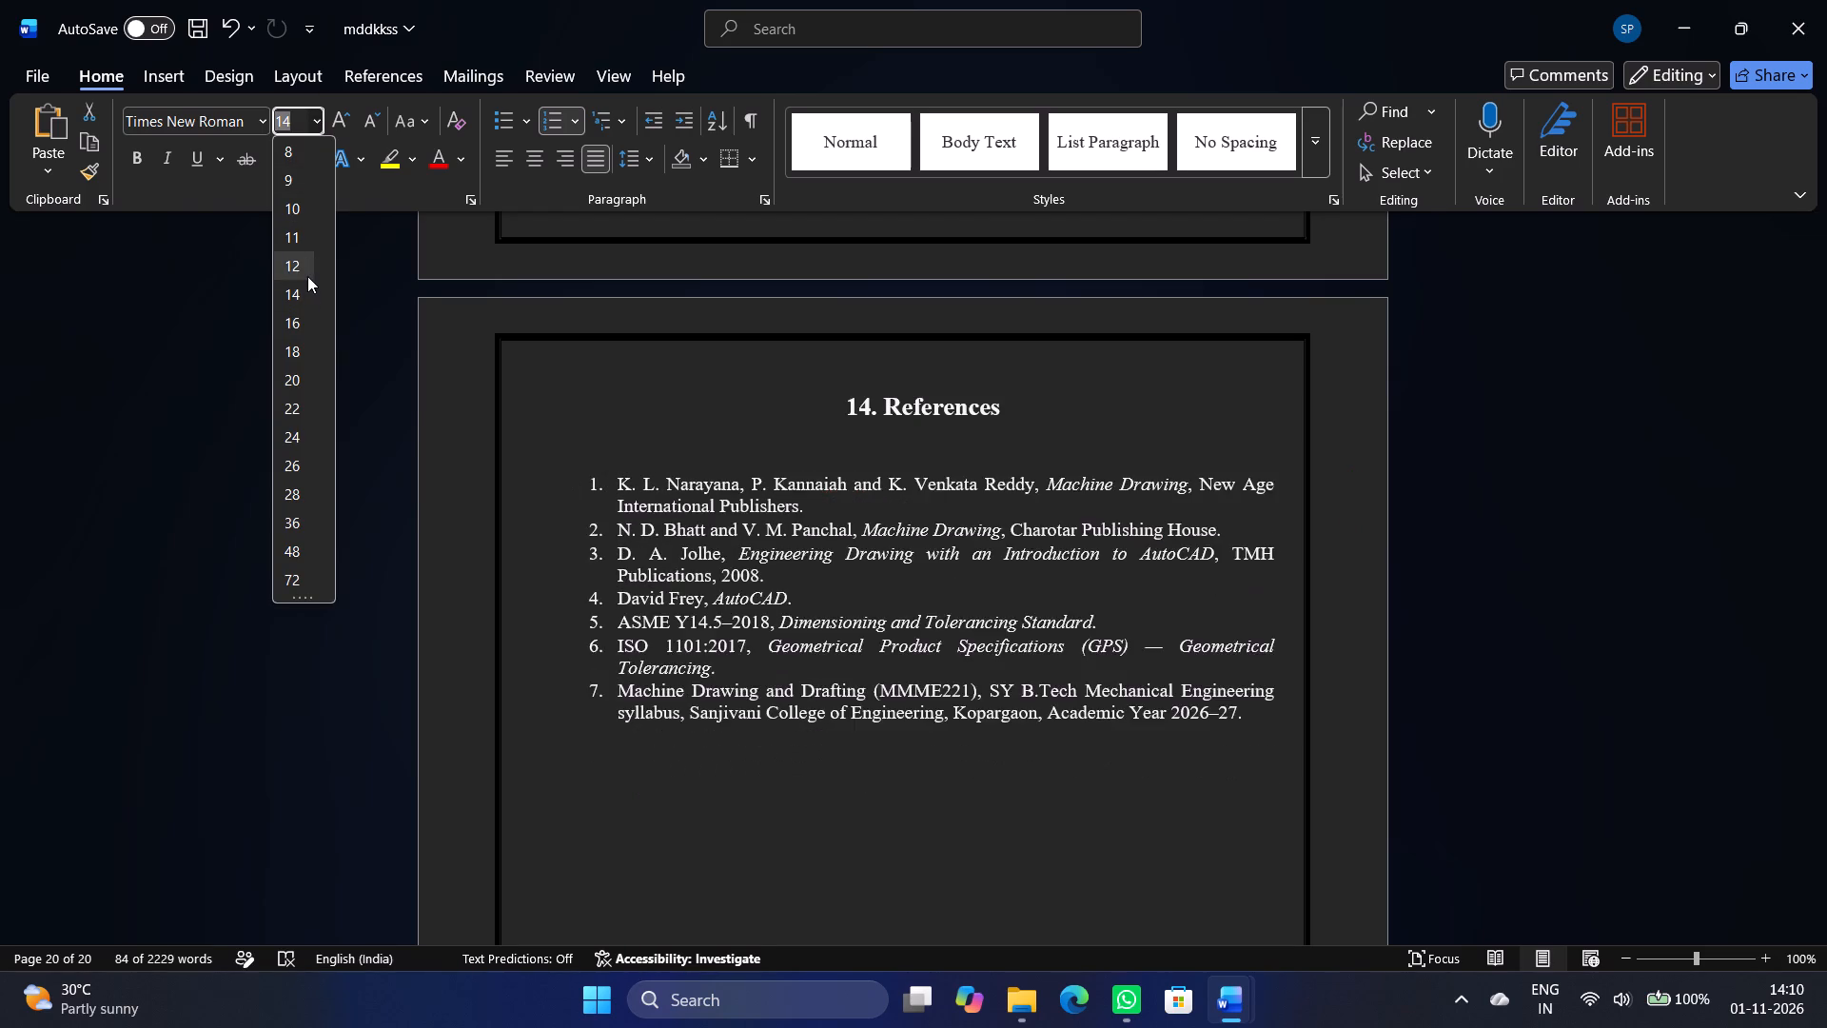
left_click(307, 276)
left_click(1513, 511)
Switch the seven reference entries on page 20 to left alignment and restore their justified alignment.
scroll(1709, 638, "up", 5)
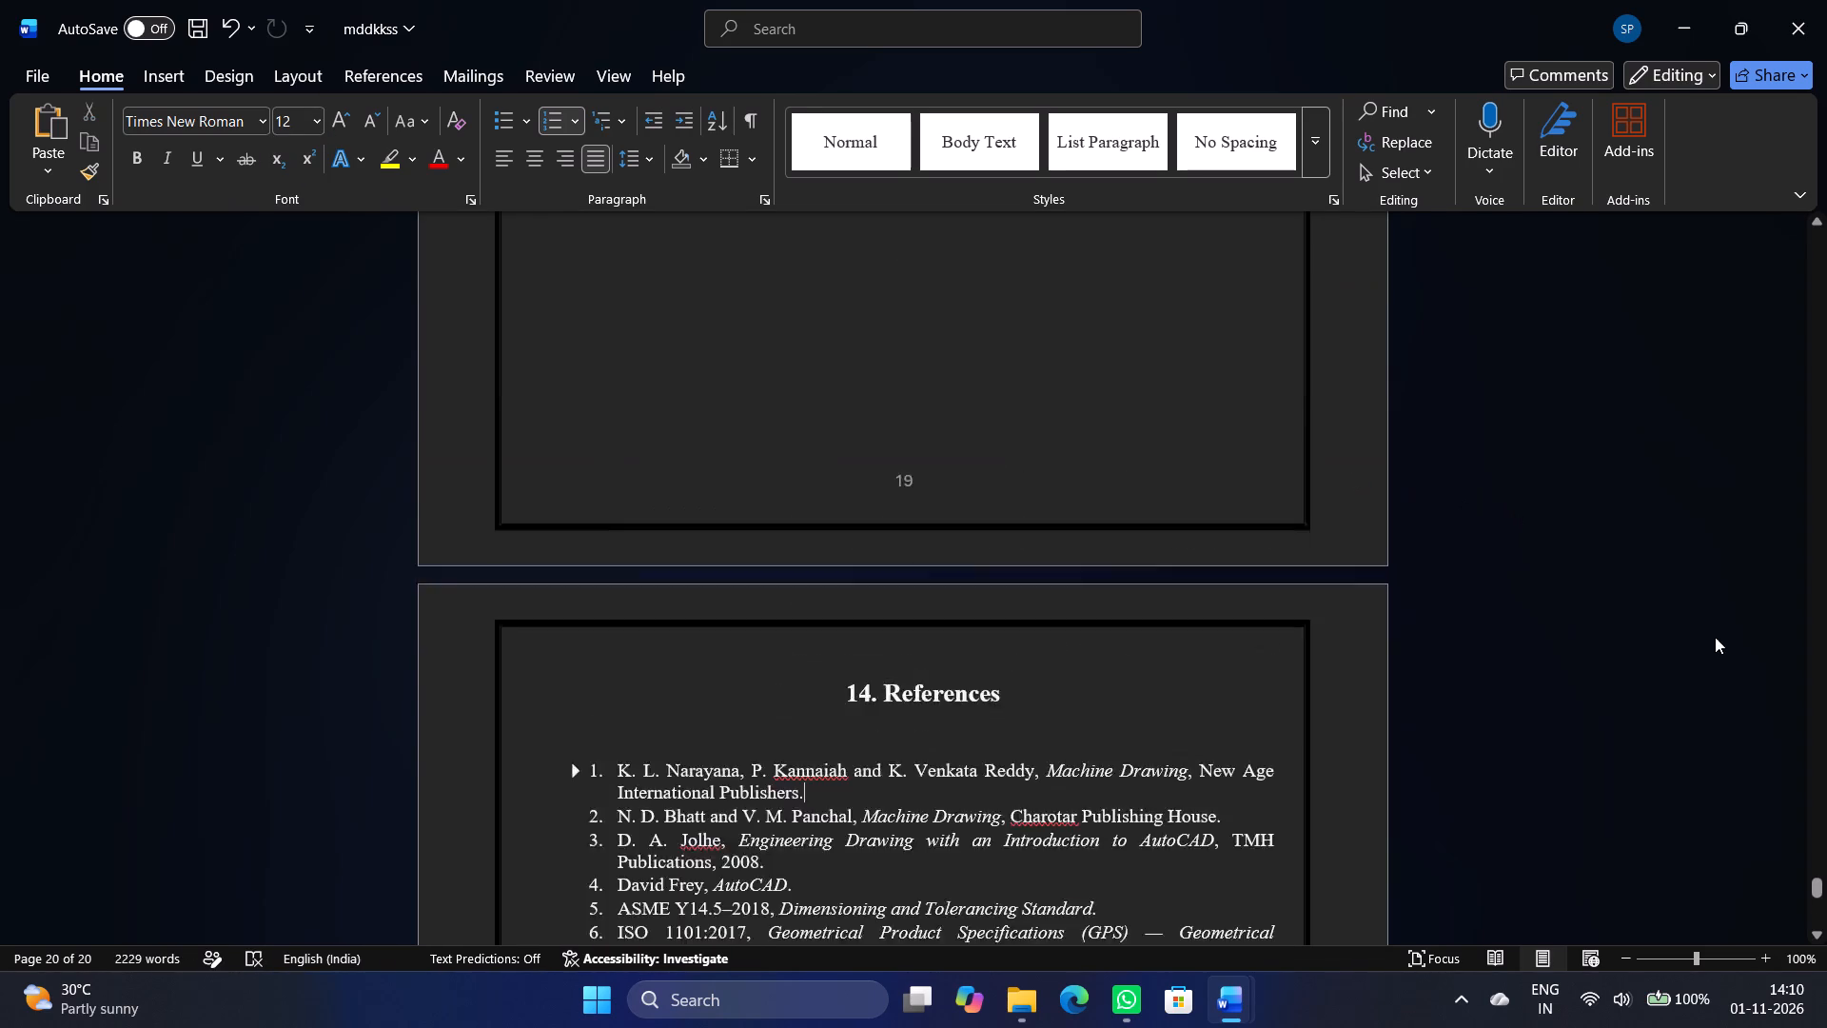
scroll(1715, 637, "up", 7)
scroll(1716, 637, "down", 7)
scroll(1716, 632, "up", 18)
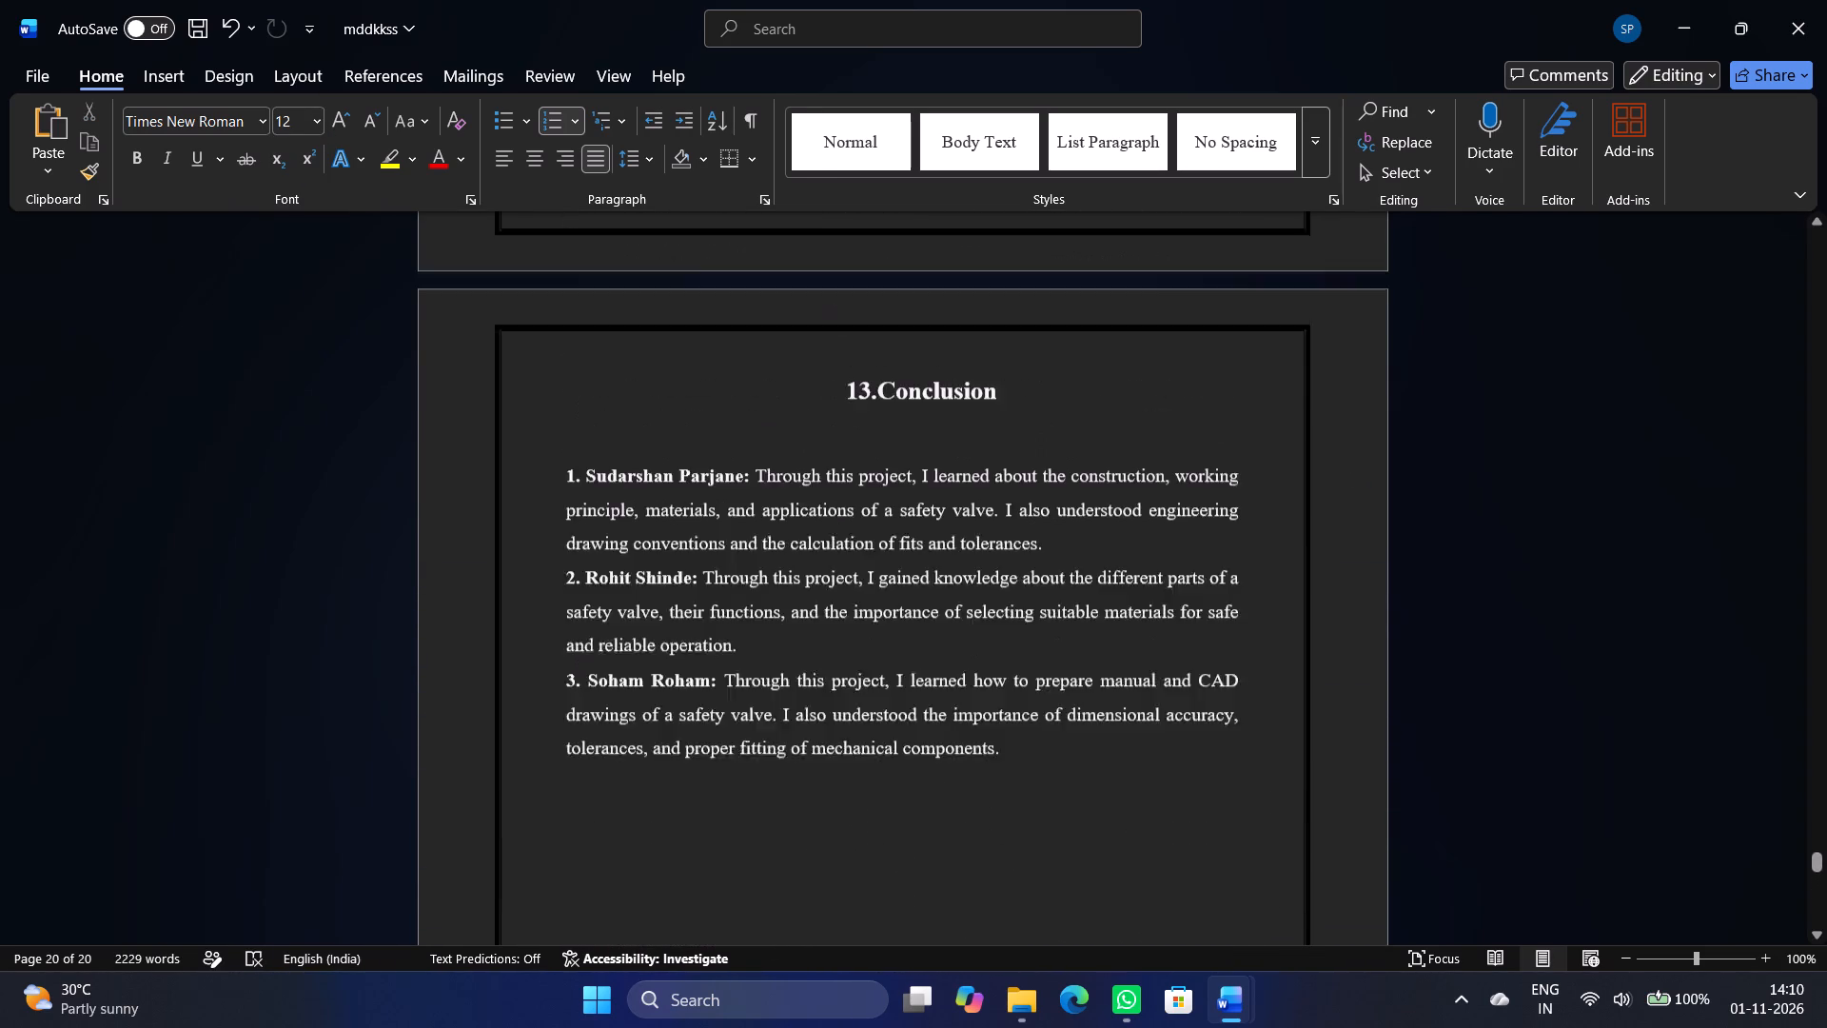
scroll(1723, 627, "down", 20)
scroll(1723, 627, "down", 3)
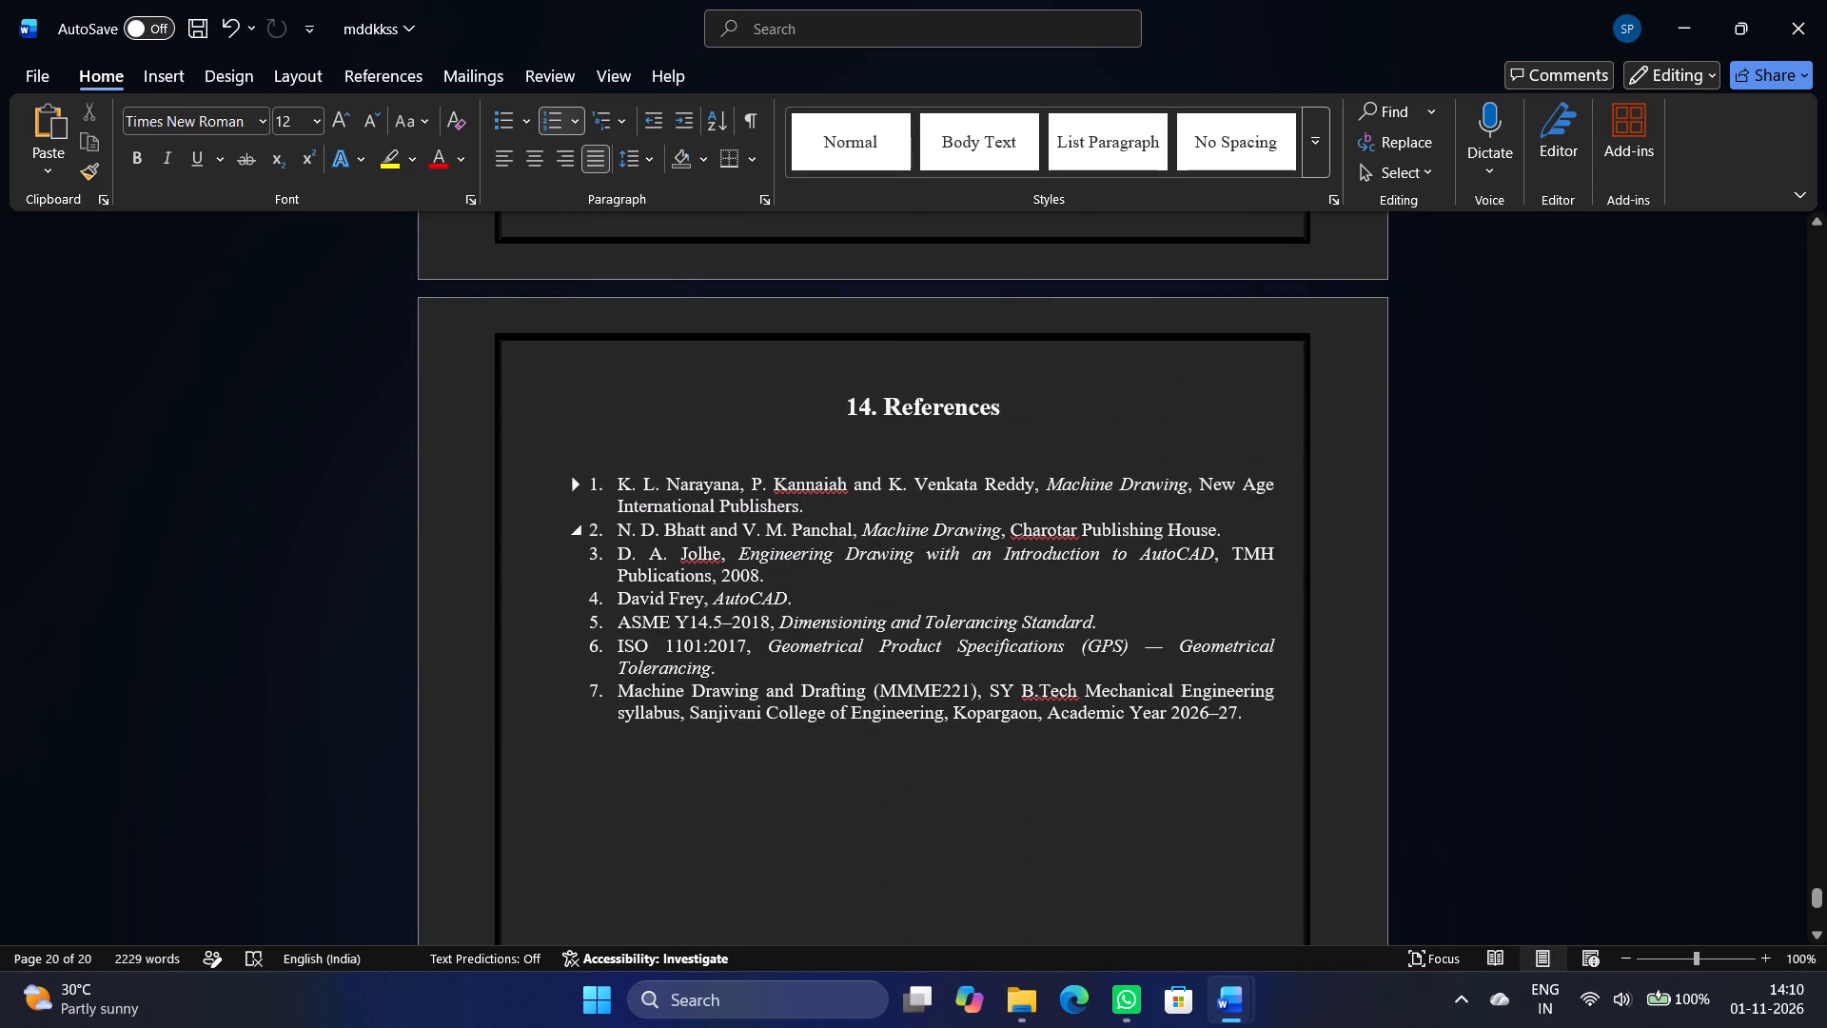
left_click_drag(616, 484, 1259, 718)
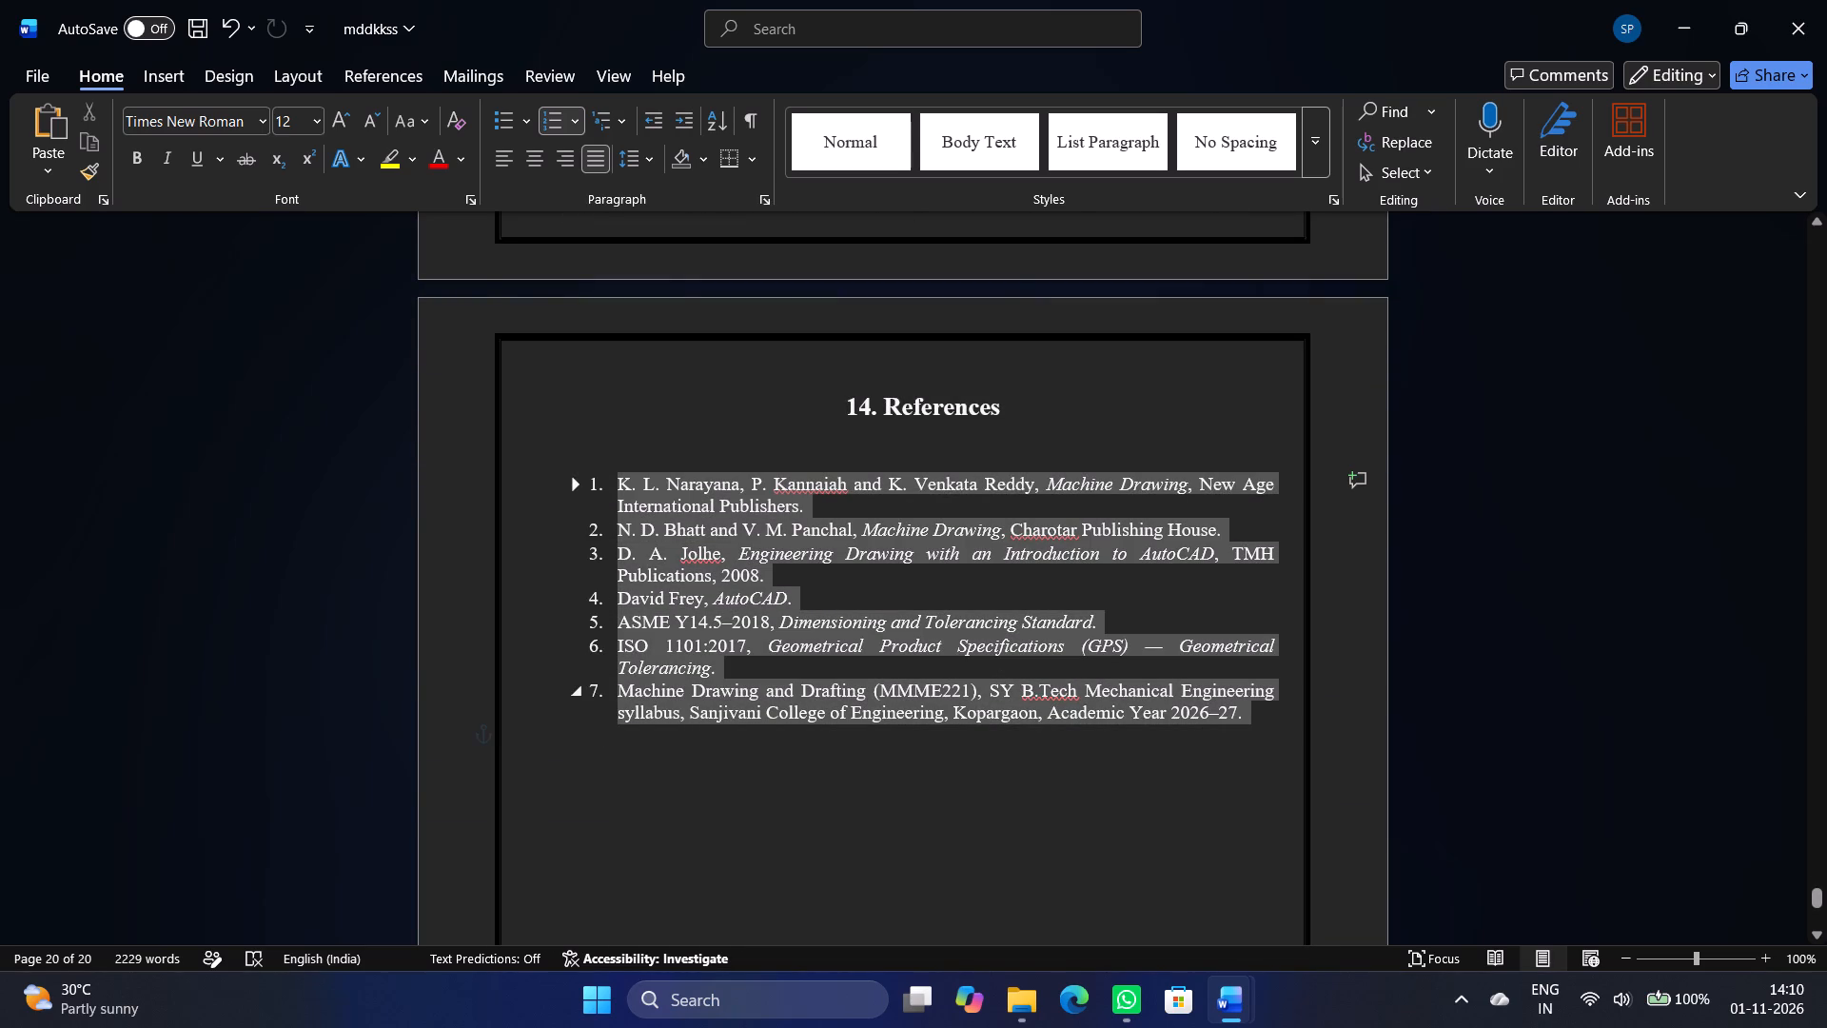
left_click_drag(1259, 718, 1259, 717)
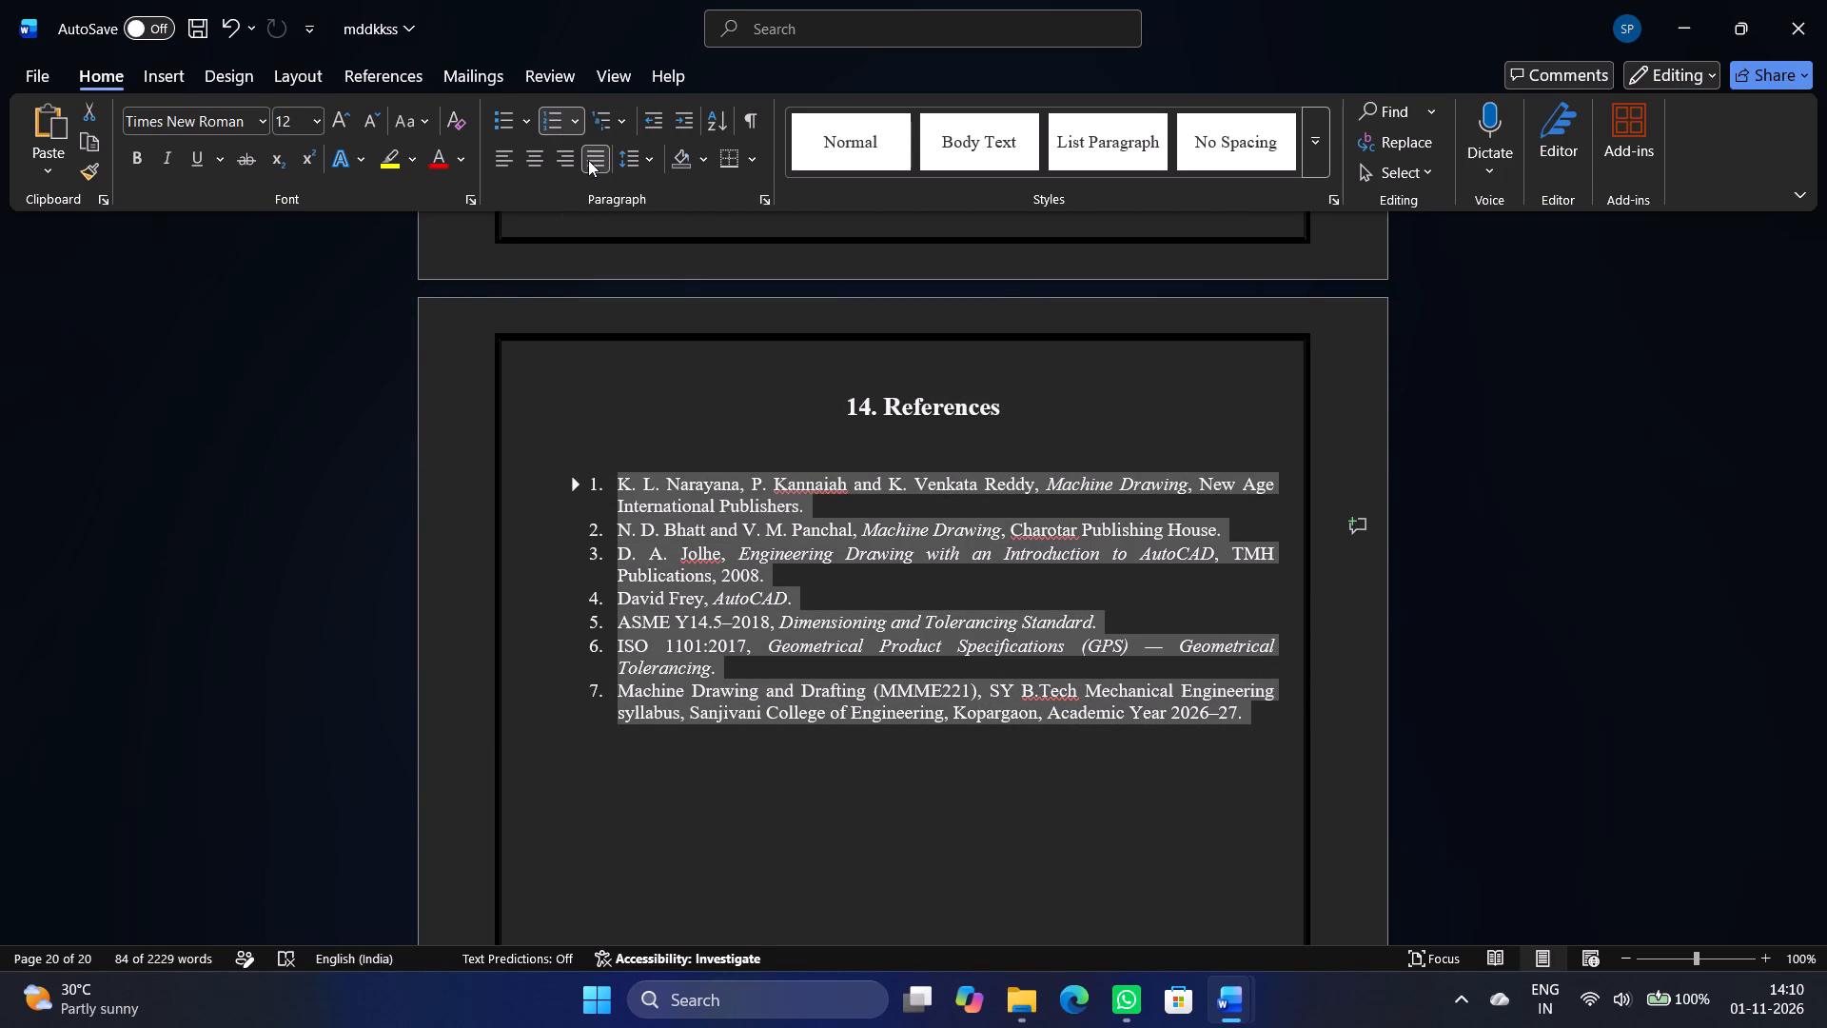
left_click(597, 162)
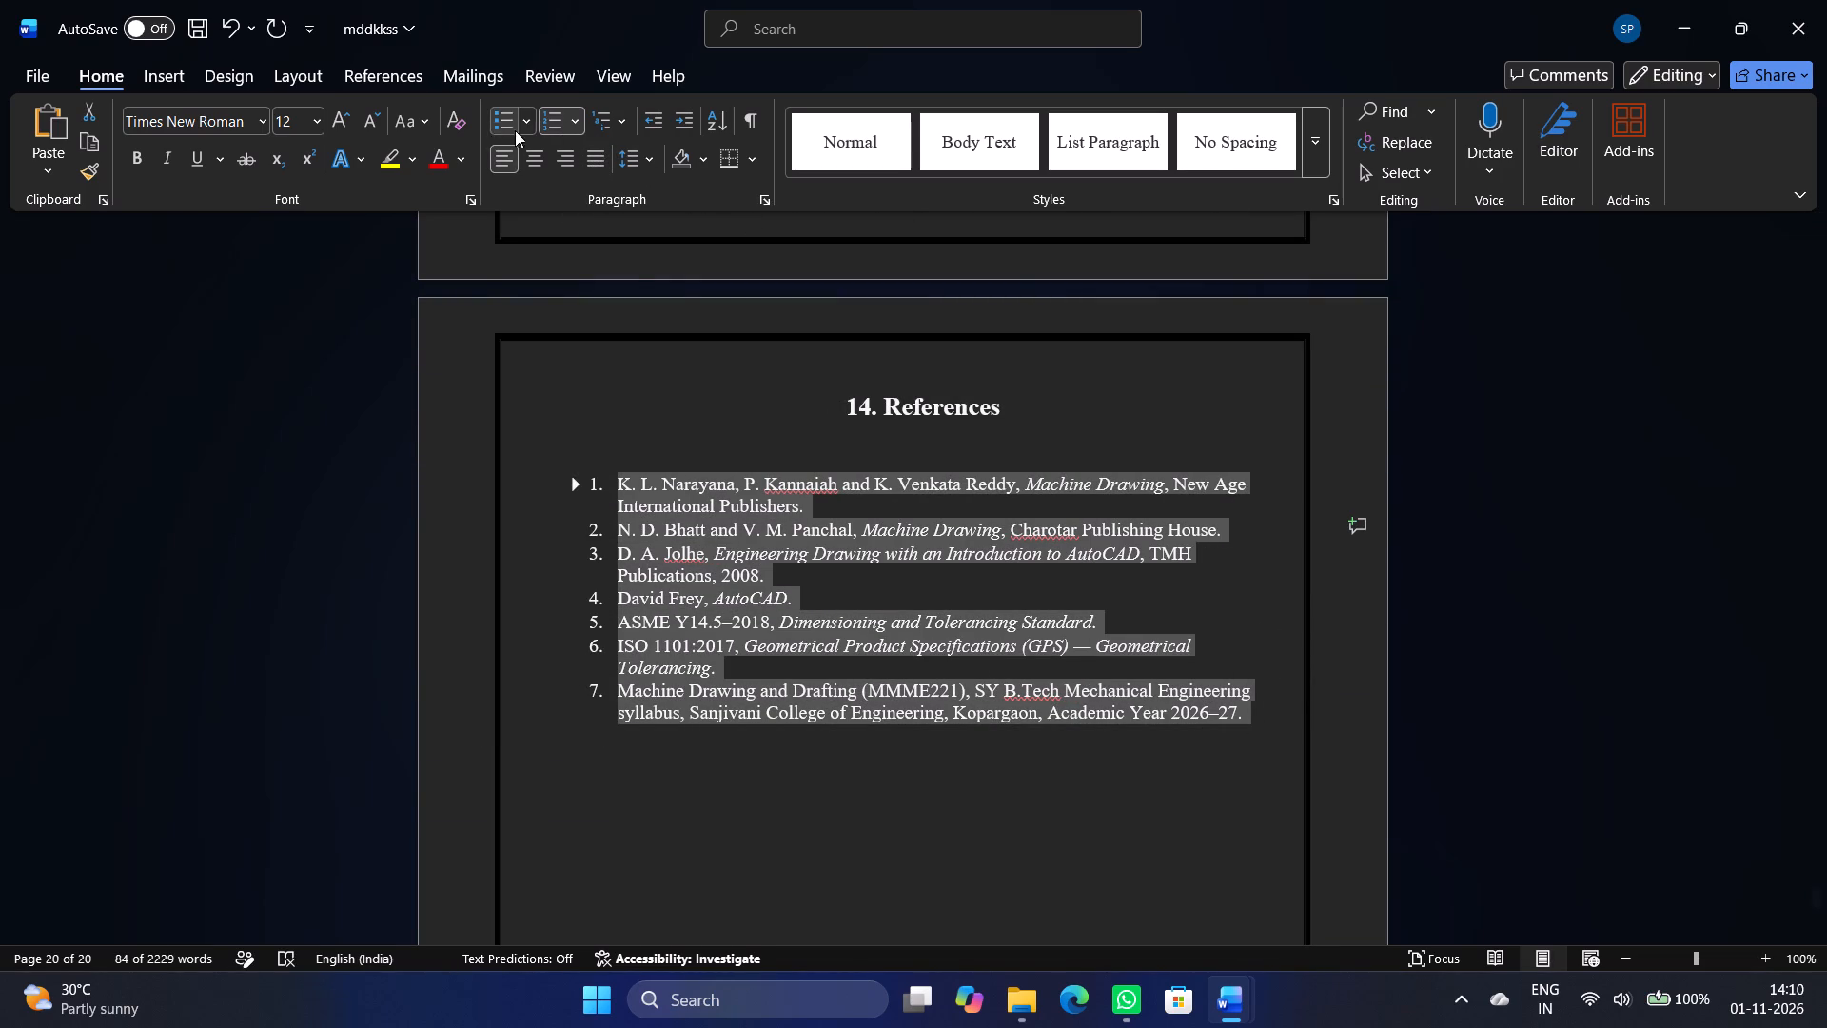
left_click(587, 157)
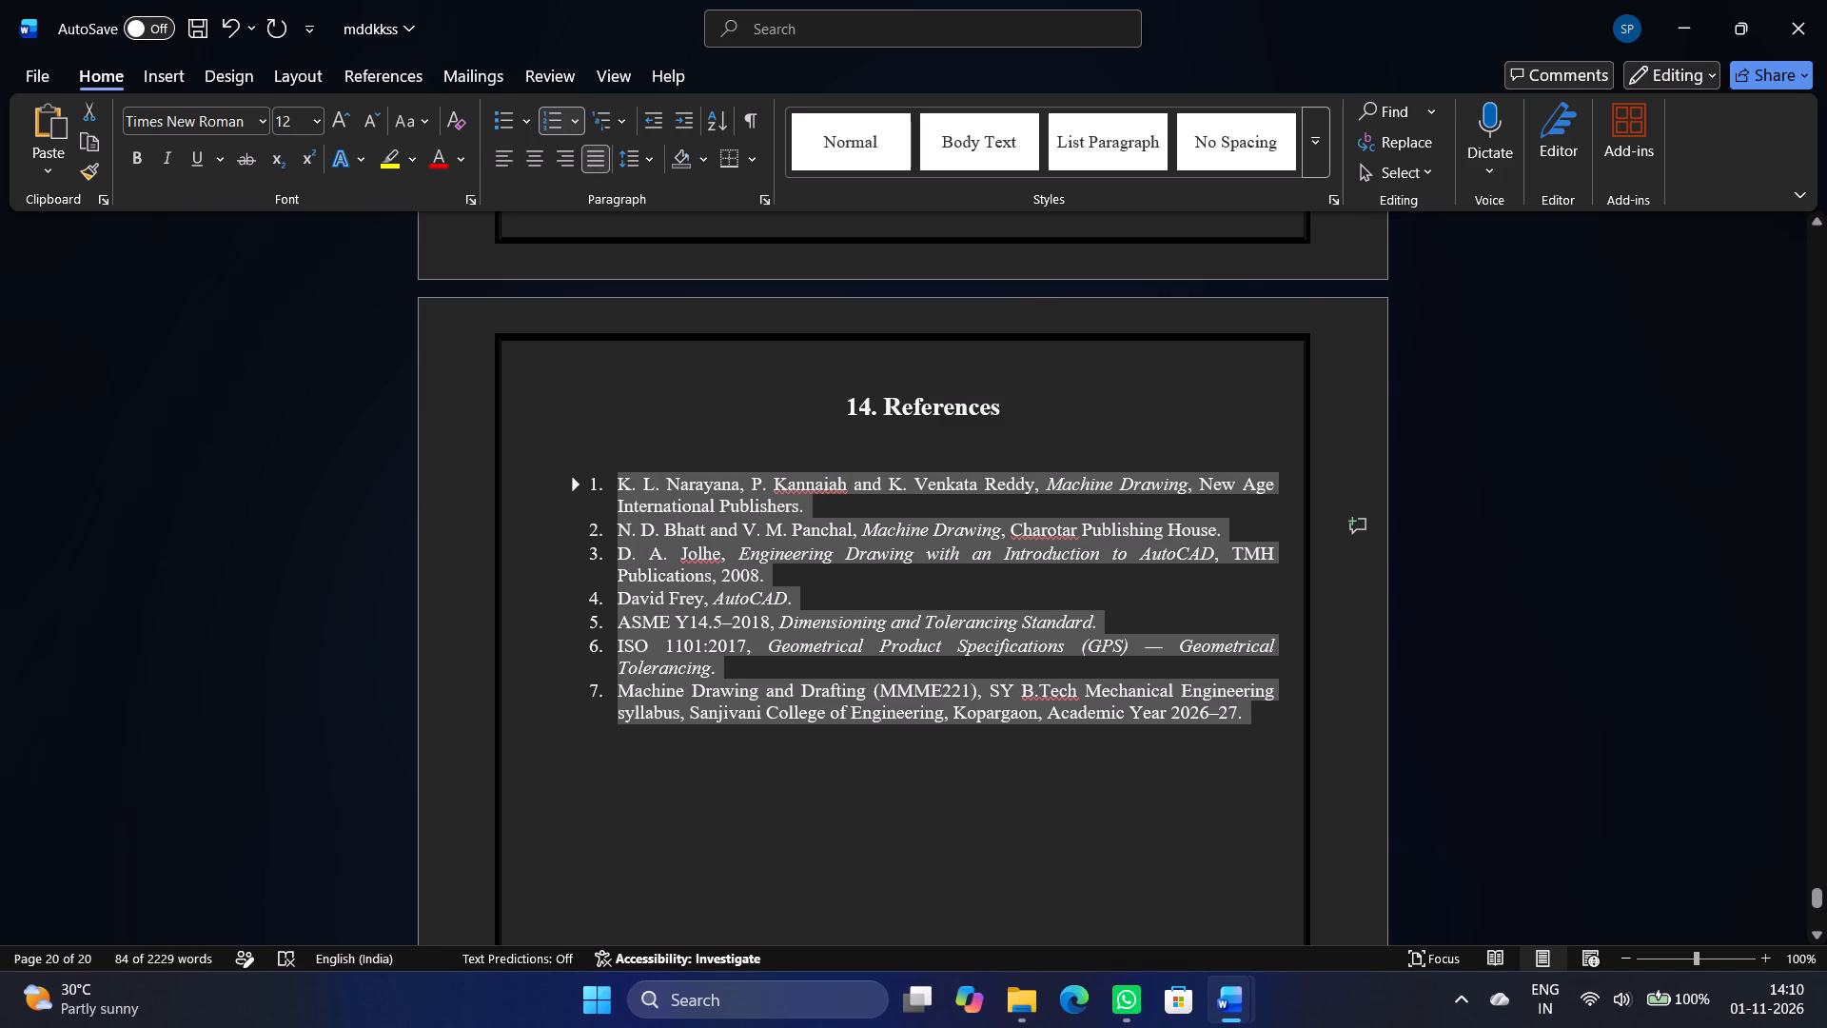
Examine the indentation and line spacing settings of the selected reference entries without changing them.
left_click(771, 201)
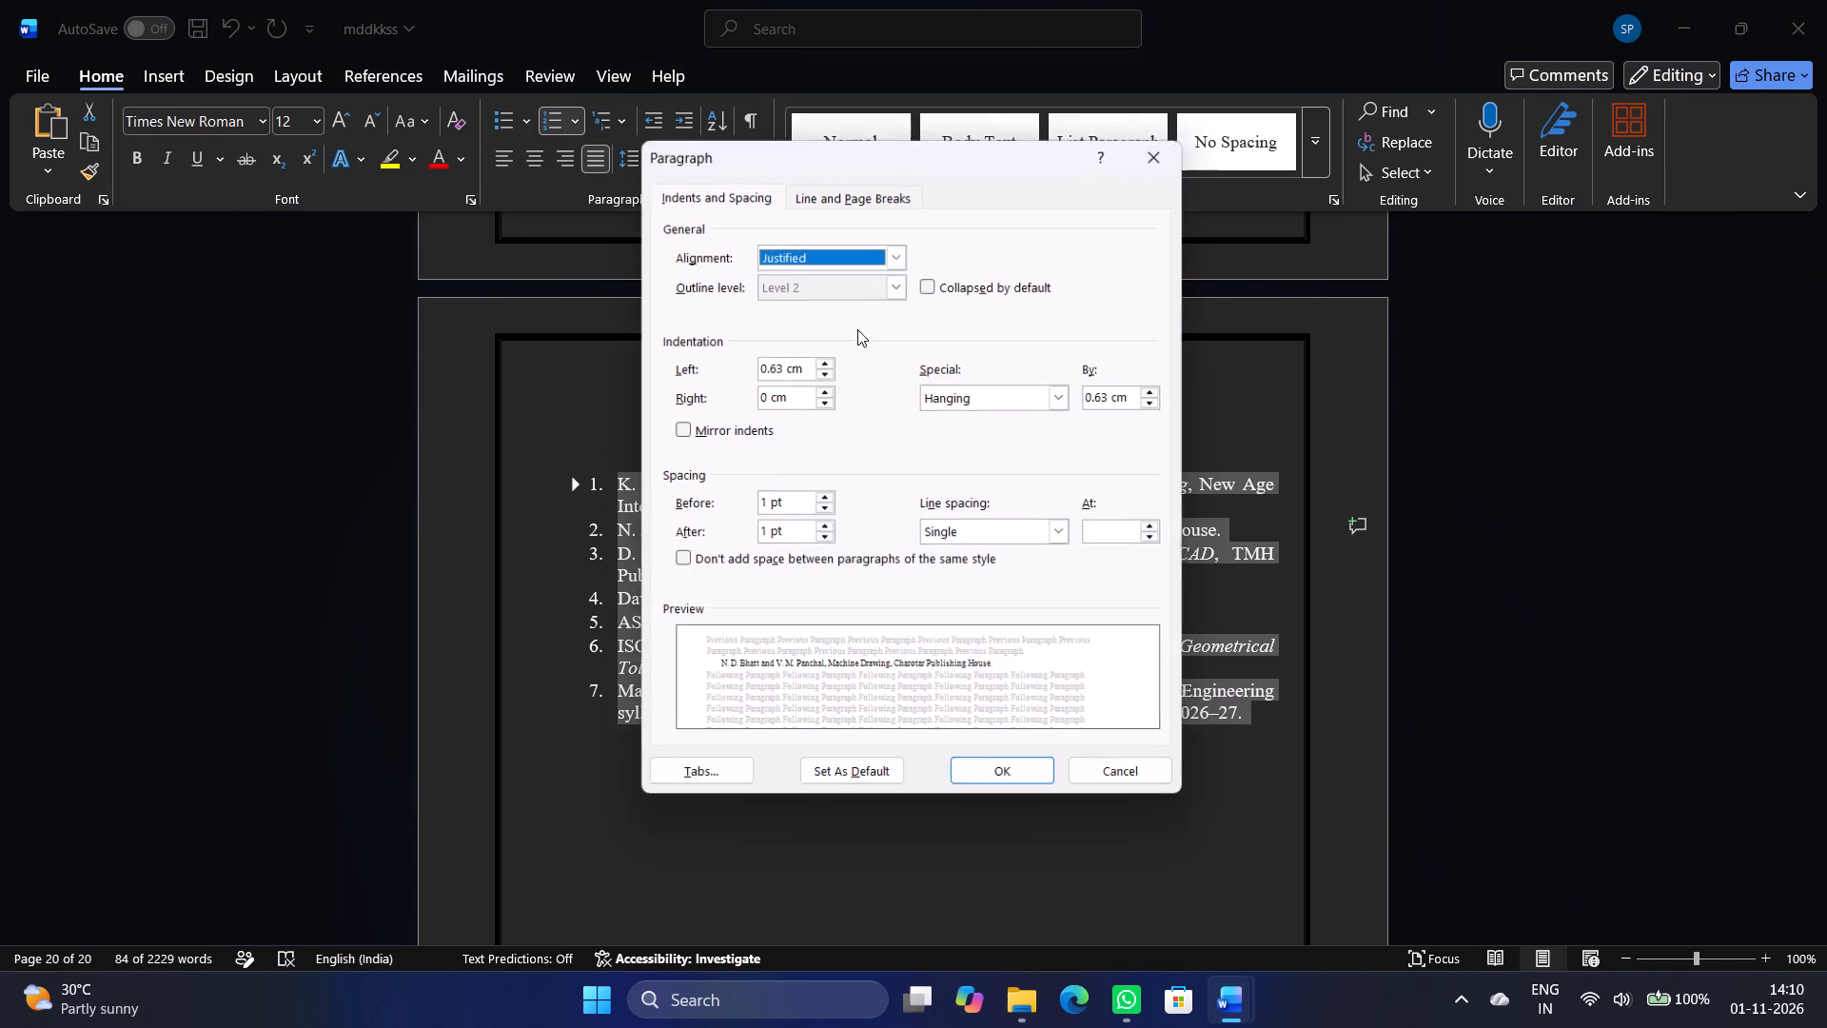
left_click(1637, 571)
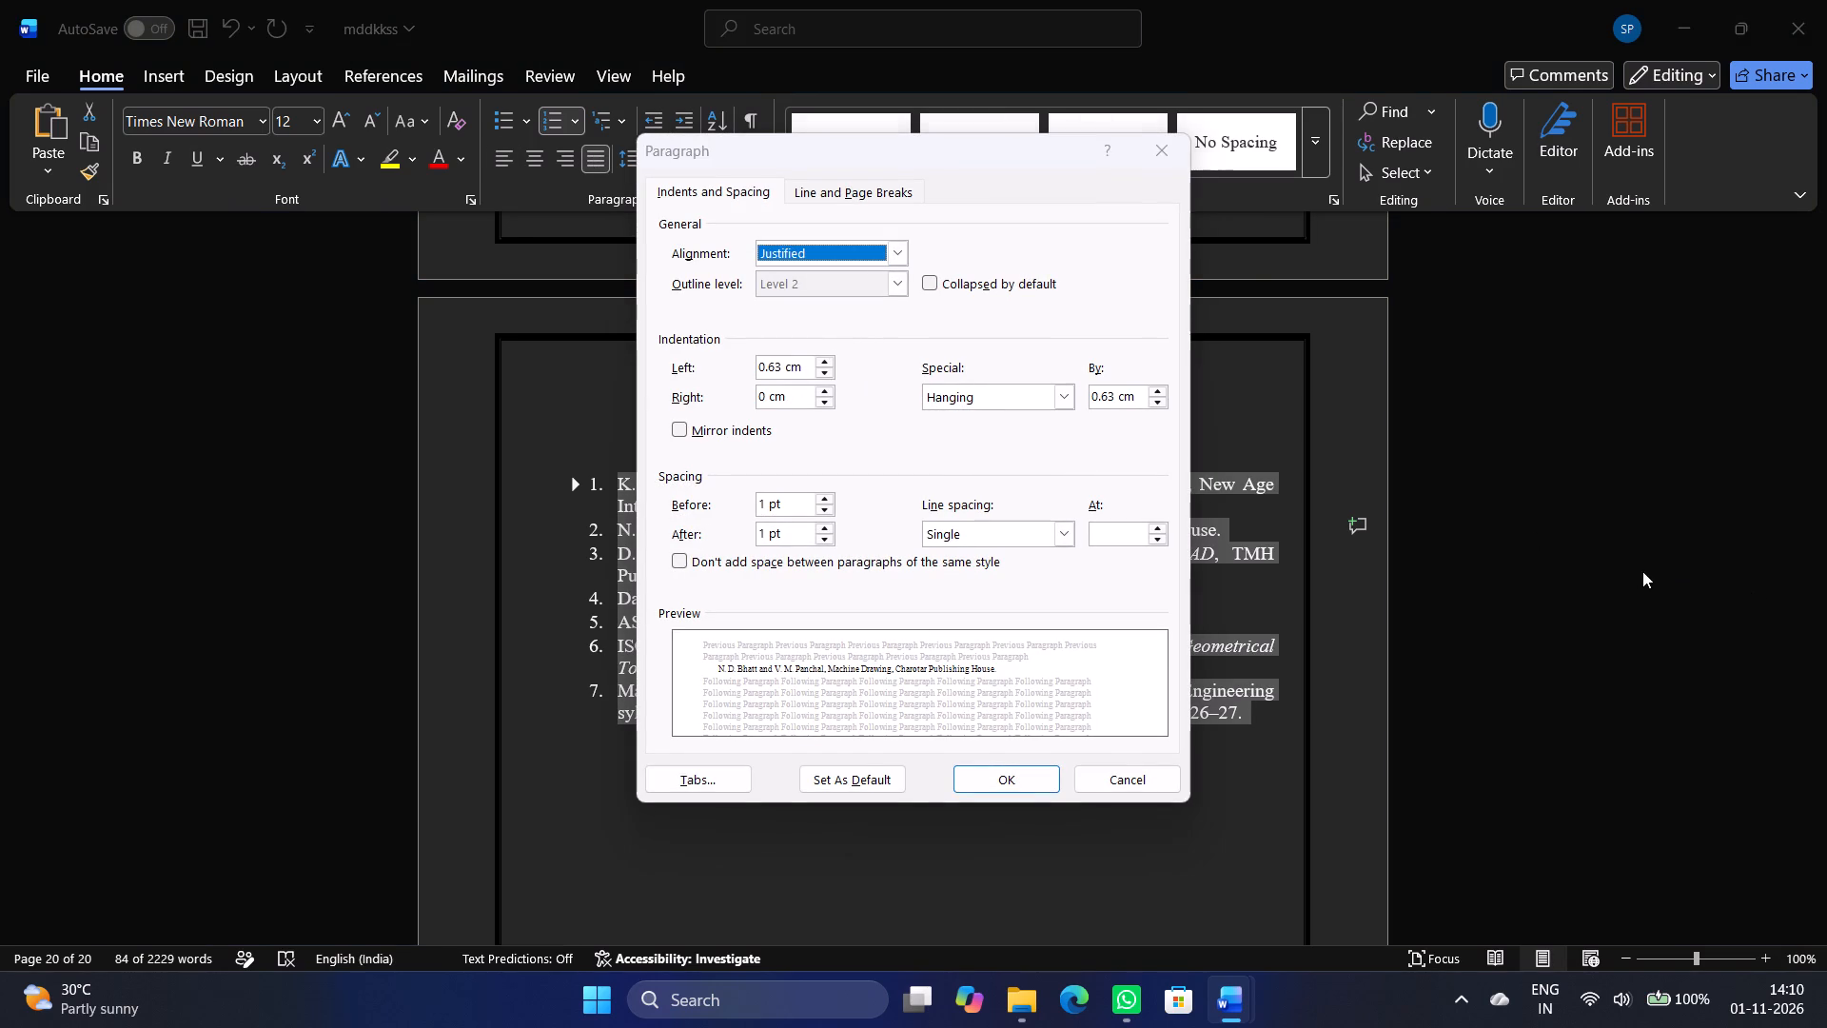
left_click_drag(1185, 155, 1204, 155)
left_click(1159, 153)
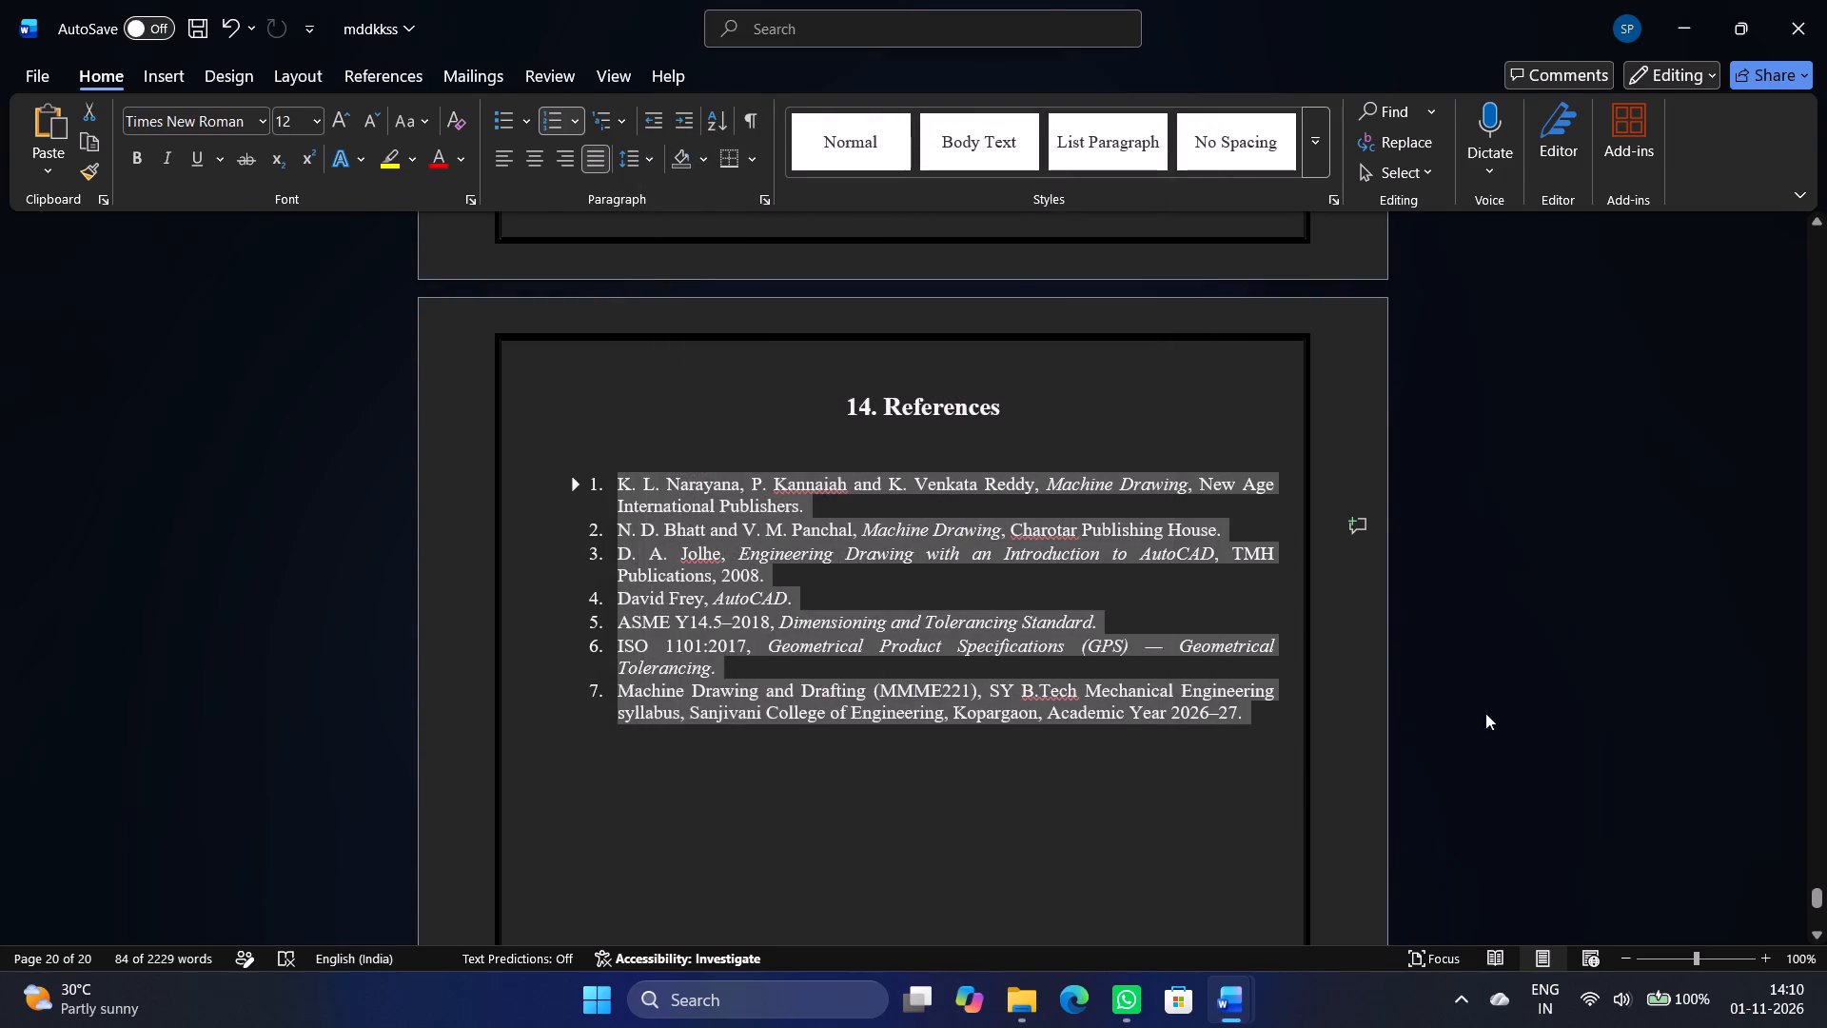
Examine the indentation and line spacing settings of the second and first Conclusion paragraphs on page 19.
scroll(1510, 717, "up", 20)
scroll(1510, 717, "up", 5)
left_click(1094, 757)
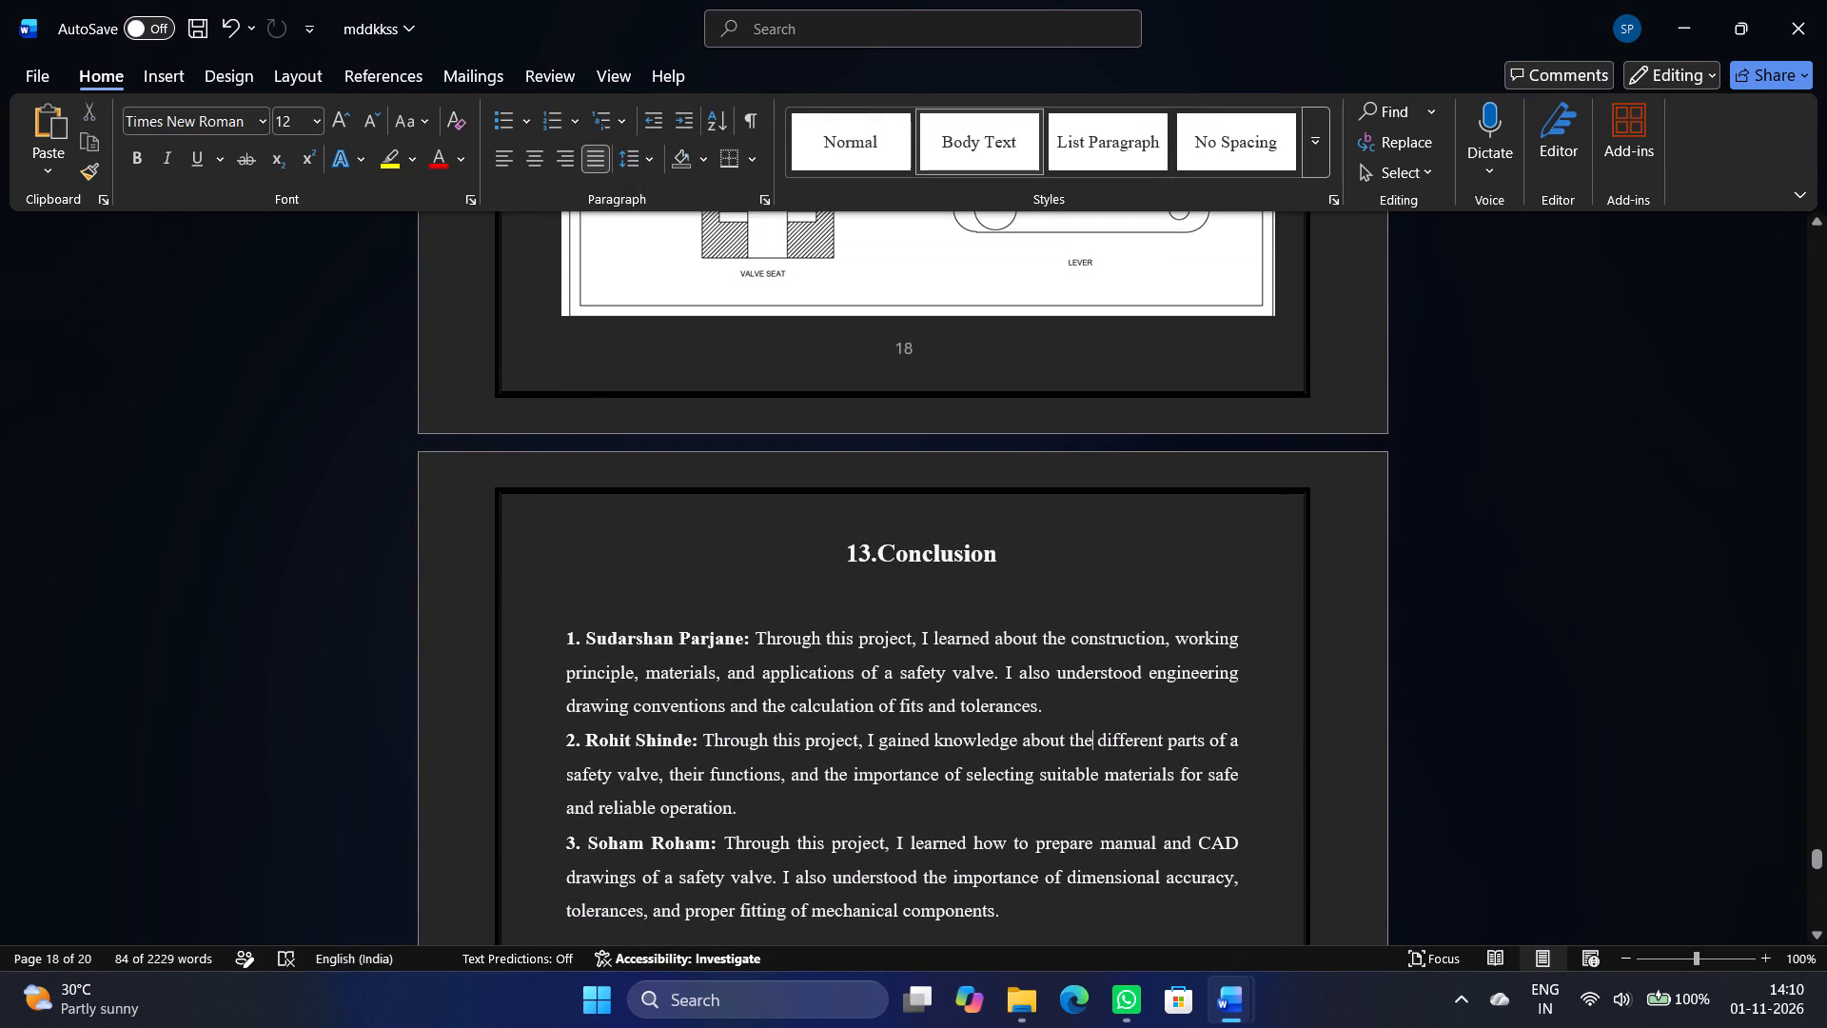
left_click(763, 199)
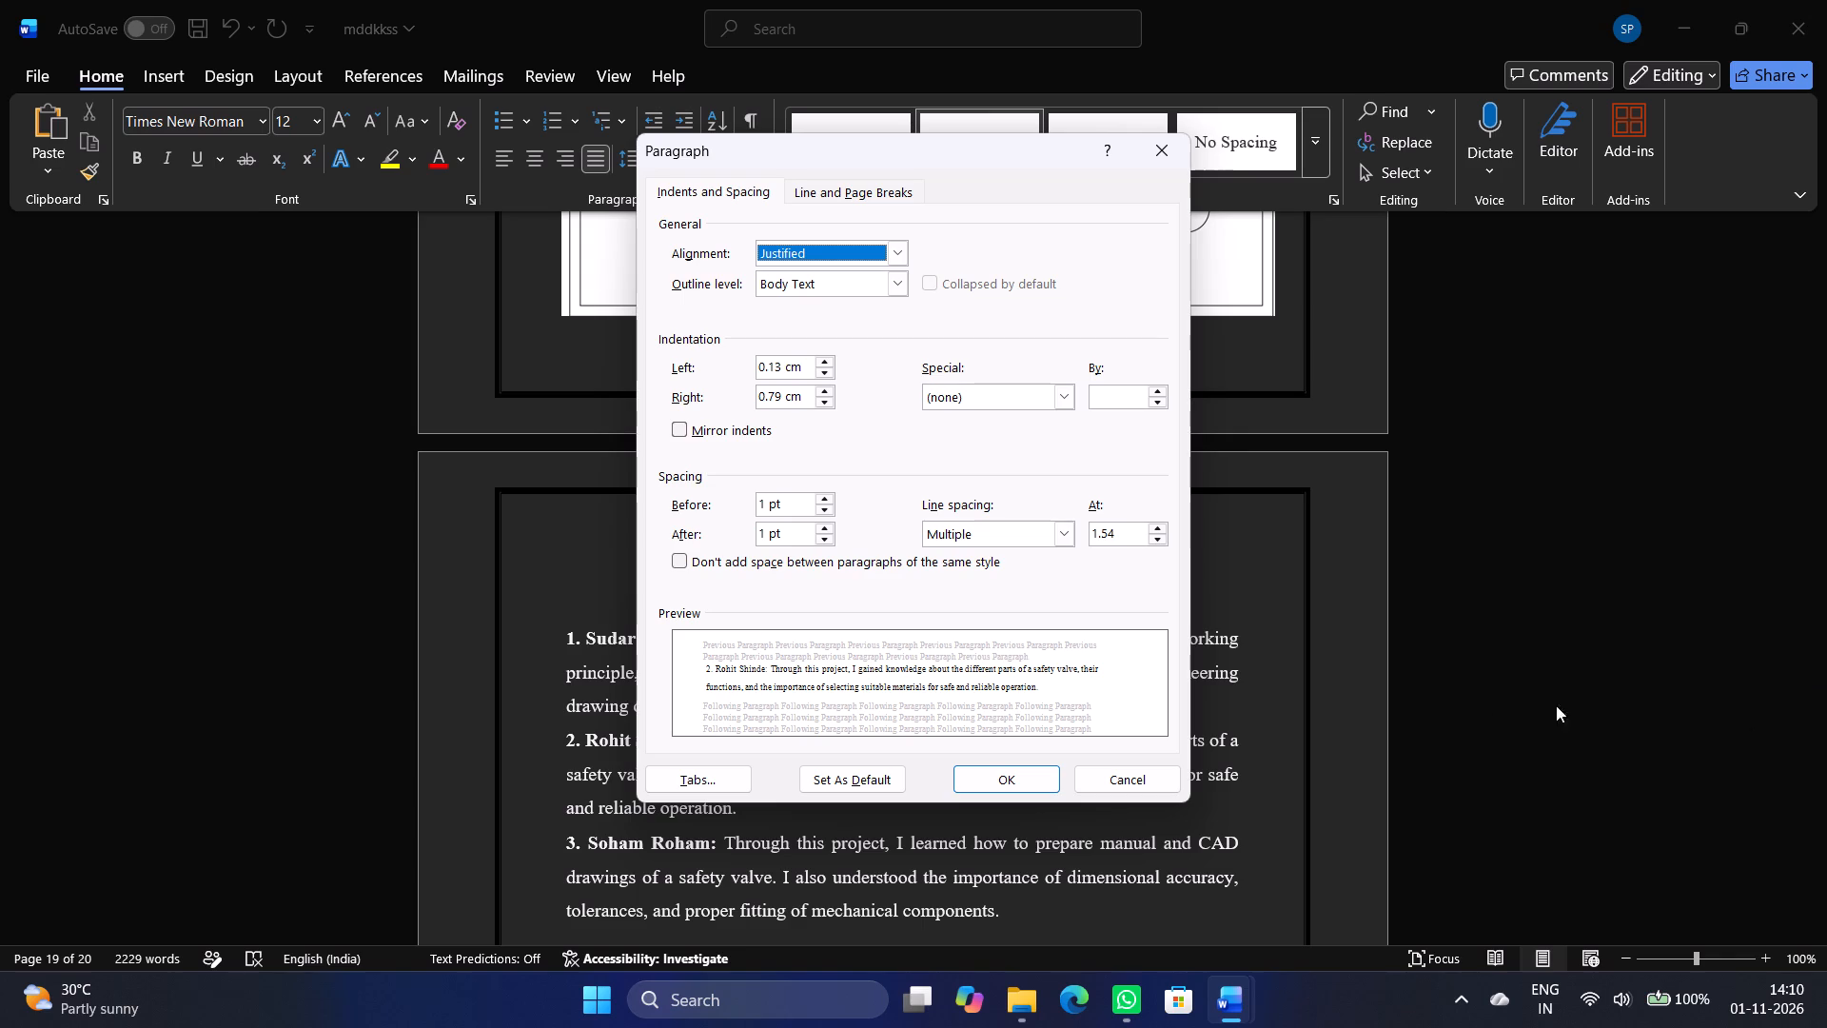
left_click(1670, 718)
left_click(1491, 753)
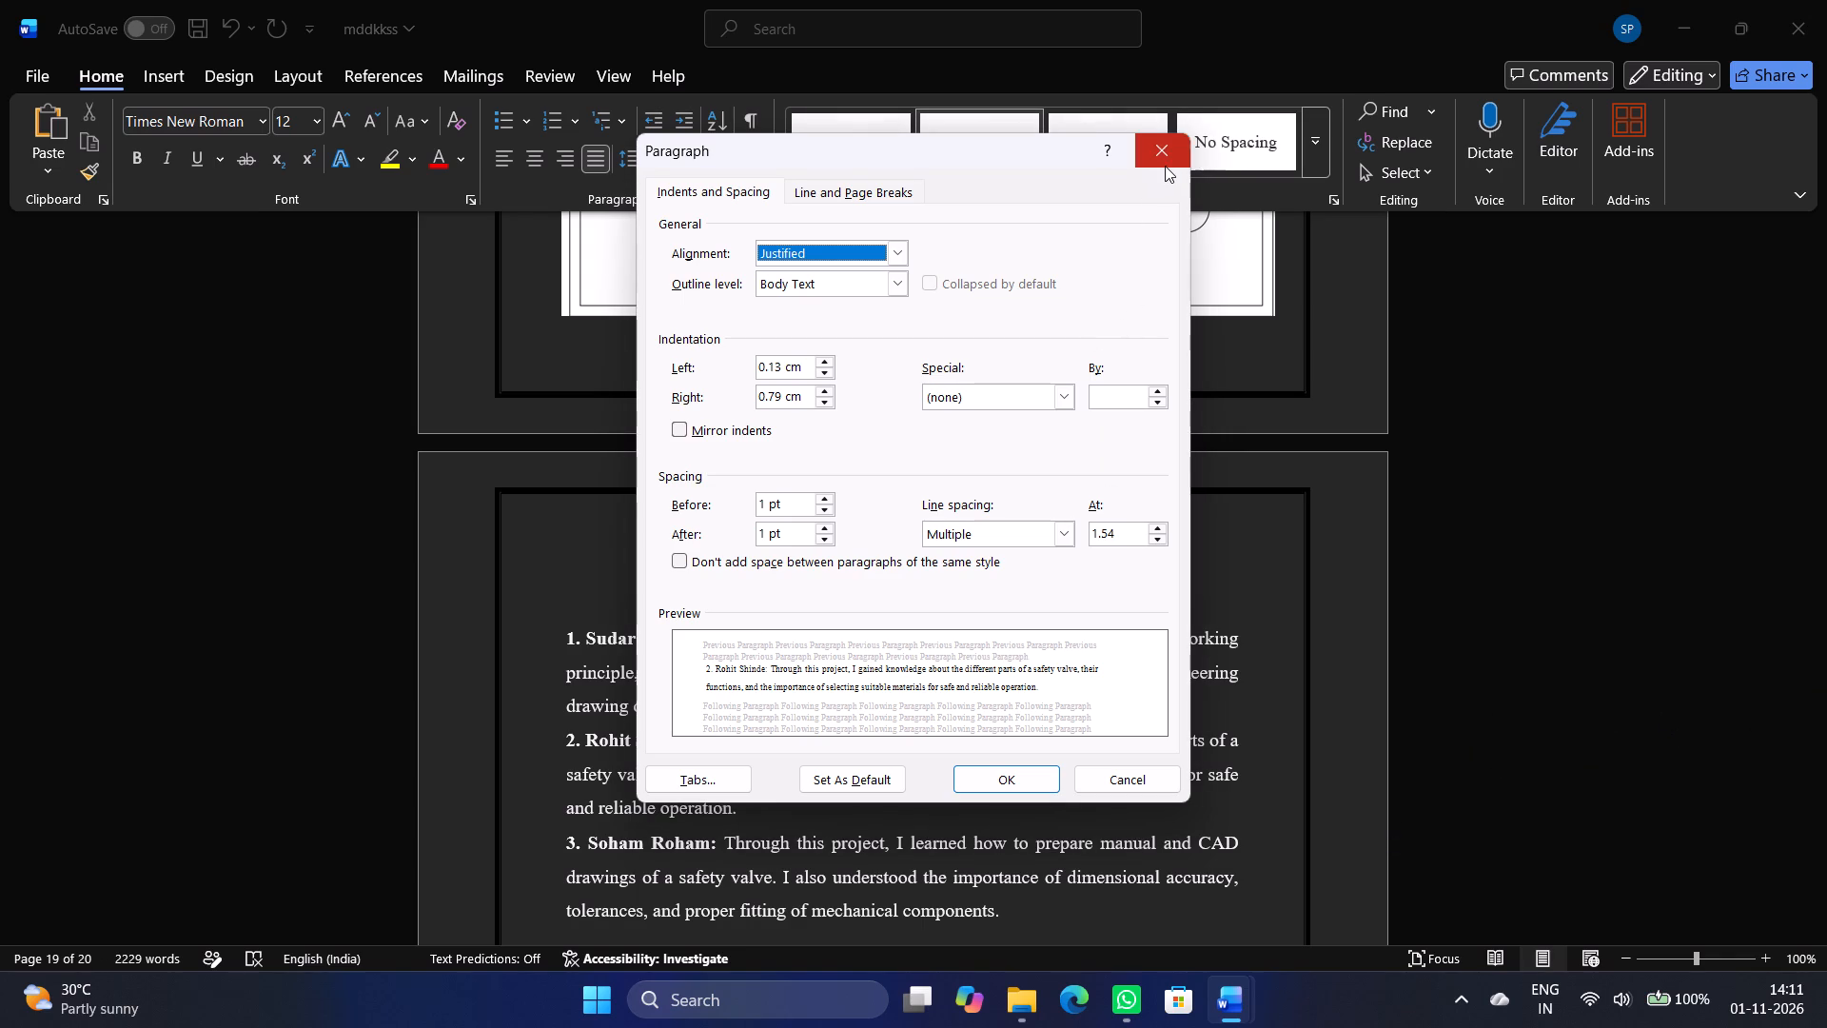
left_click(1164, 165)
left_click(1251, 678)
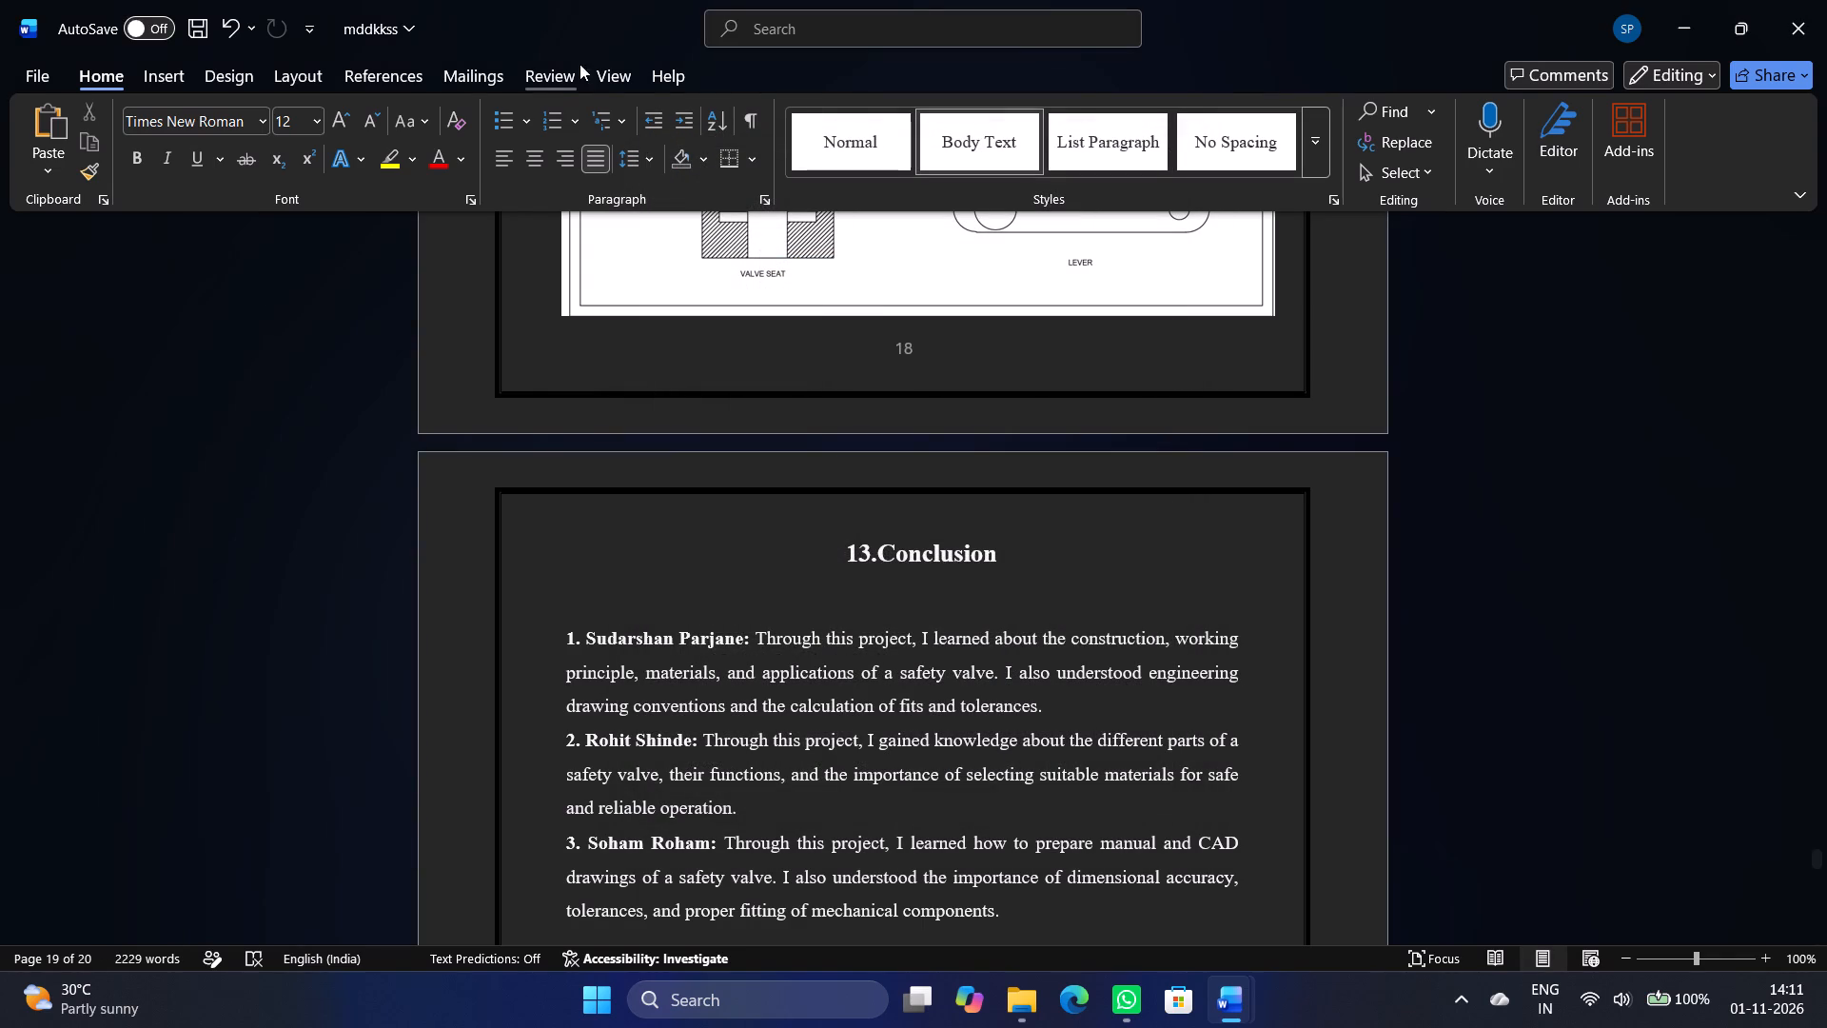
left_click(768, 198)
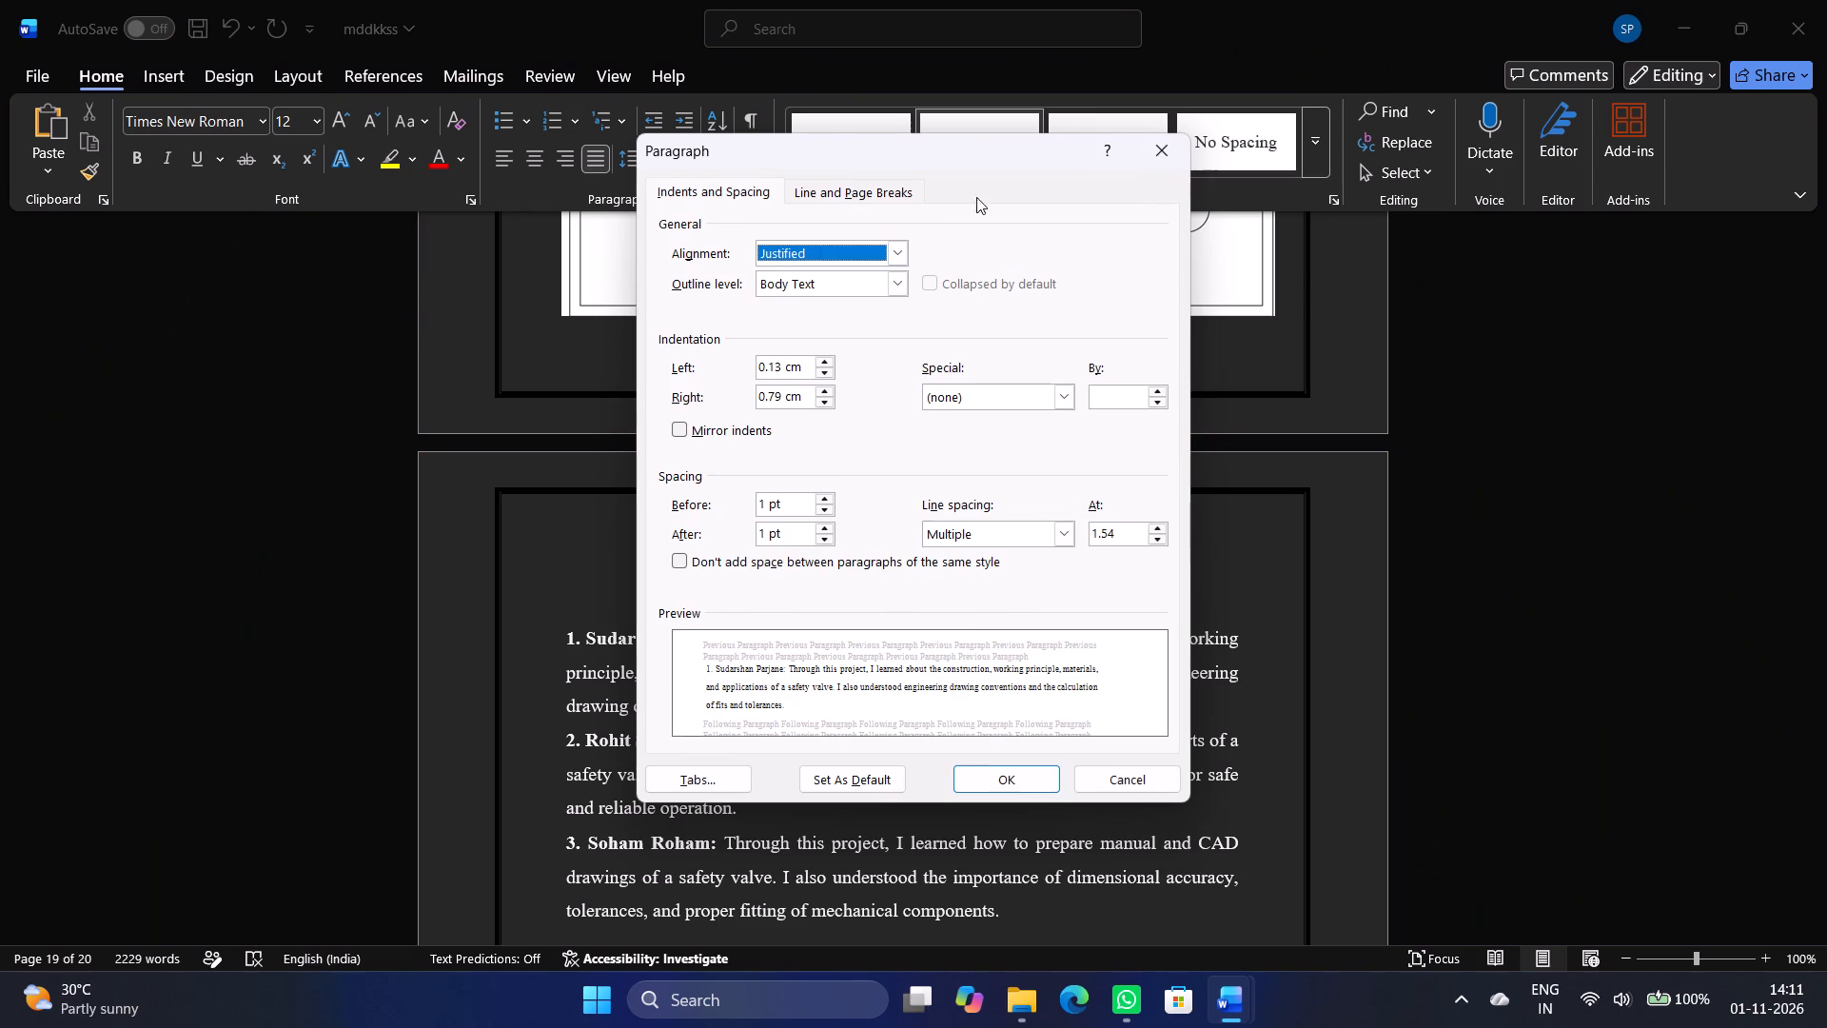
left_click(1150, 149)
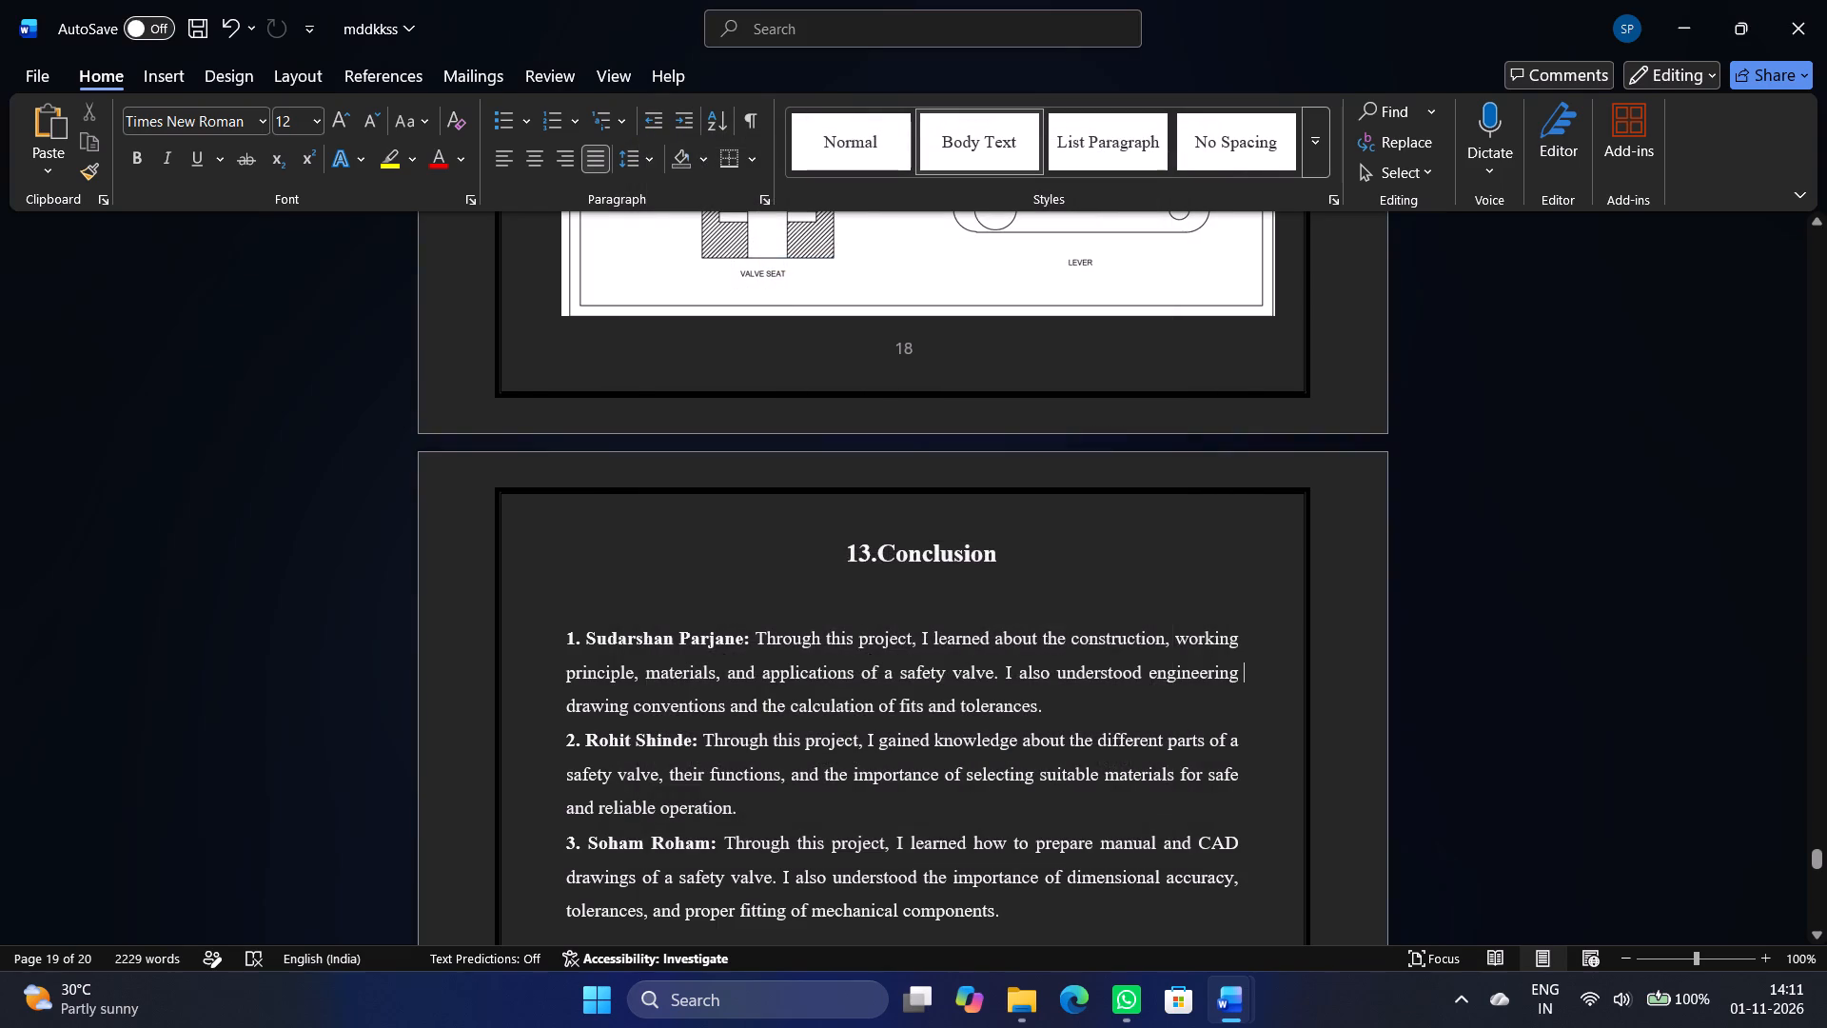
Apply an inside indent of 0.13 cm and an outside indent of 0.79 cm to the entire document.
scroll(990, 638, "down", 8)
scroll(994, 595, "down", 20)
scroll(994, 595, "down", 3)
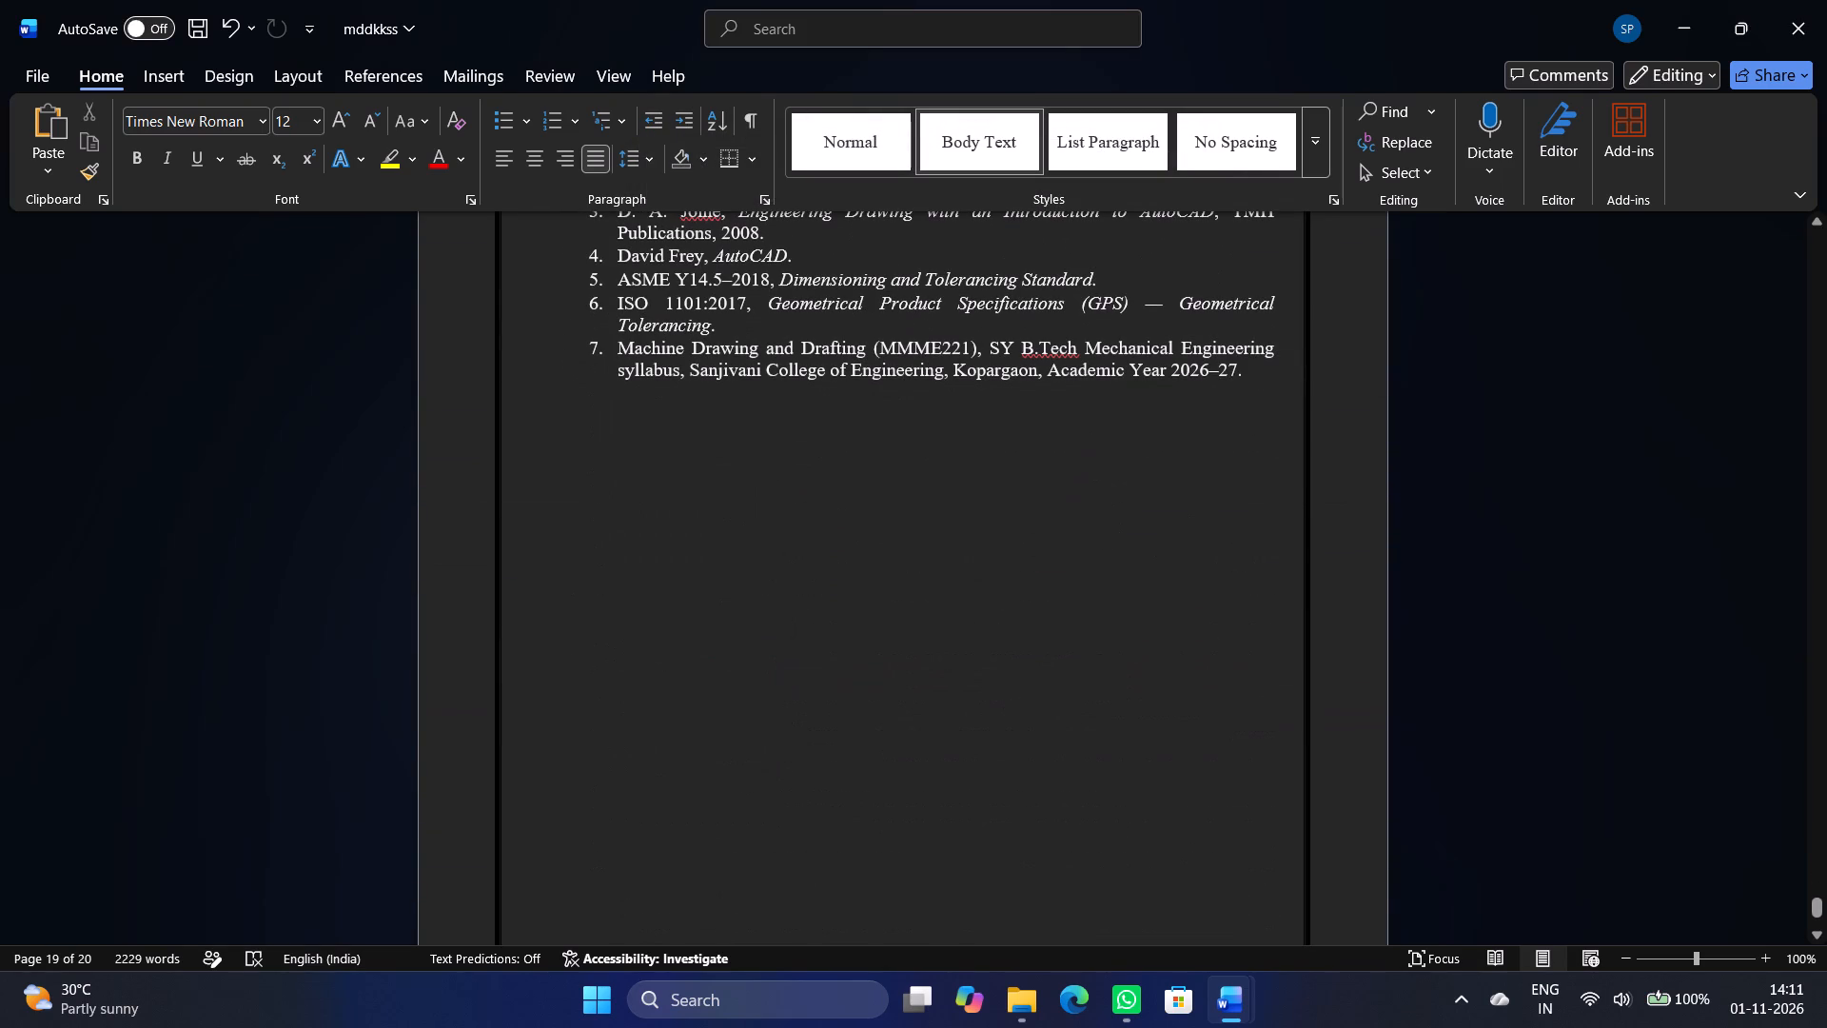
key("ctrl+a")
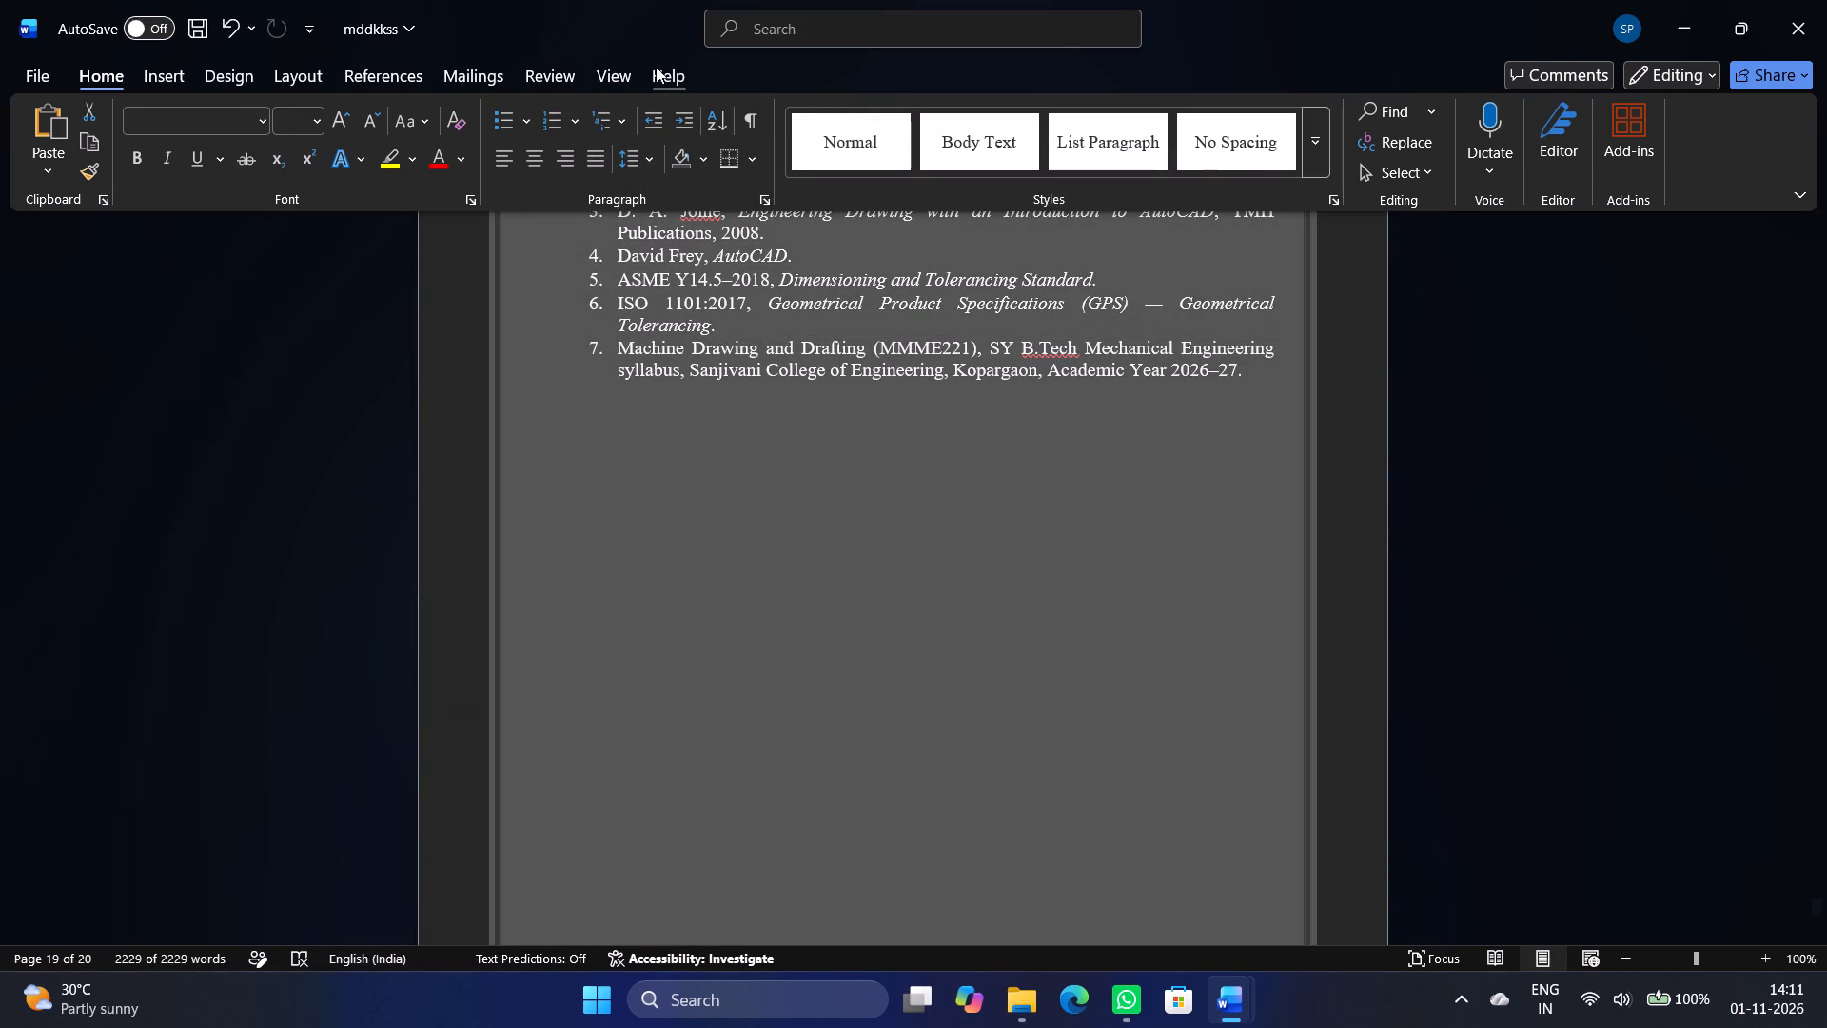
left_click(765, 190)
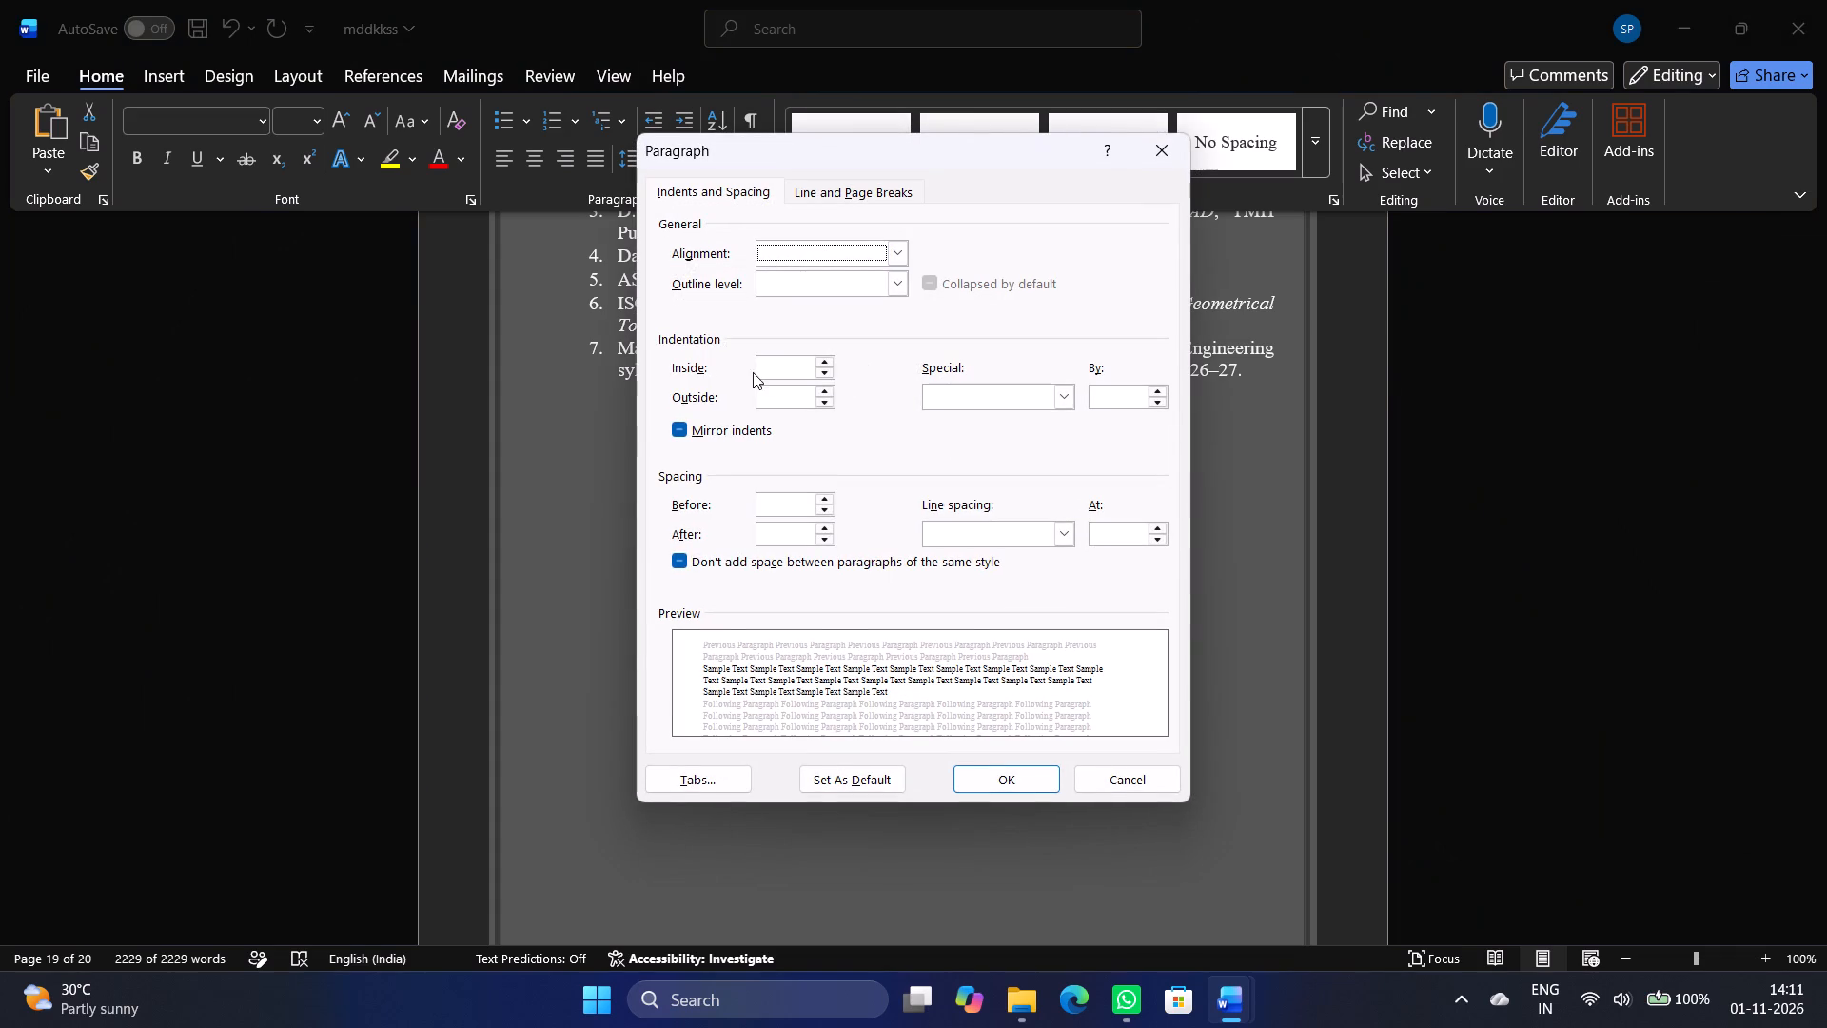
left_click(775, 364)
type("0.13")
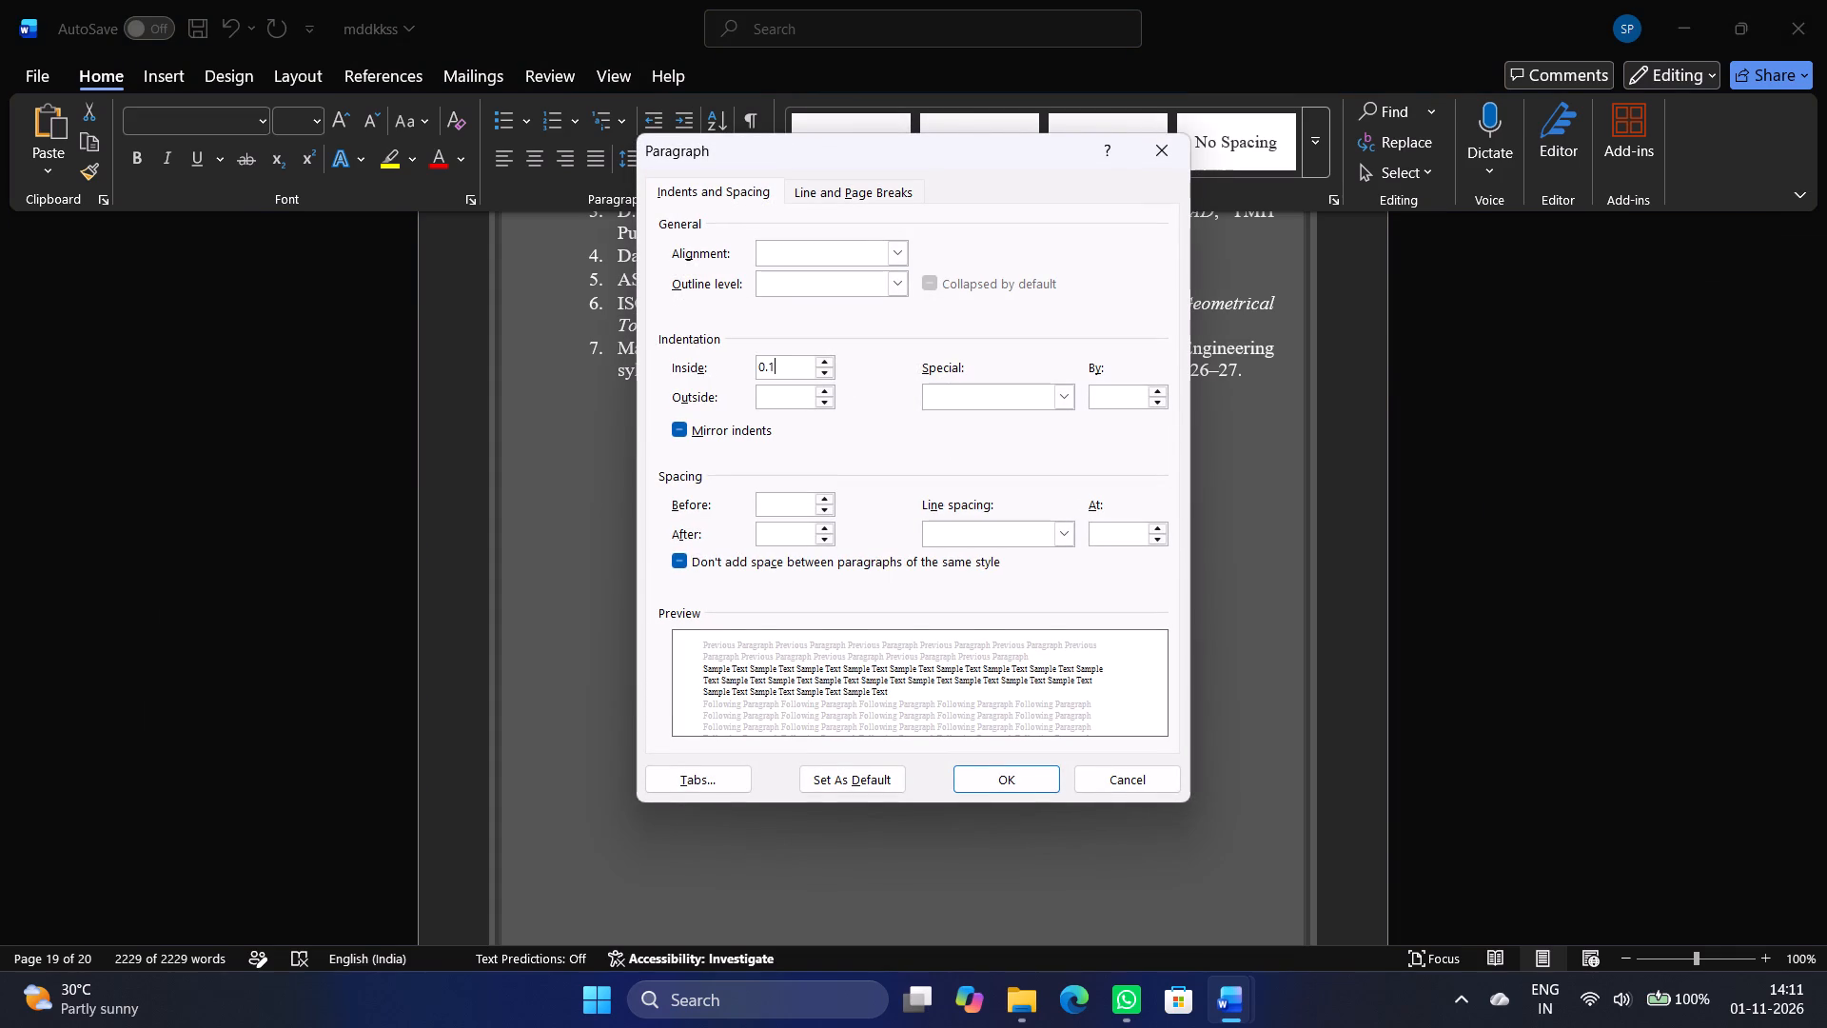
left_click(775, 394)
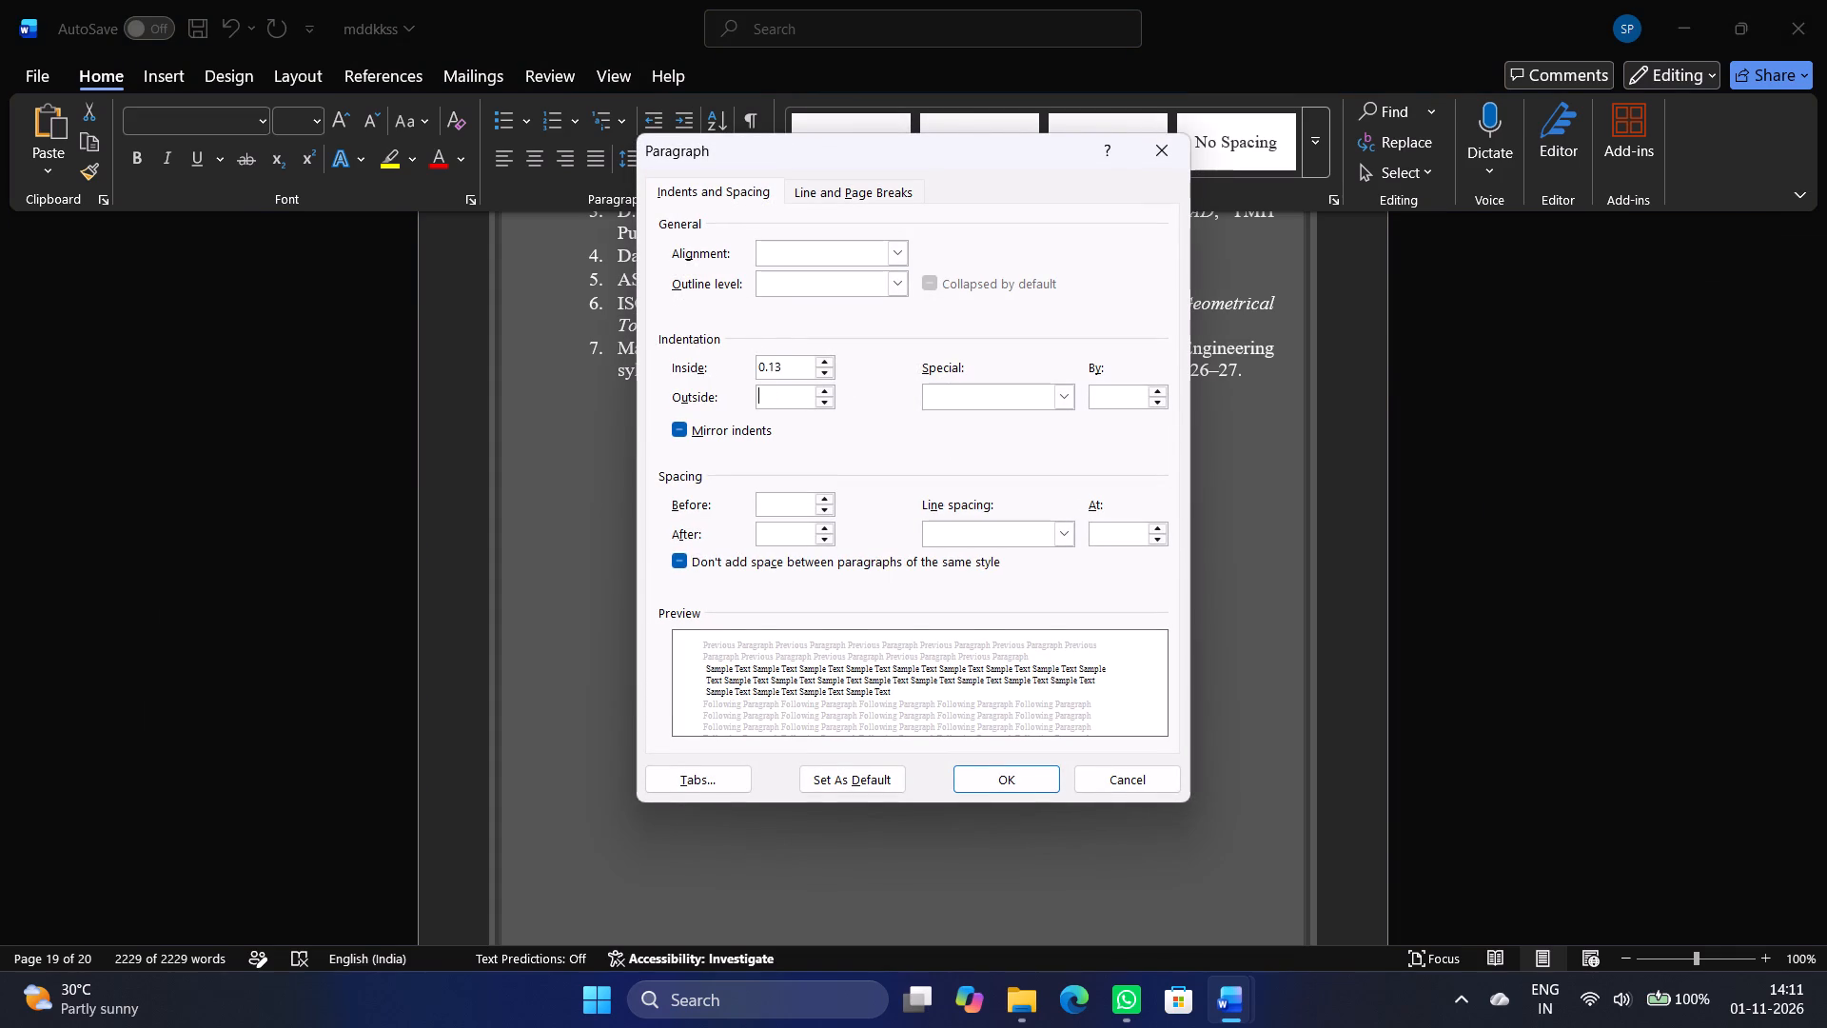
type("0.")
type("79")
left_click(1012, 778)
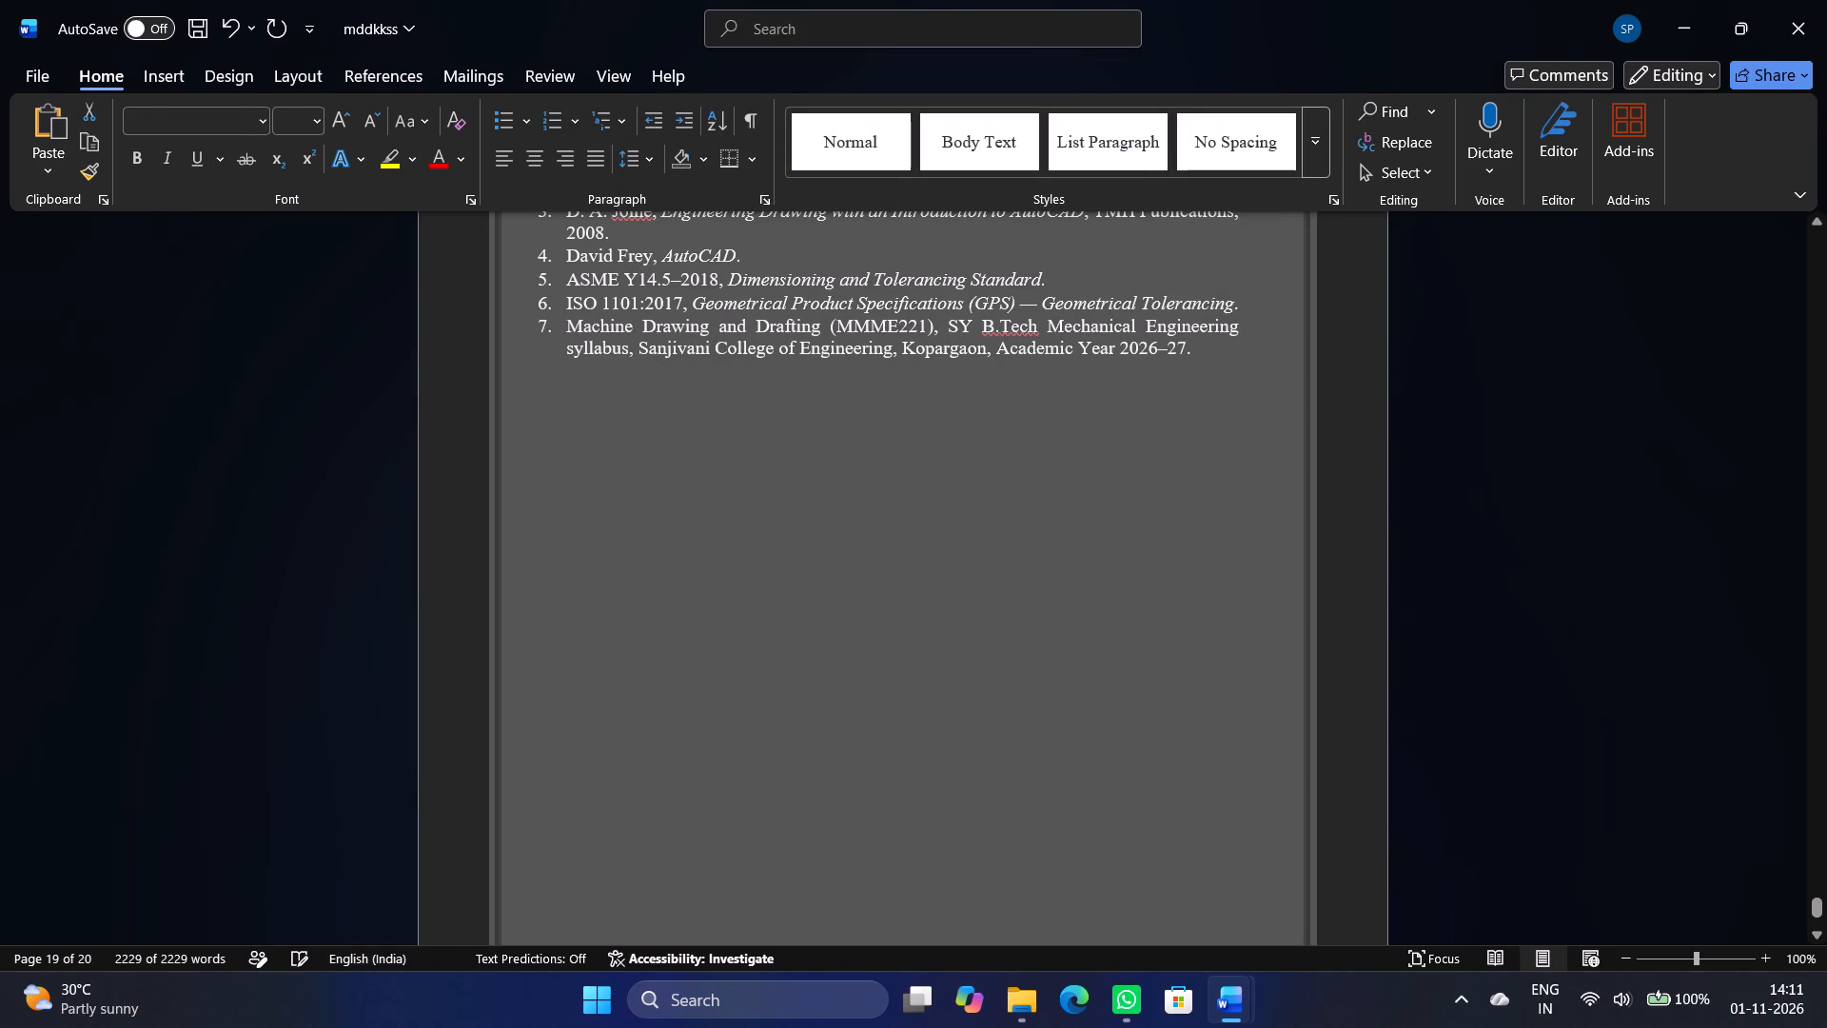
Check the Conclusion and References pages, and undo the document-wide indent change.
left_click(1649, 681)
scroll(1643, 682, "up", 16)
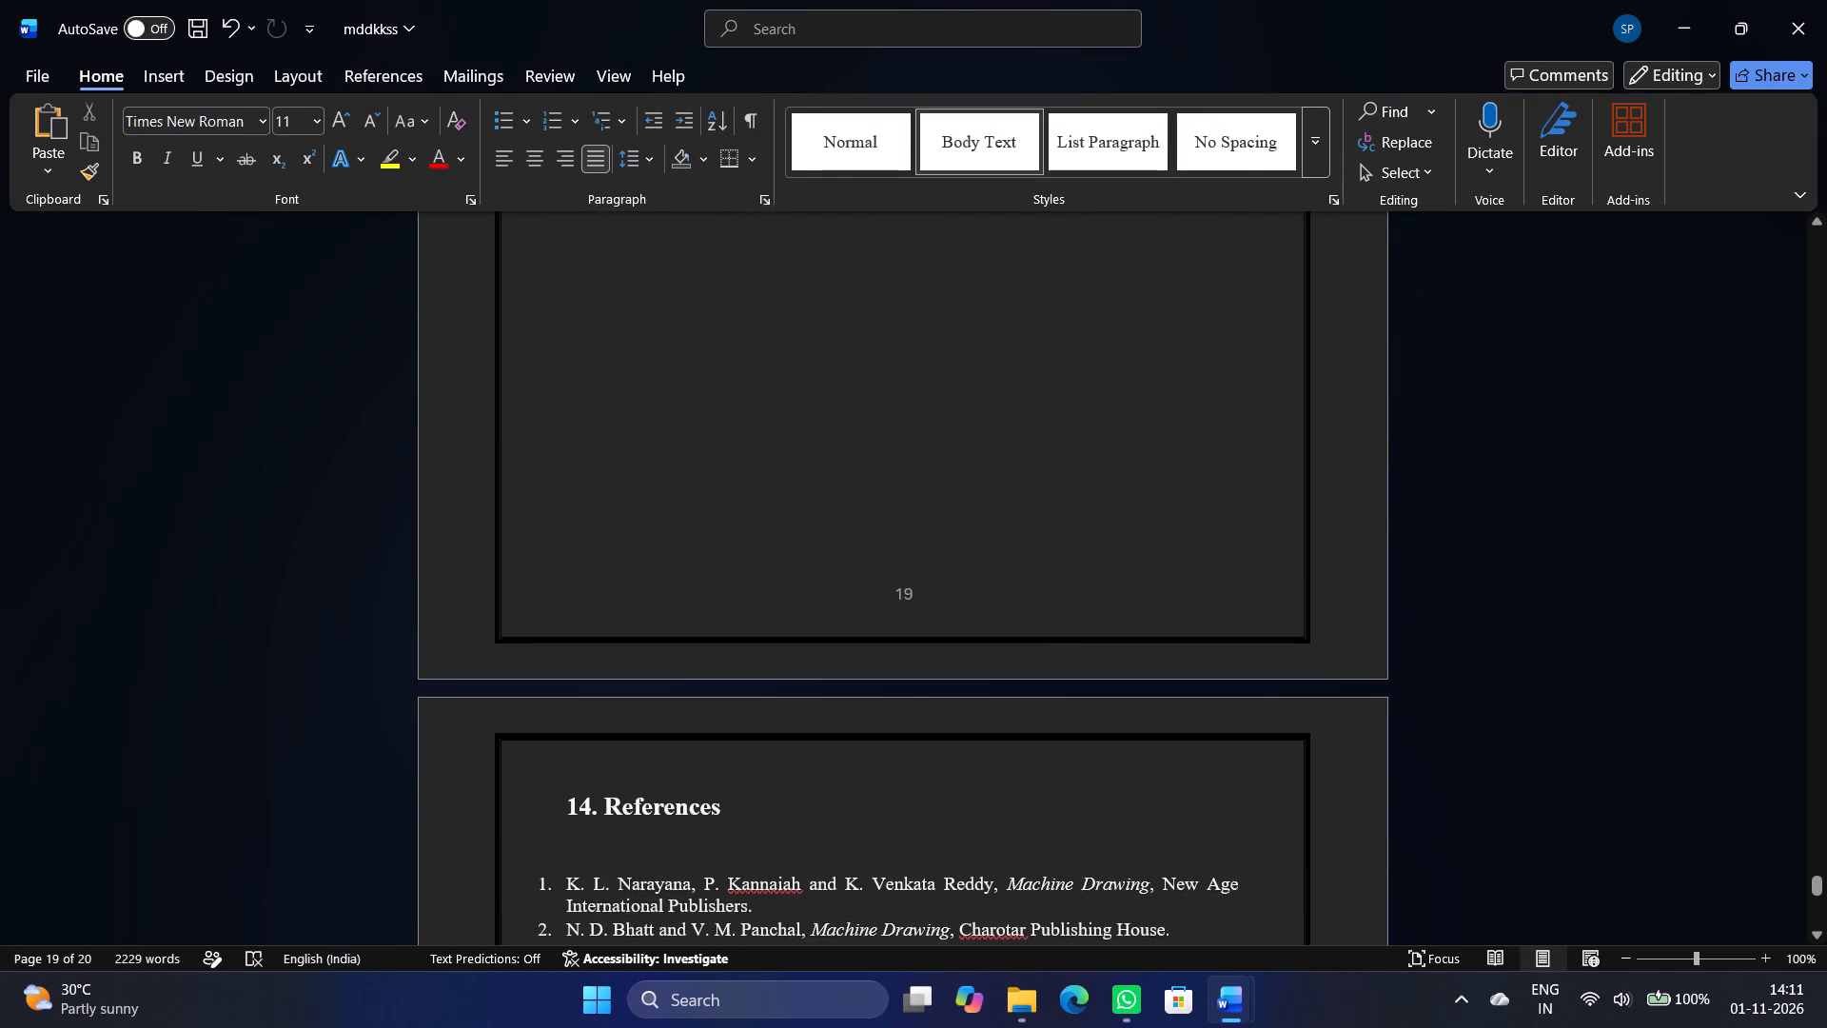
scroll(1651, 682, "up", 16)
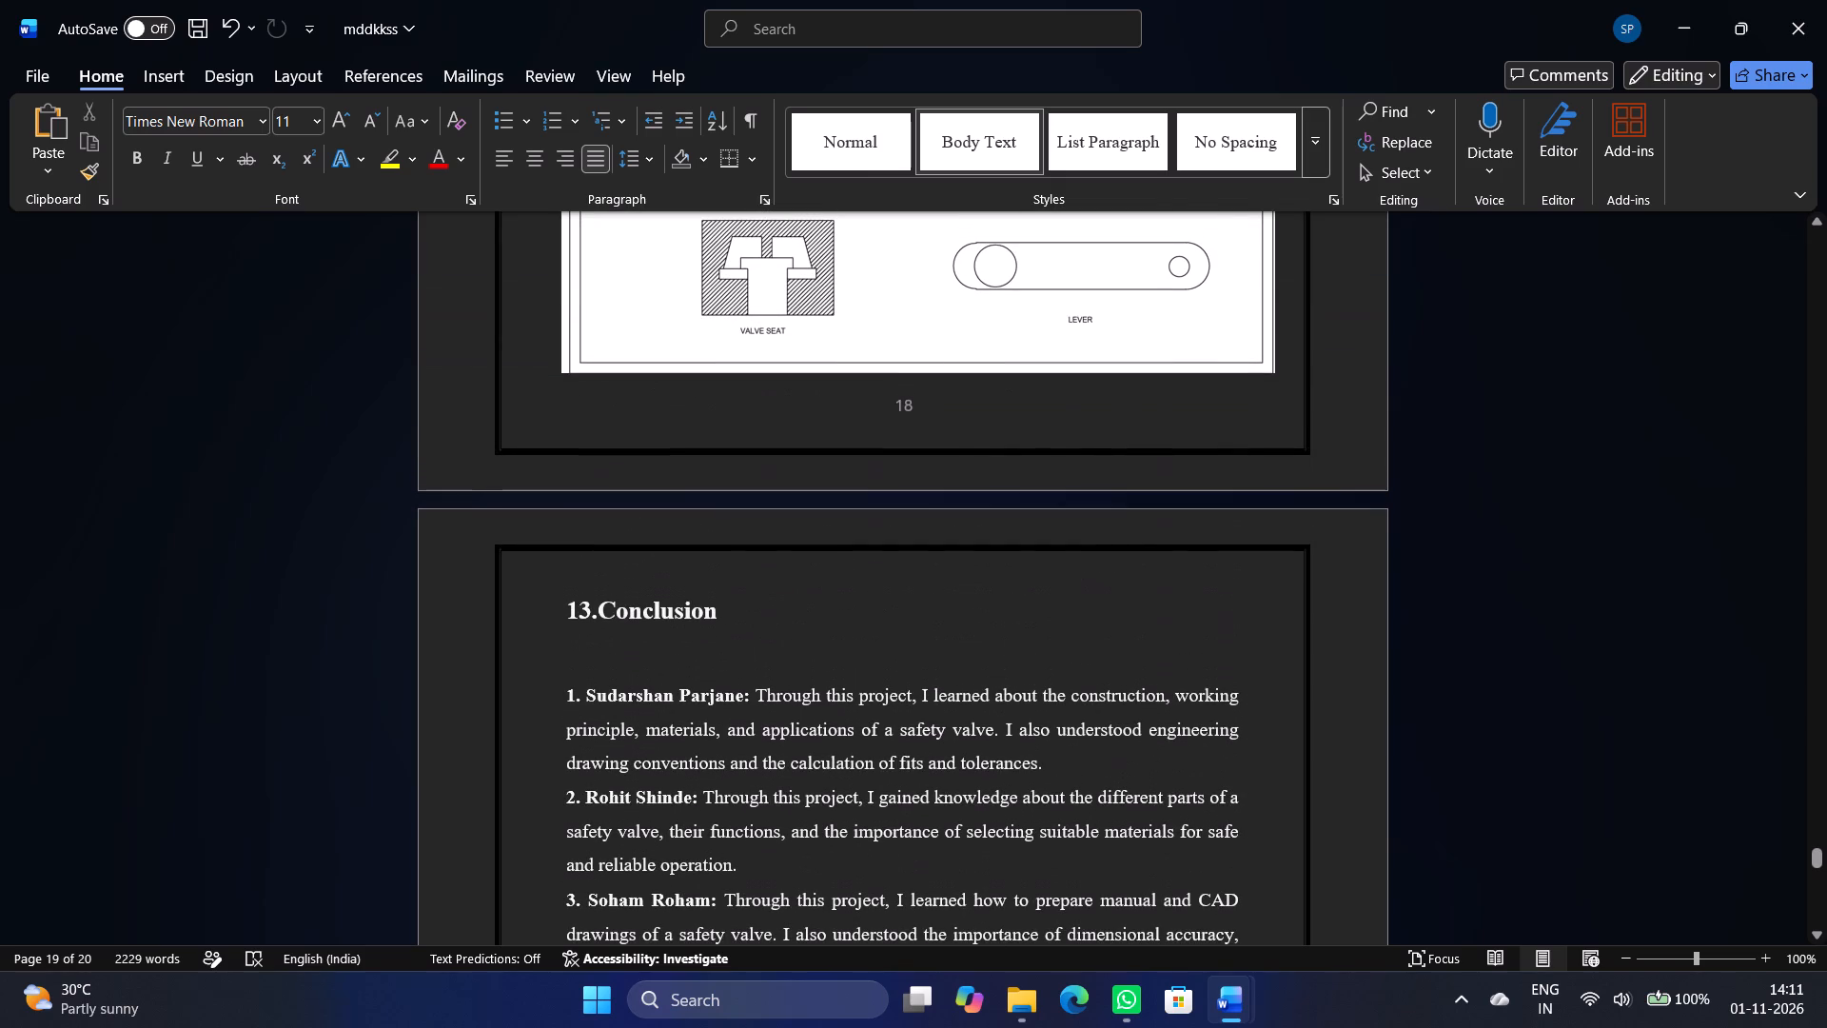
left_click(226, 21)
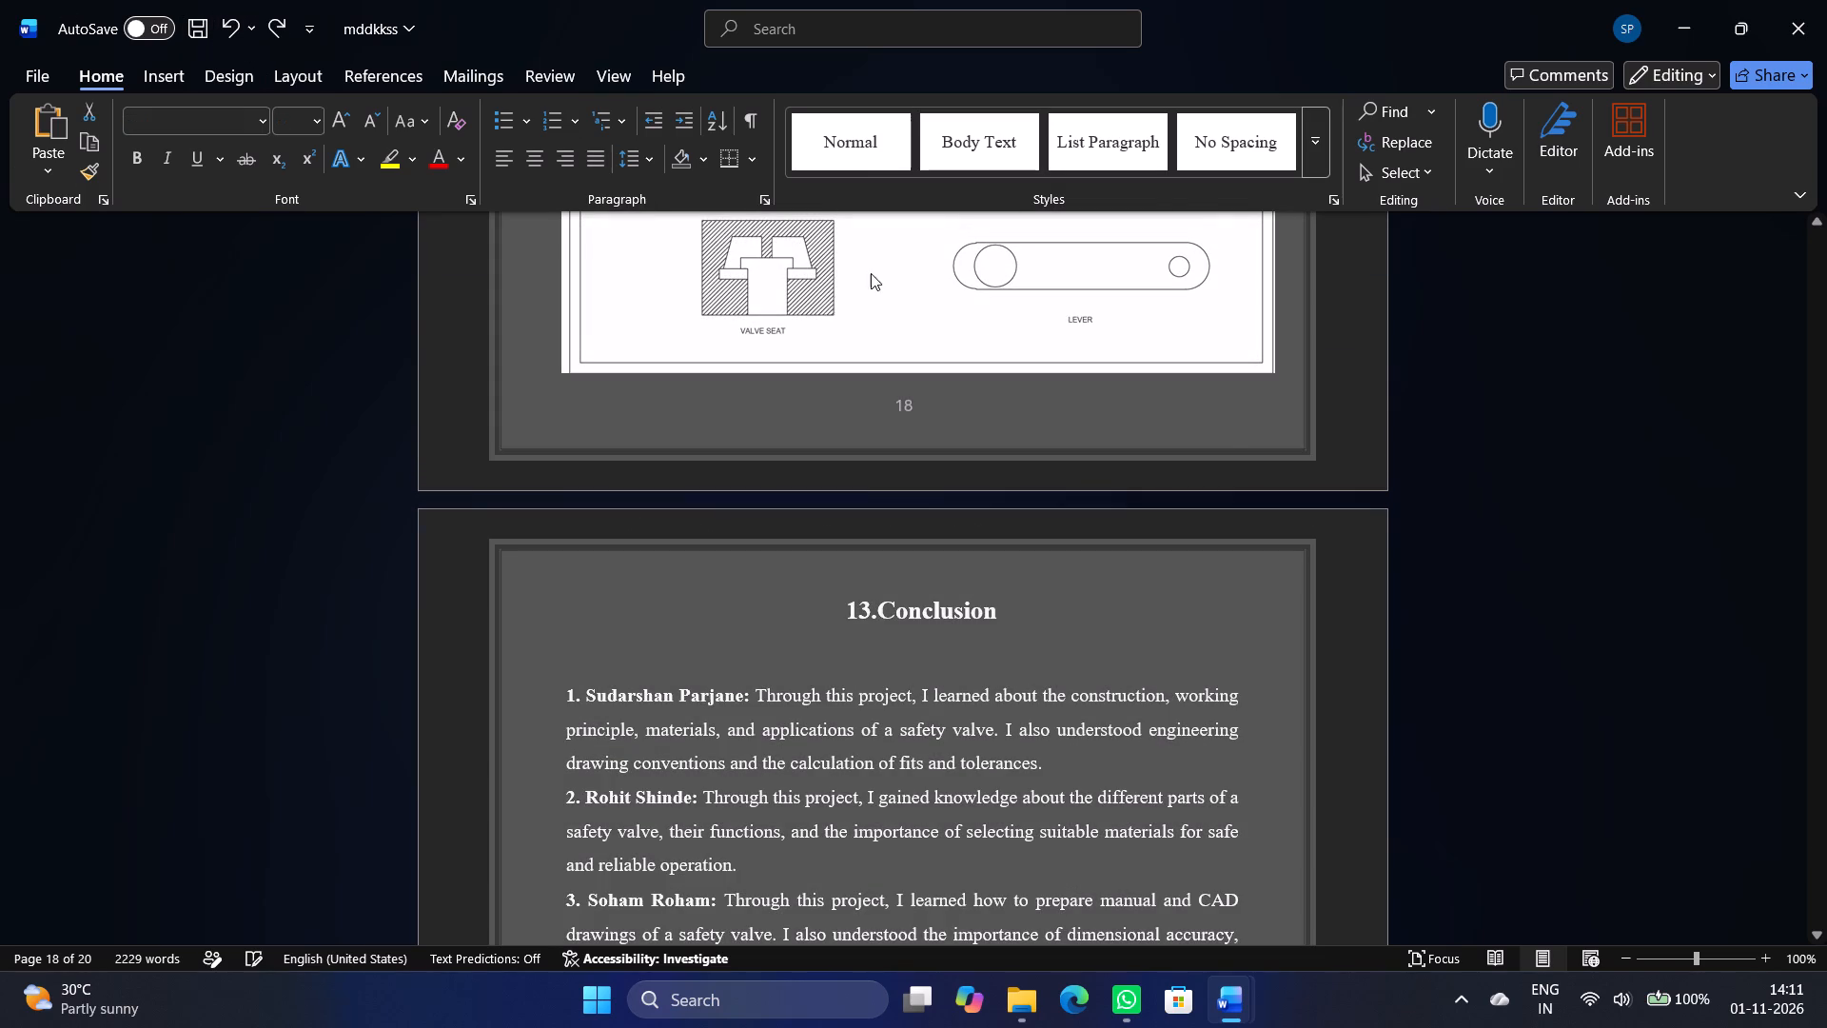
Examine the indentation and spacing settings of the third Conclusion paragraph on page 19.
scroll(1241, 461, "down", 1)
left_click(1644, 507)
scroll(1665, 527, "down", 8)
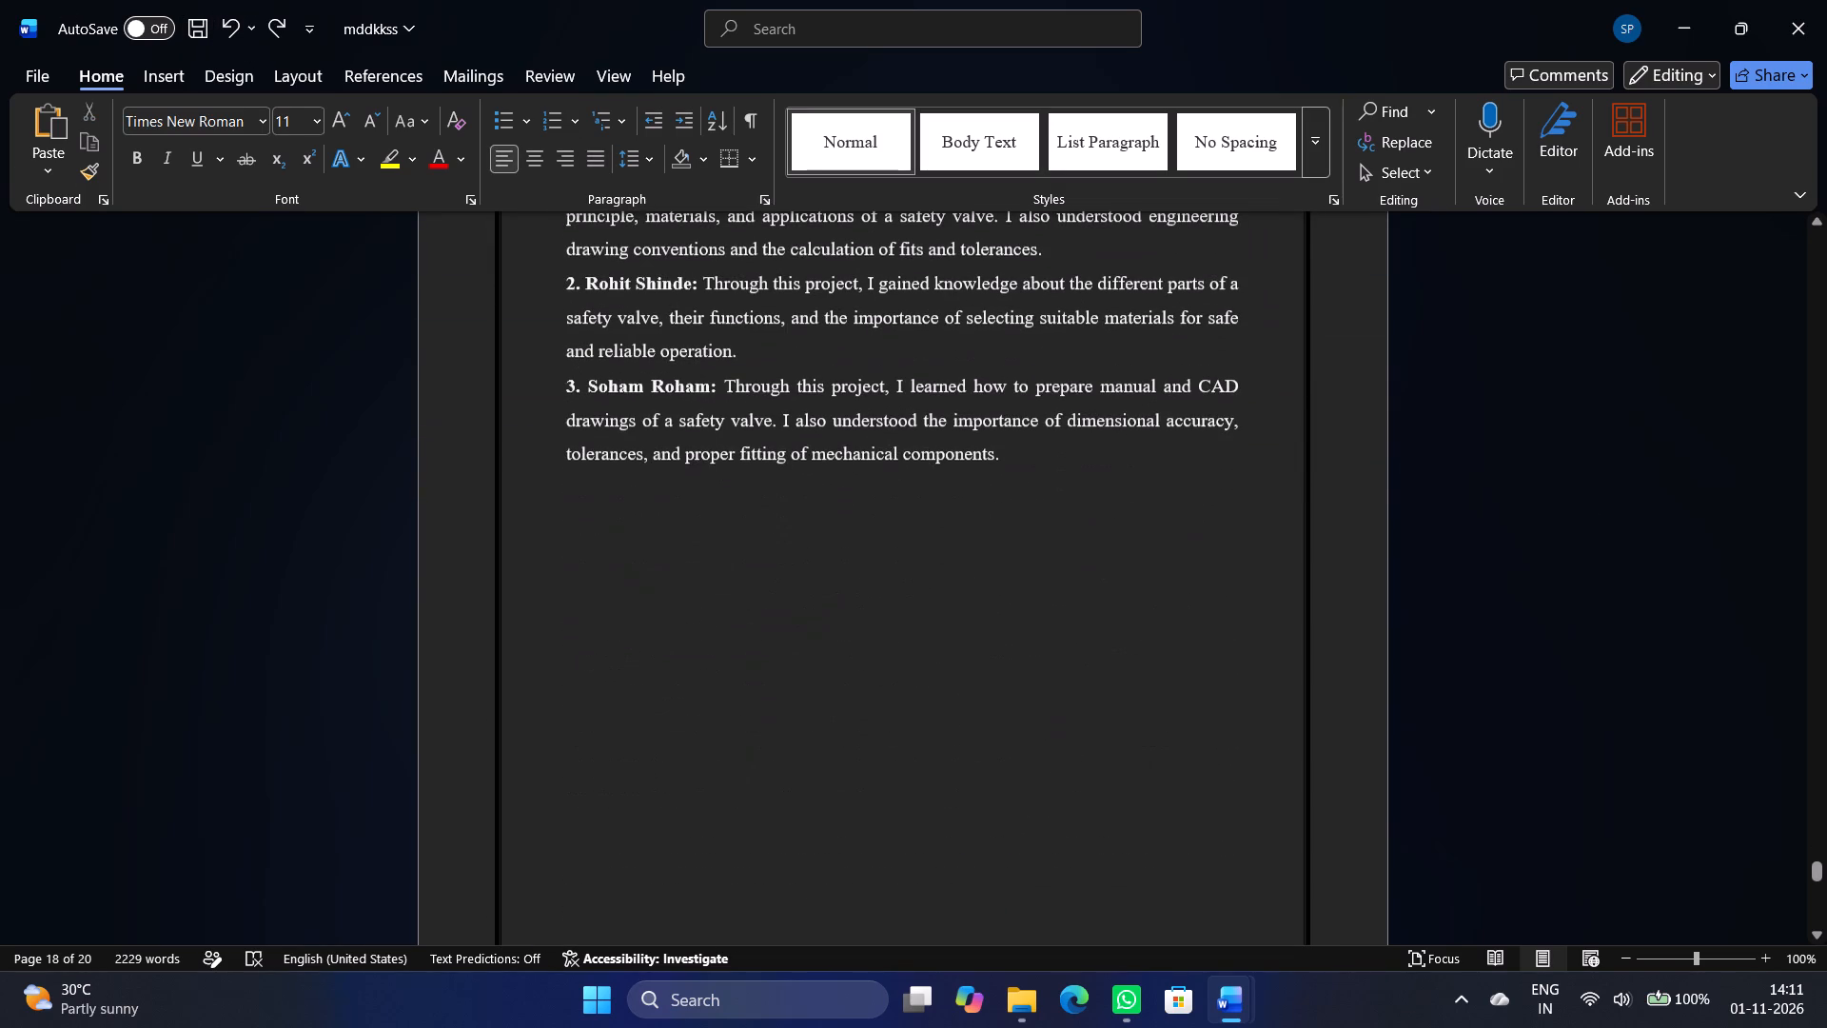
left_click(1260, 419)
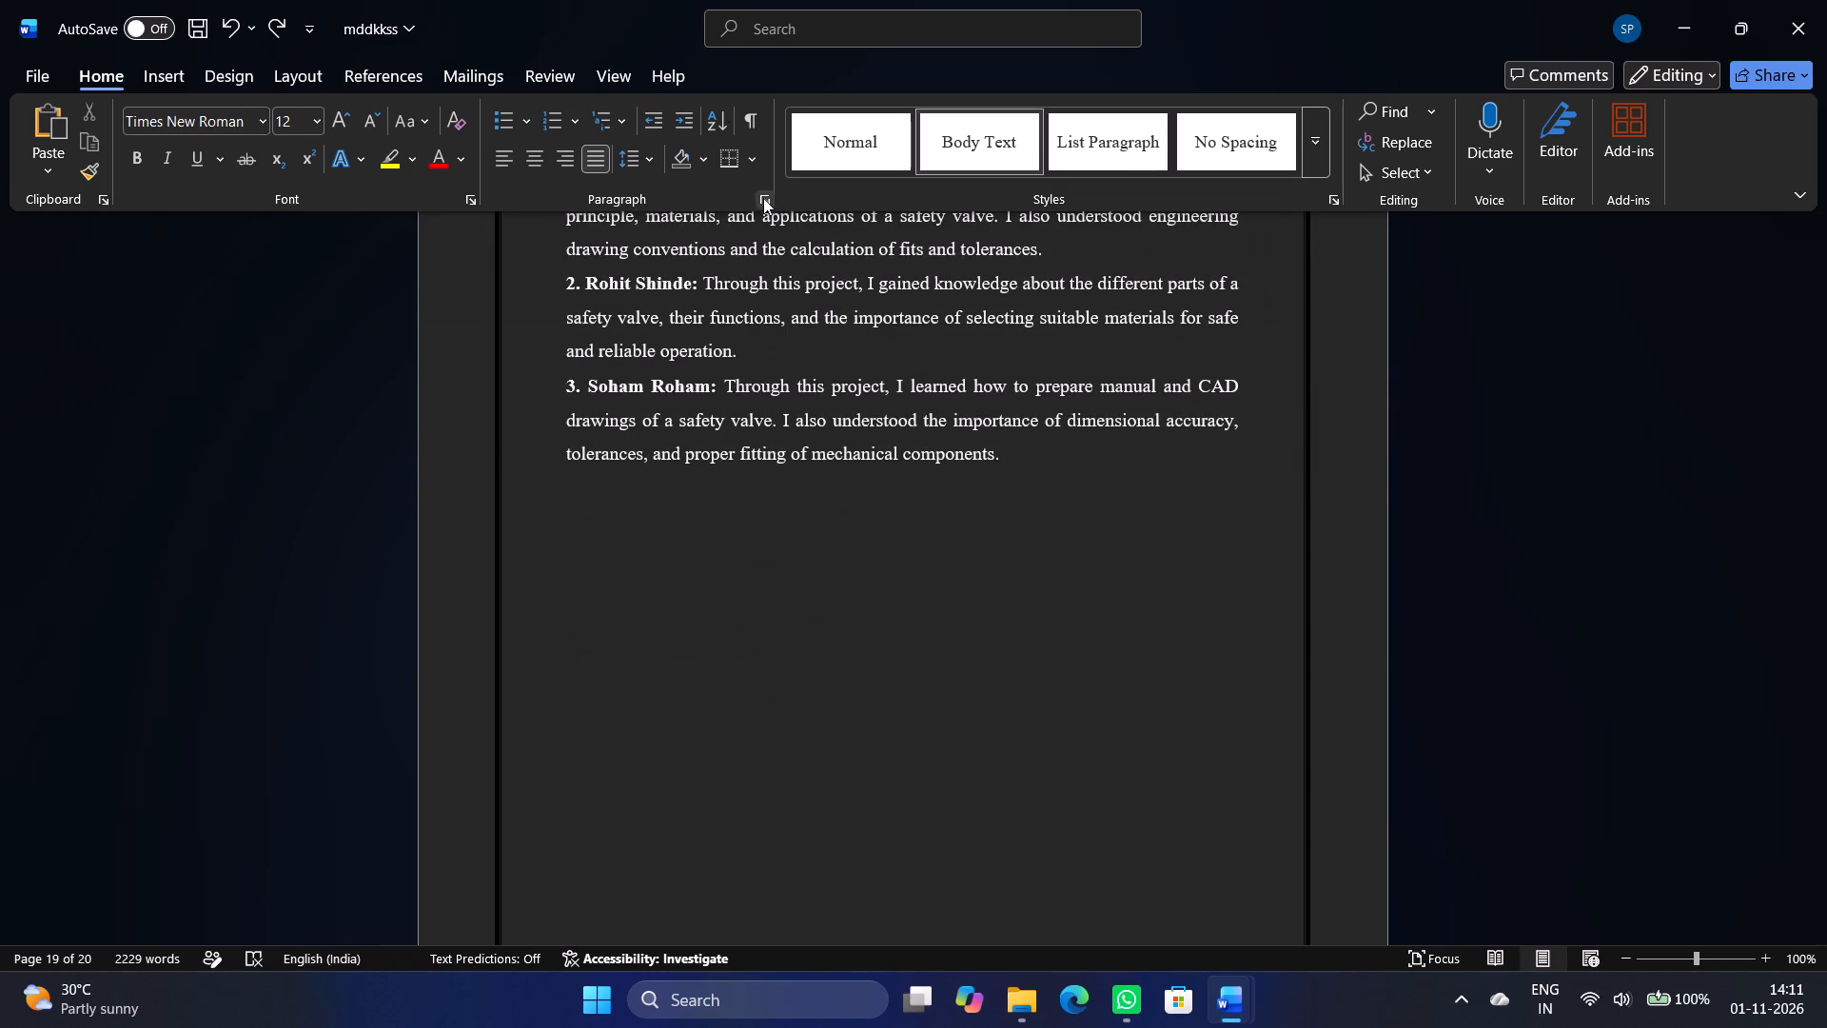
left_click(763, 198)
left_click(1678, 559)
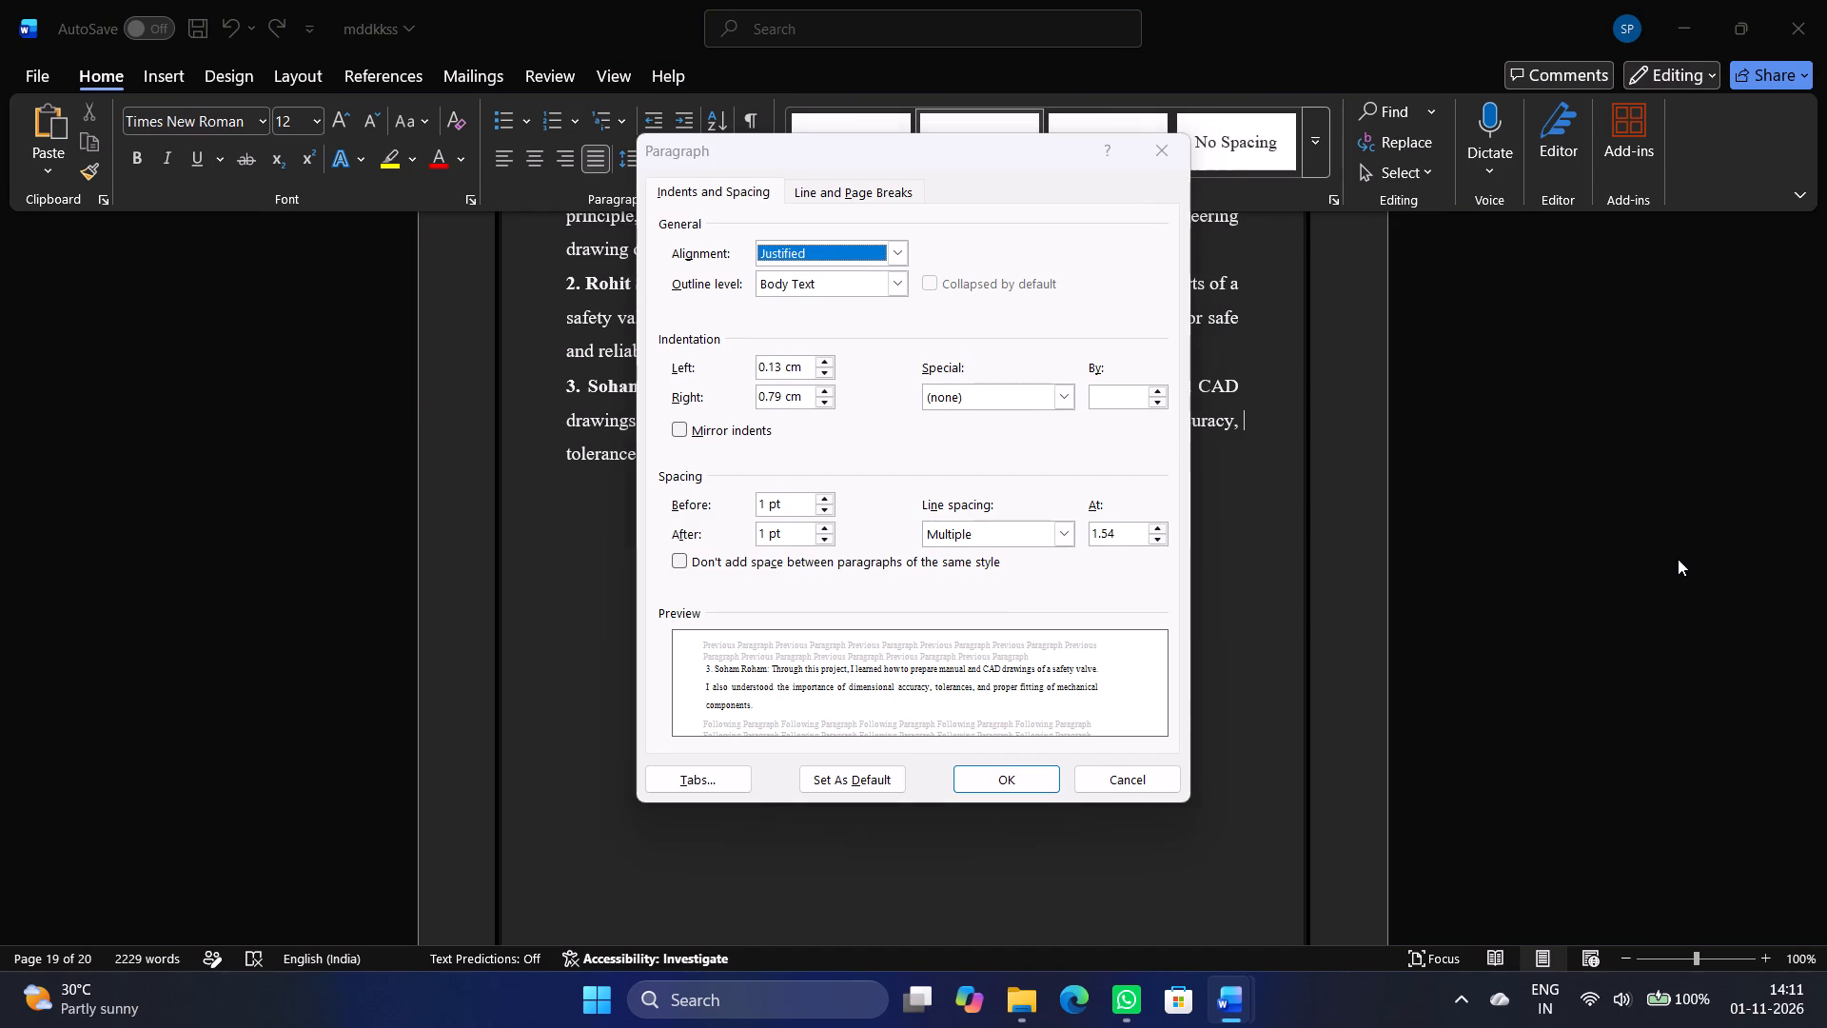
left_click(1174, 148)
Select the seven reference entries on page 20 and set their left indent to 0.13 cm.
scroll(1692, 743, "down", 20)
scroll(1692, 743, "down", 1)
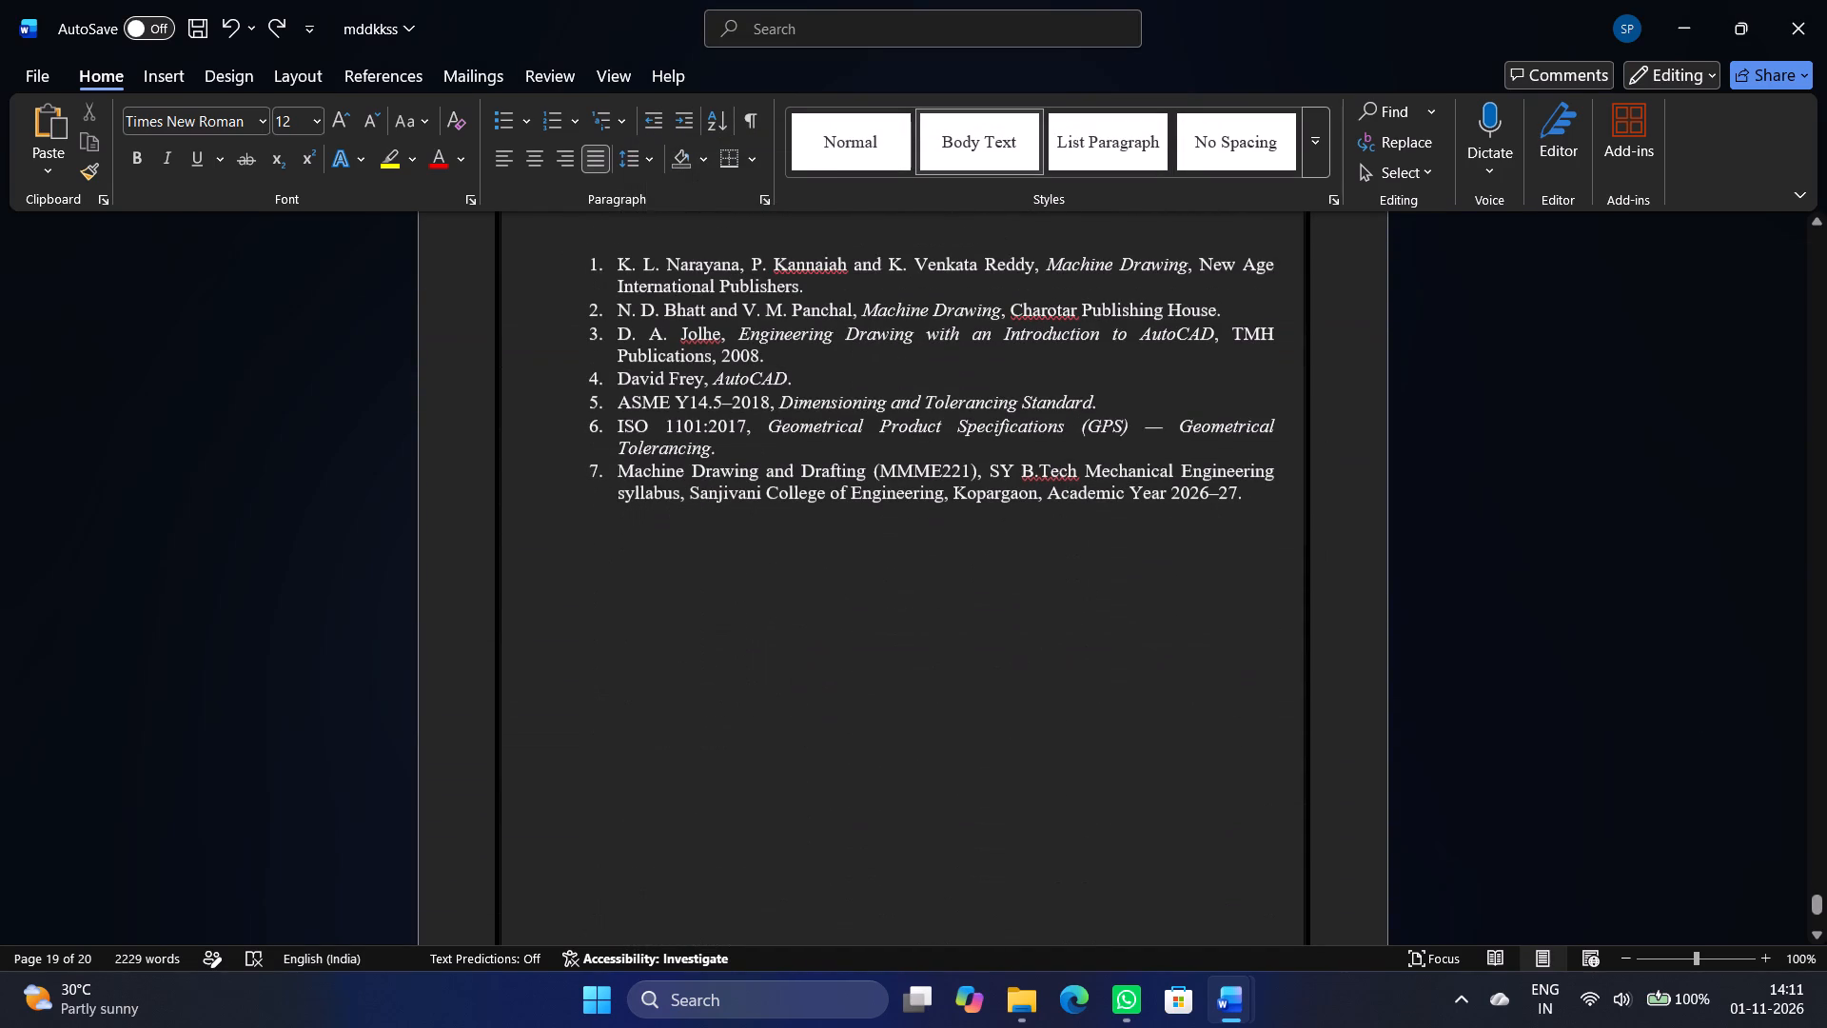
left_click_drag(619, 267, 1107, 419)
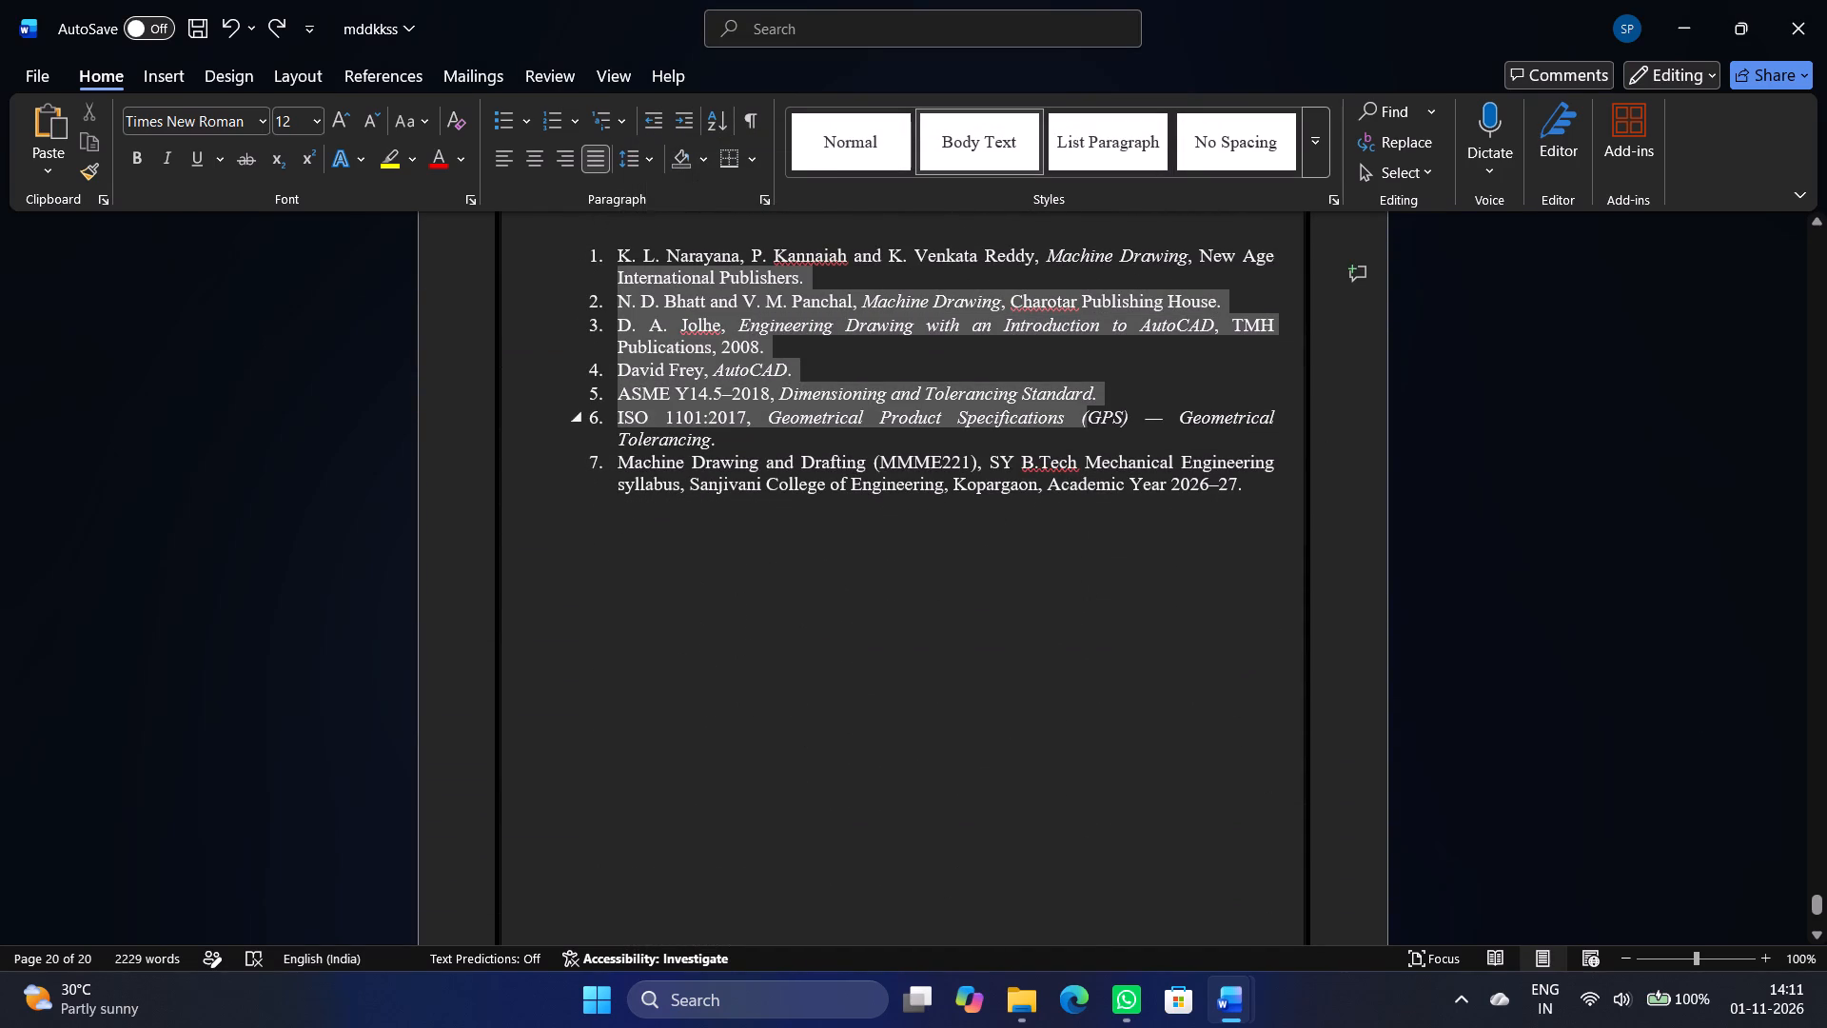
left_click_drag(1107, 419, 1240, 470)
left_click_drag(1251, 489, 662, 313)
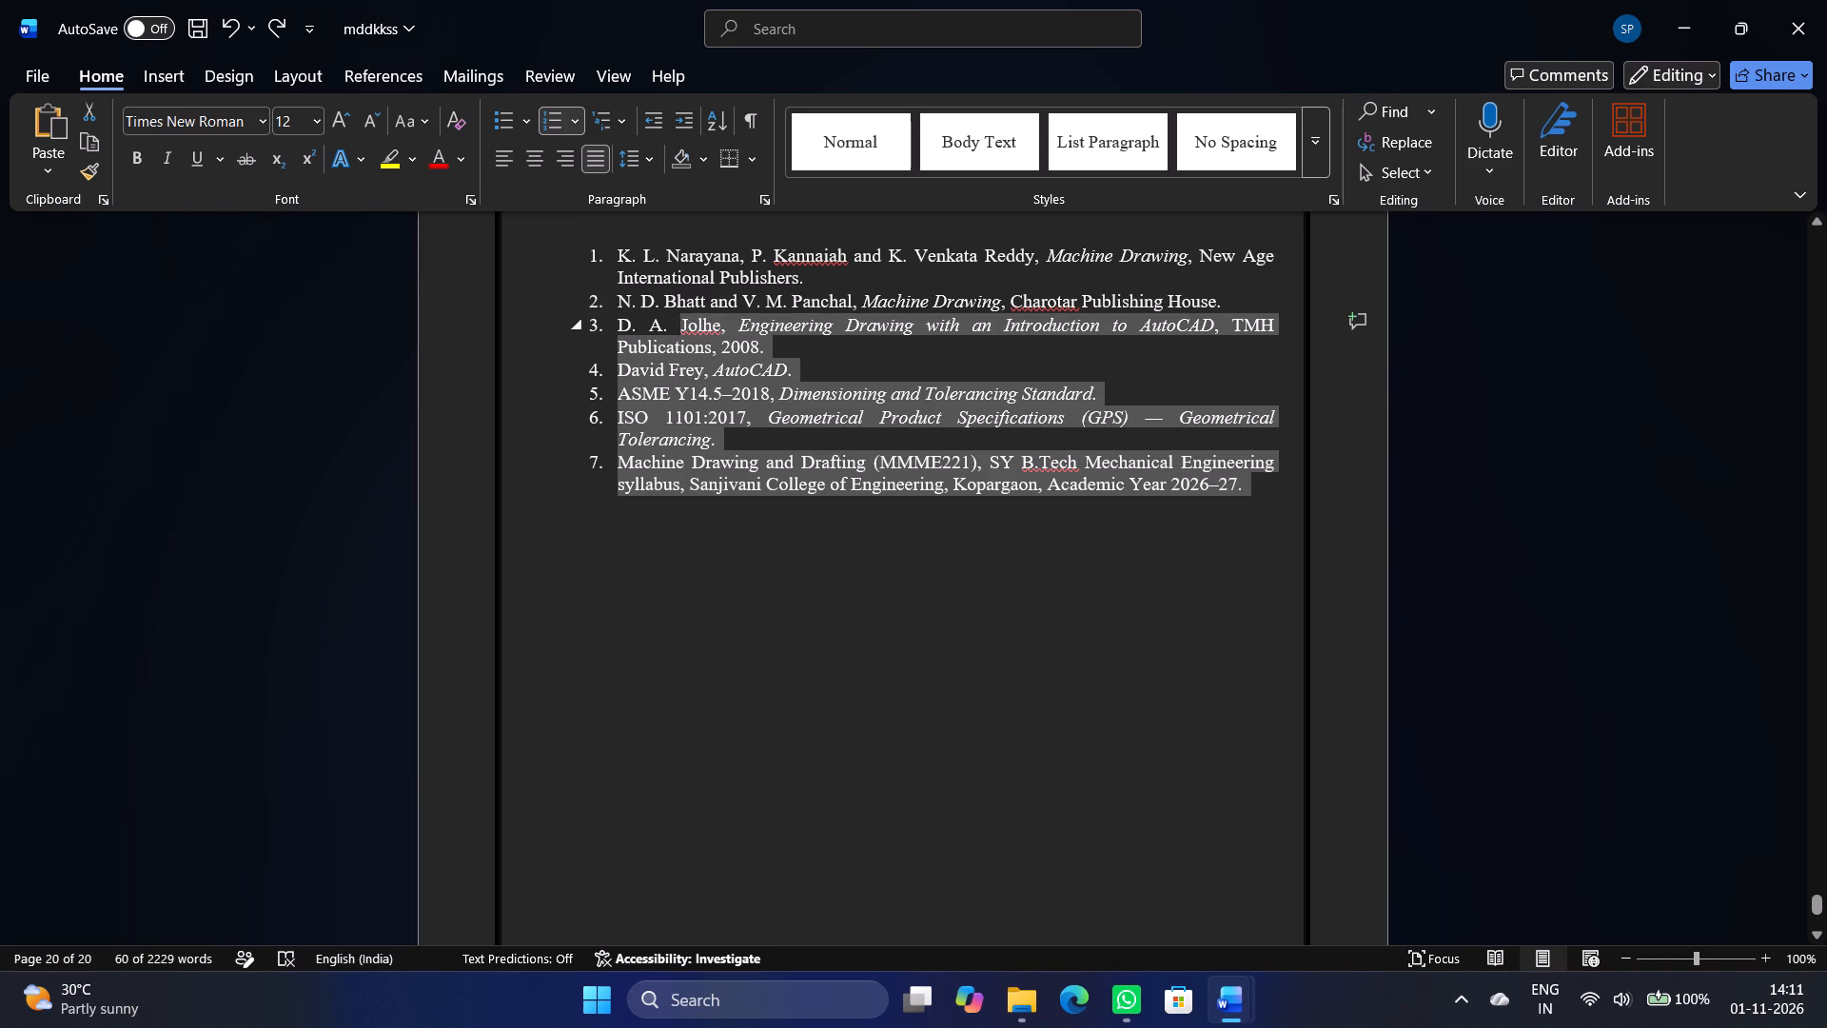
left_click_drag(662, 313, 602, 252)
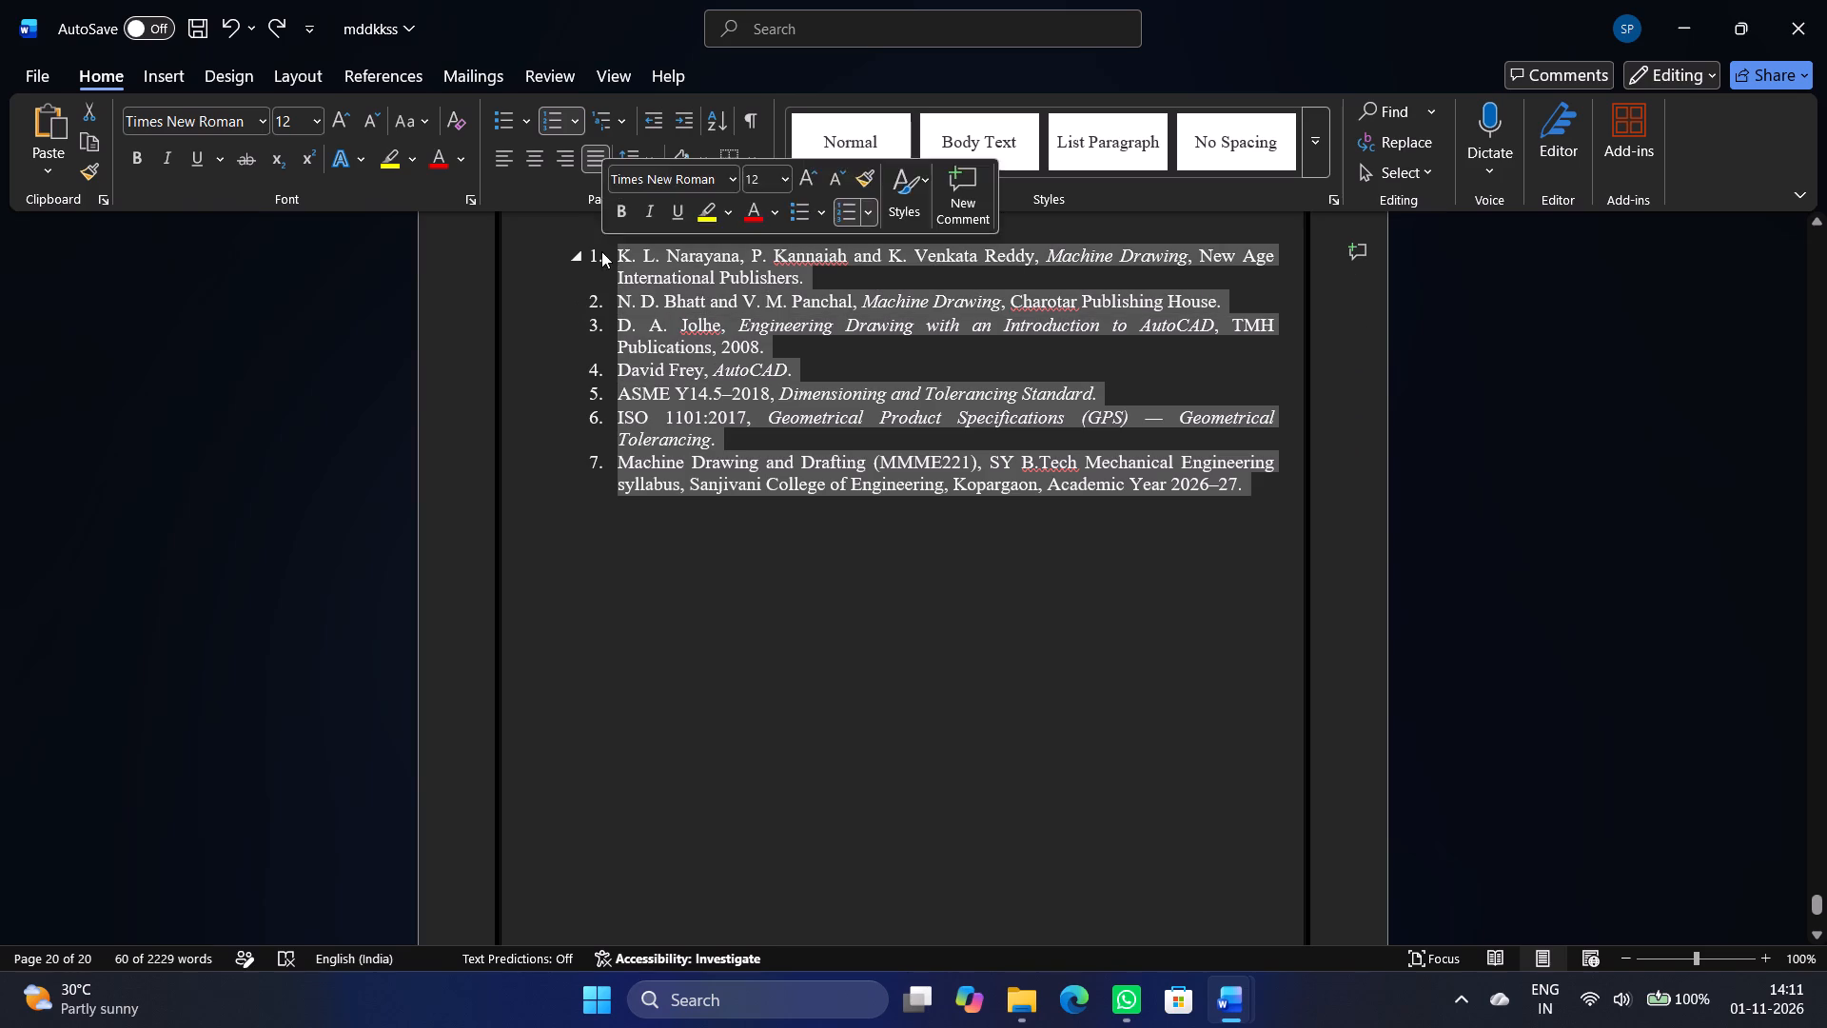
left_click(757, 197)
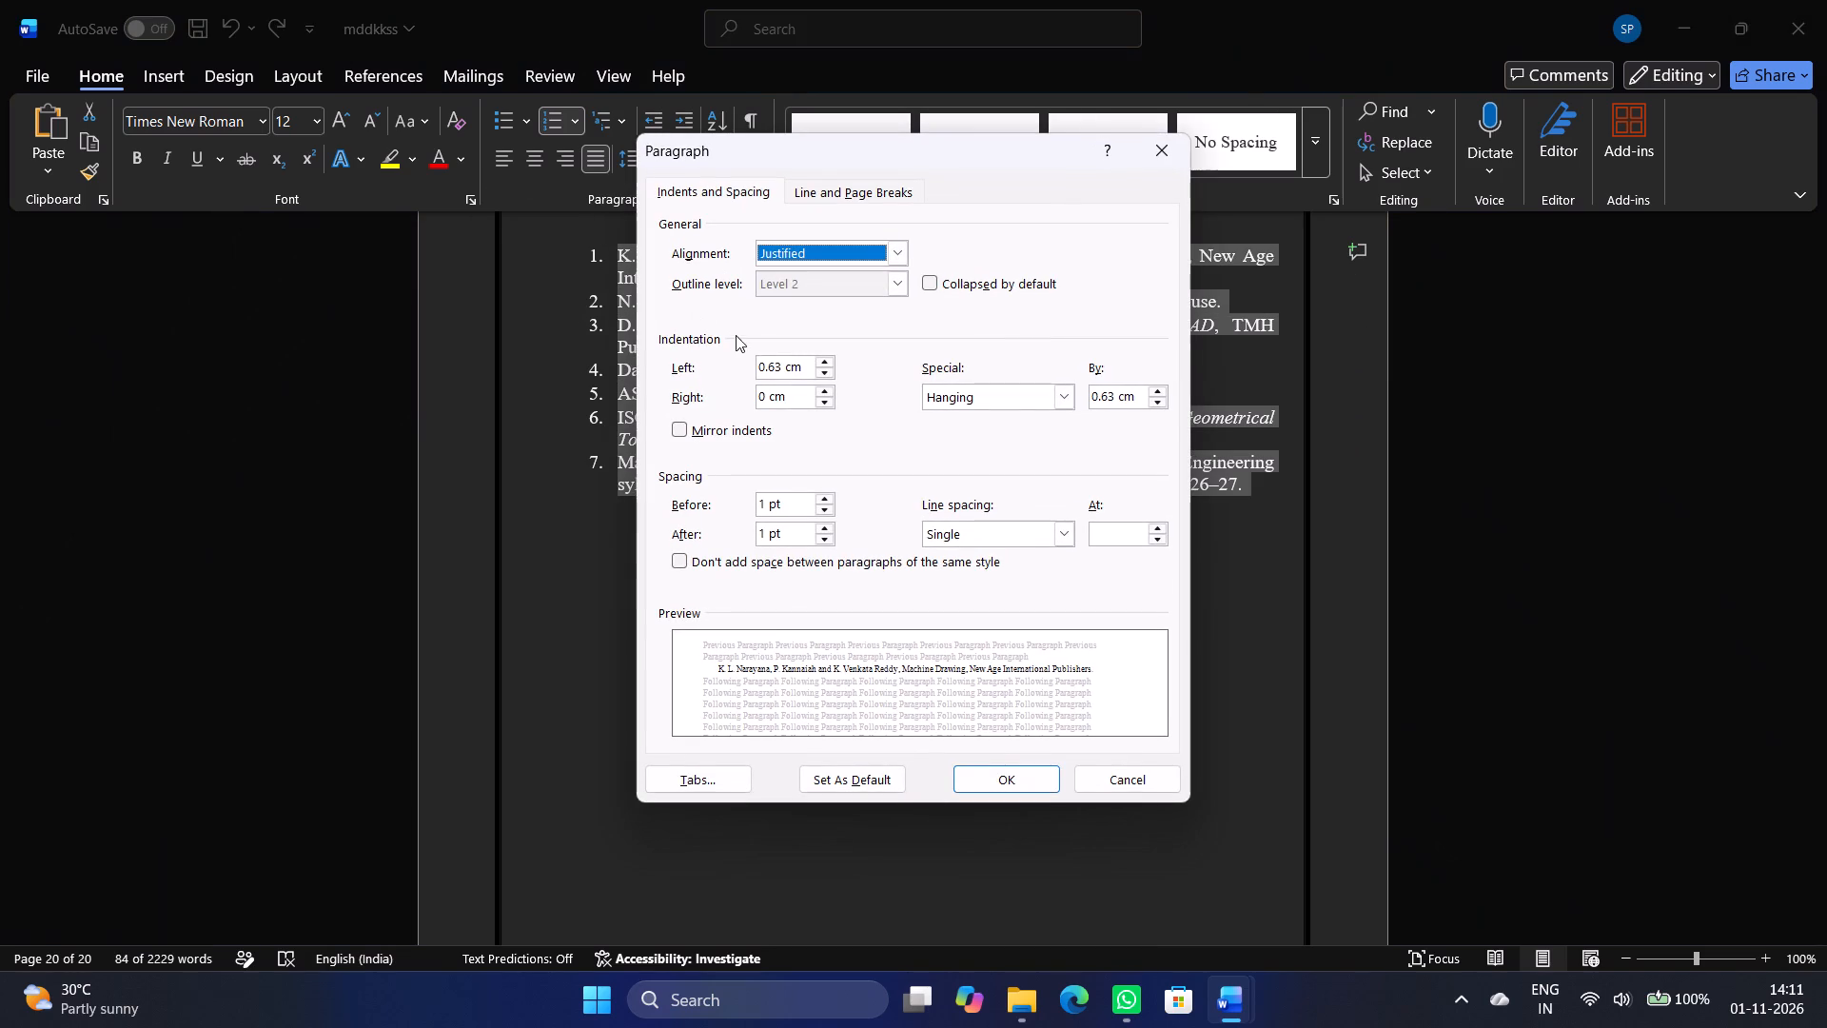
left_click(779, 372)
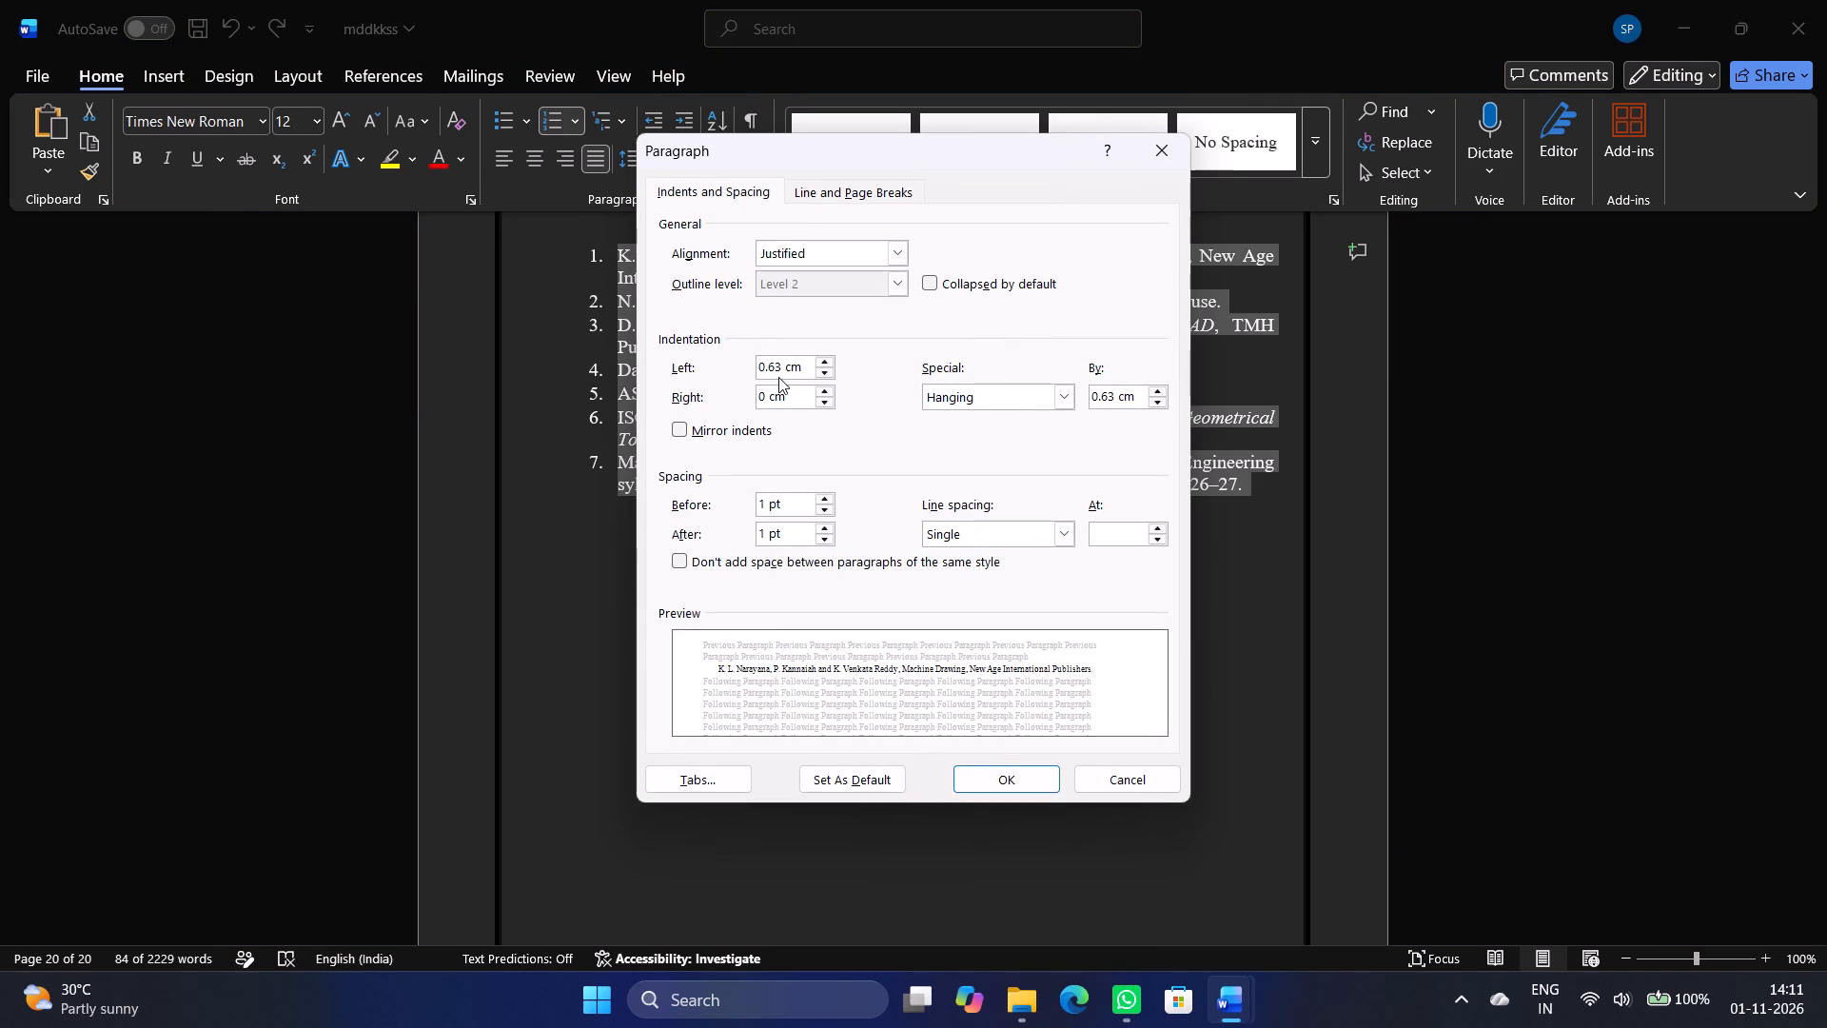
key("BackSpace")
key("Right")
key("BackSpace")
key("BackSpace")
key("Right")
key("Right")
key("BackSpace")
key("BackSpace")
key("BackSpace")
key("BackSpace")
key("BackSpace")
key("BackSpace")
key("BackSpace")
key("BackSpace")
type("0.13")
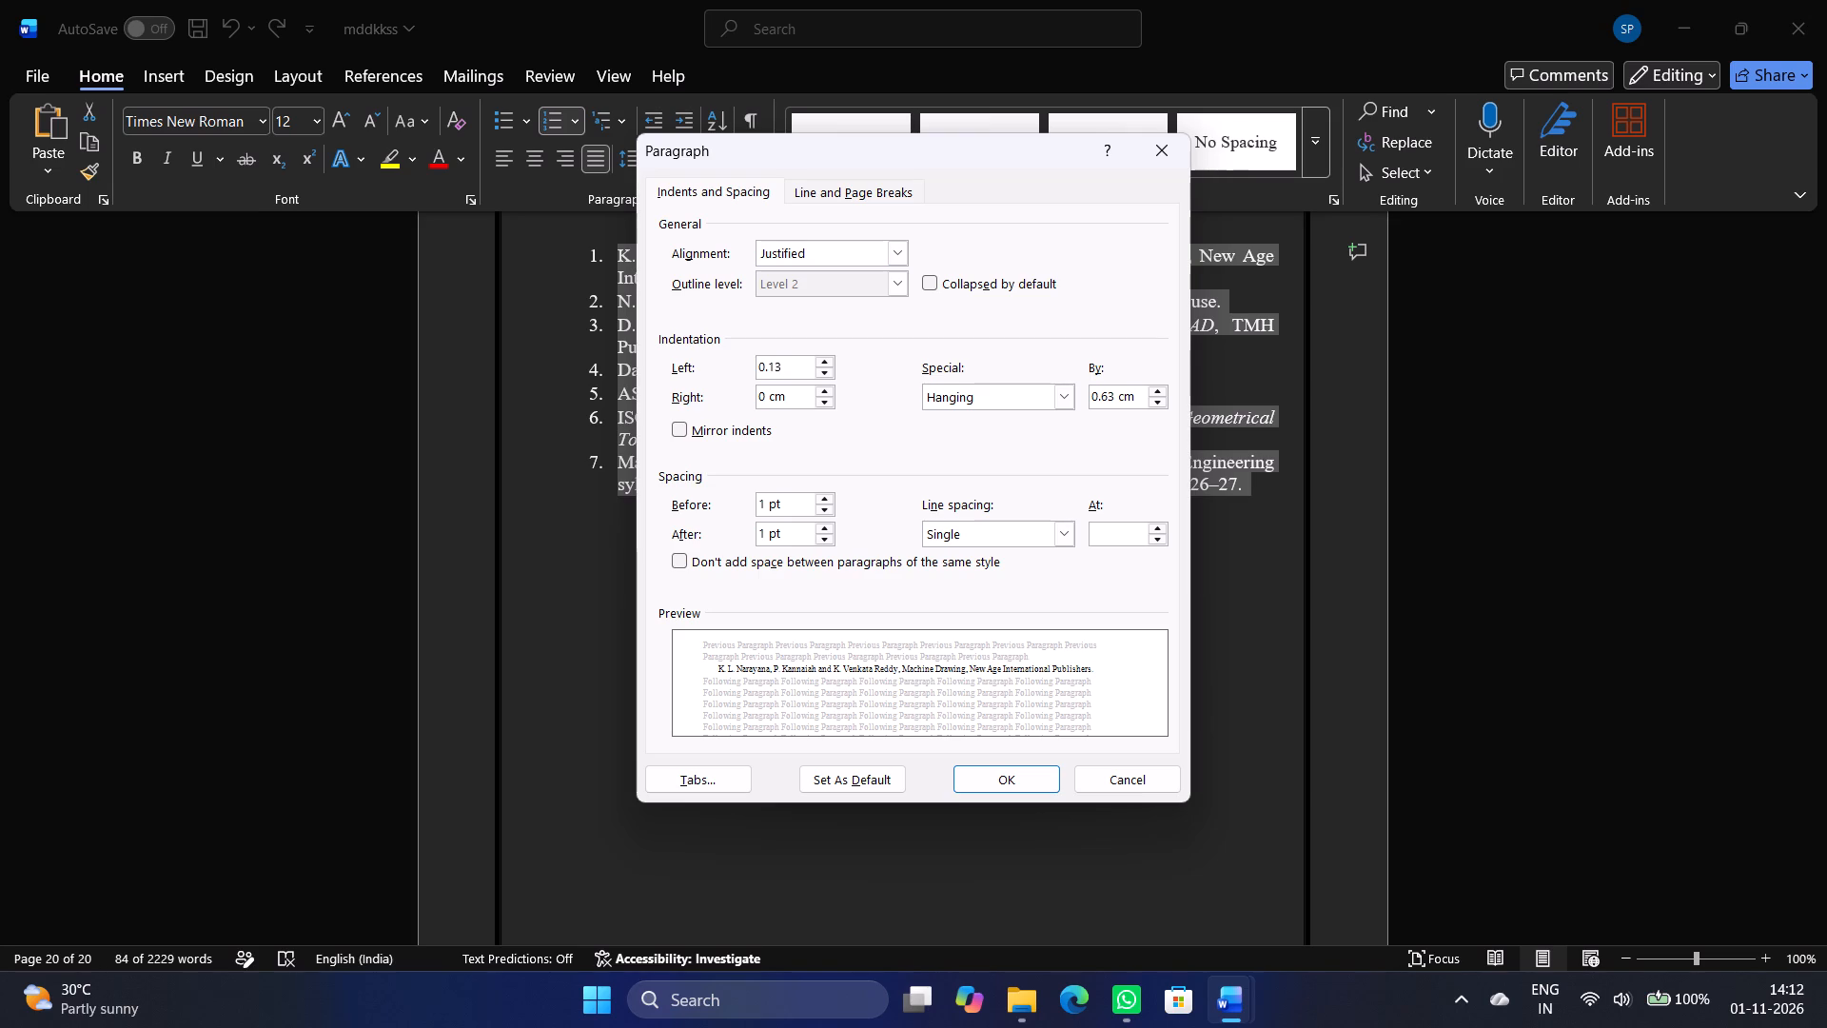
Set the right indent of the seven selected reference entries to 0.79 cm and apply the paragraph settings.
left_click(790, 397)
key("BackSpace")
key("BackSpace")
key("BackSpace")
key("BackSpace")
key("BackSpace")
key("BackSpace")
key("BackSpace")
key("BackSpace")
key("BackSpace")
key("BackSpace")
key("BackSpace")
key("BackSpace")
key("BackSpace")
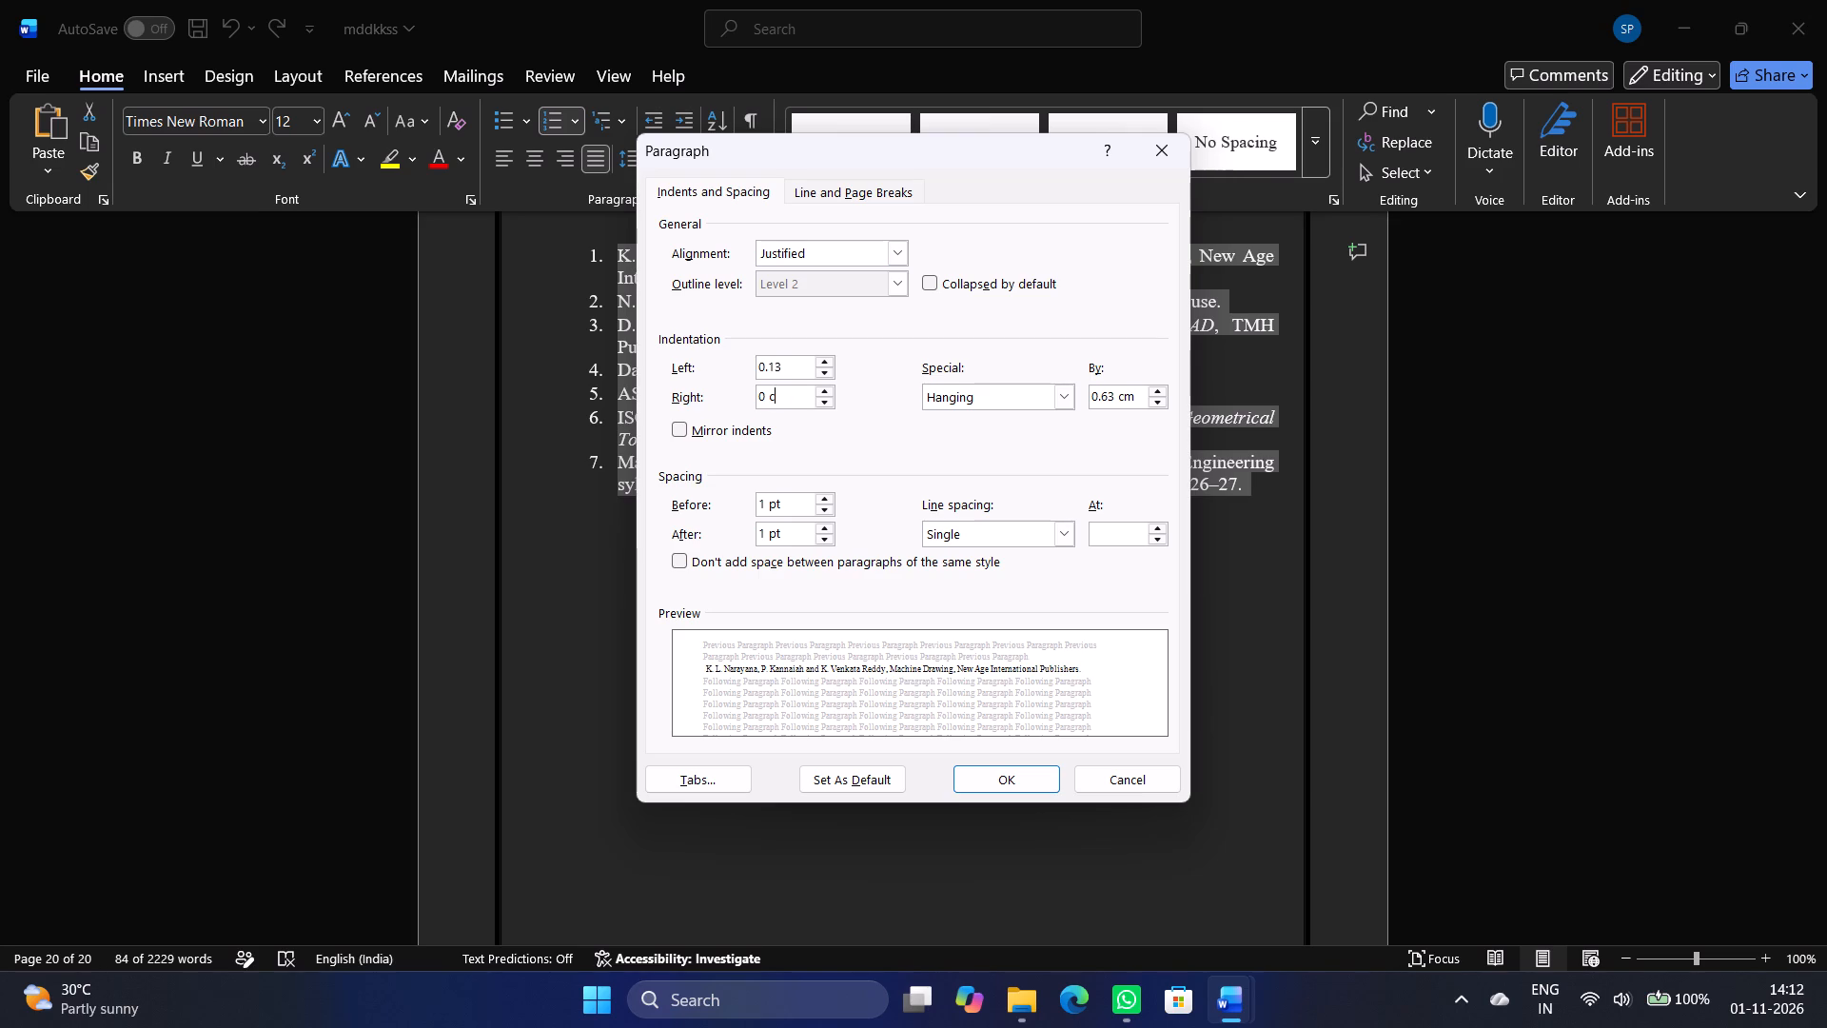
type("0.")
type("79")
key("Return")
left_click(1626, 702)
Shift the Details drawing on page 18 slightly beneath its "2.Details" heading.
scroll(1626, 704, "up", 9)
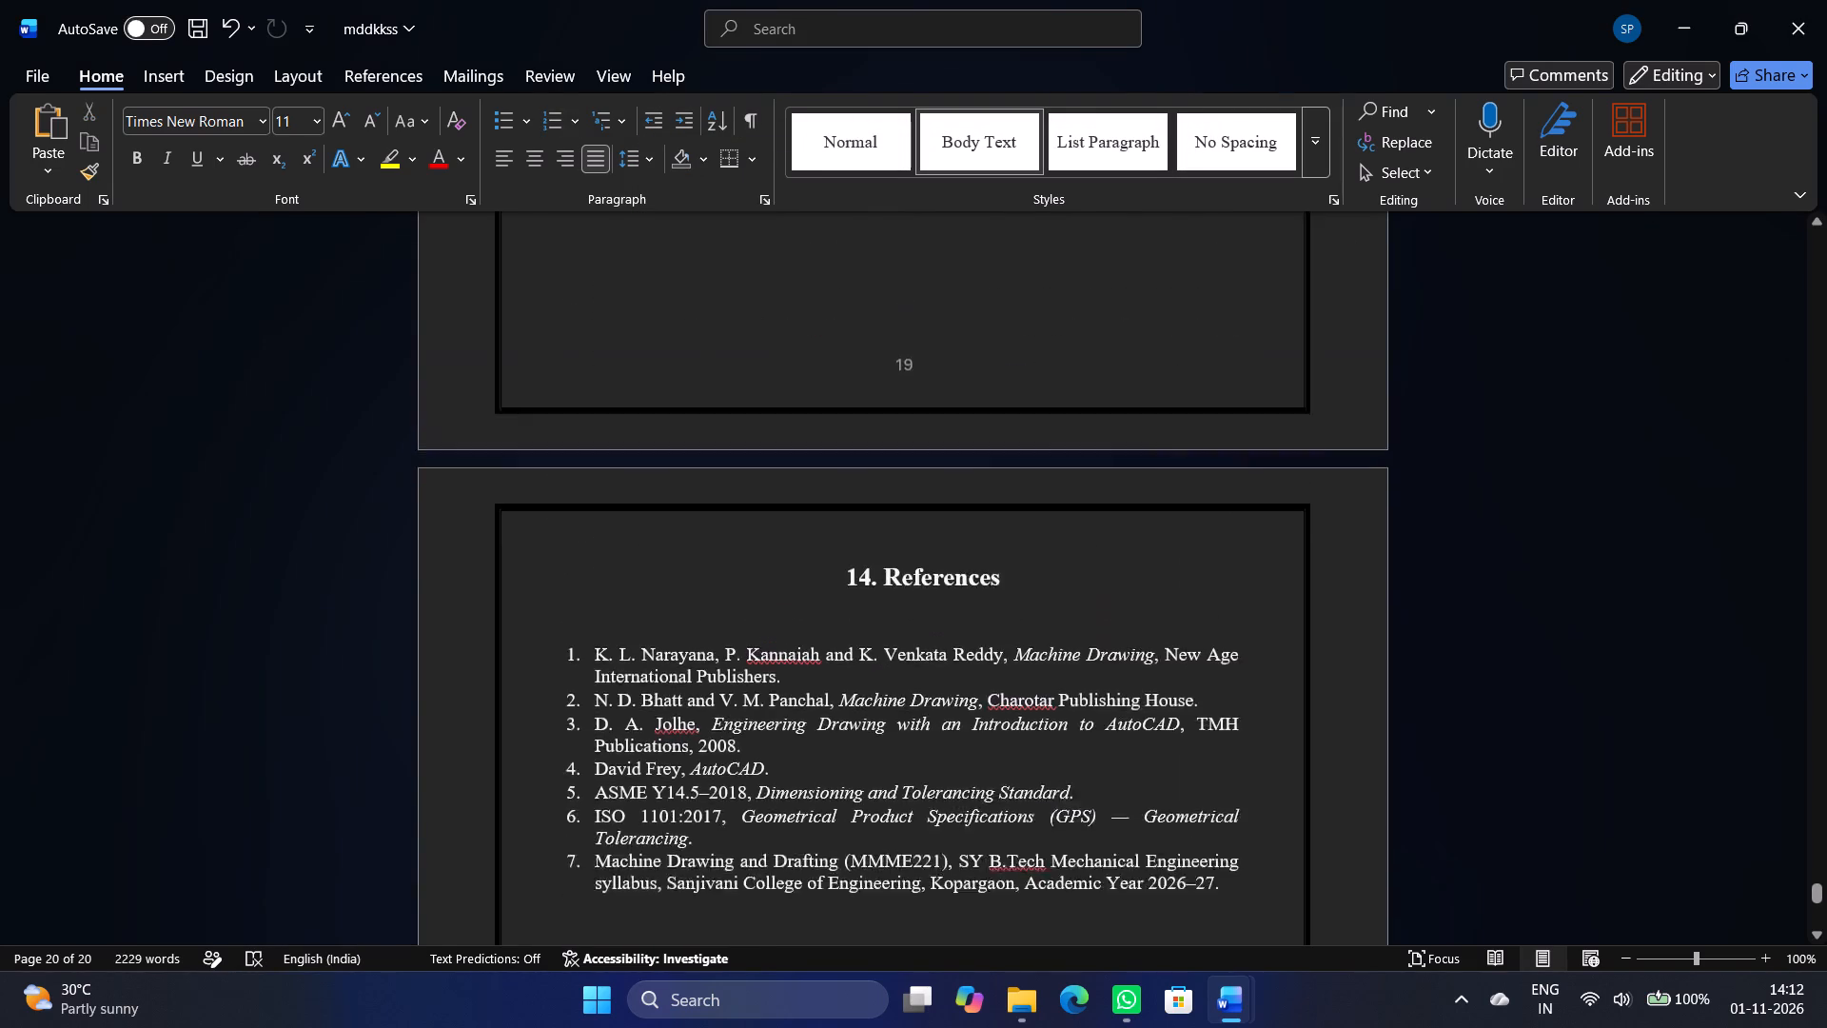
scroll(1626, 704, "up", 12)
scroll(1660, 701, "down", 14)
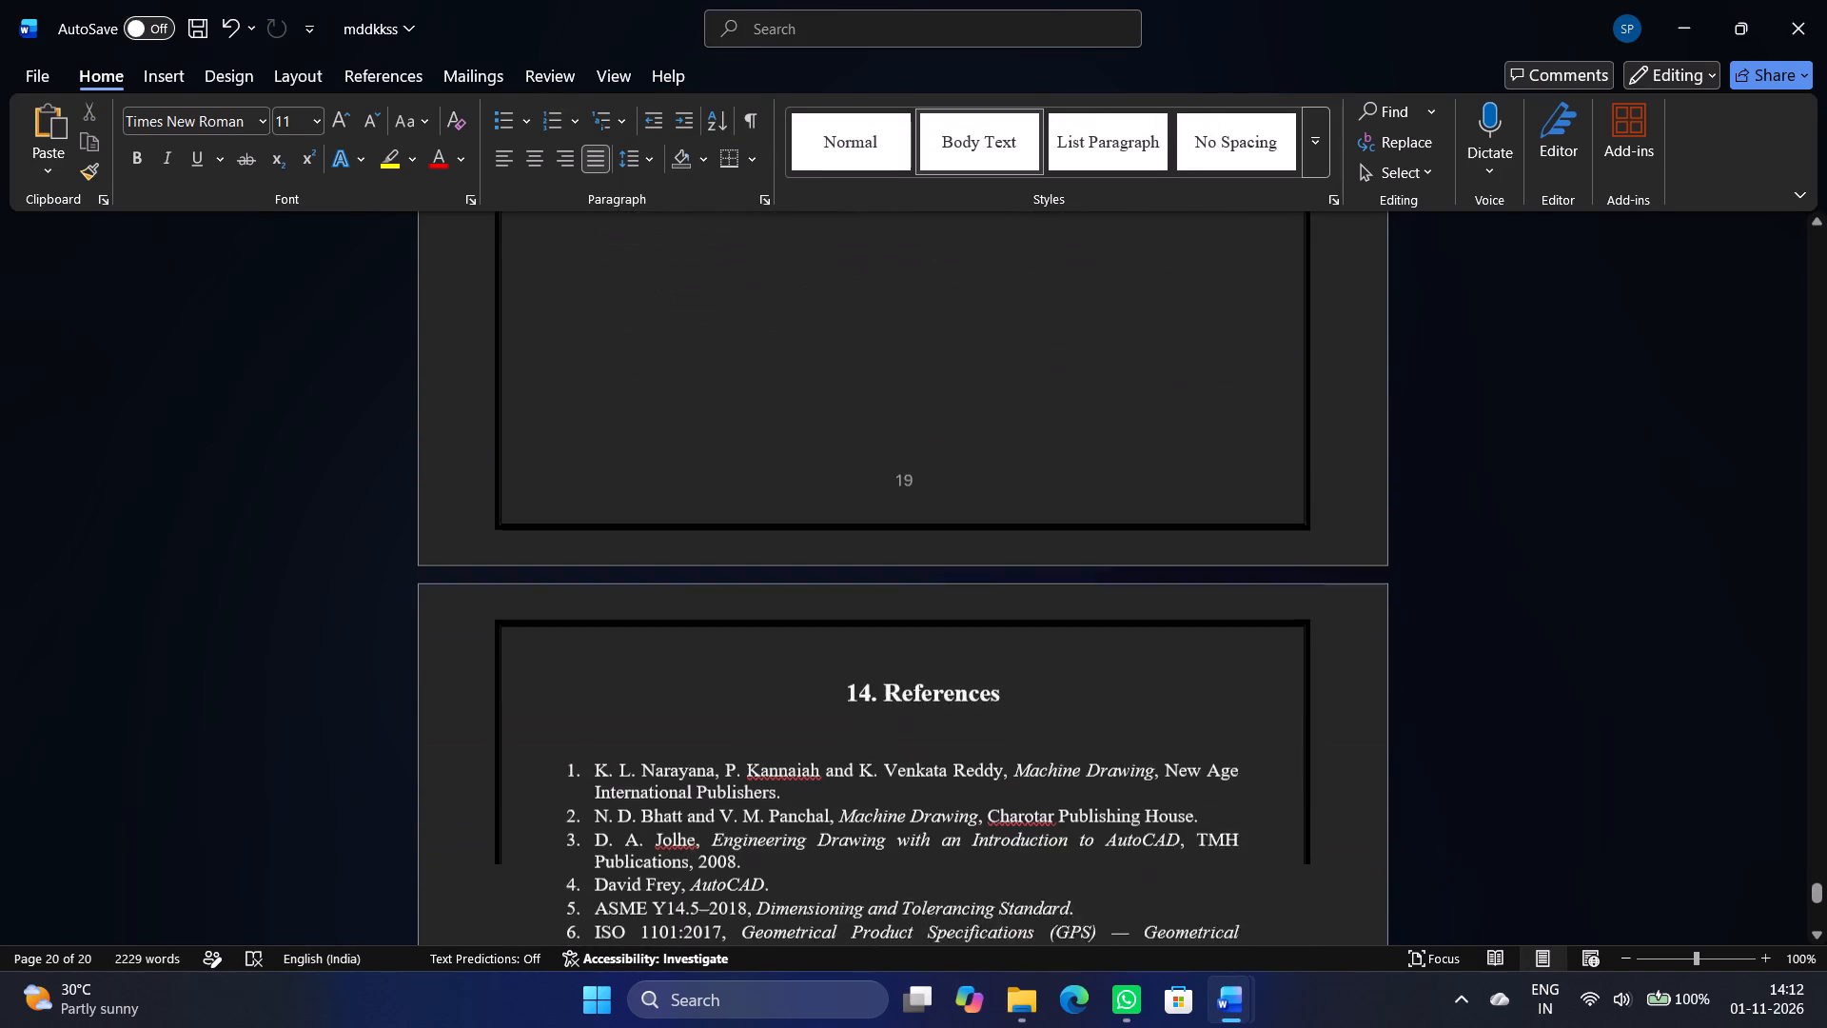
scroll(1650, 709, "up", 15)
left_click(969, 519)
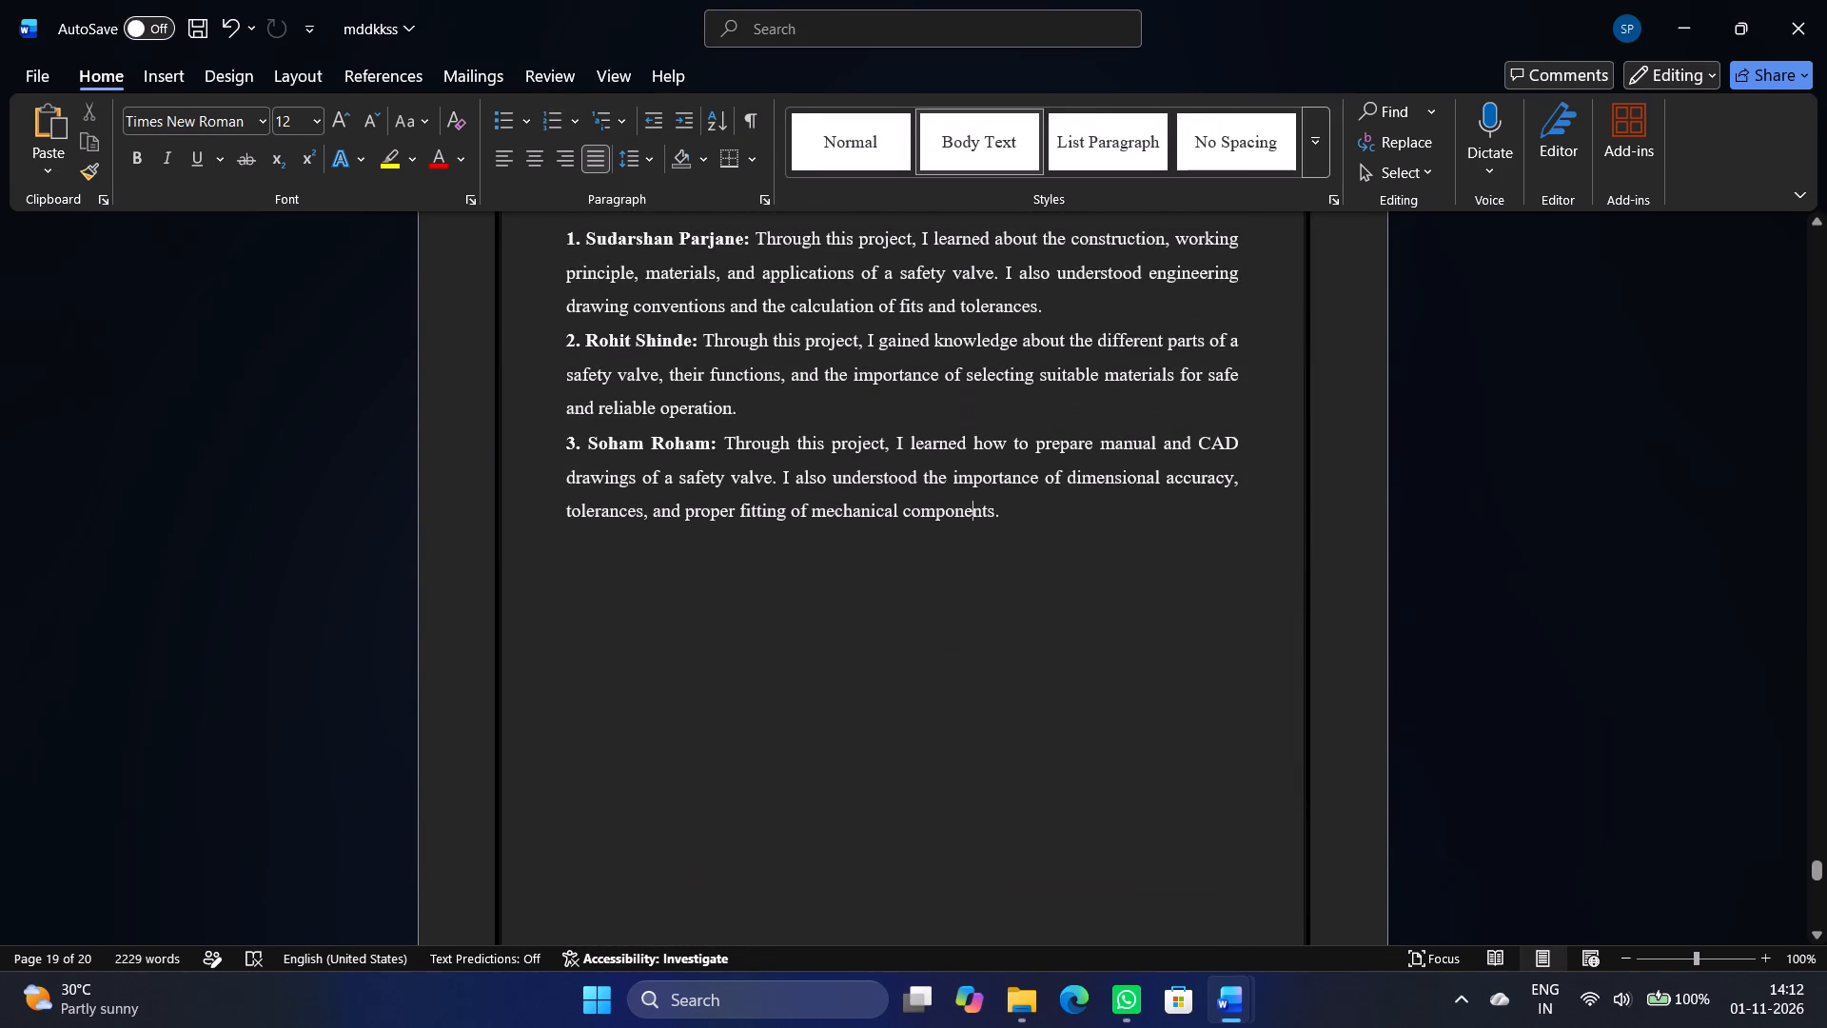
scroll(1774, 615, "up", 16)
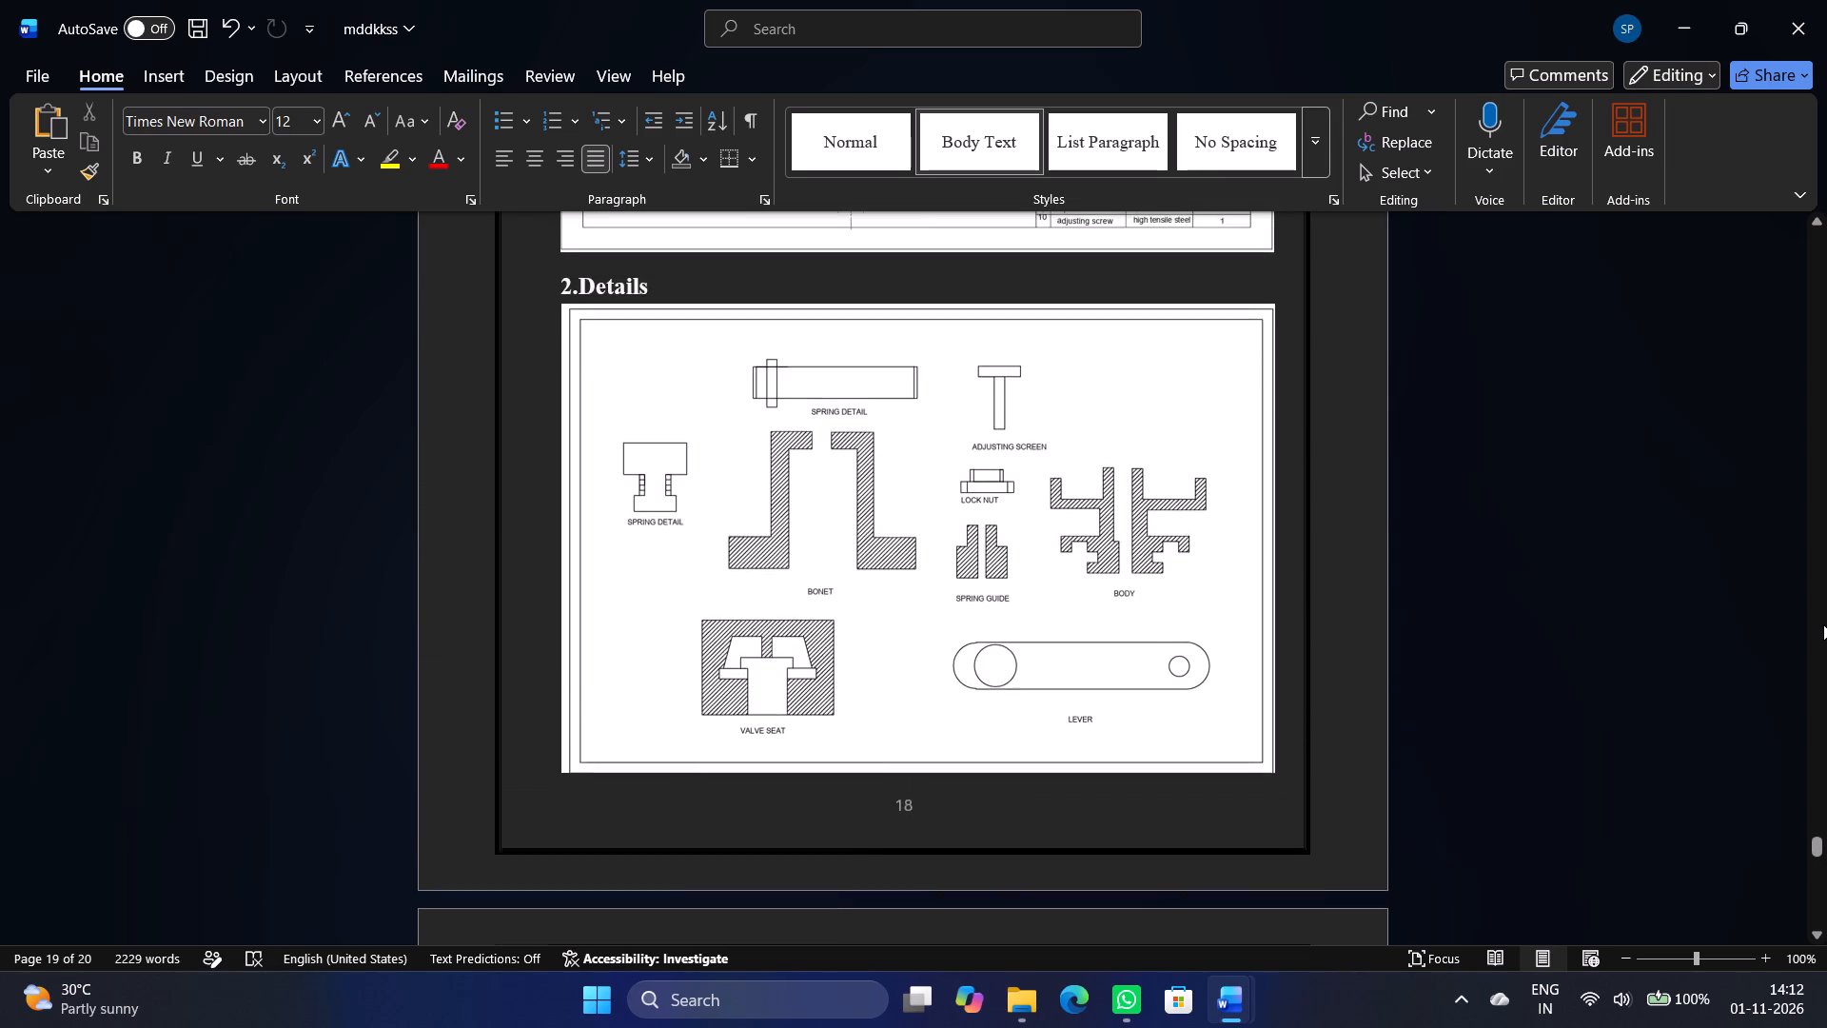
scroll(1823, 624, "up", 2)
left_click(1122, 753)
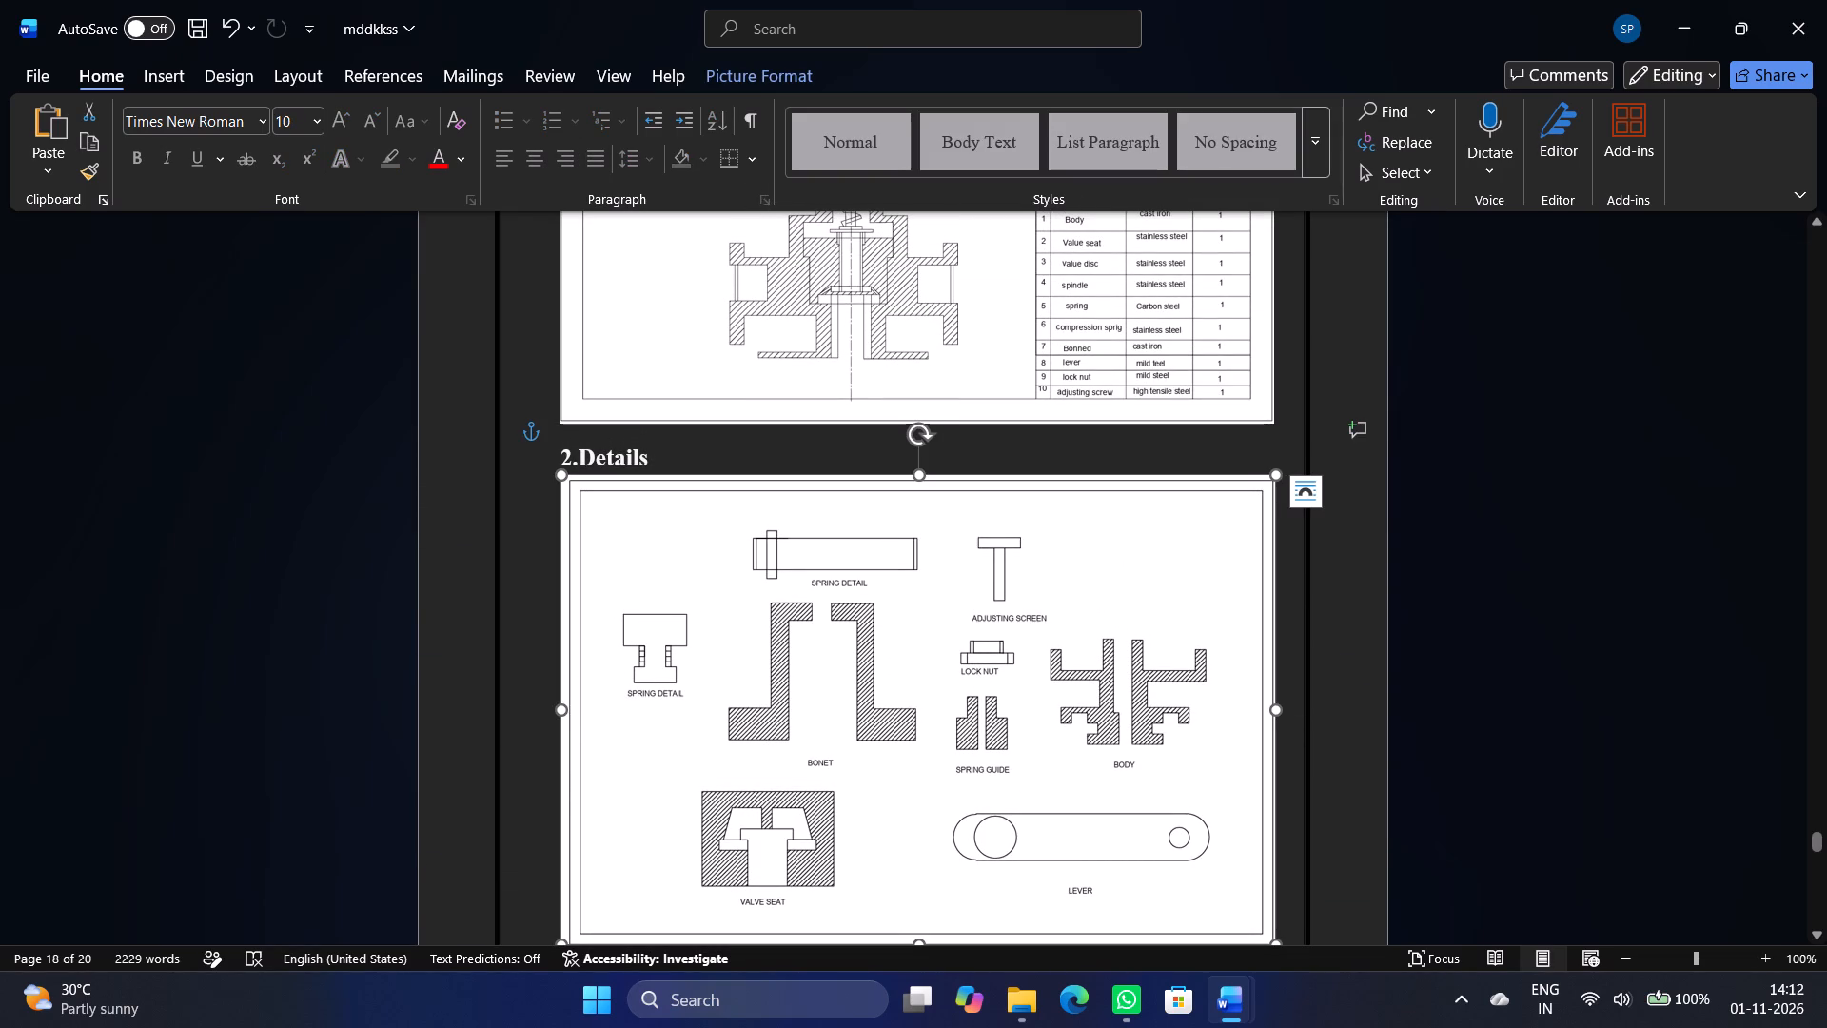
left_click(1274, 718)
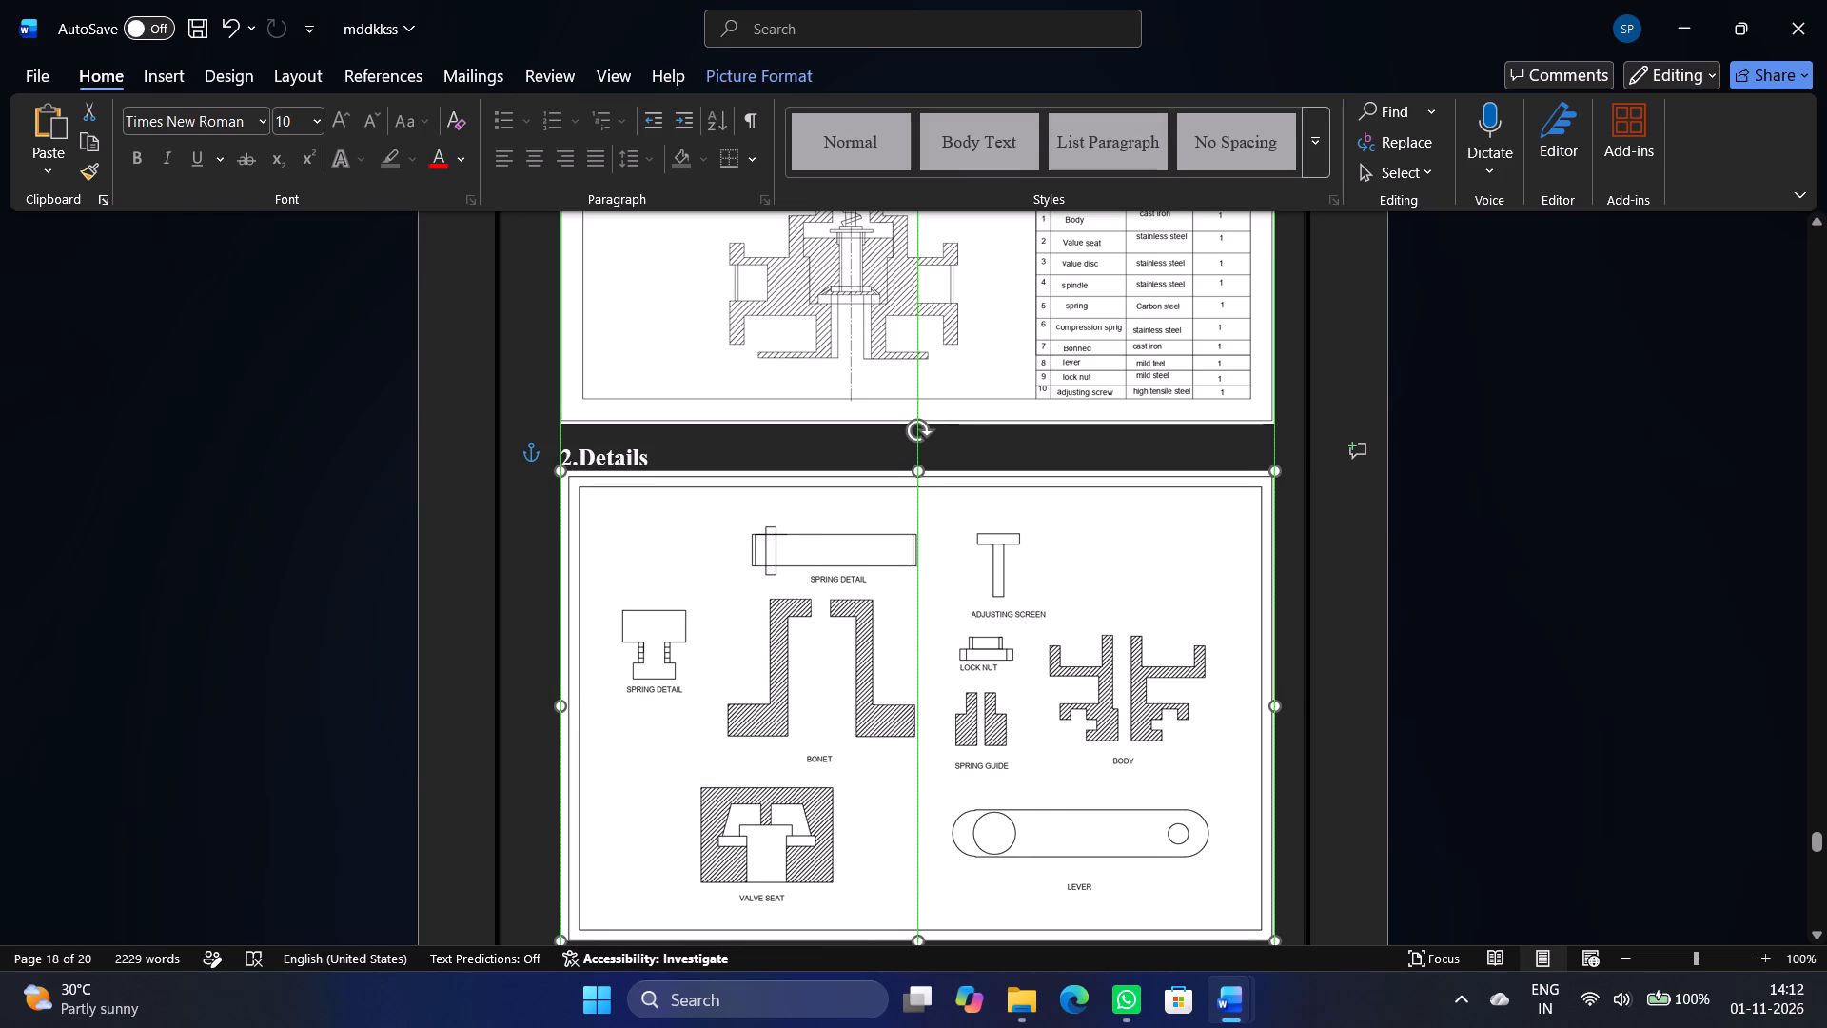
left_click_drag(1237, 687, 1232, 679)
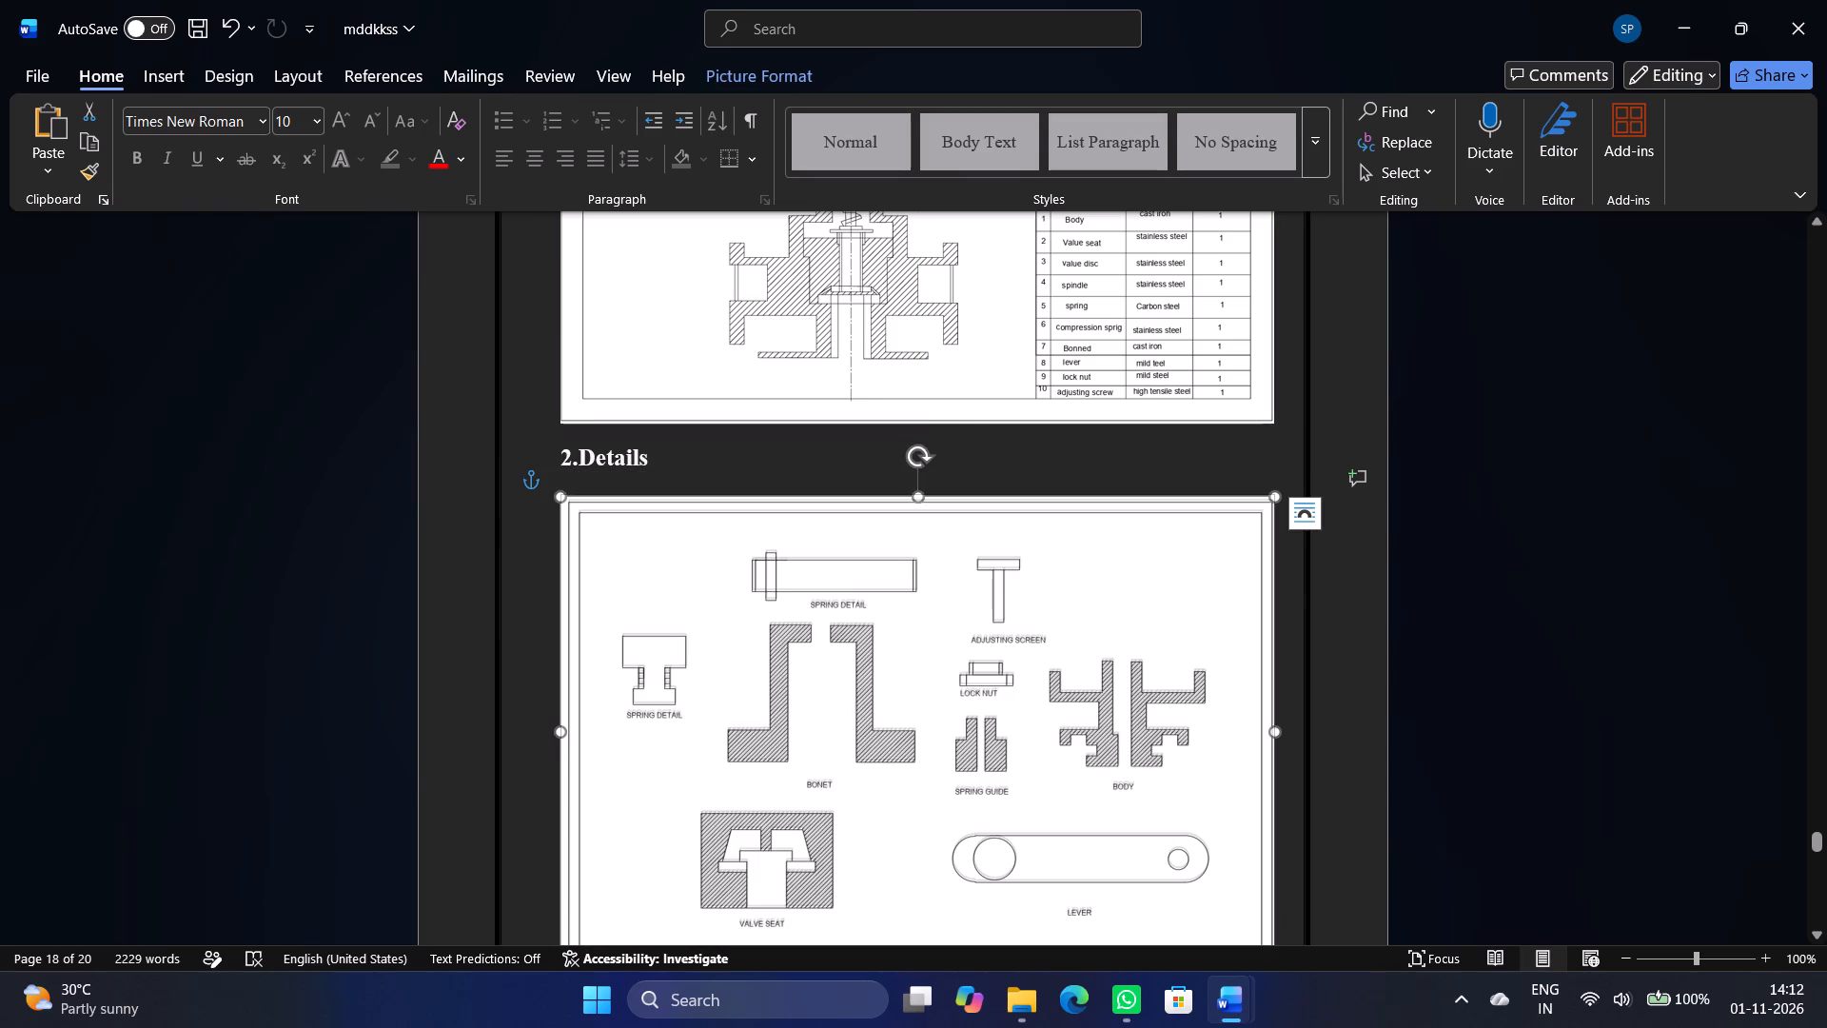
Undo the recent repositioning of the Details drawing on page 18, placing it directly beneath its "2.Details" heading.
left_click(217, 14)
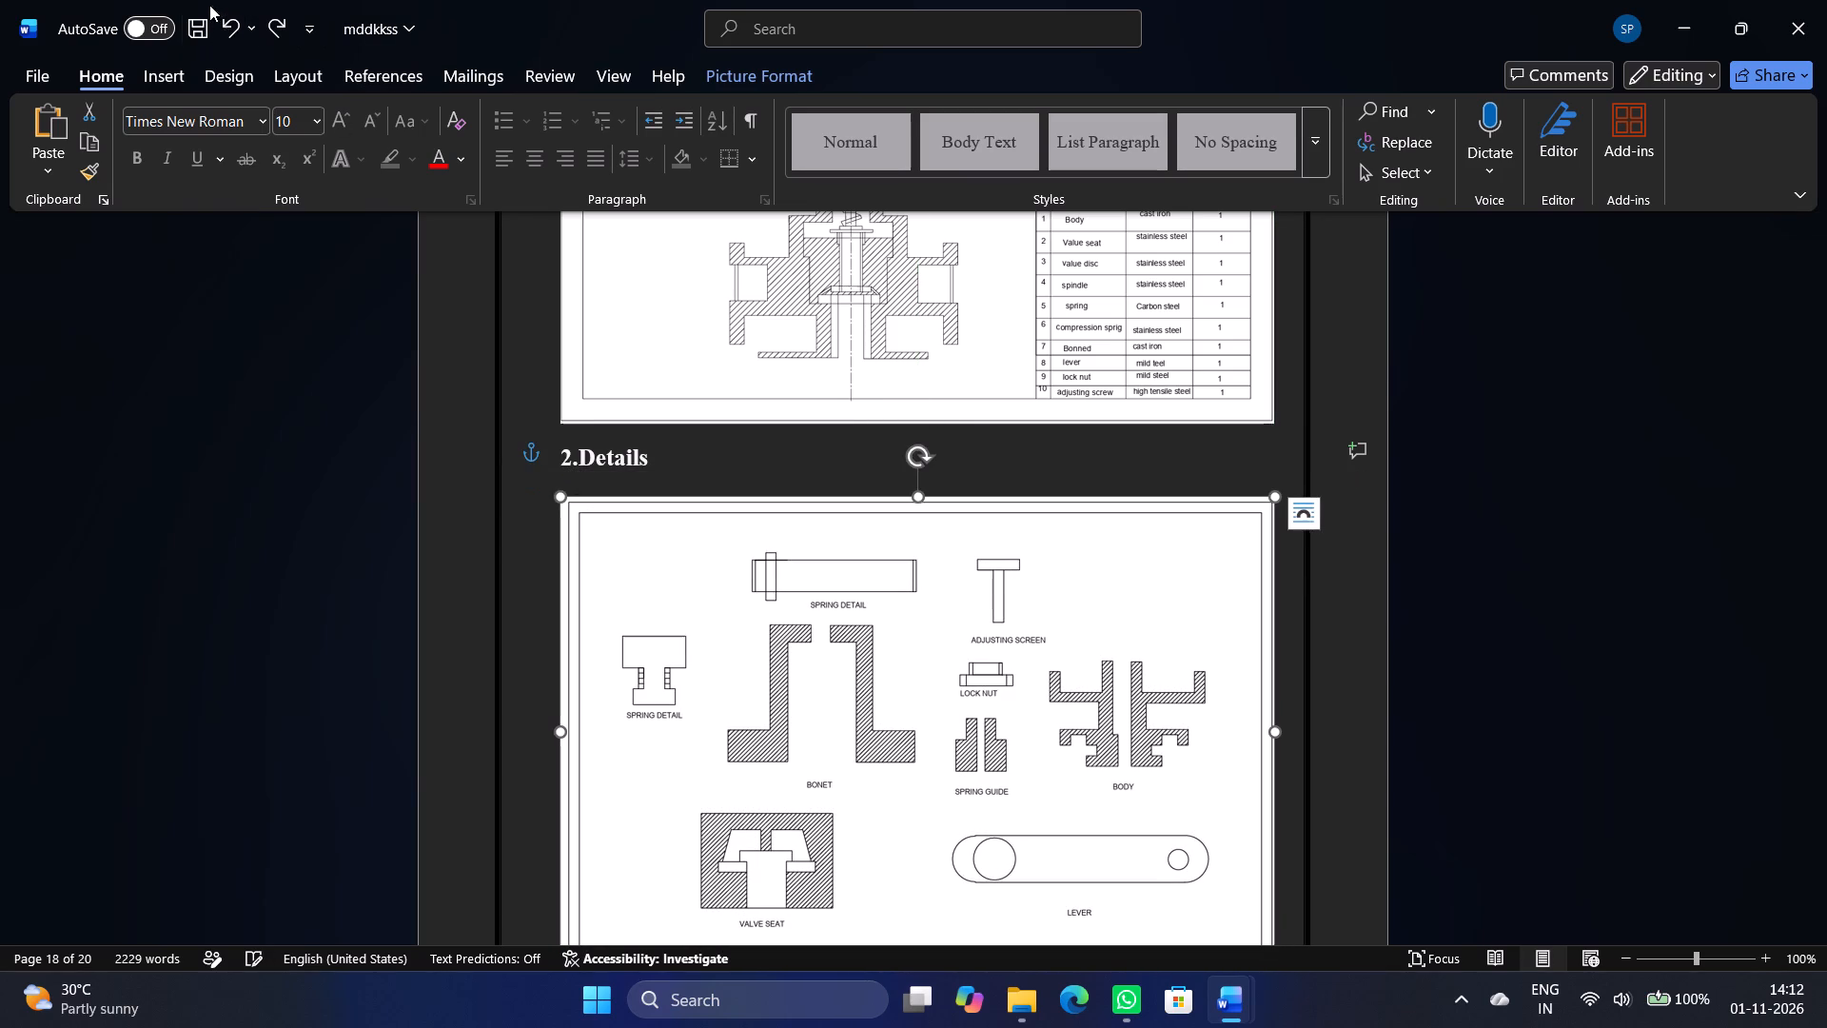
left_click(202, 0)
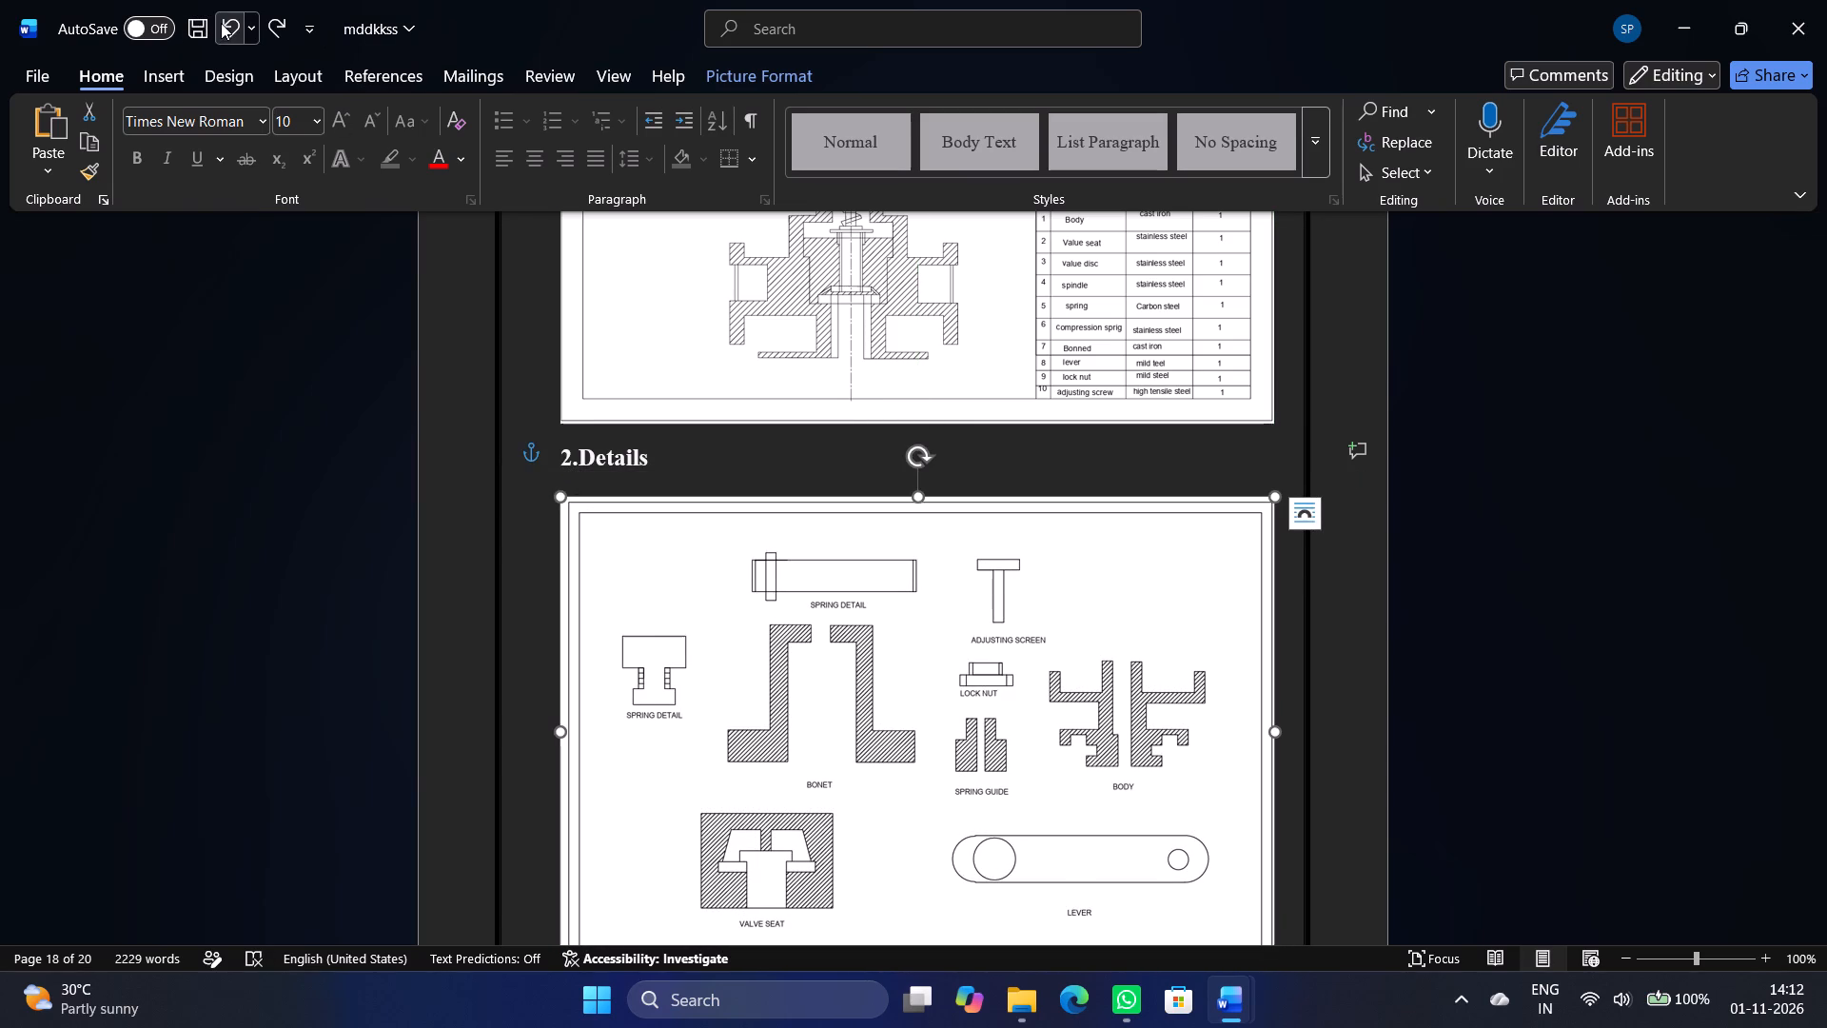
left_click(218, 15)
left_click(1625, 584)
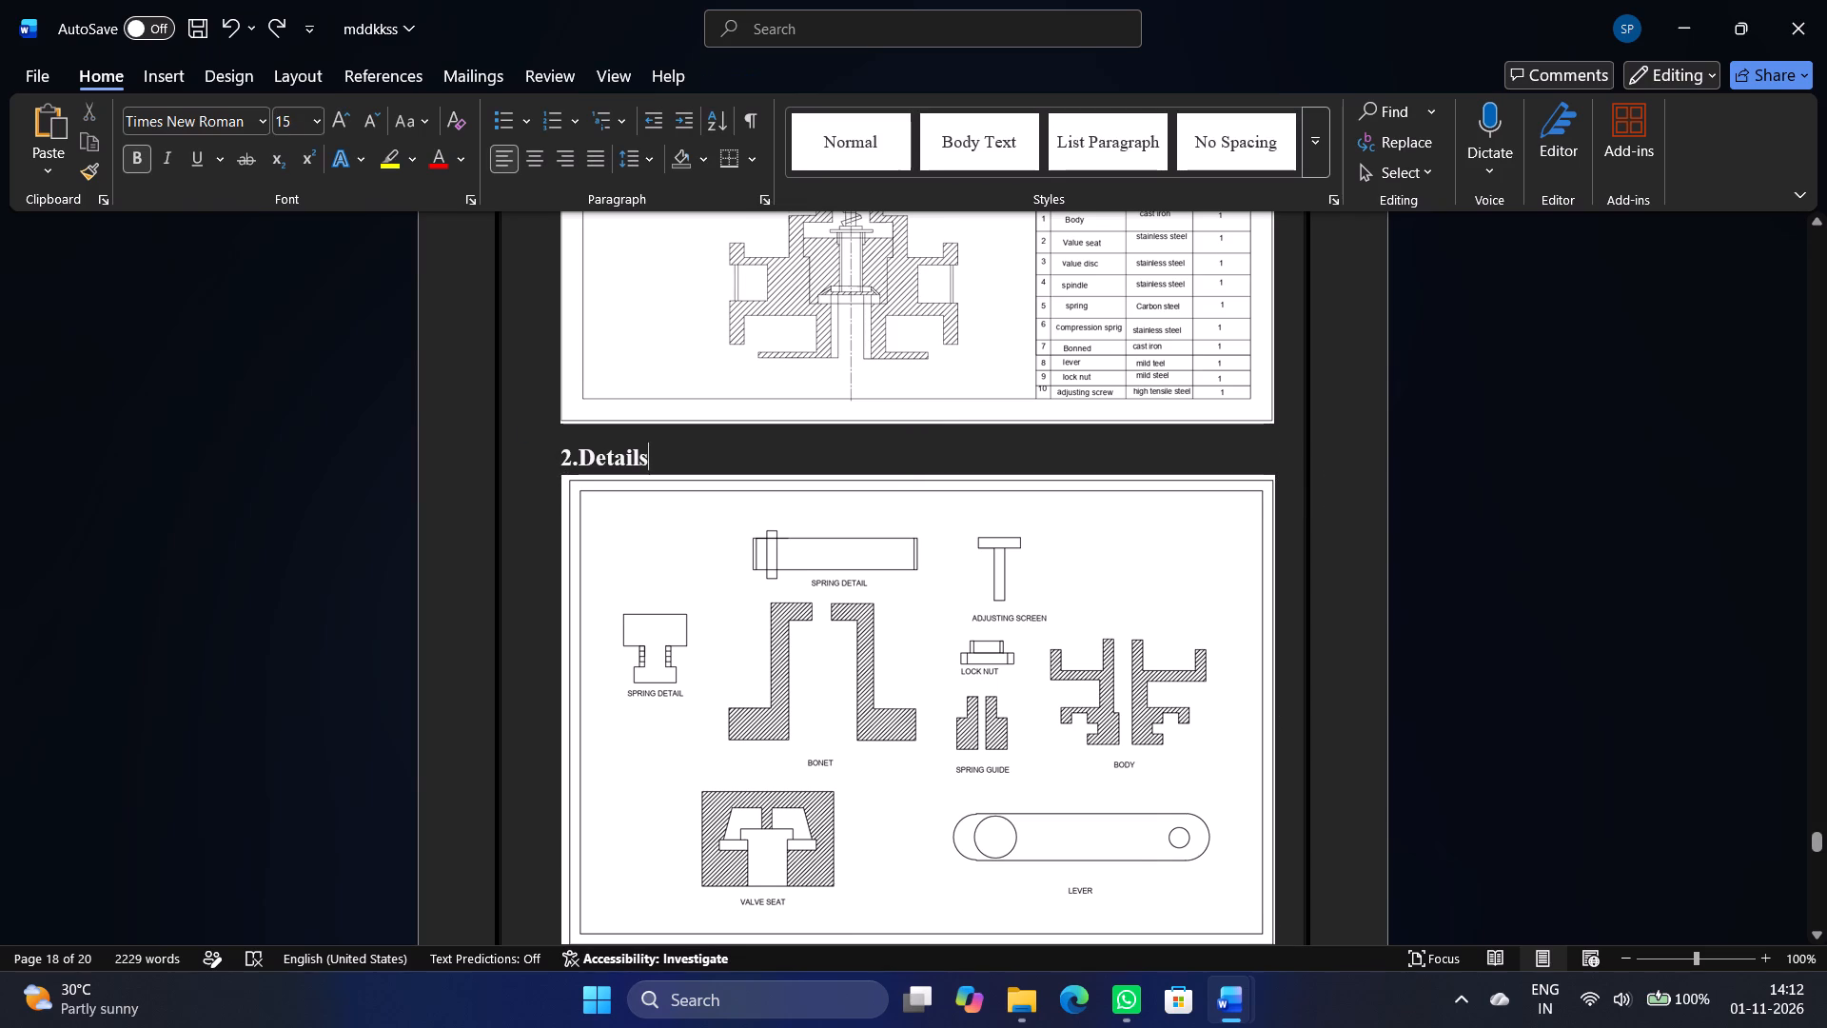
Examine the indentation and spacing settings of the H7/p6 Result paragraph on page 17.
scroll(1629, 581, "down", 16)
scroll(1630, 571, "up", 20)
scroll(1630, 571, "up", 10)
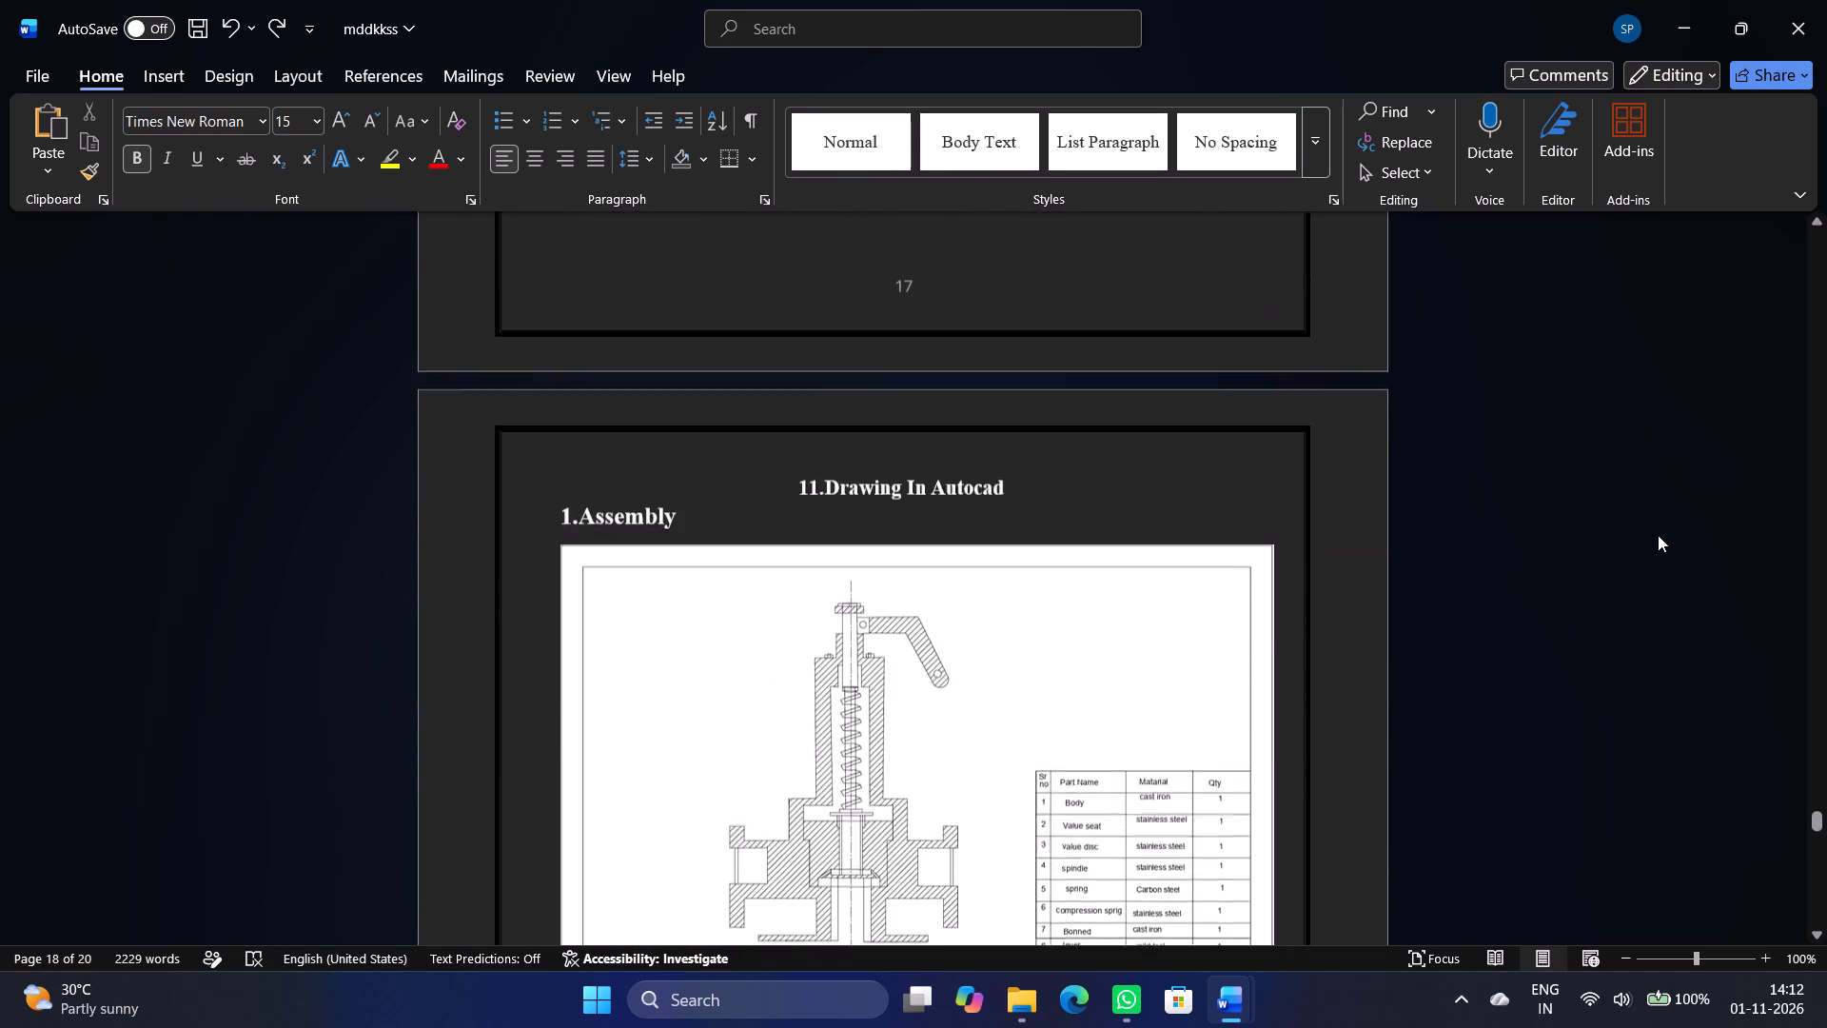
scroll(1658, 535, "up", 9)
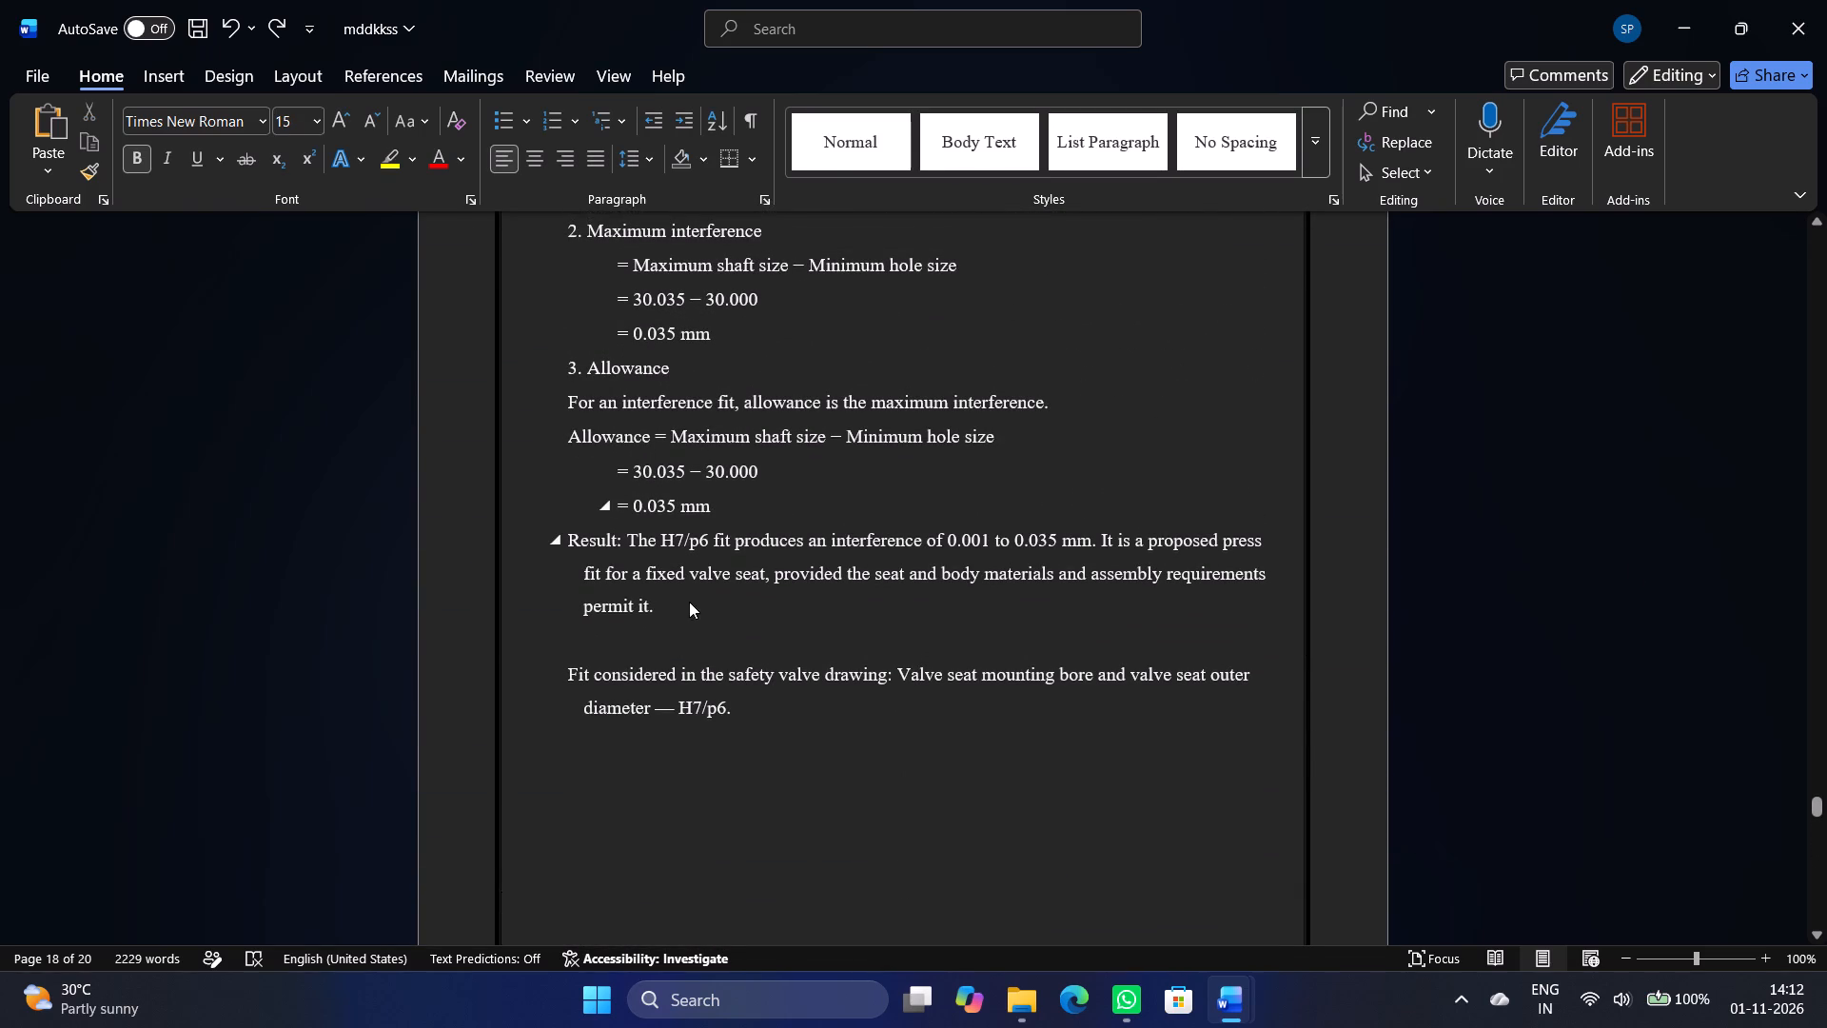
left_click(690, 603)
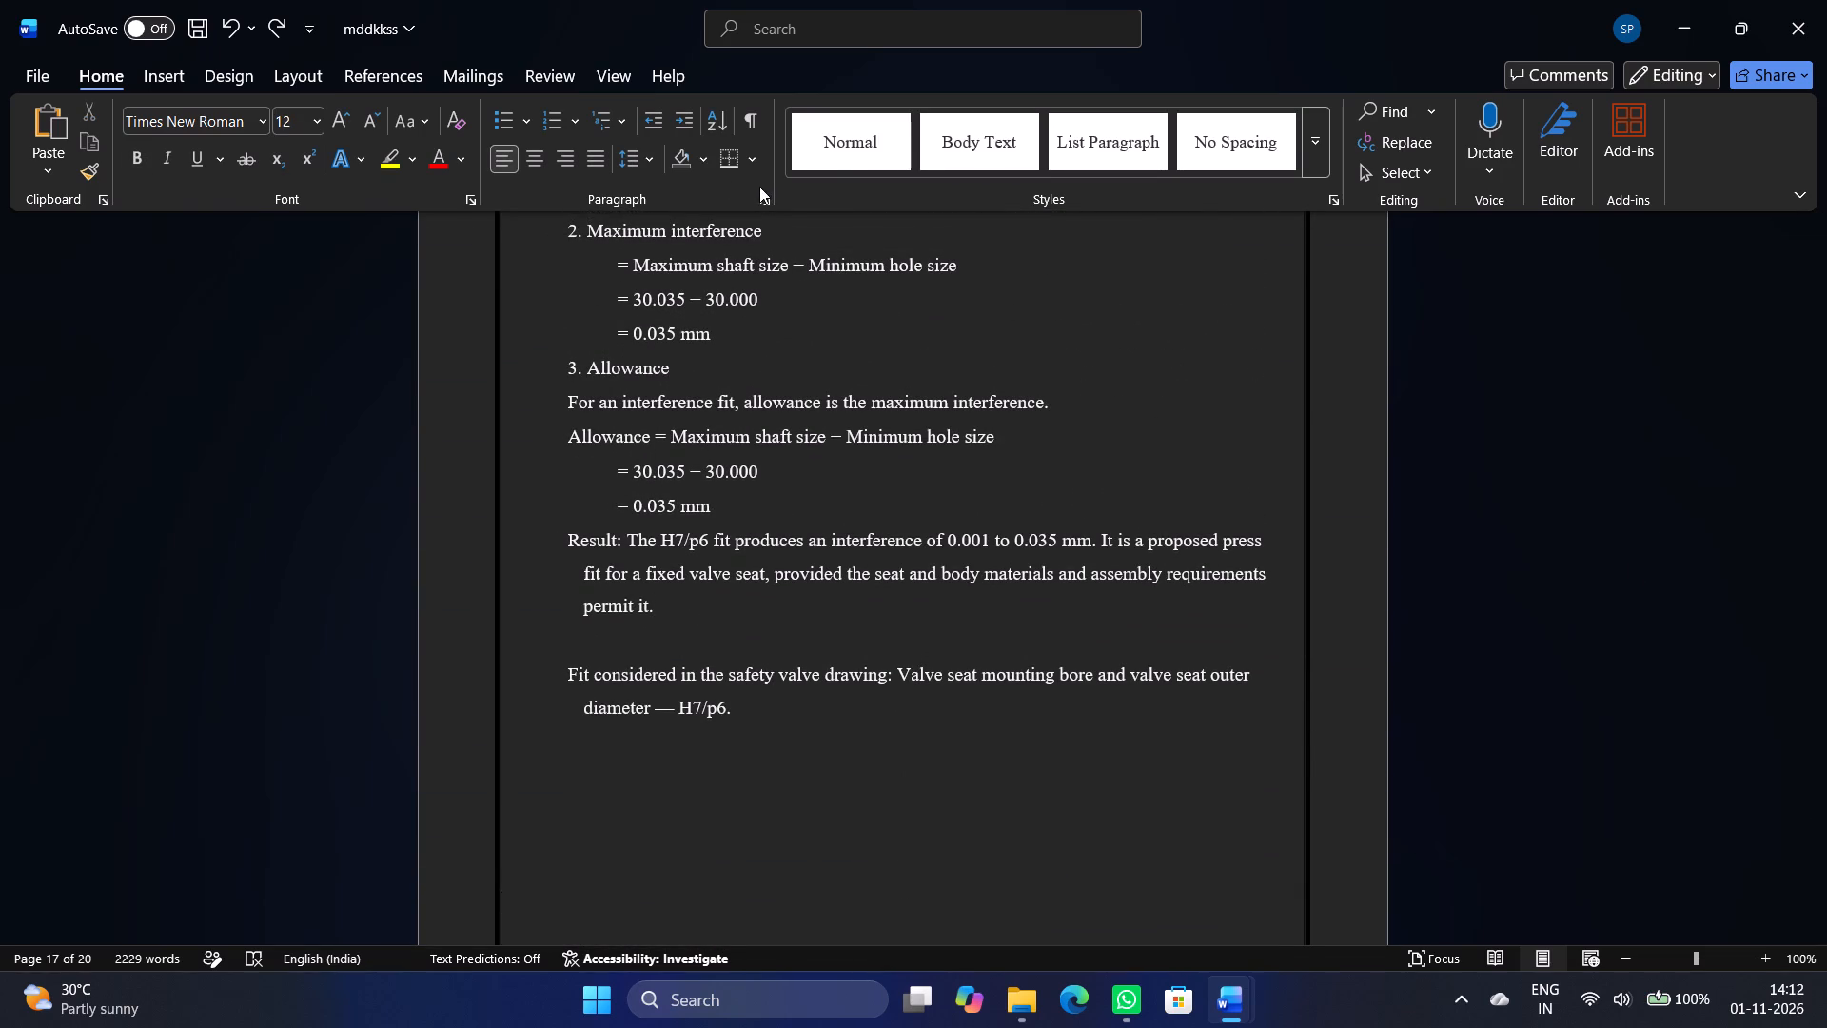
left_click(761, 194)
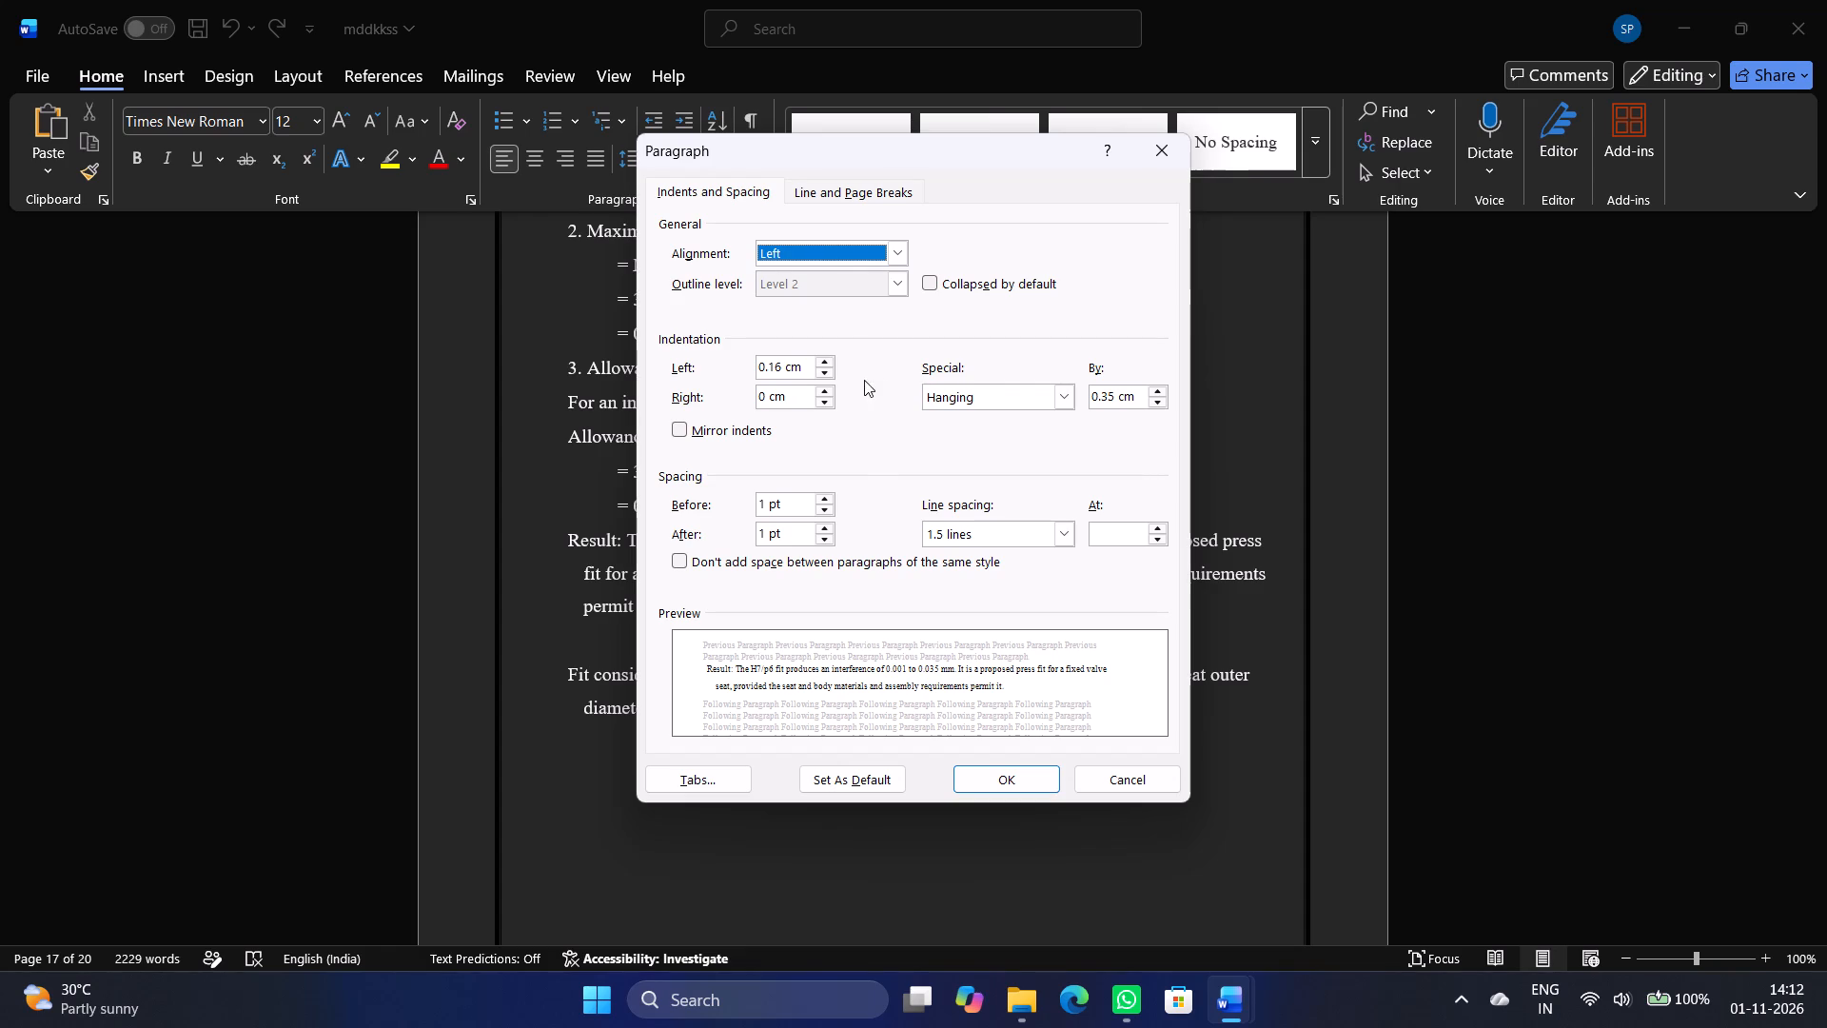
left_click(1169, 150)
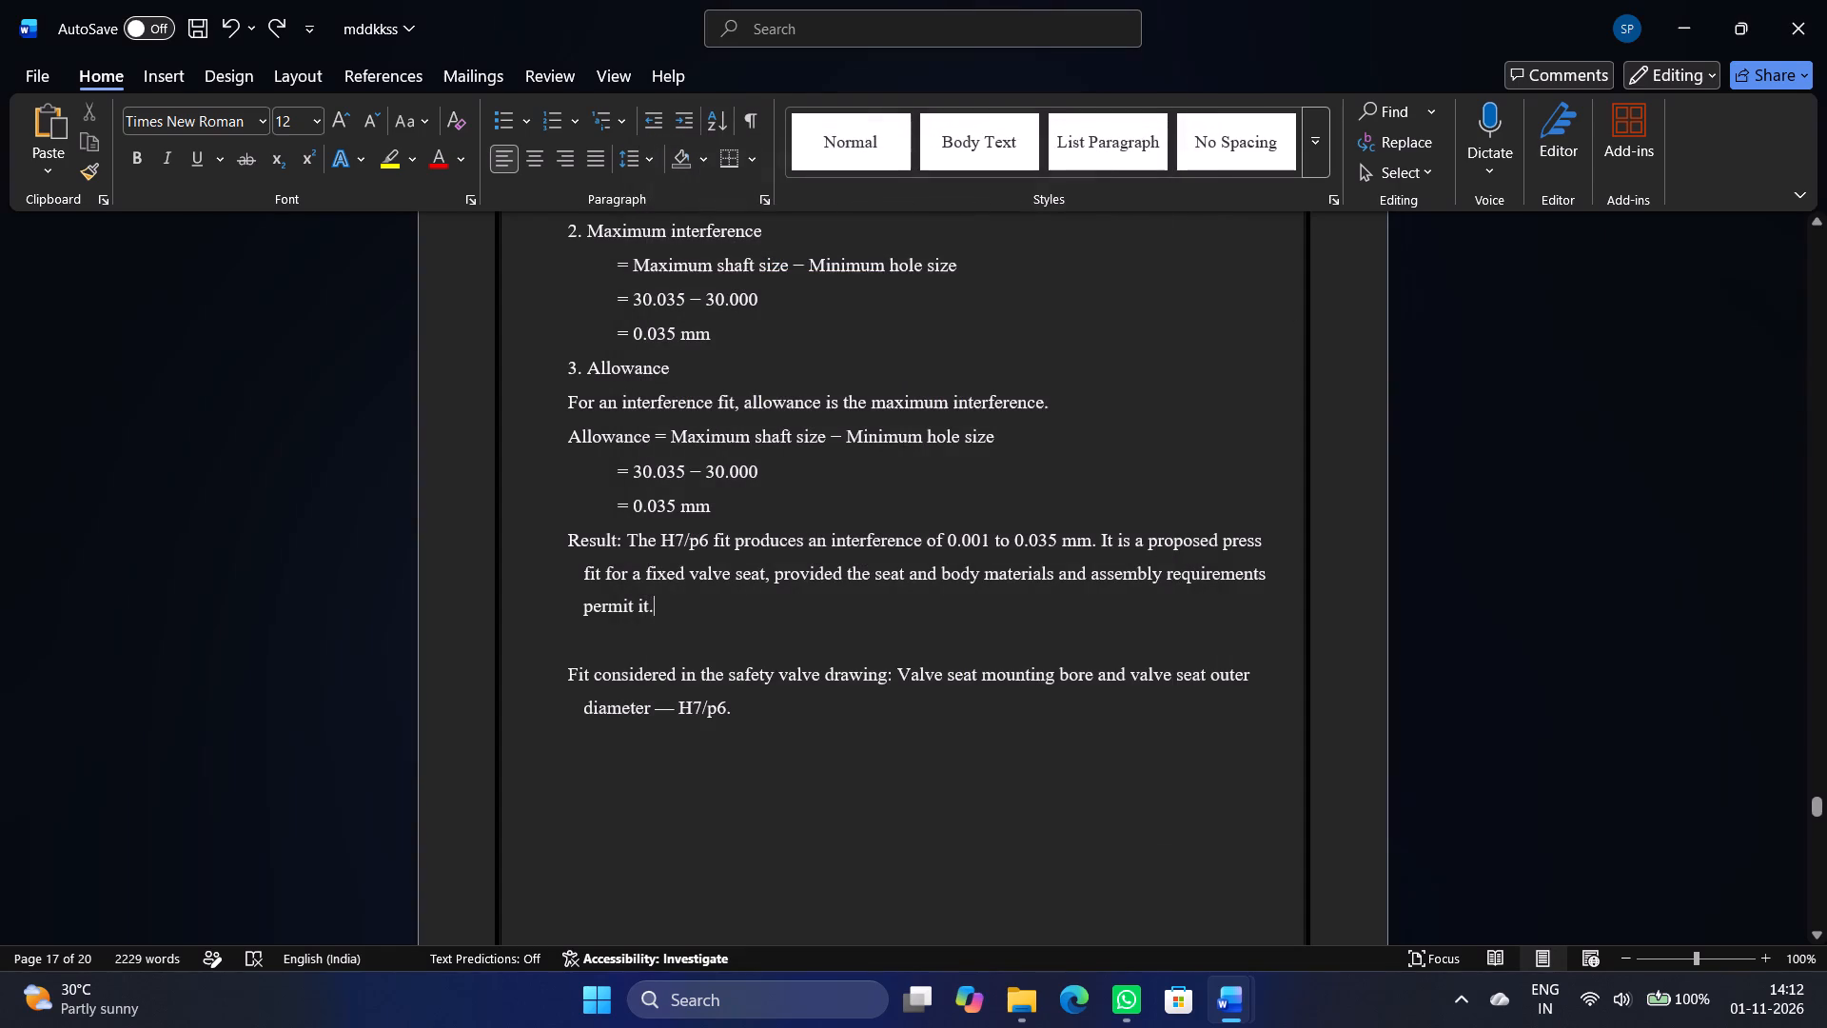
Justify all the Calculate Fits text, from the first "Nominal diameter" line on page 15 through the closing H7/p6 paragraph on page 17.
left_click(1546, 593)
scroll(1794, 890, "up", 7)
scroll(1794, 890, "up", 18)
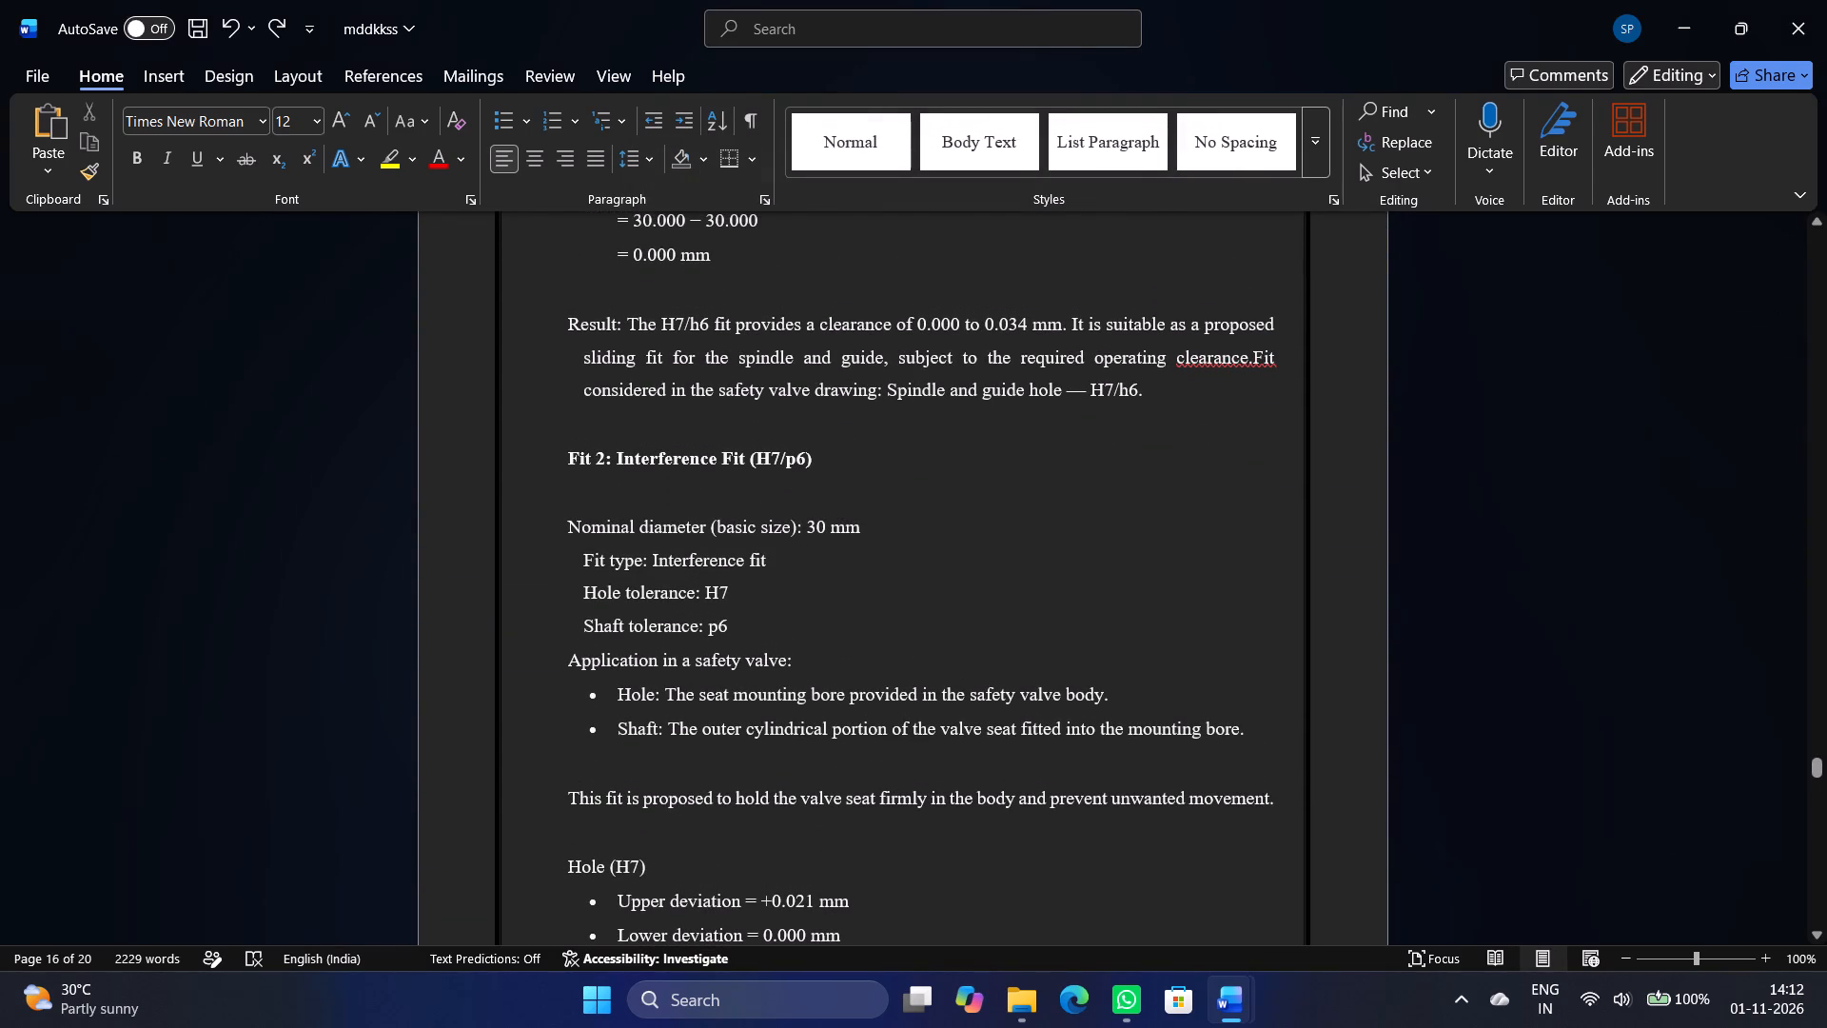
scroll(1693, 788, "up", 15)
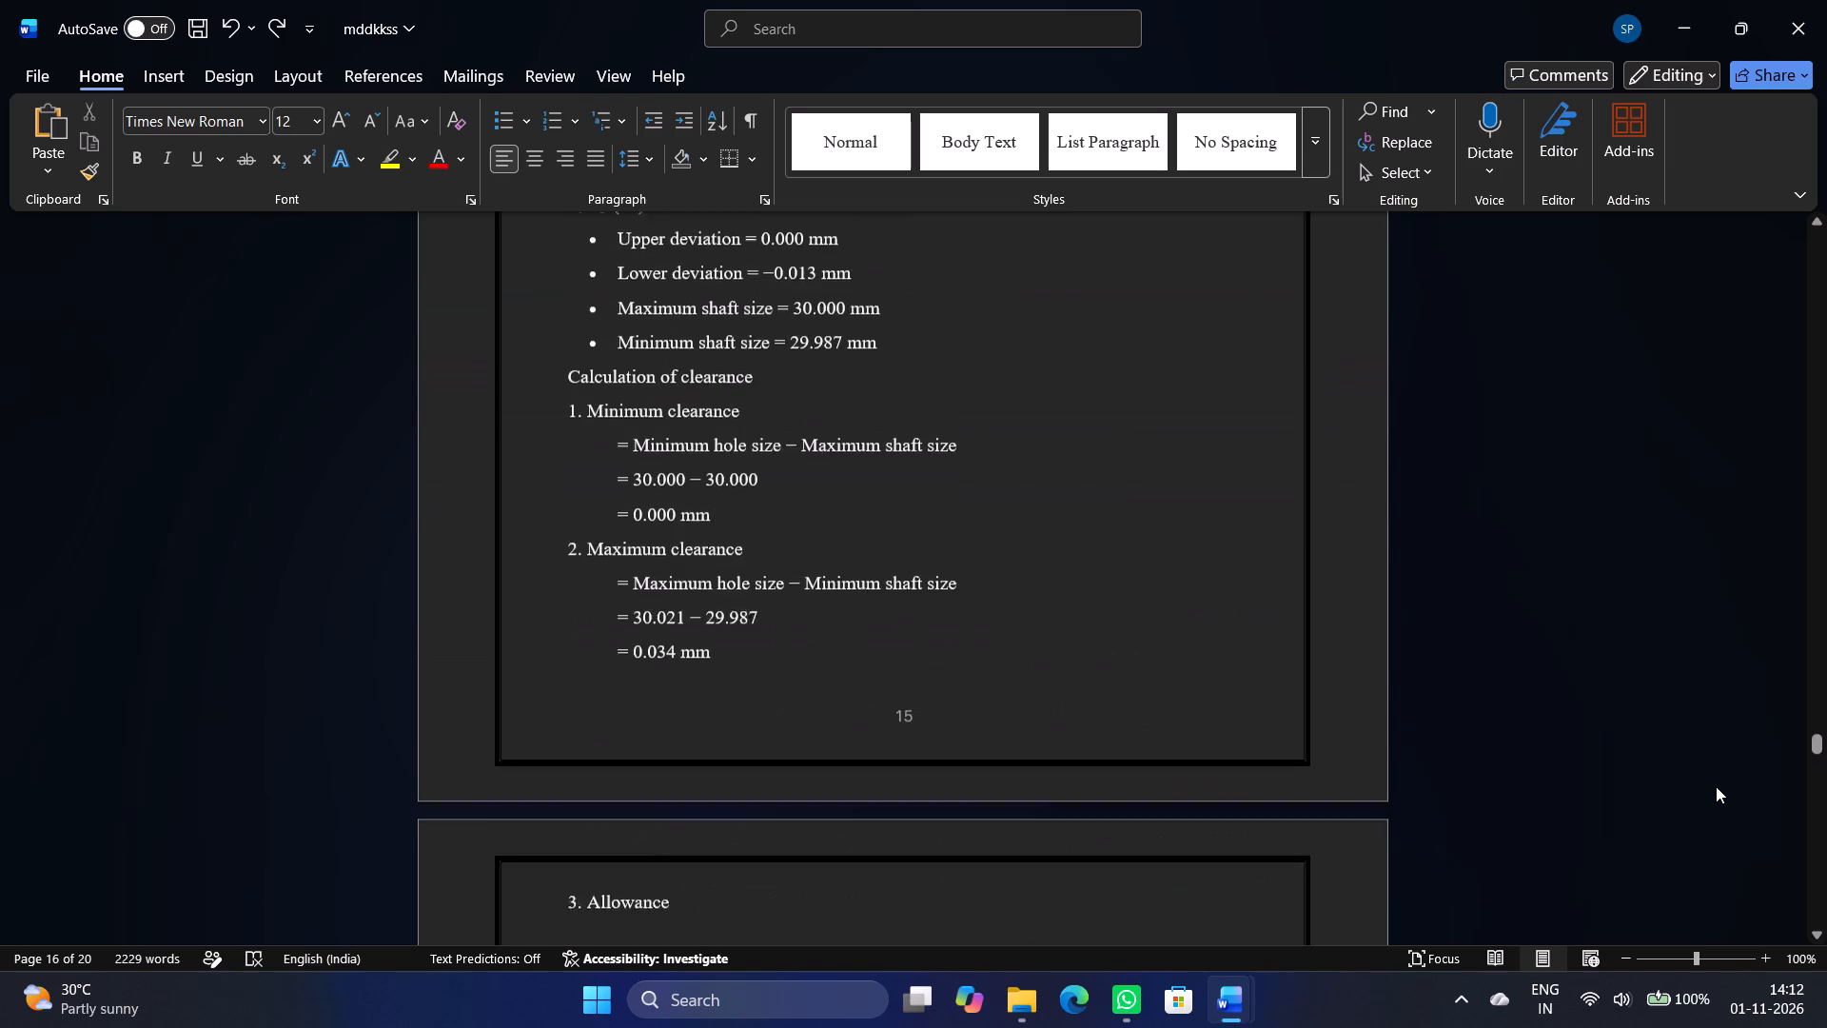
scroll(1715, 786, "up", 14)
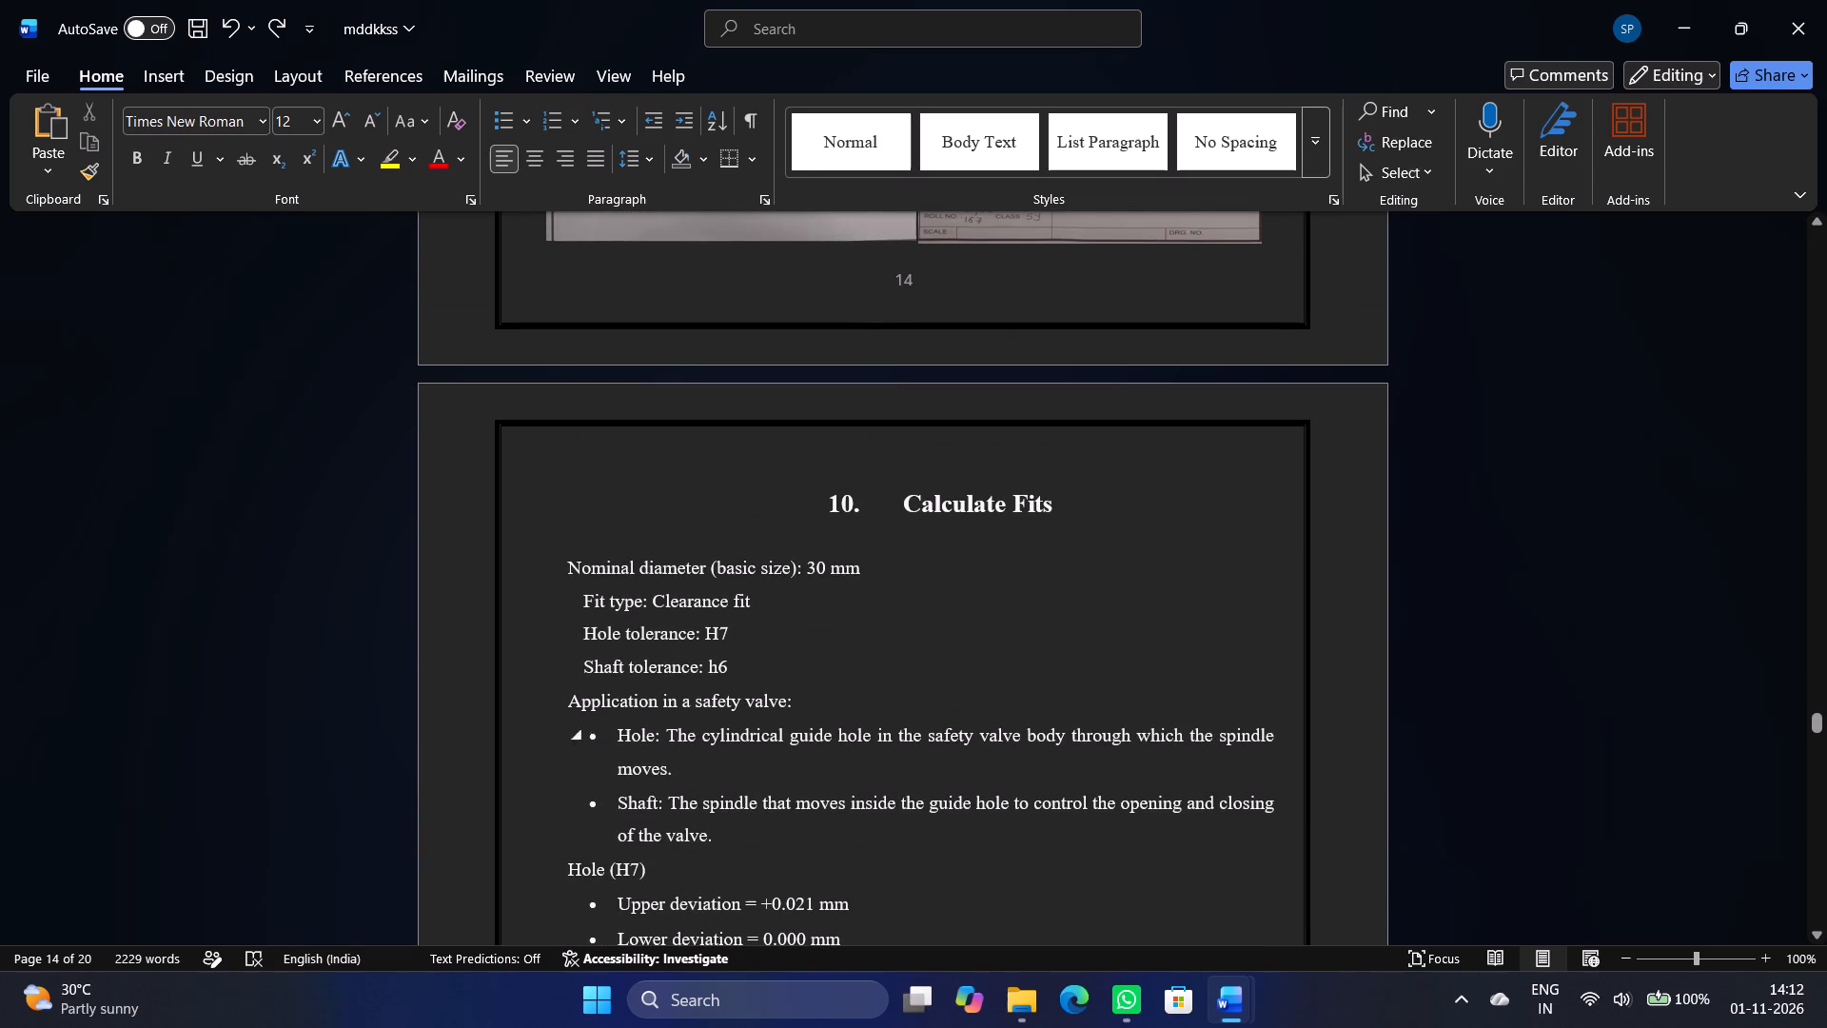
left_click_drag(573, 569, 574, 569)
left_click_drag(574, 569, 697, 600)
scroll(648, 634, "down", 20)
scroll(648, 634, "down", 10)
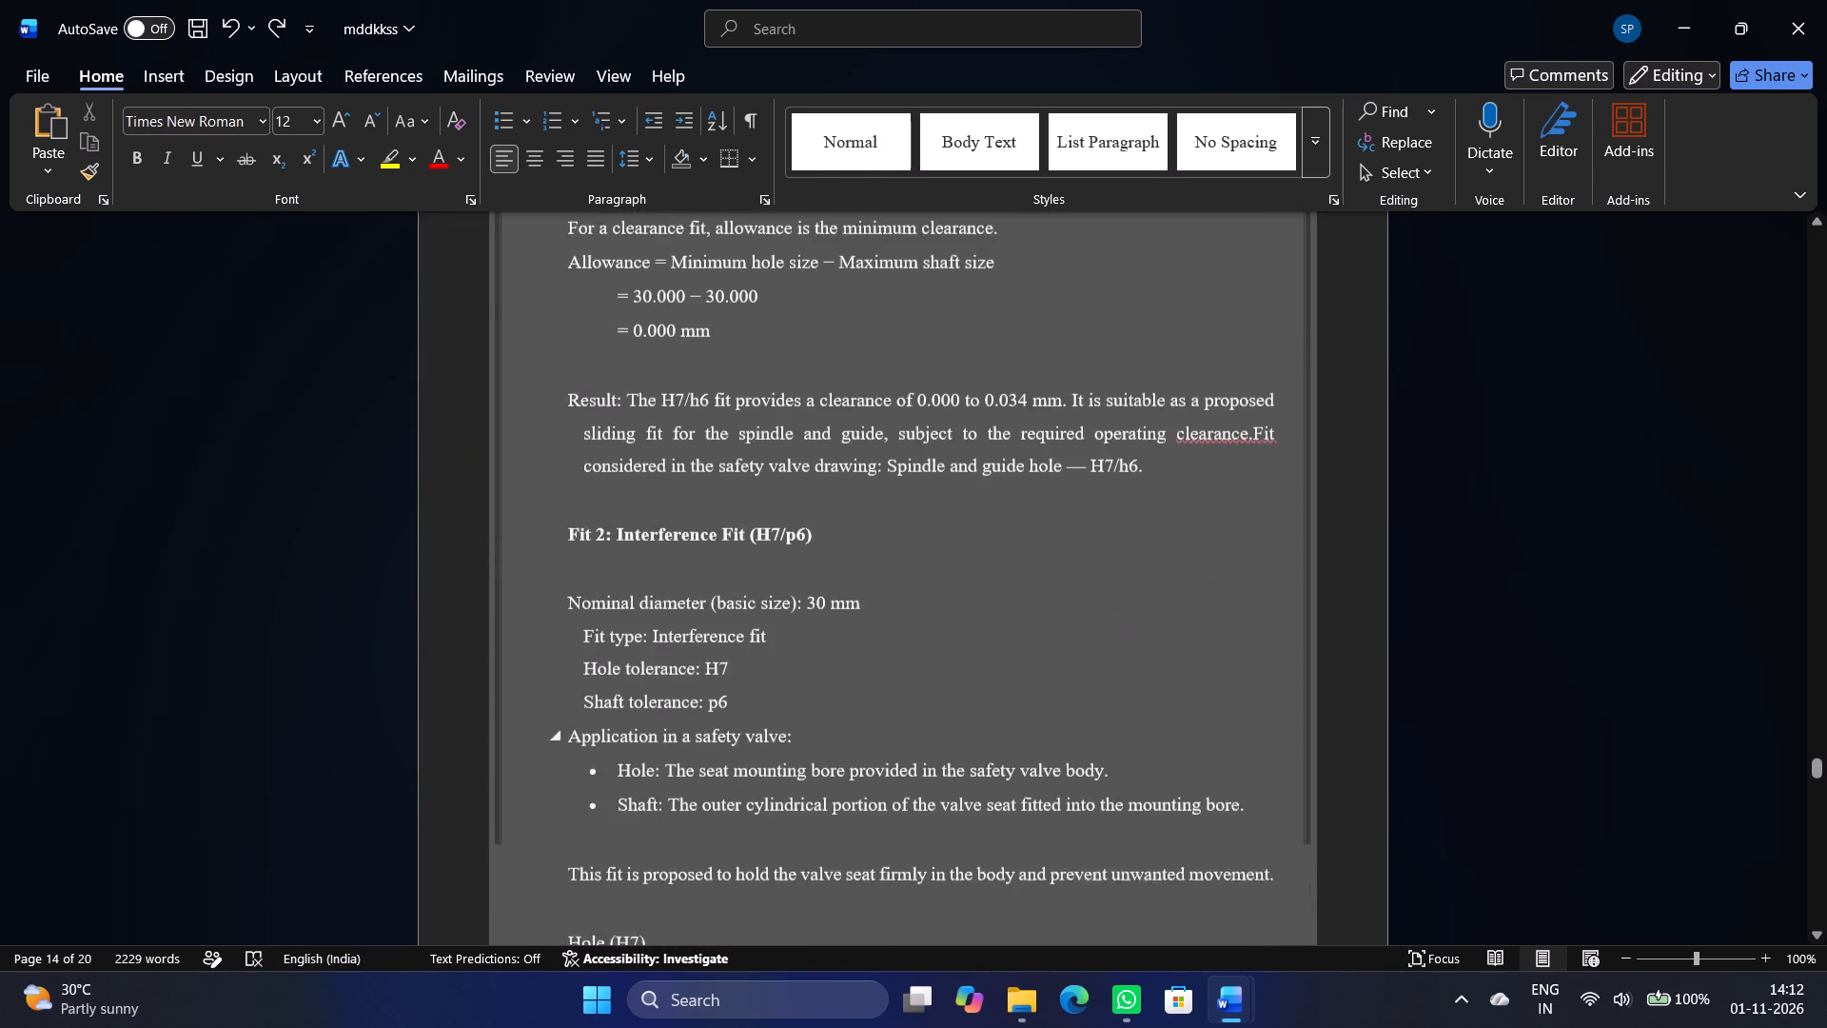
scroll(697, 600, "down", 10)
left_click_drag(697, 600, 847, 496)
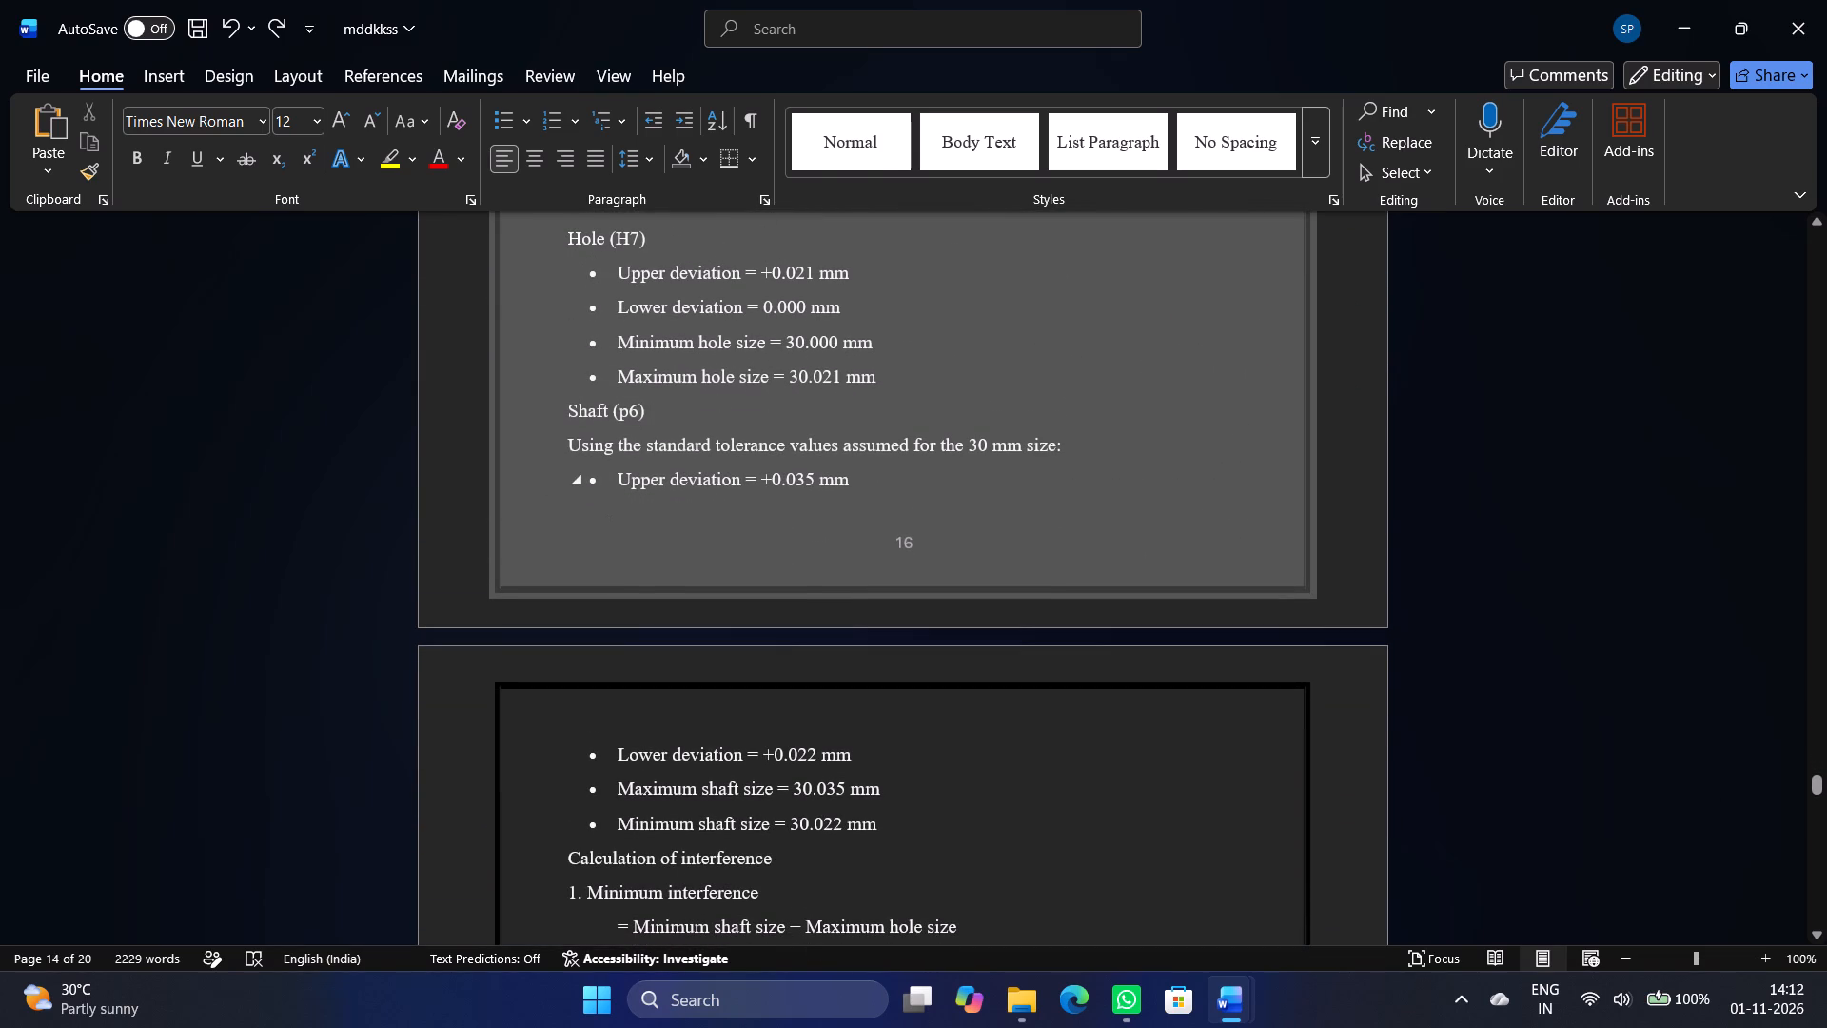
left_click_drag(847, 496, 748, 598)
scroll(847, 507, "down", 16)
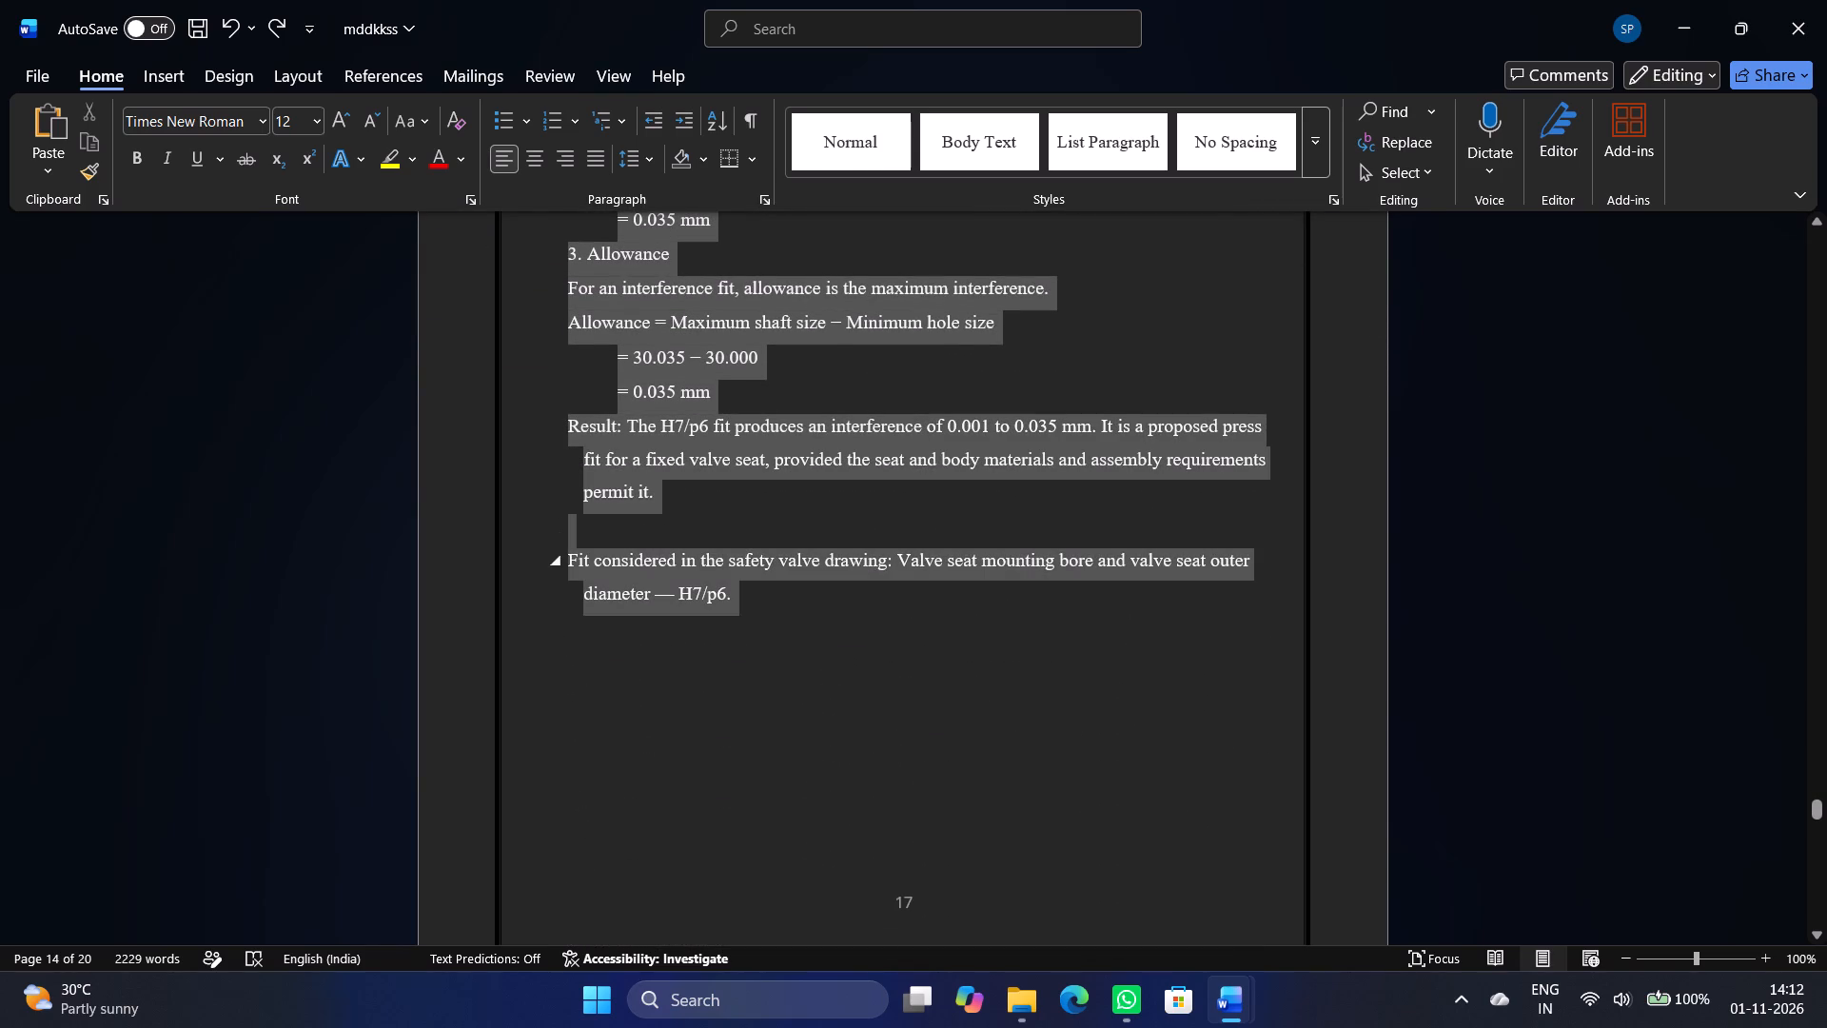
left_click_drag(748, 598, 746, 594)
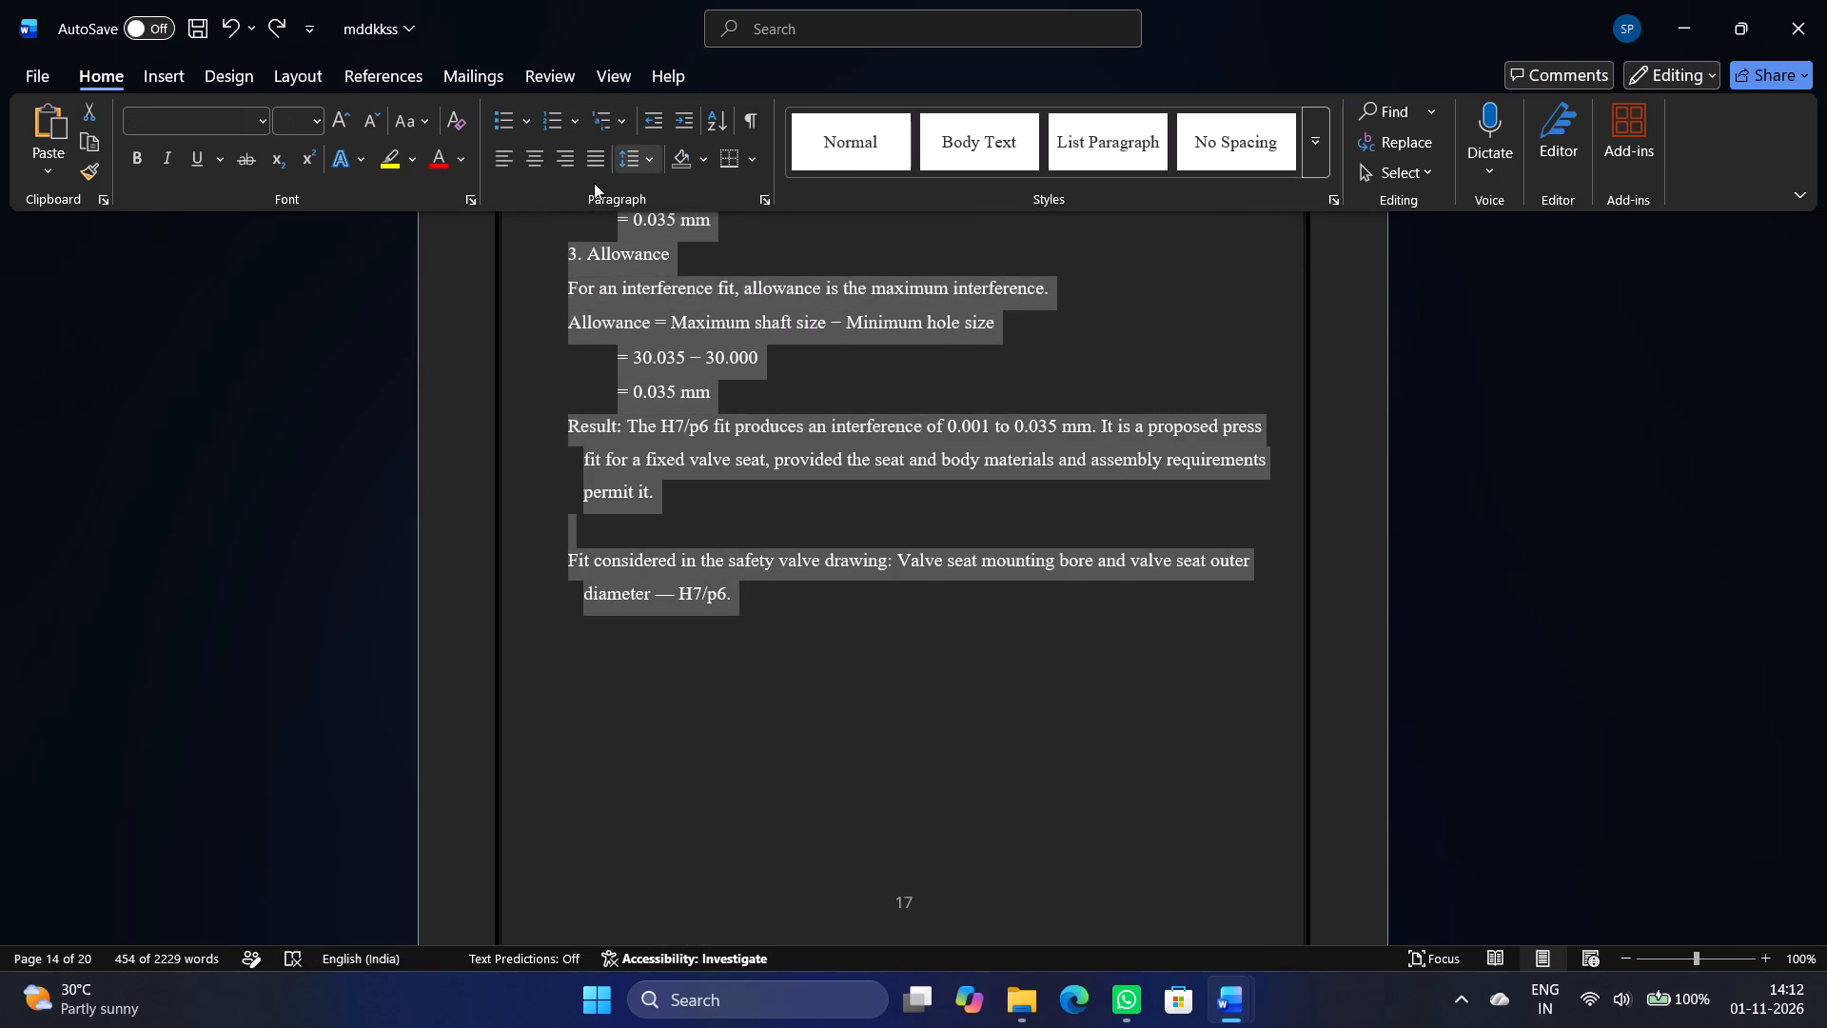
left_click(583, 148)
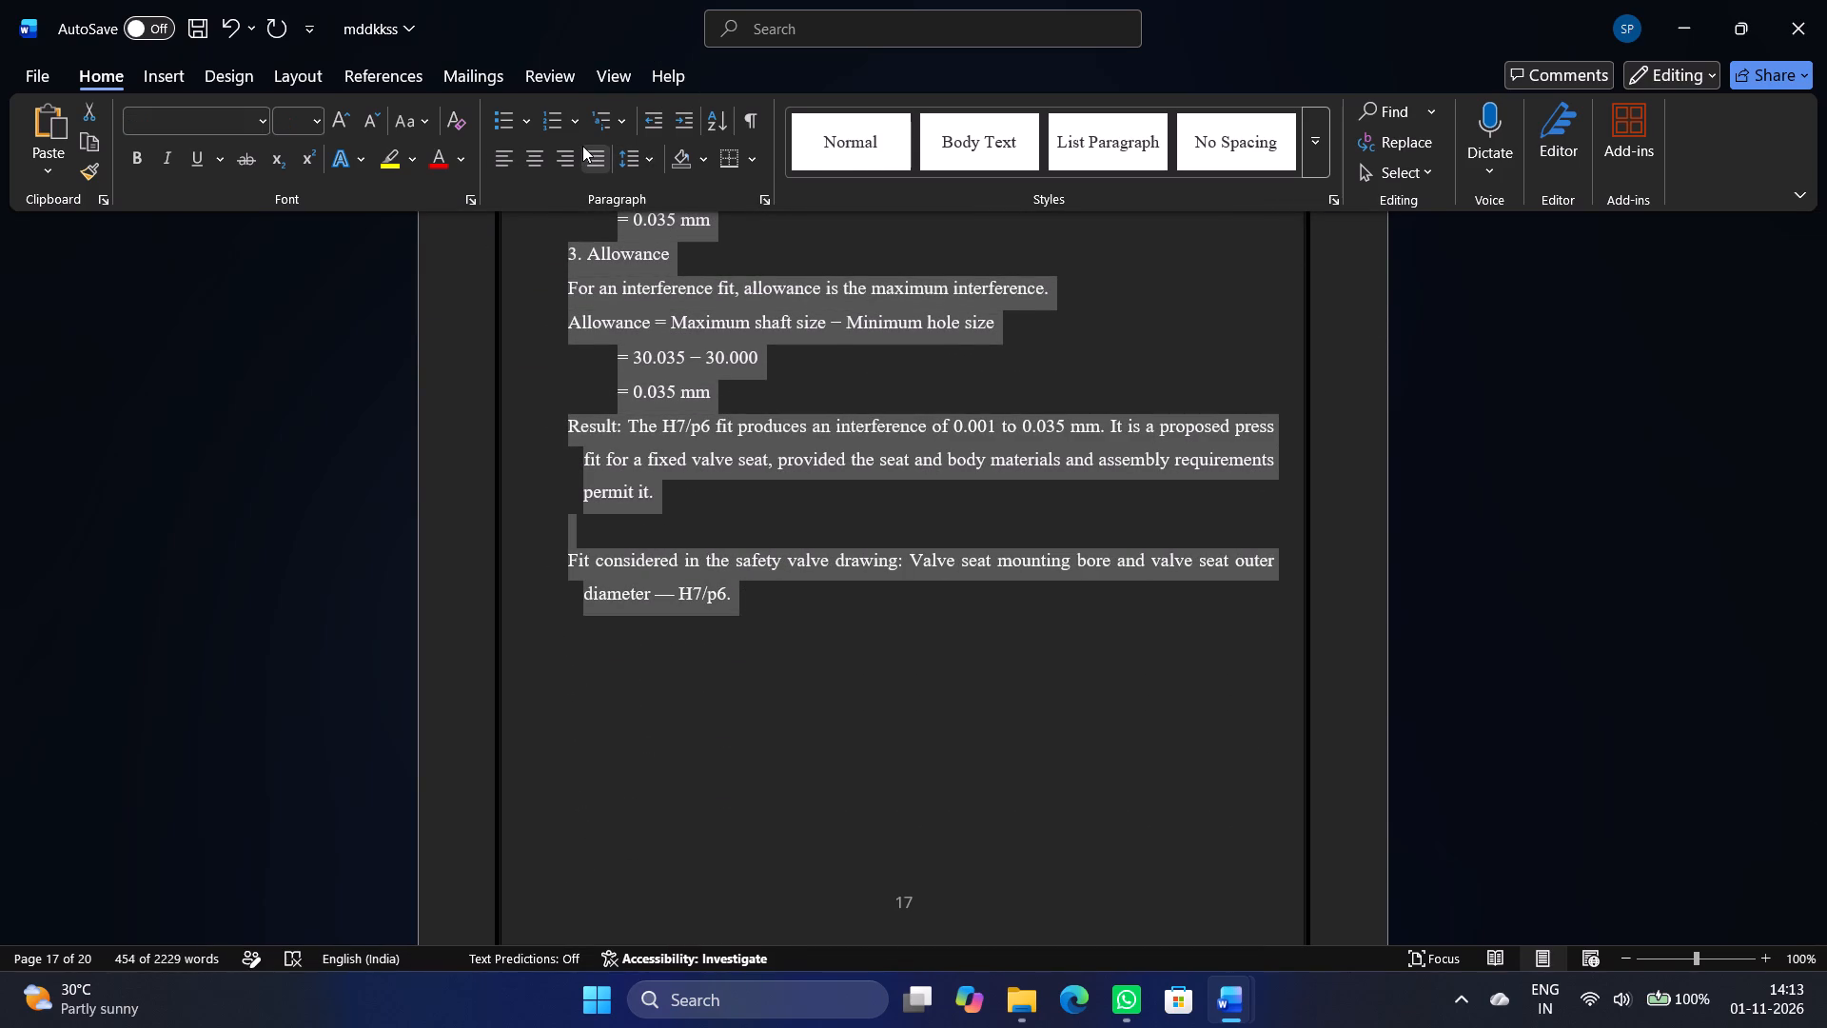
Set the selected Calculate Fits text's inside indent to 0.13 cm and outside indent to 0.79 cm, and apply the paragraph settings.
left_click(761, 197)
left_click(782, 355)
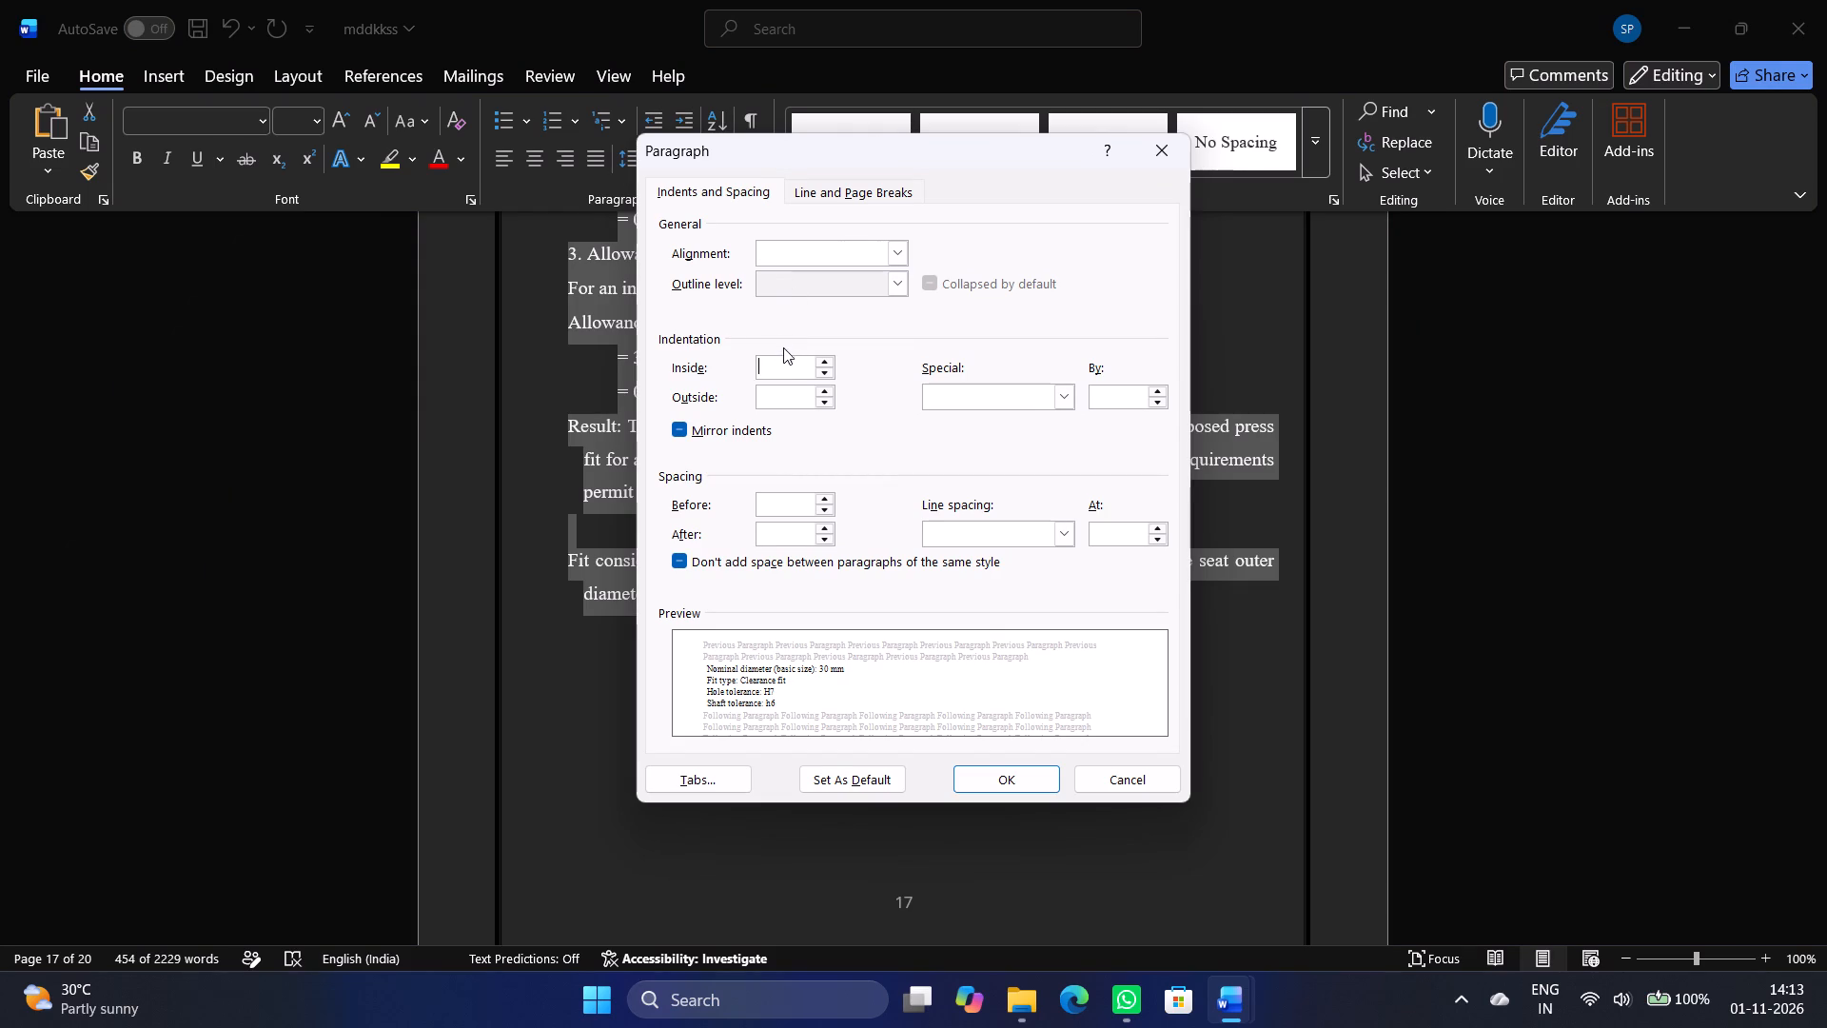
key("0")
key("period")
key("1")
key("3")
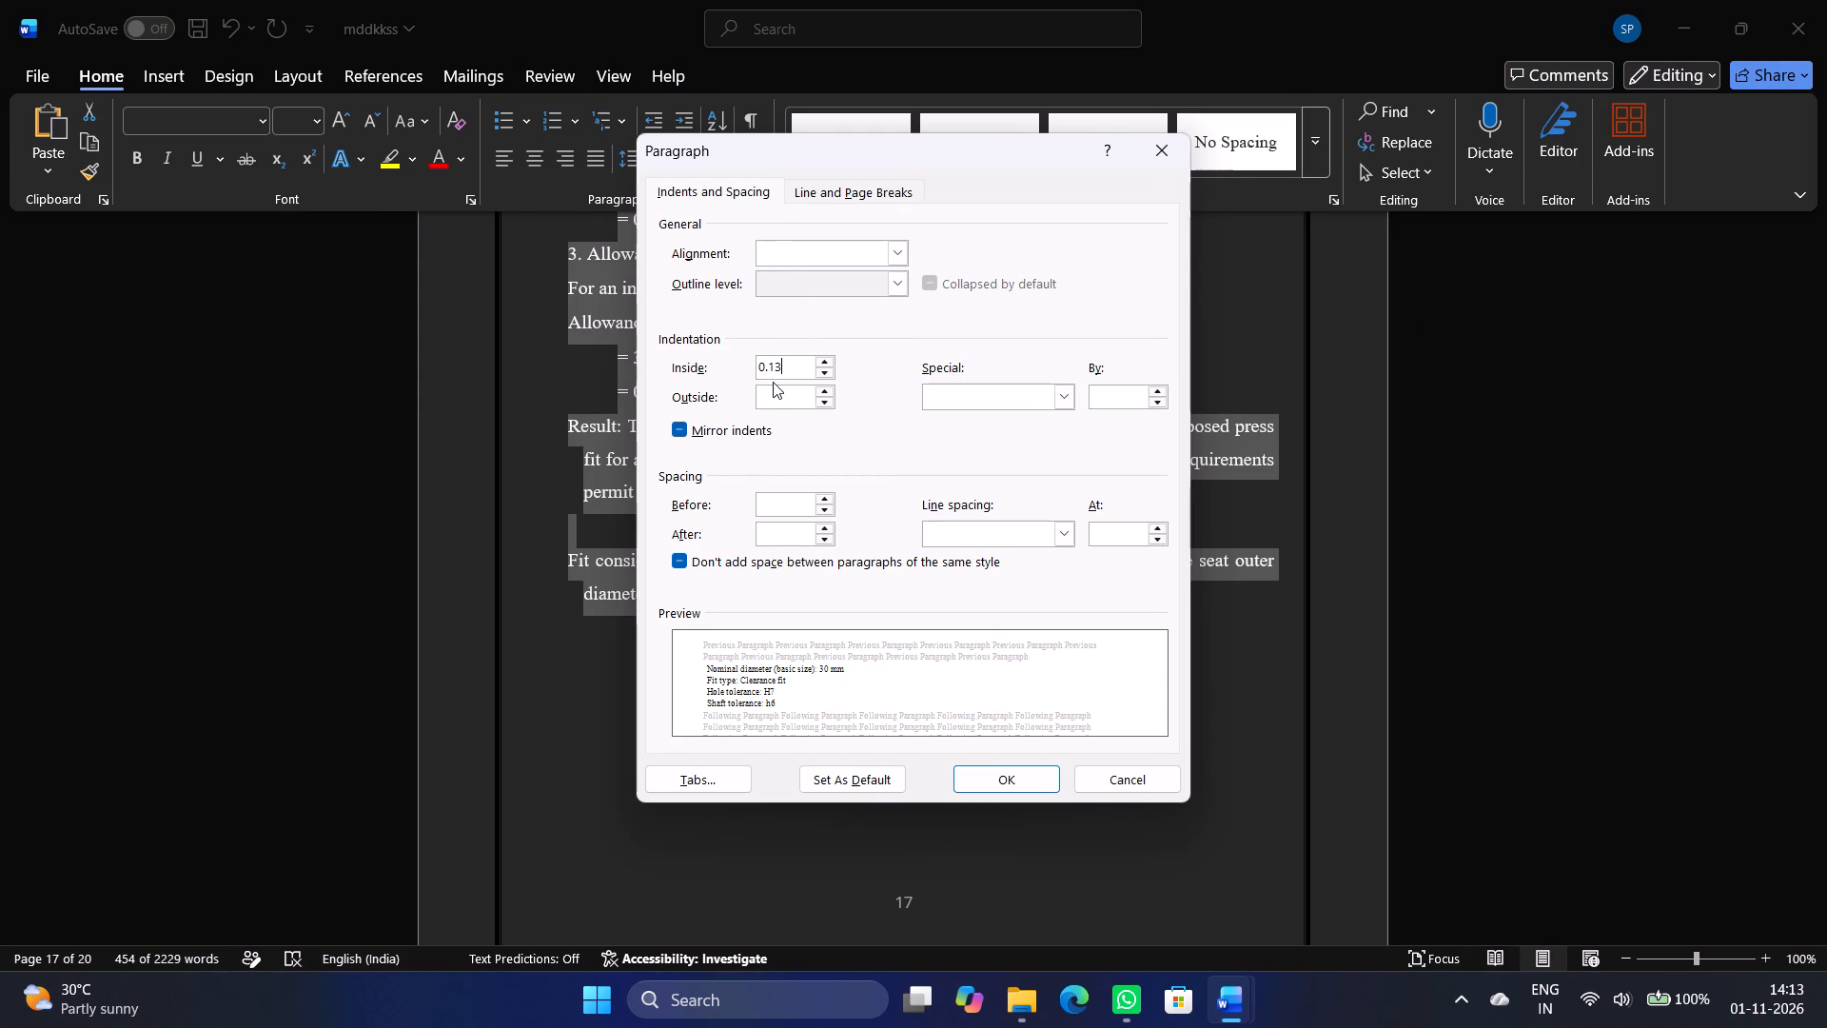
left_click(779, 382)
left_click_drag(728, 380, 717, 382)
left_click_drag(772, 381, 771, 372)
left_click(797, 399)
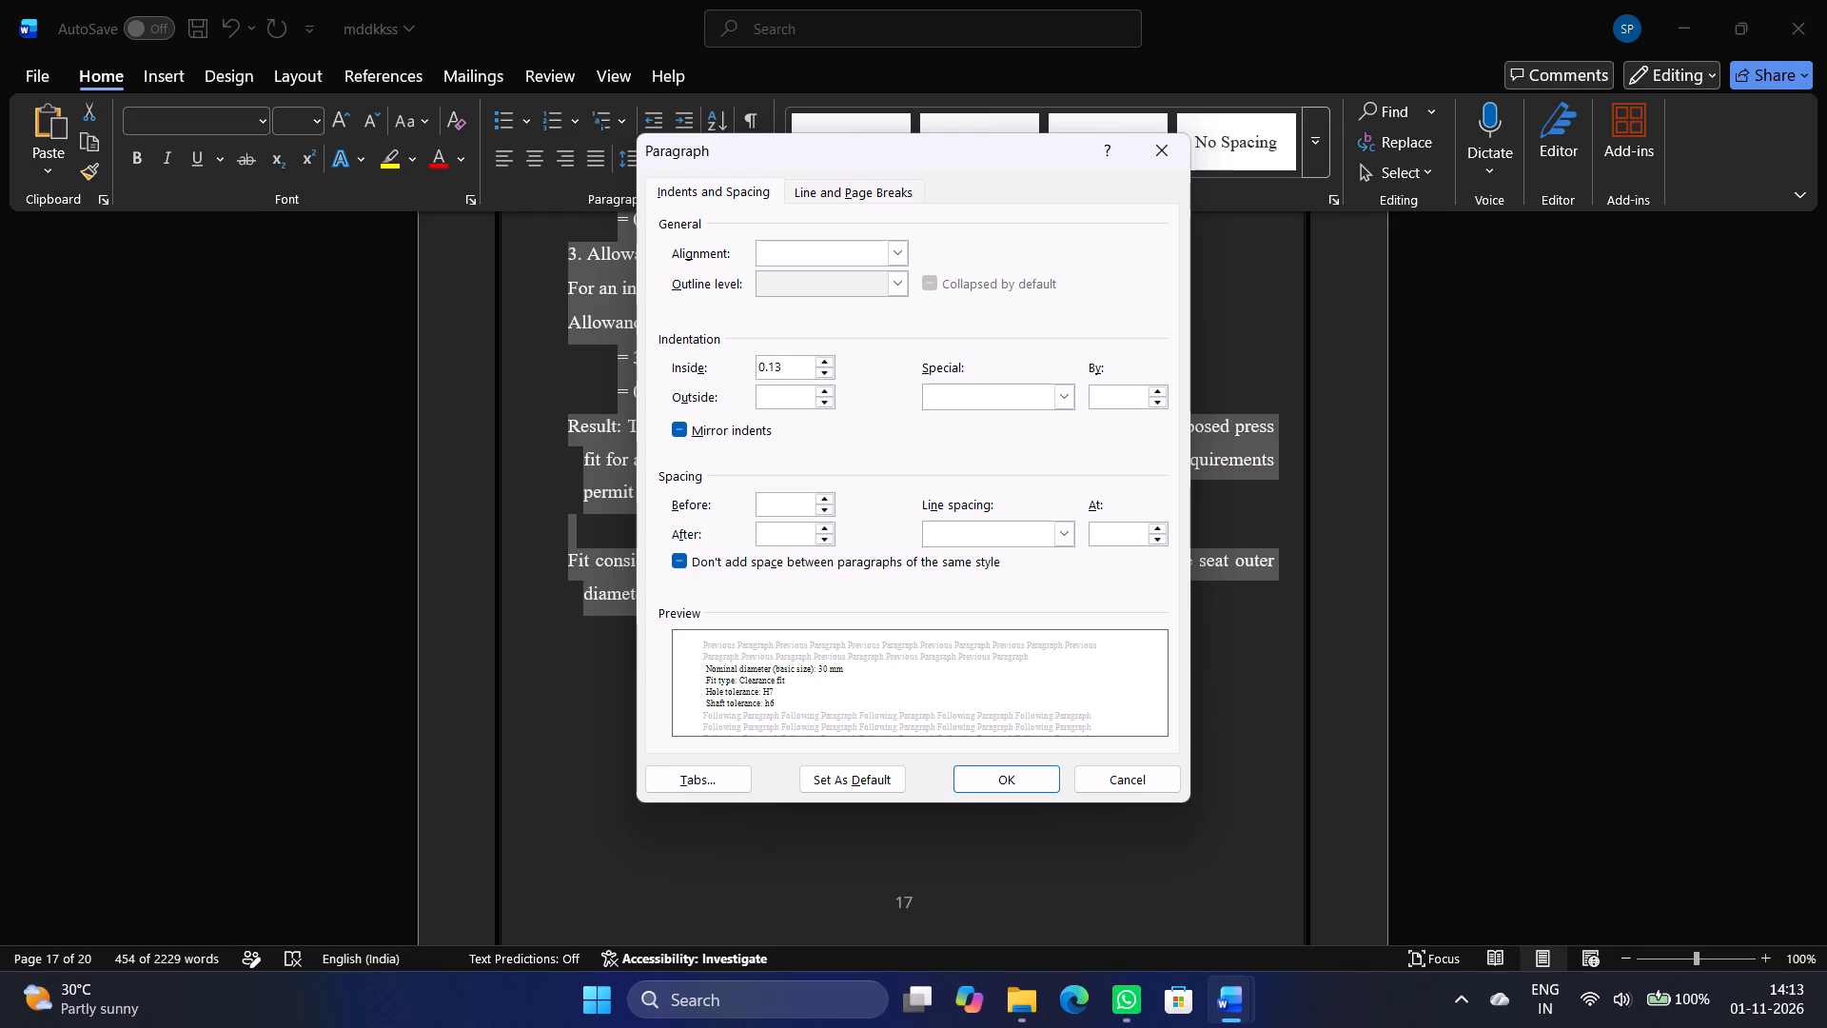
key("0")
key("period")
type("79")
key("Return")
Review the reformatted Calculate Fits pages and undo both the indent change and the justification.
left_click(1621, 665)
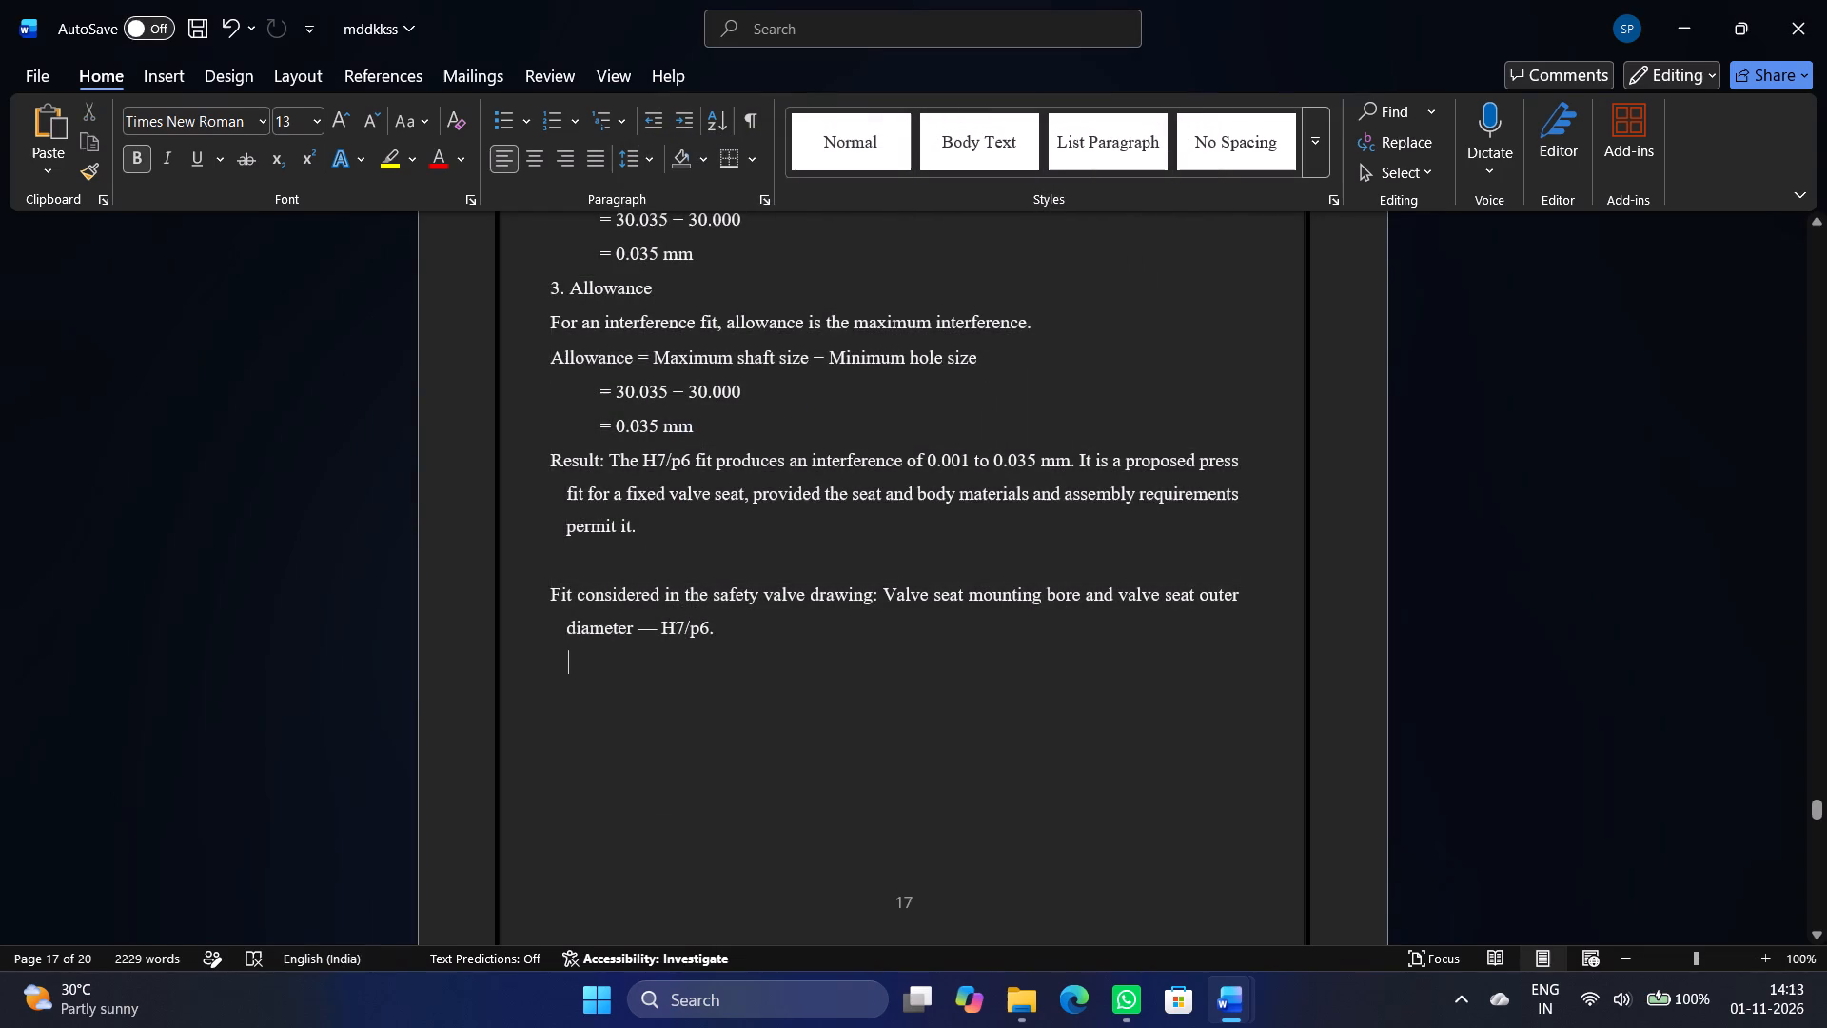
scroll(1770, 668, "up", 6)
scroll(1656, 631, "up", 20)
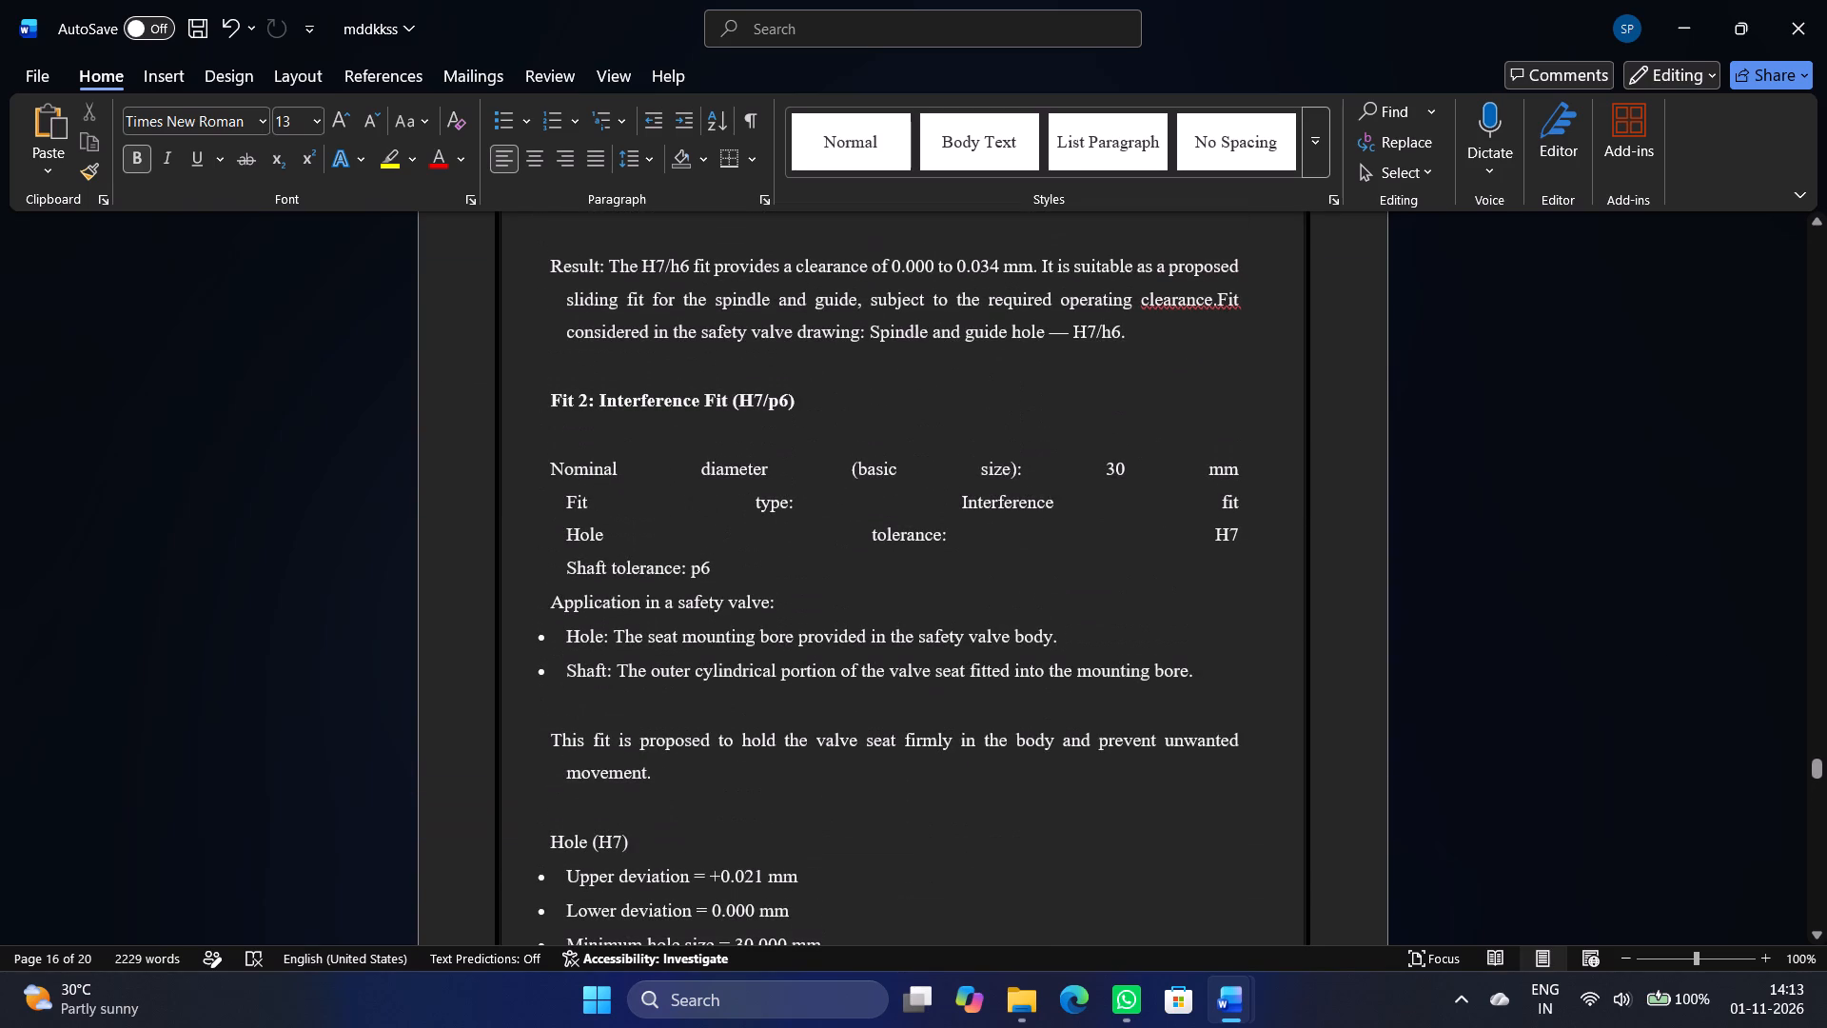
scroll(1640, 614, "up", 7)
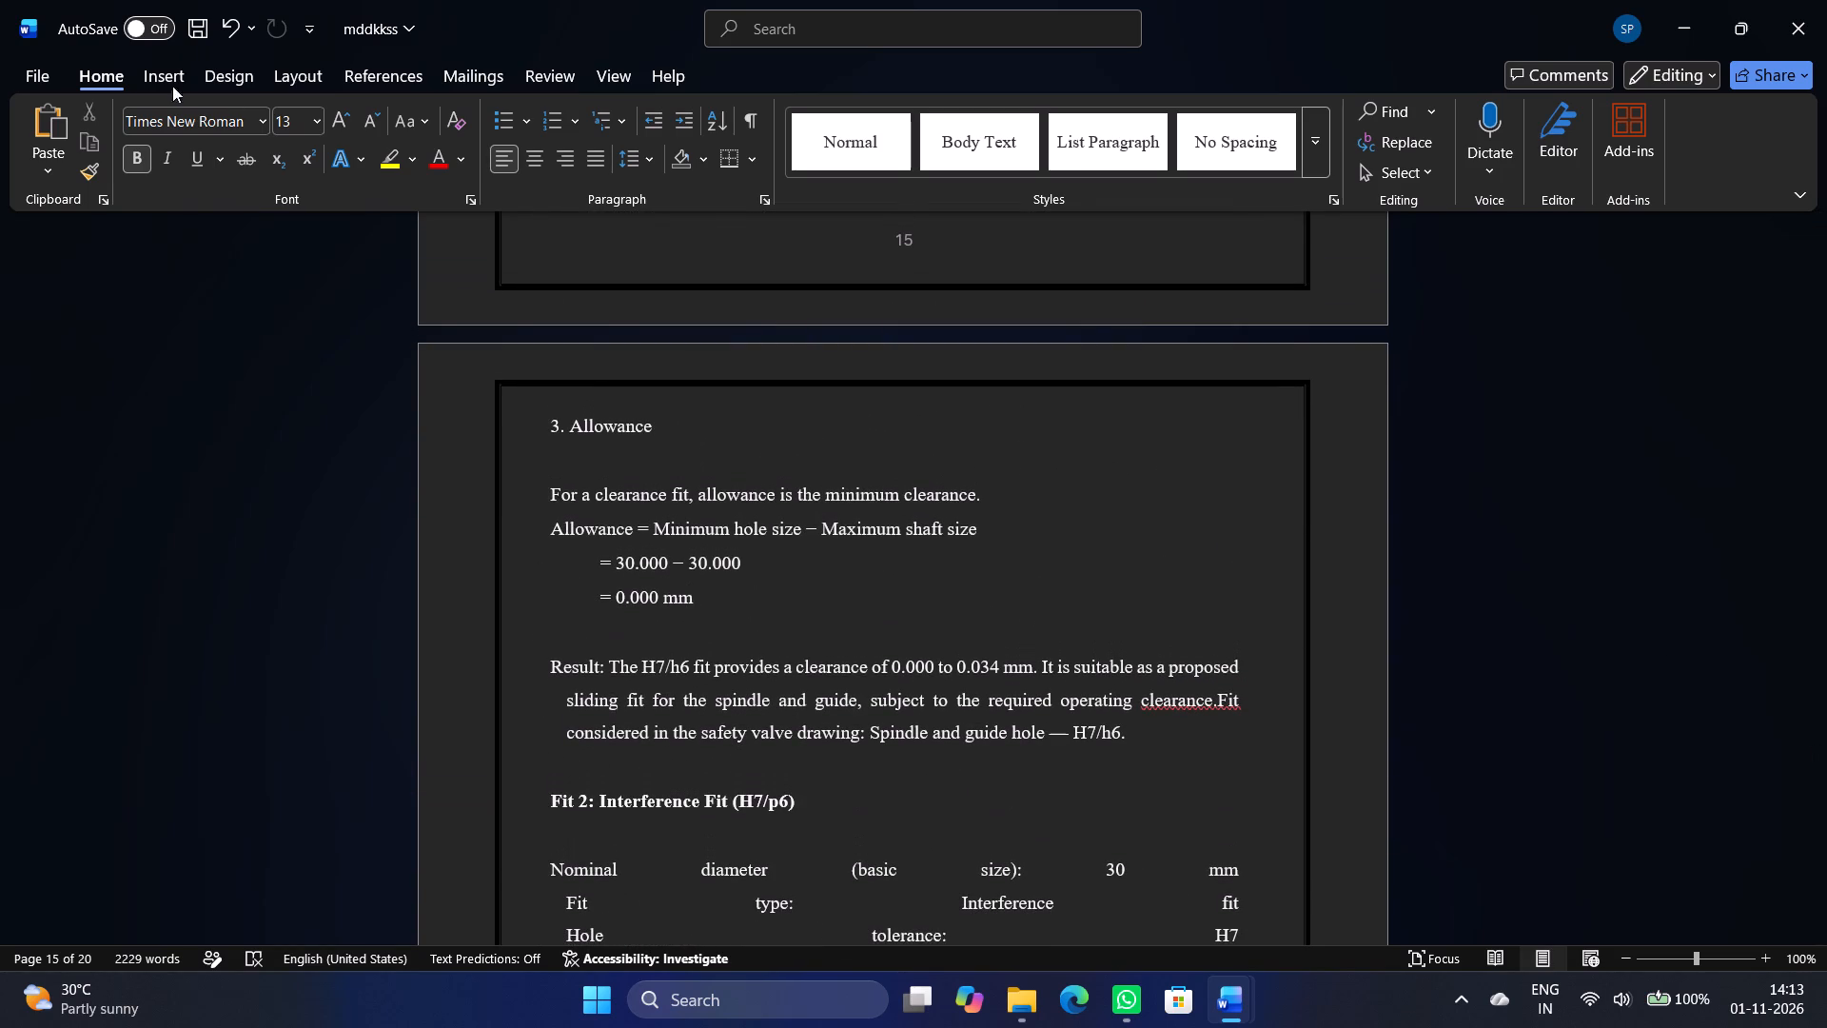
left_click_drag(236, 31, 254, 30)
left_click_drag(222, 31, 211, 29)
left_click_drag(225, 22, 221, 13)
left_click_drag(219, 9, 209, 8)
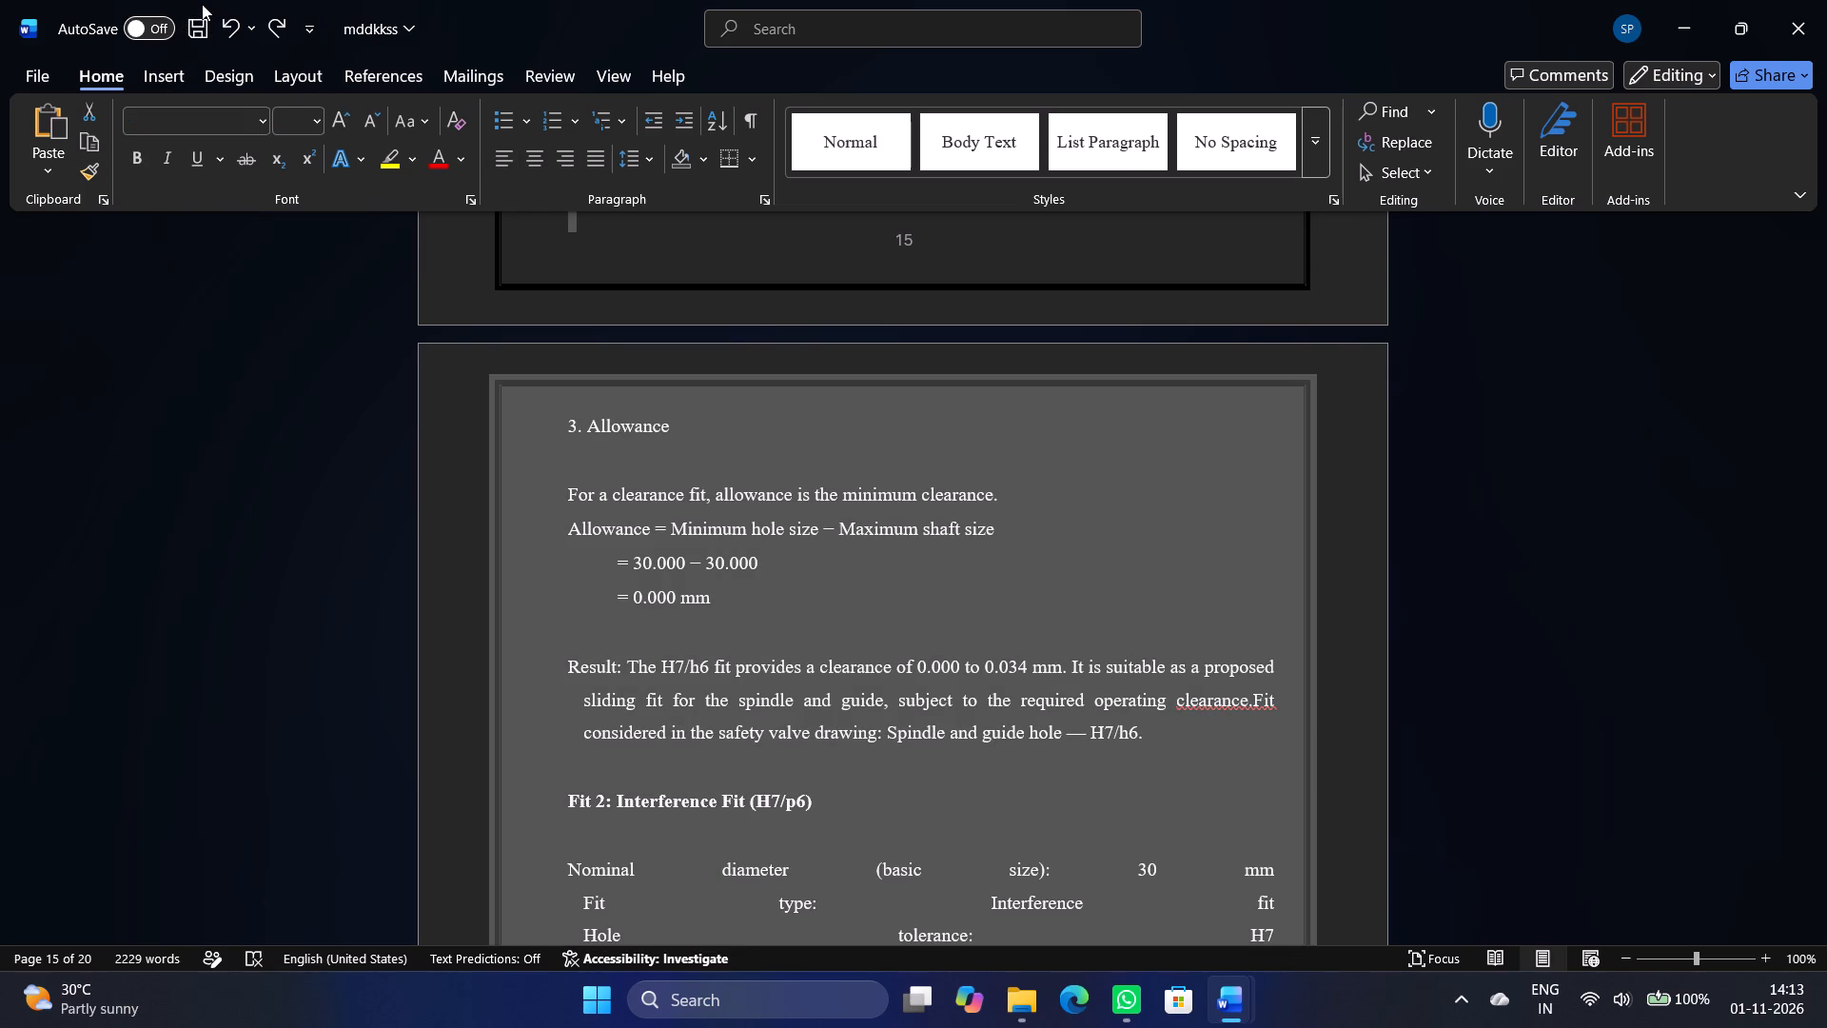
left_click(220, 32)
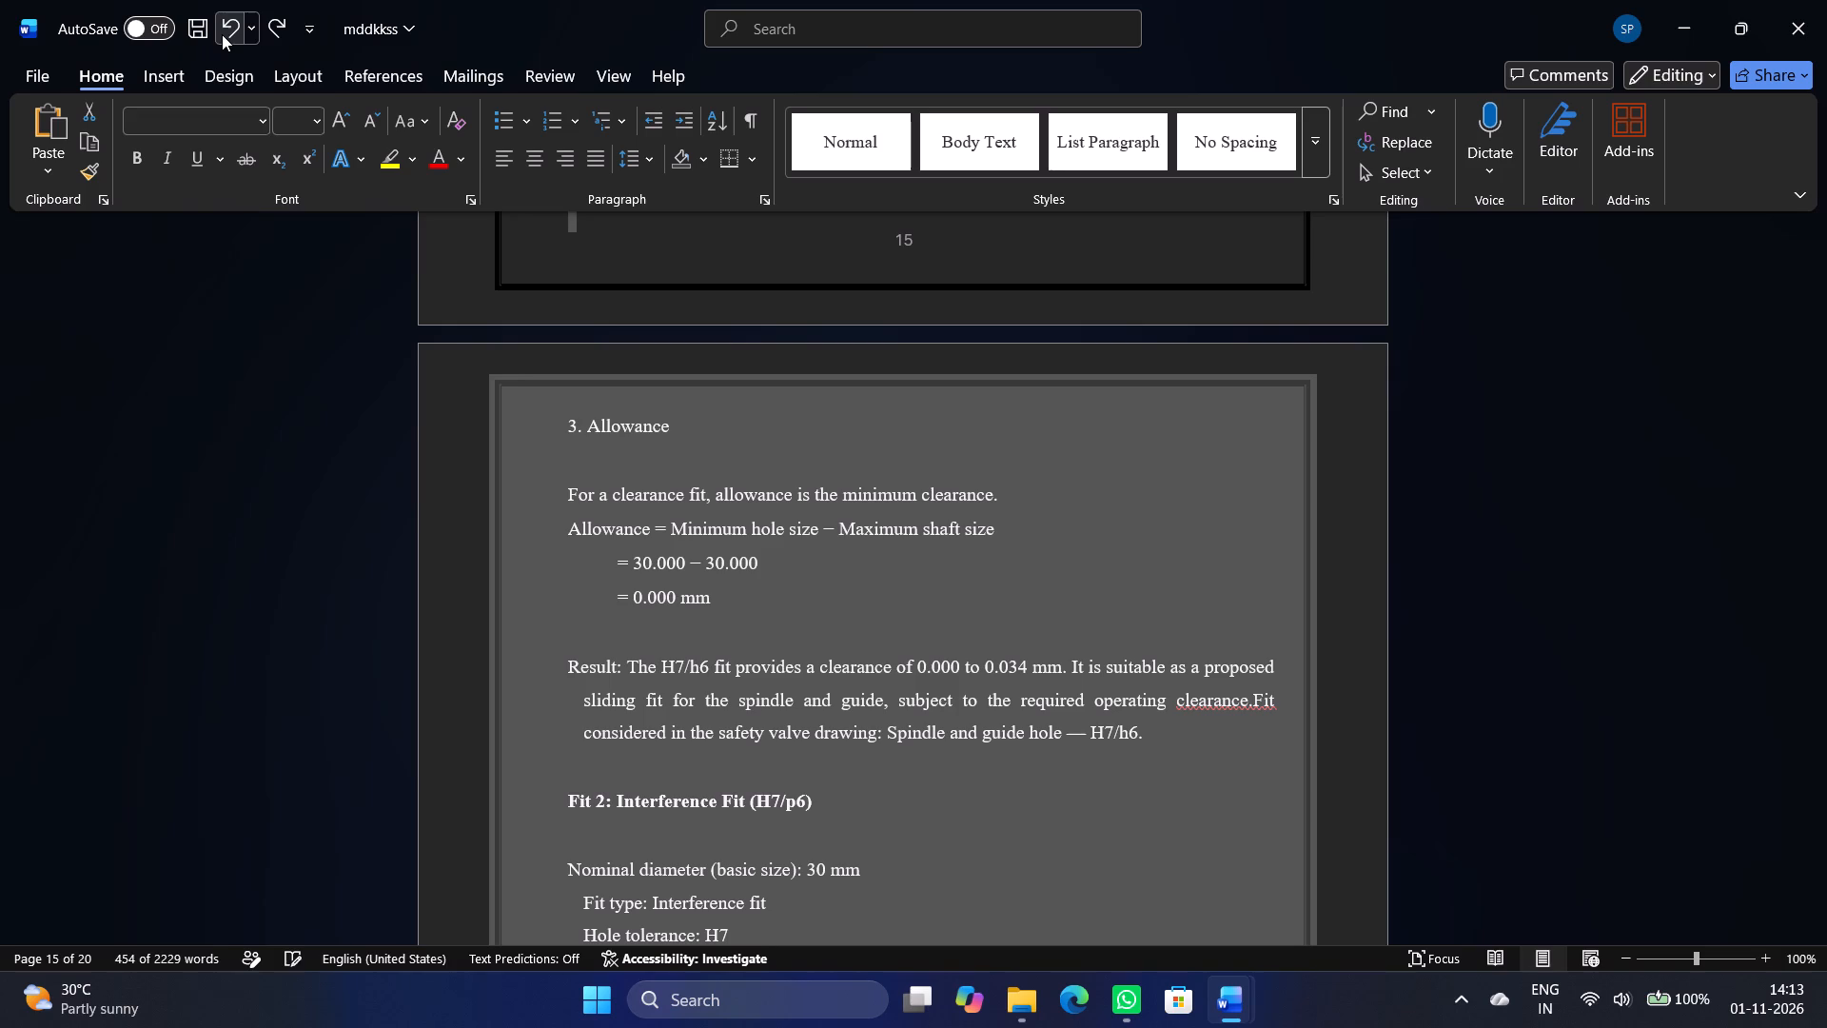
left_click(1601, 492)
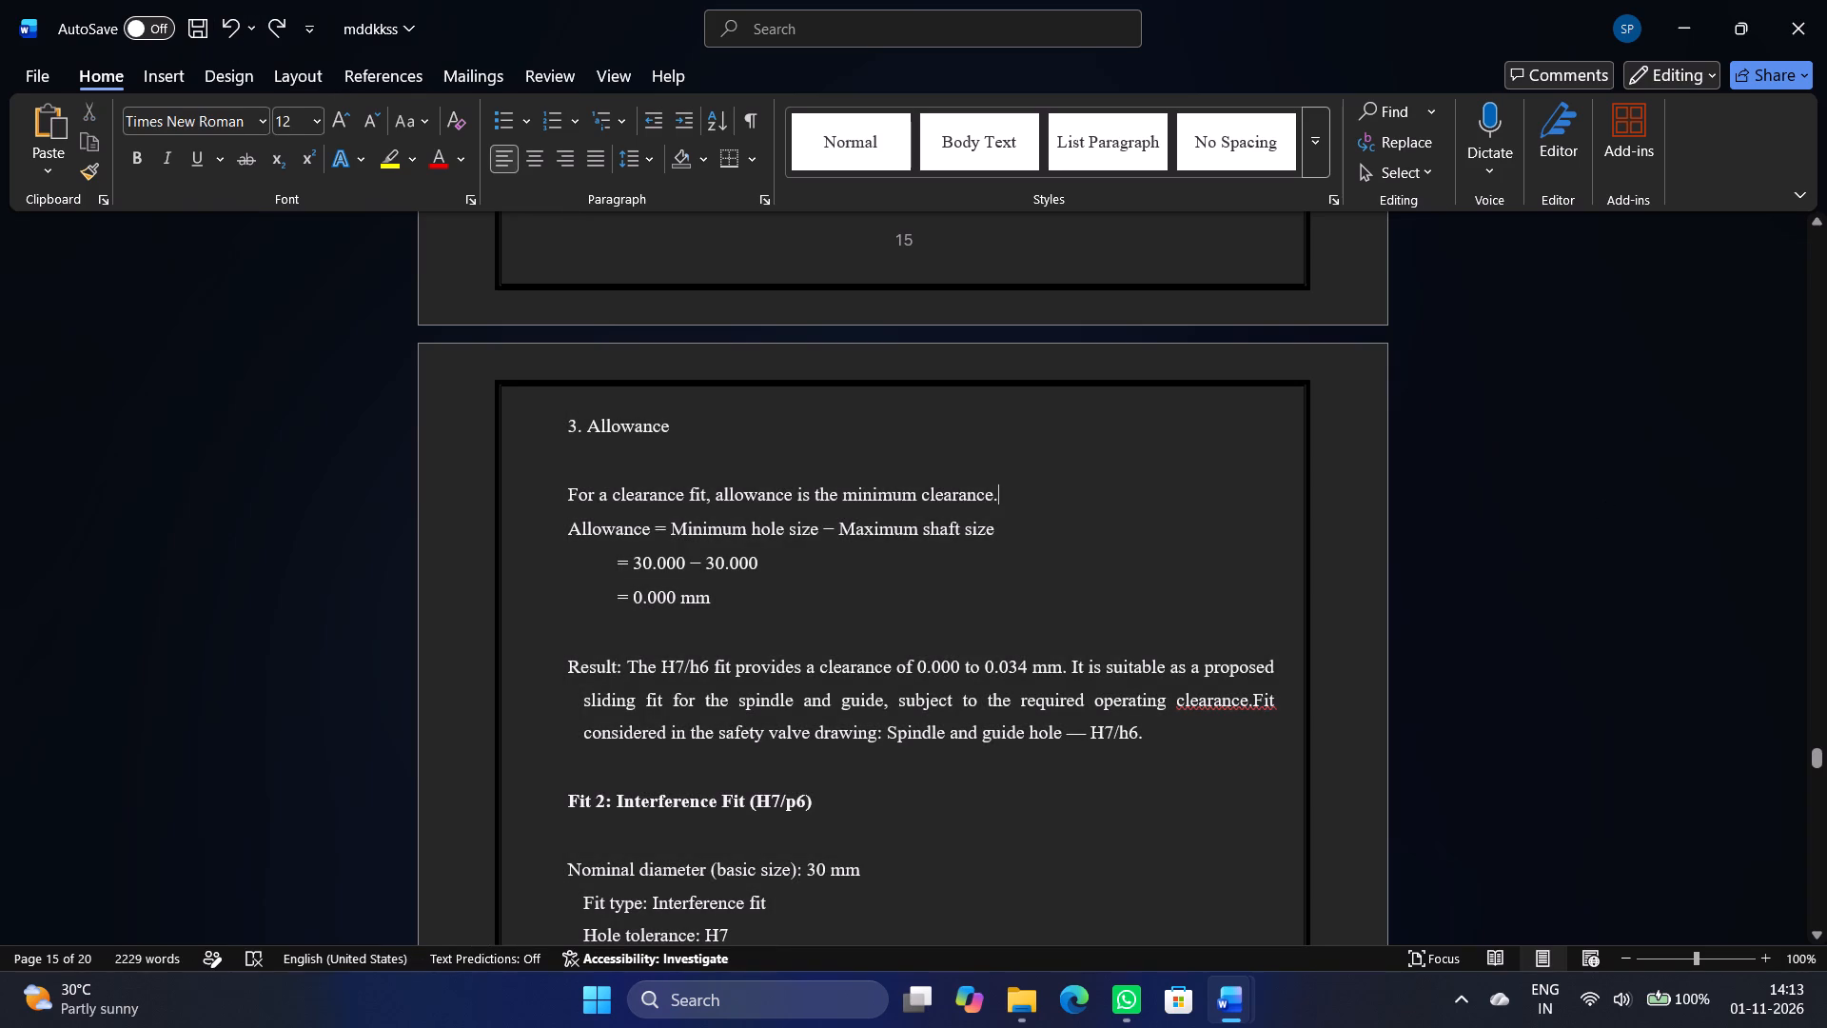
Set the Hole and Shaft application bullets under the clearance fit on page 15 to a 0.13 cm left indent and 0.79 cm right indent.
scroll(1637, 788, "up", 16)
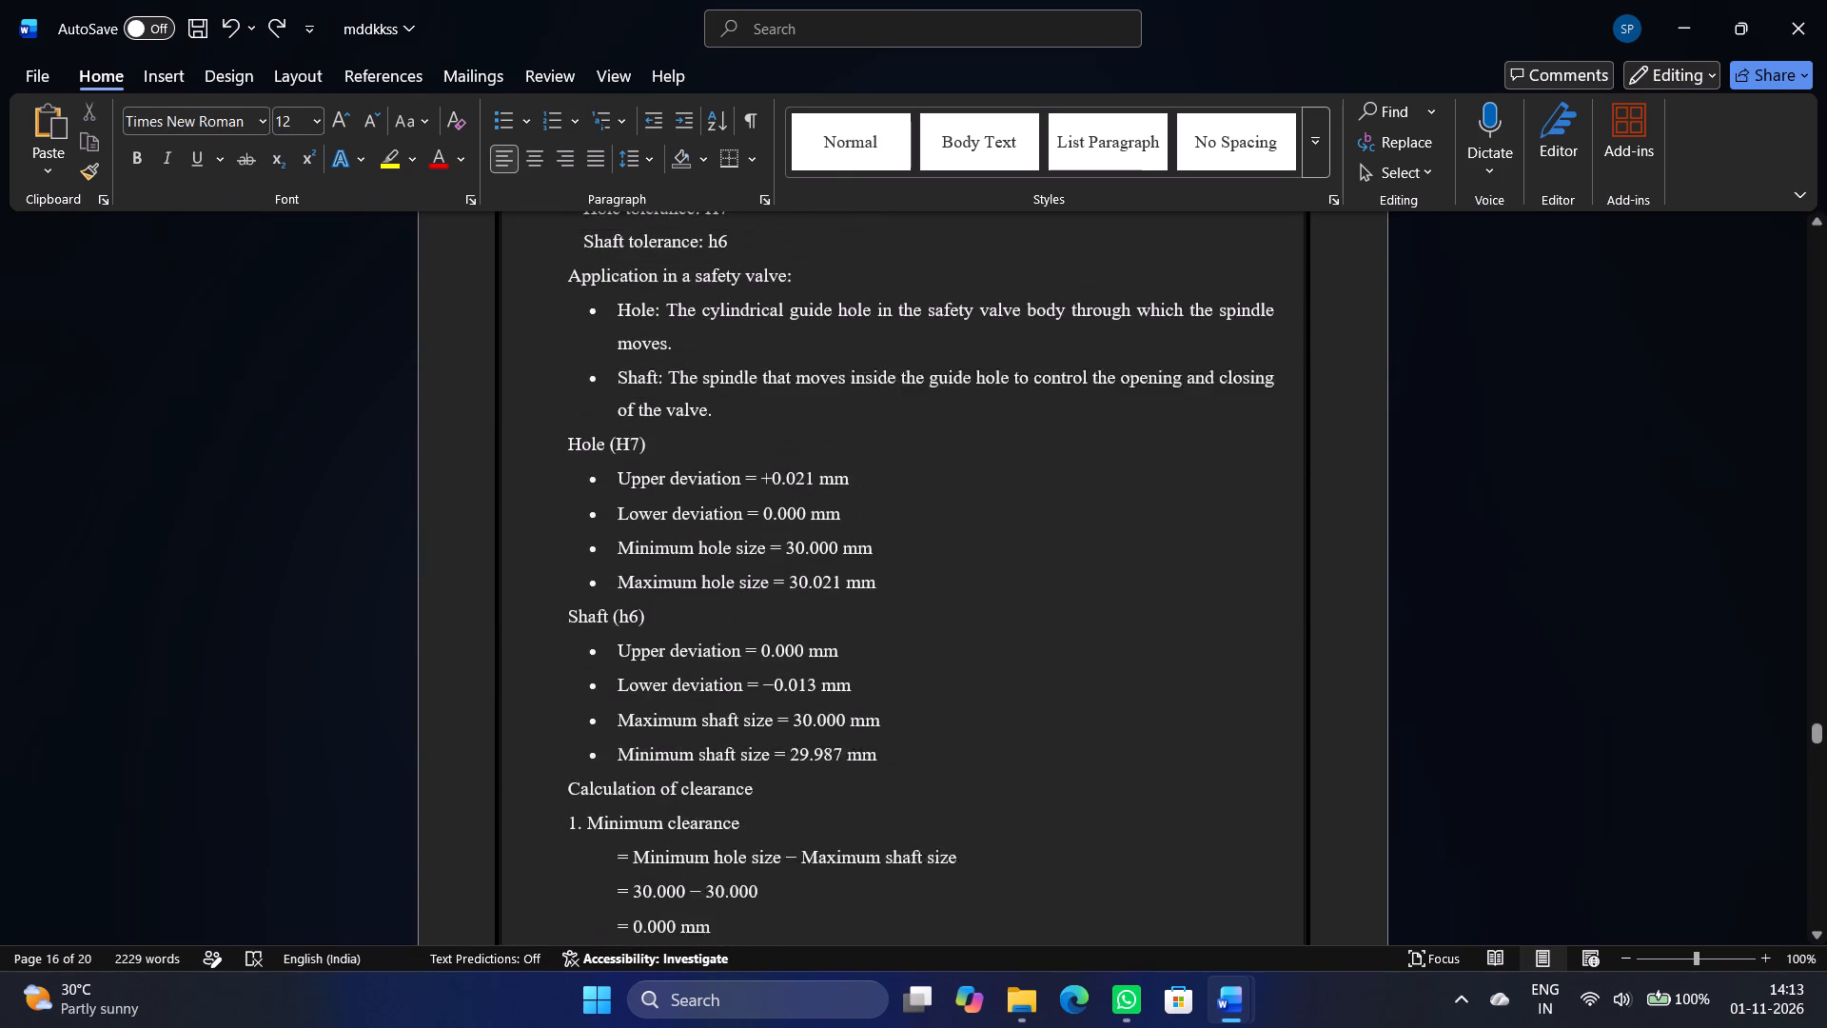
scroll(1632, 741, "up", 6)
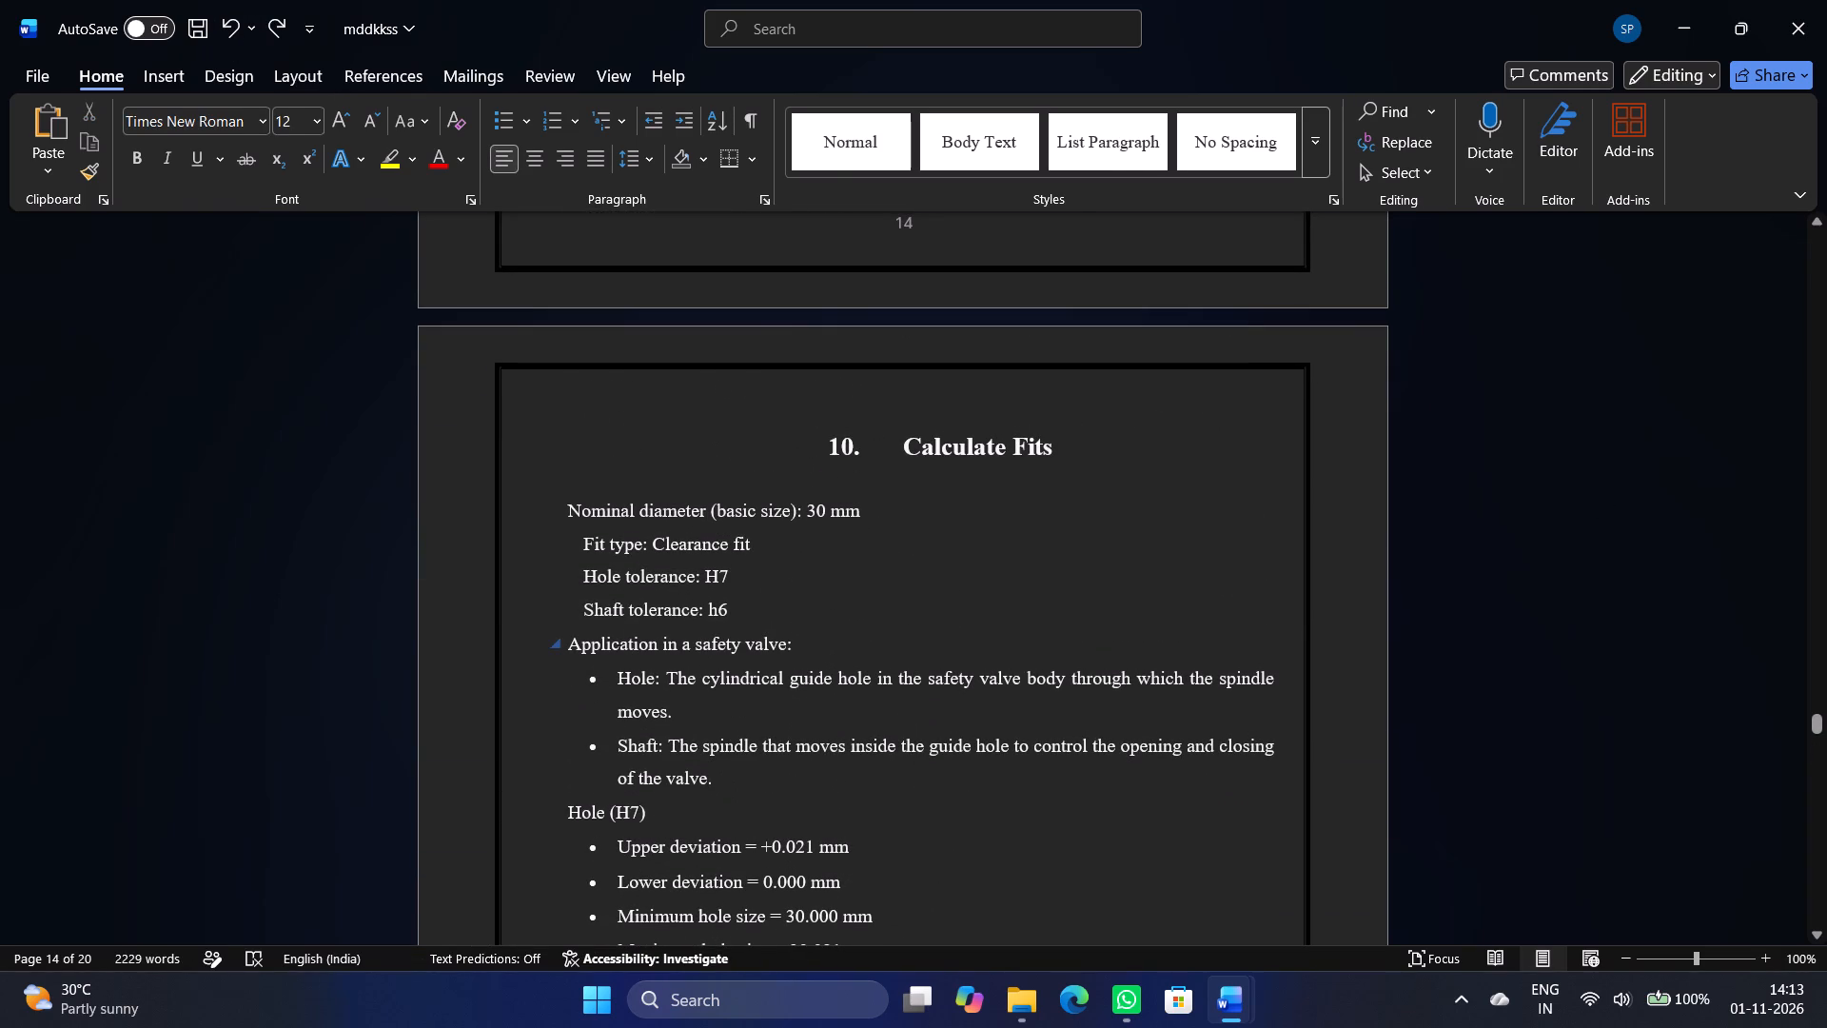
left_click_drag(612, 677, 727, 782)
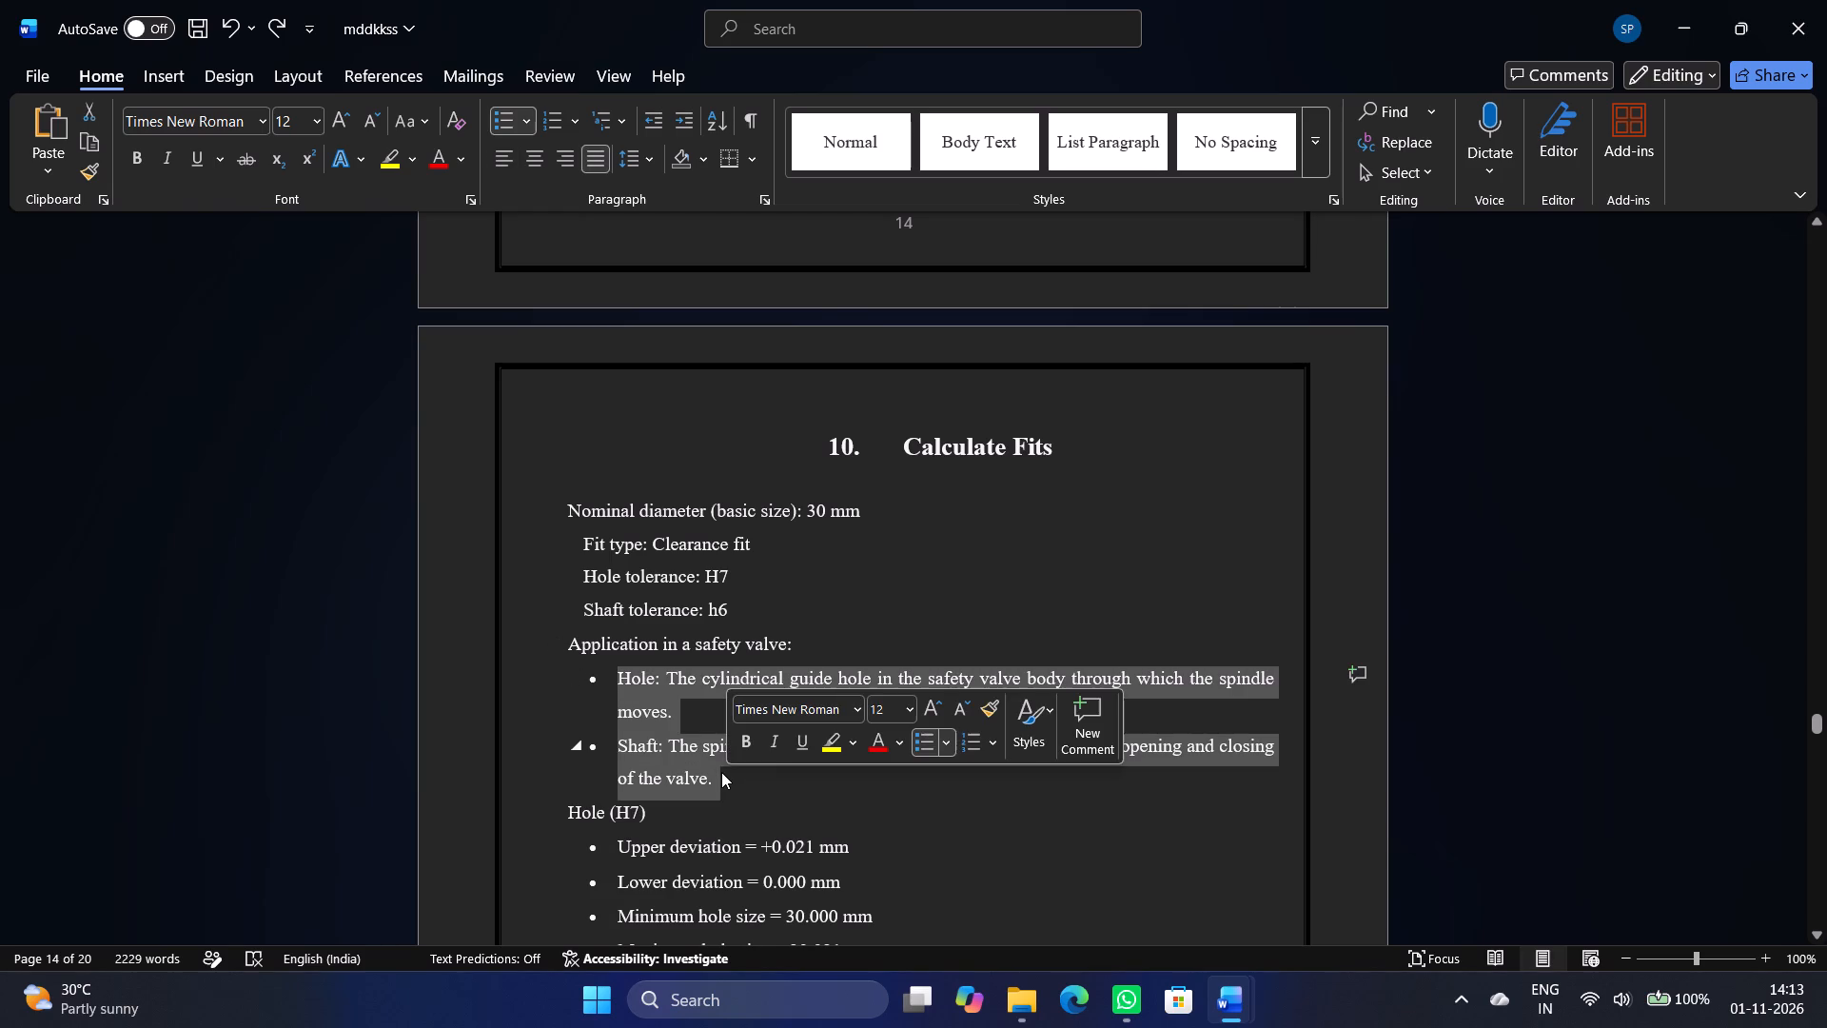
left_click(758, 192)
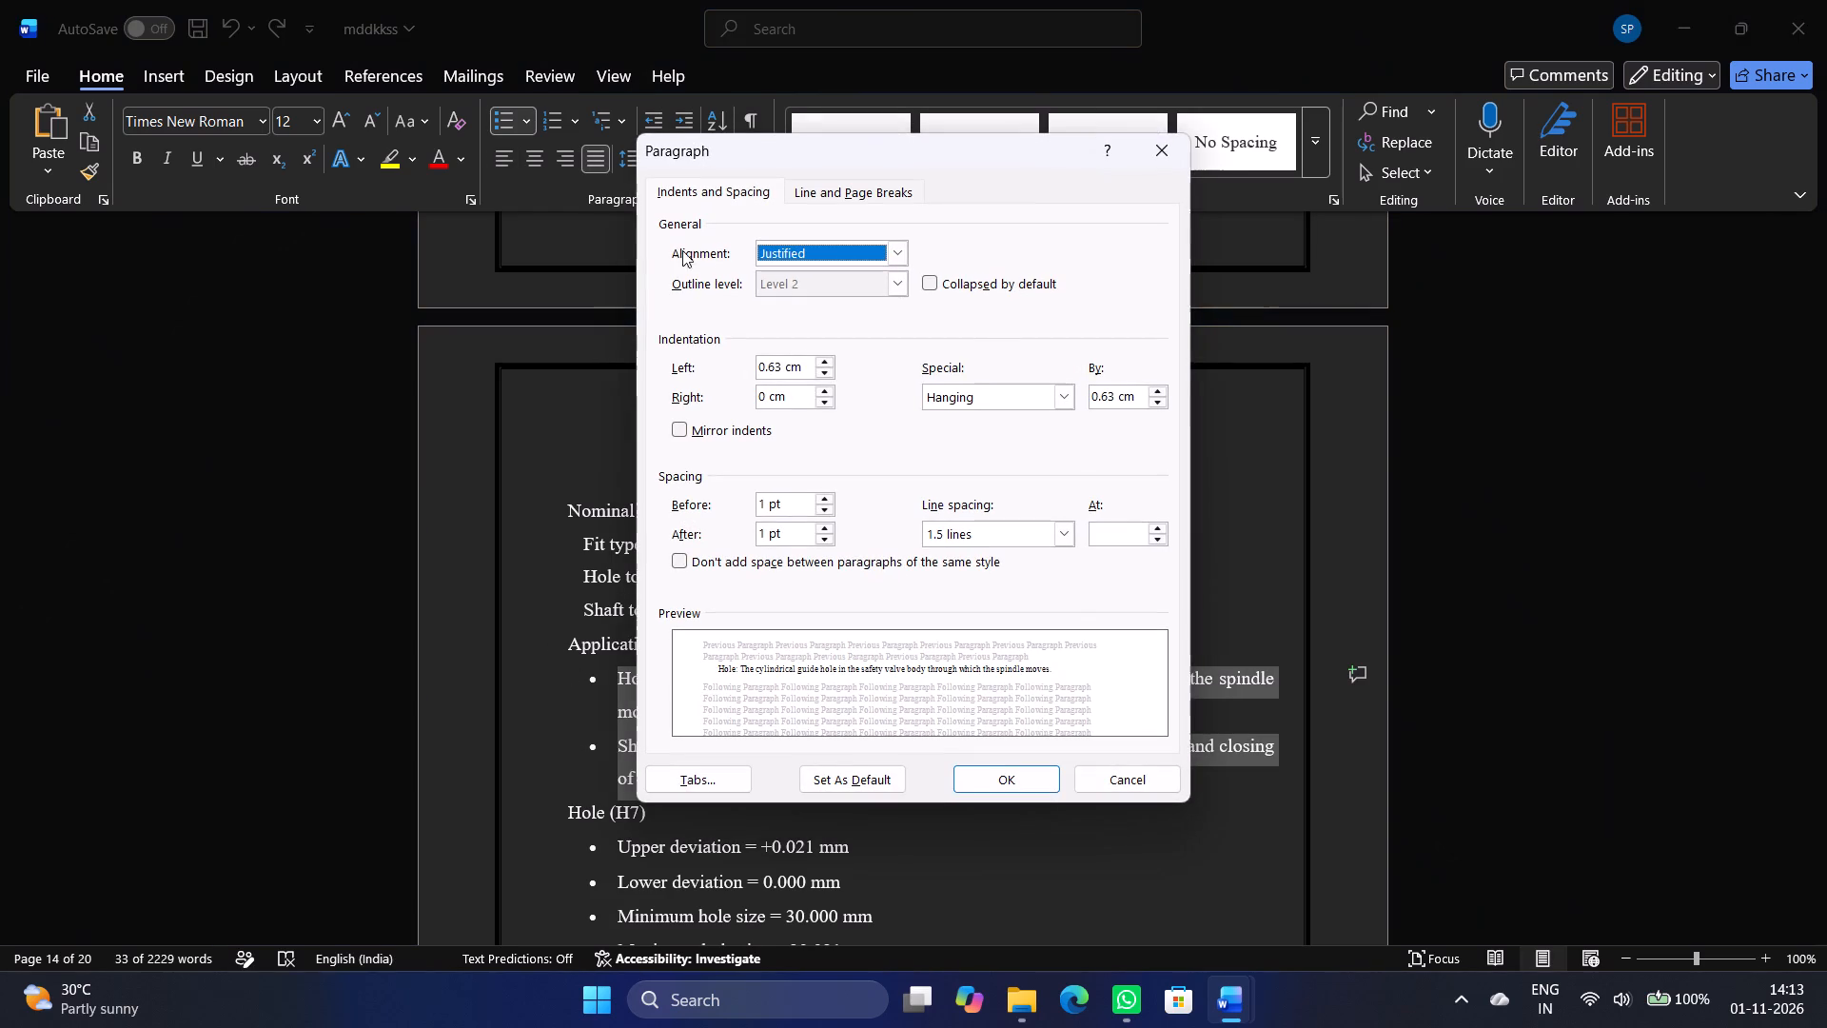
left_click(794, 365)
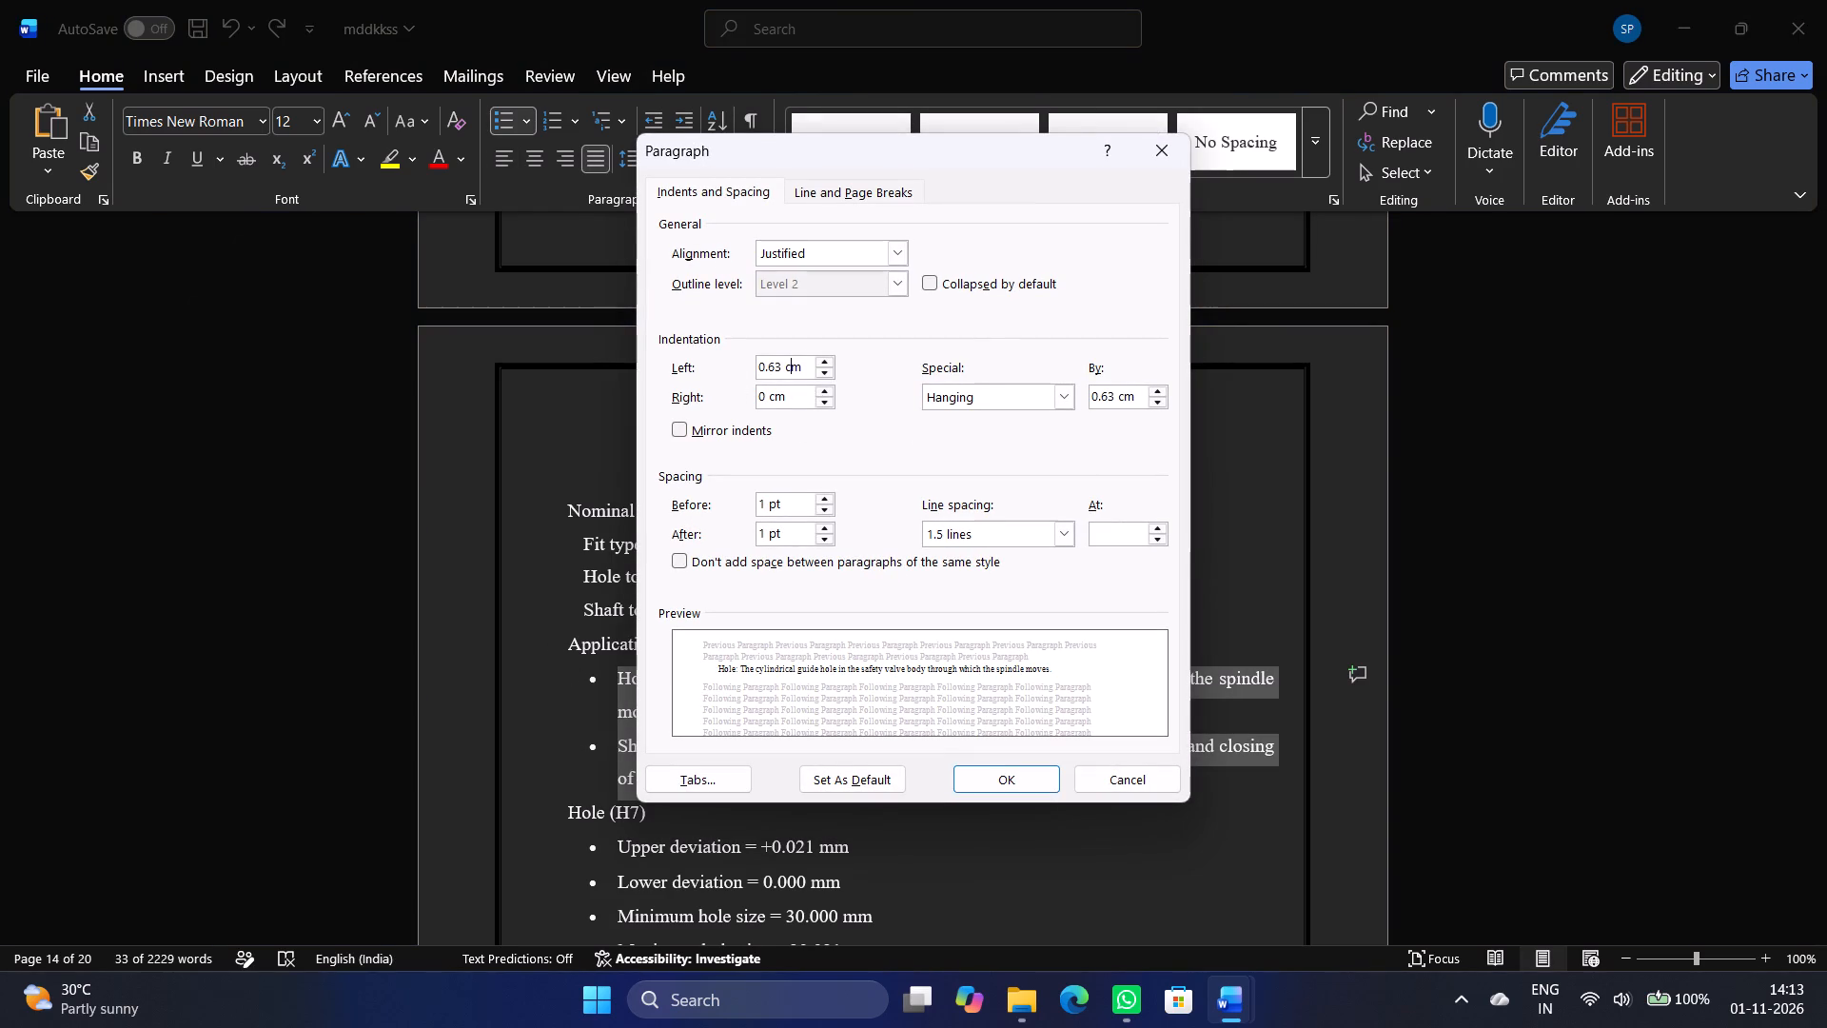
key("Right")
key("BackSpace")
key("BackSpace")
key("BackSpace")
key("BackSpace")
key("BackSpace")
key("BackSpace")
key("BackSpace")
key("BackSpace")
key("BackSpace")
key("BackSpace")
key("0")
type(".13")
key("Down")
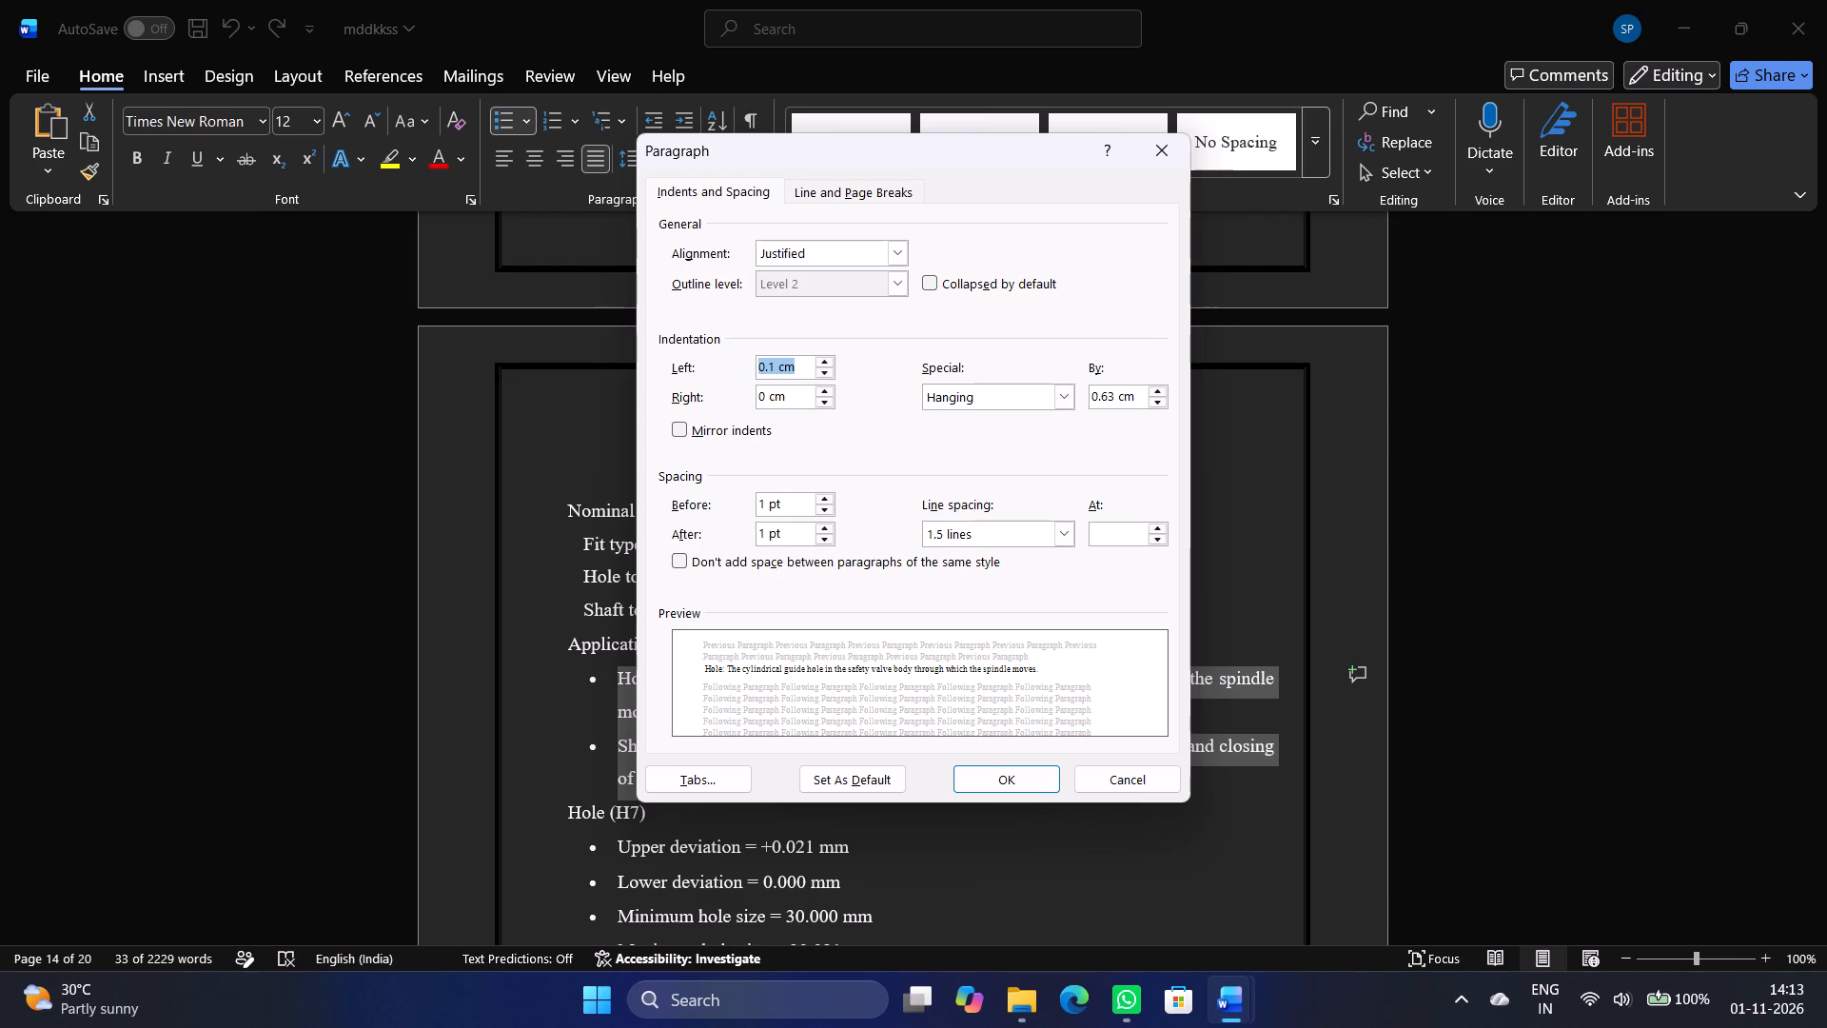
key("BackSpace")
key("0")
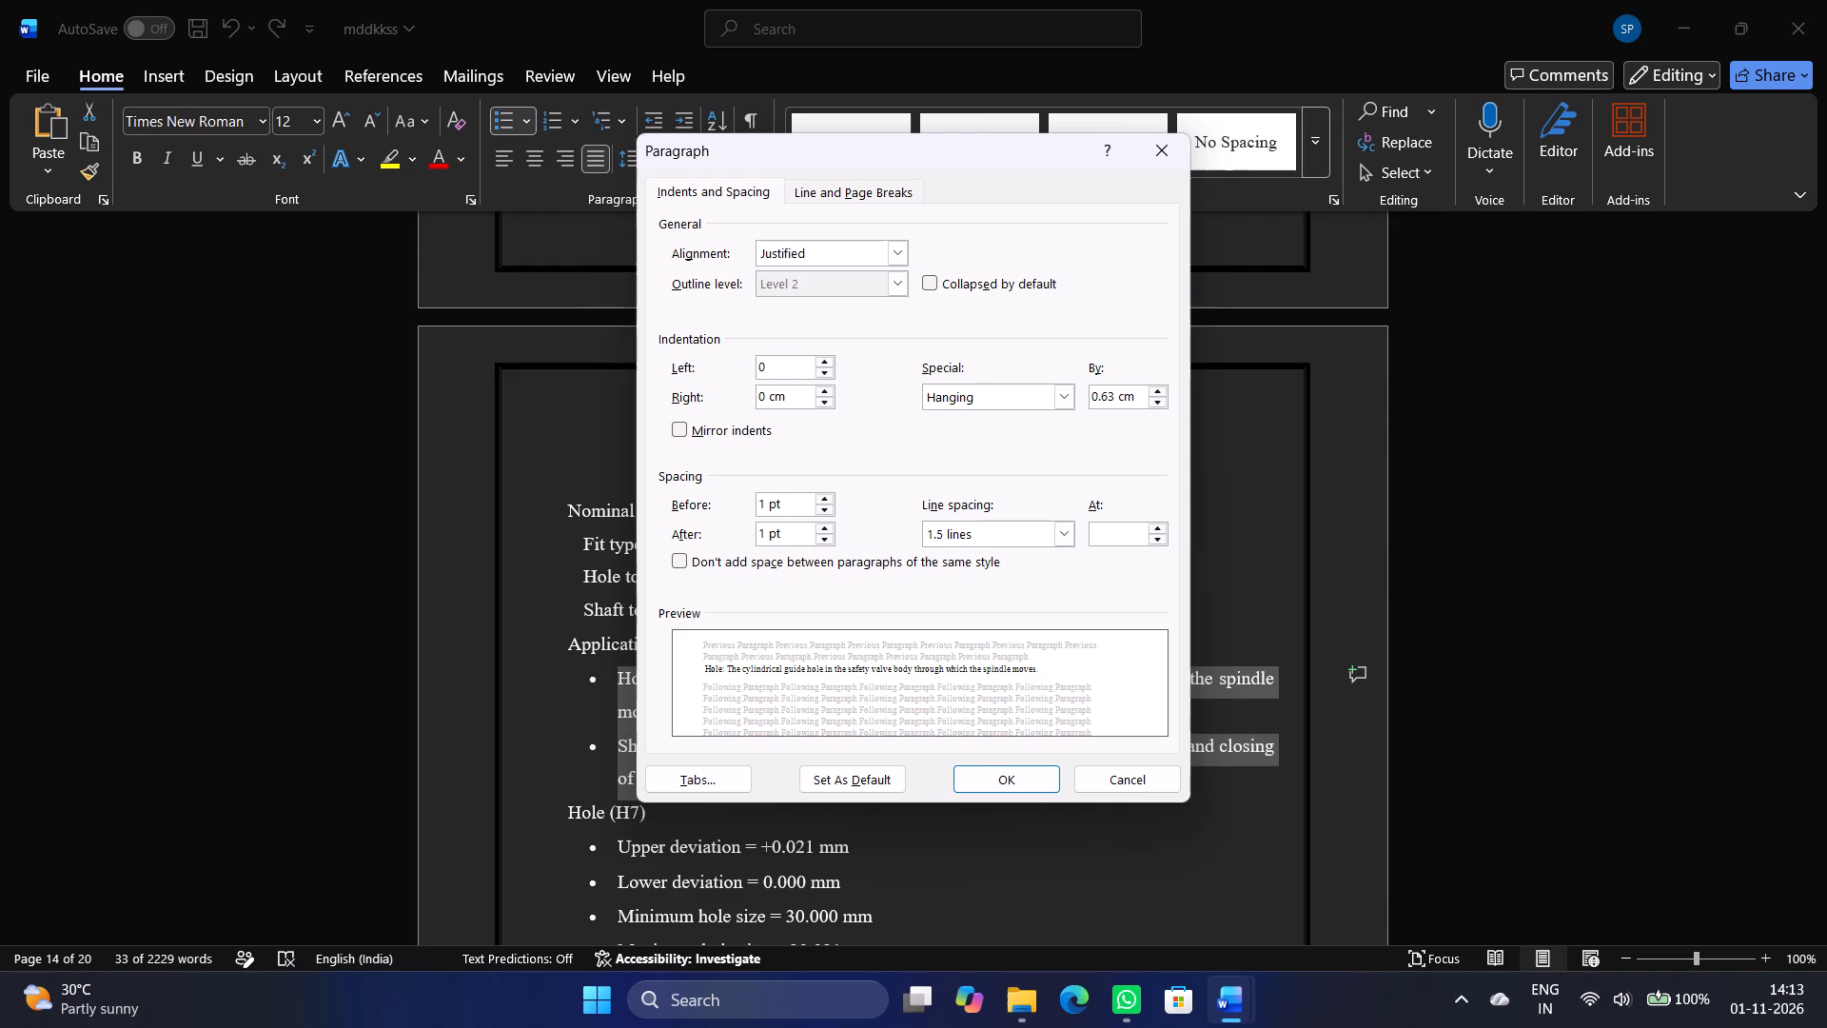
type(".13")
left_click(797, 397)
key("BackSpace")
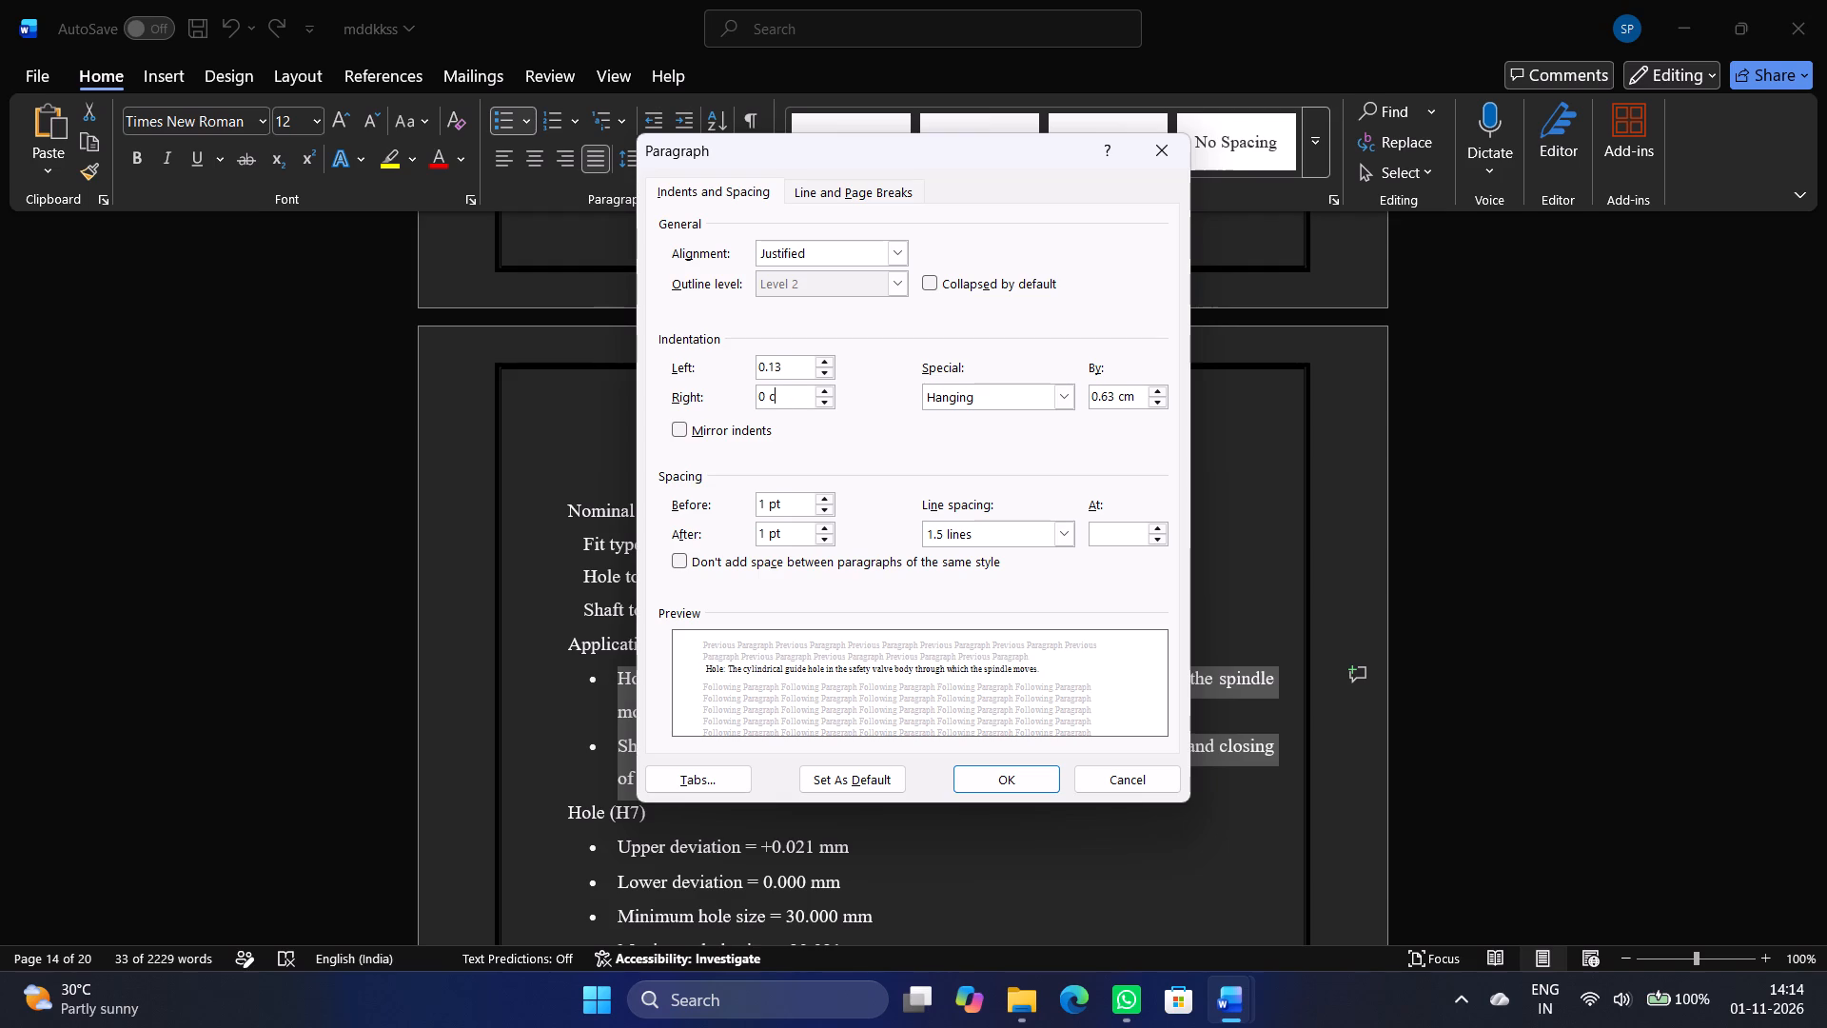
key("BackSpace")
key("BackSpace")
key("BackSpace")
key("0")
key("period")
type("79")
key("Return")
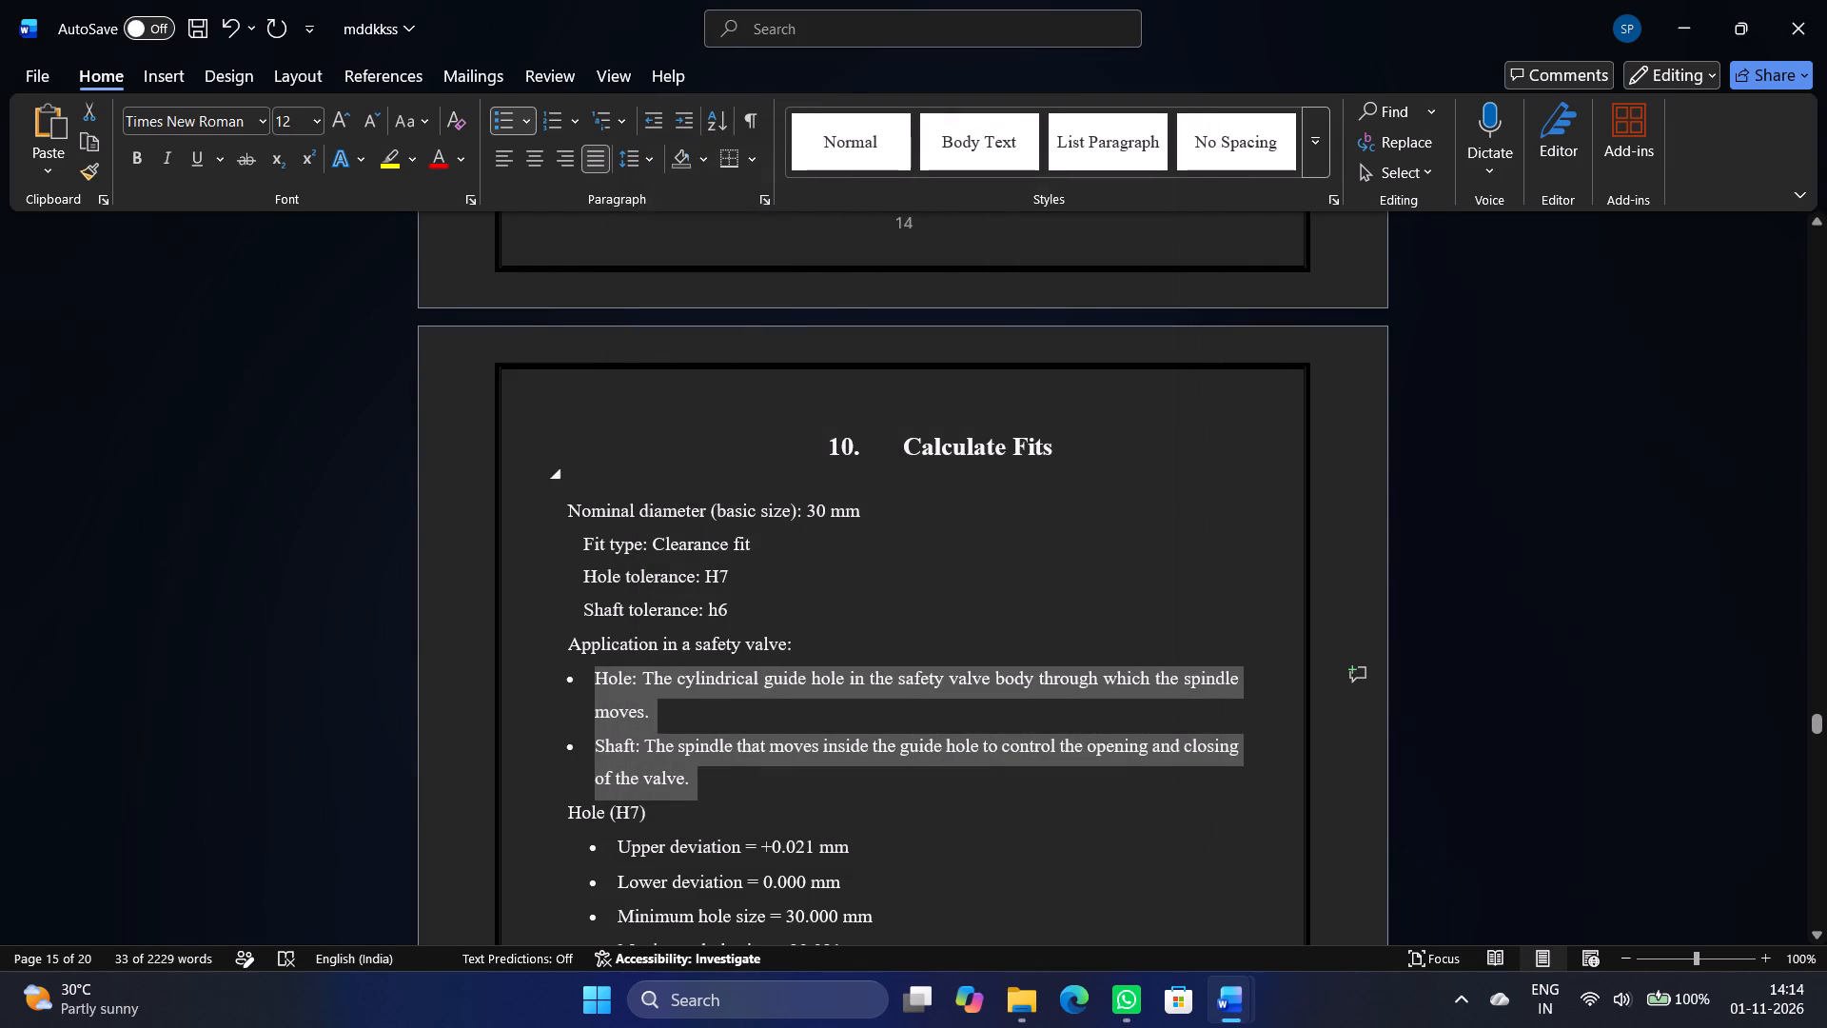
left_click(1546, 668)
Set the H7/h6 Result paragraph on page 16 to a 0.13 cm left indent and 0.79 cm right indent.
scroll(1780, 702, "down", 3)
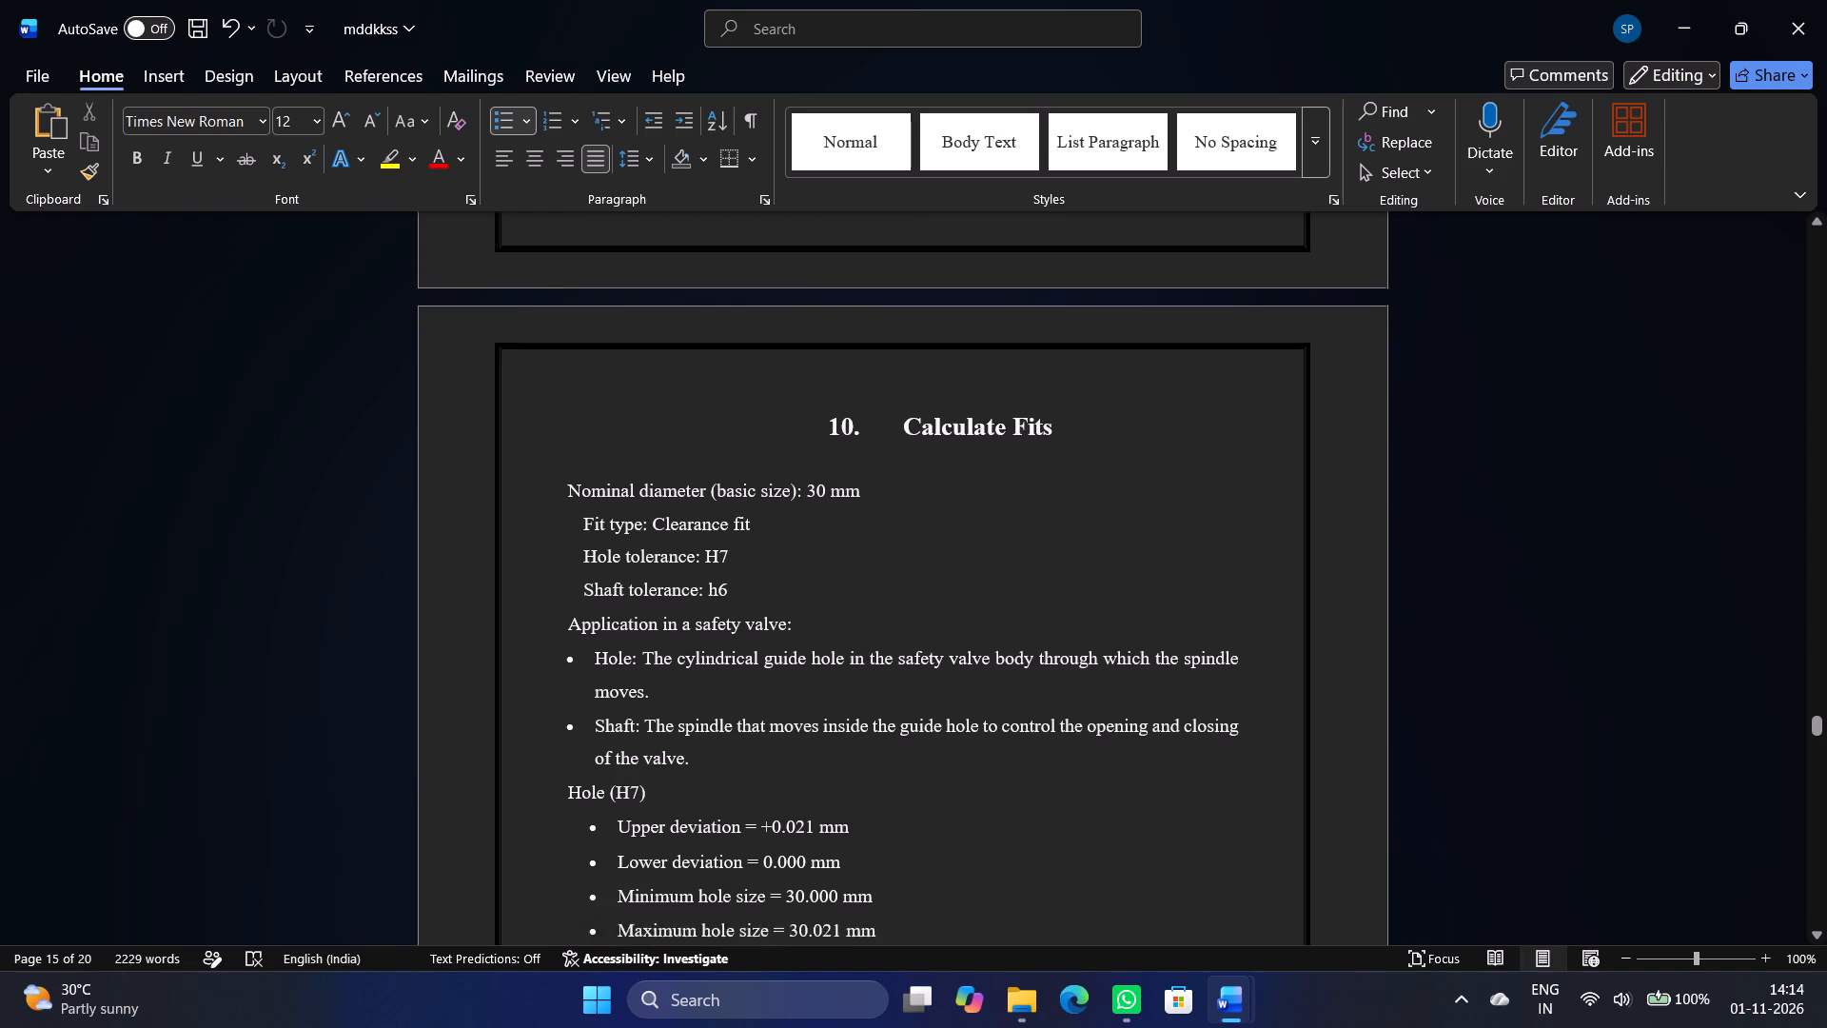
scroll(1777, 701, "down", 13)
scroll(1749, 680, "down", 8)
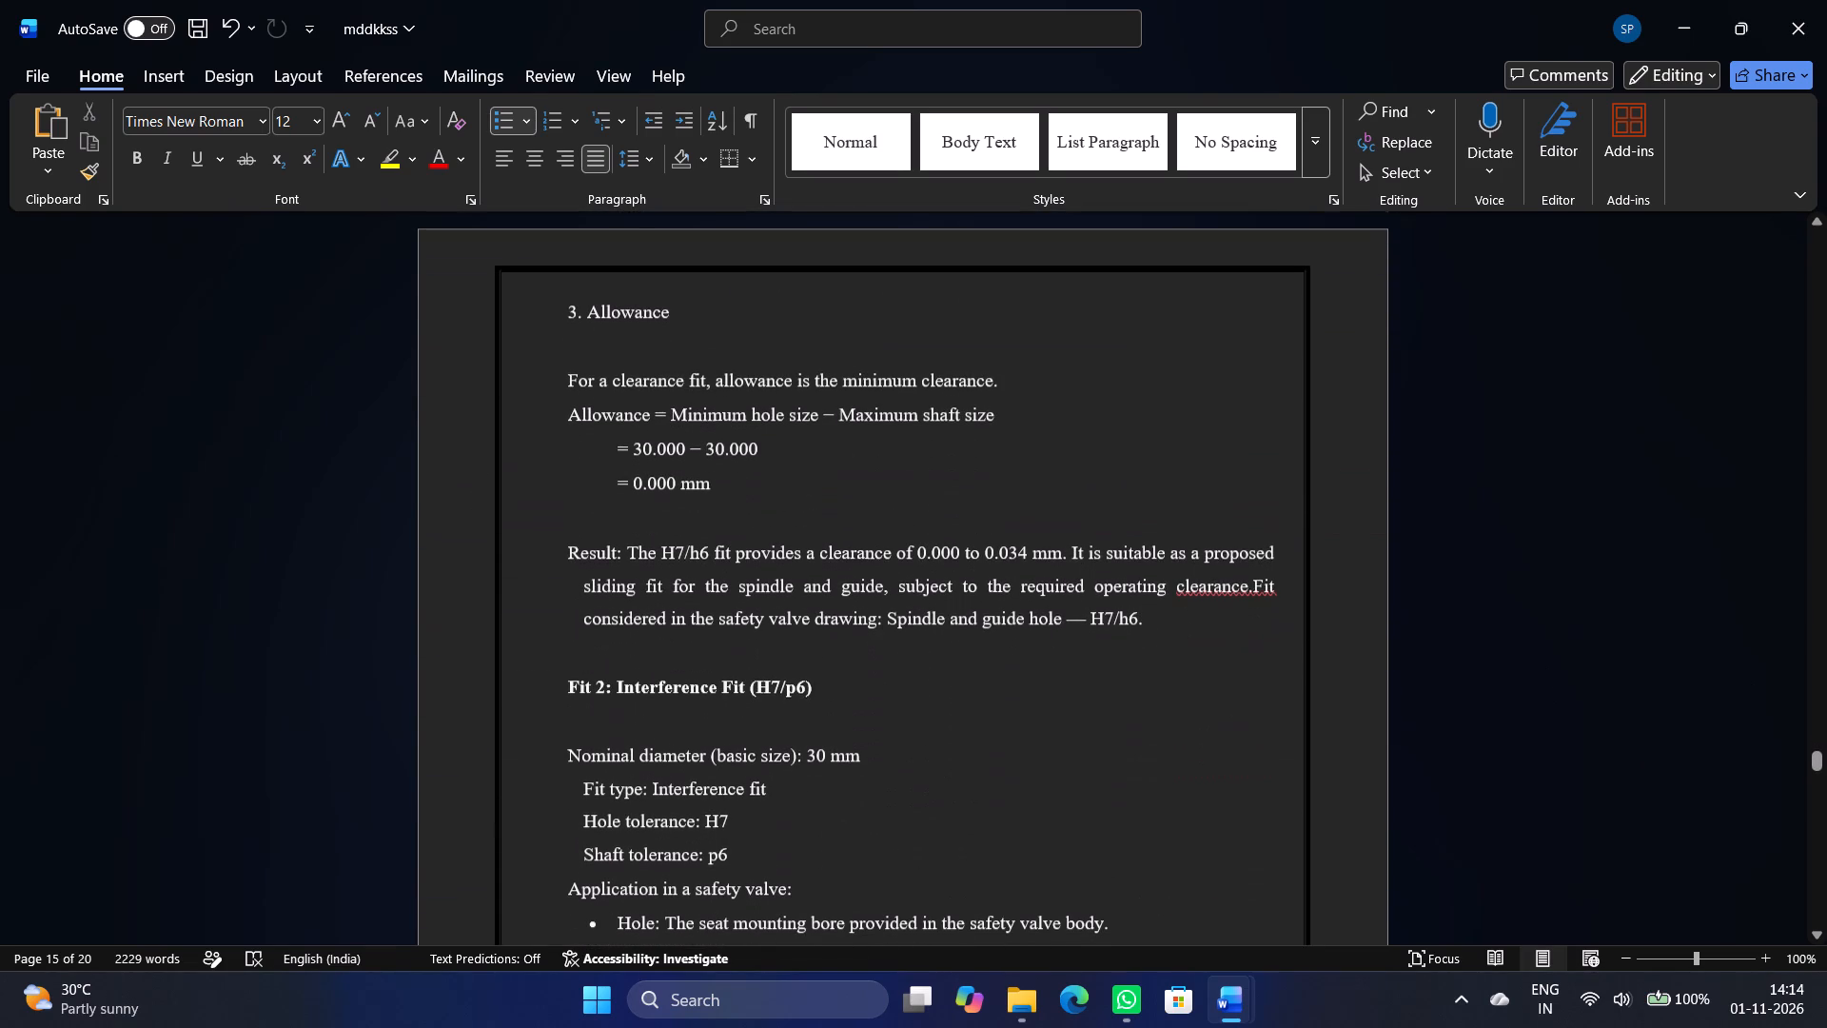
left_click_drag(569, 553, 1078, 621)
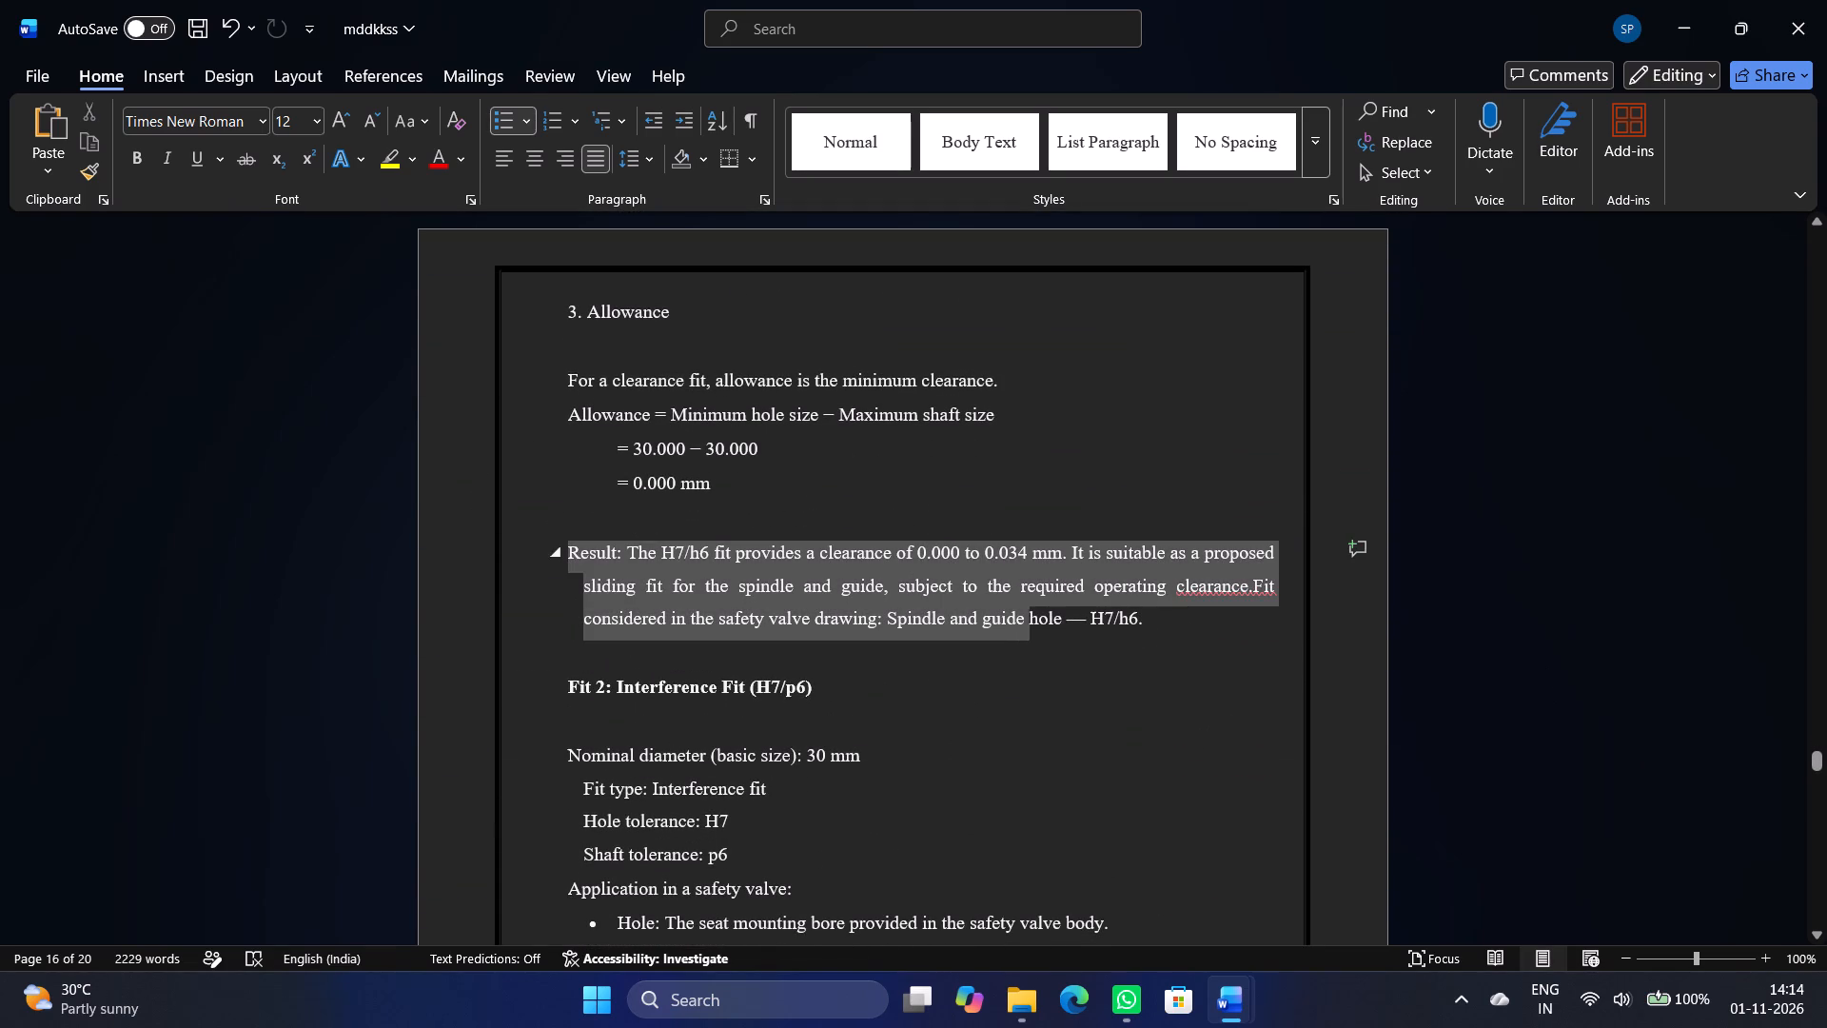
left_click_drag(1078, 621, 1141, 609)
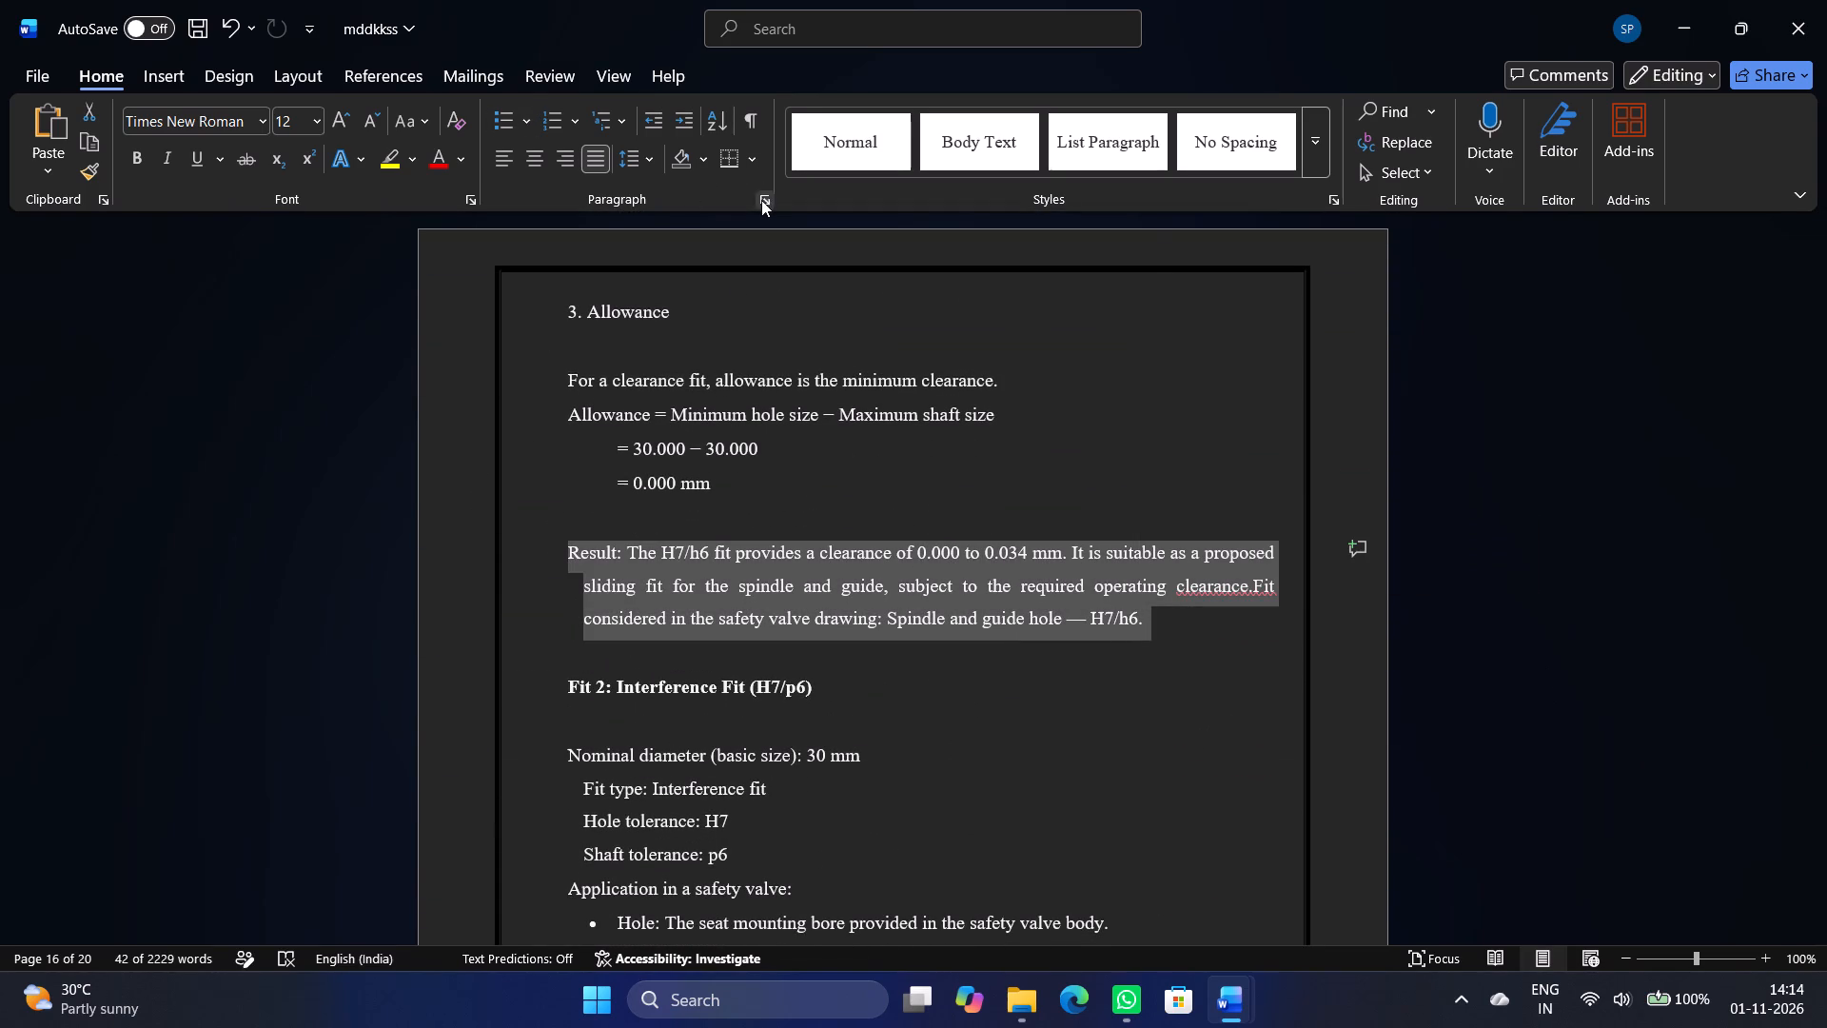
left_click(760, 204)
left_click(799, 369)
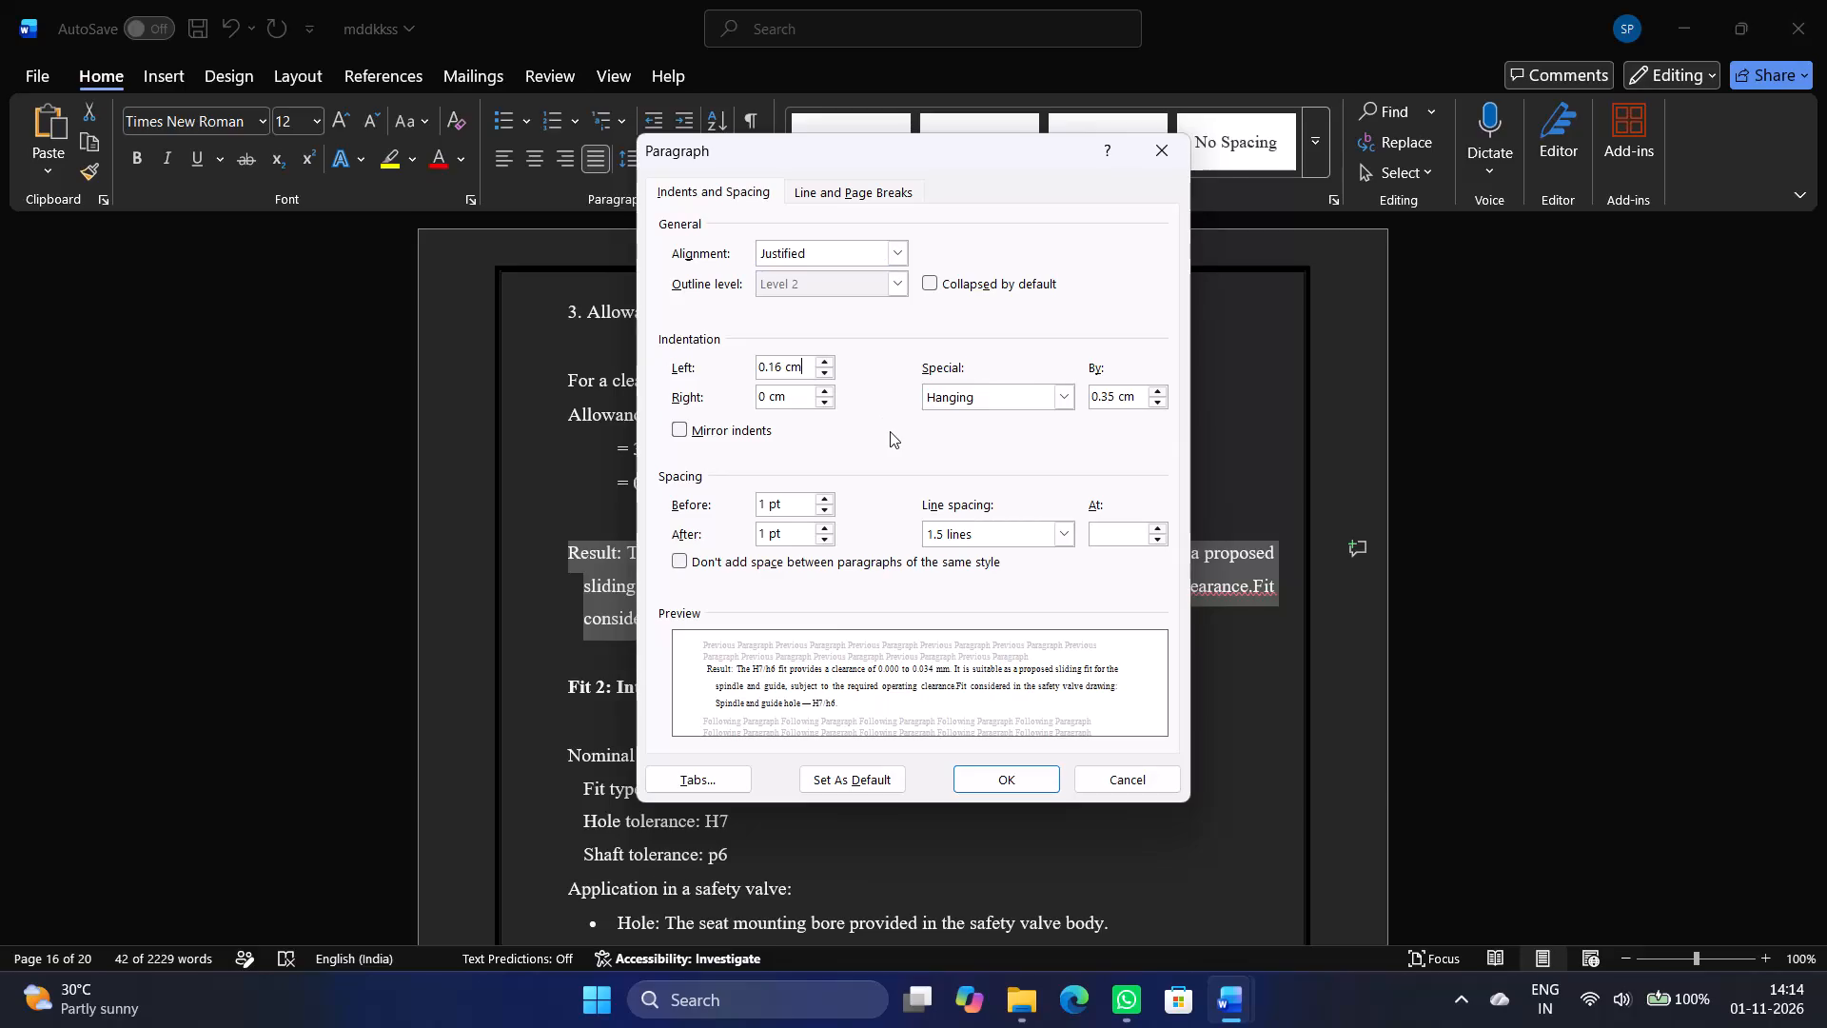
key("BackSpace")
key("BackSpace")
key("BackSpace")
key("BackSpace")
key("BackSpace")
key("BackSpace")
key("BackSpace")
key("BackSpace")
key("BackSpace")
key("BackSpace")
key("BackSpace")
key("BackSpace")
key("BackSpace")
key("BackSpace")
key("BackSpace")
key("BackSpace")
key("BackSpace")
type("0.1")
key("3")
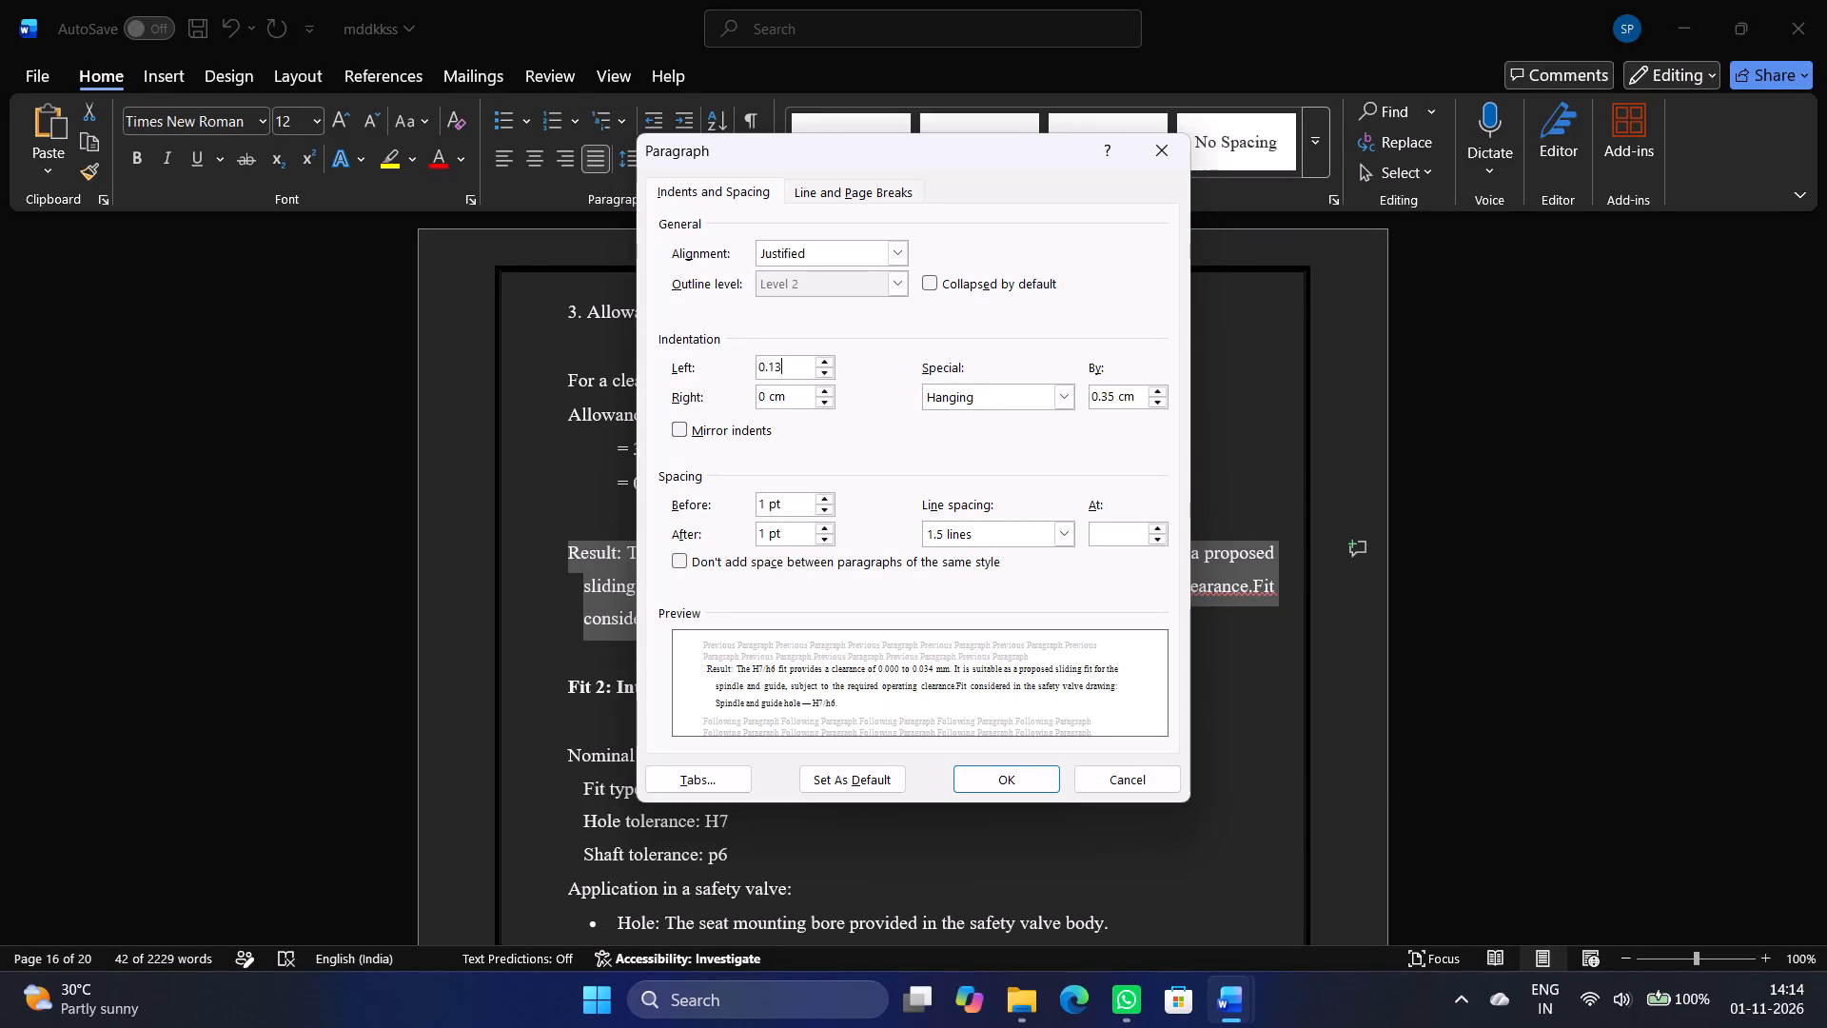
left_click(794, 400)
key("BackSpace")
key("BackSpace")
key("BackSpace")
key("BackSpace")
key("BackSpace")
key("BackSpace")
key("BackSpace")
key("BackSpace")
key("BackSpace")
key("0")
key("period")
type("79")
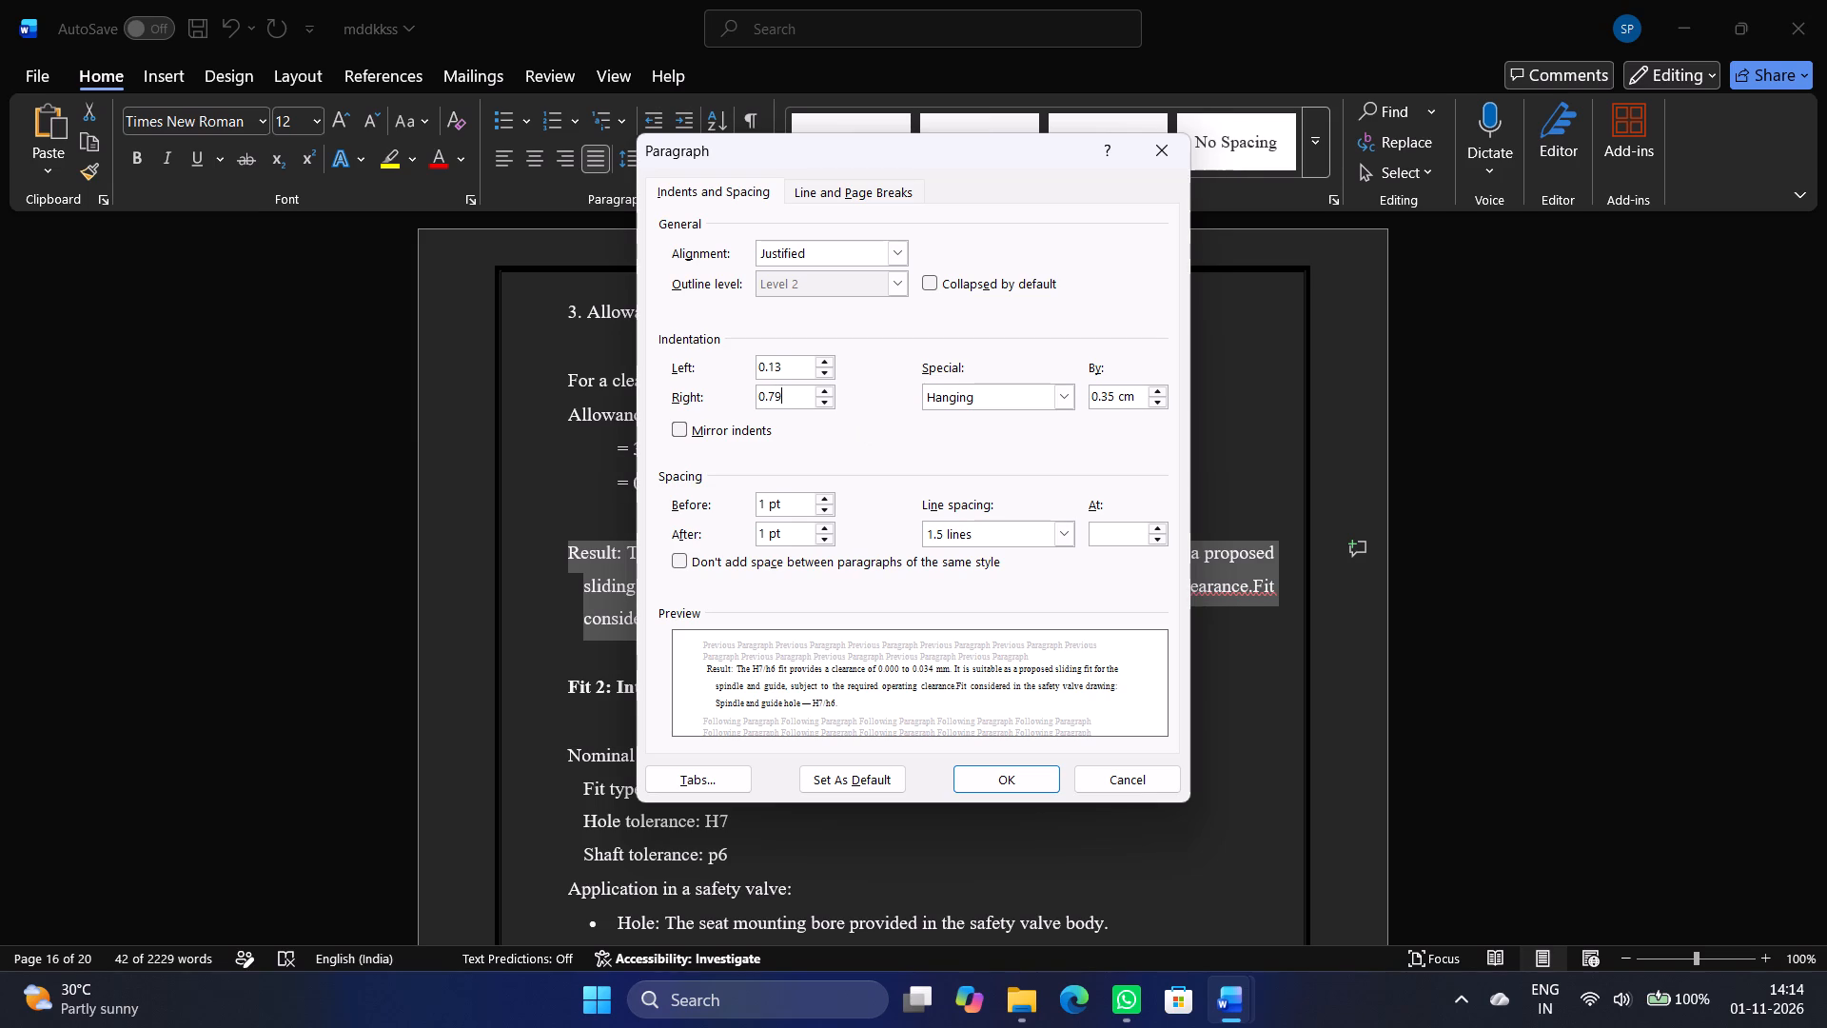
key("Return")
left_click(1618, 787)
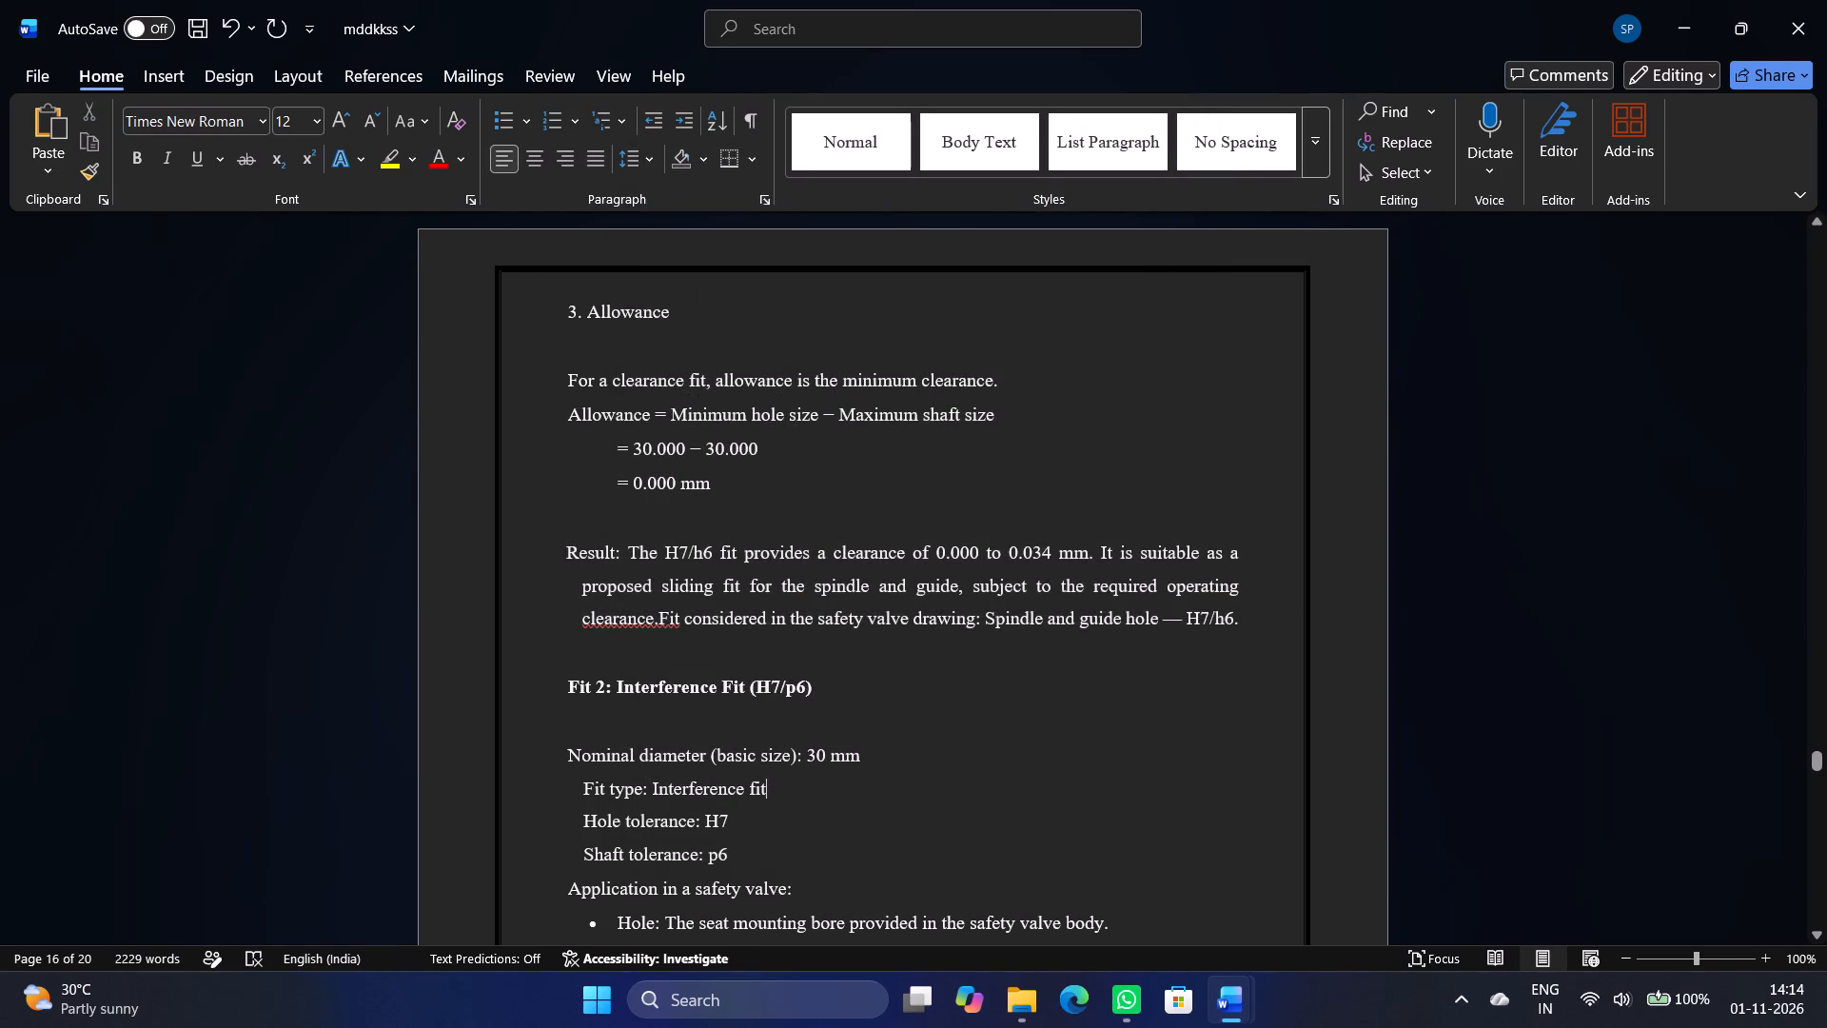
Indent the Fit 2 text from "Application in a safety valve:" through "This fit is proposed…" by 0.13 cm left and 0.79 cm right.
scroll(1698, 724, "down", 8)
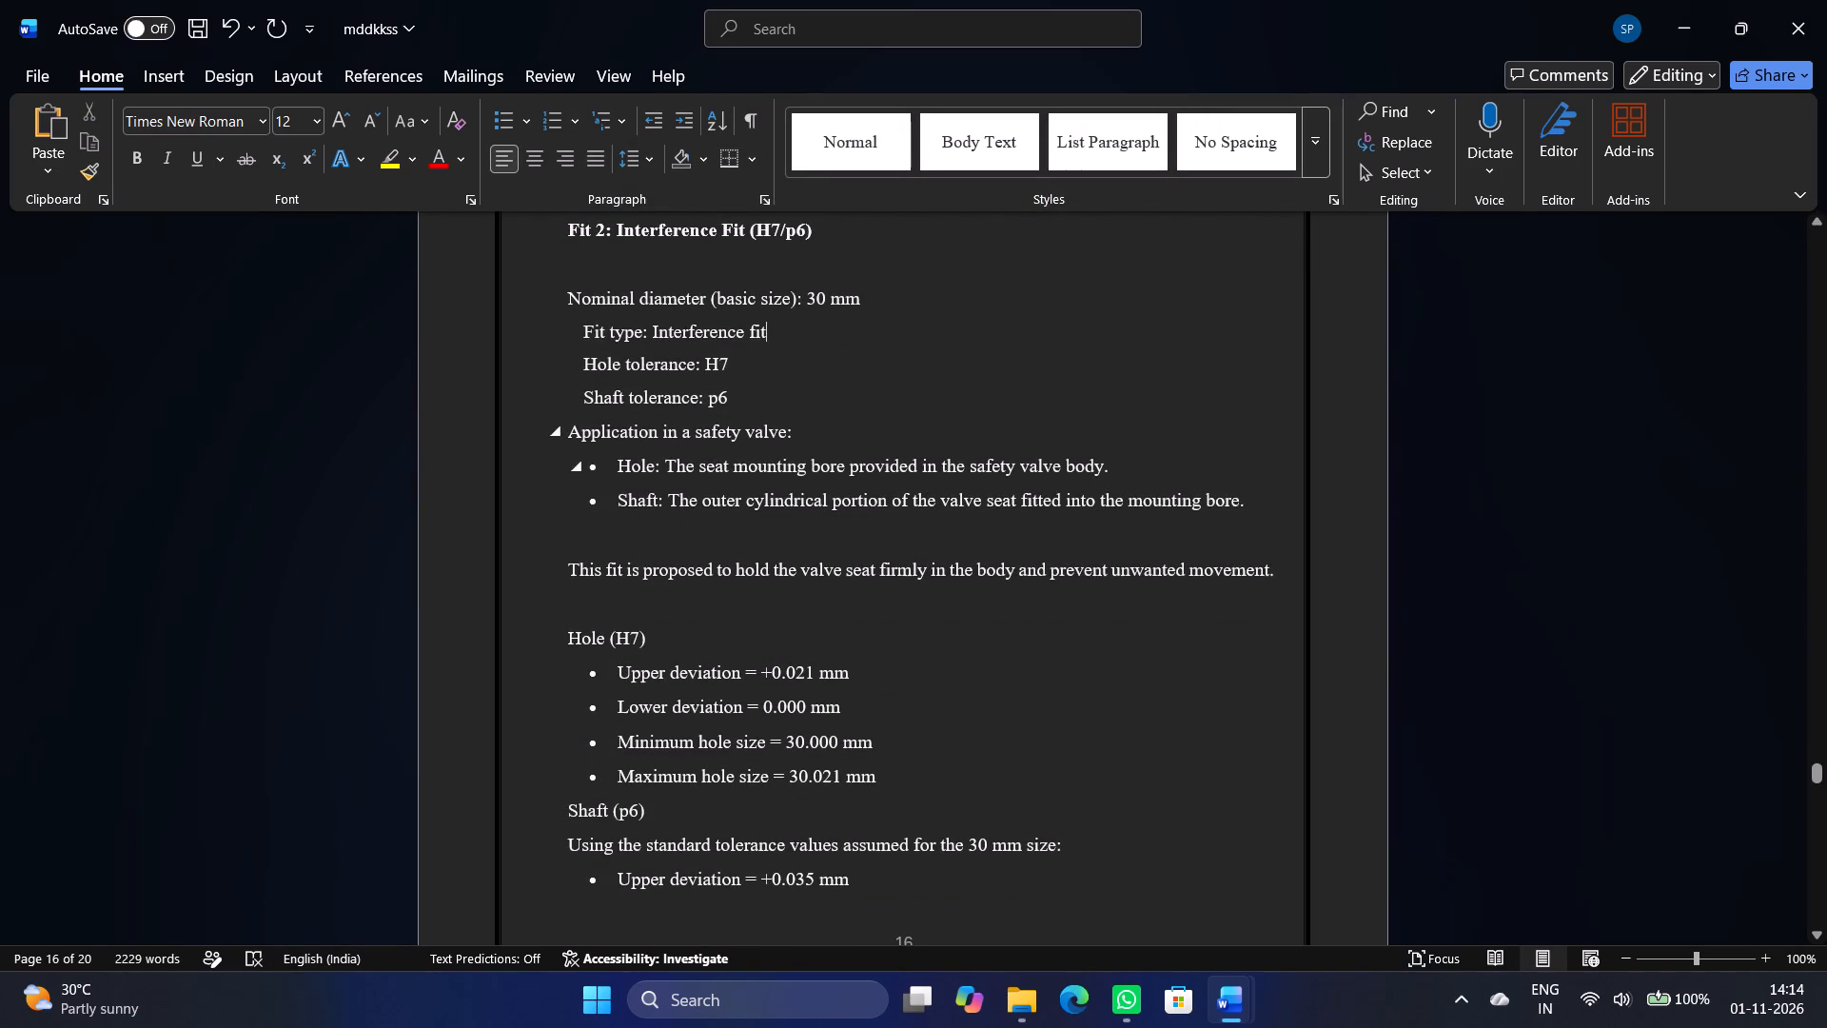
left_click_drag(572, 434, 1092, 468)
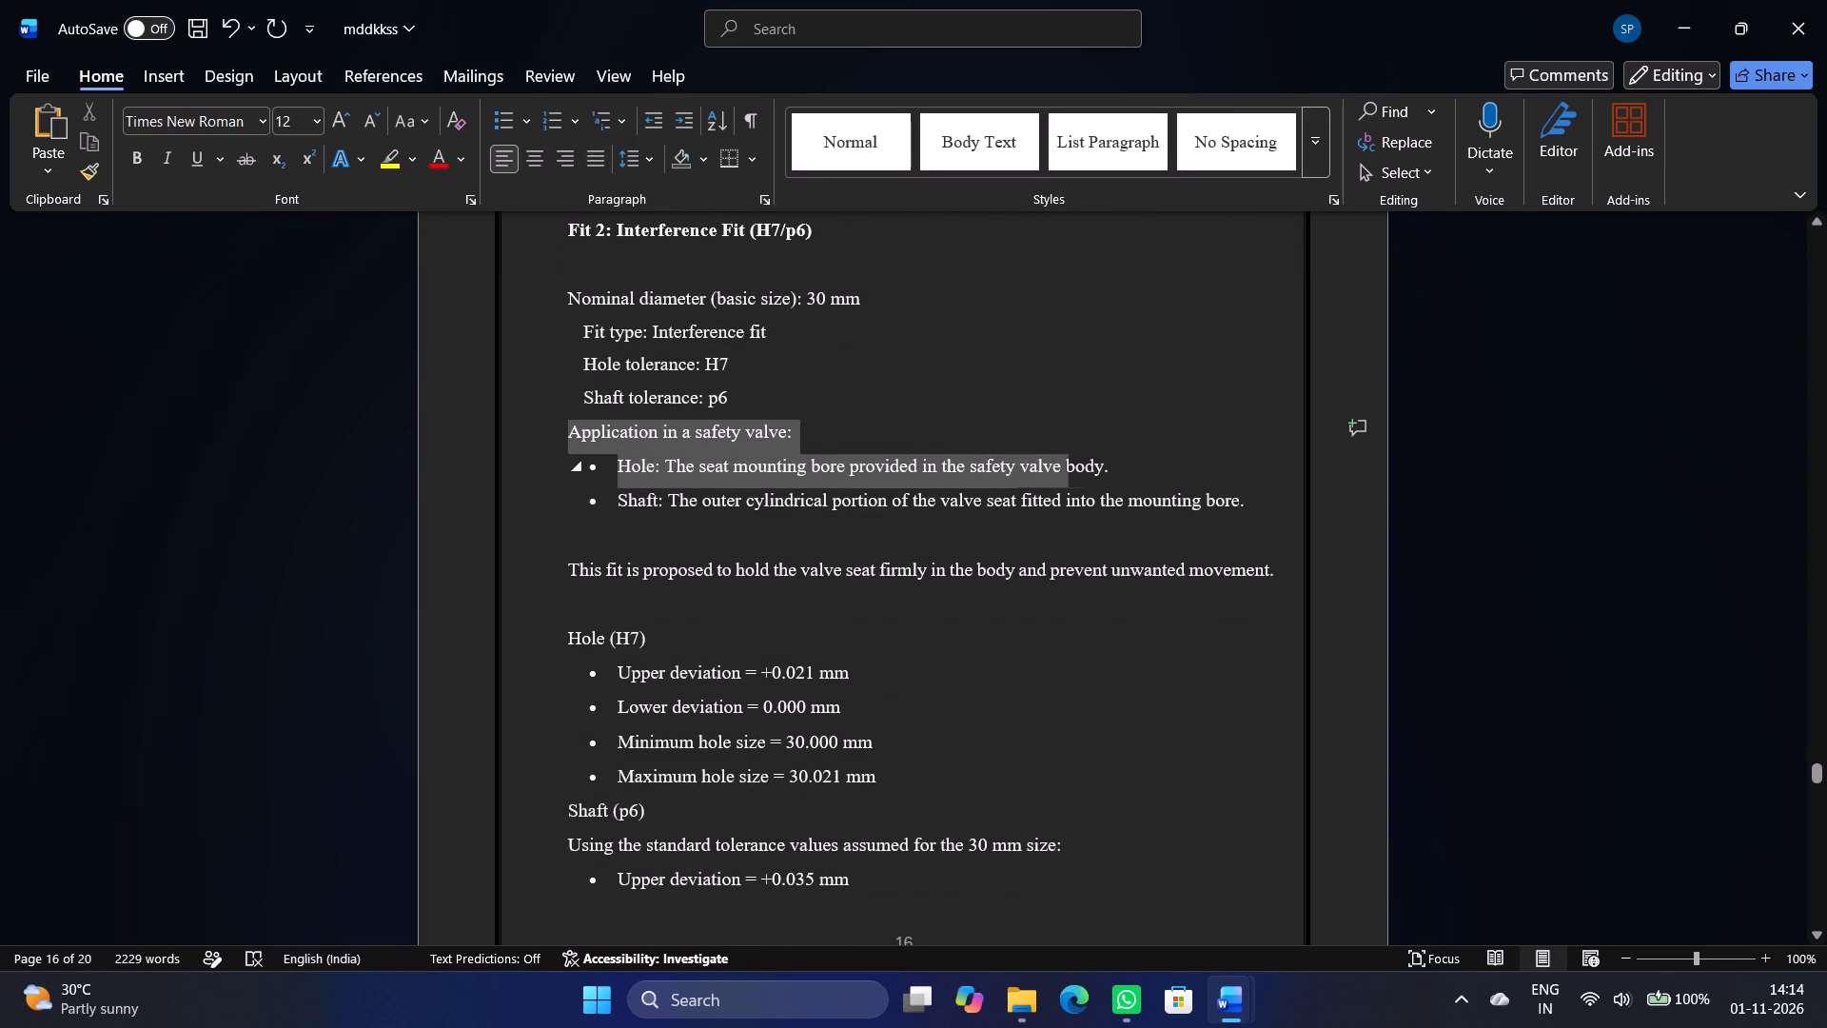
left_click_drag(1092, 468, 1297, 576)
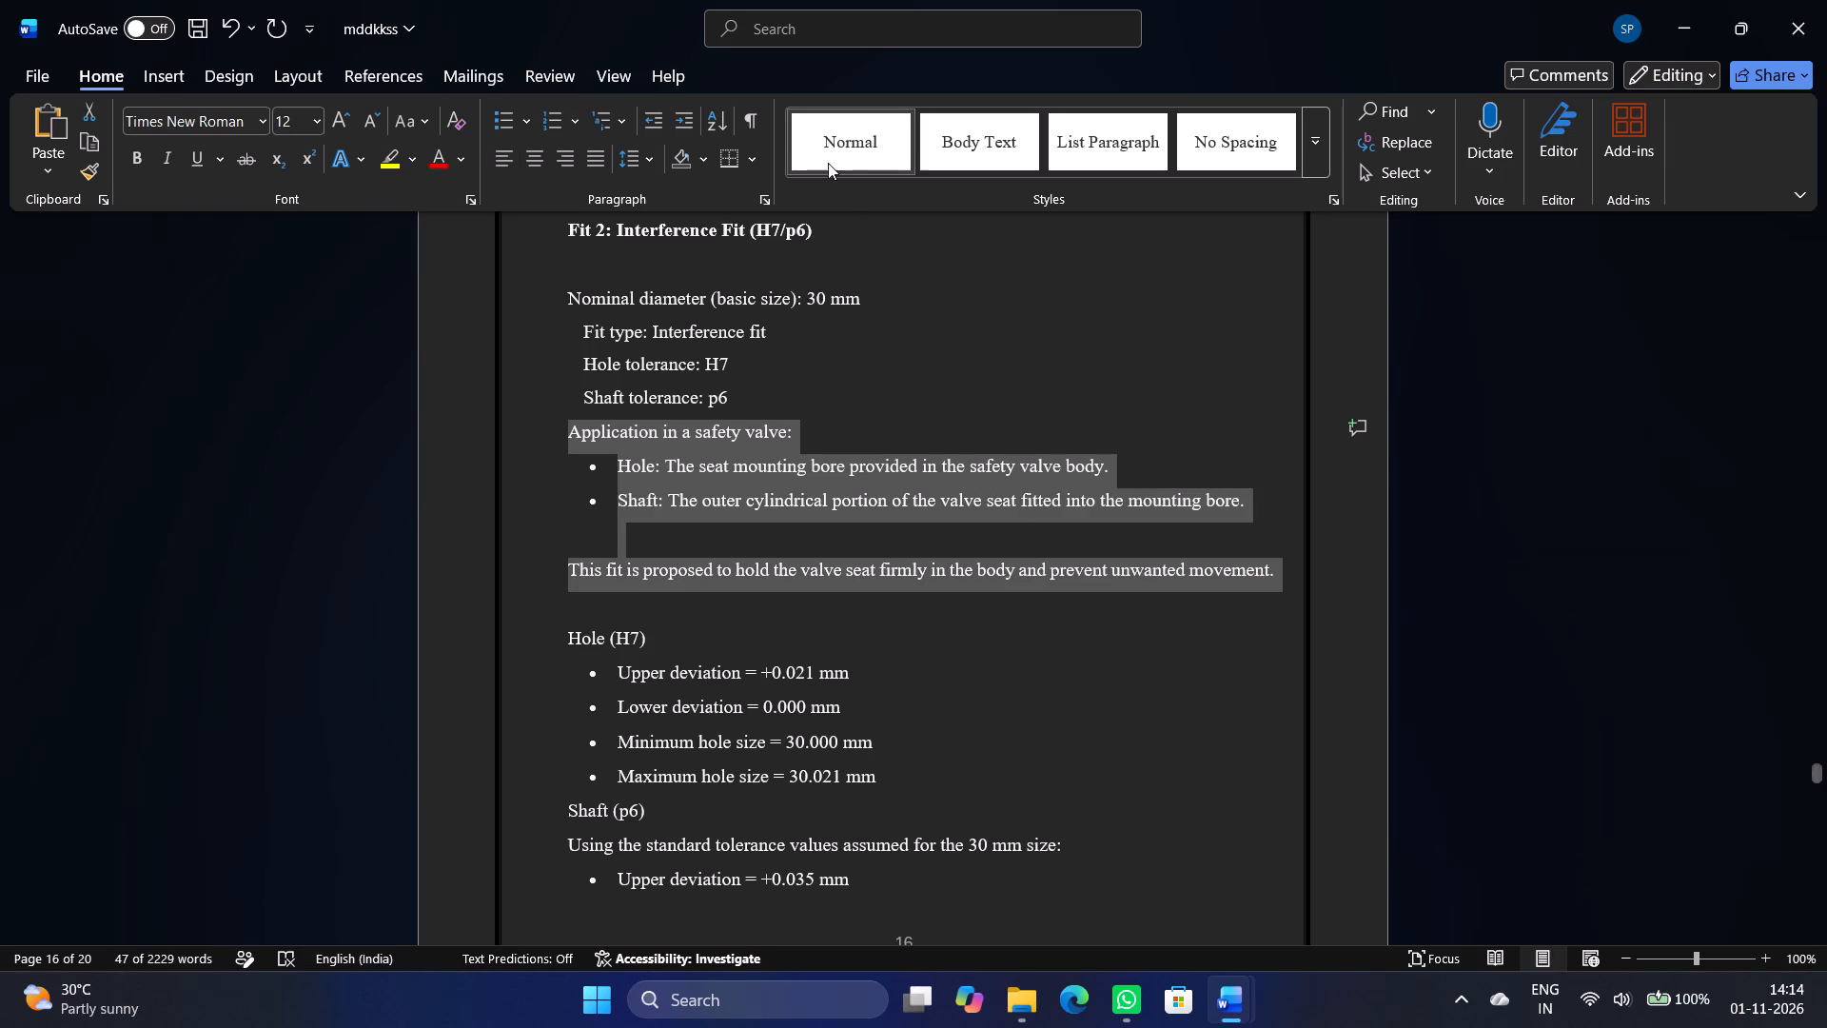
left_click(761, 199)
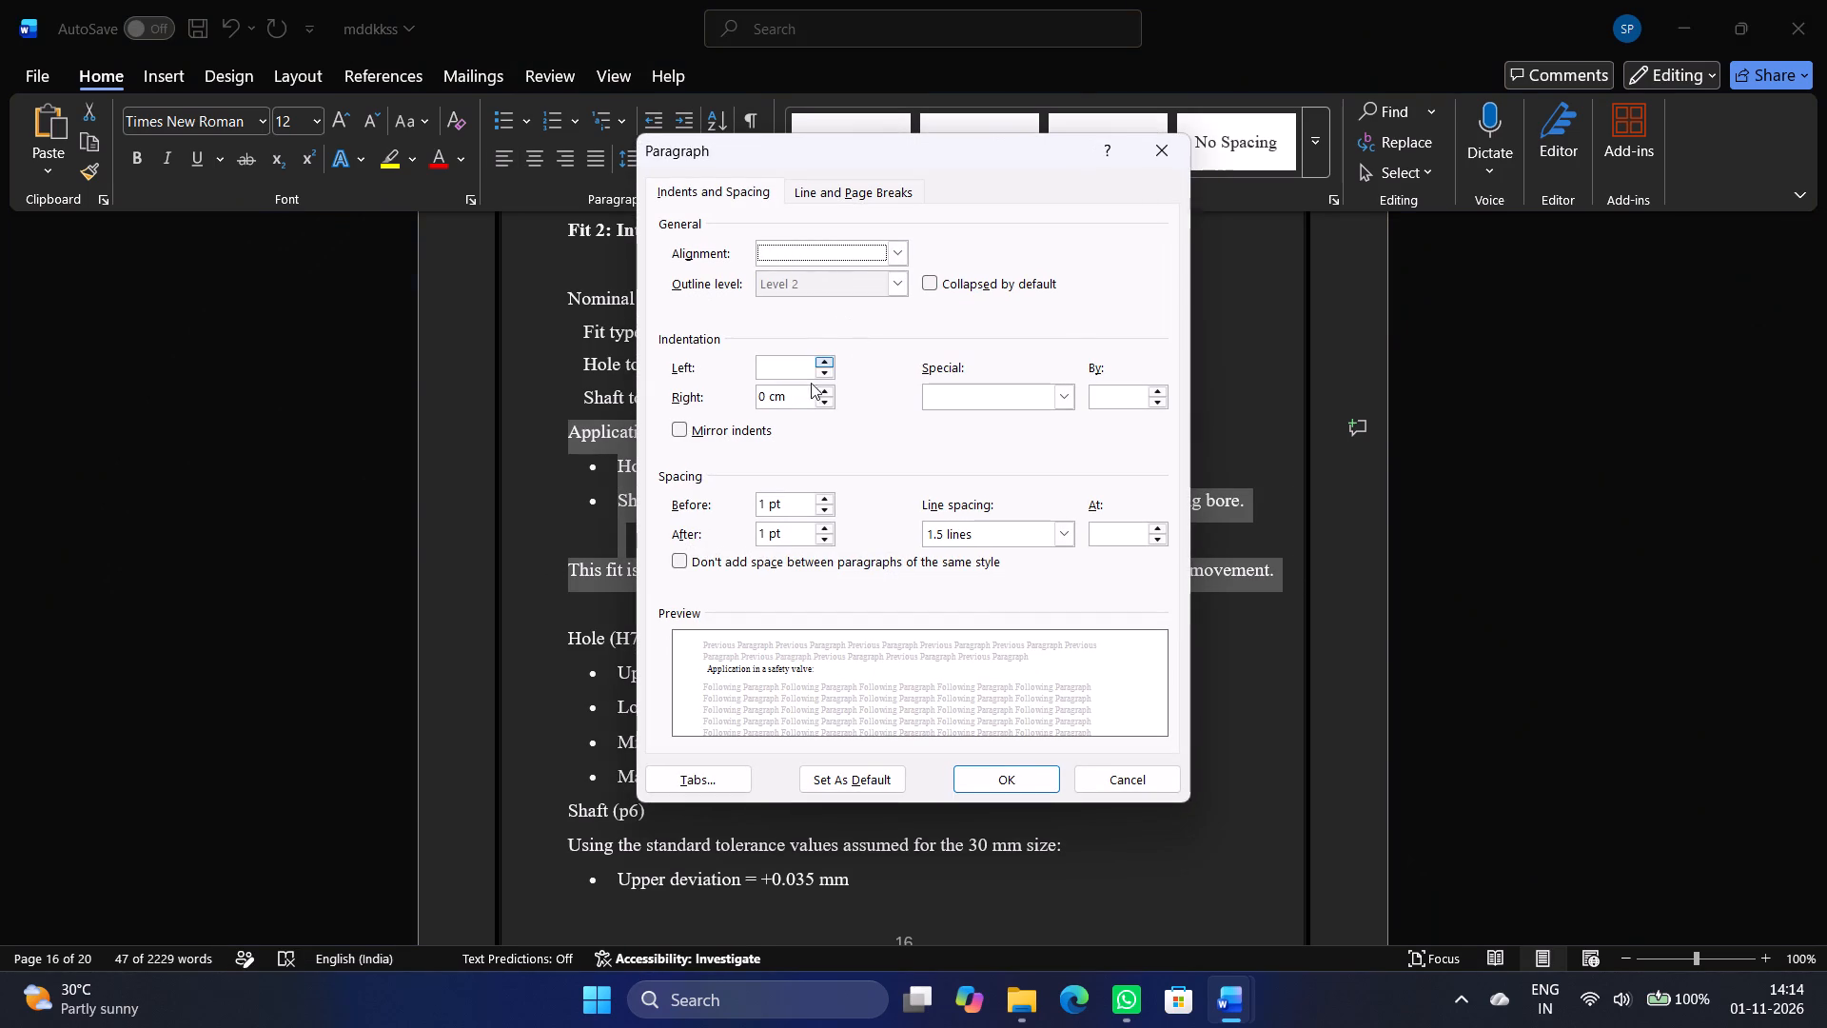
left_click(780, 369)
key("0")
type(".13")
left_click_drag(756, 391, 744, 390)
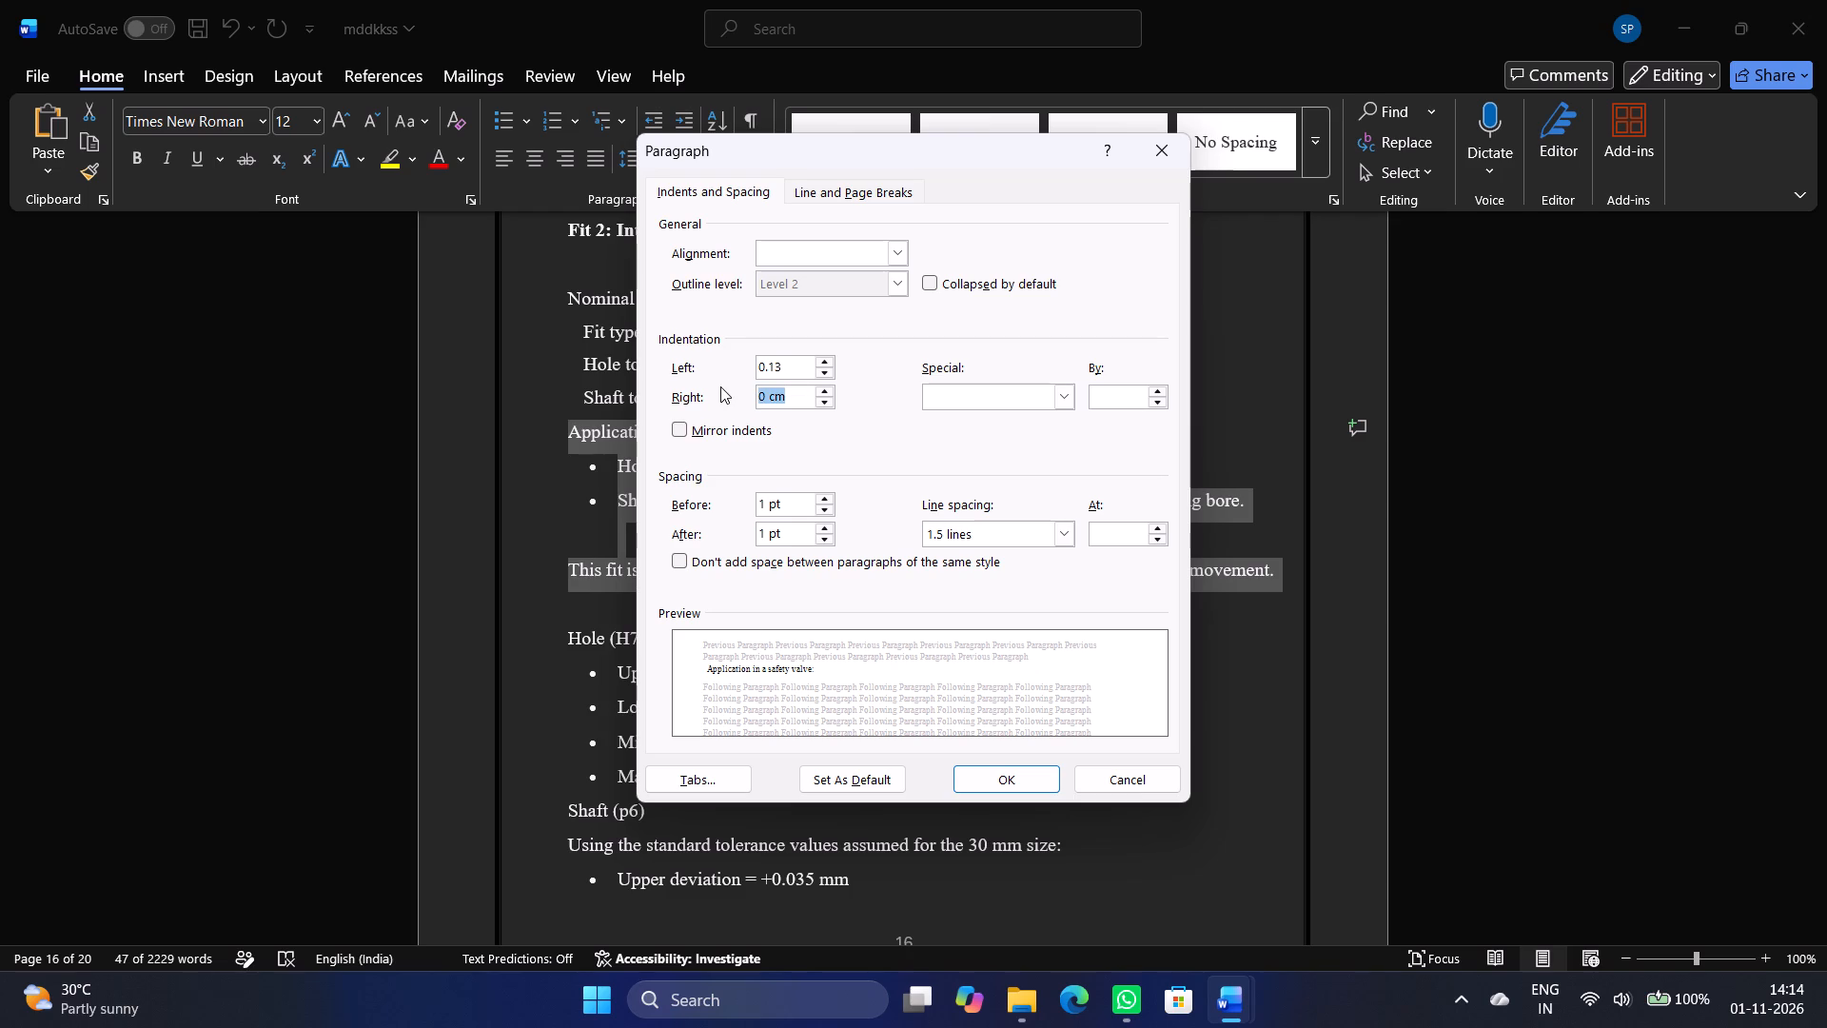
key("BackSpace")
type("0.")
type("79")
key("Return")
left_click(1581, 519)
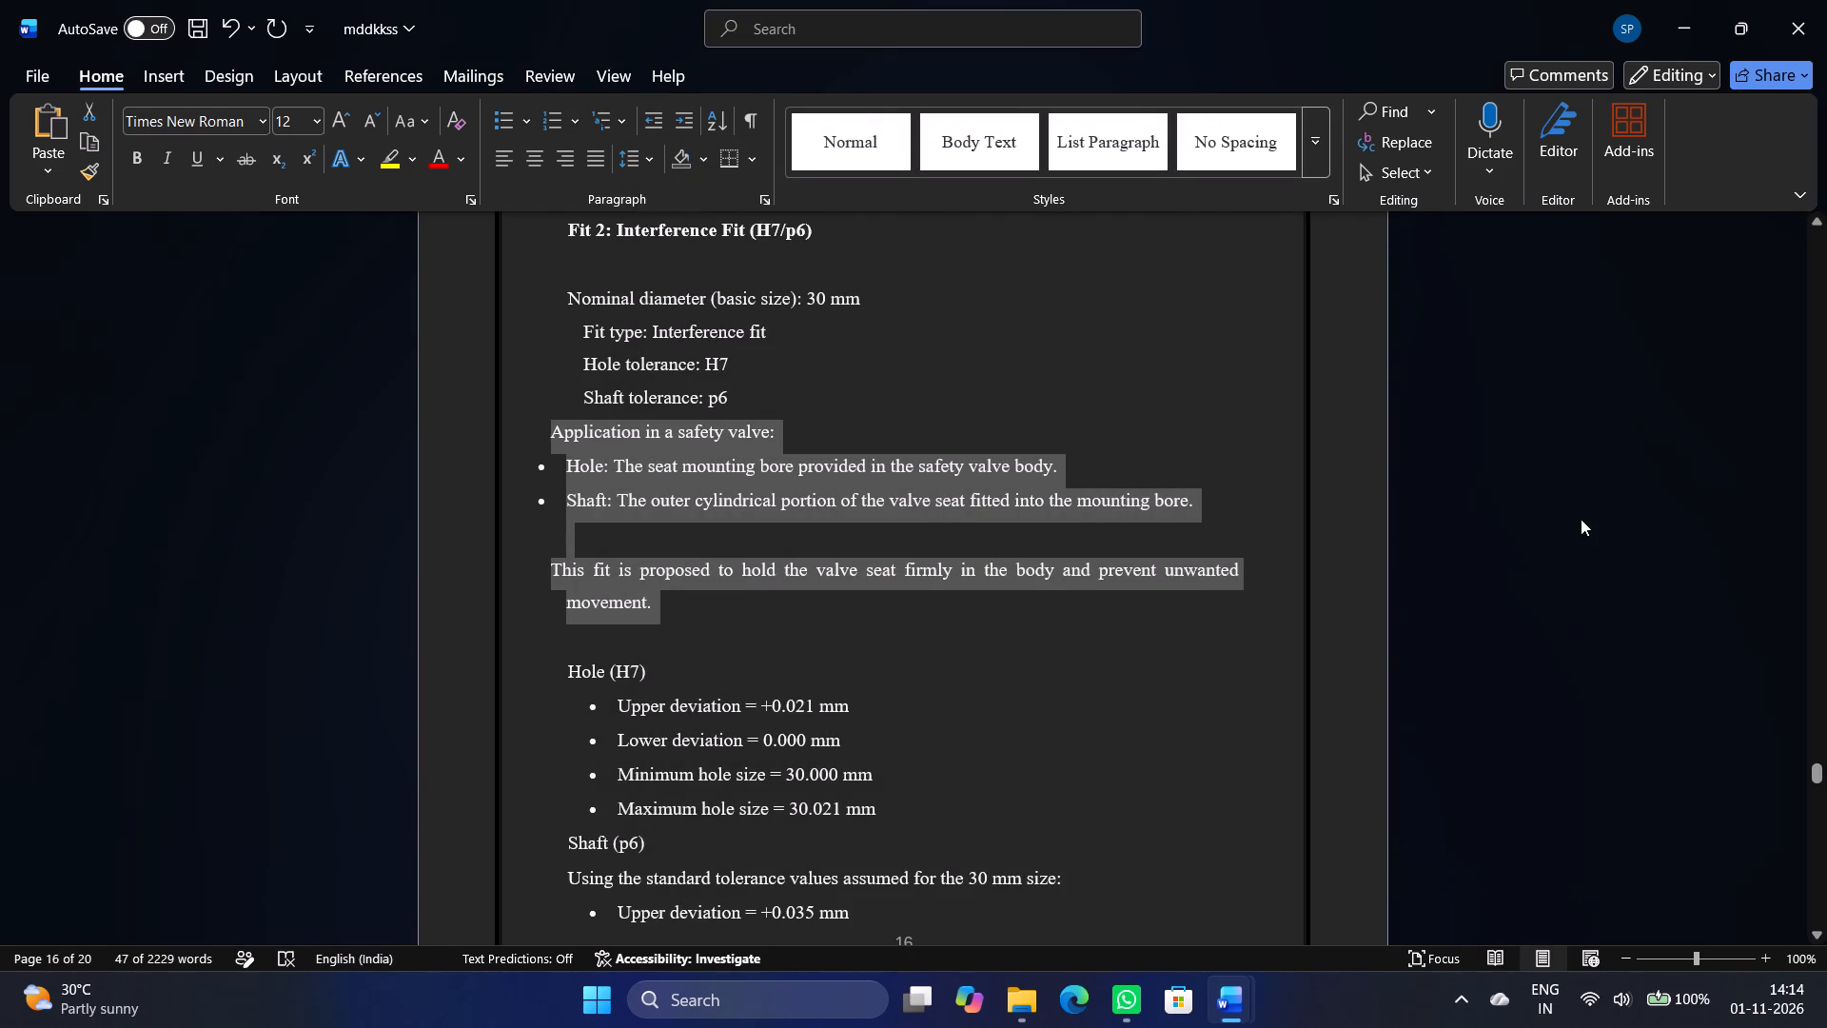
Examine the layout of the re-indented Fit 2 application text and the lines around it on pages 16 and 17.
scroll(723, 650, "up", 7)
scroll(742, 645, "down", 10)
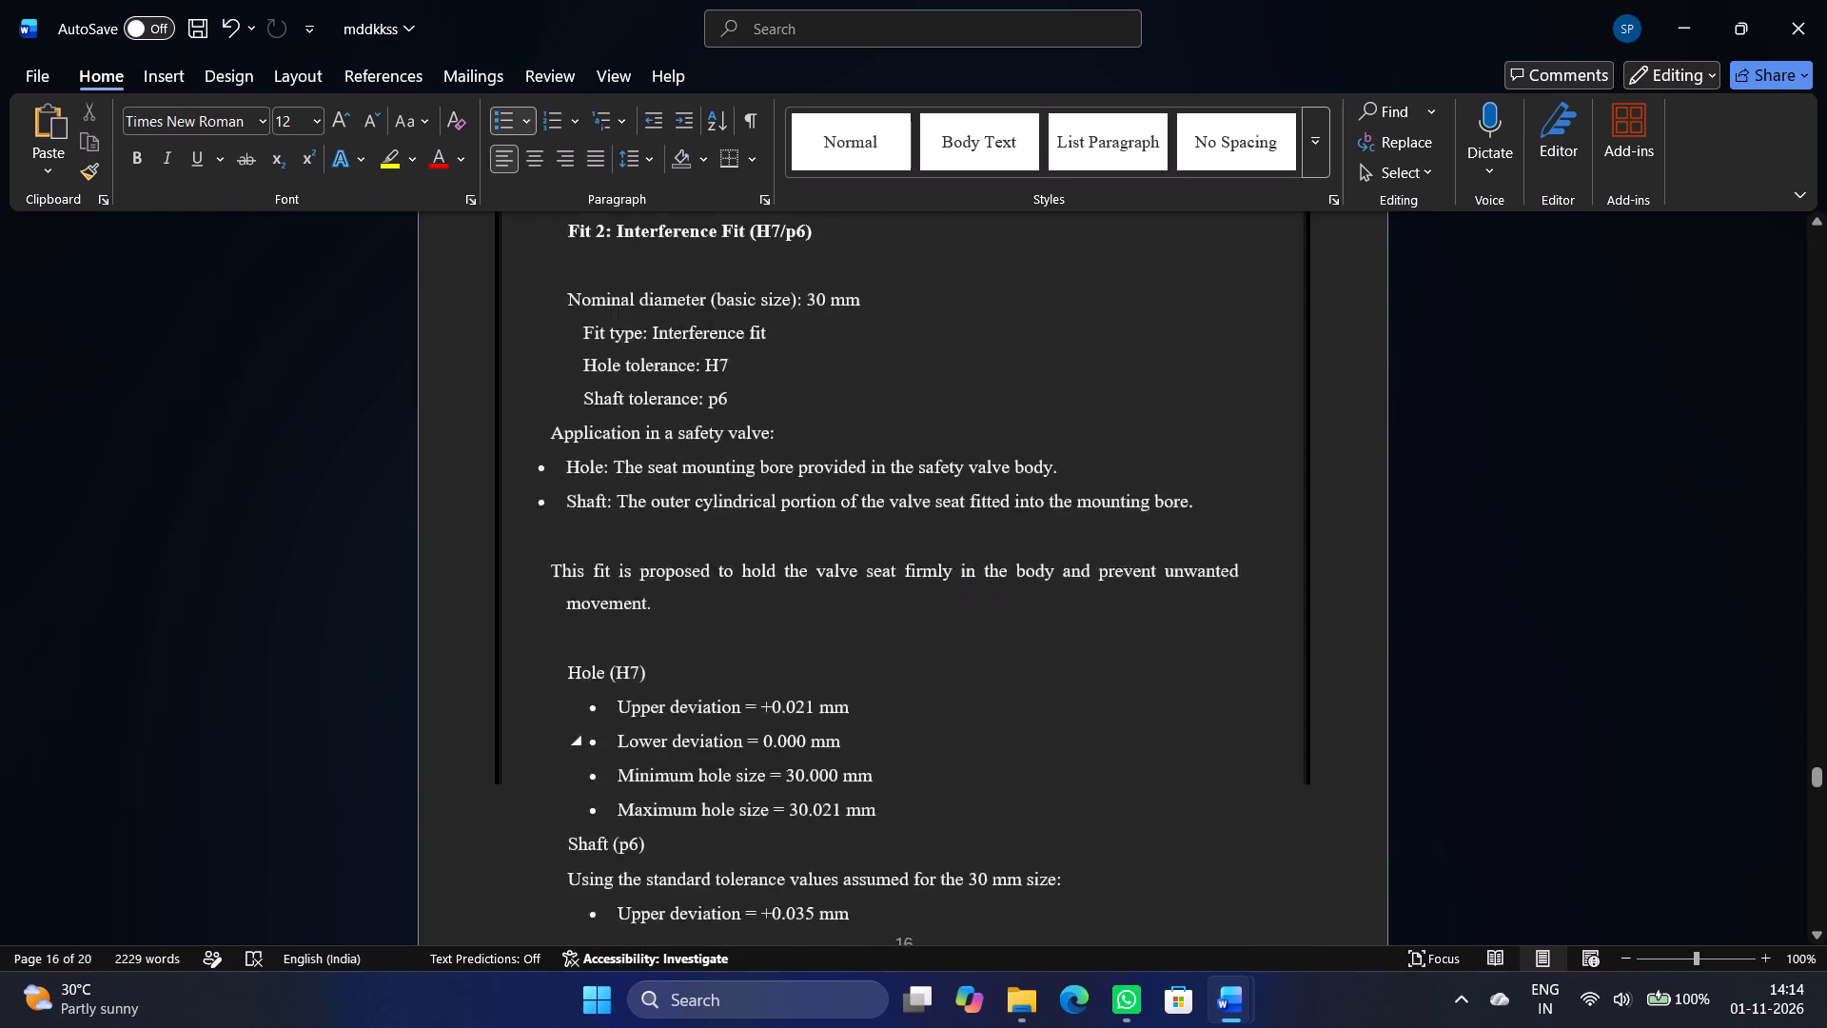
scroll(758, 625, "down", 12)
scroll(756, 623, "up", 8)
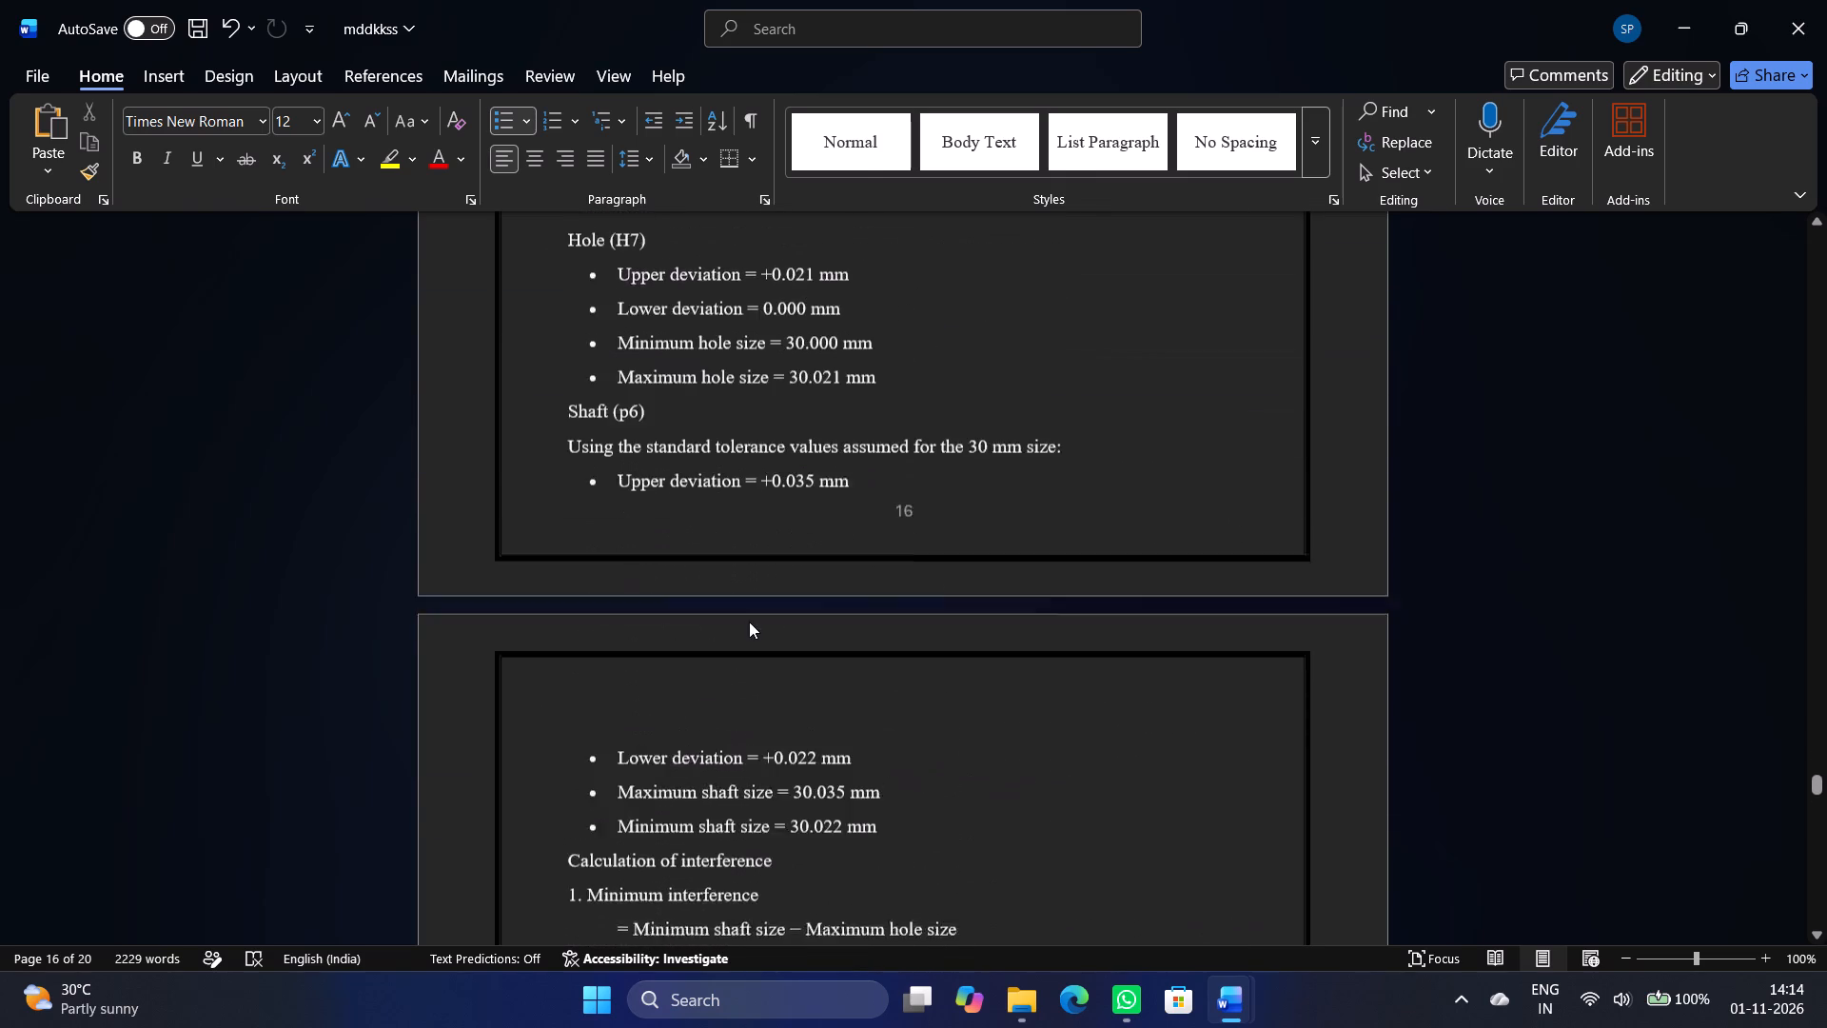
scroll(749, 622, "up", 7)
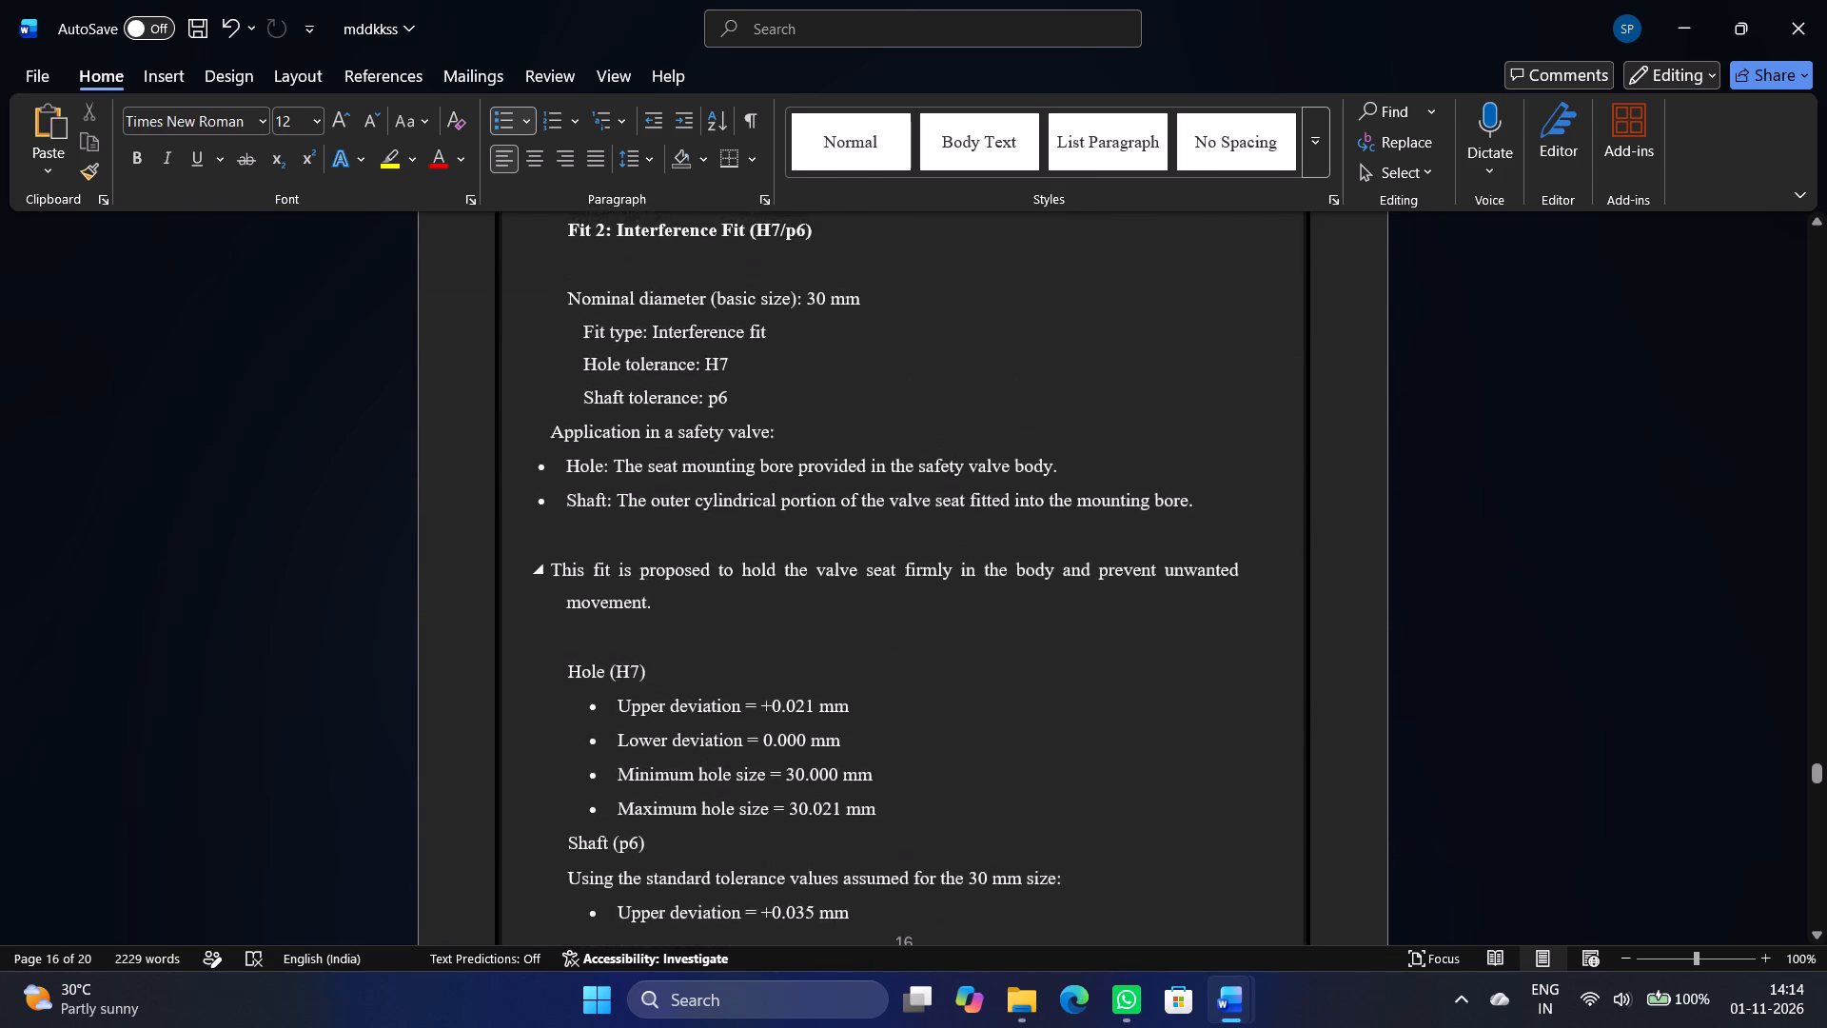
Review the Fit 2 interference fit text from the application bullets on page 16 through the calculations on page 17.
scroll(732, 616, "up", 11)
scroll(718, 614, "down", 11)
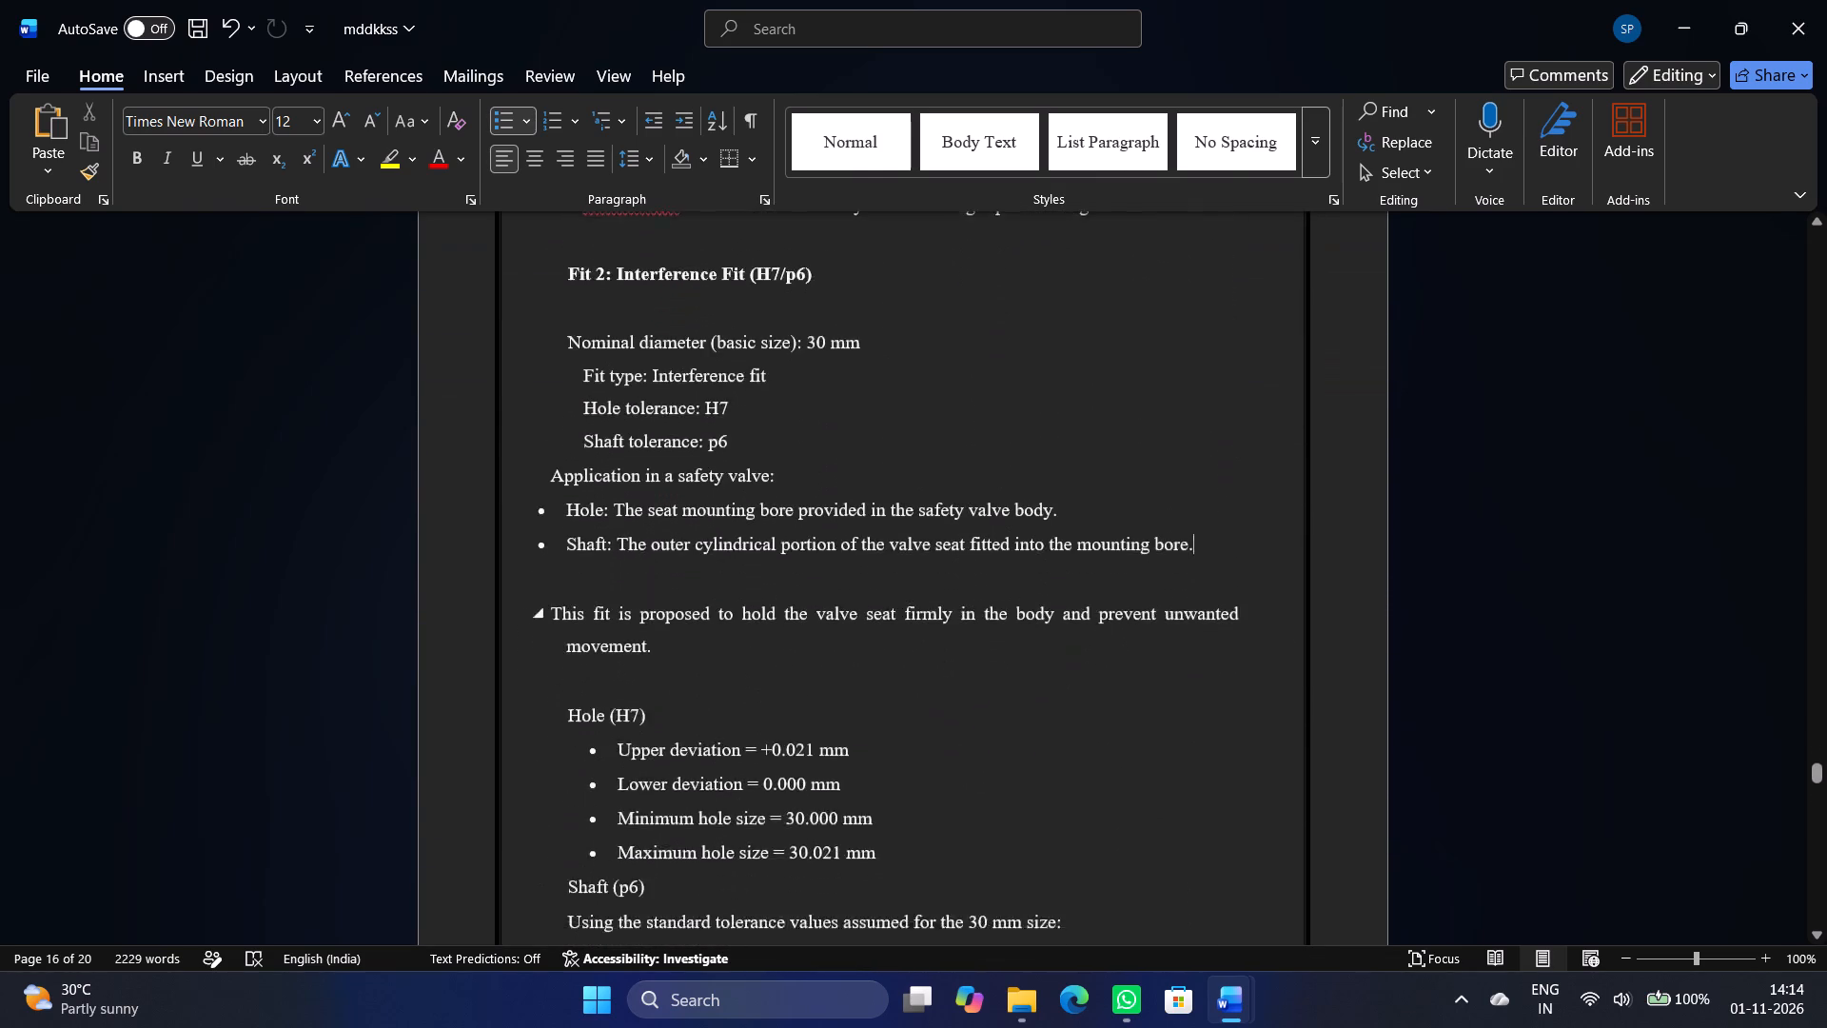
scroll(716, 614, "down", 1)
left_click(540, 421)
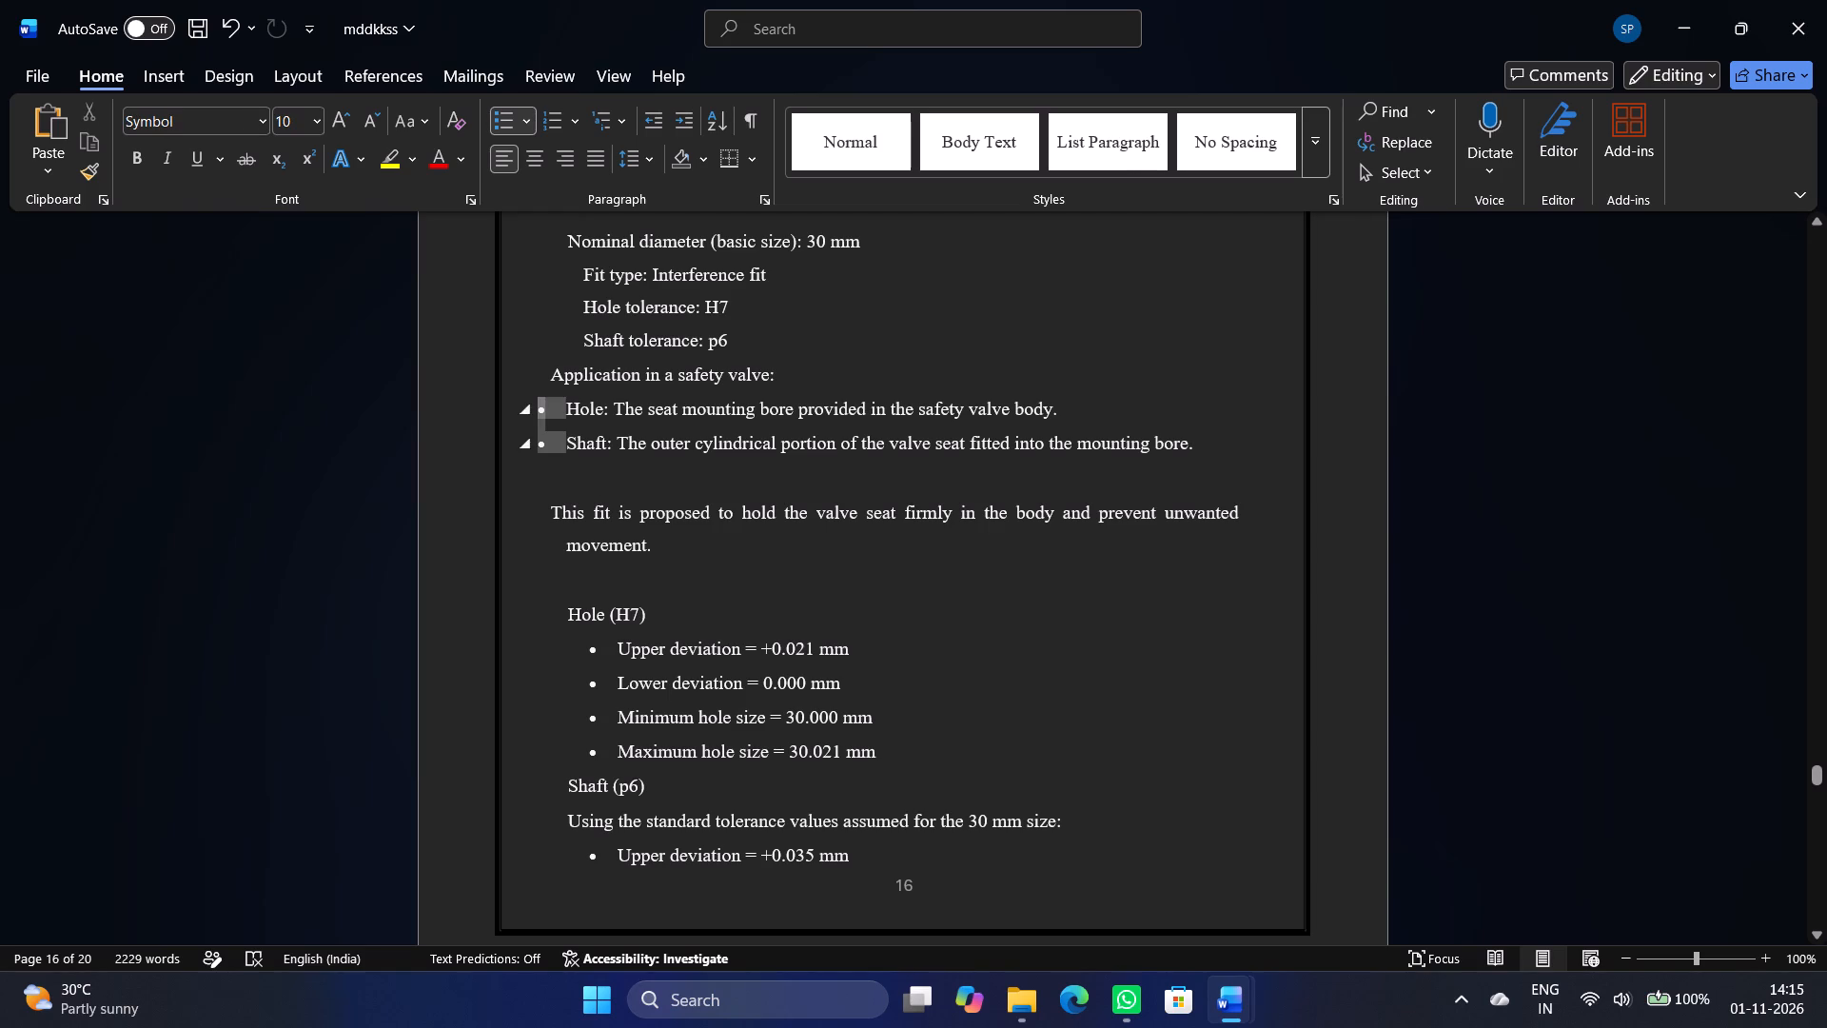
scroll(841, 544, "down", 9)
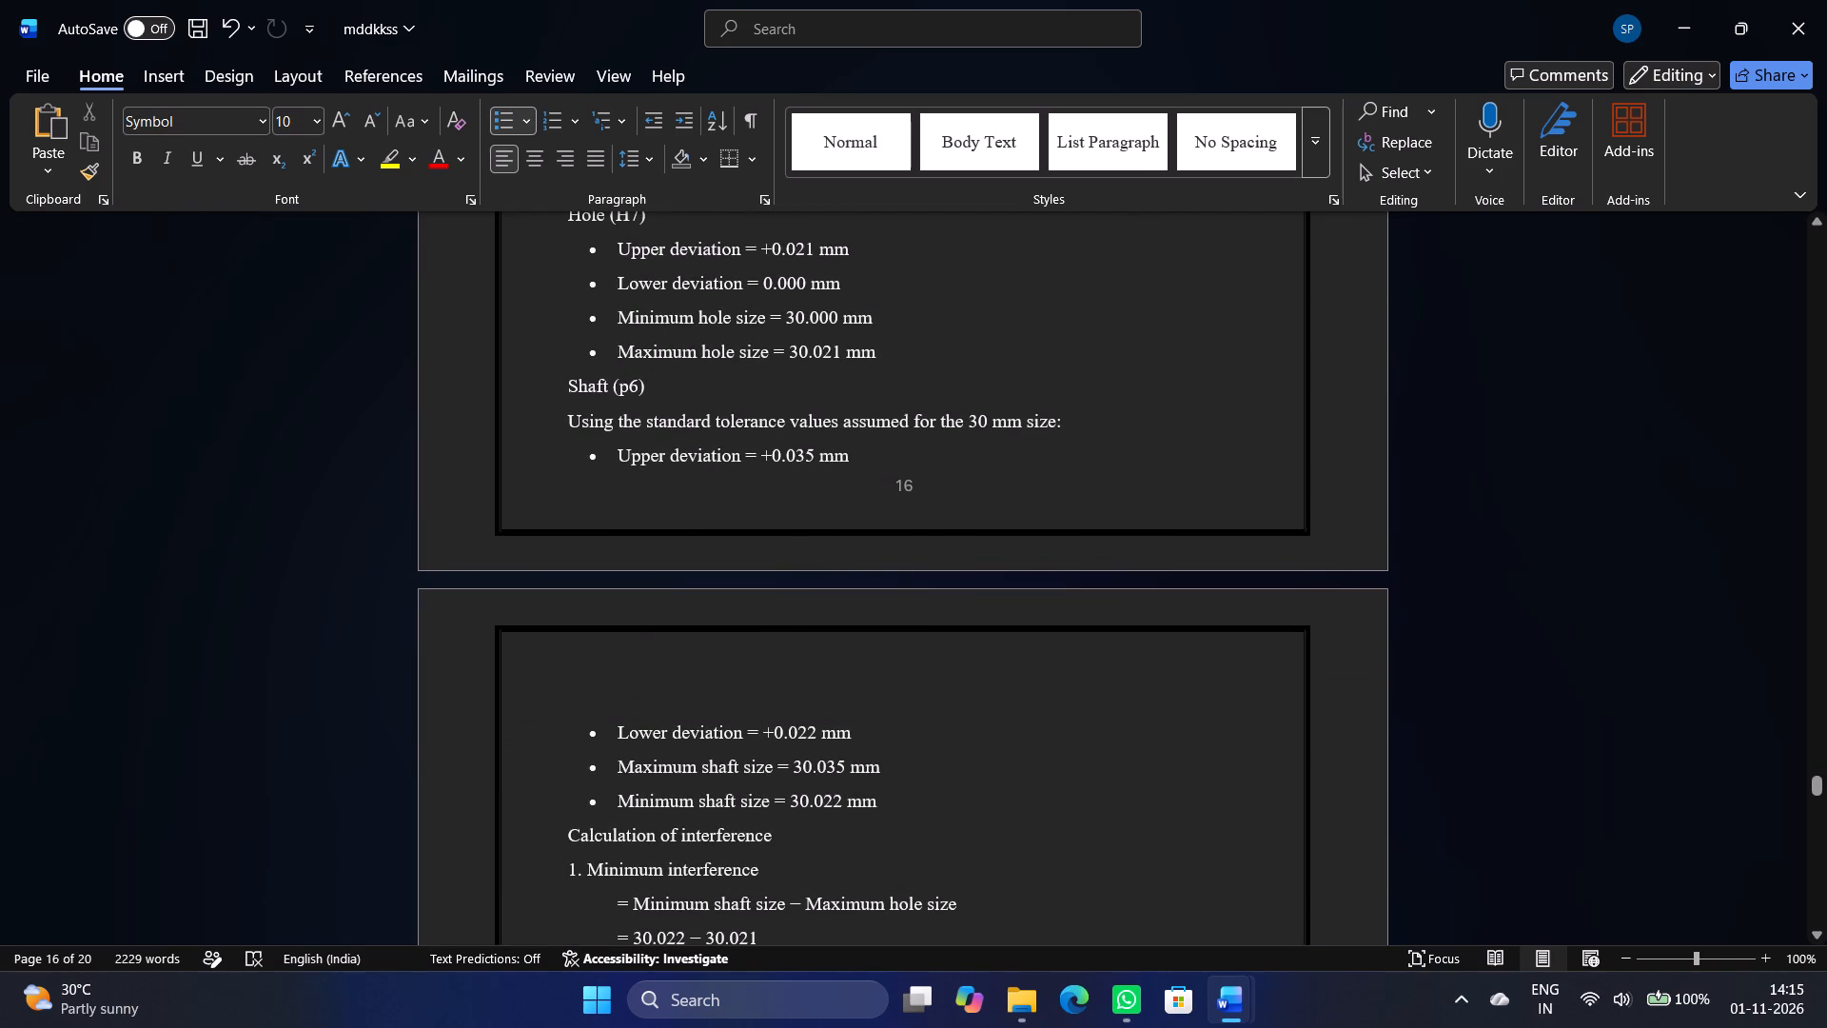
scroll(803, 536, "down", 12)
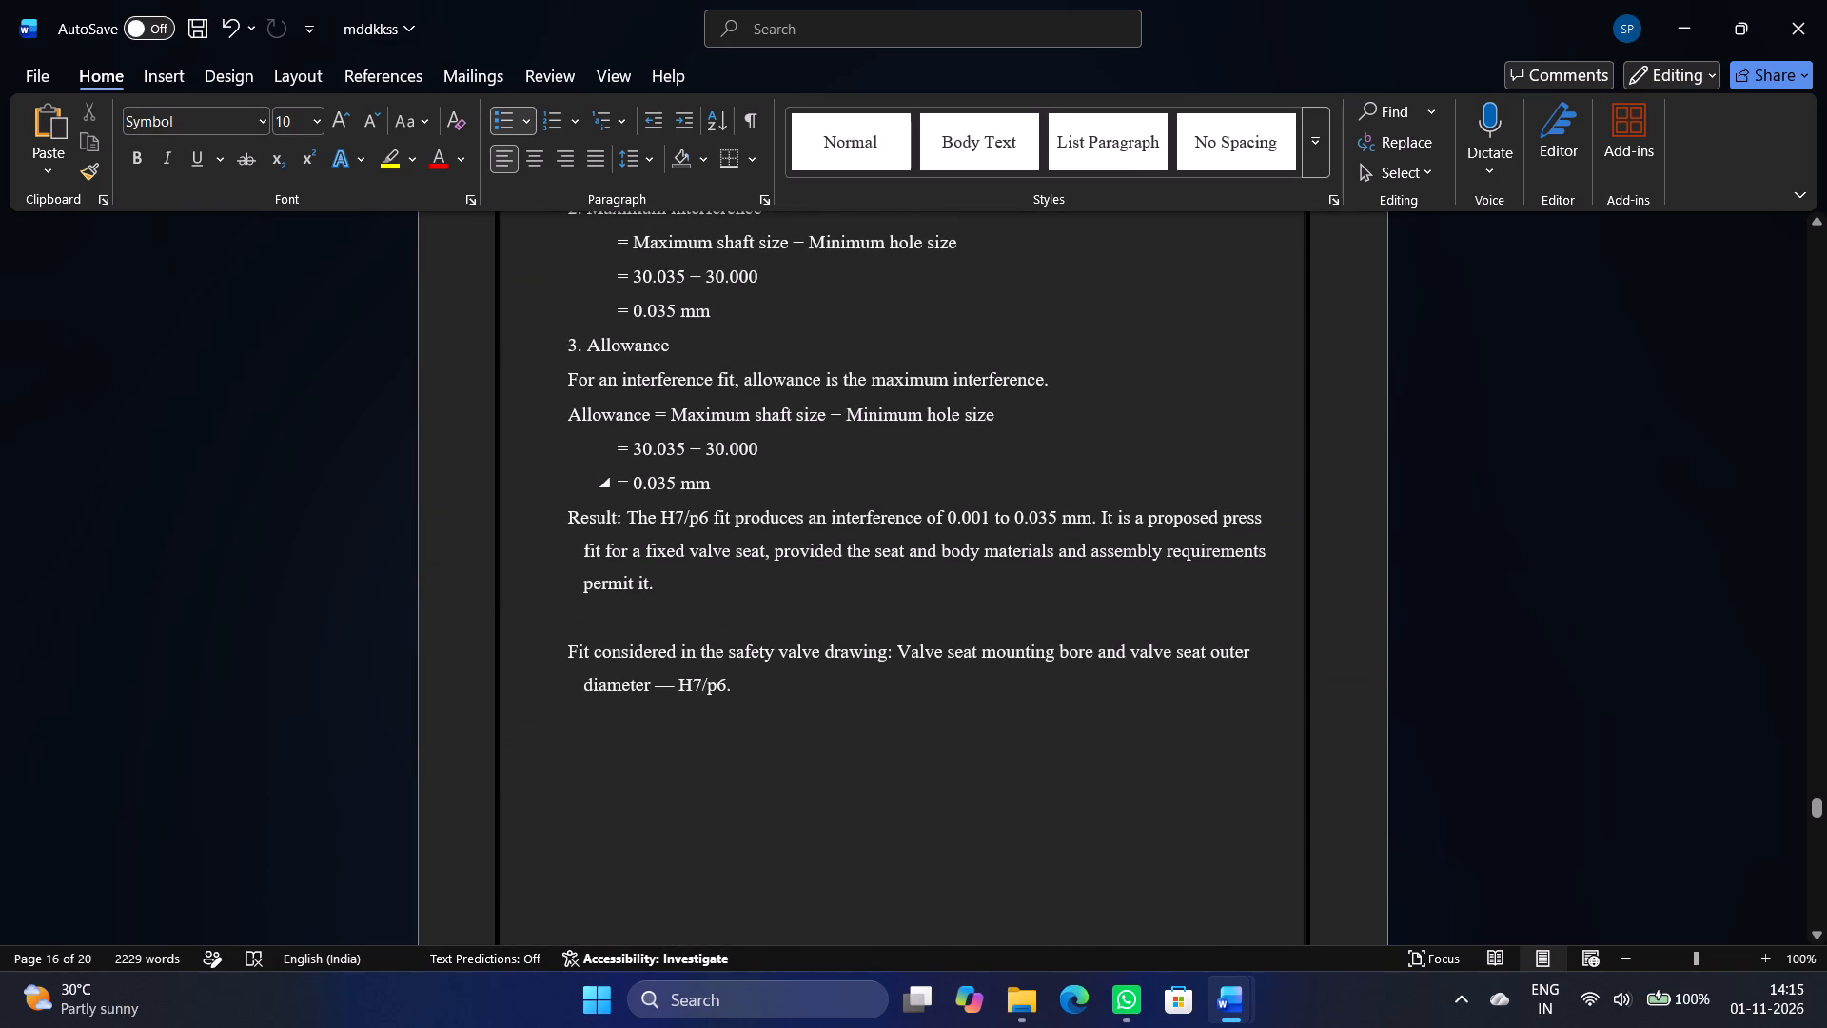
Set the H7/p6 Result and "Fit considered" paragraphs on page 17 to a 0.13 cm left indent and 0.79 cm right indent.
left_click_drag(568, 501, 744, 720)
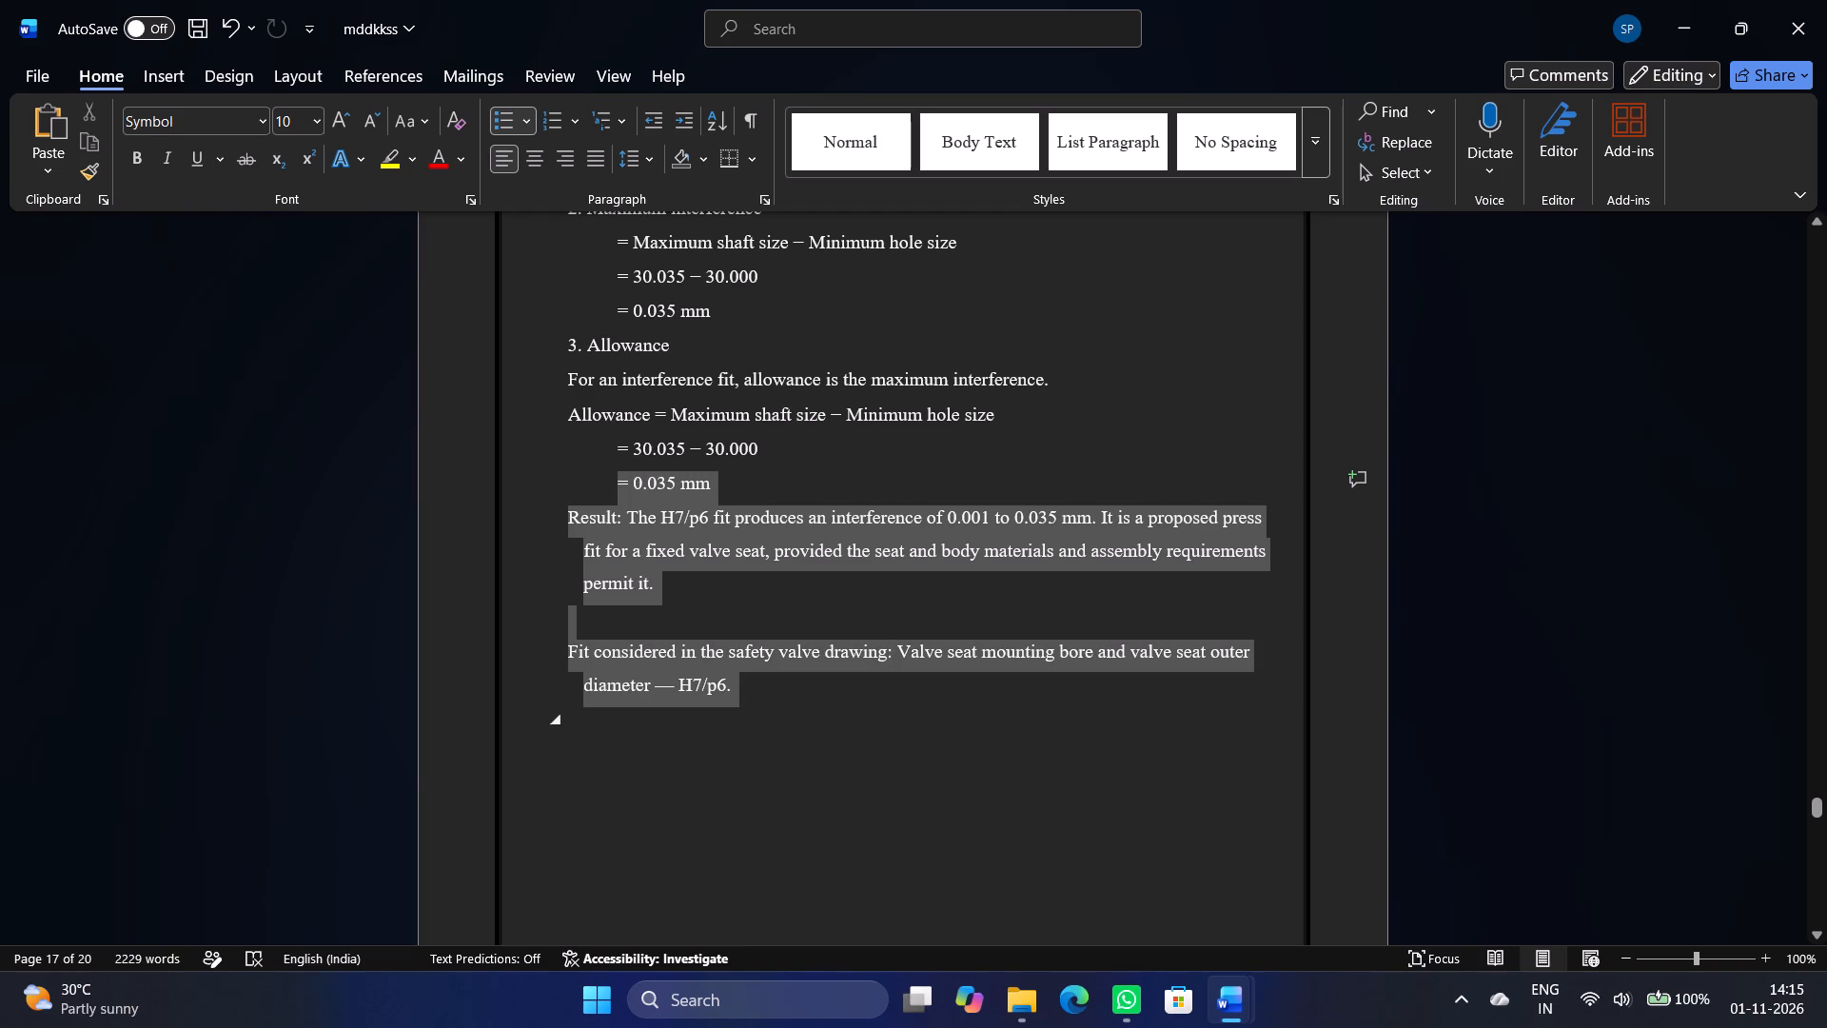
left_click_drag(744, 720, 731, 695)
left_click(530, 512)
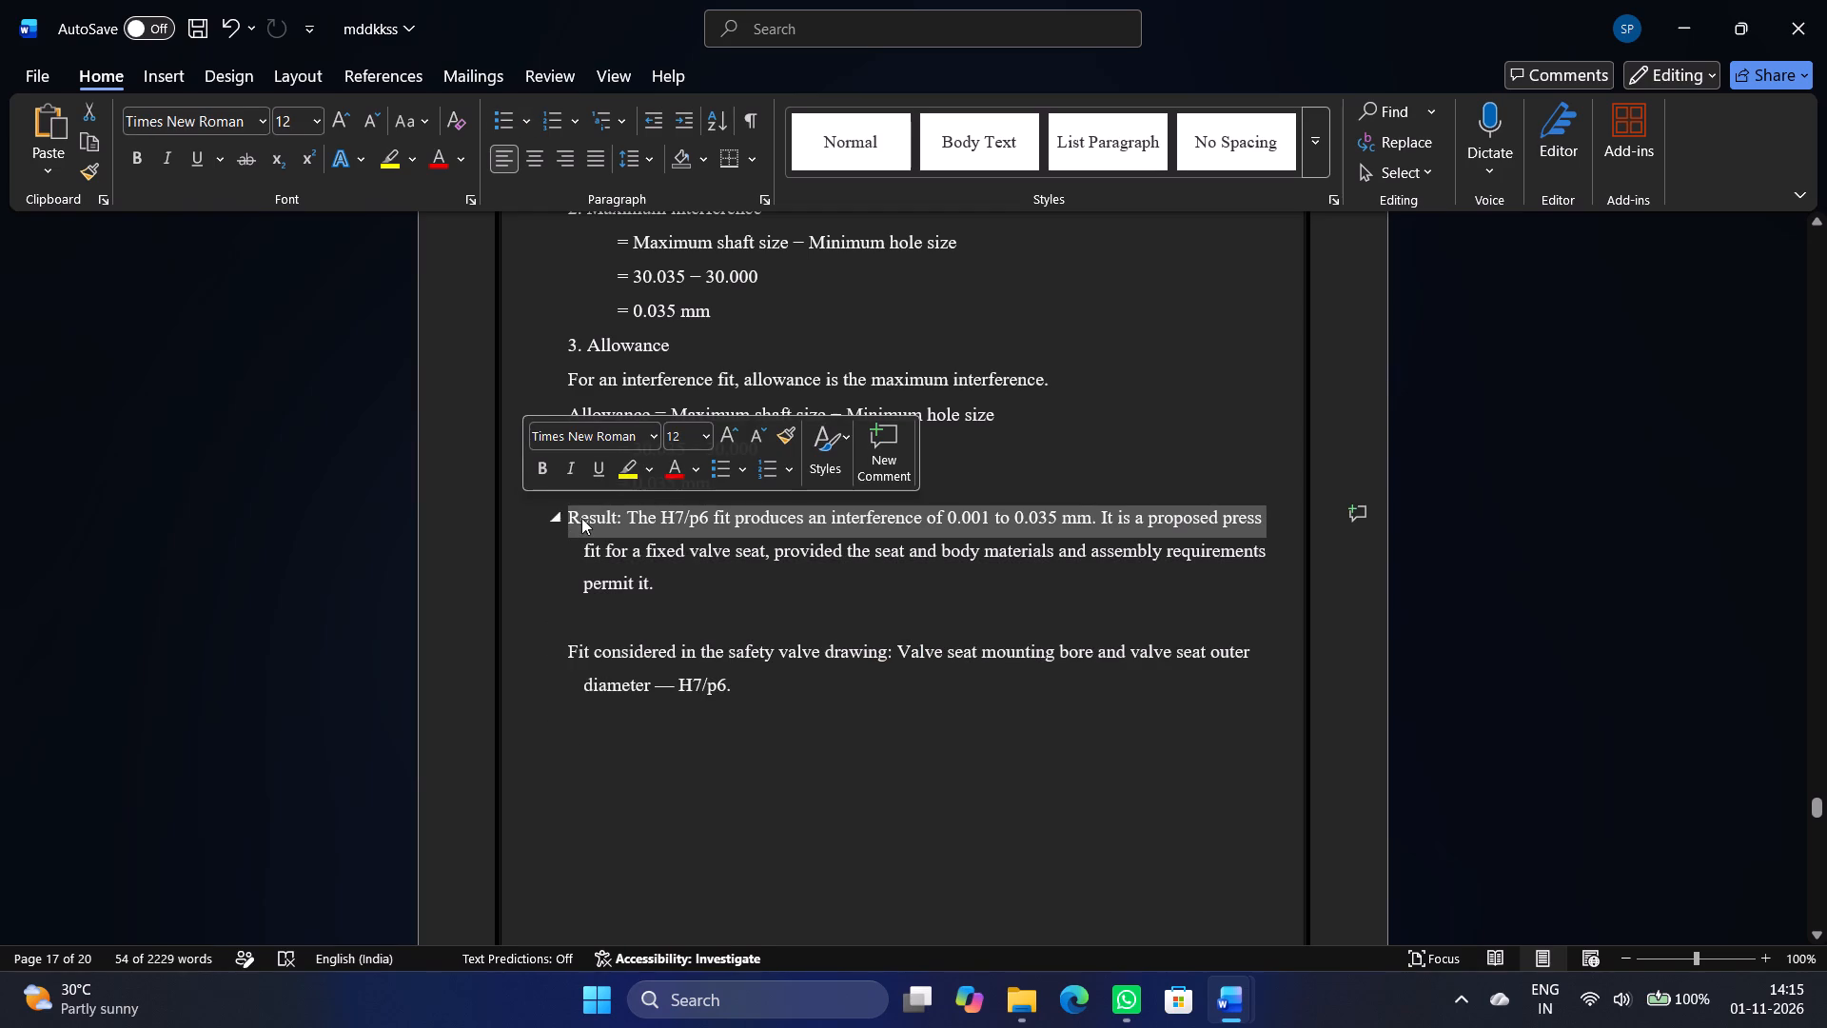
left_click(572, 518)
left_click_drag(556, 547, 546, 547)
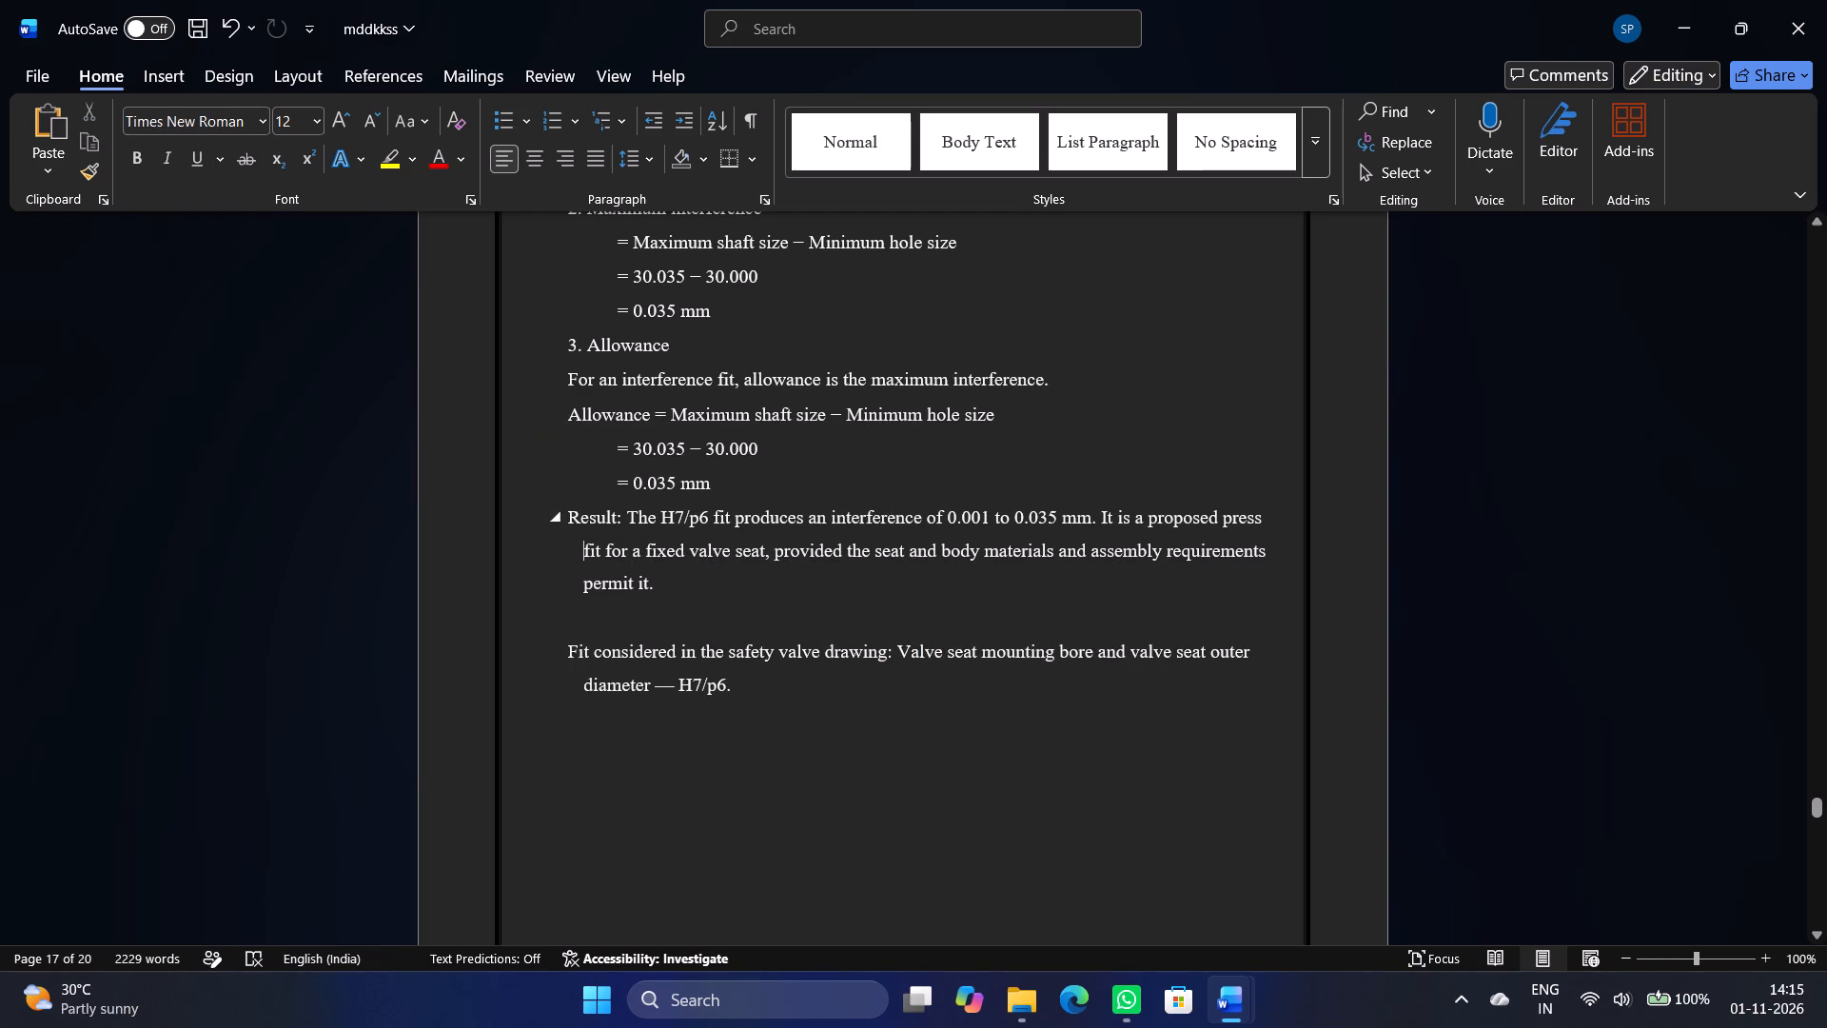
left_click_drag(574, 523, 776, 700)
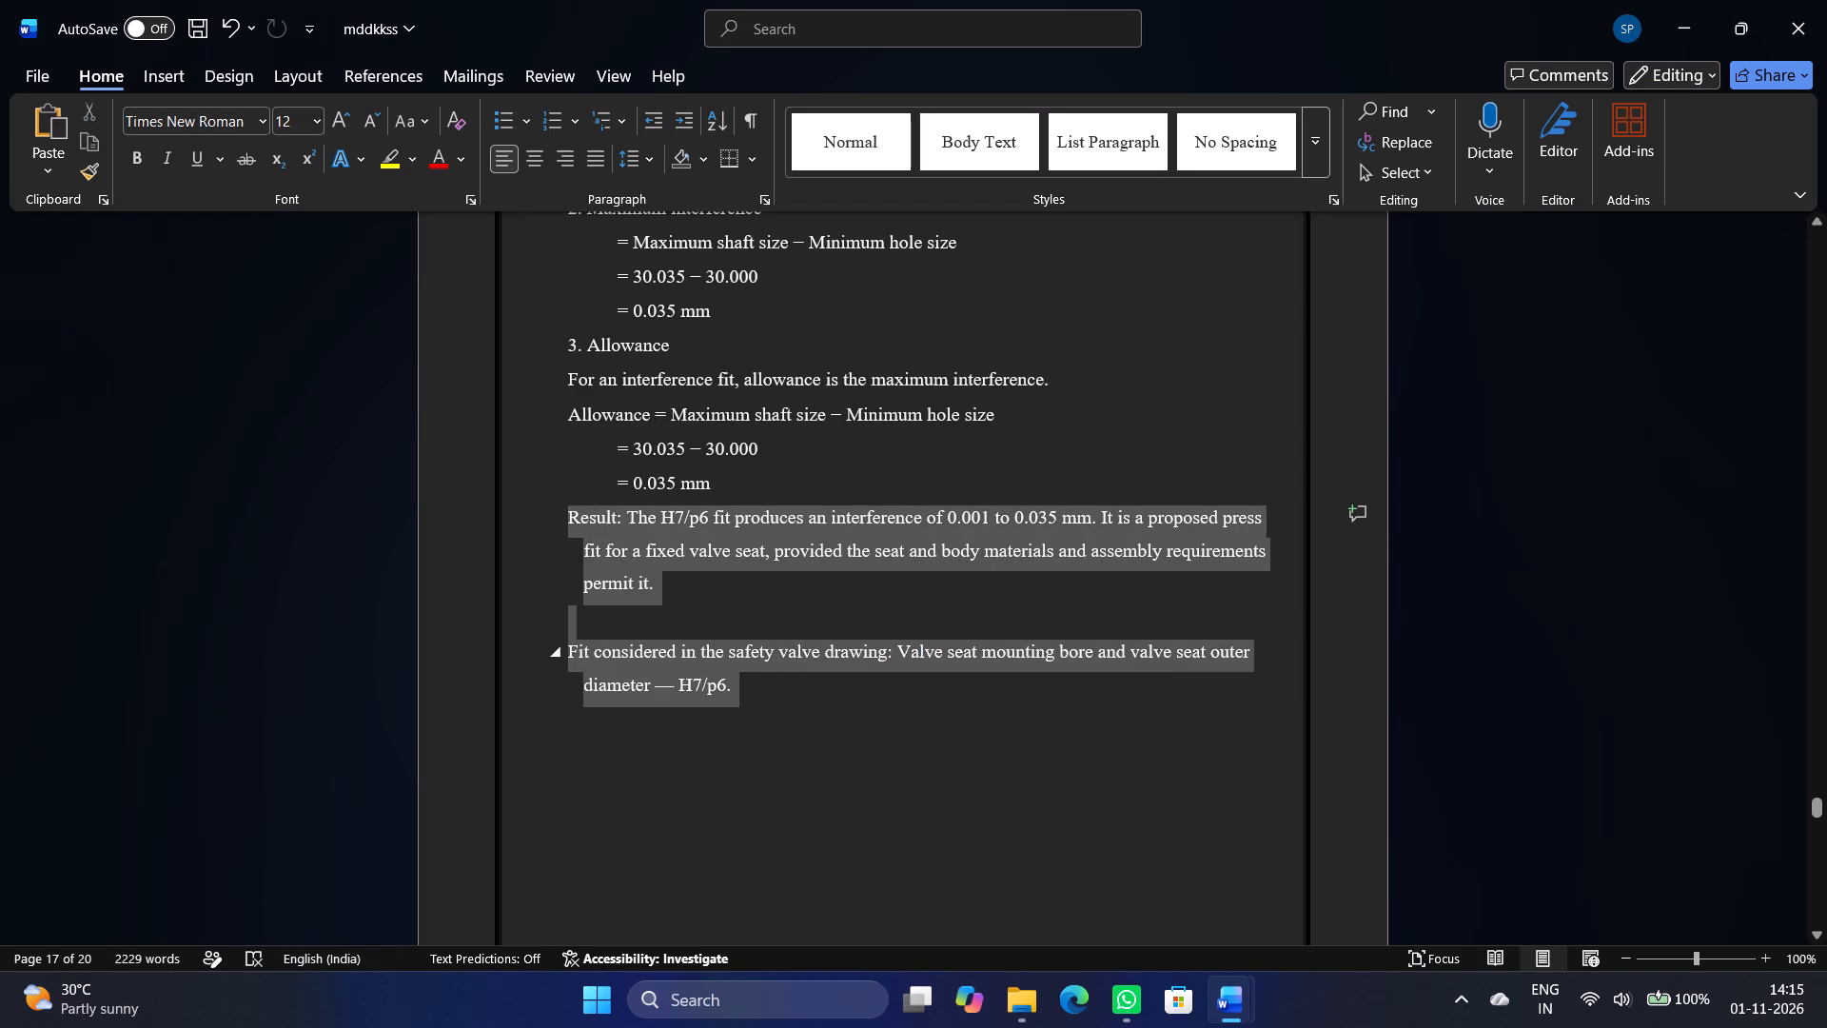
left_click_drag(776, 700, 779, 702)
left_click(764, 198)
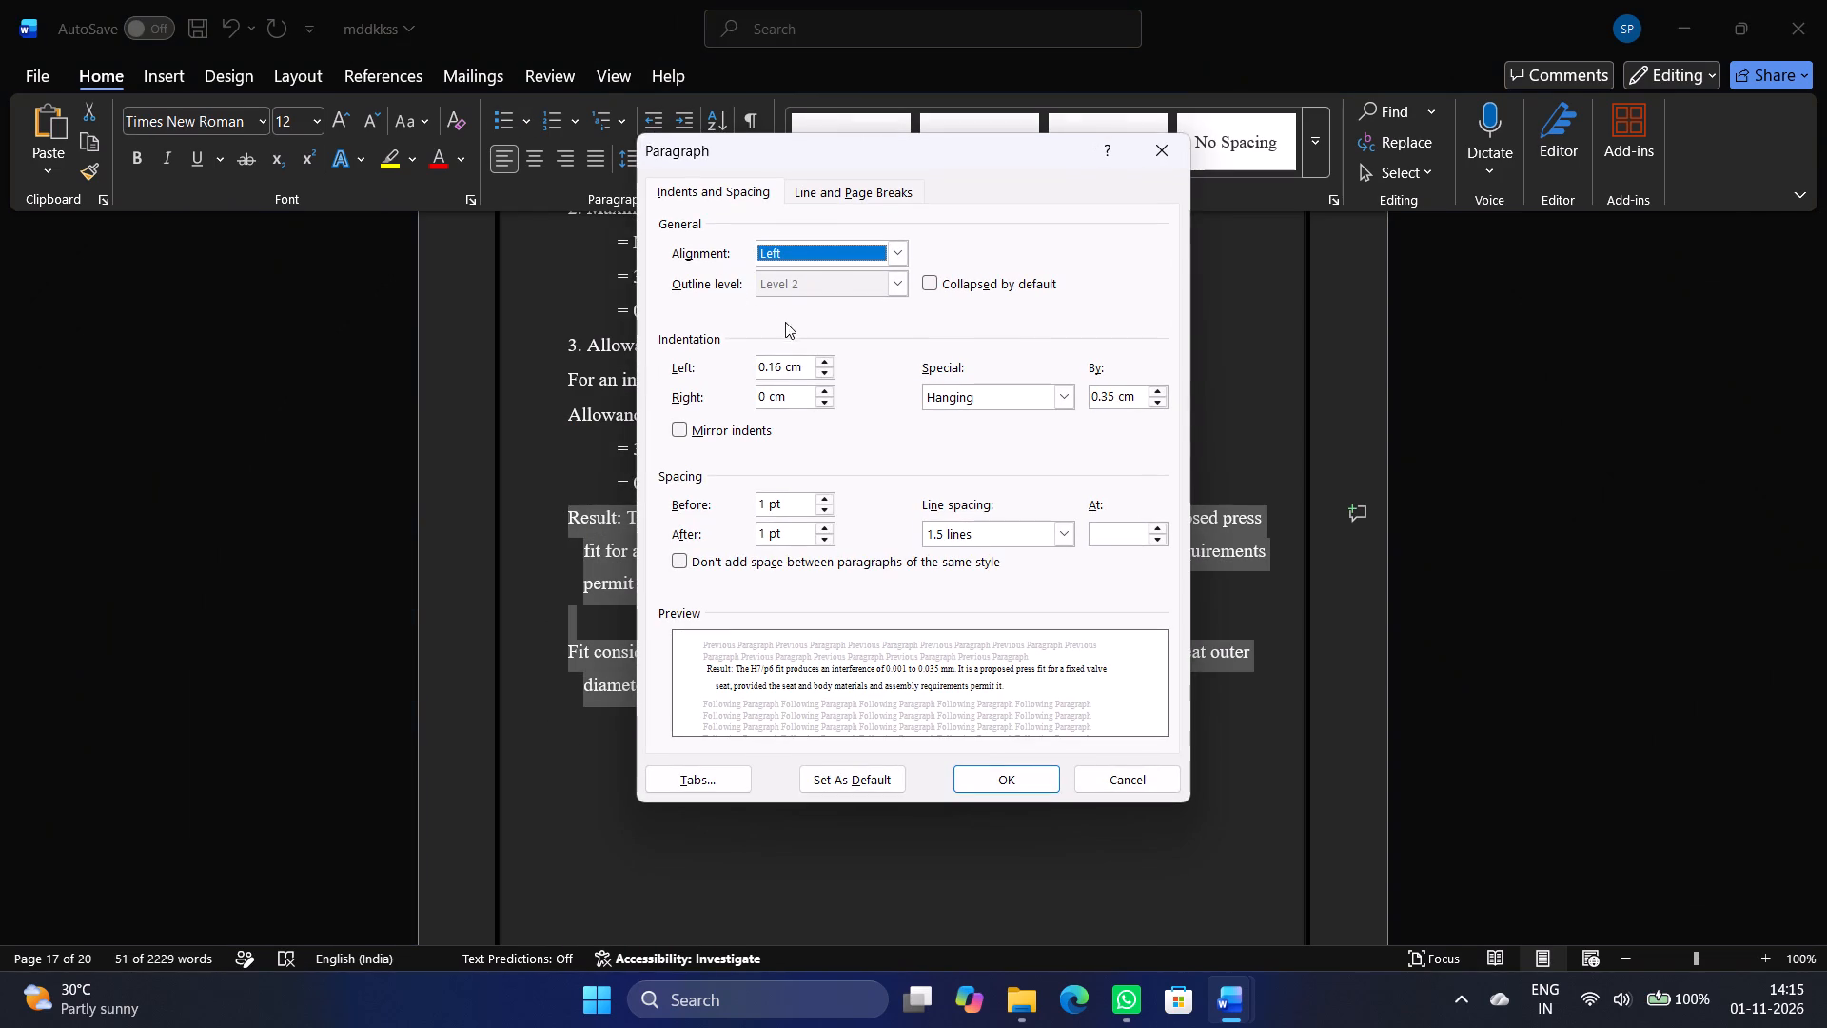
left_click(791, 366)
key("Right")
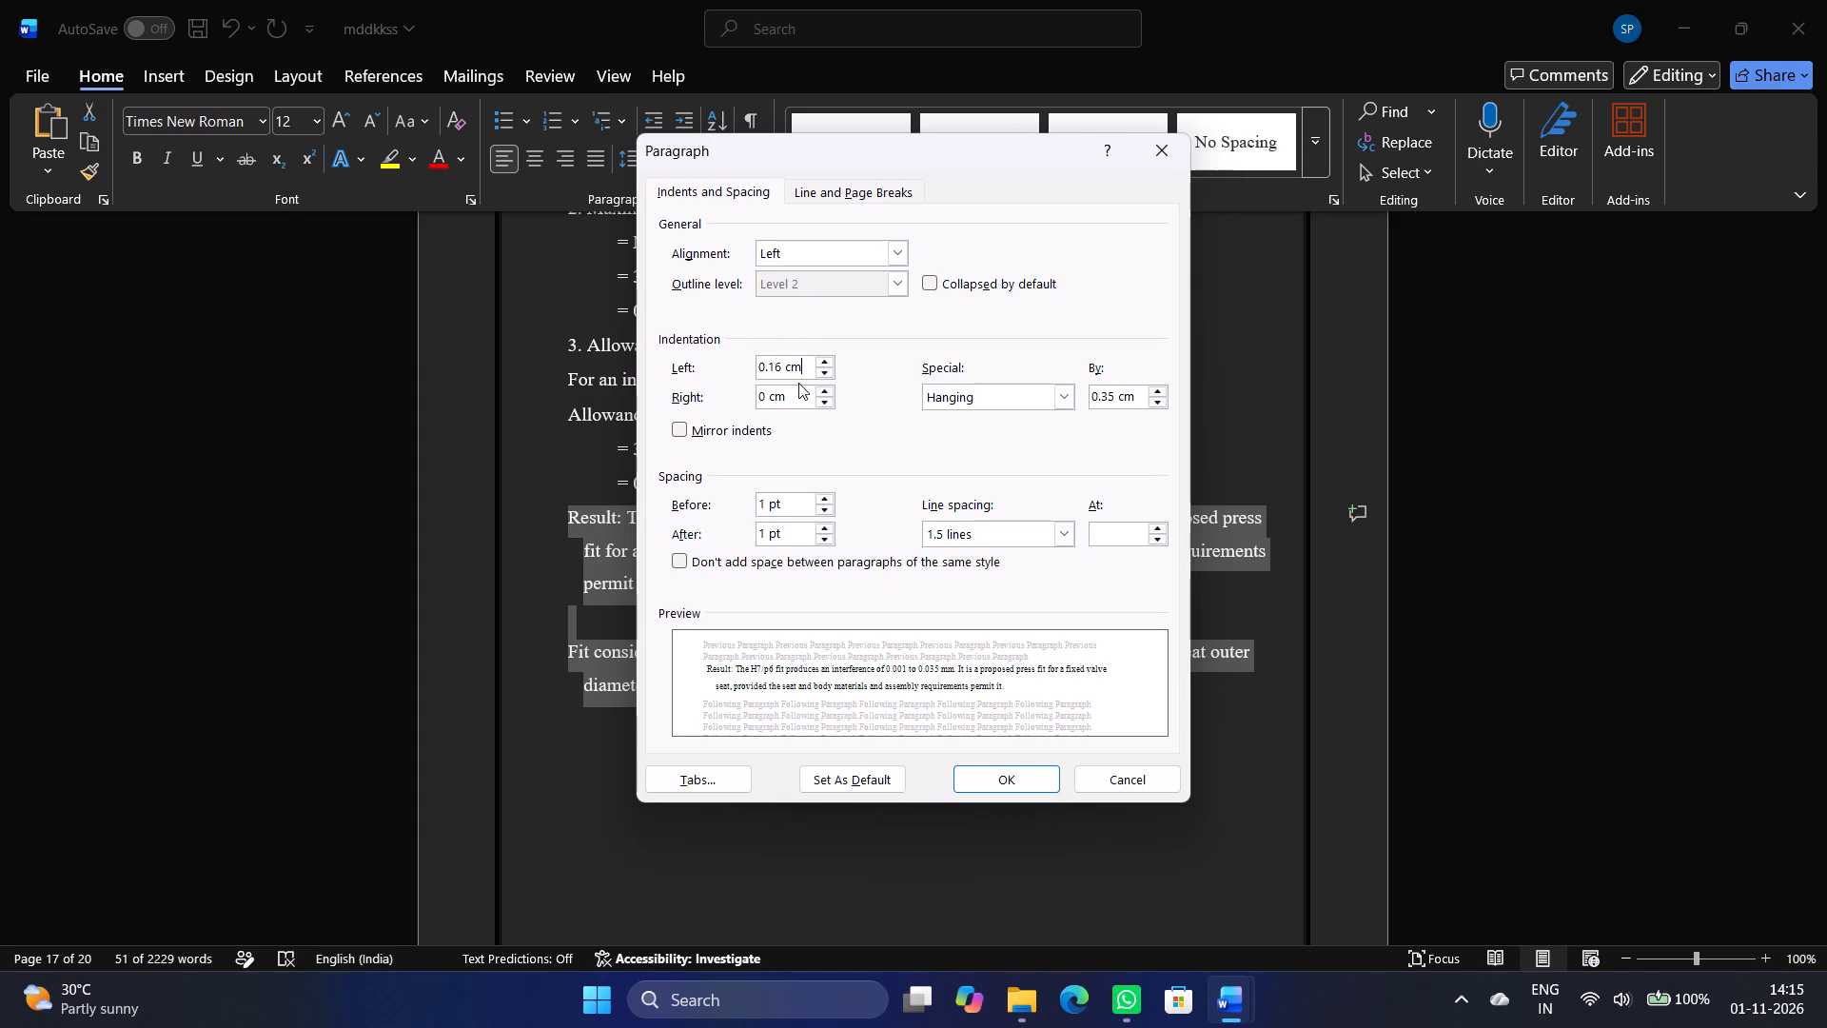
key("BackSpace")
key("BackSpace")
key("BackSpace")
key("BackSpace")
key("BackSpace")
key("BackSpace")
key("BackSpace")
key("BackSpace")
key("BackSpace")
key("BackSpace")
key("BackSpace")
key("BackSpace")
key("BackSpace")
key("BackSpace")
type("0.13")
left_click(799, 405)
key("BackSpace")
key("BackSpace")
key("BackSpace")
key("BackSpace")
type("0.79")
key("Return")
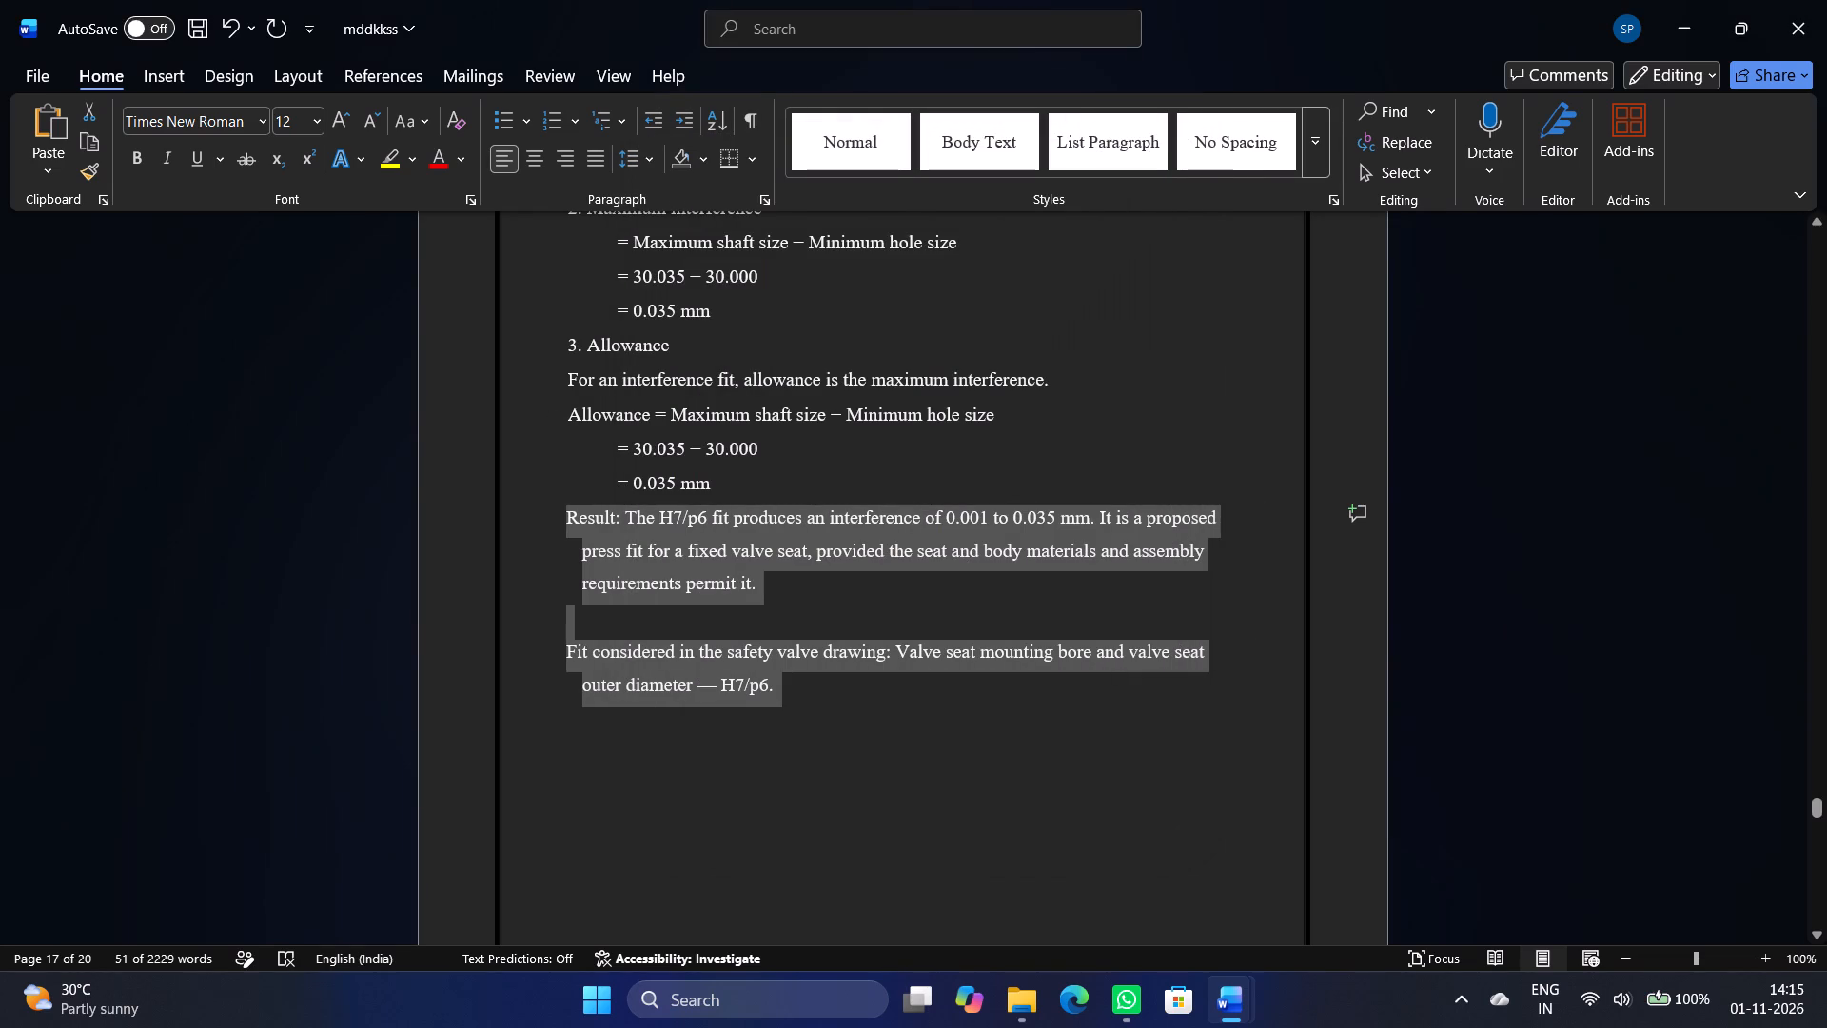
Inspect the paragraph indents and spacing of the second entry in the Conclusion section.
left_click(1699, 740)
scroll(1680, 730, "down", 20)
scroll(1680, 730, "down", 12)
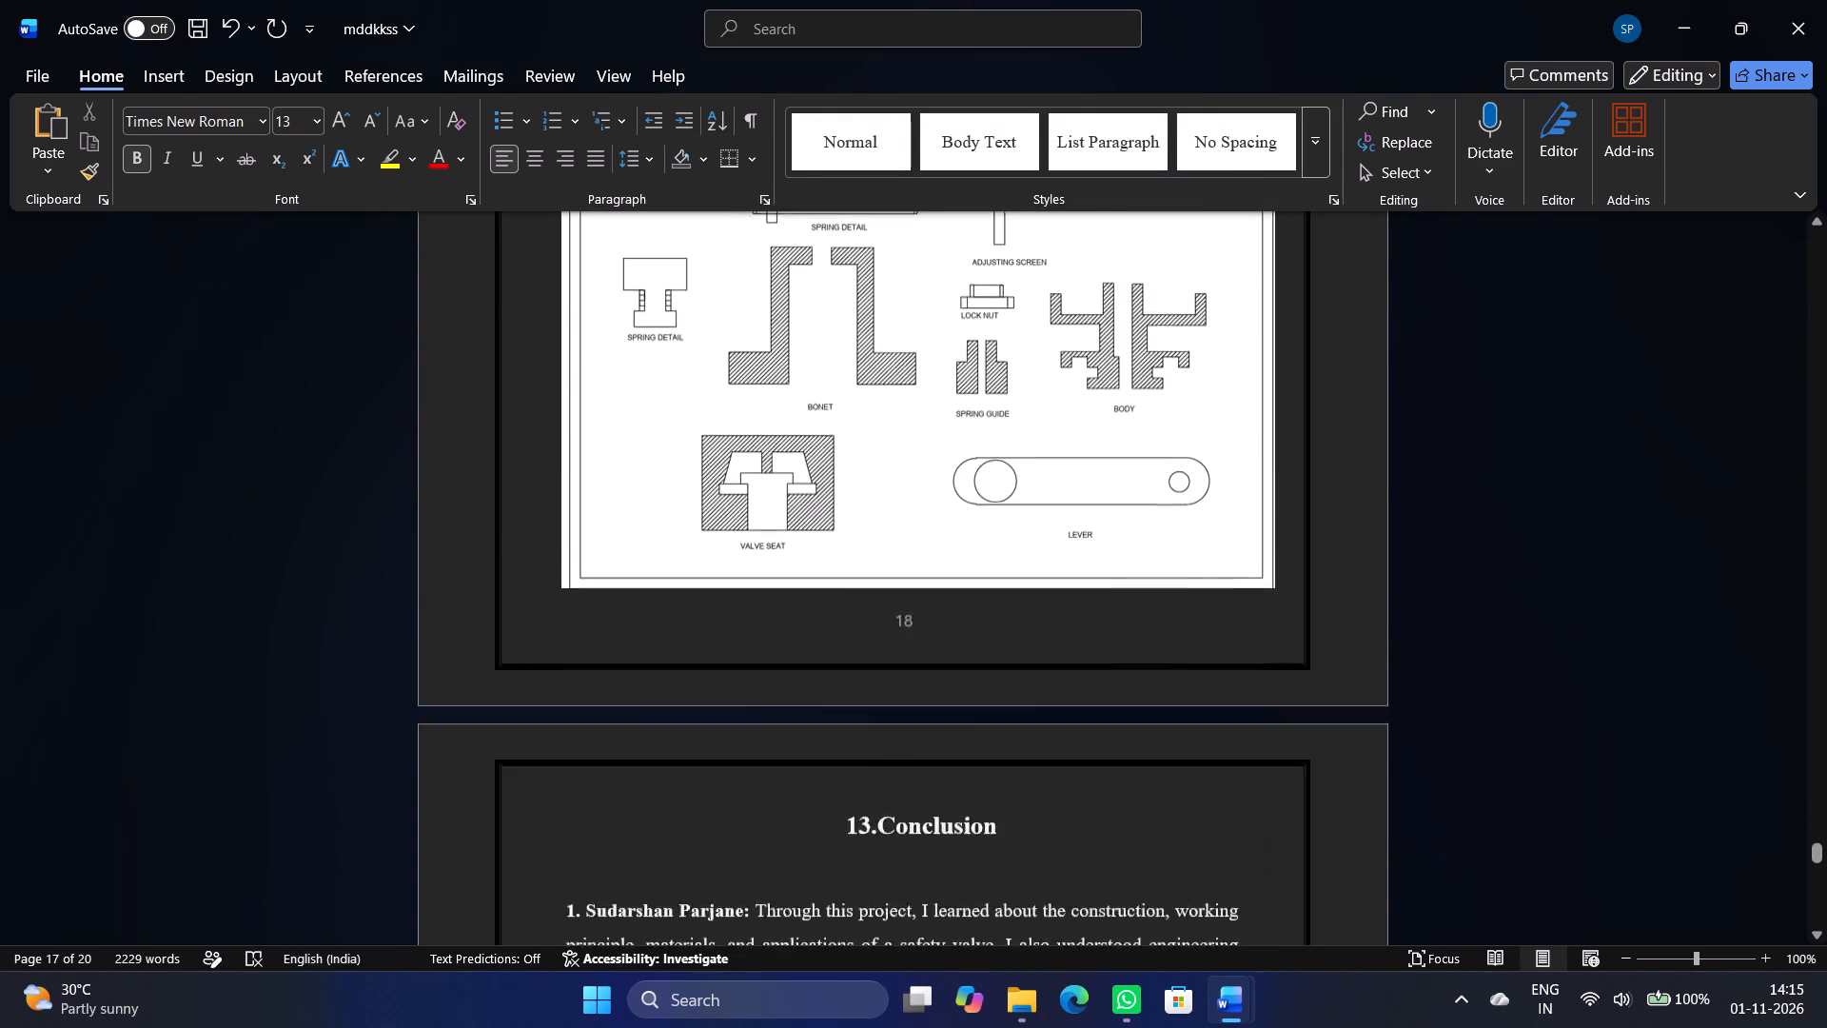
scroll(1653, 699, "down", 4)
left_click_drag(989, 623, 988, 611)
left_click(759, 210)
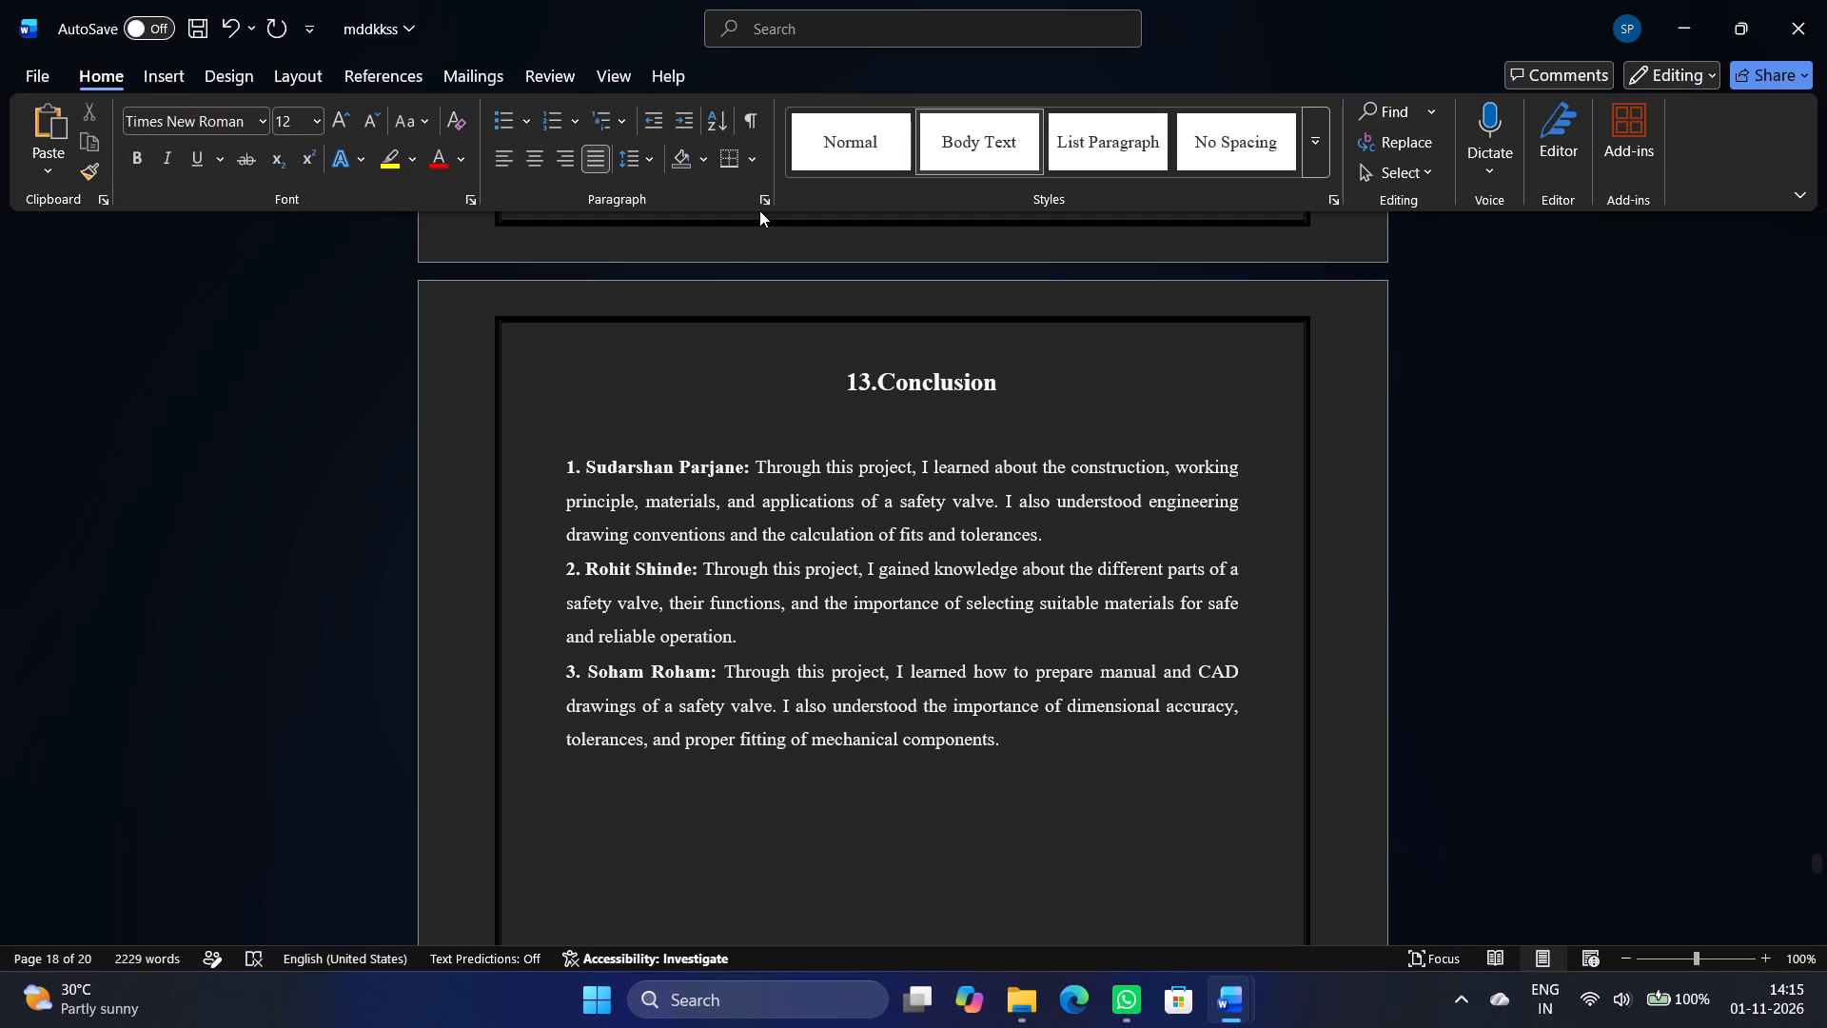
left_click(767, 201)
left_click(1599, 548)
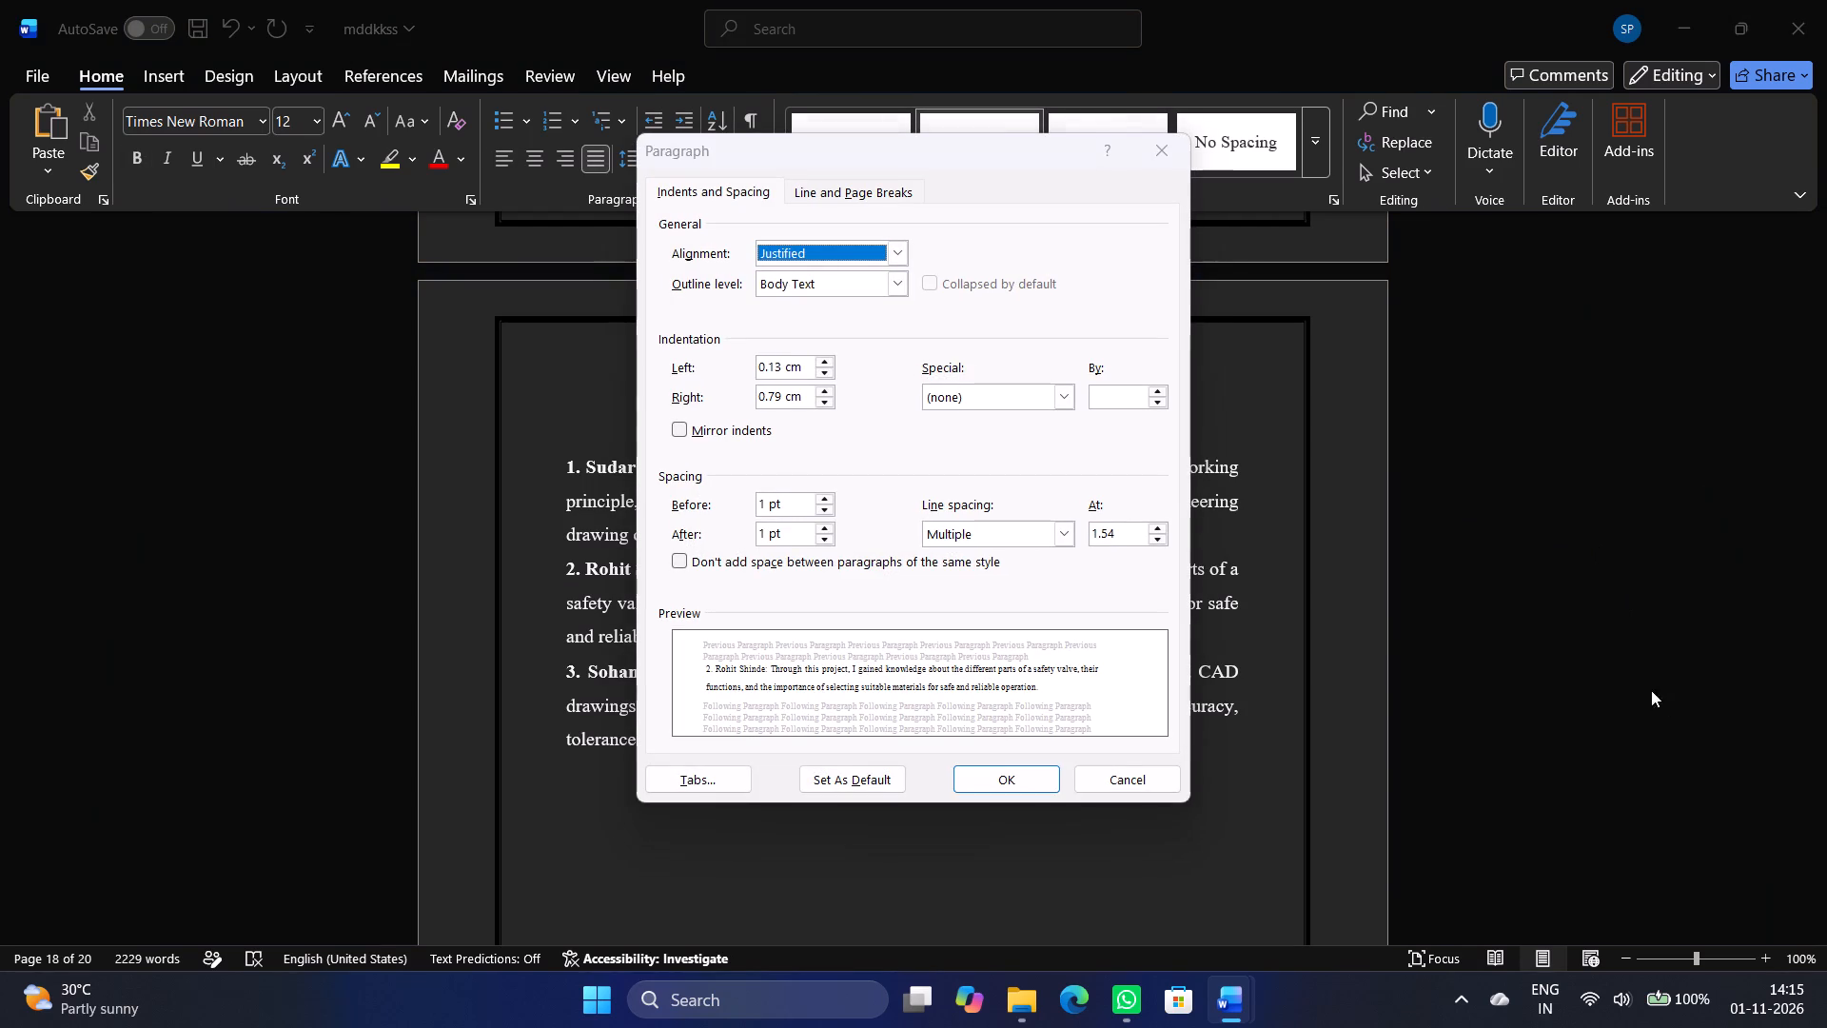
left_click(1651, 690)
left_click(1154, 151)
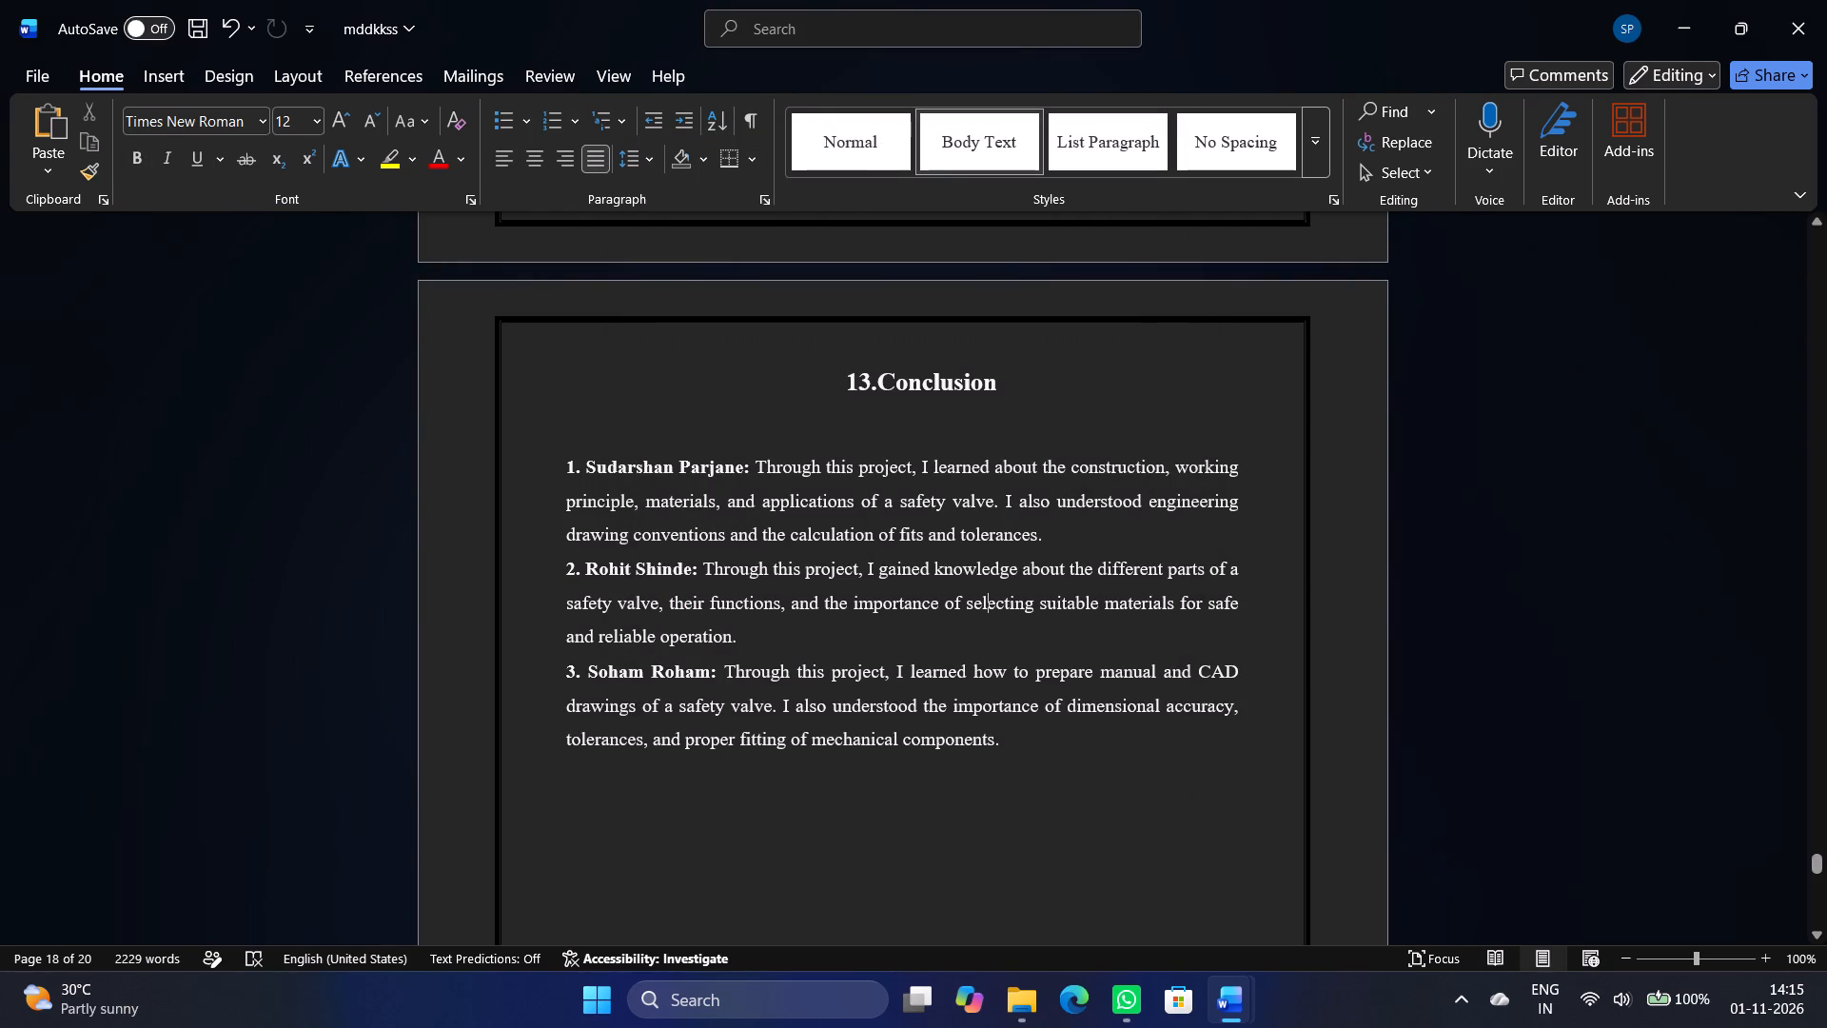
Review the page layout from the References page back through the fits, drawings and tolerance pages to the safety valve functions list.
scroll(1610, 573, "down", 20)
scroll(1610, 573, "down", 5)
scroll(1589, 564, "up", 5)
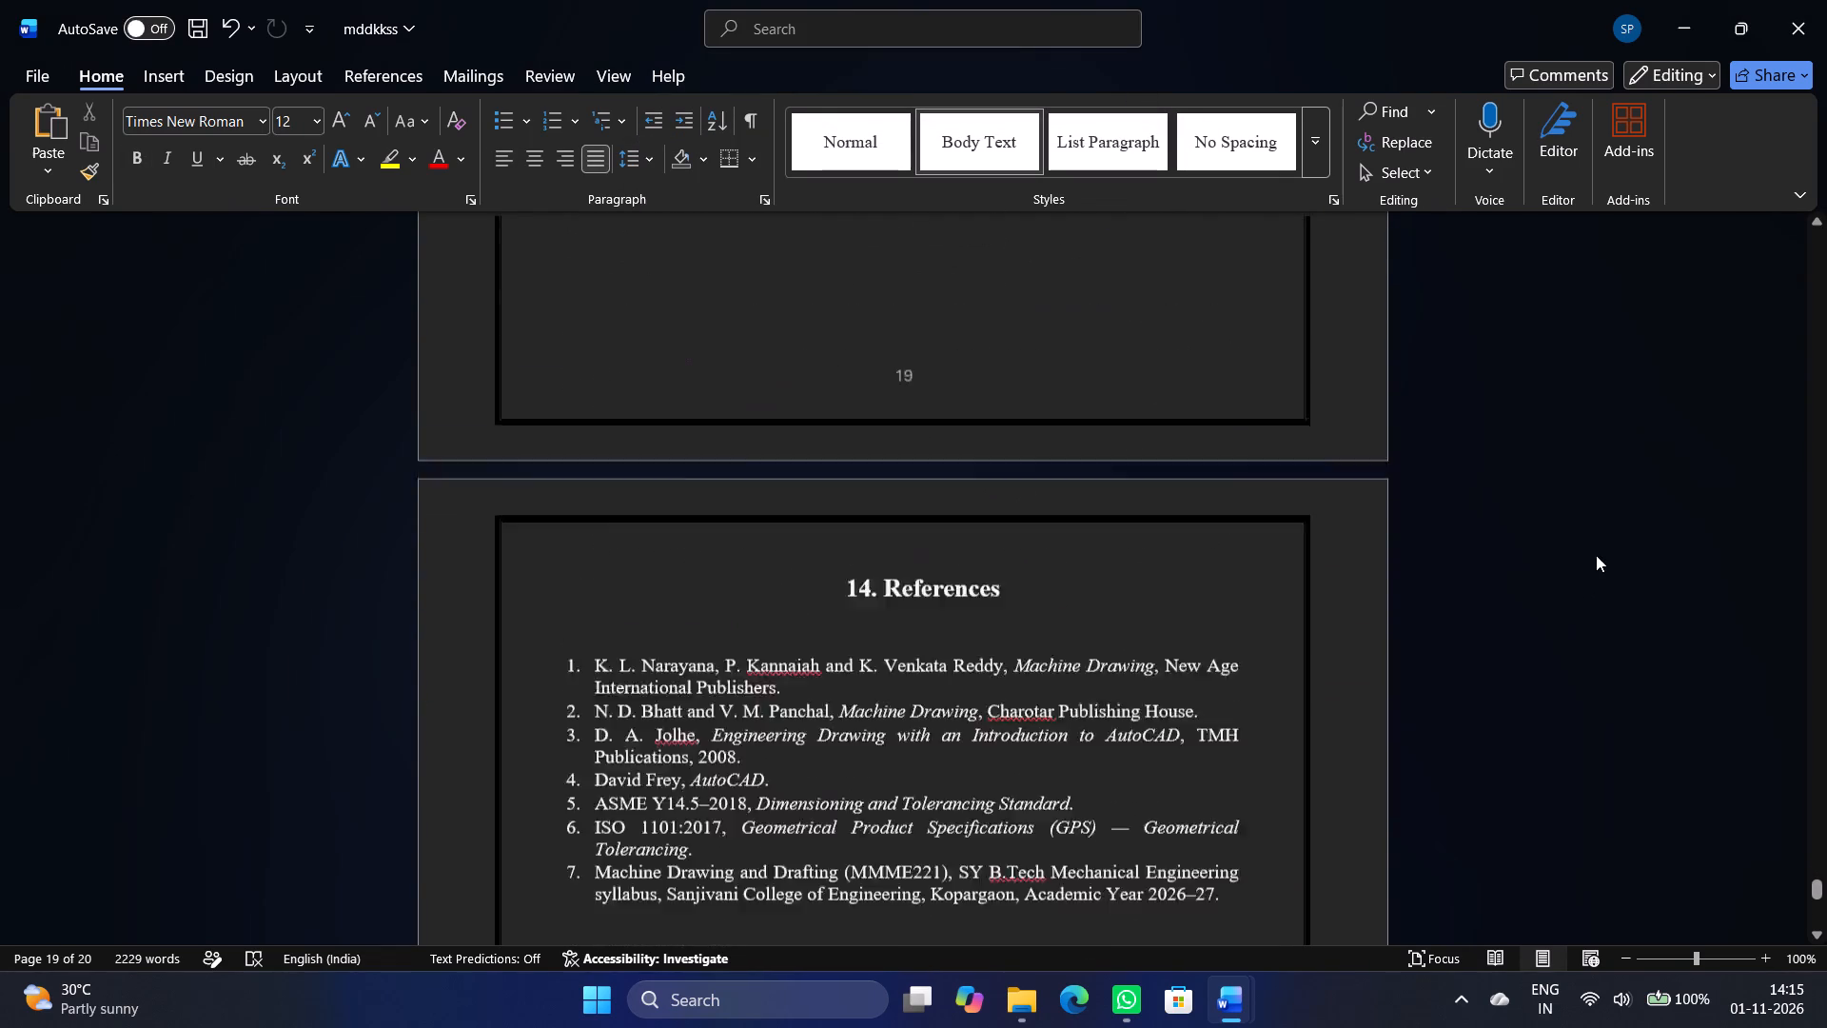
scroll(1596, 555, "up", 20)
scroll(1596, 555, "up", 20)
scroll(1596, 555, "up", 6)
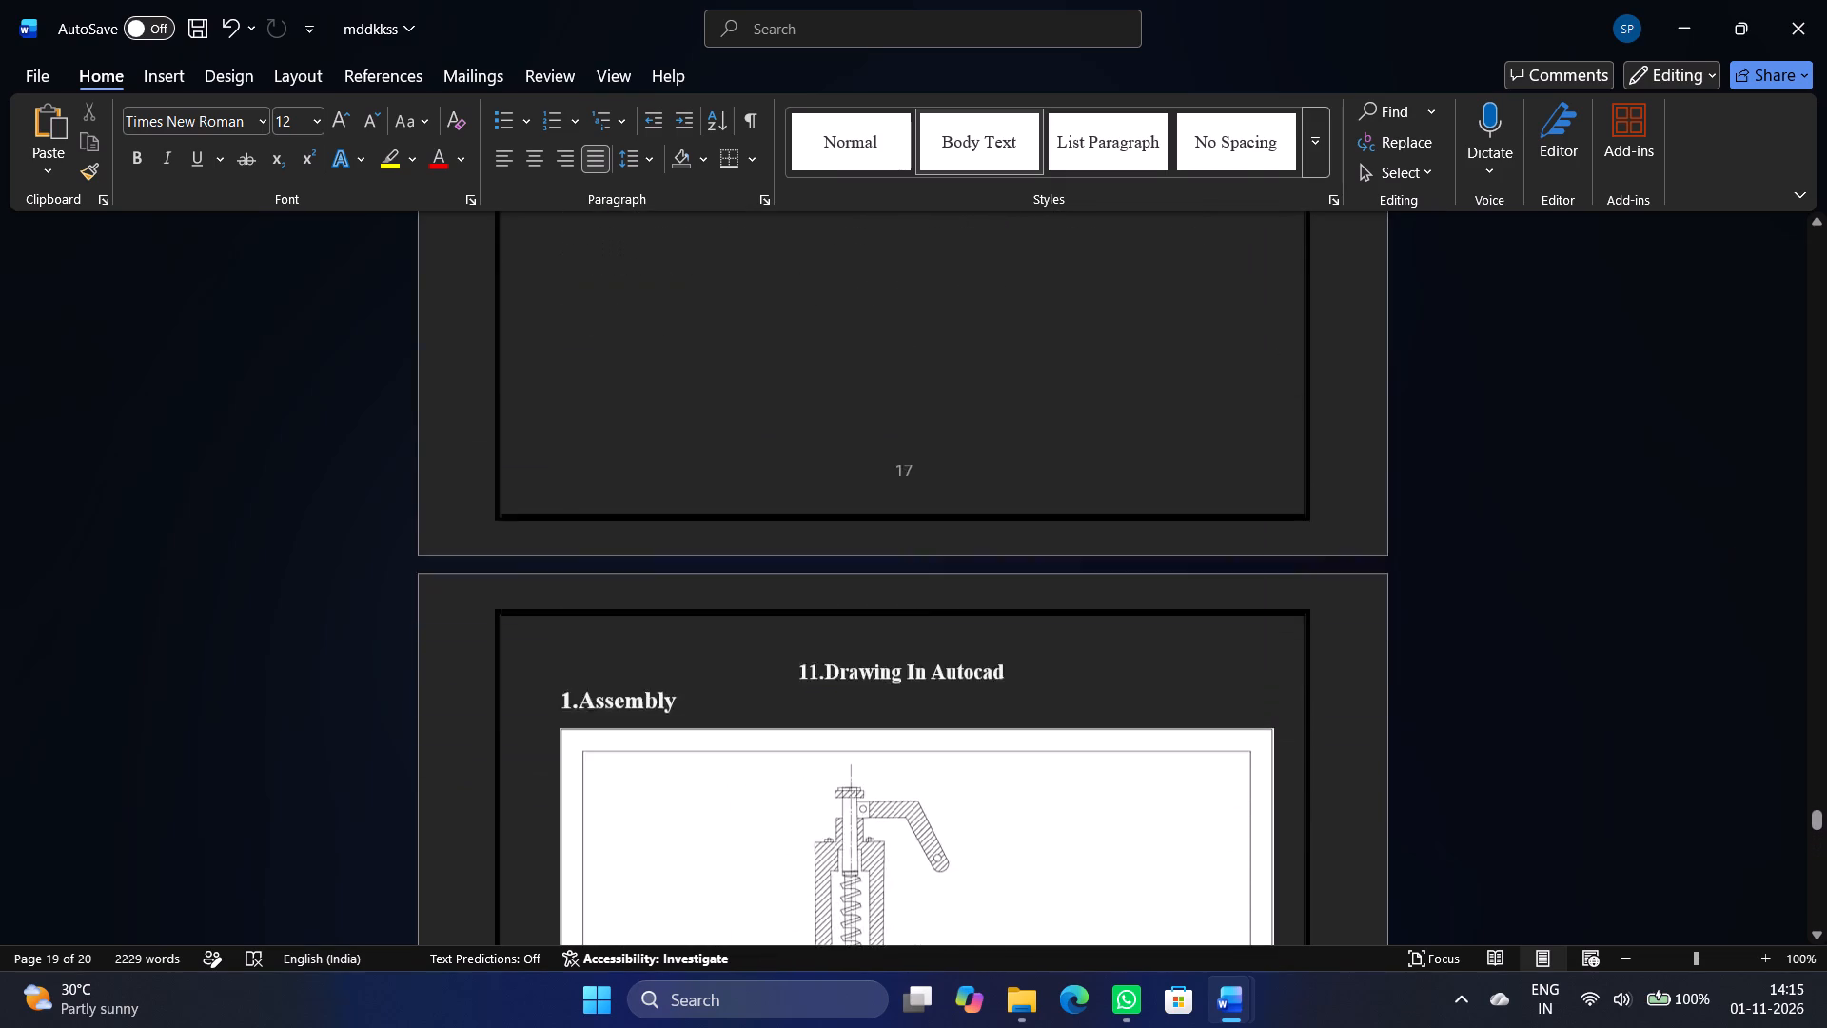
scroll(1749, 559, "up", 20)
scroll(1749, 559, "up", 12)
scroll(1821, 606, "down", 1)
scroll(1816, 610, "up", 10)
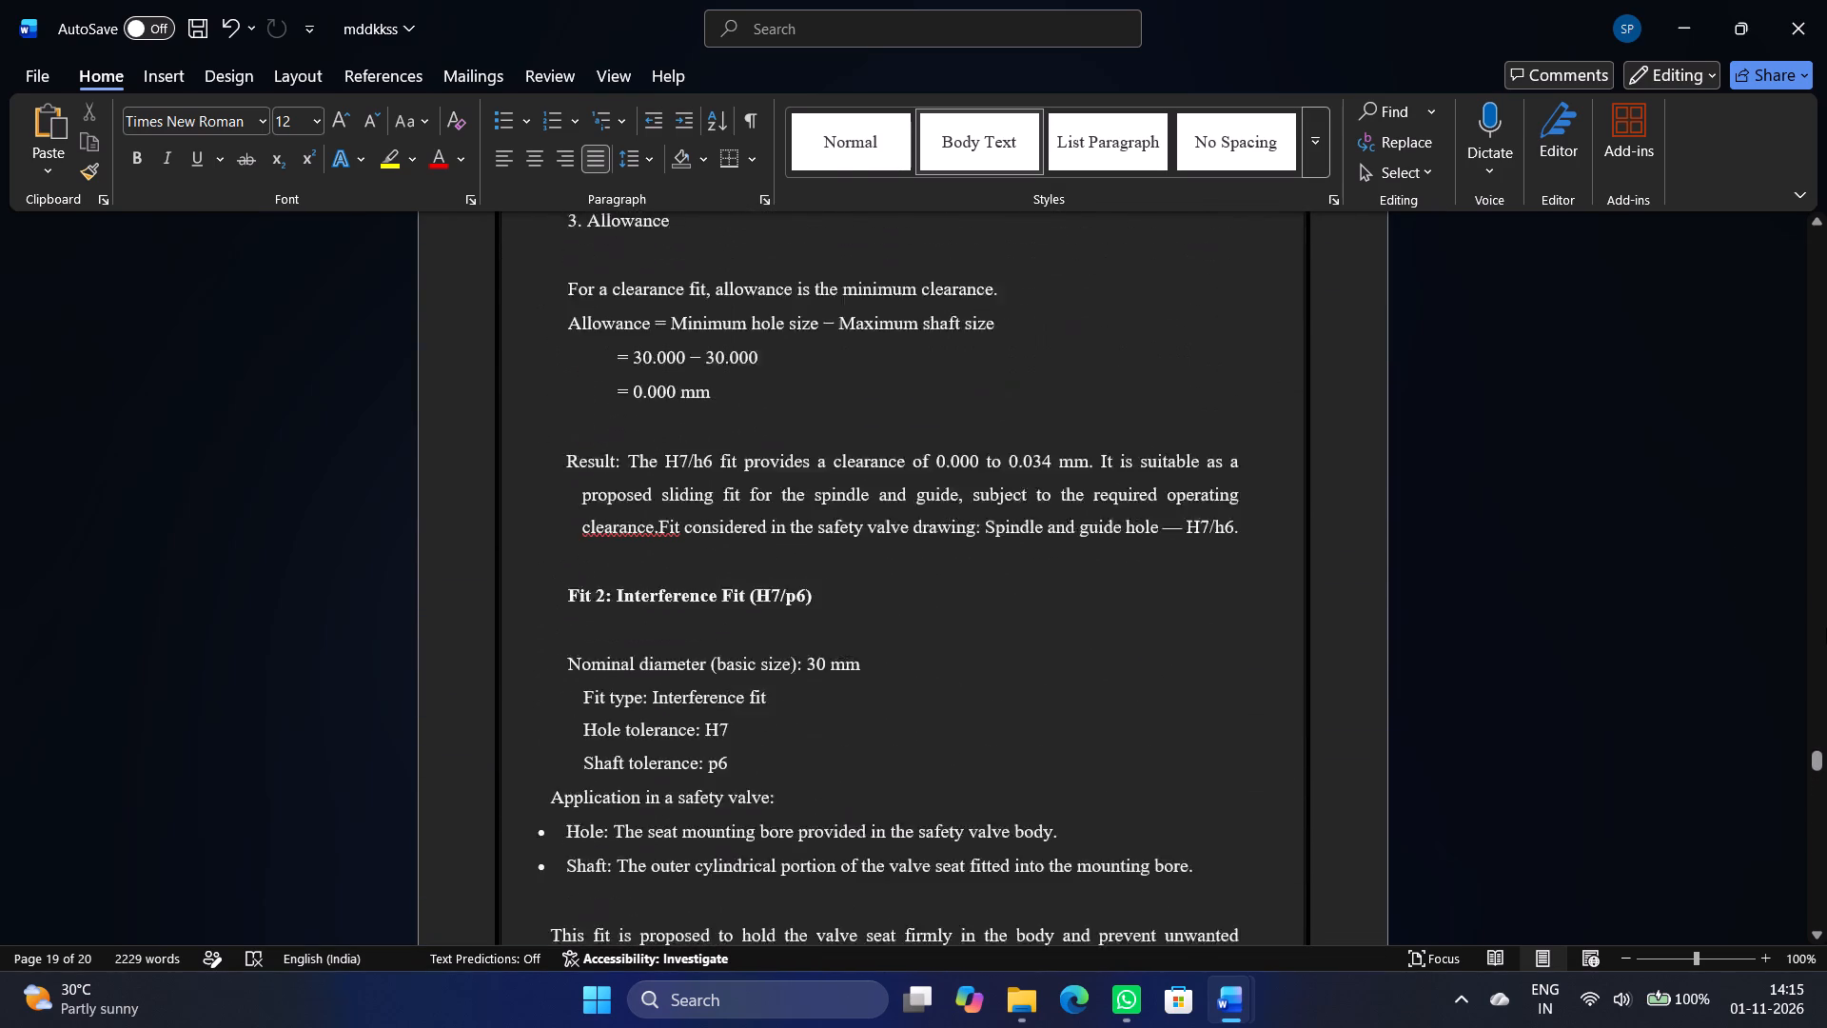
scroll(1826, 628, "up", 13)
scroll(1826, 633, "up", 9)
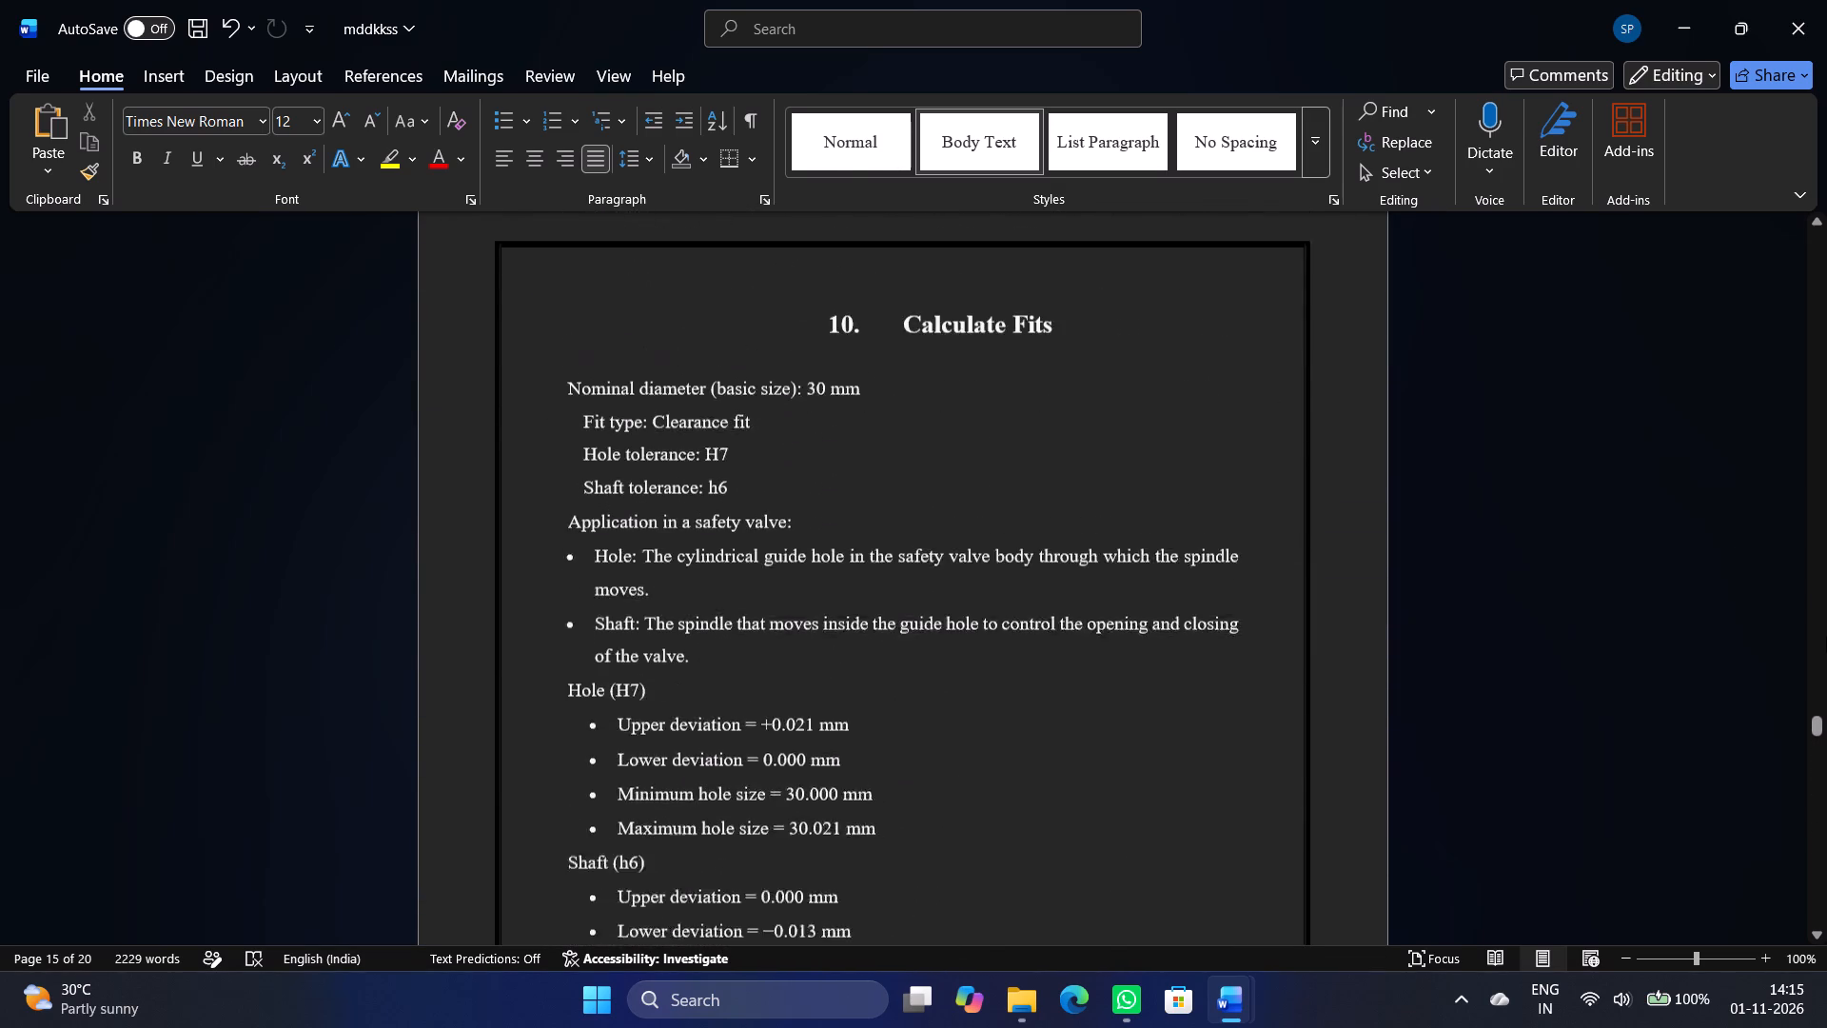
scroll(1826, 637, "up", 20)
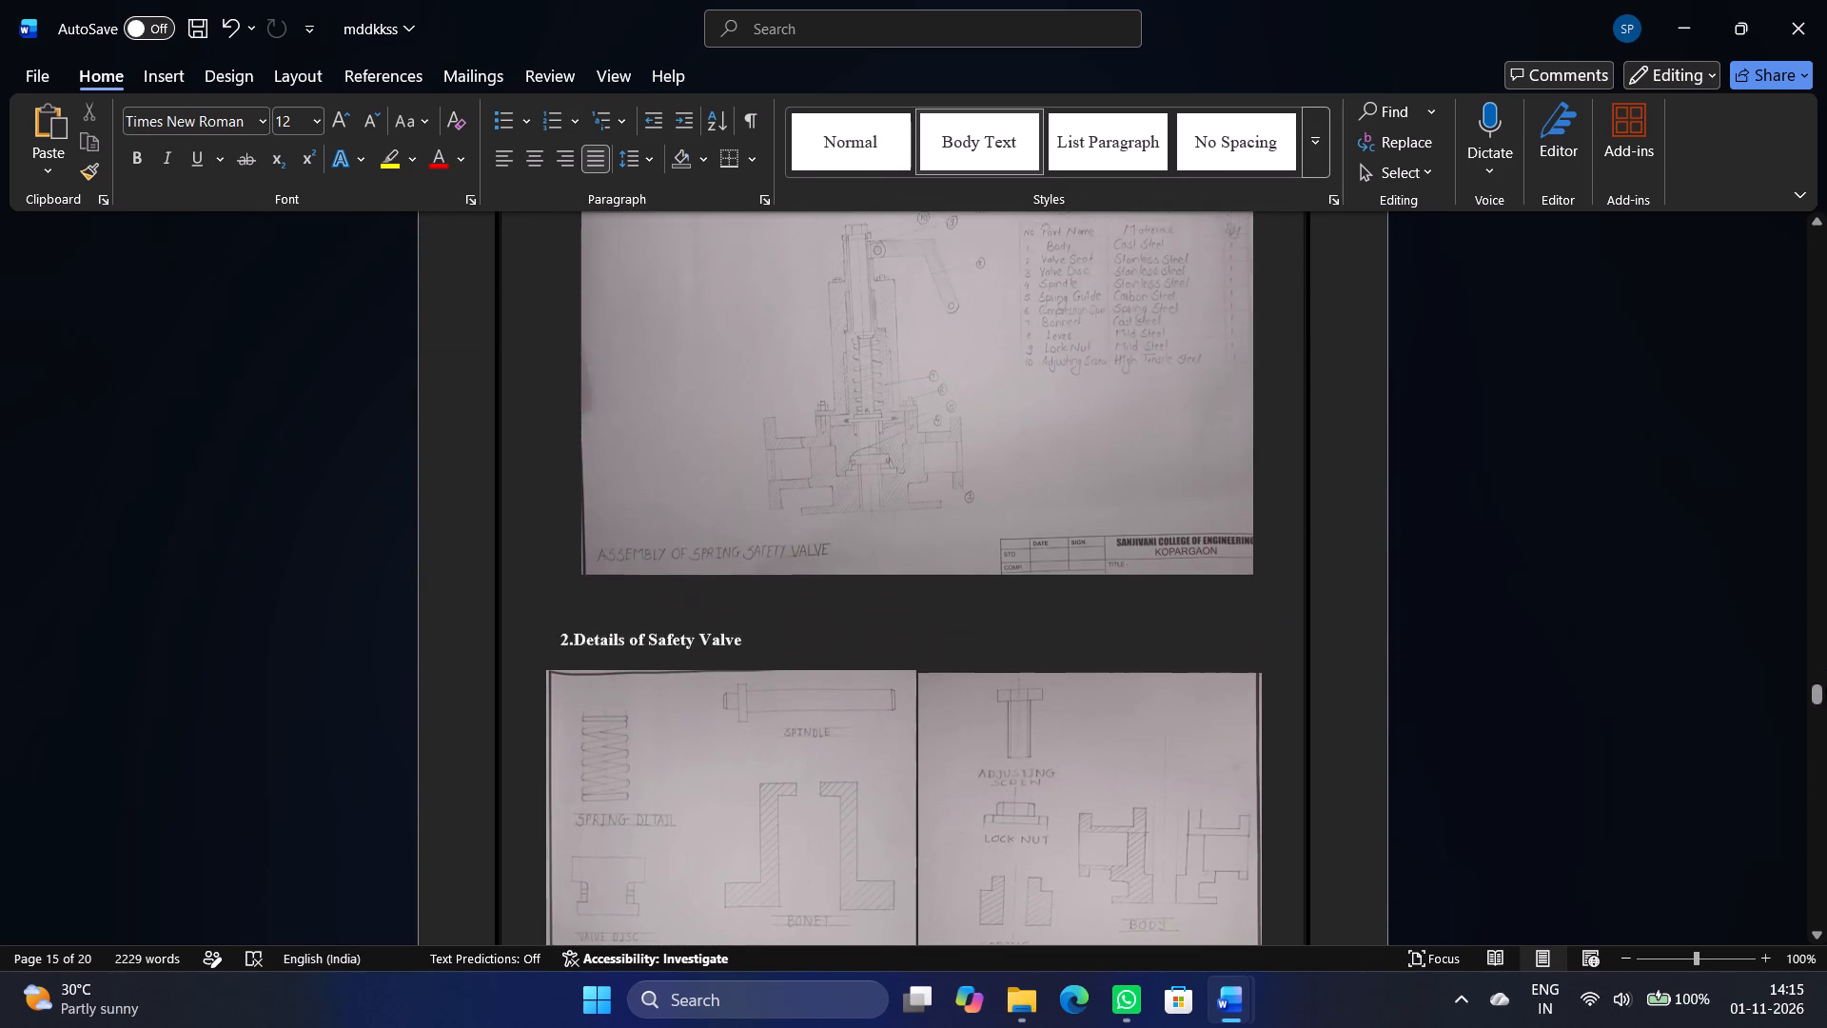
scroll(1826, 687, "up", 15)
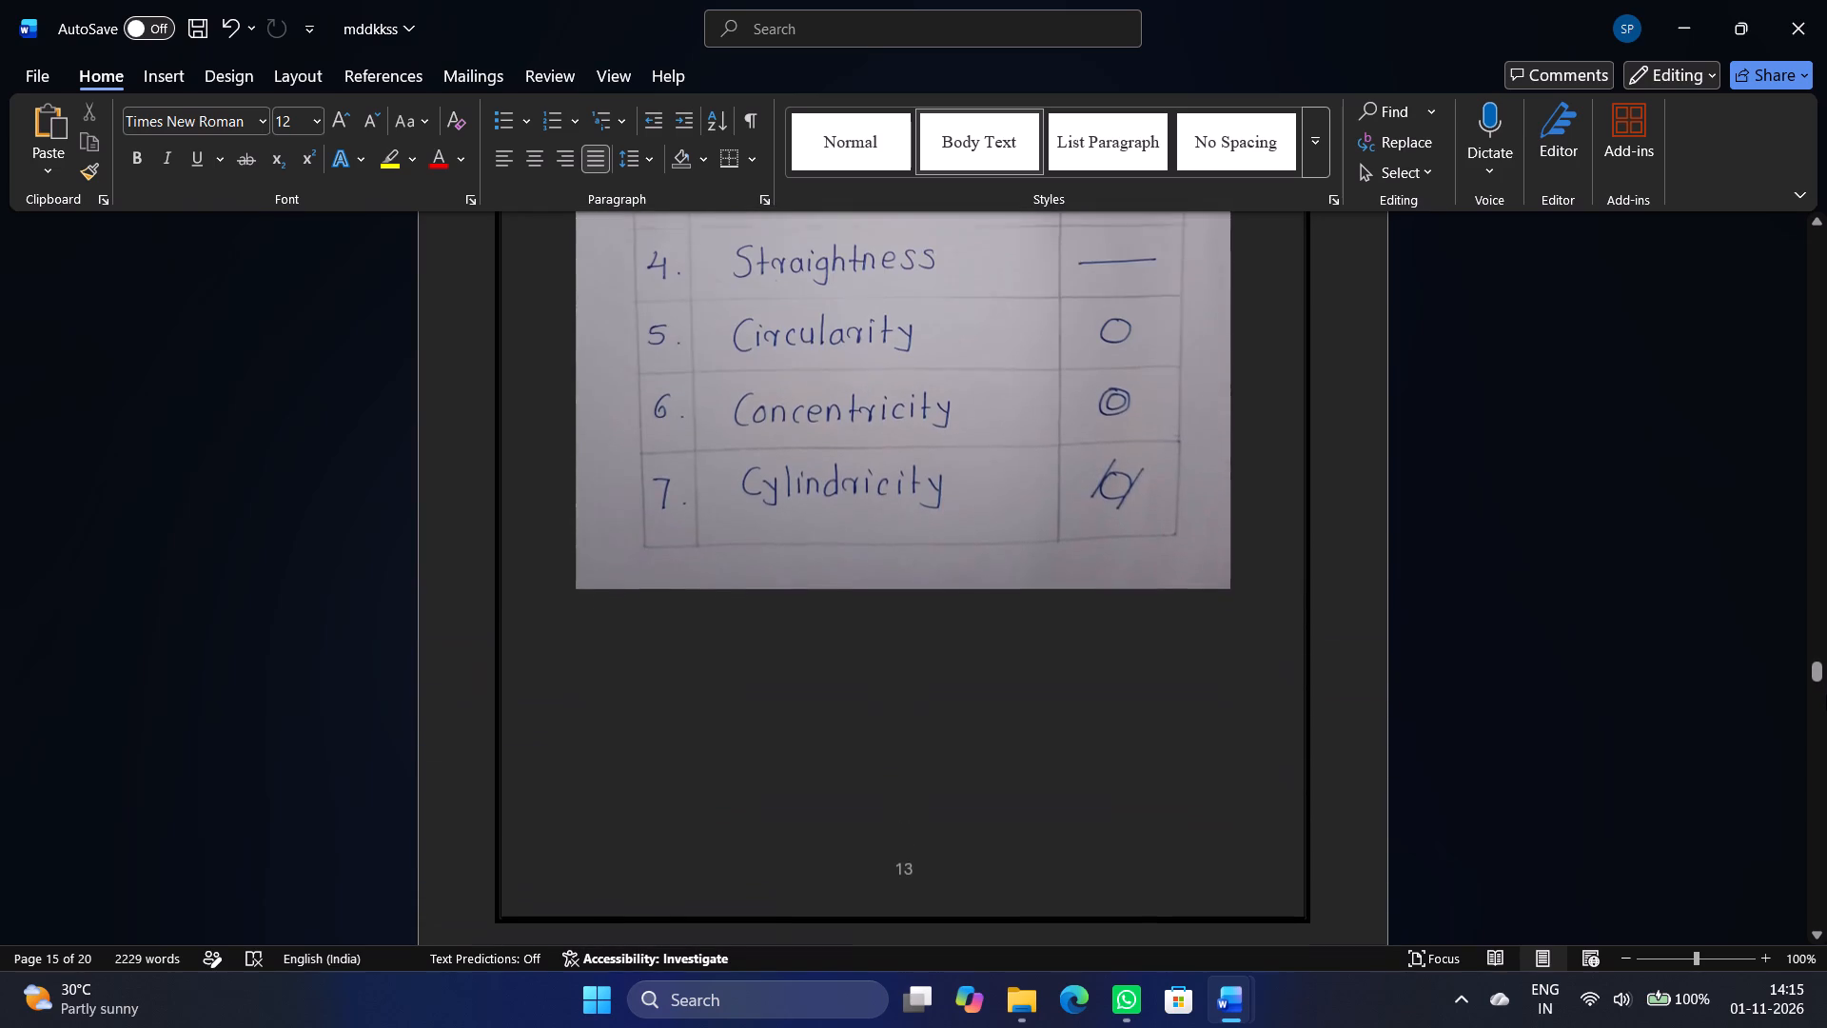
scroll(1826, 696, "up", 12)
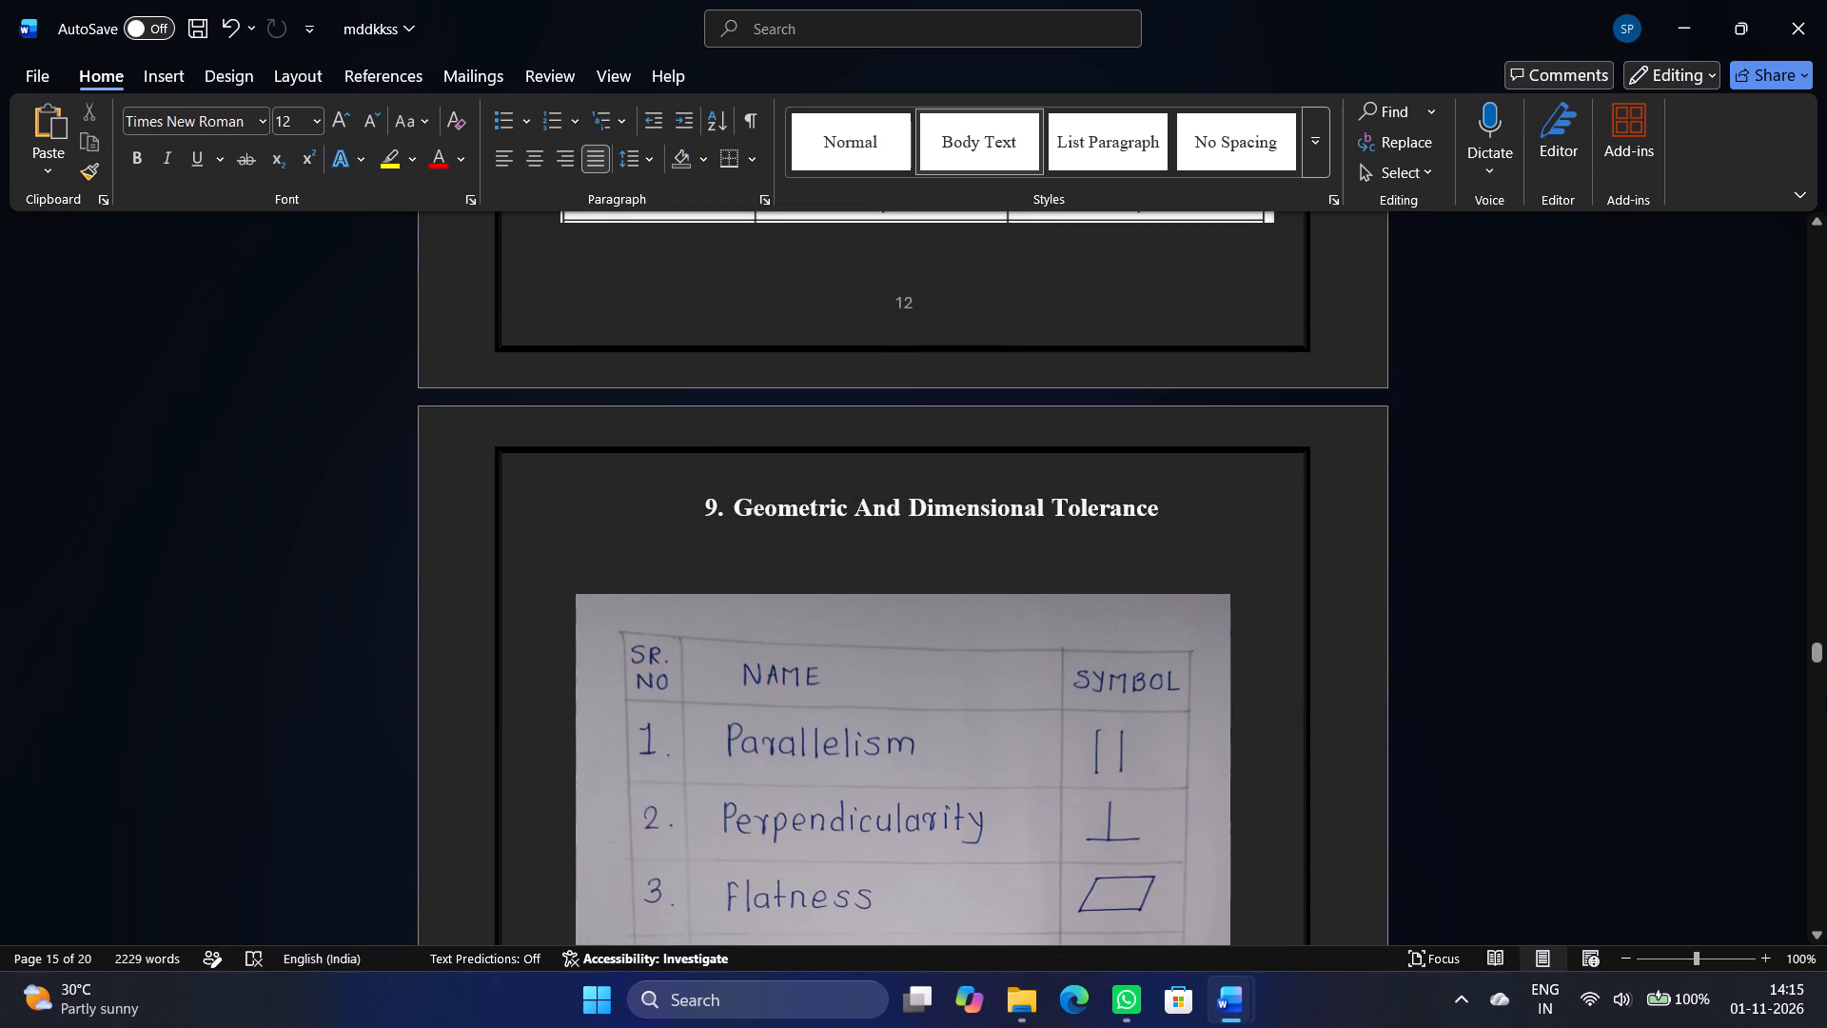
scroll(1826, 696, "up", 17)
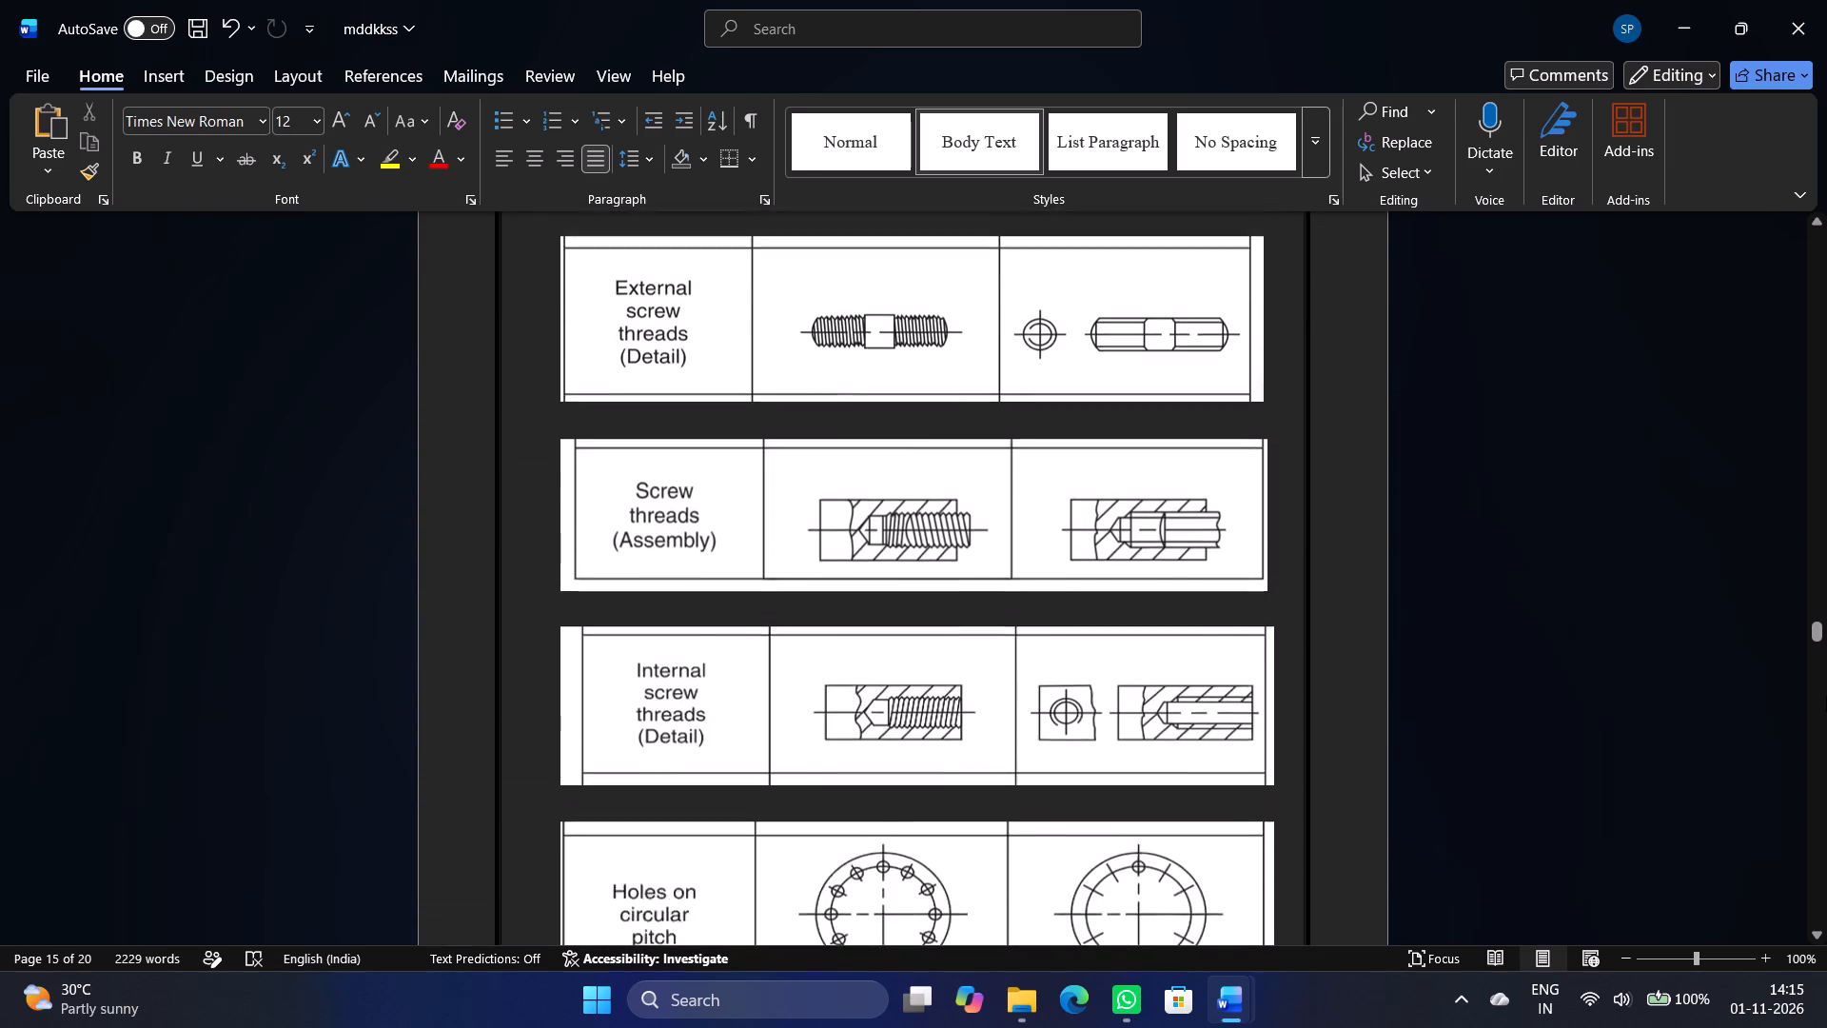
scroll(1826, 697, "up", 17)
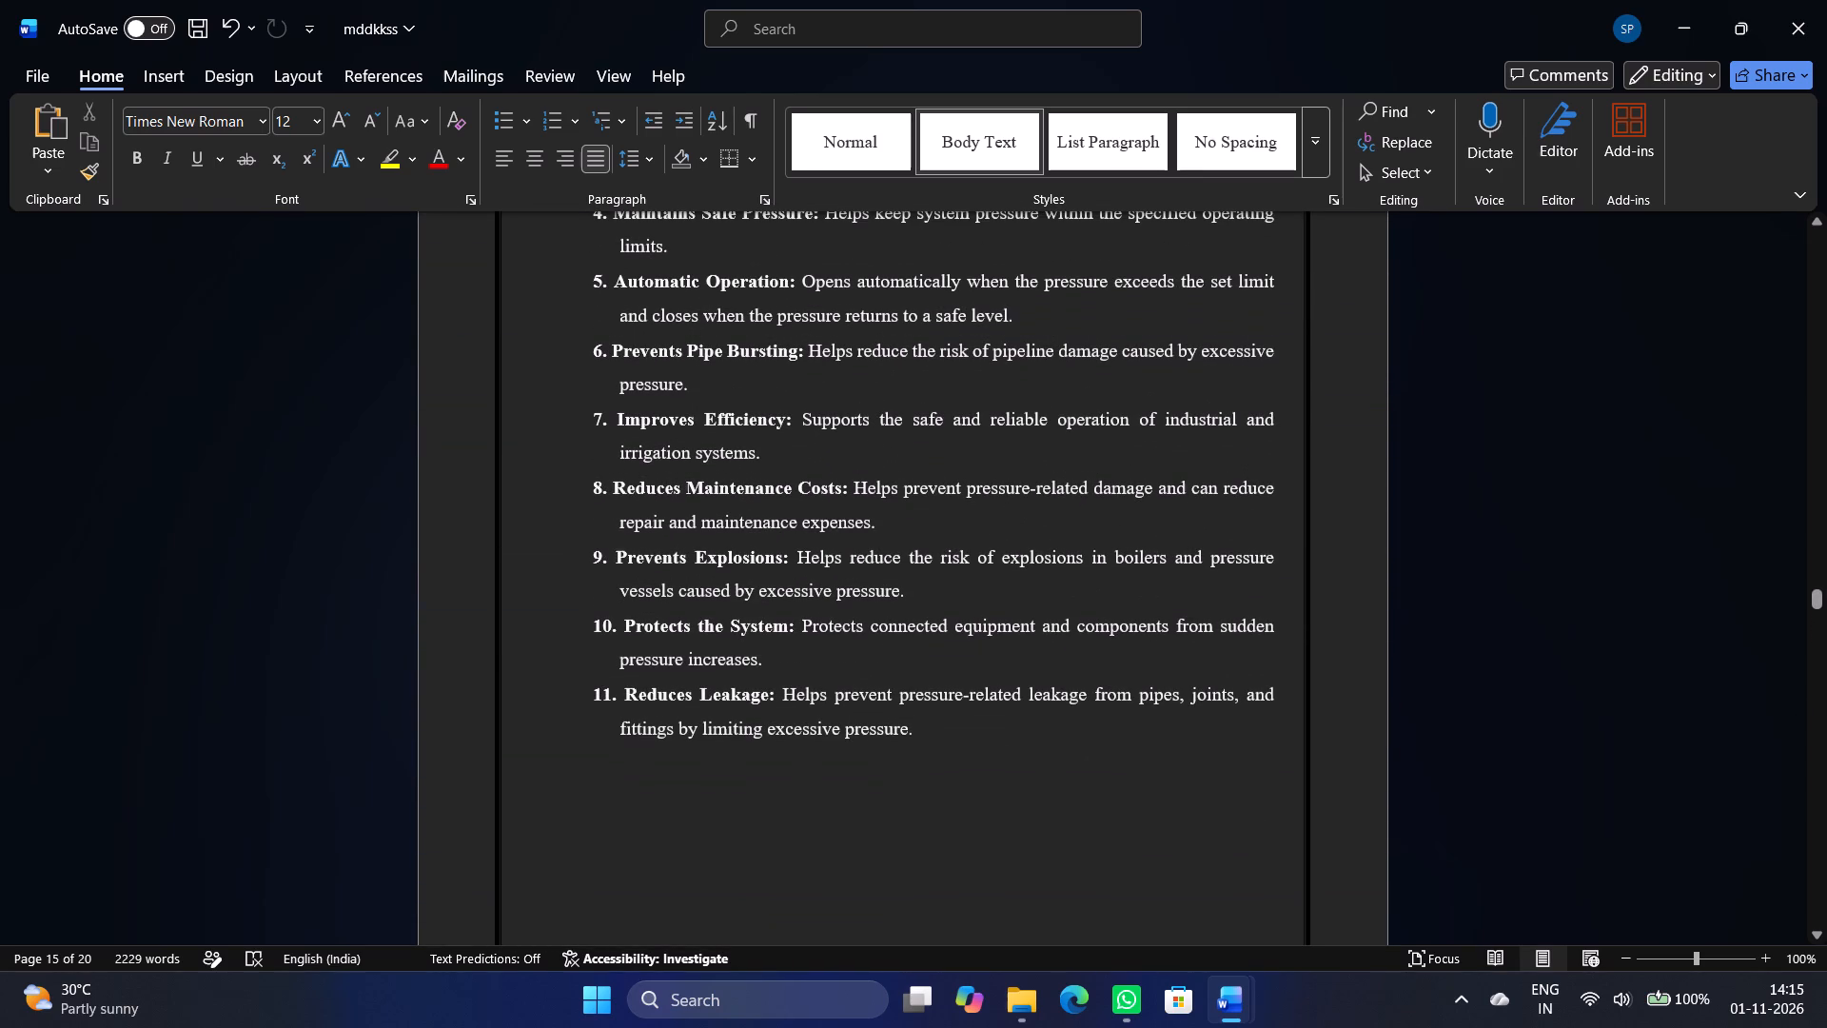
Inspect the paragraph indents and spacing of item 10, "Protects the System", in the functions list on page 11.
left_click(1006, 658)
left_click(1020, 628)
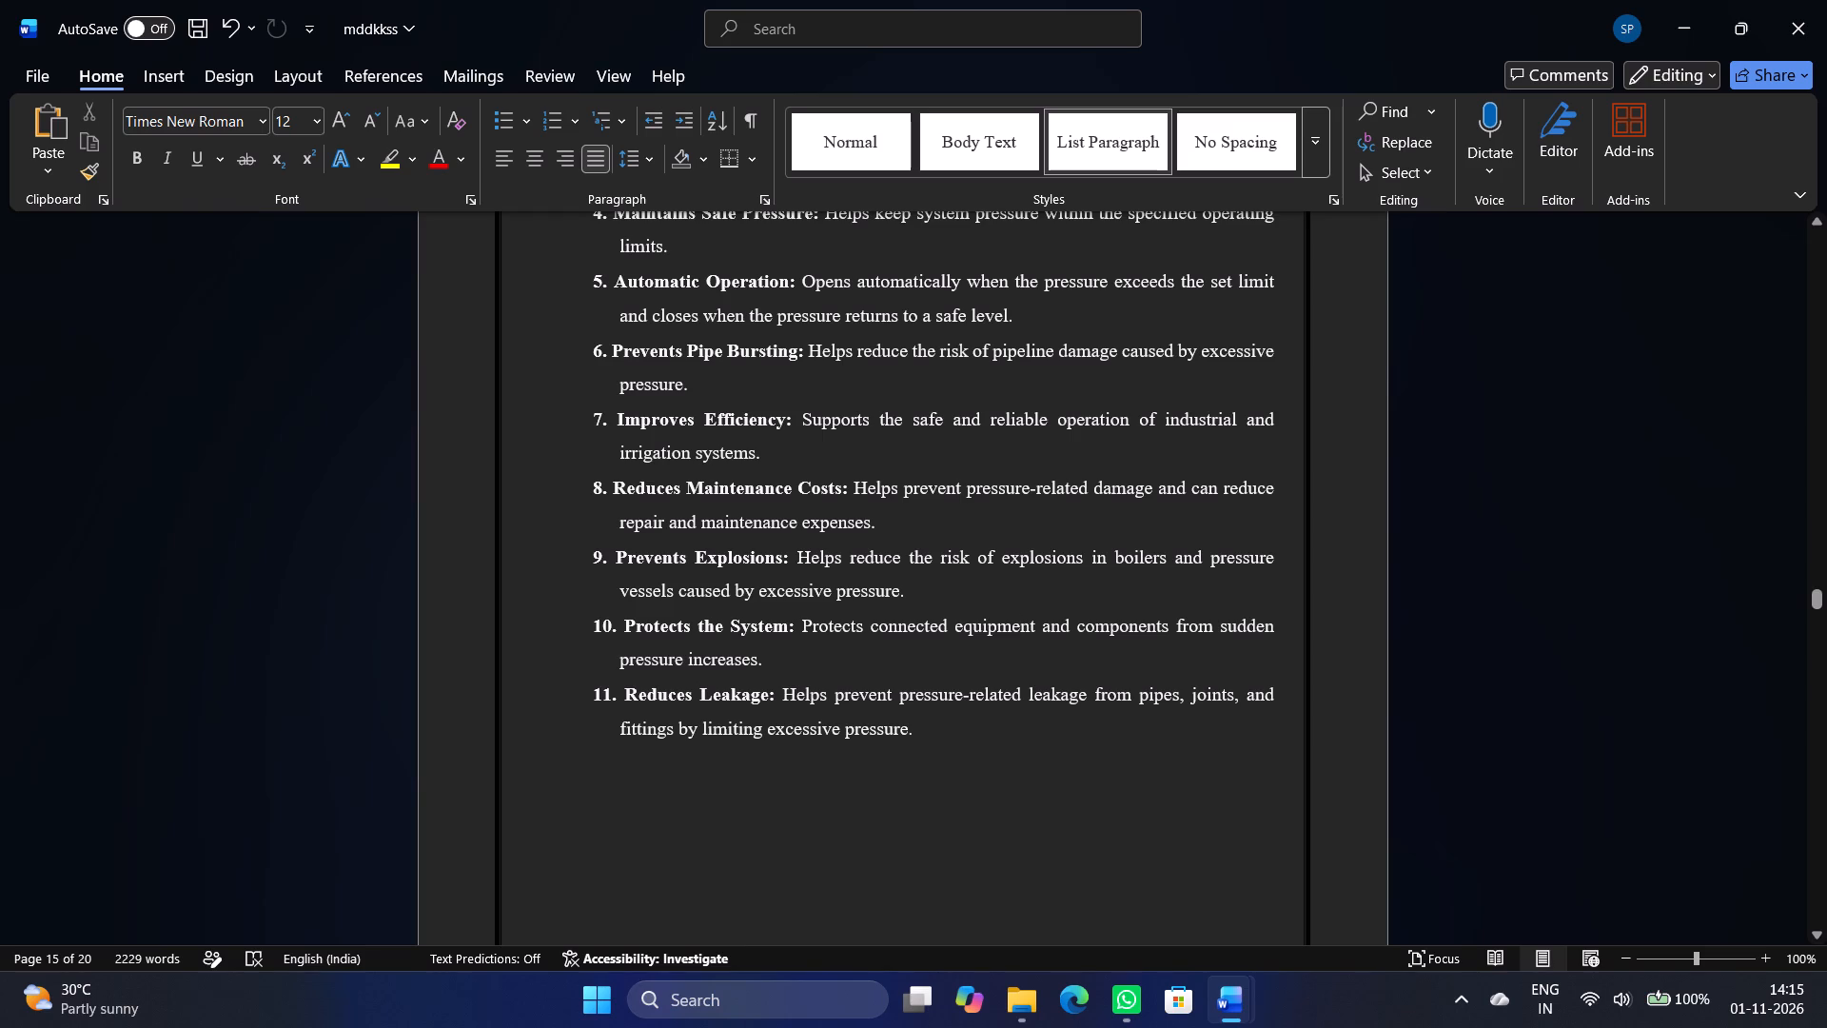
left_click(756, 199)
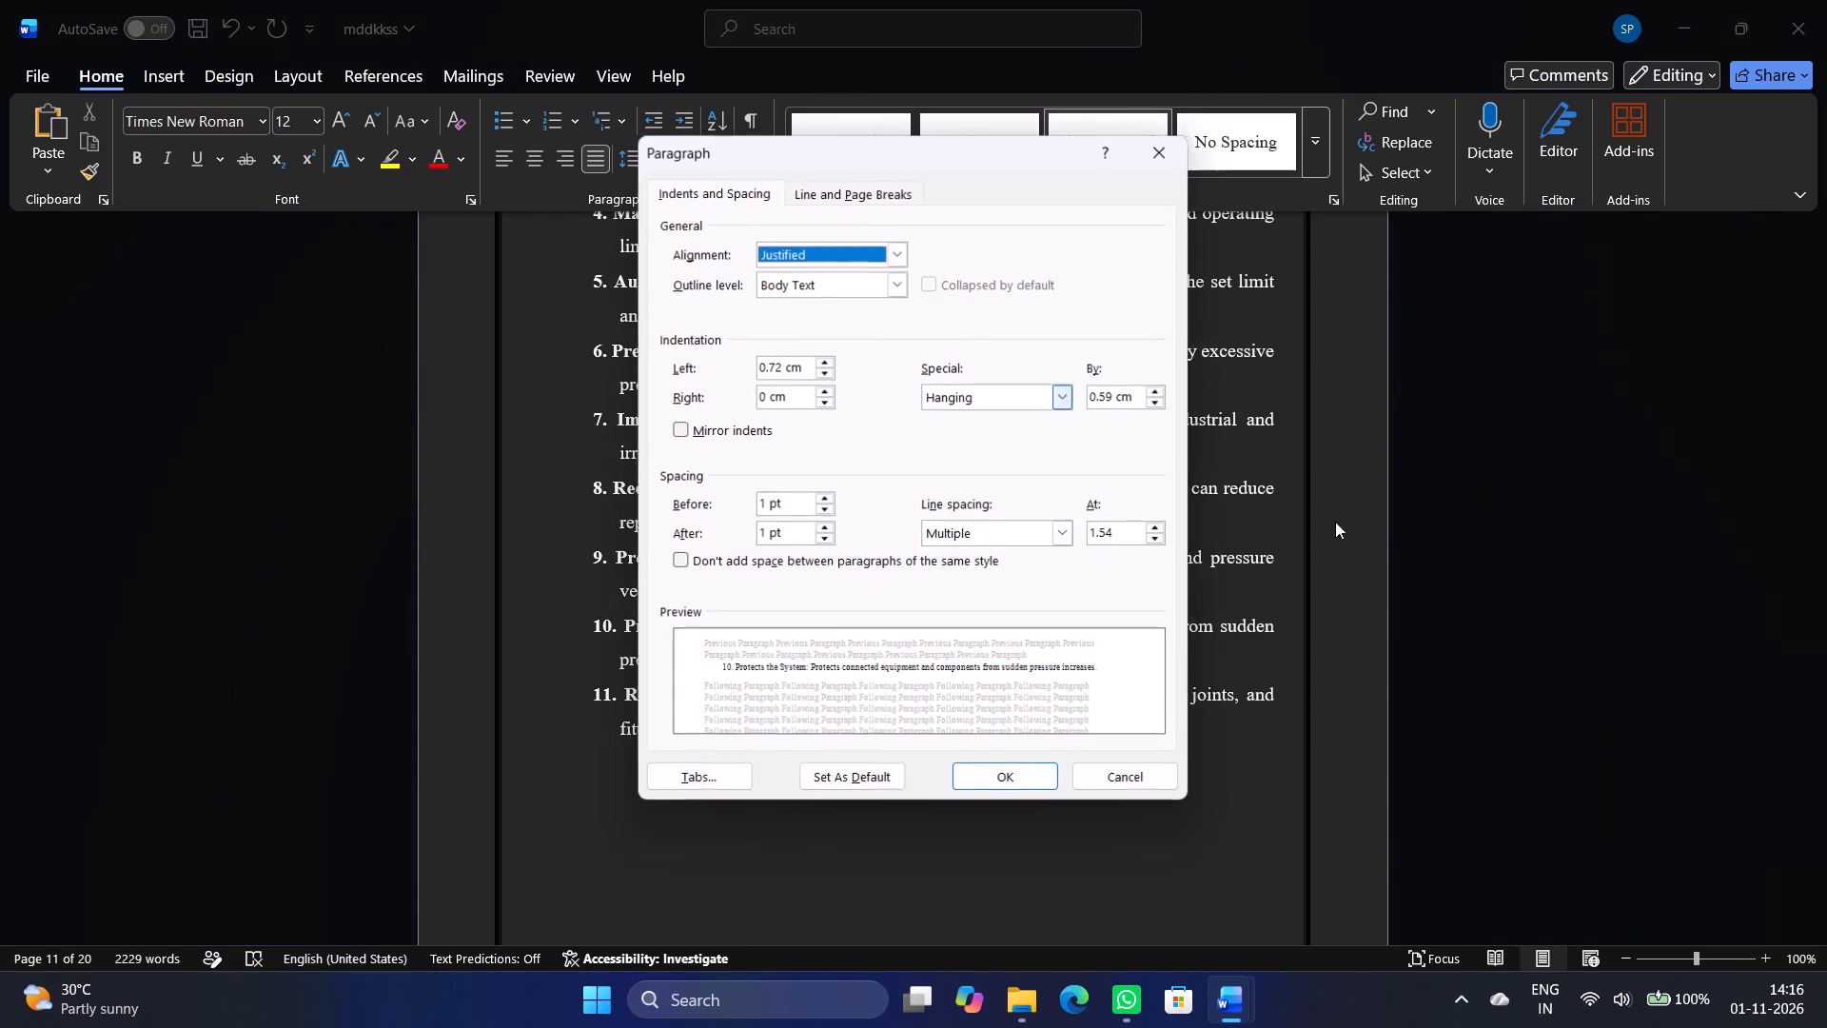
left_click(1500, 637)
left_click(1636, 743)
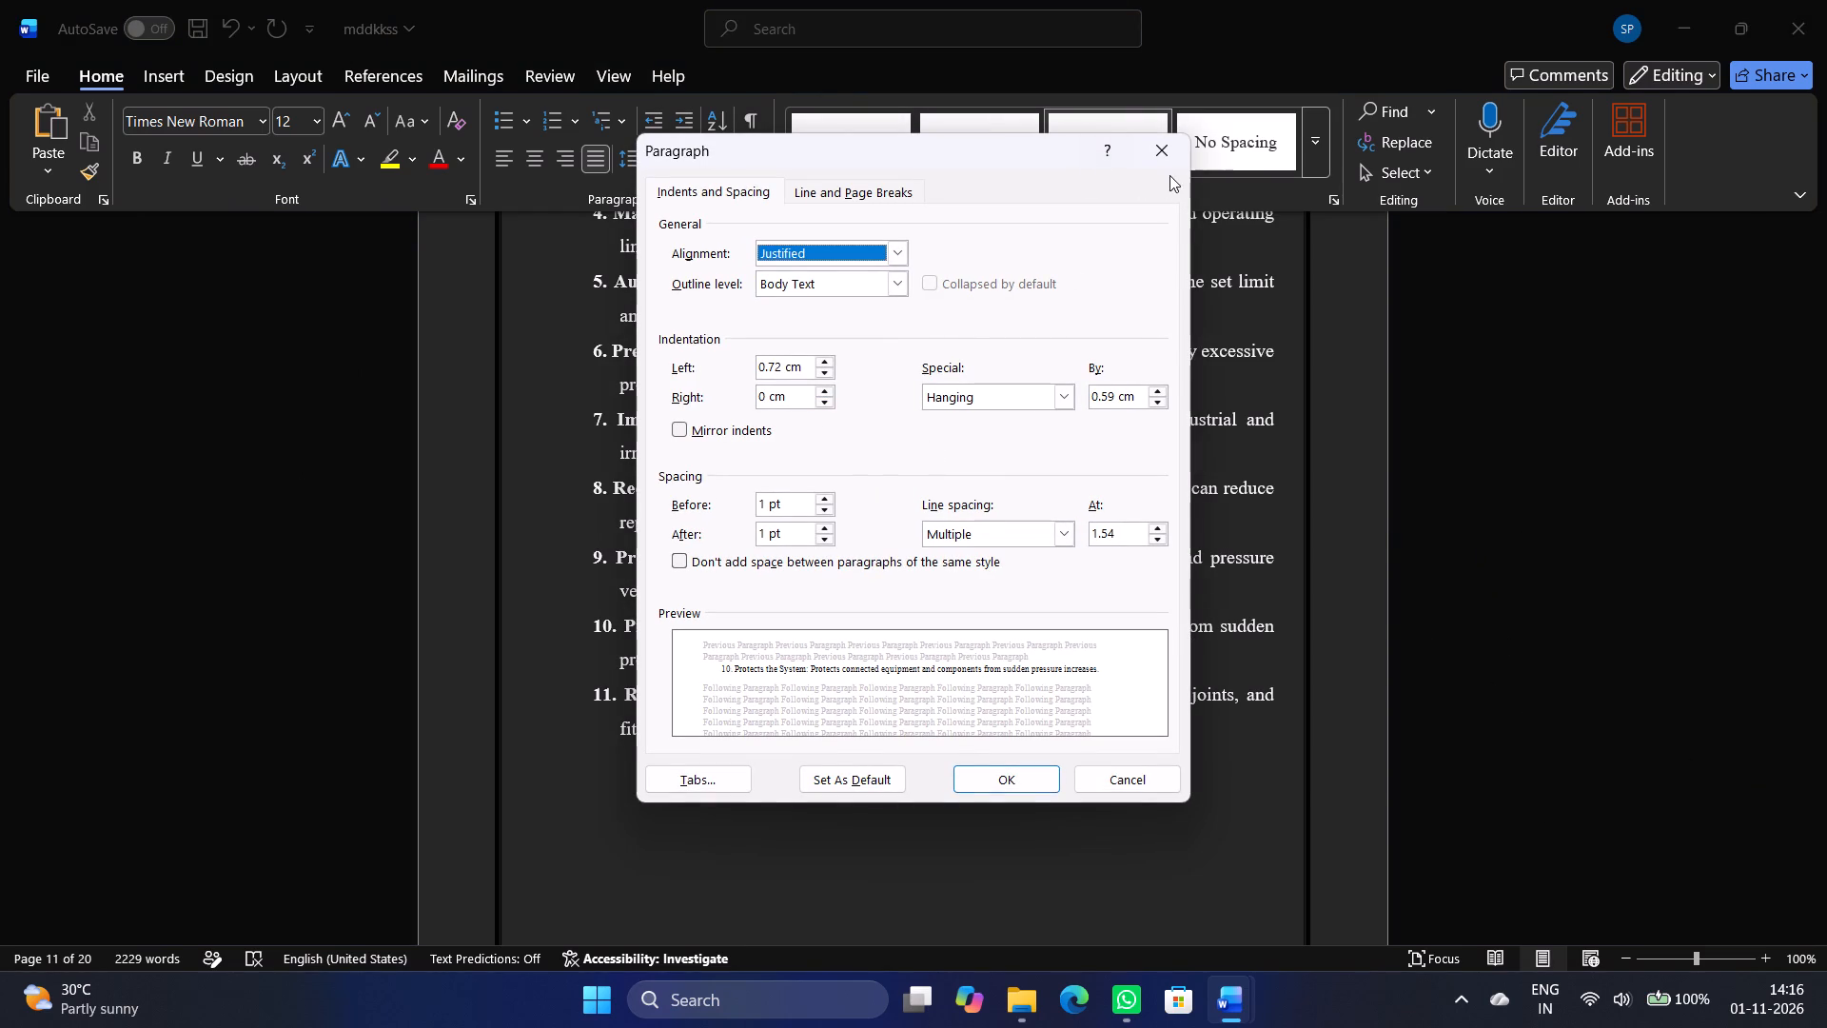
left_click(1163, 160)
Set all eleven items of the safety valve functions list on page 11 to a 0.13 cm left and 0.79 cm right indent.
scroll(1079, 575, "up", 2)
left_click_drag(927, 844, 879, 844)
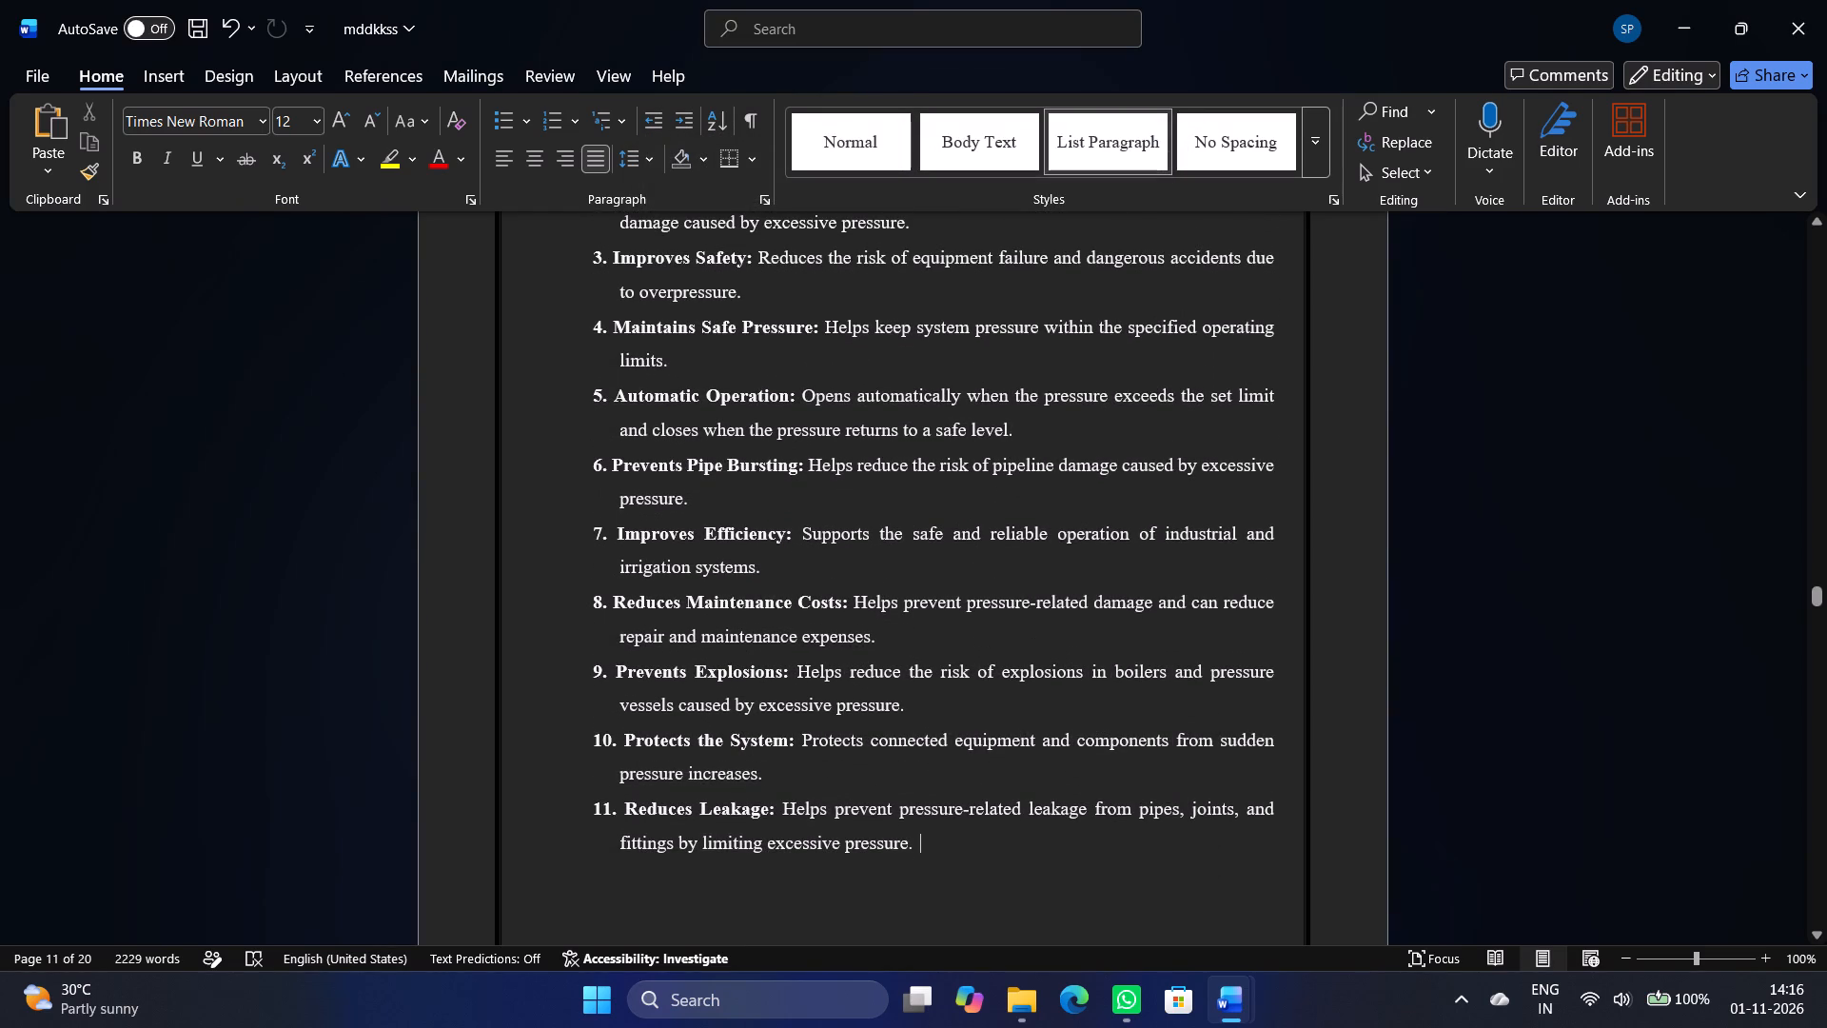
left_click_drag(879, 844, 585, 515)
scroll(754, 643, "up", 7)
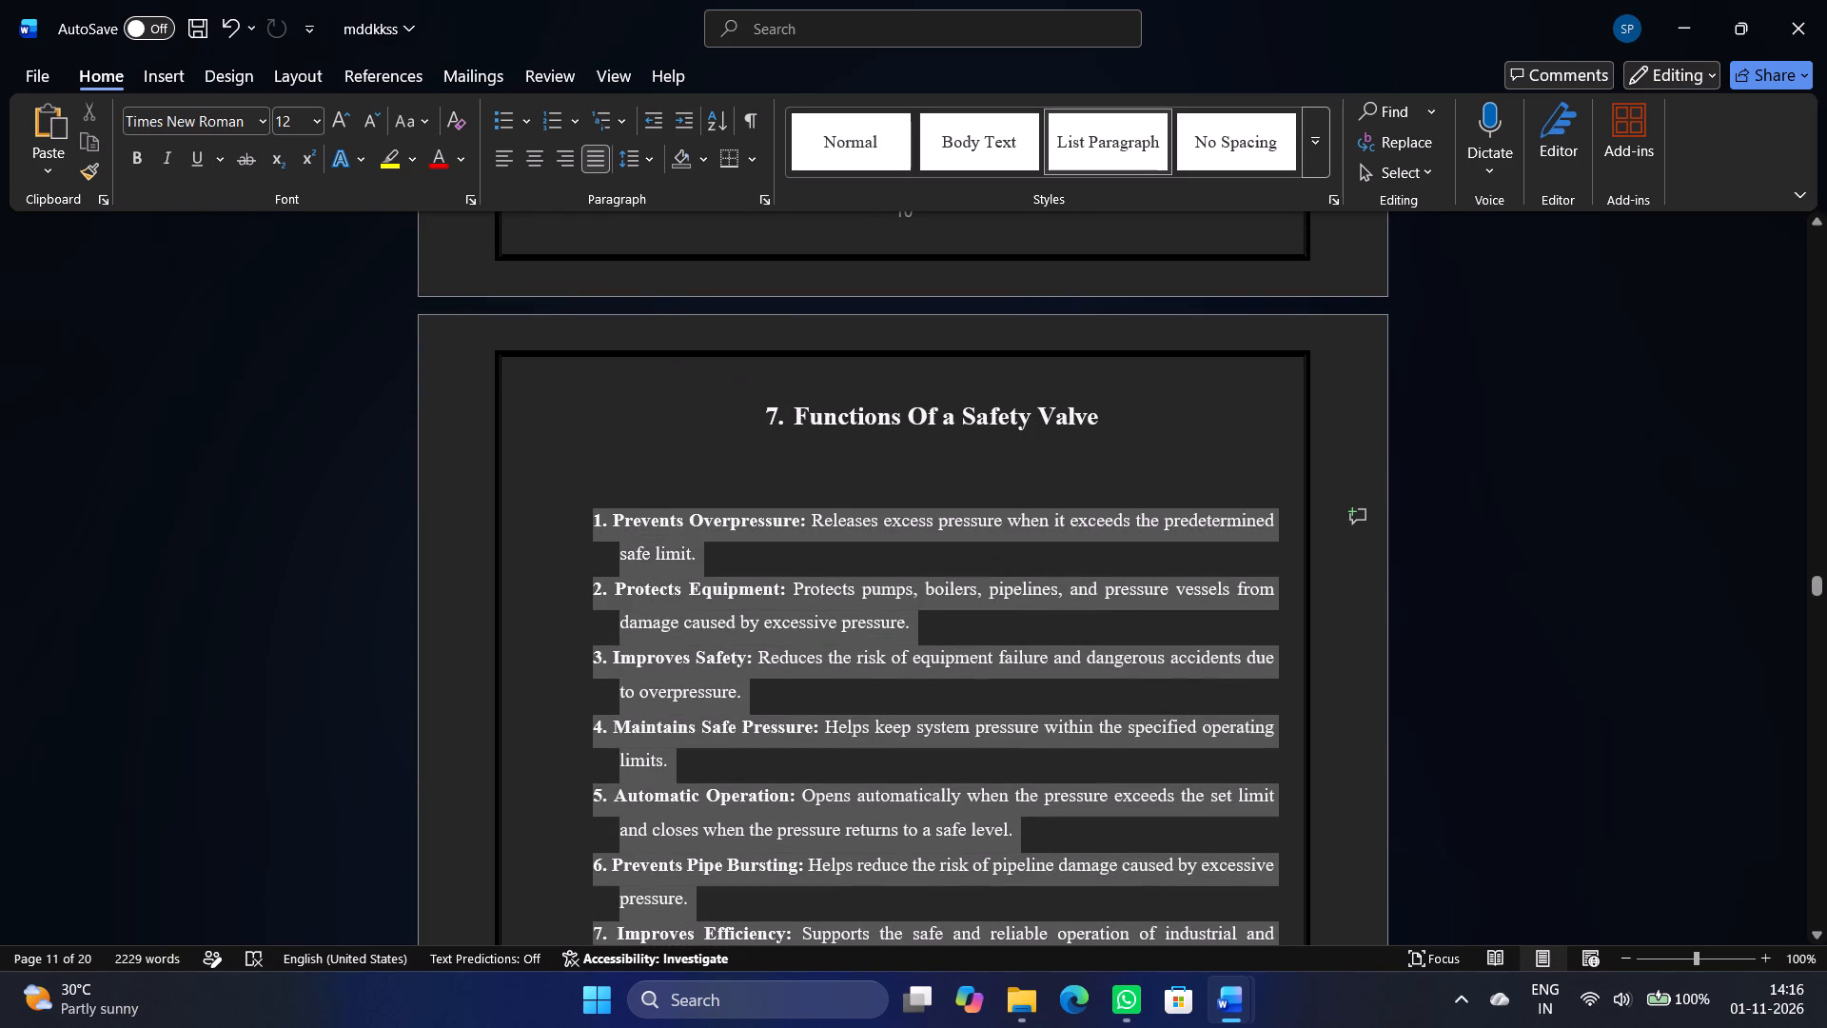
left_click_drag(585, 515, 585, 513)
left_click(758, 202)
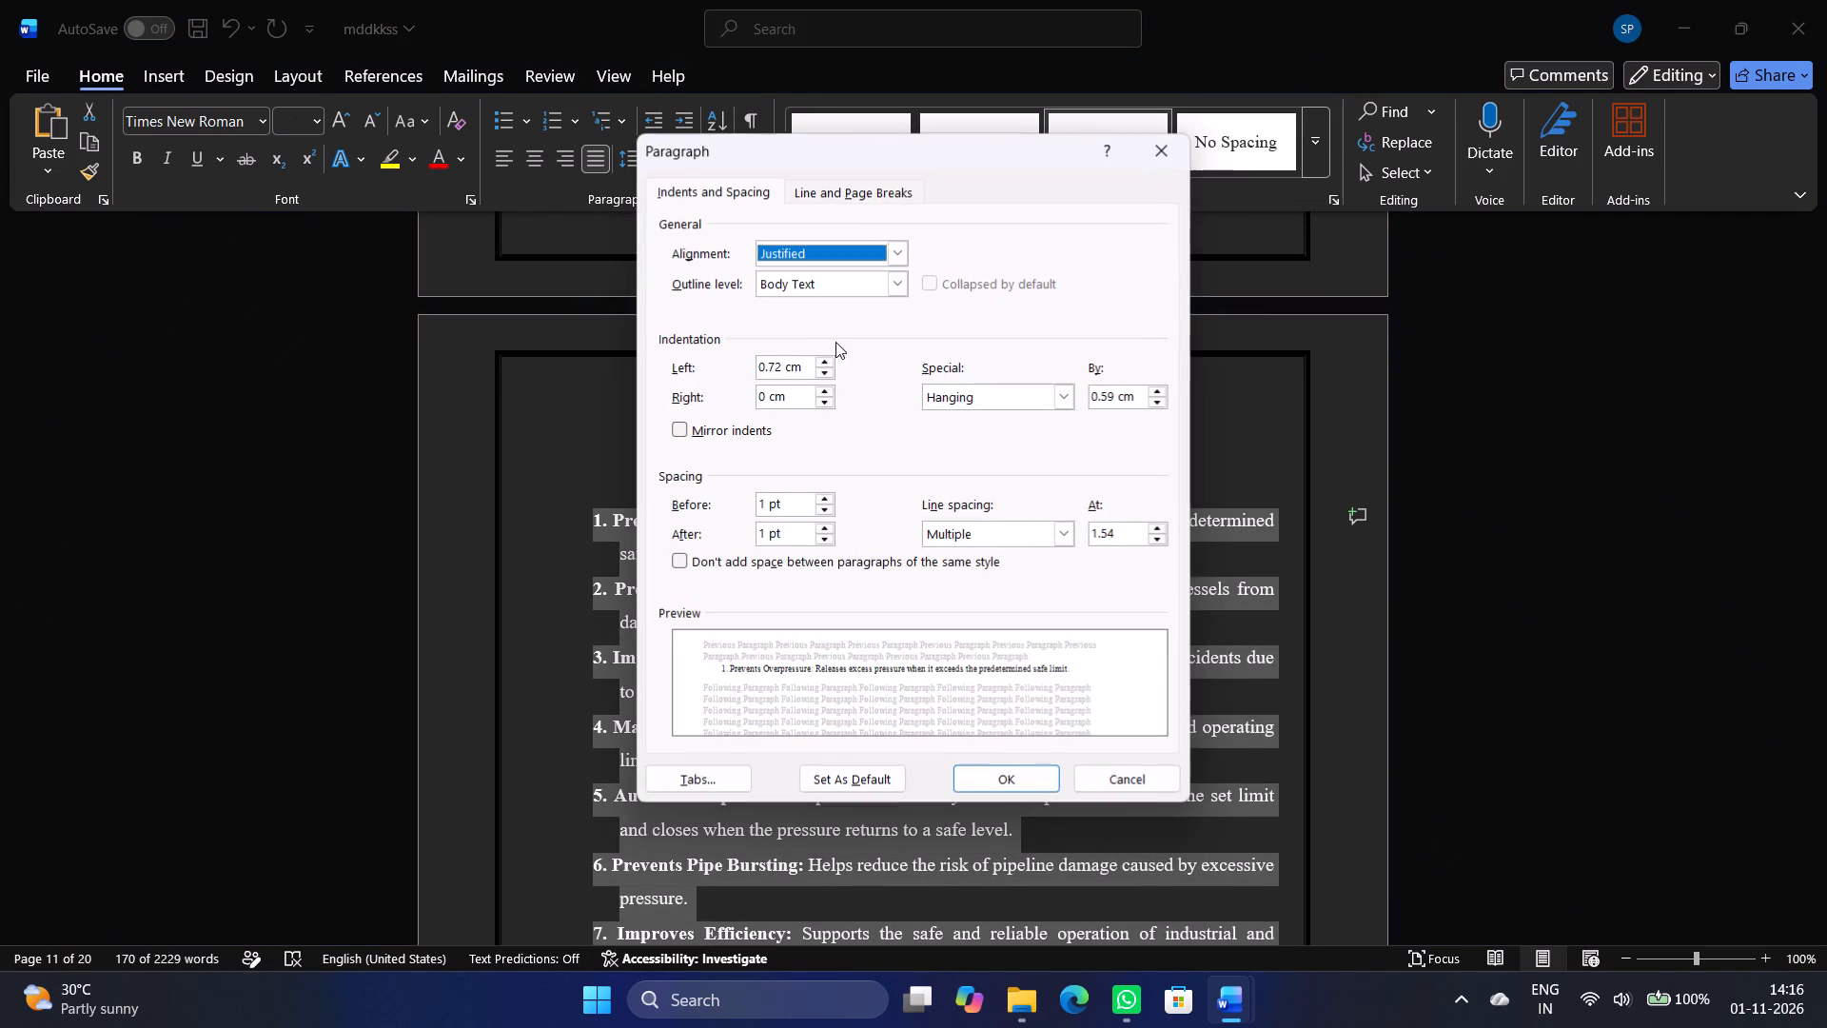
left_click(798, 368)
key("BackSpace")
key("BackSpace")
key("BackSpace")
key("BackSpace")
key("BackSpace")
key("BackSpace")
key("BackSpace")
key("BackSpace")
key("BackSpace")
key("BackSpace")
key("BackSpace")
key("BackSpace")
key("BackSpace")
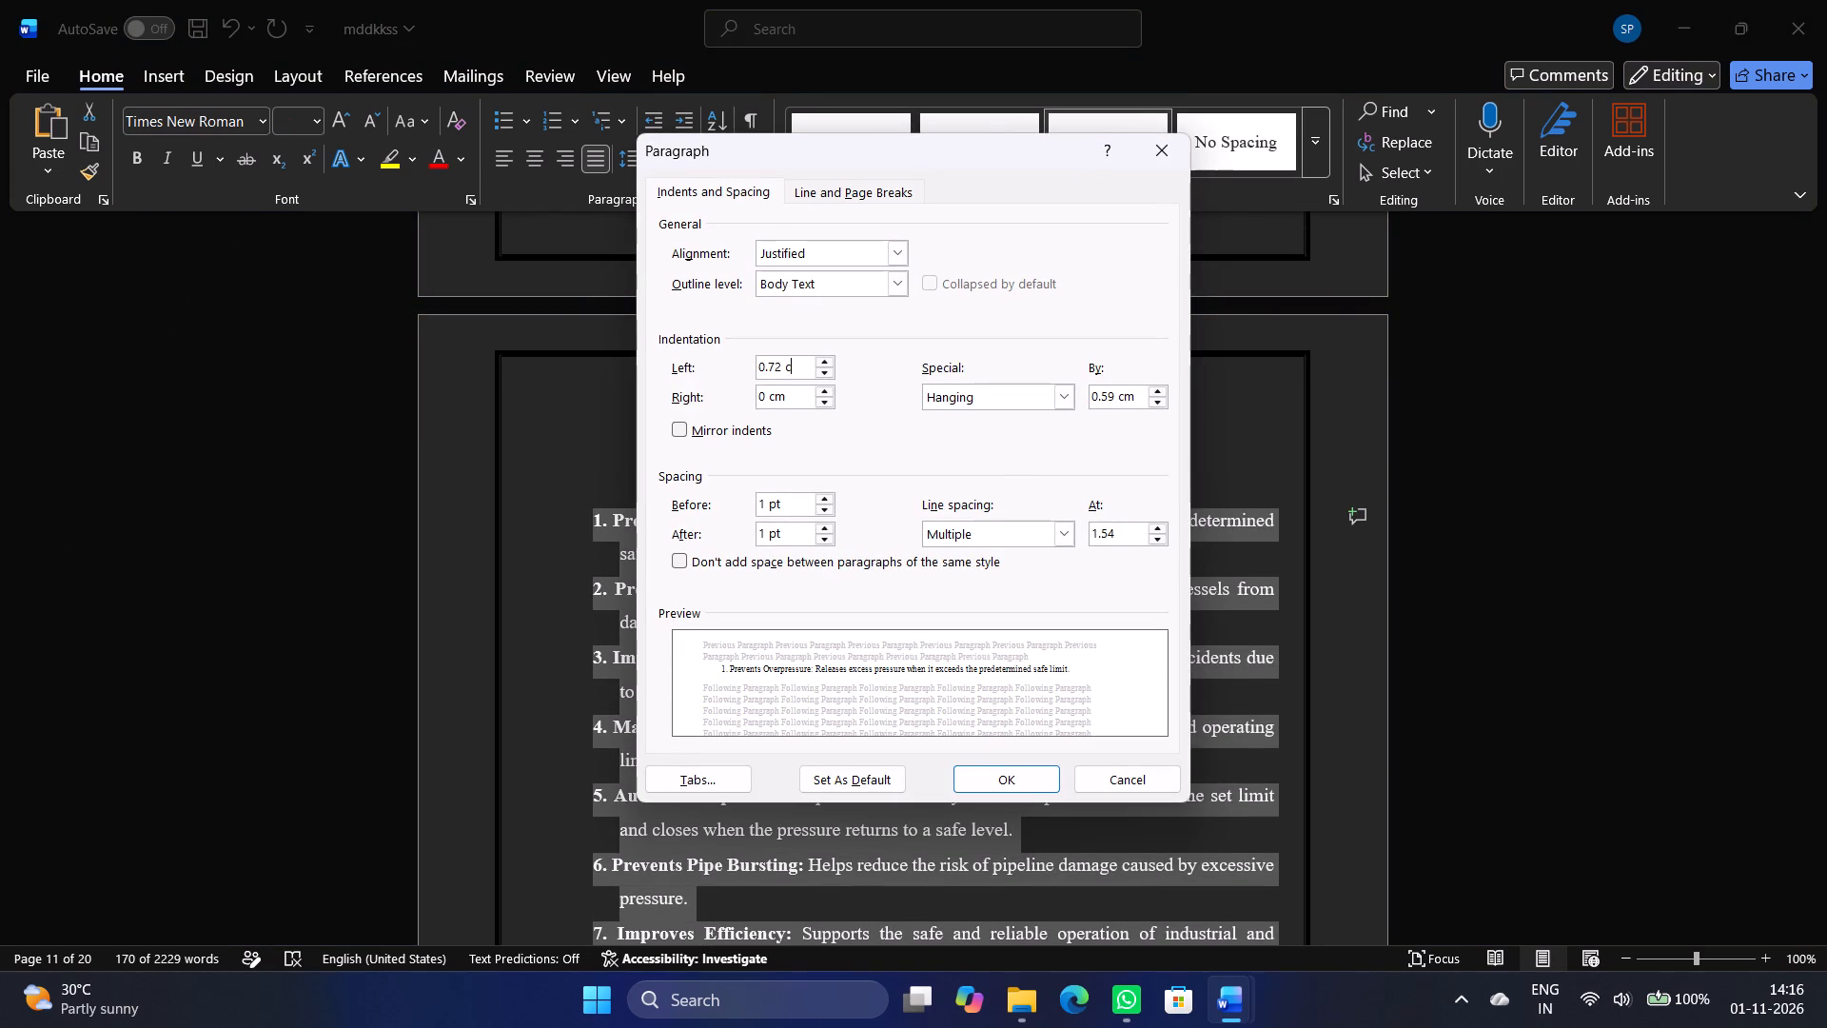
key("0")
type(".1")
key("3")
left_click(799, 399)
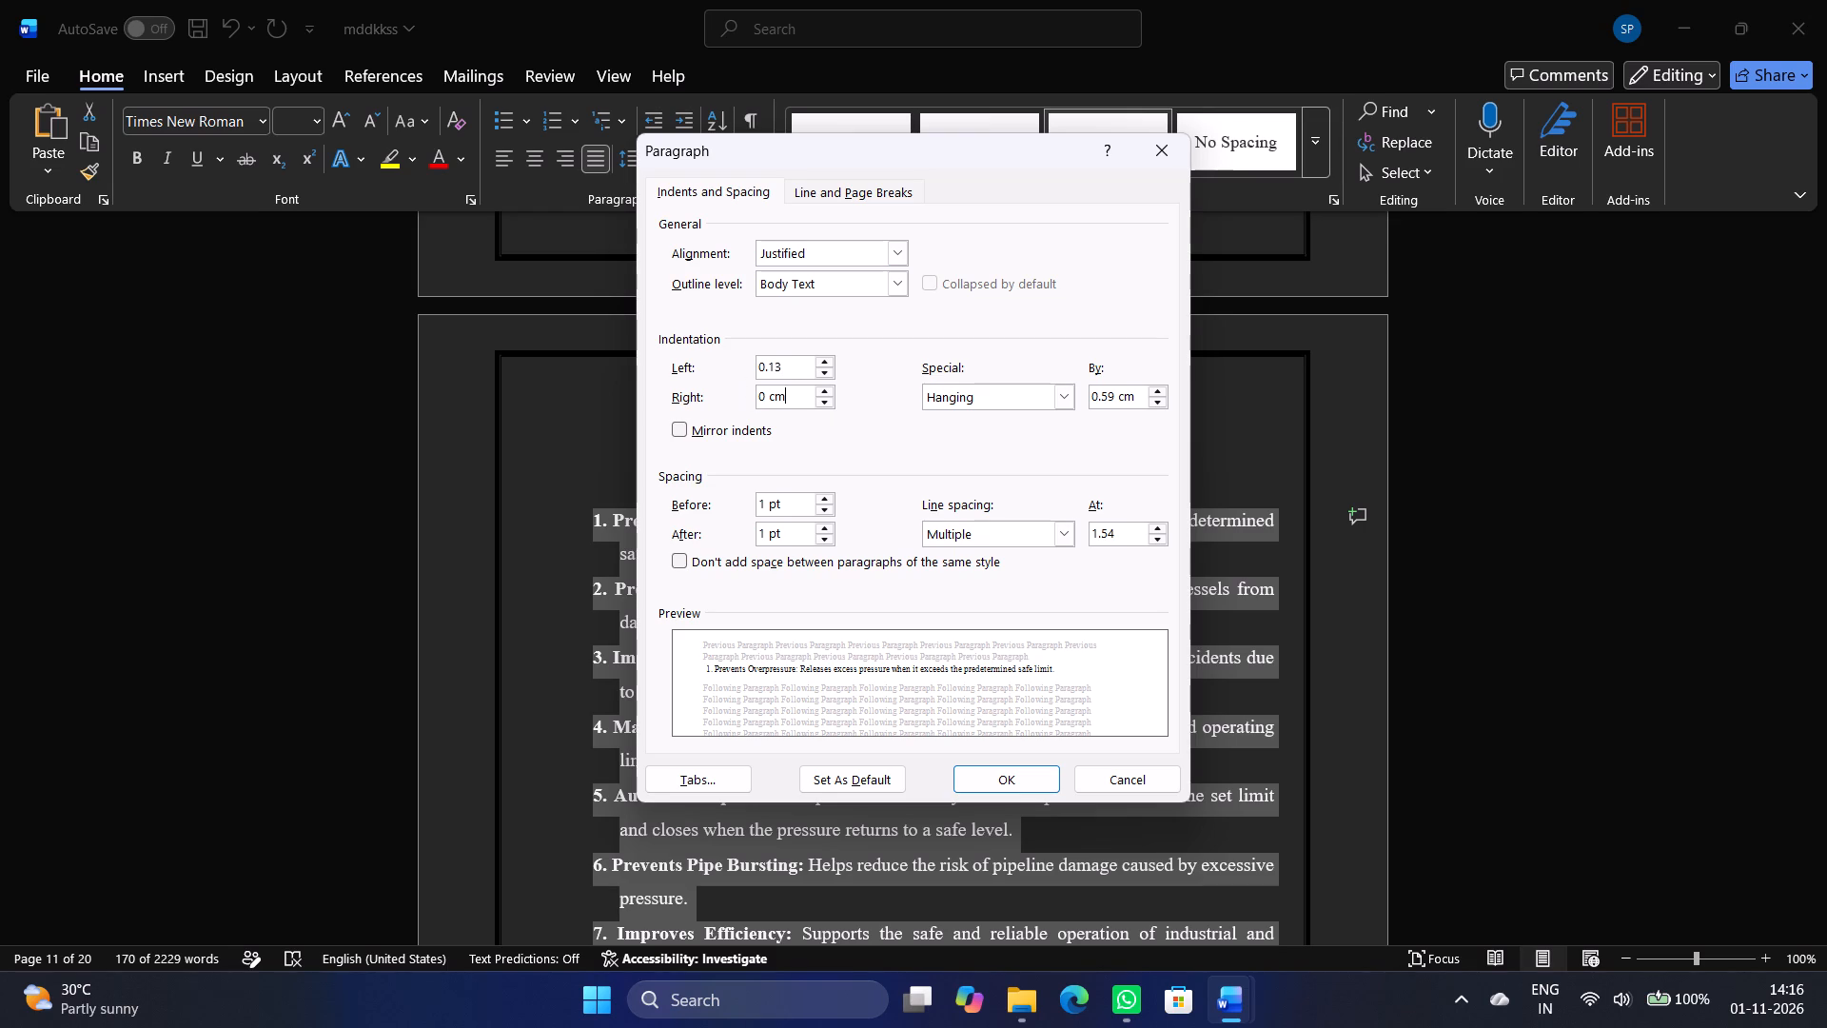
key("BackSpace")
key("BackSpace")
key("BackSpace")
key("BackSpace")
key("BackSpace")
key("BackSpace")
key("BackSpace")
key("BackSpace")
key("BackSpace")
key("BackSpace")
key("BackSpace")
key("BackSpace")
key("BackSpace")
key("0")
key("period")
type("79")
key("Return")
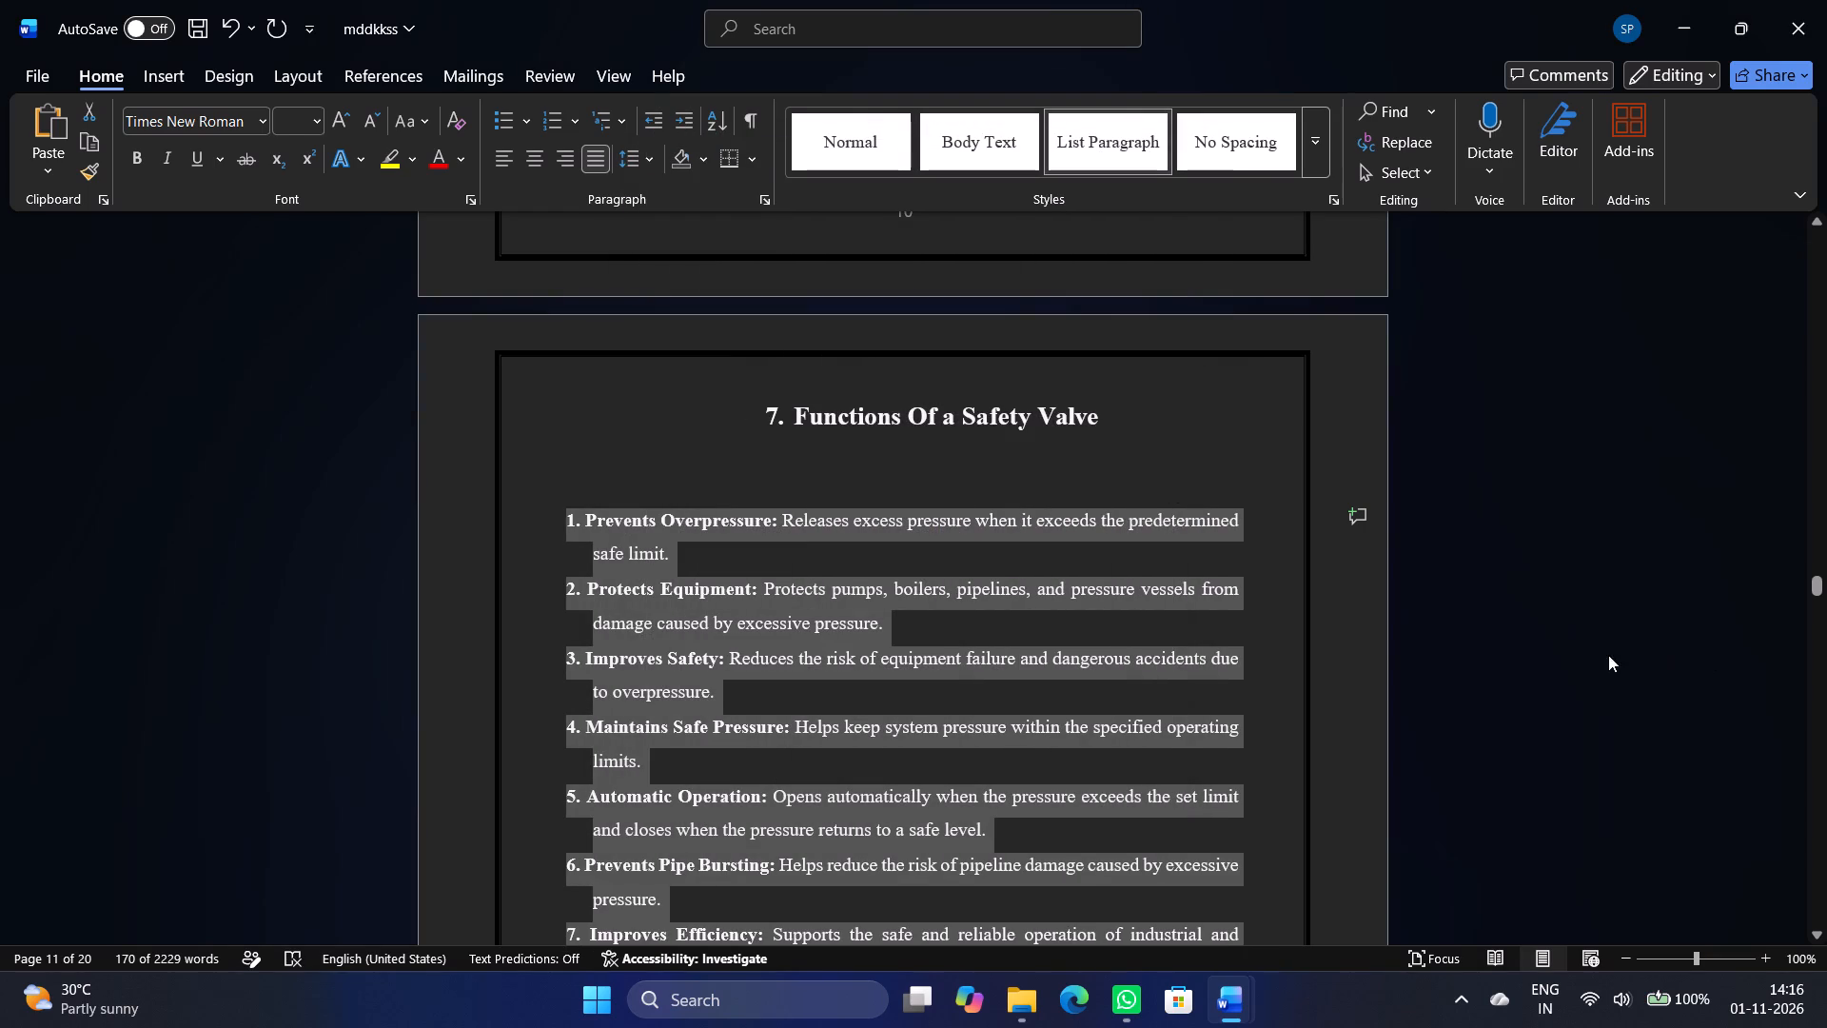
left_click(1588, 649)
Set the whole Types of Safety Valve list on page 10 to a 0.13 cm left indent and 0.79 cm right indent.
scroll(1592, 649, "down", 20)
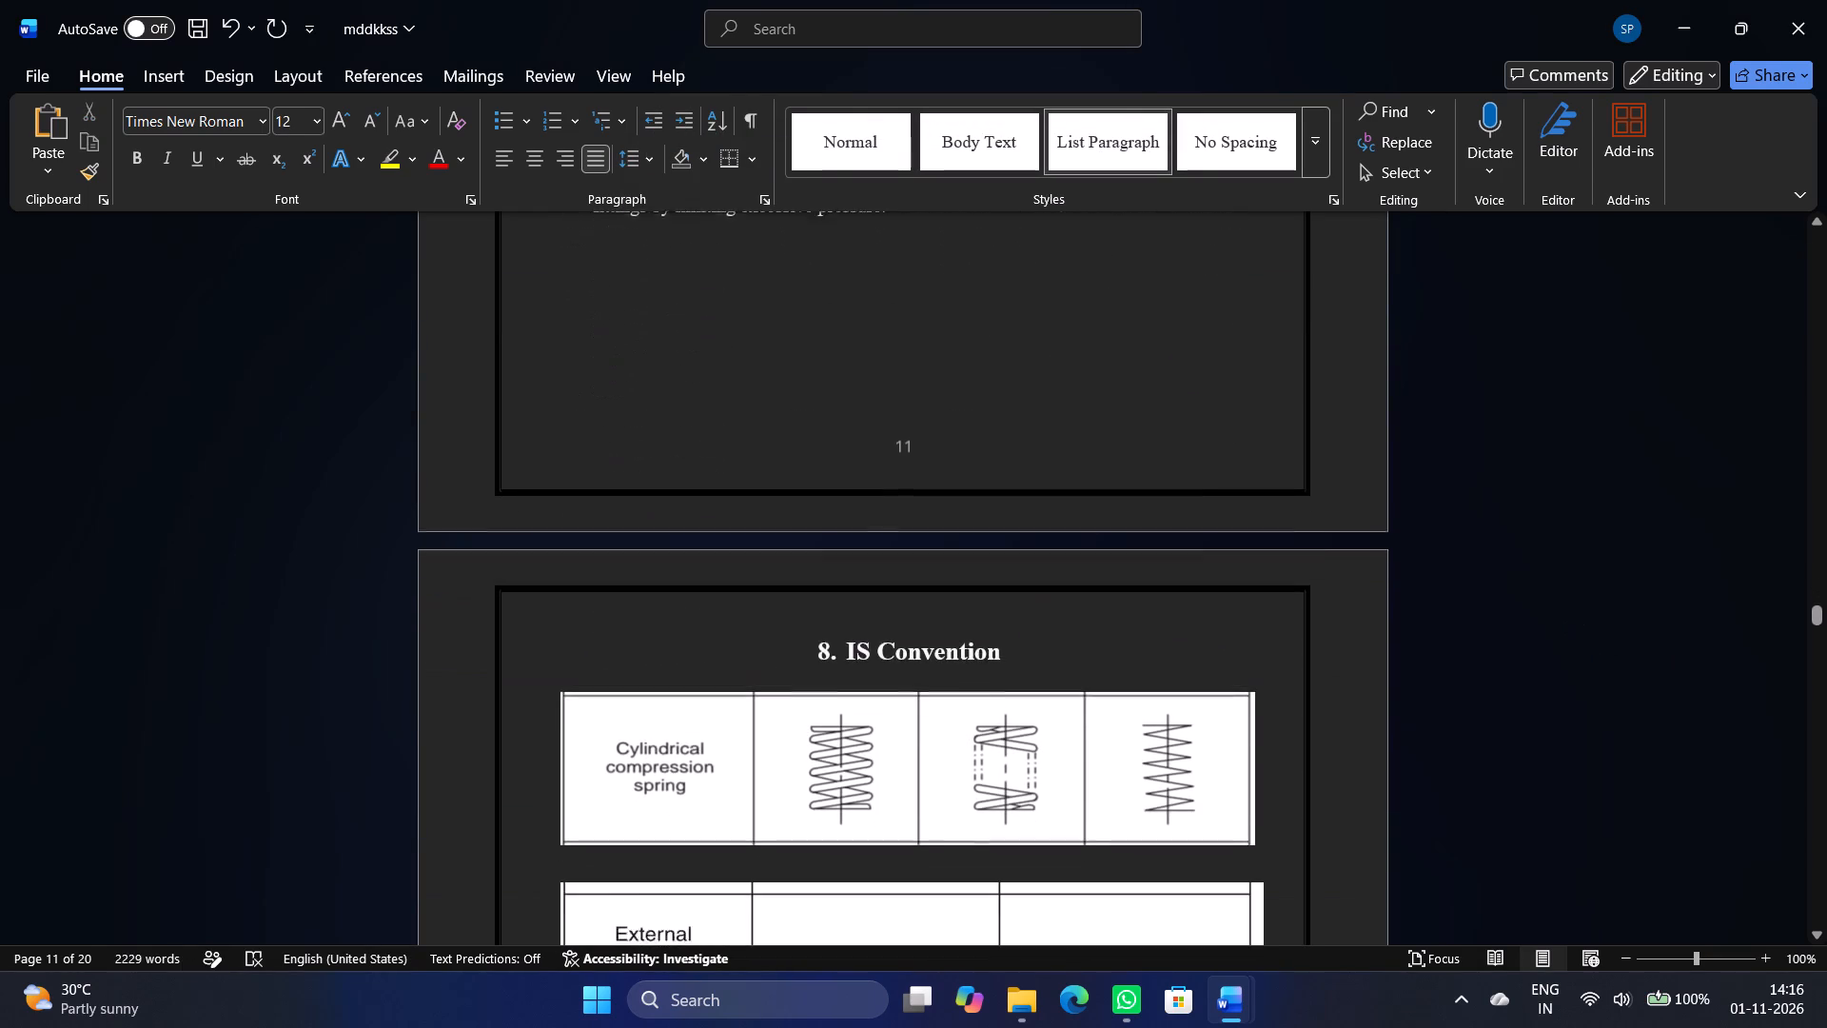
scroll(1569, 611, "down", 20)
scroll(1569, 611, "down", 3)
scroll(1580, 608, "up", 20)
scroll(1580, 608, "up", 20)
scroll(1580, 608, "up", 1)
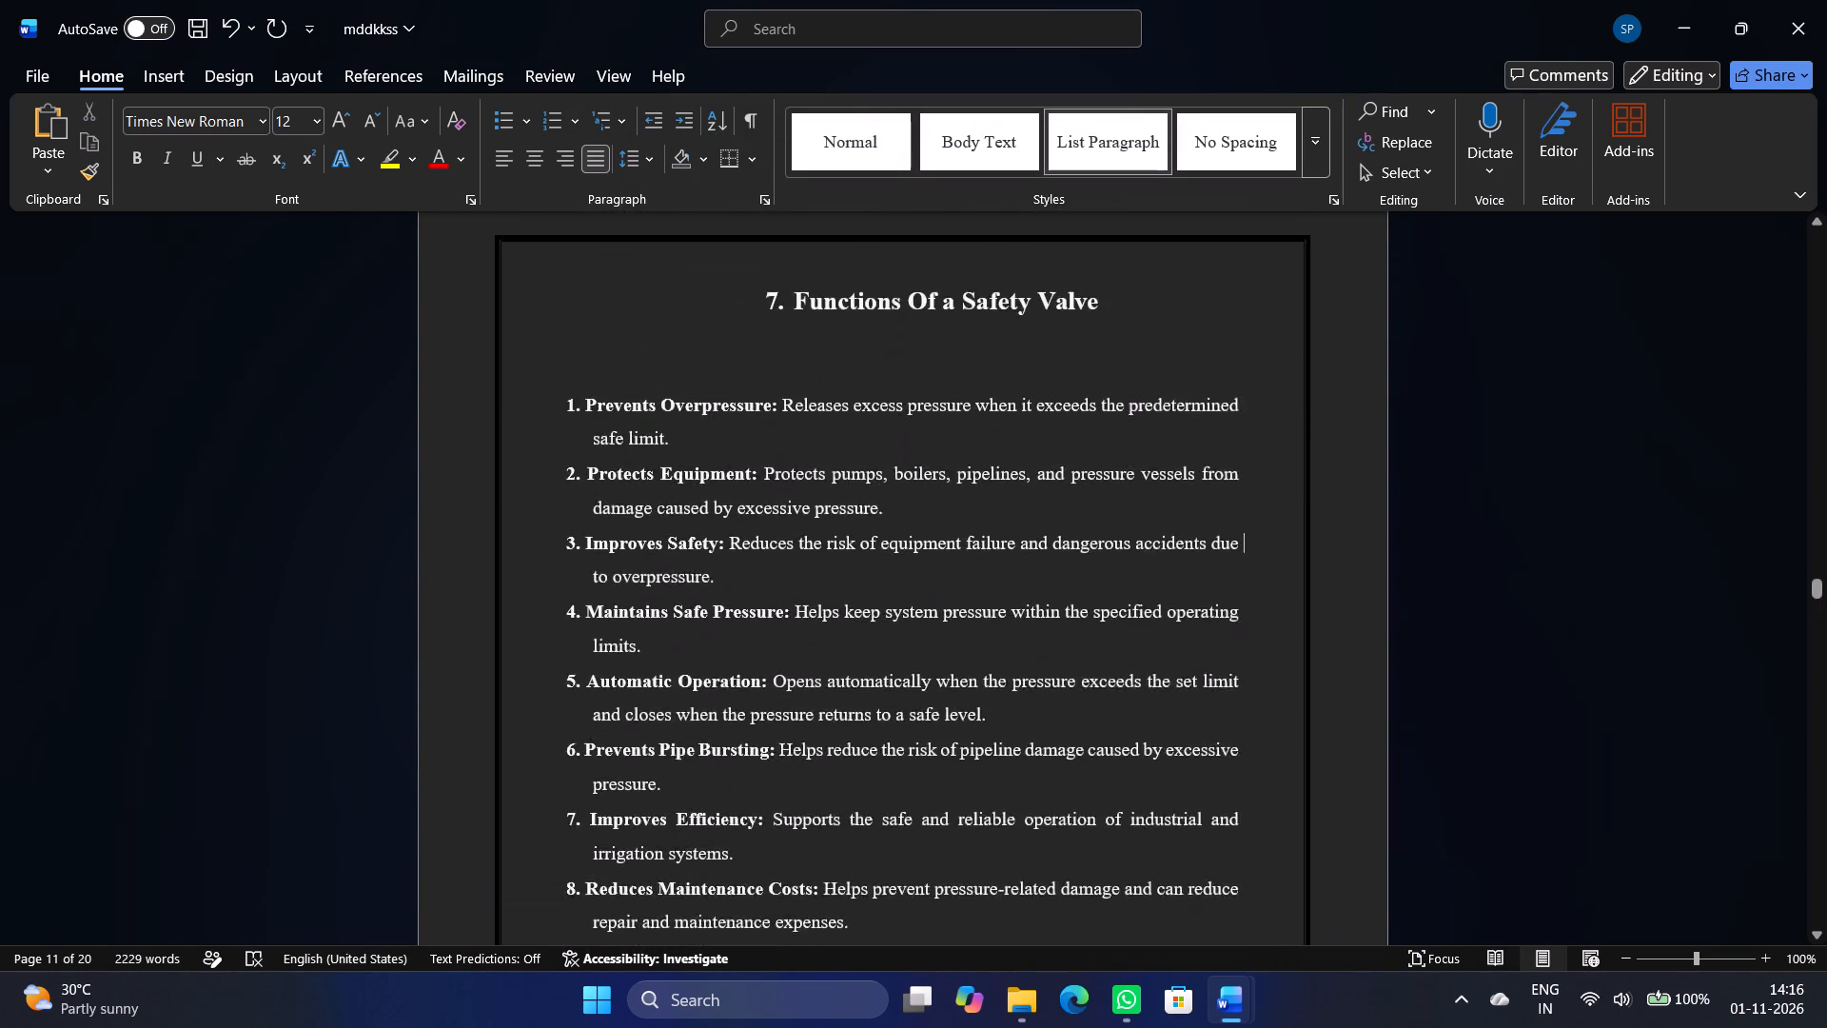
scroll(1551, 573, "up", 16)
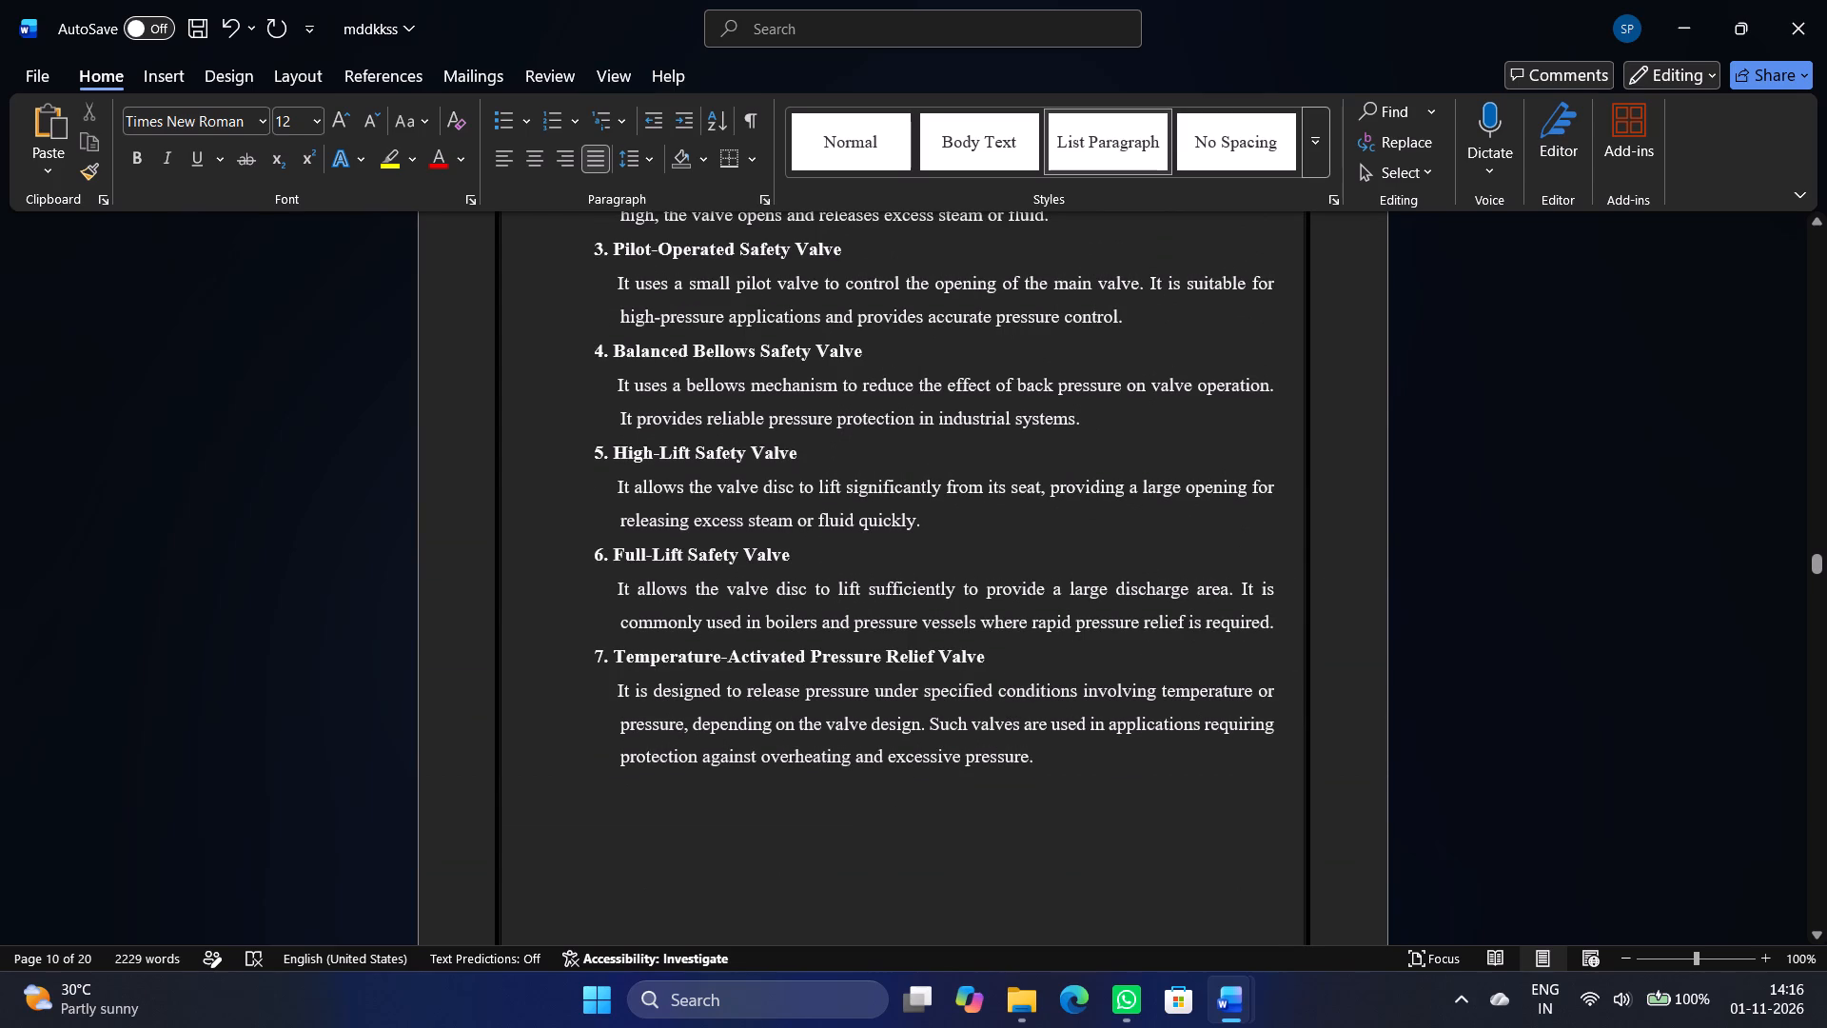
left_click_drag(1061, 757, 837, 691)
scroll(865, 703, "up", 3)
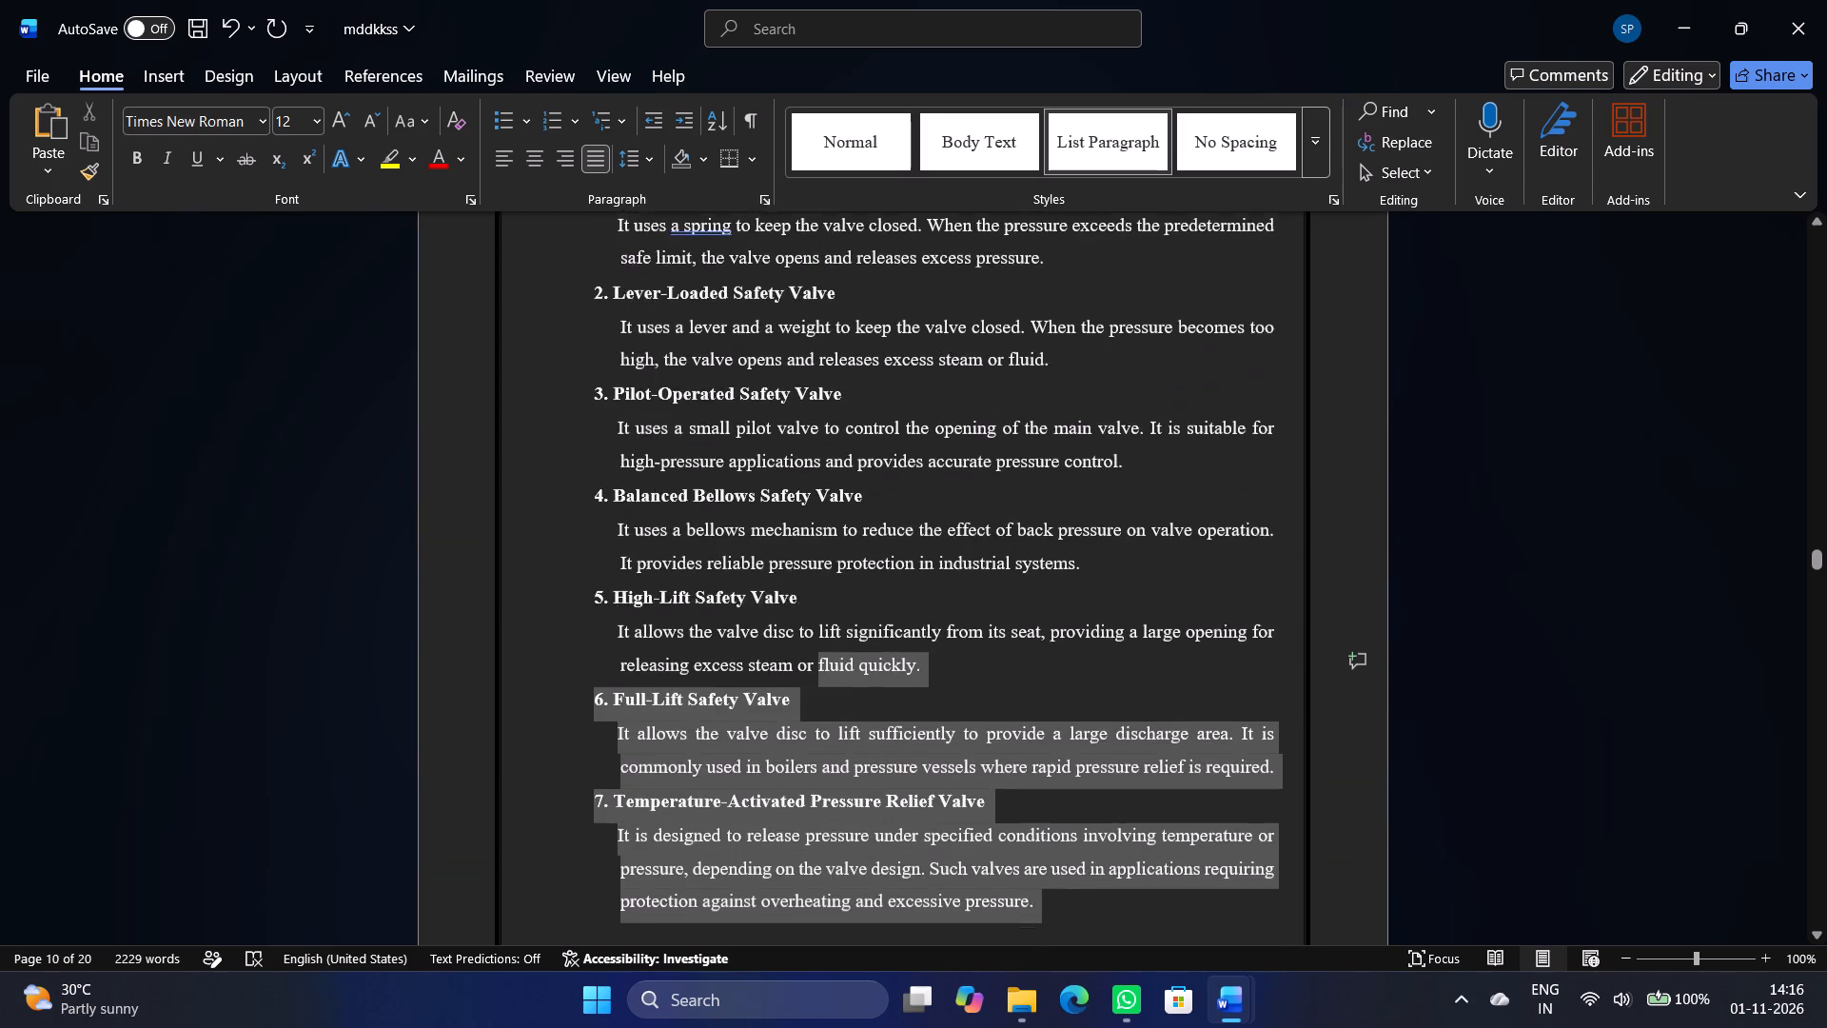
left_click_drag(837, 691, 632, 435)
scroll(699, 584, "up", 3)
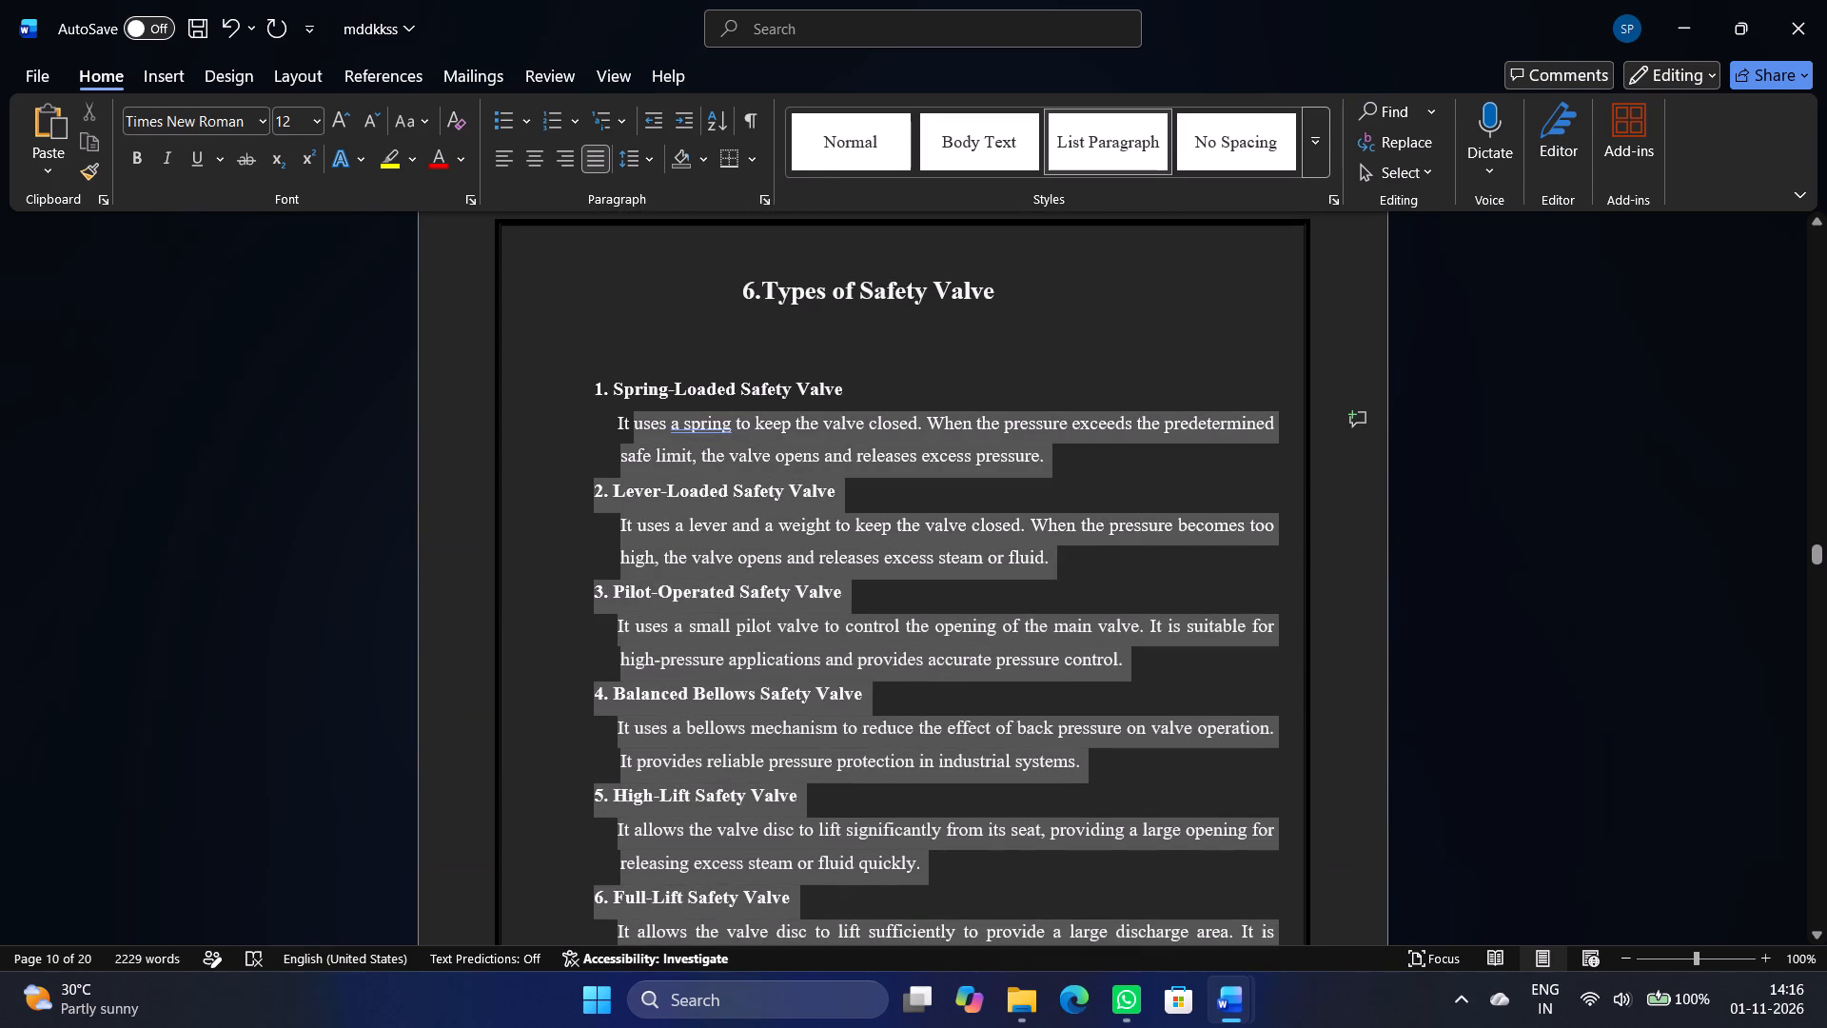
left_click_drag(632, 435, 577, 396)
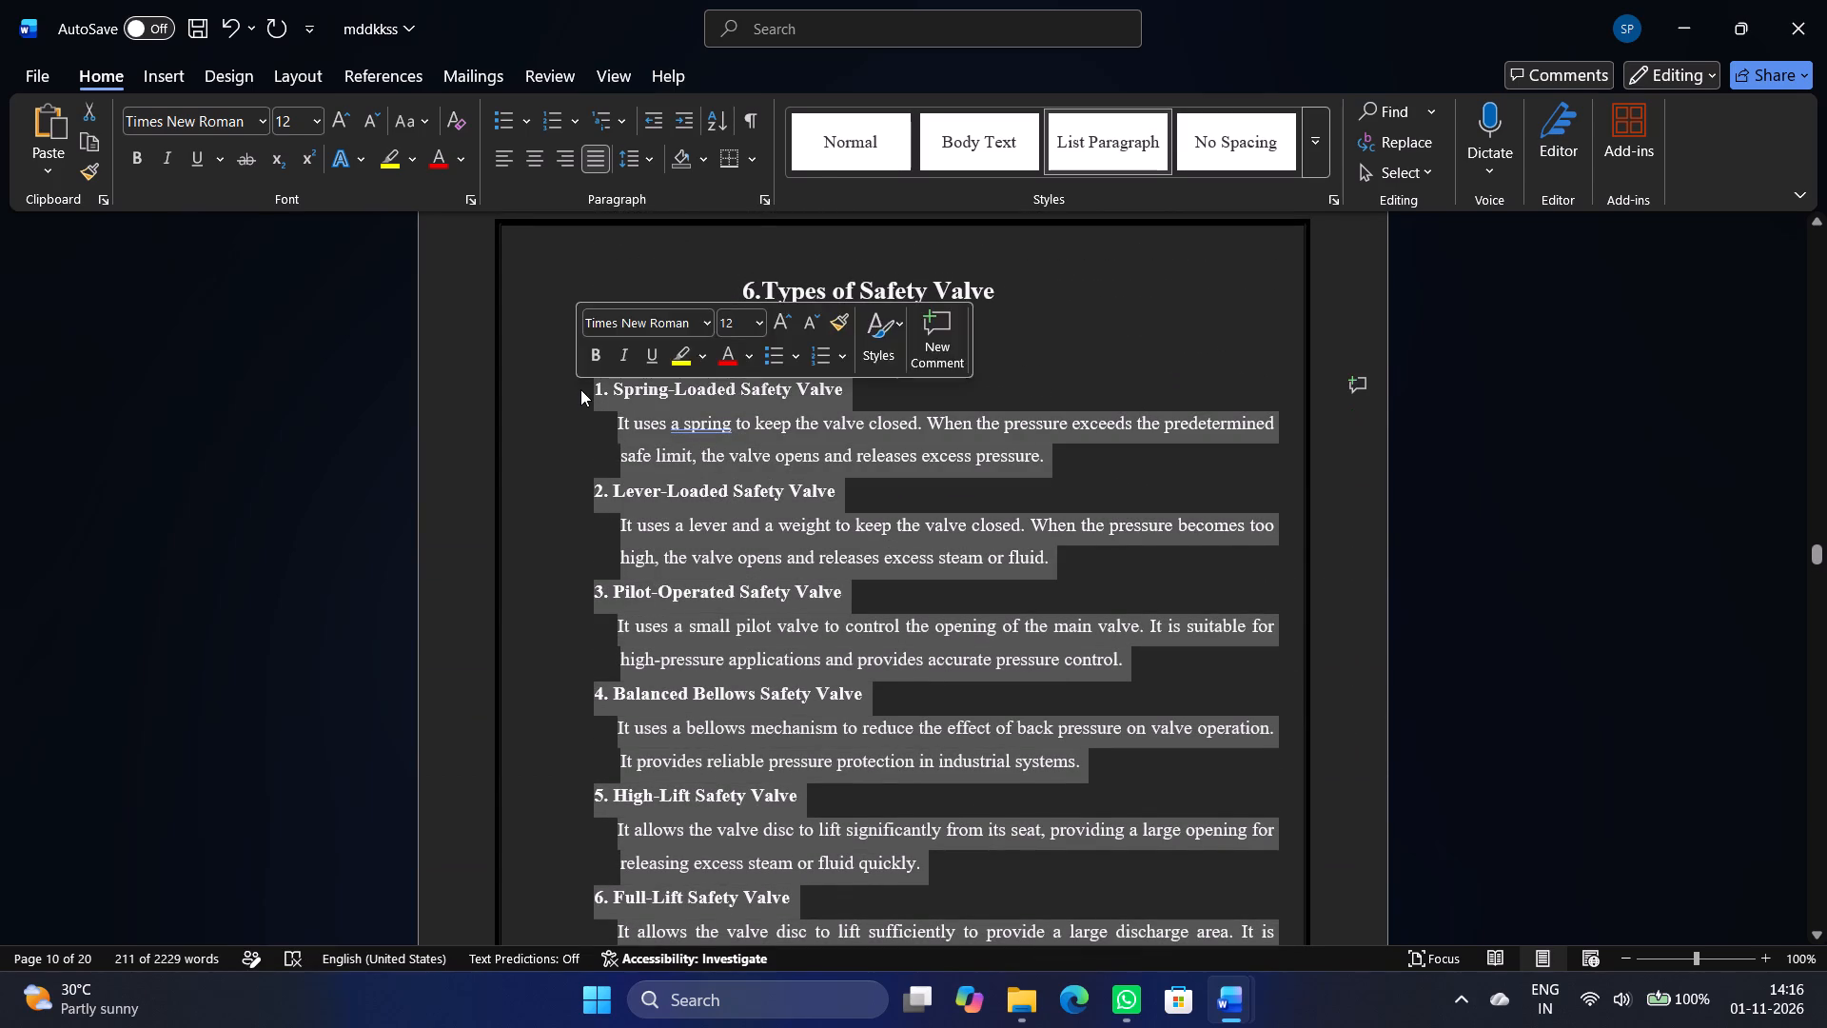
left_click(763, 200)
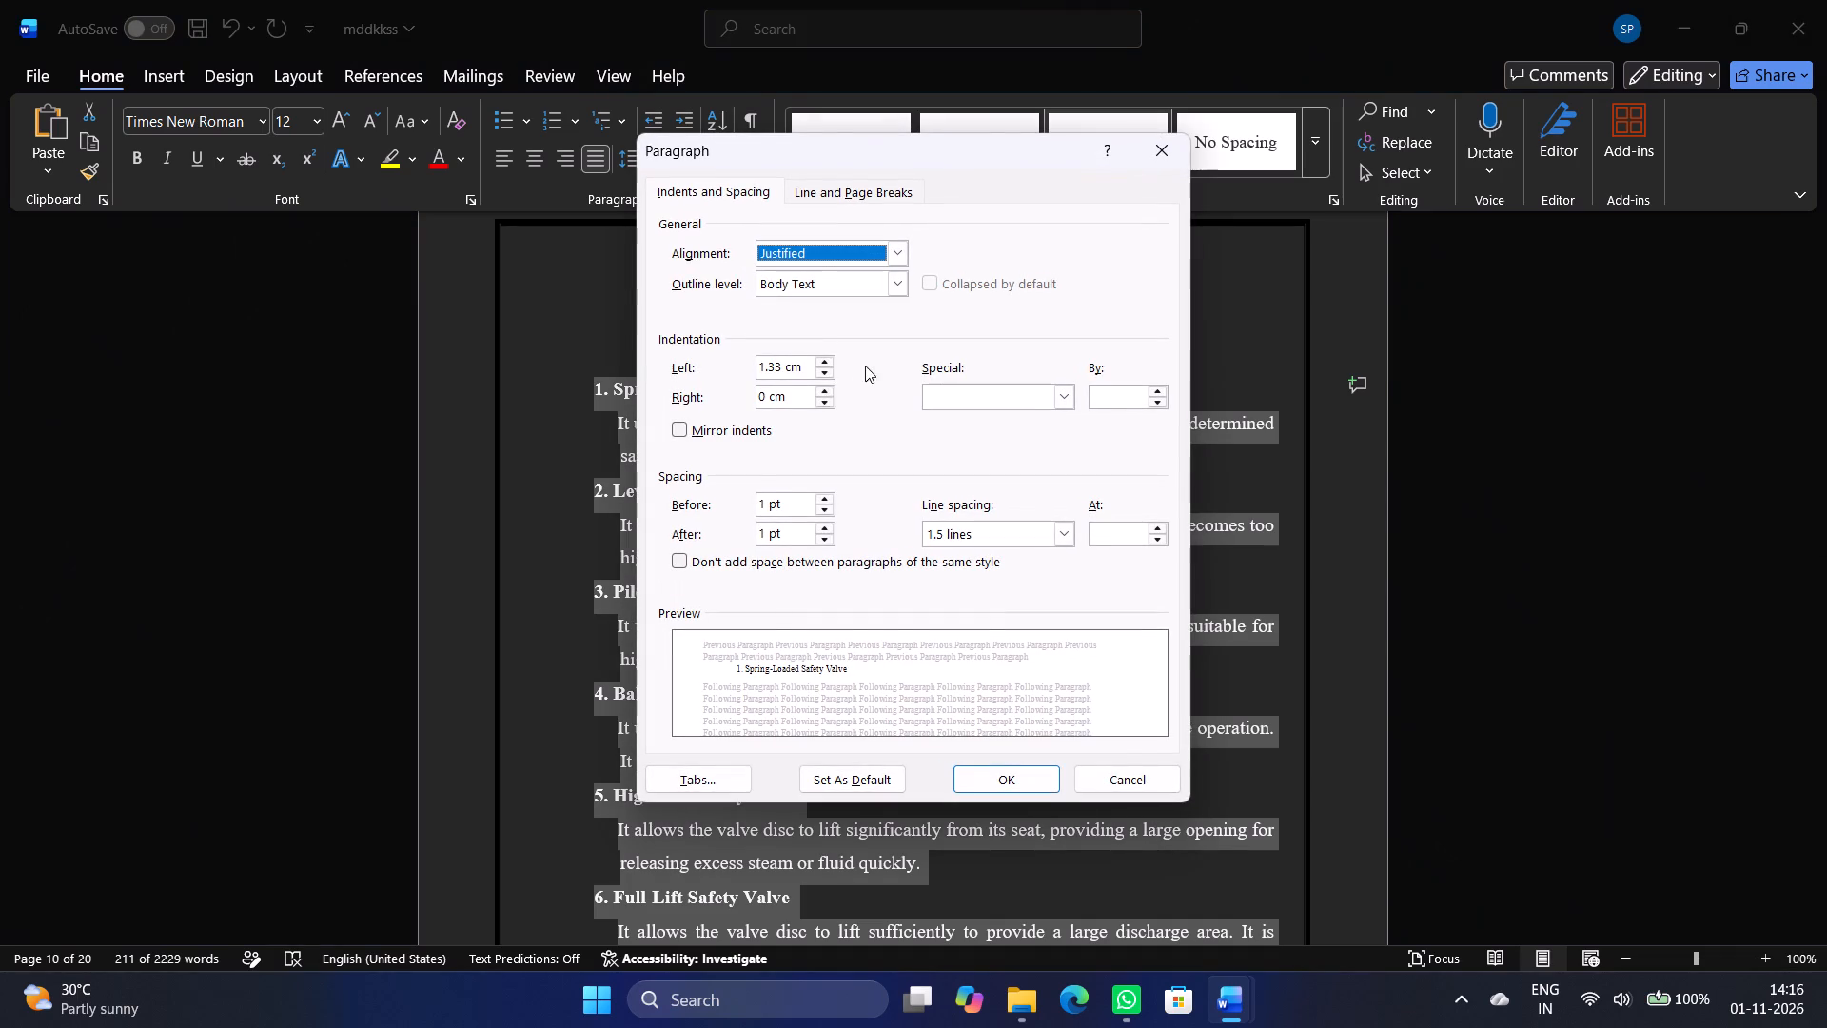
left_click(812, 368)
key("BackSpace")
key("BackSpace")
key("BackSpace")
key("BackSpace")
key("BackSpace")
key("BackSpace")
key("BackSpace")
key("BackSpace")
key("BackSpace")
key("BackSpace")
key("BackSpace")
key("BackSpace")
key("BackSpace")
key("BackSpace")
key("BackSpace")
key("BackSpace")
key("BackSpace")
key("BackSpace")
key("BackSpace")
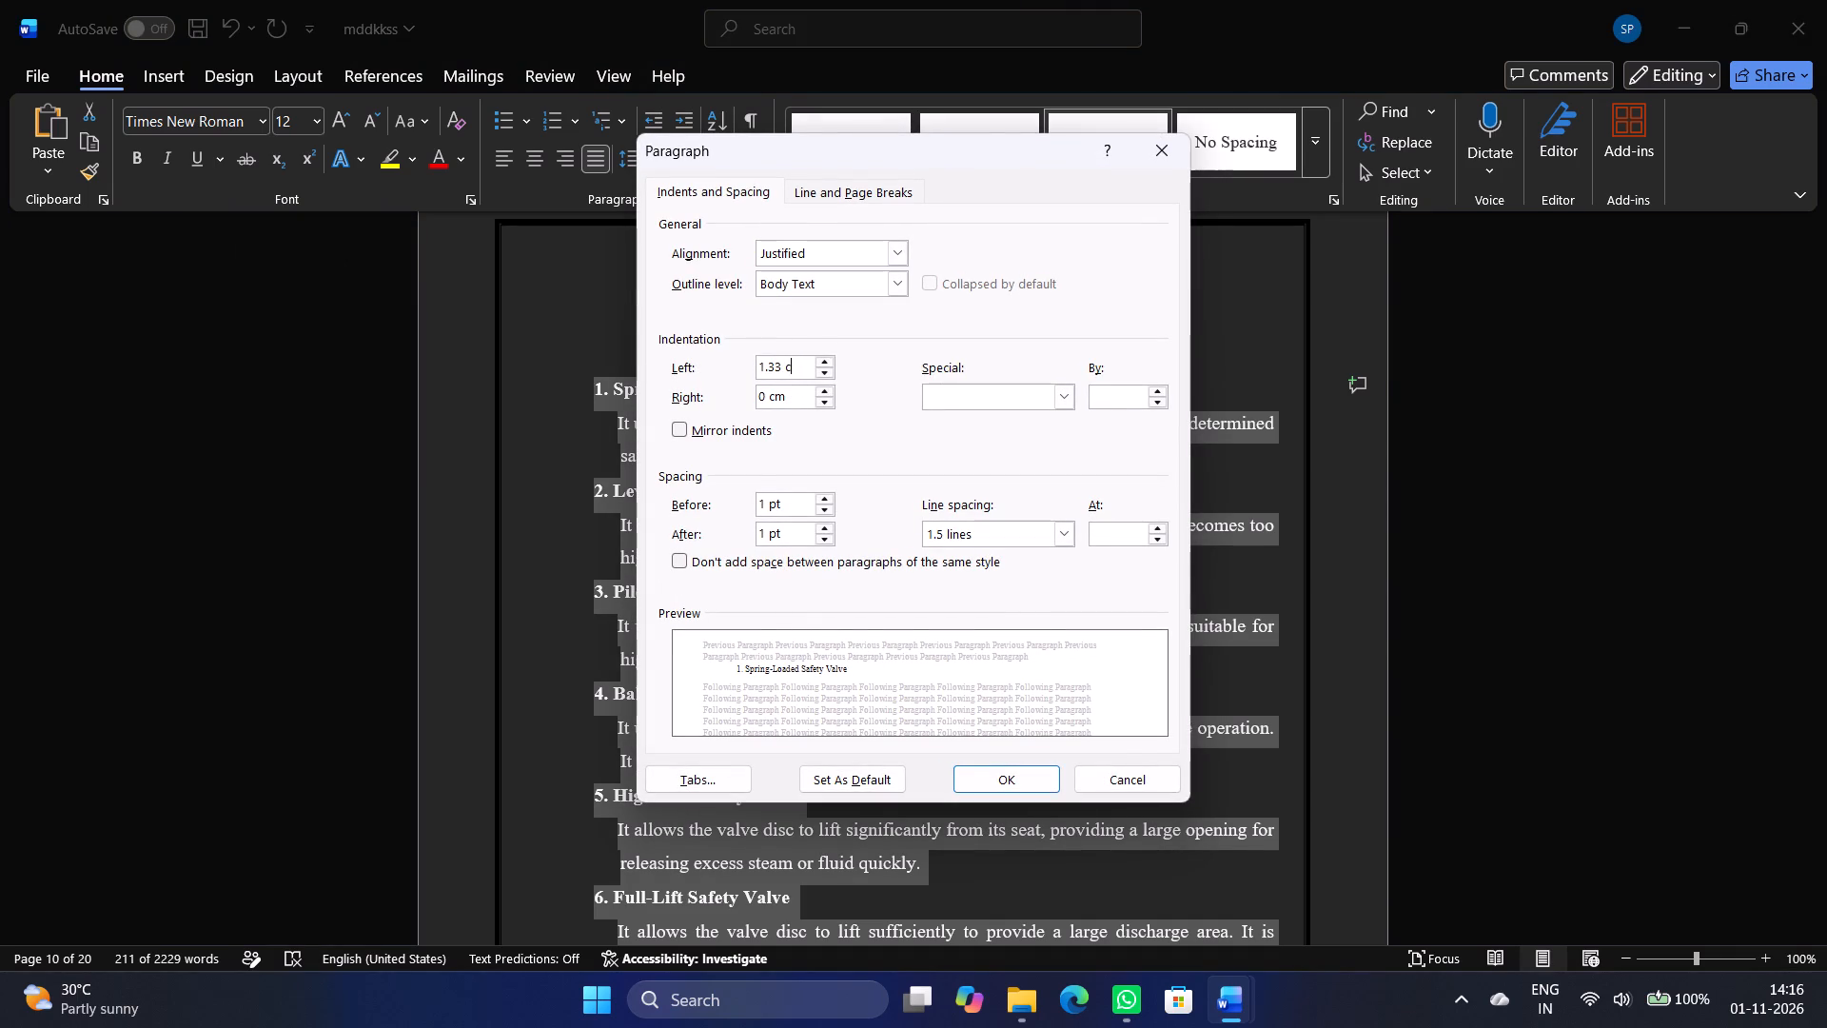
key("0")
type(".13")
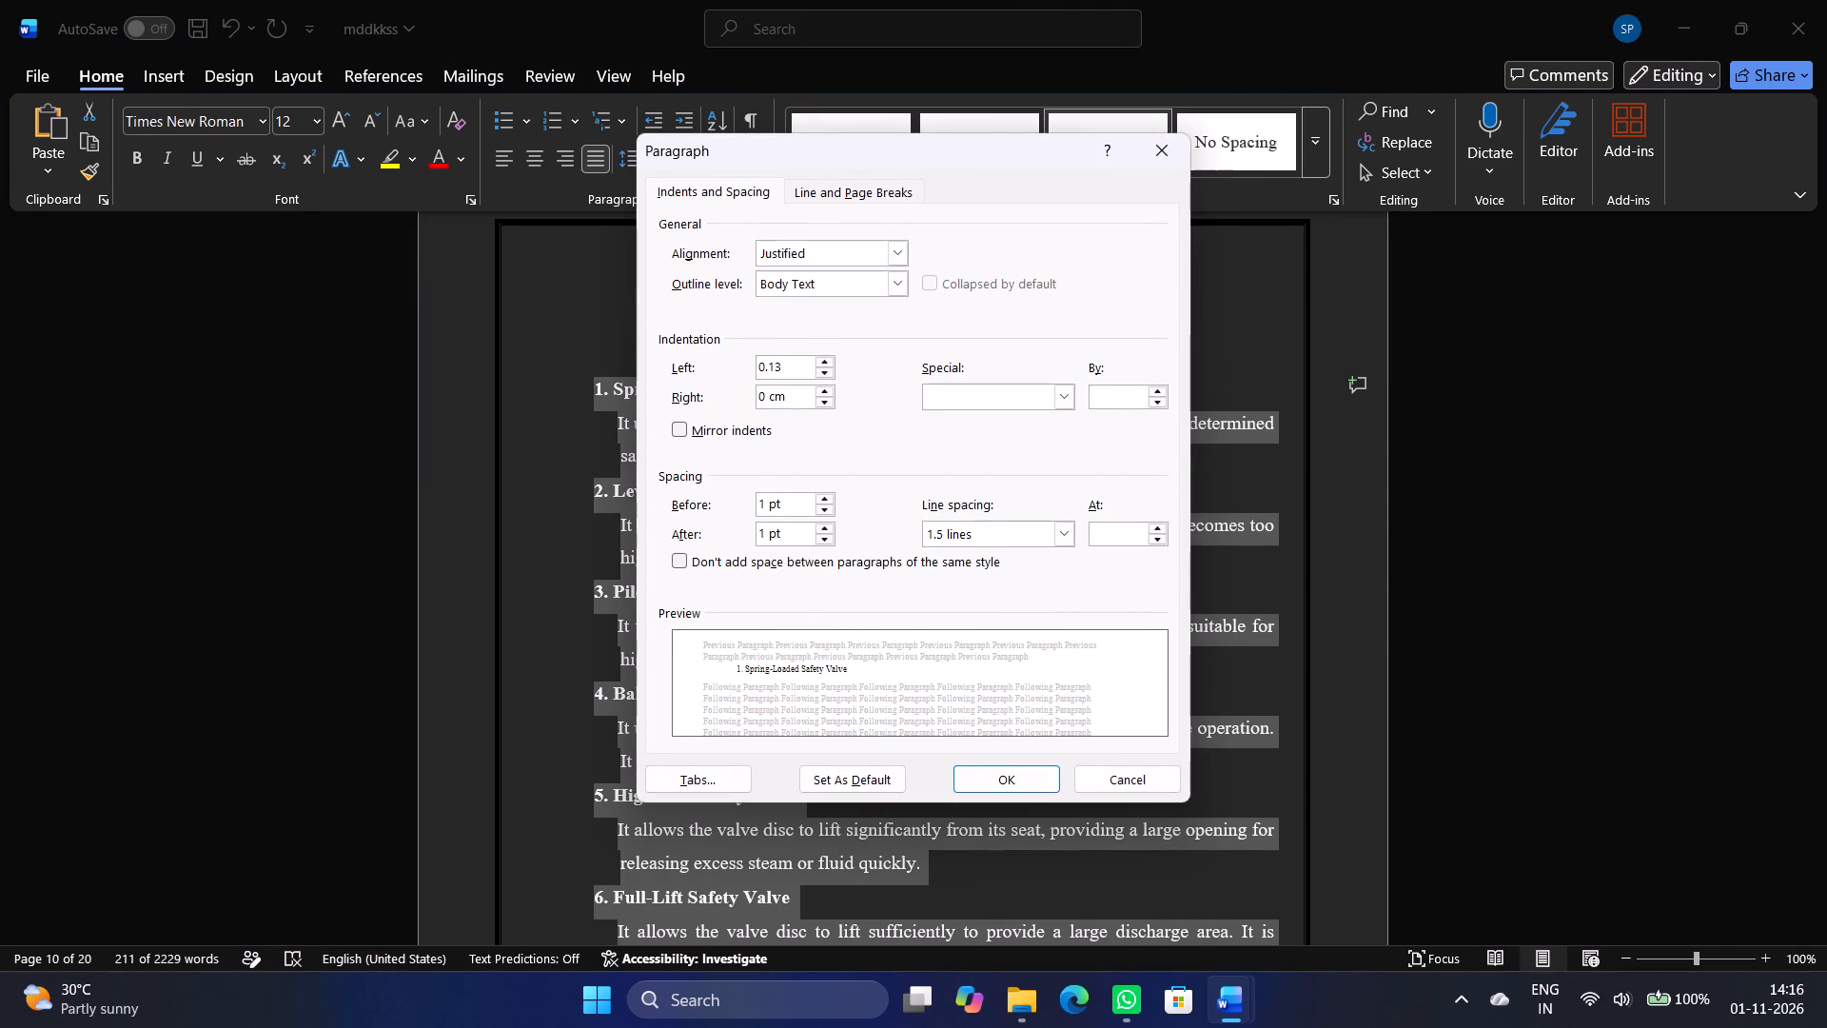
left_click(796, 379)
left_click_drag(793, 395, 784, 395)
key("BackSpace")
key("BackSpace")
key("BackSpace")
key("BackSpace")
key("BackSpace")
key("BackSpace")
key("BackSpace")
key("BackSpace")
key("BackSpace")
key("BackSpace")
key("BackSpace")
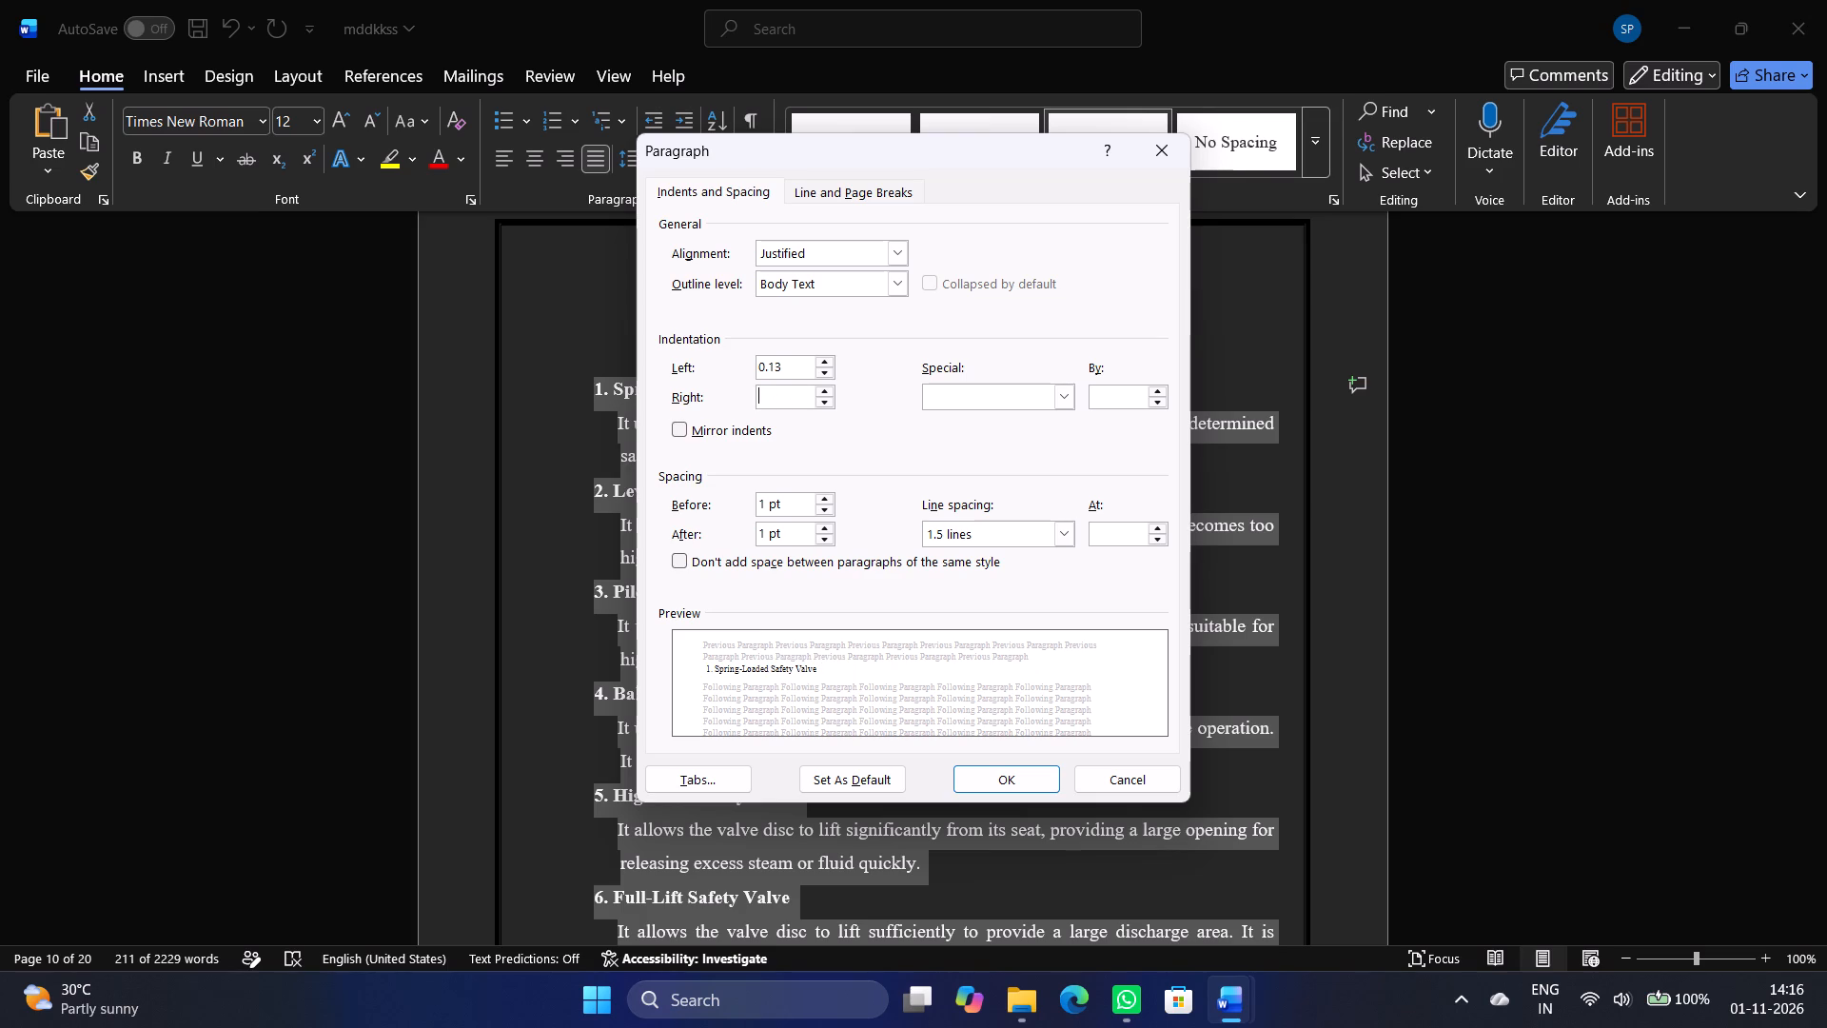
key("0")
key("period")
key("7")
key("9")
key("Return")
left_click(1563, 539)
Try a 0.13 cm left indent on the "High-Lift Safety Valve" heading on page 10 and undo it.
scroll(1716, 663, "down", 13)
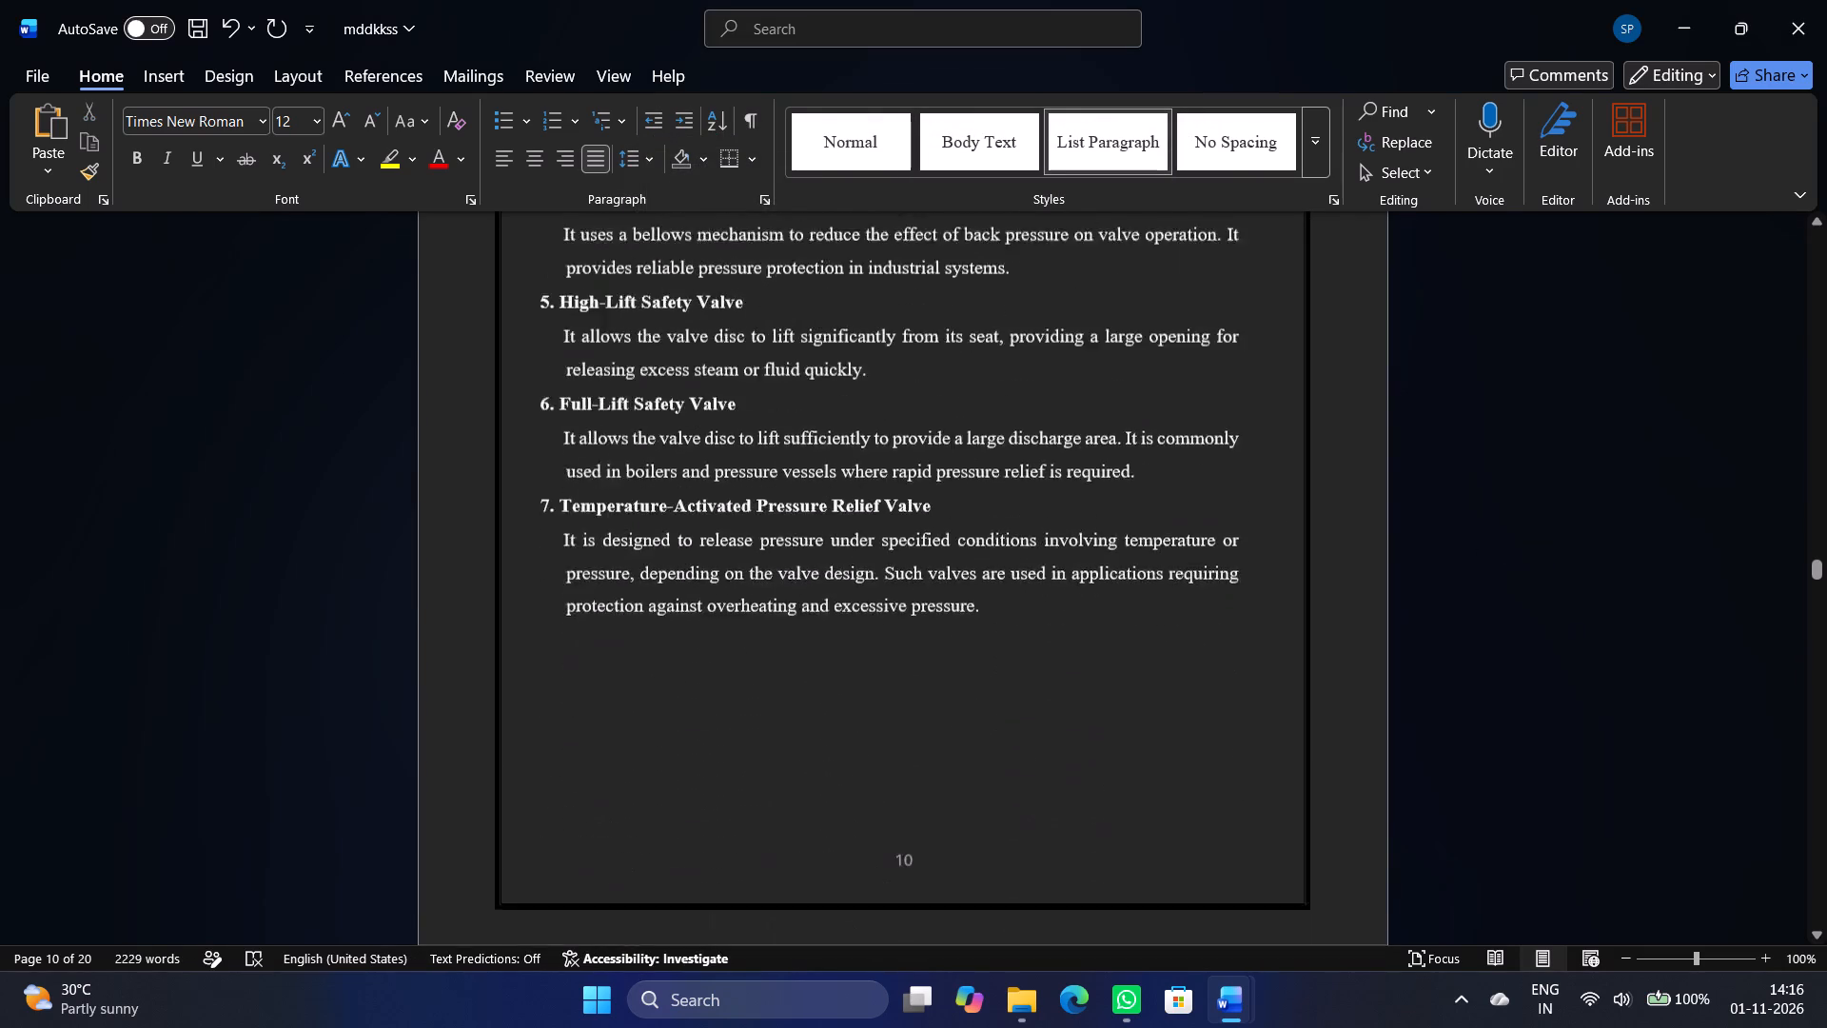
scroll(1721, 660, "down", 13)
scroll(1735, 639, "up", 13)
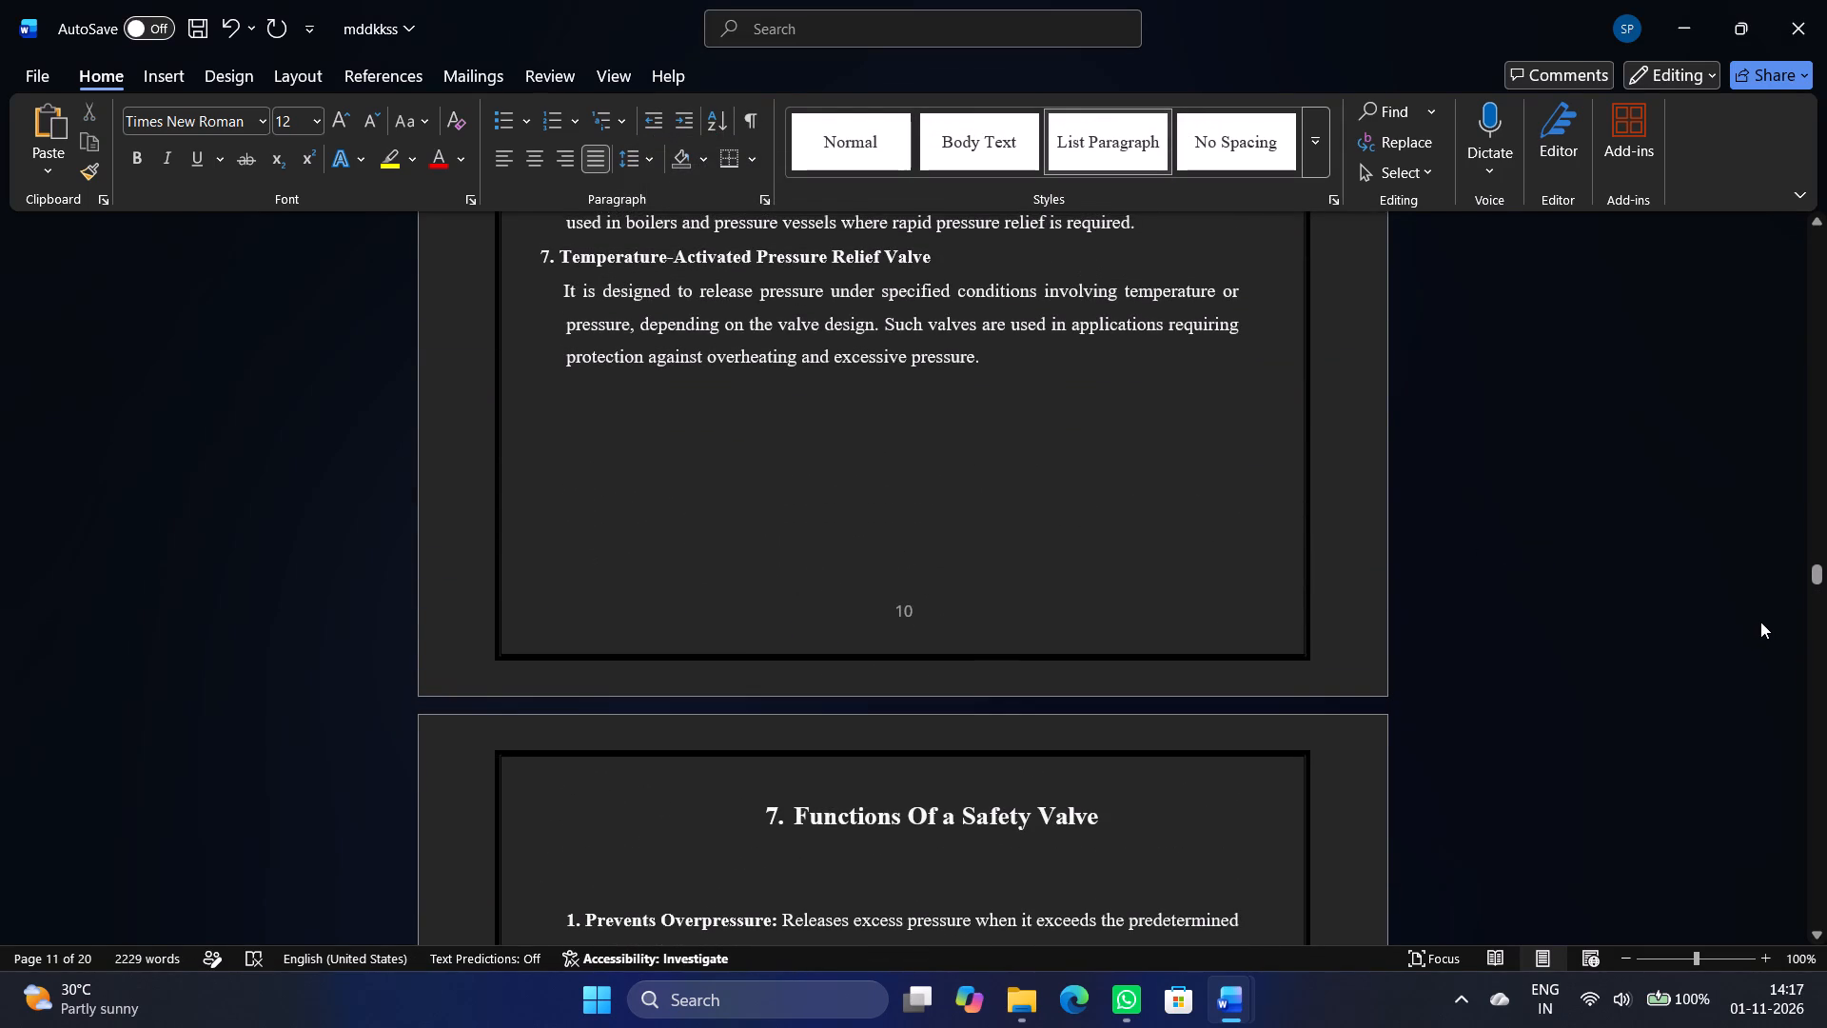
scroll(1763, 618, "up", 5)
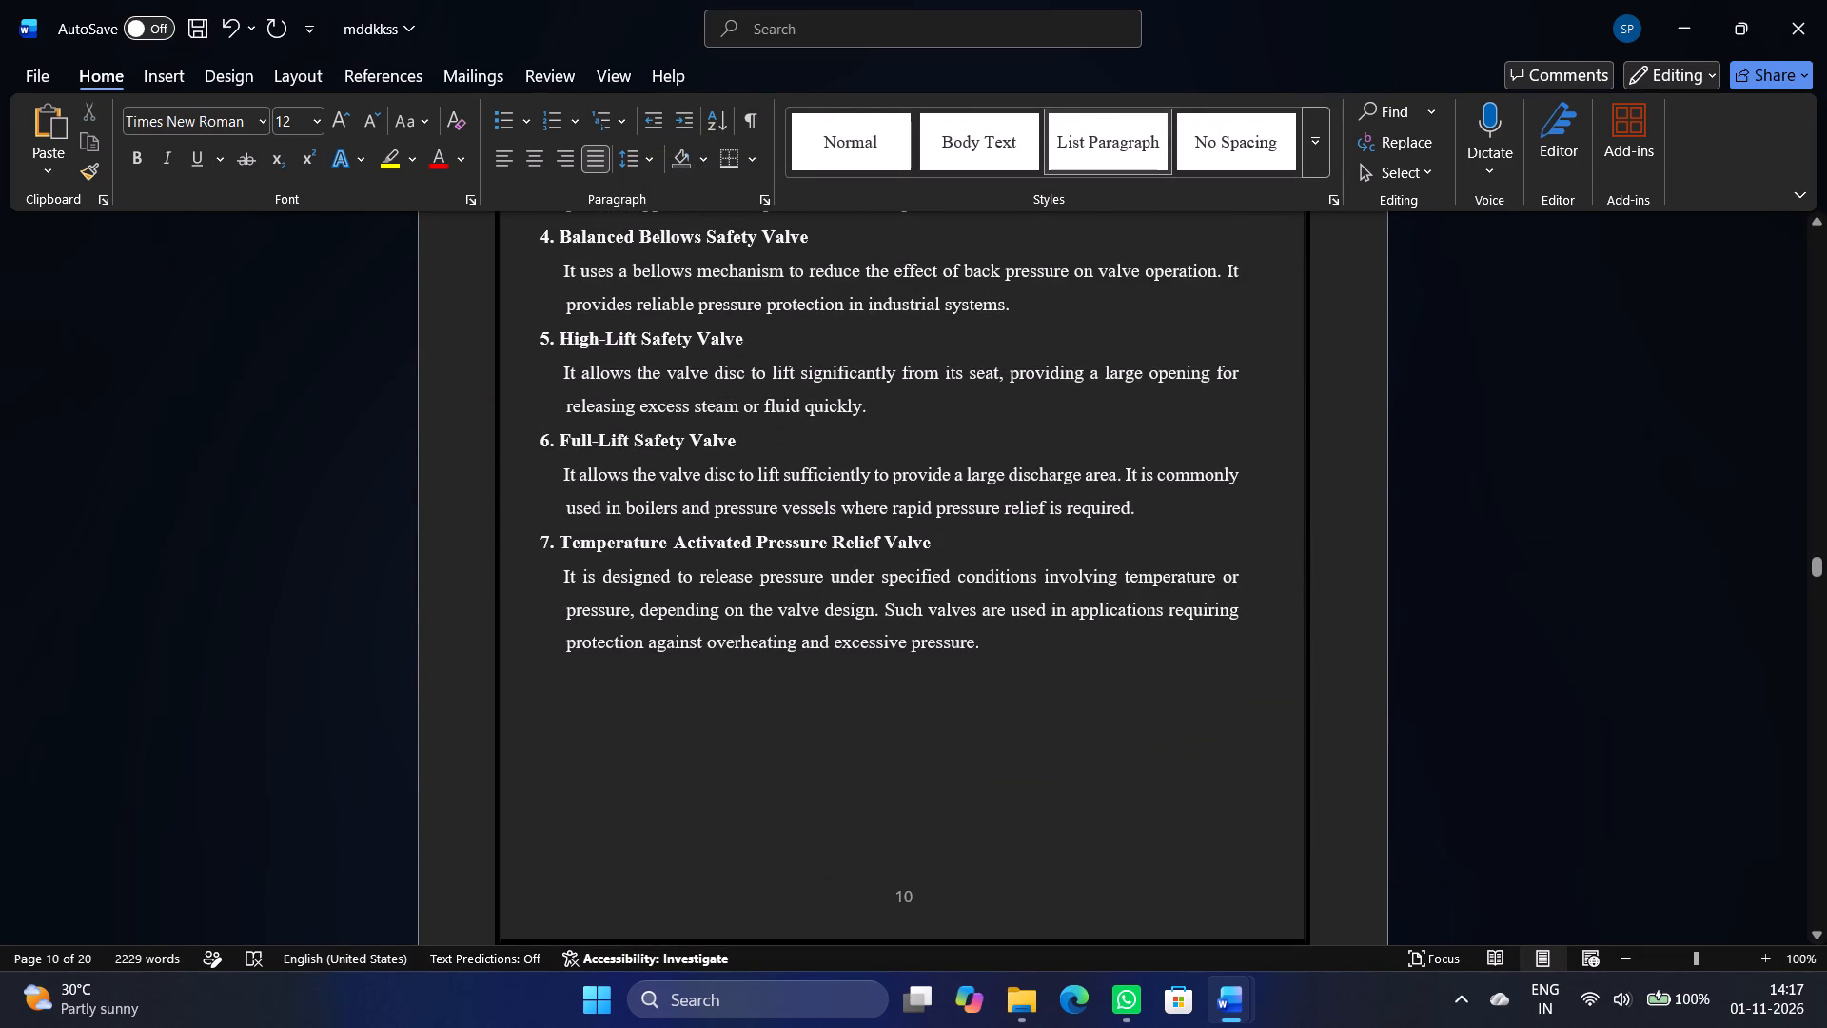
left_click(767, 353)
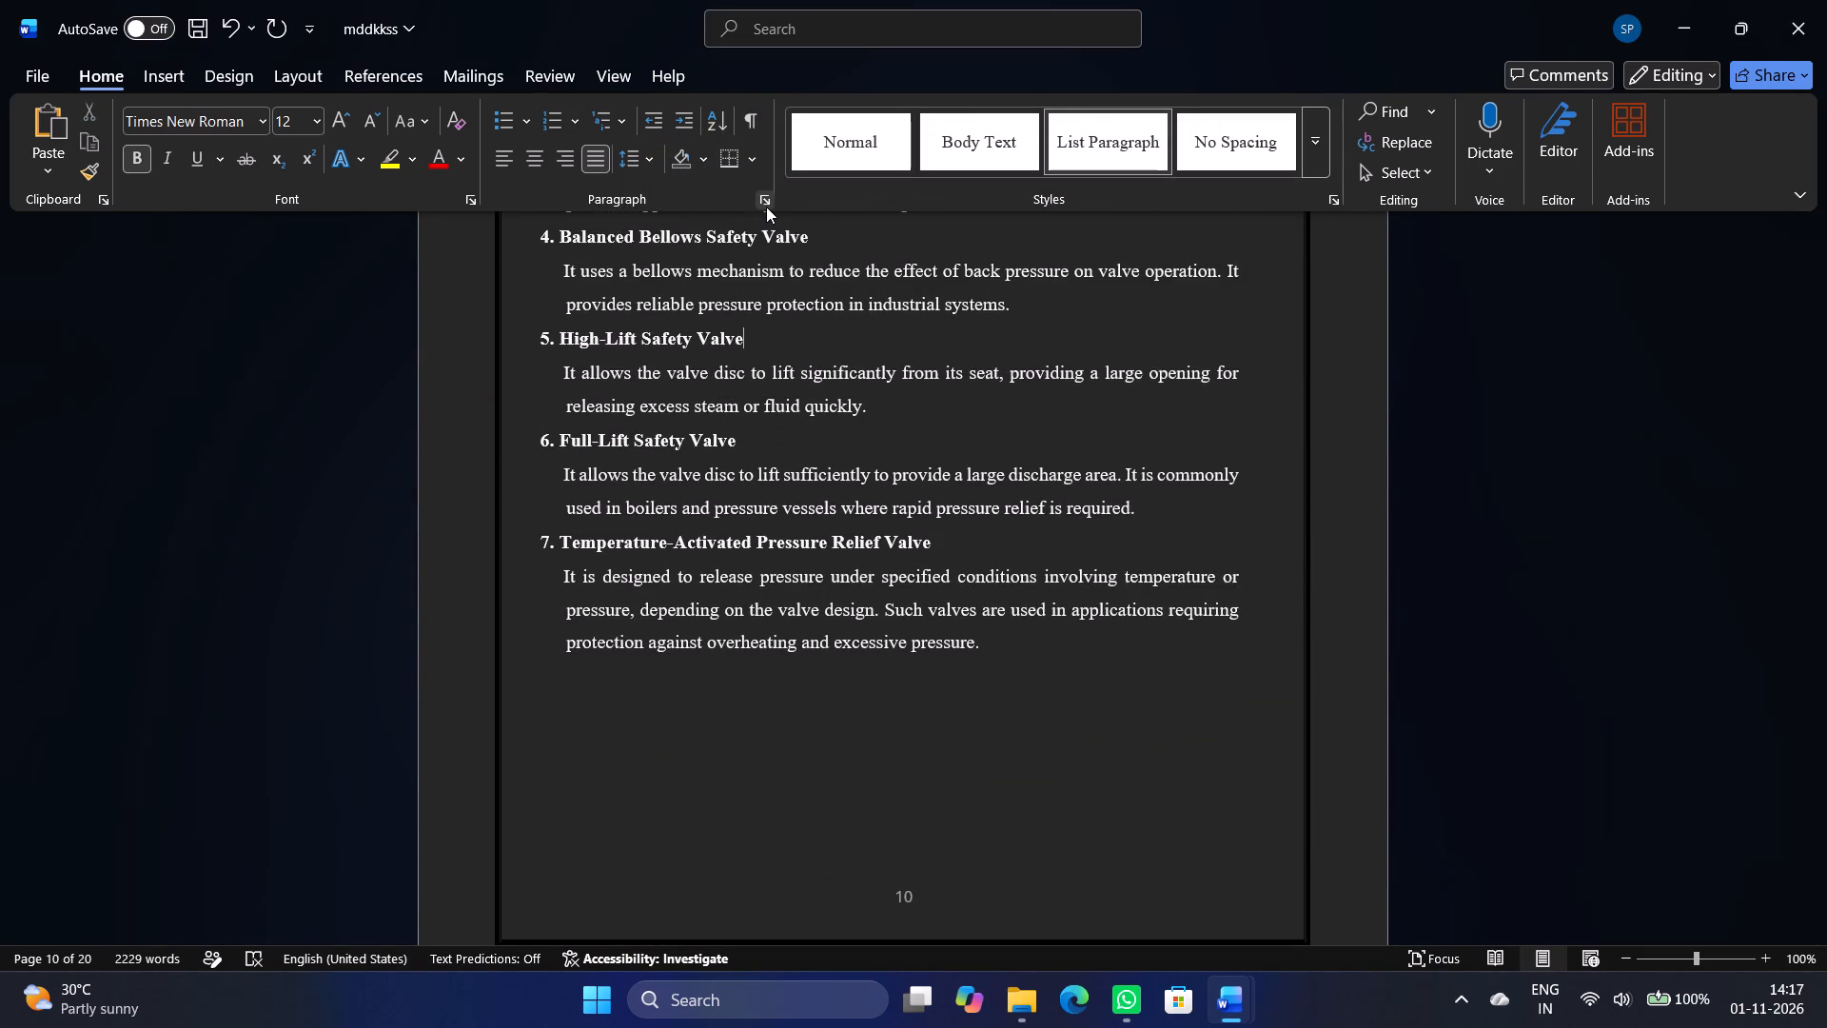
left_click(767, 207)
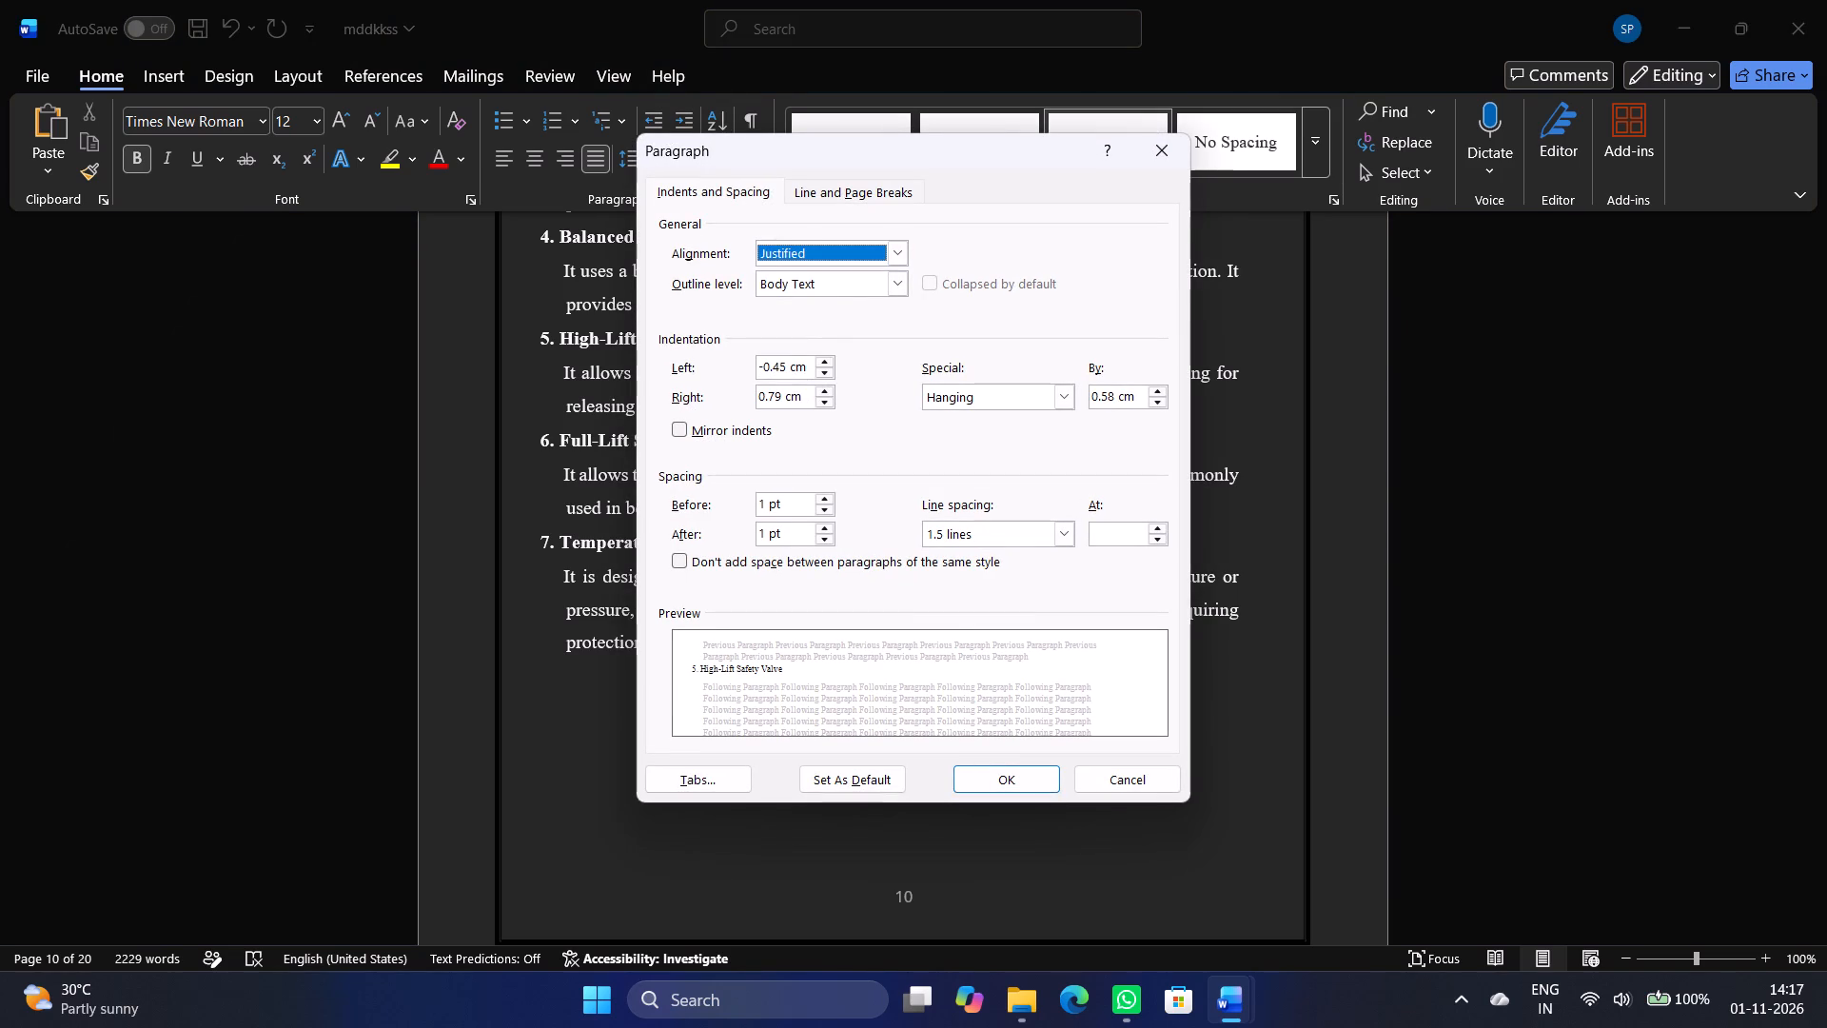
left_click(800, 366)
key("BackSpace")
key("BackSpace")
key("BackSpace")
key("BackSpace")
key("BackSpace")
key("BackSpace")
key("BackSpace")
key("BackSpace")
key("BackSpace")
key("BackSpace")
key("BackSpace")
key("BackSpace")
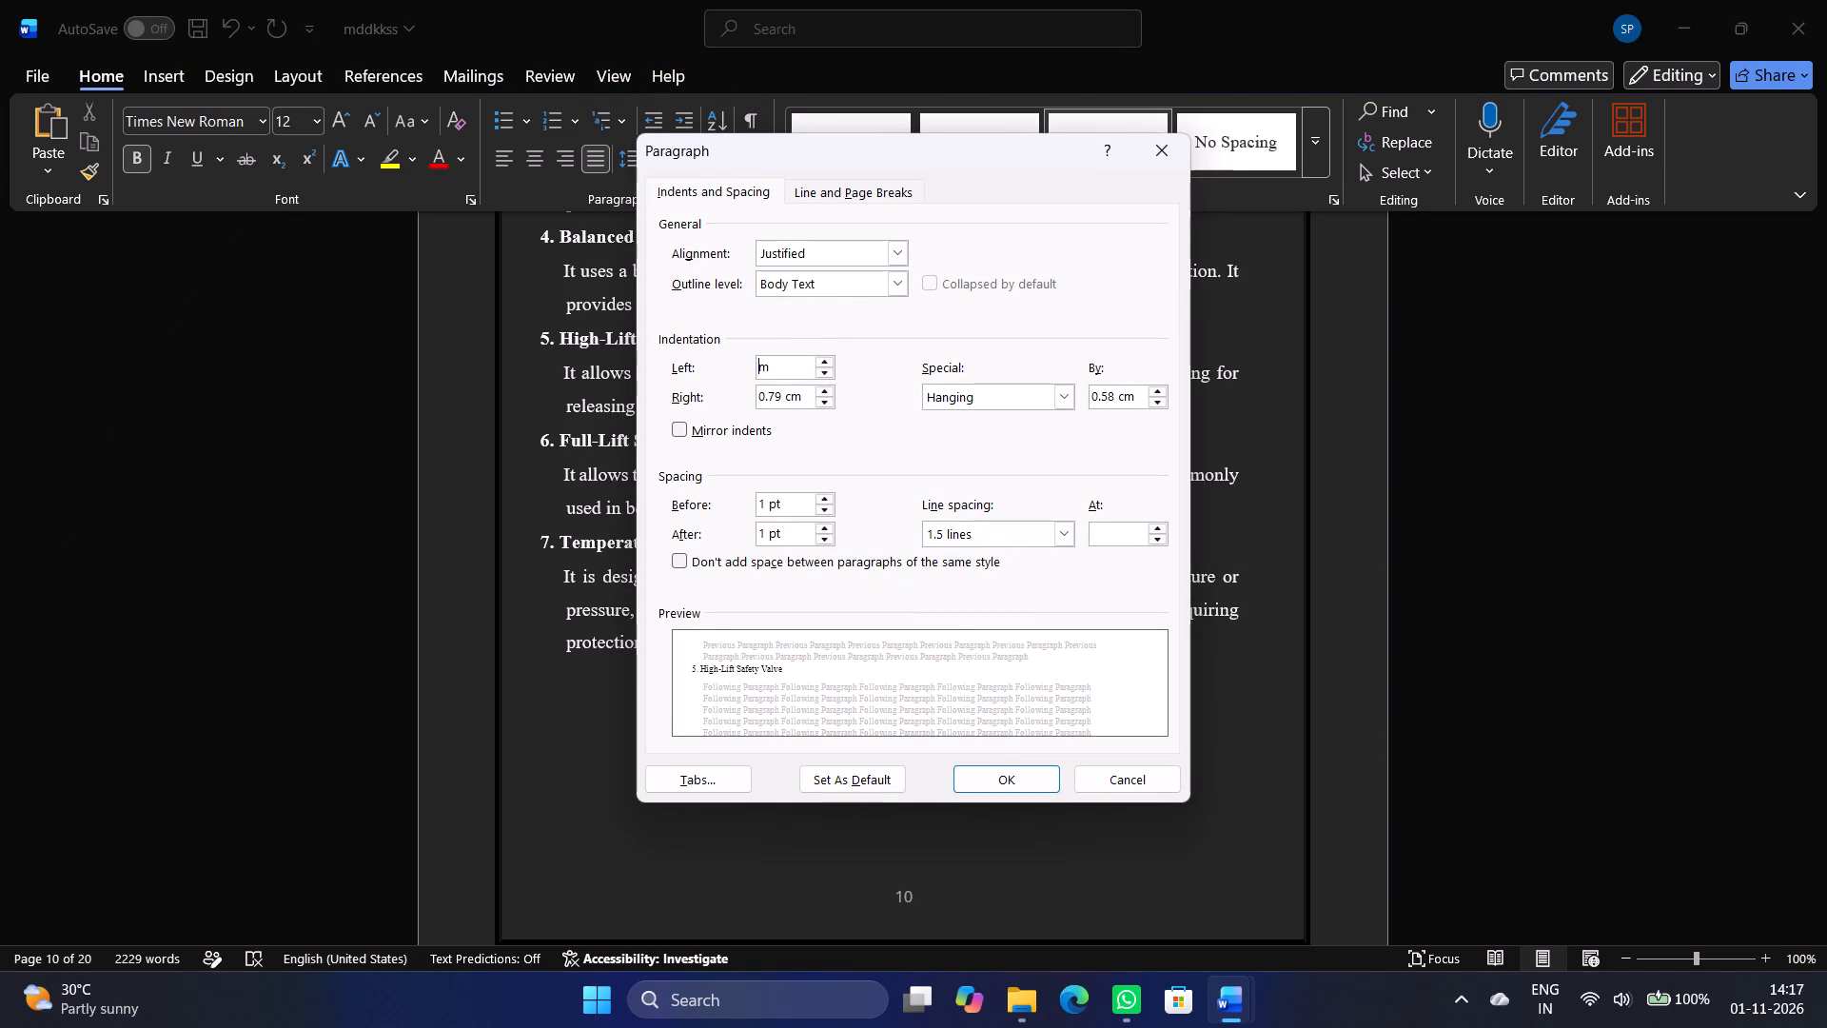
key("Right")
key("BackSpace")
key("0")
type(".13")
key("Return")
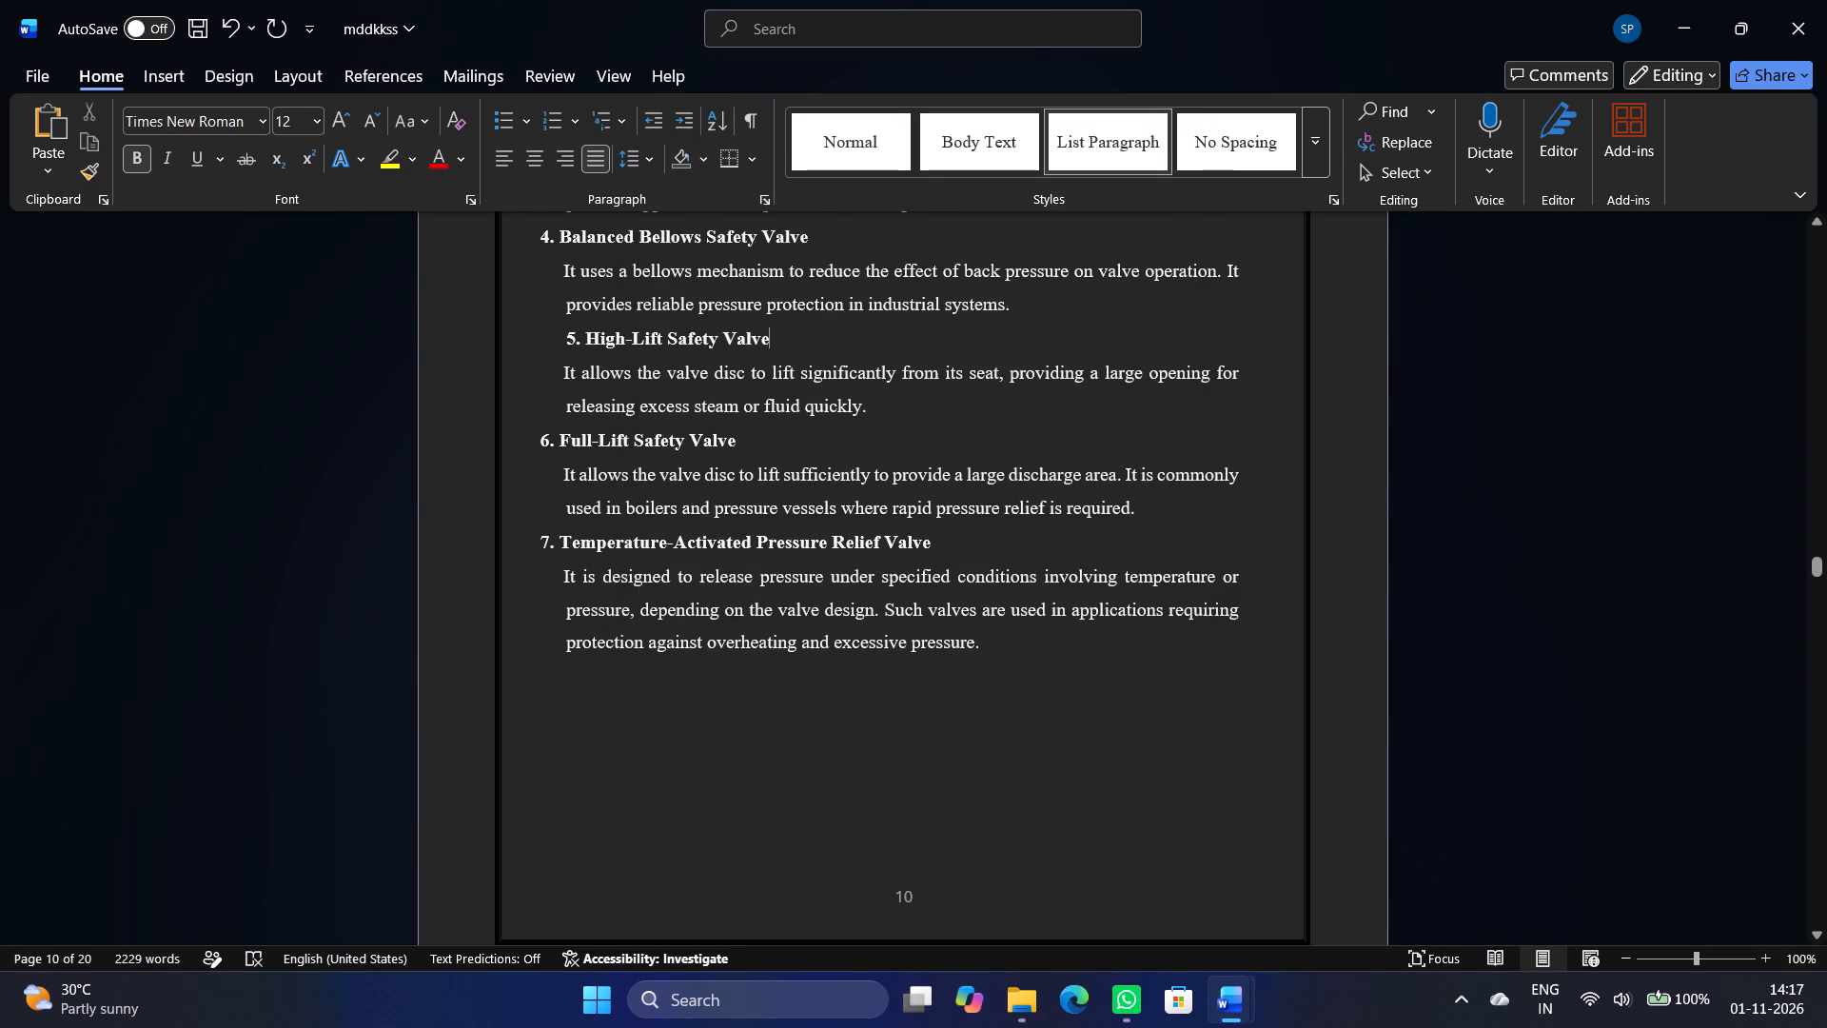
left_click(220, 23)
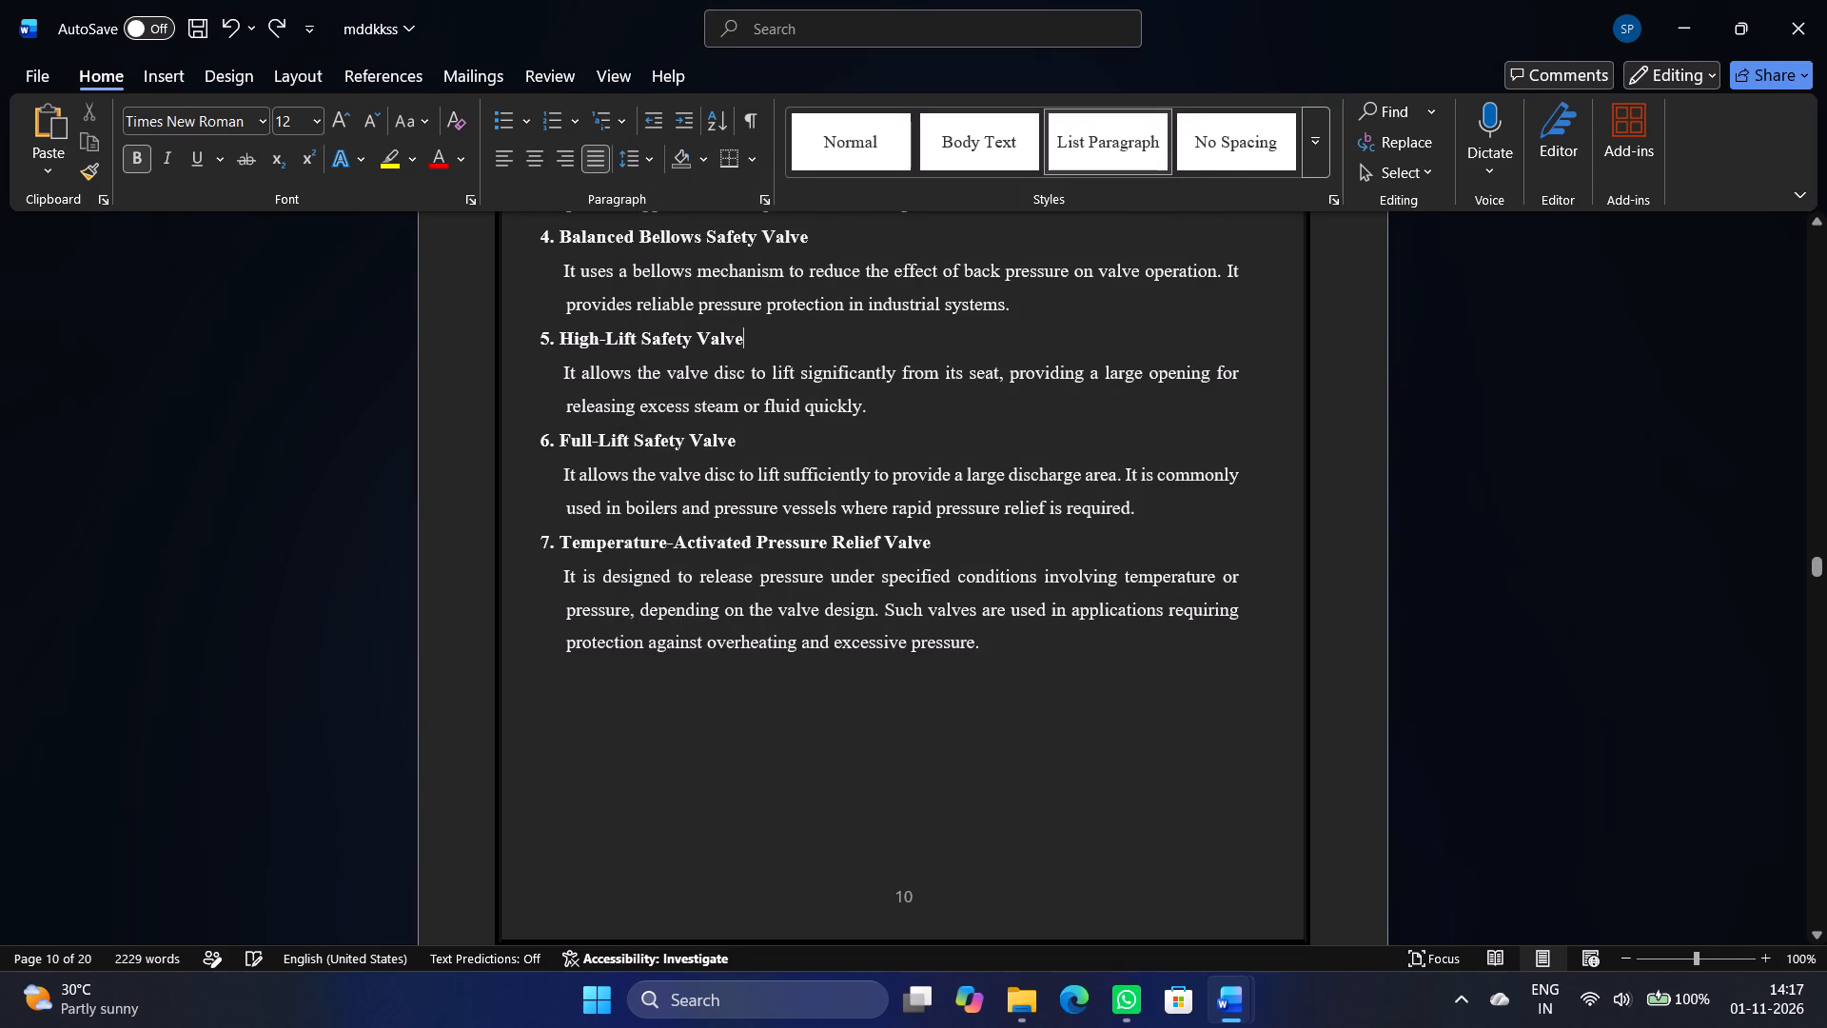
Set the whole Types of Safety Valve list on page 10, including the blank line above it, to 0.13 cm left and 0.79 cm right indents.
left_click_drag(989, 653, 610, 441)
scroll(713, 546, "up", 6)
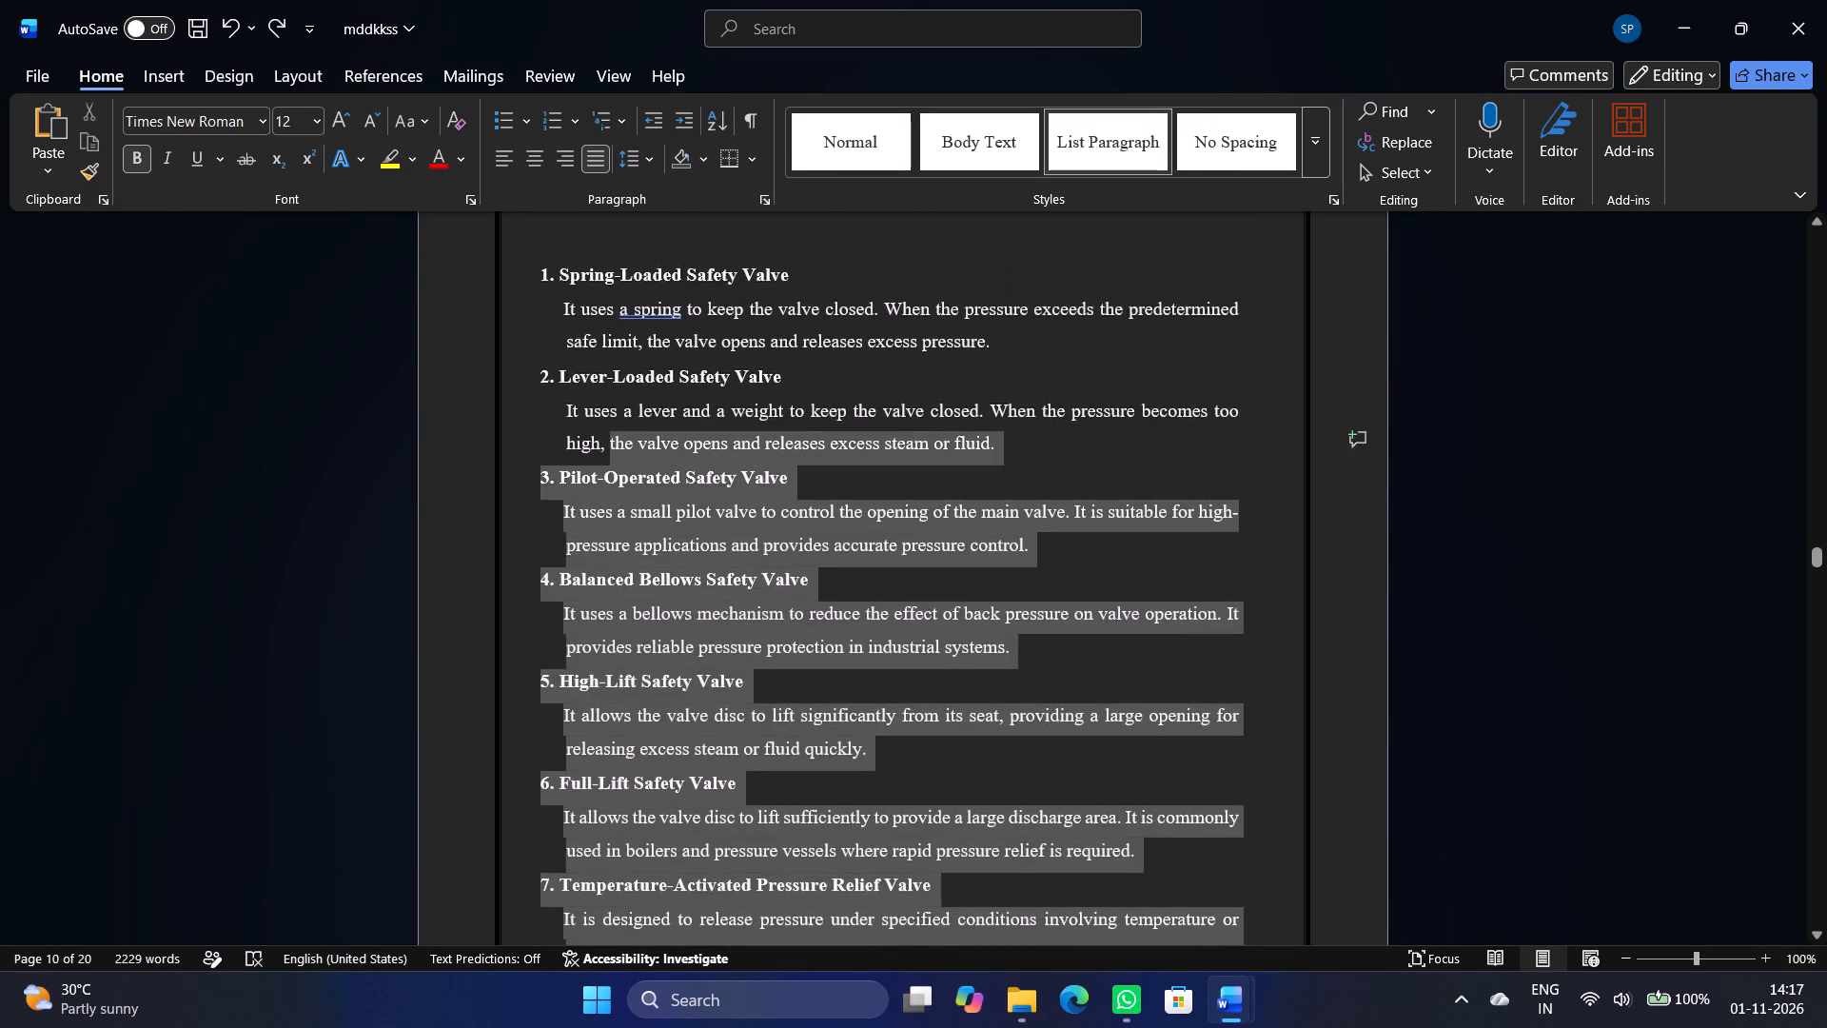
left_click_drag(610, 441, 508, 366)
scroll(607, 434, "up", 2)
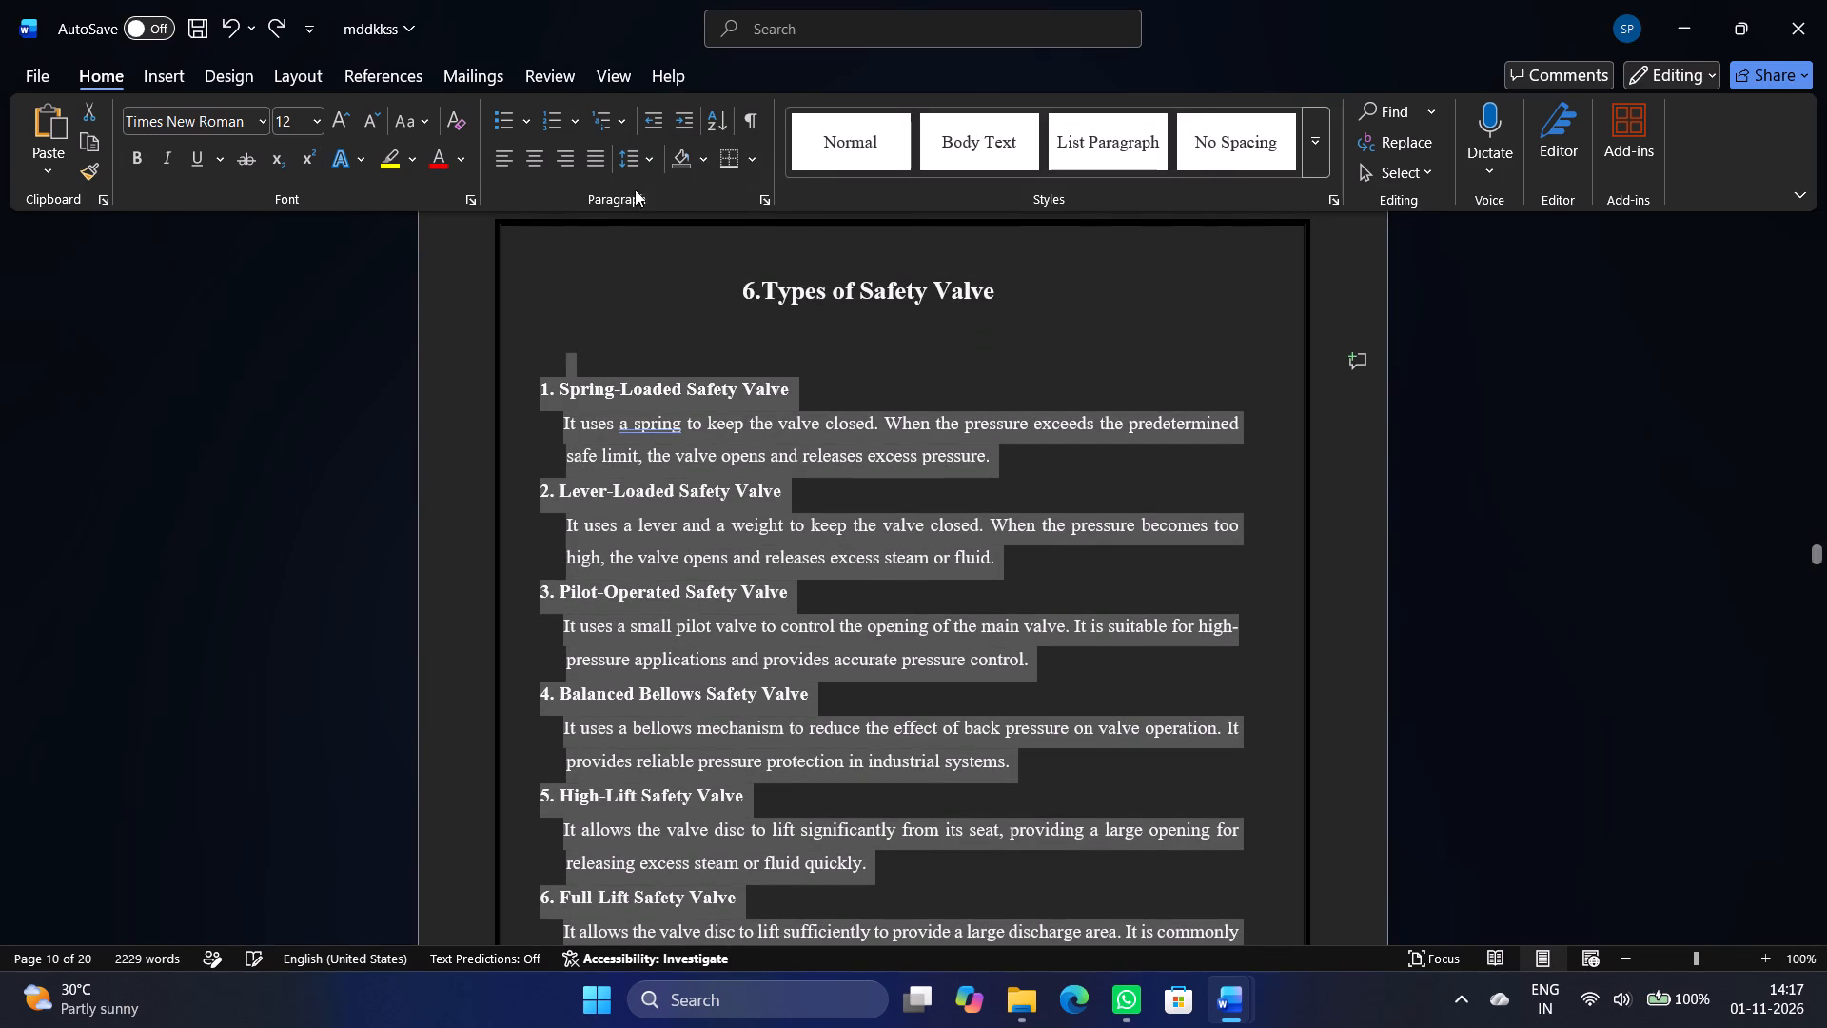
left_click(761, 202)
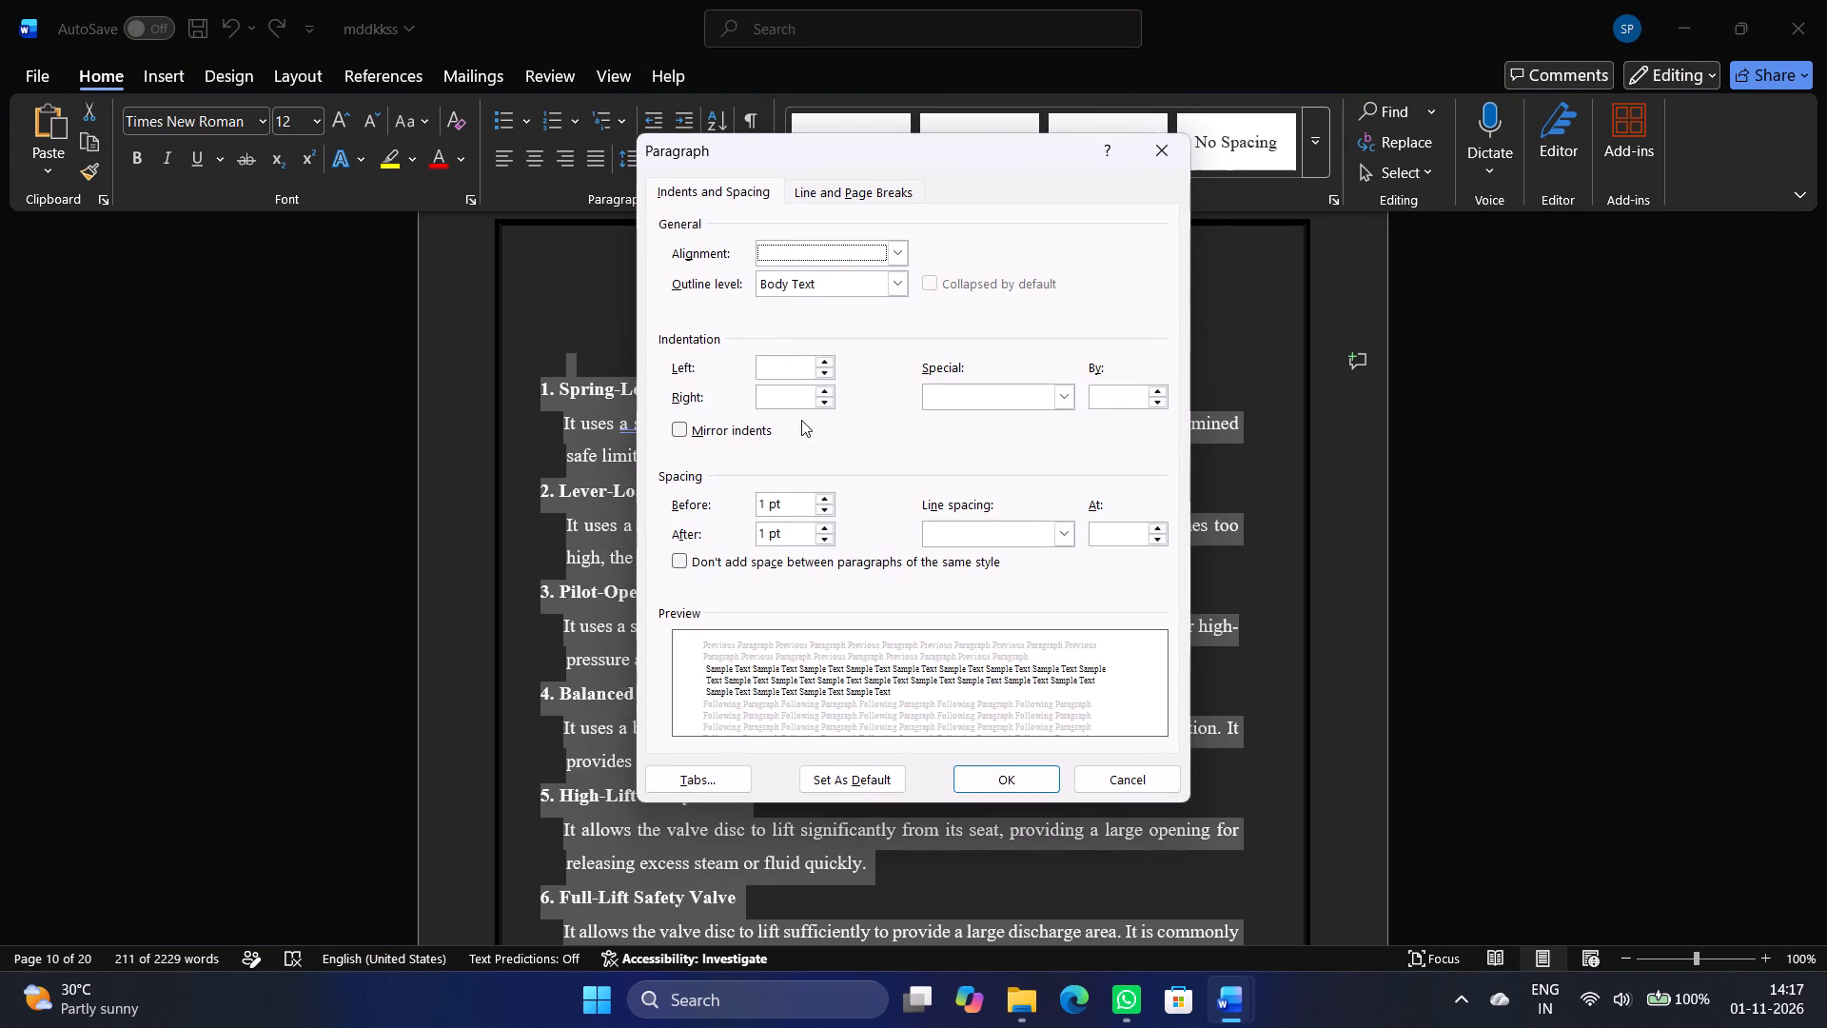
left_click(776, 370)
key("0")
key("period")
key("1")
key("3")
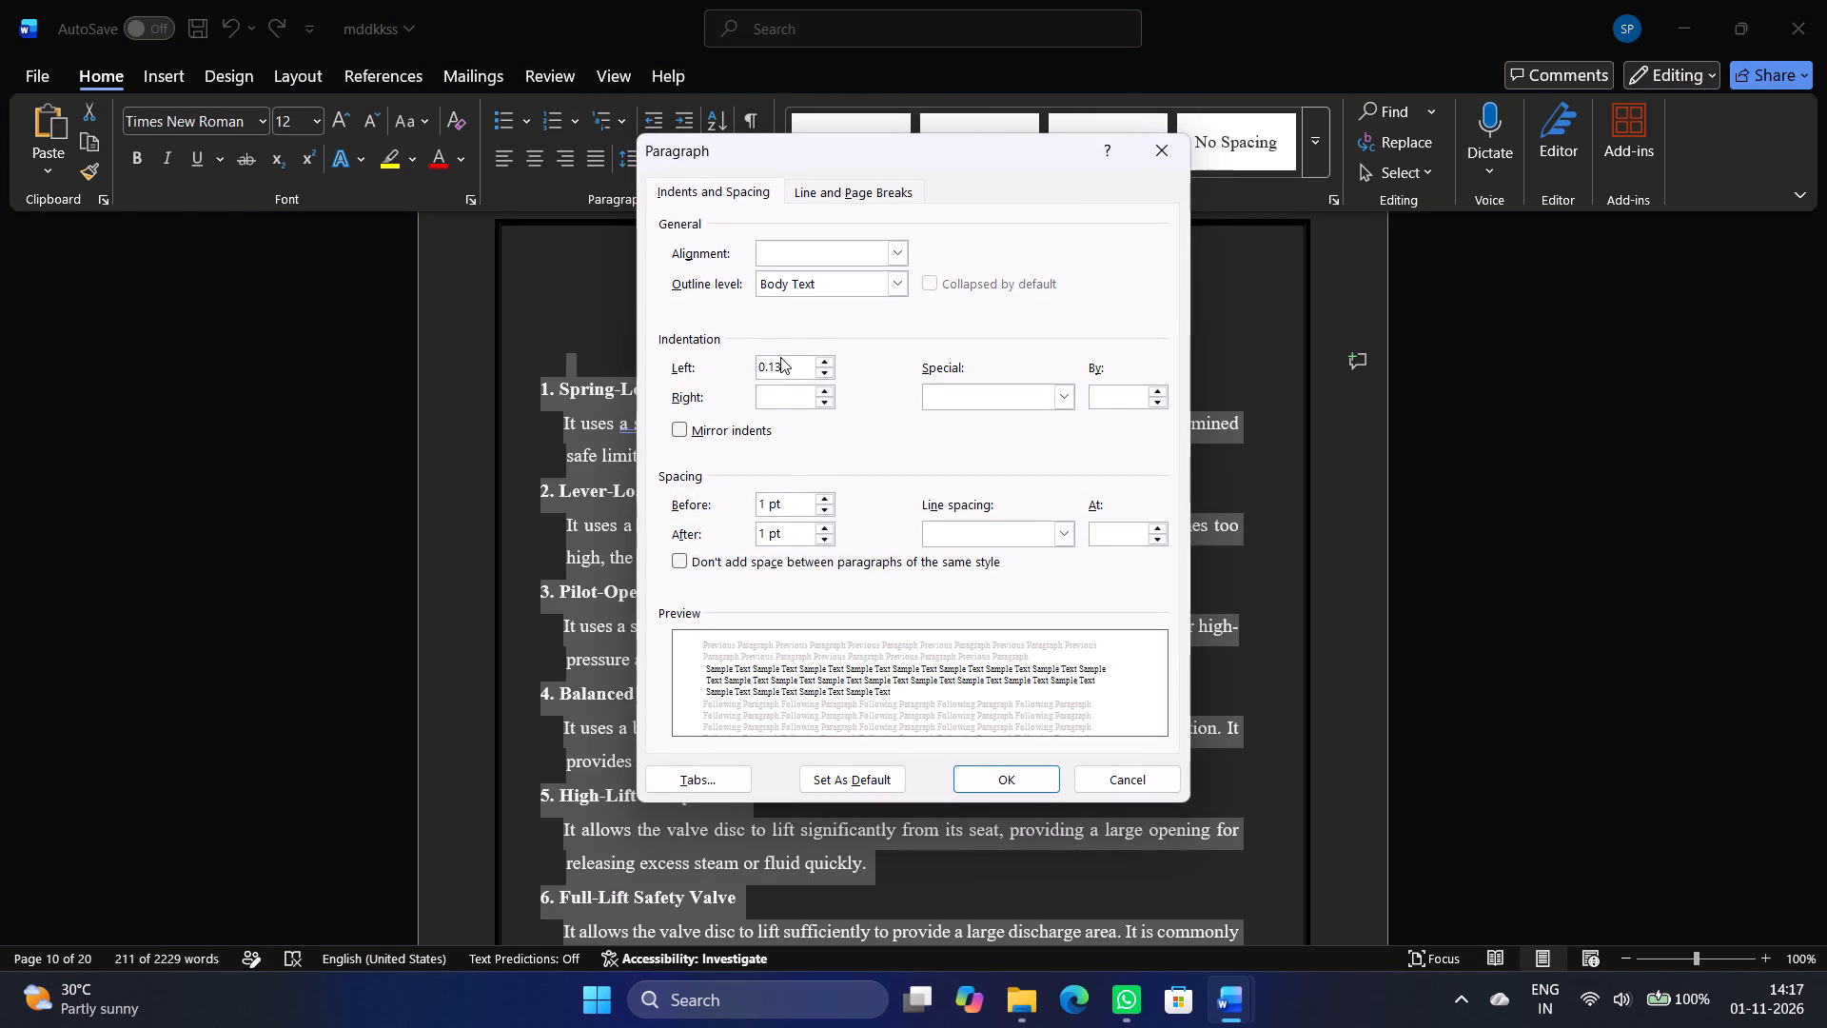
left_click(766, 370)
left_click(784, 407)
key("0")
key("period")
key("7")
key("9")
key("Return")
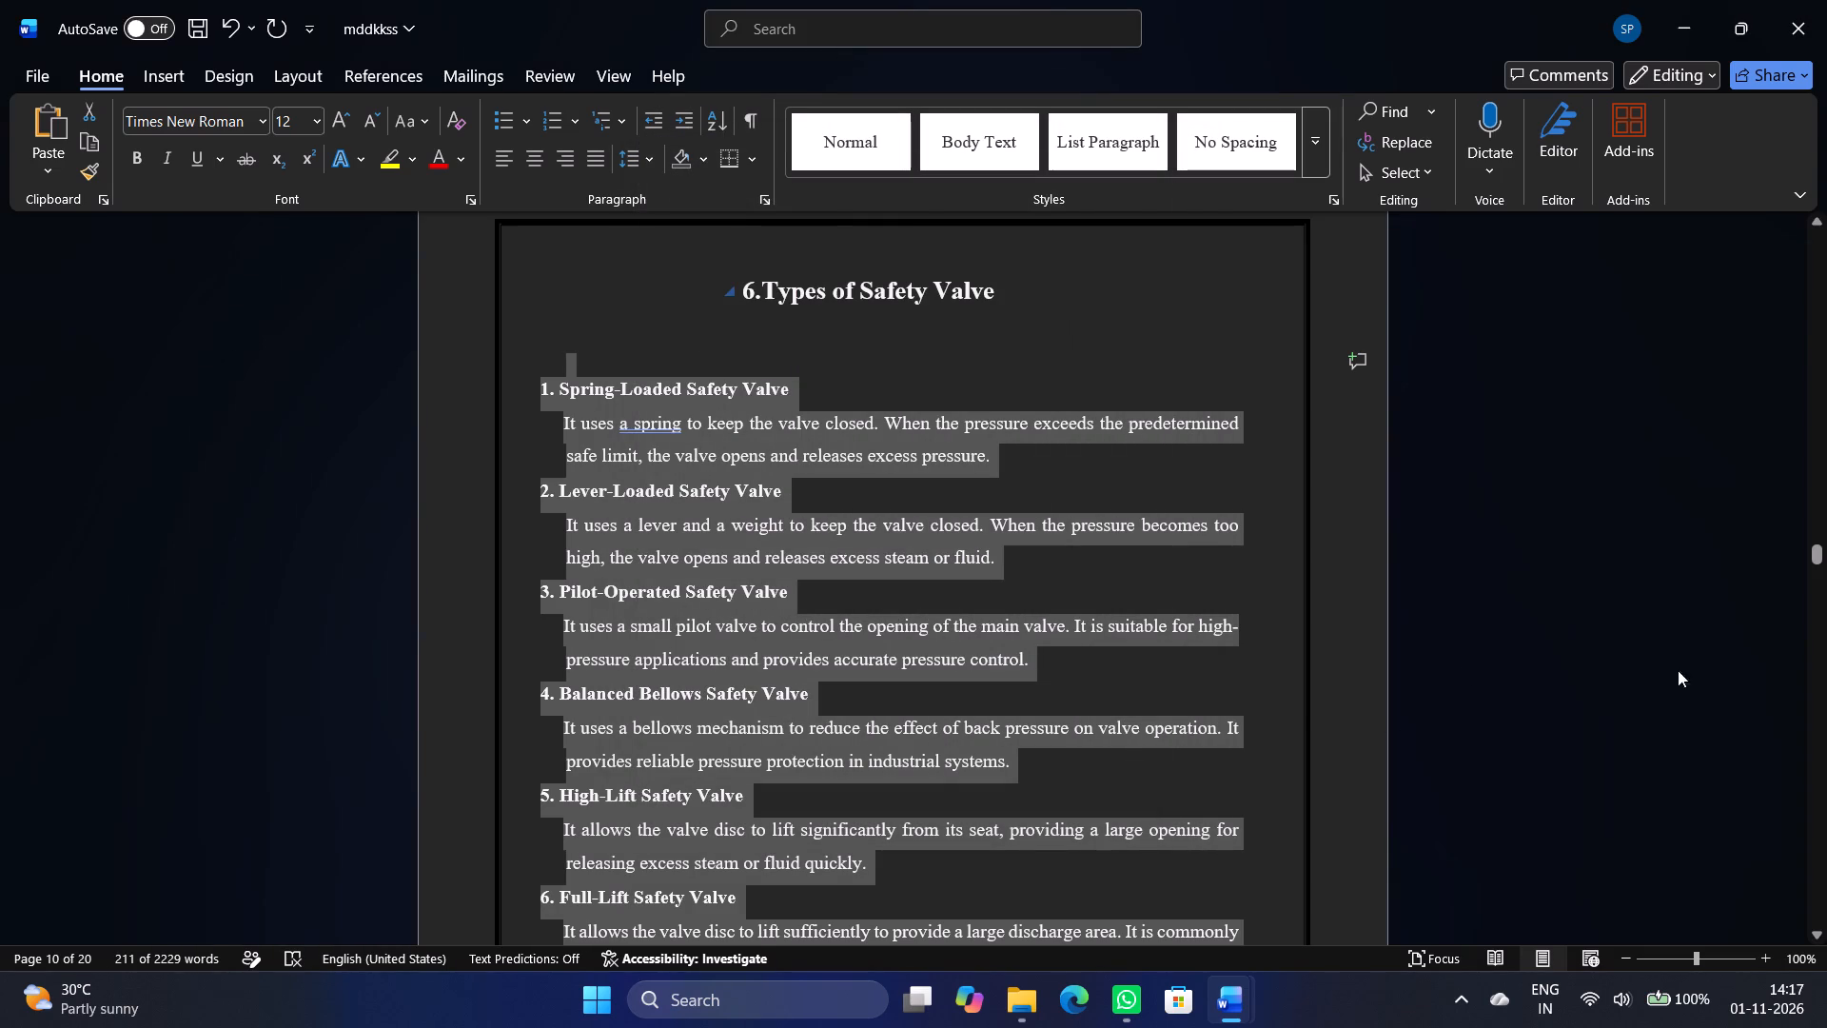
Inspect the paragraph indents and spacing of item 1, "Prevents Overpressure", in the functions list on page 11.
left_click(1715, 673)
scroll(1631, 706, "down", 16)
scroll(1630, 667, "up", 2)
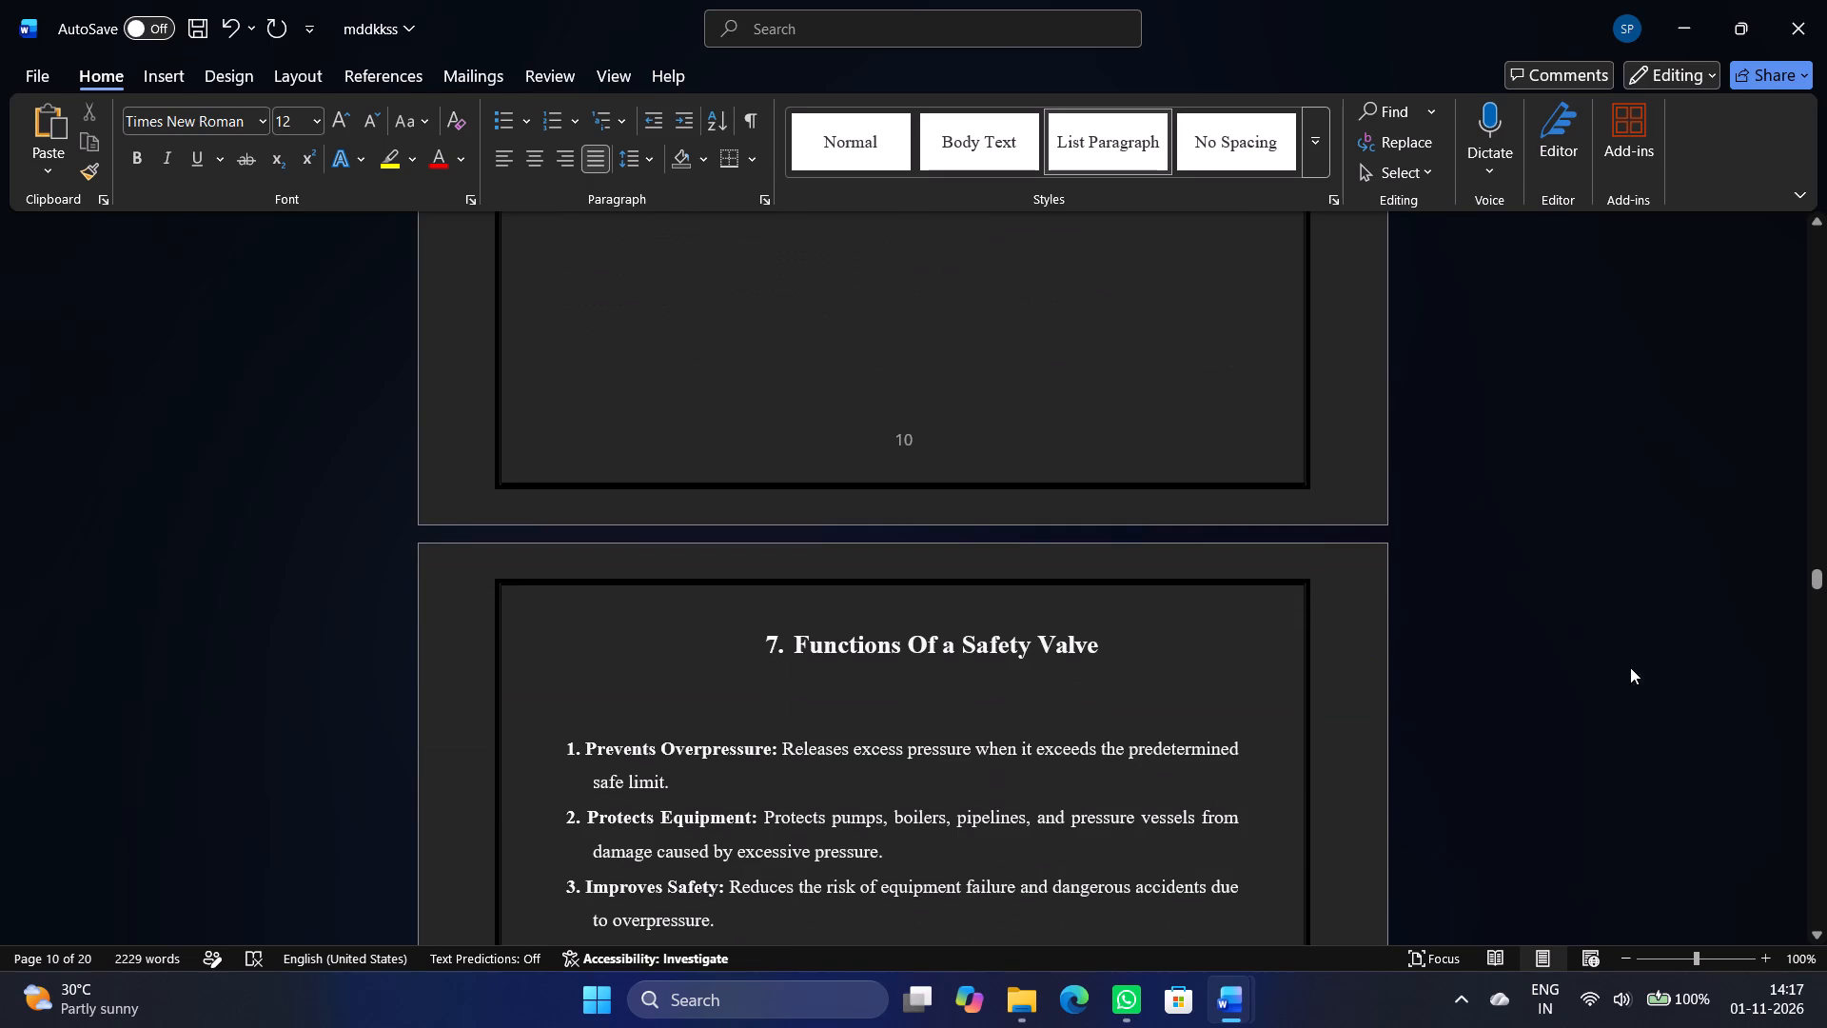
scroll(1630, 667, "up", 3)
scroll(1600, 653, "down", 7)
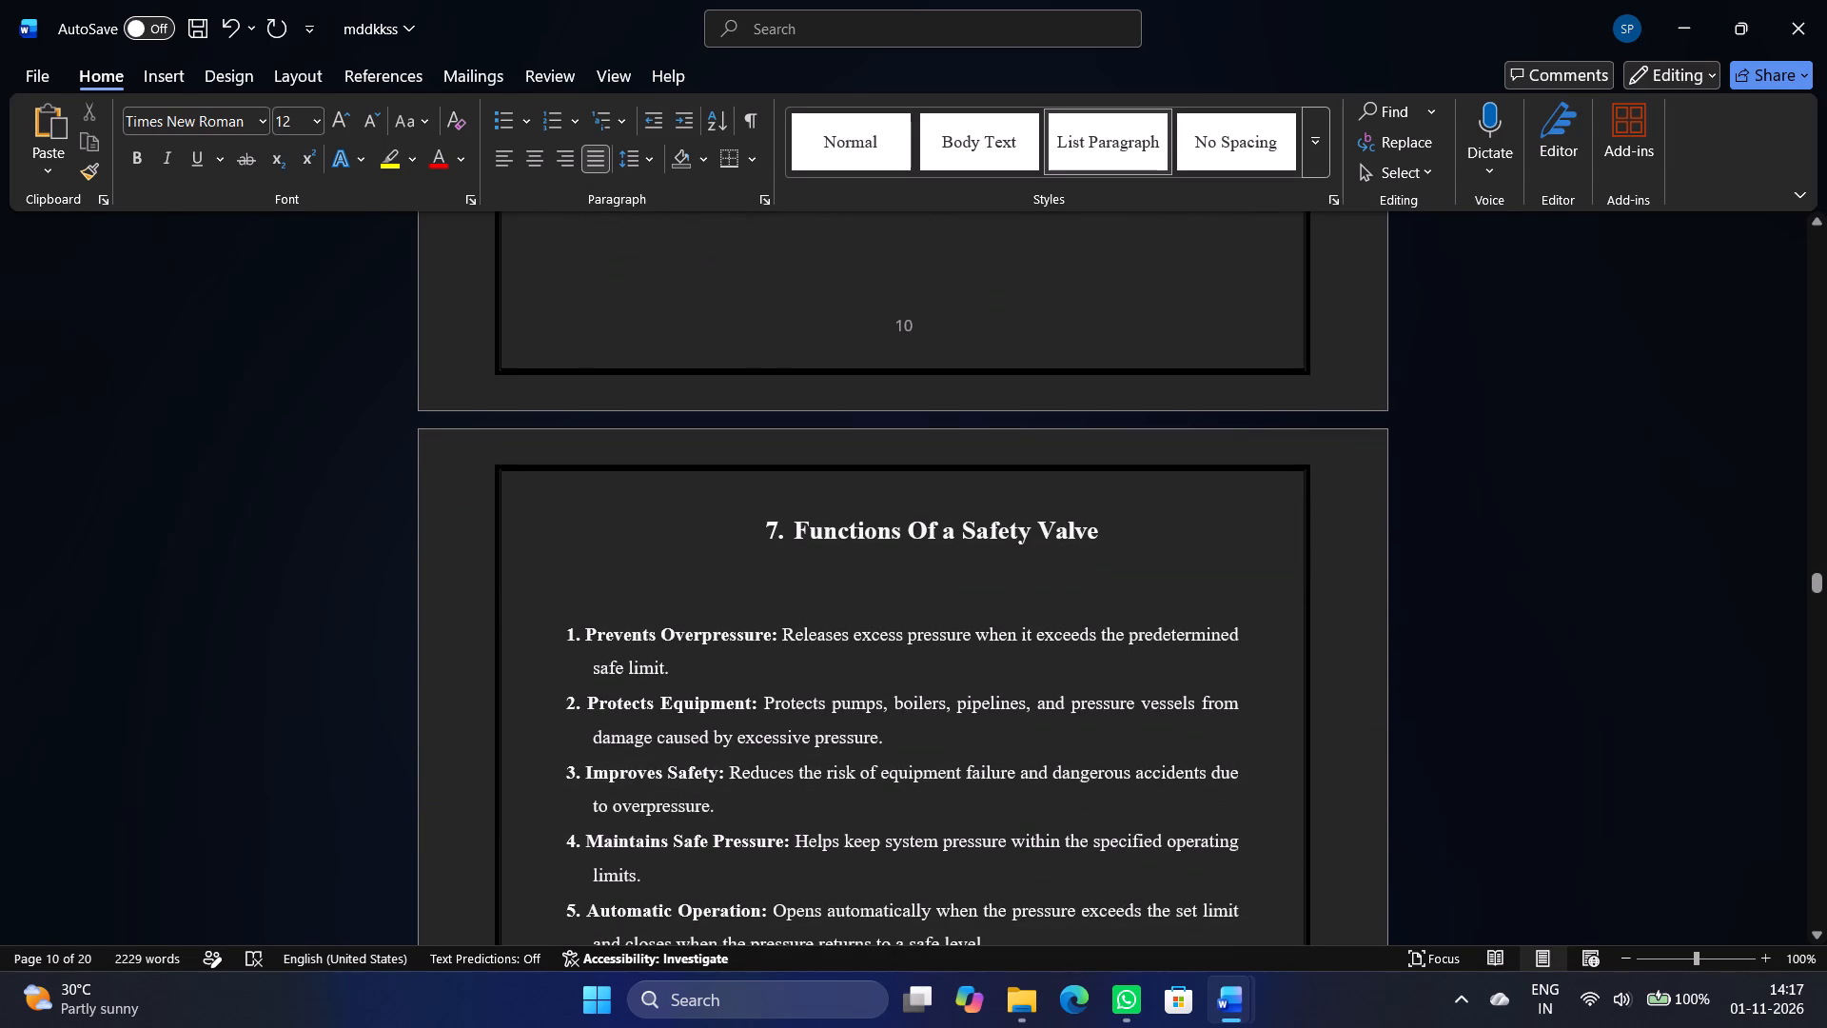
left_click(812, 626)
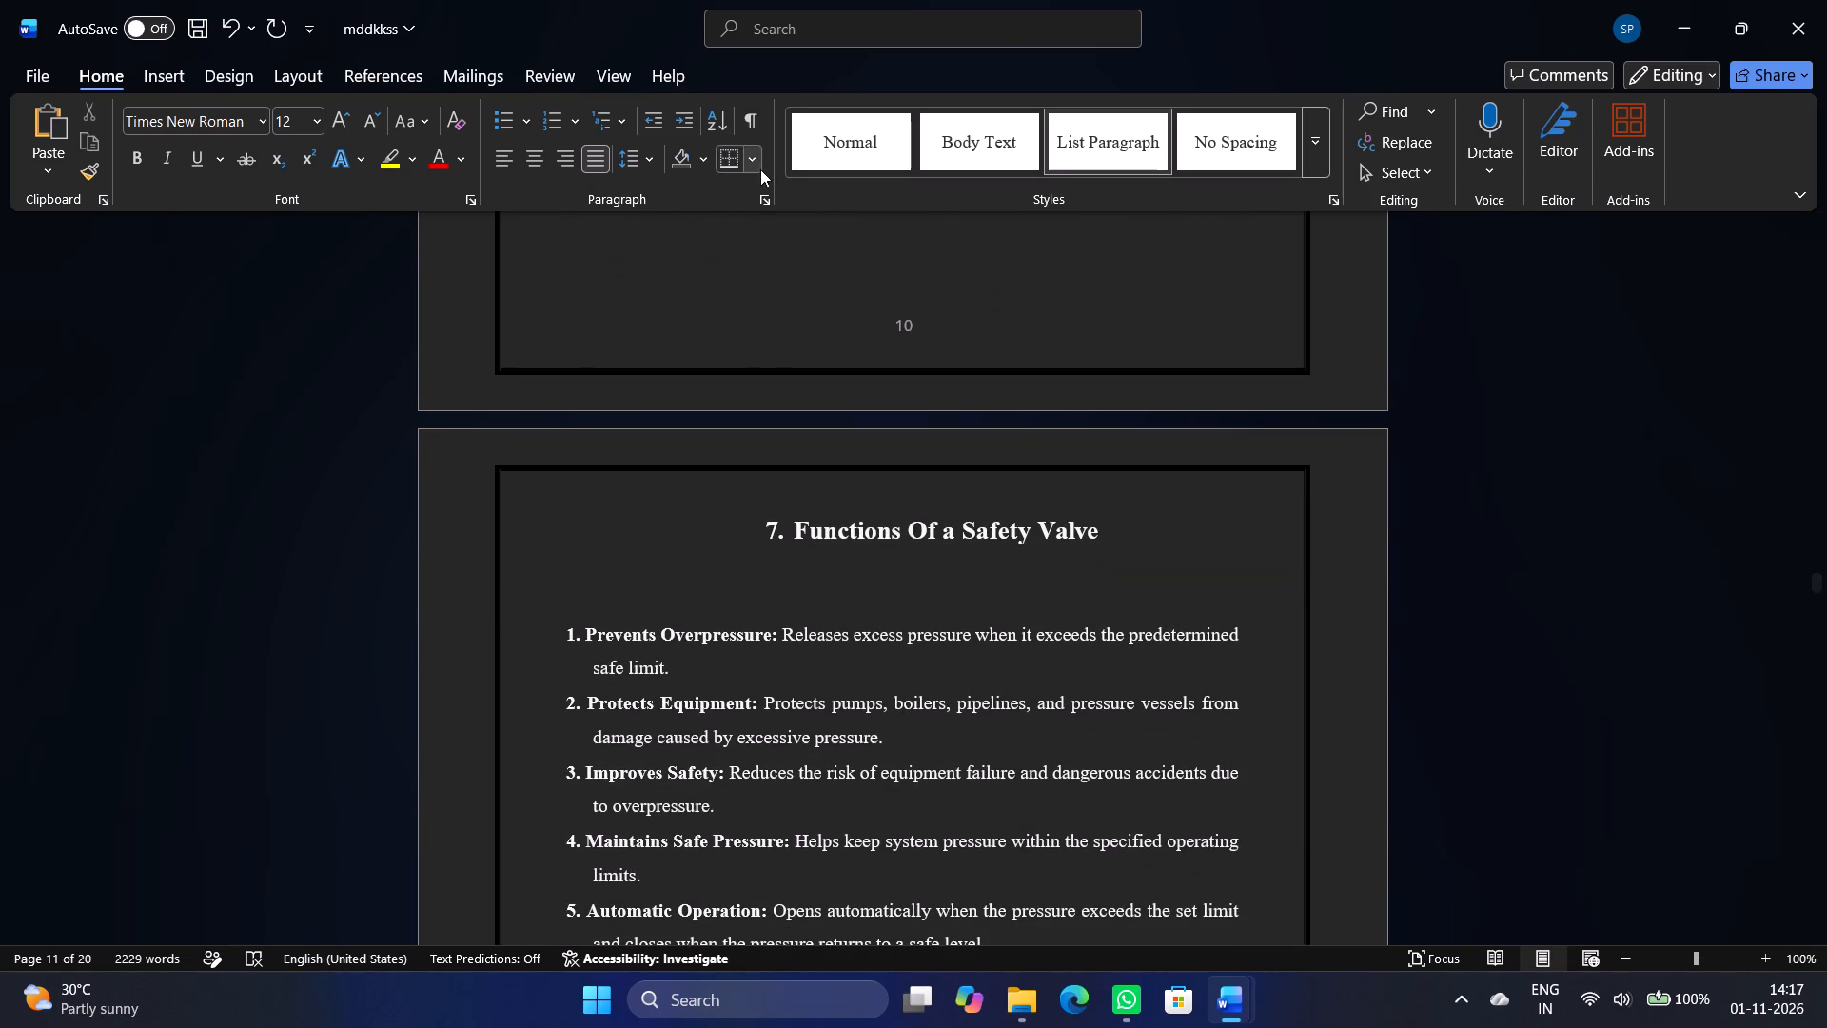
left_click(763, 189)
left_click(759, 196)
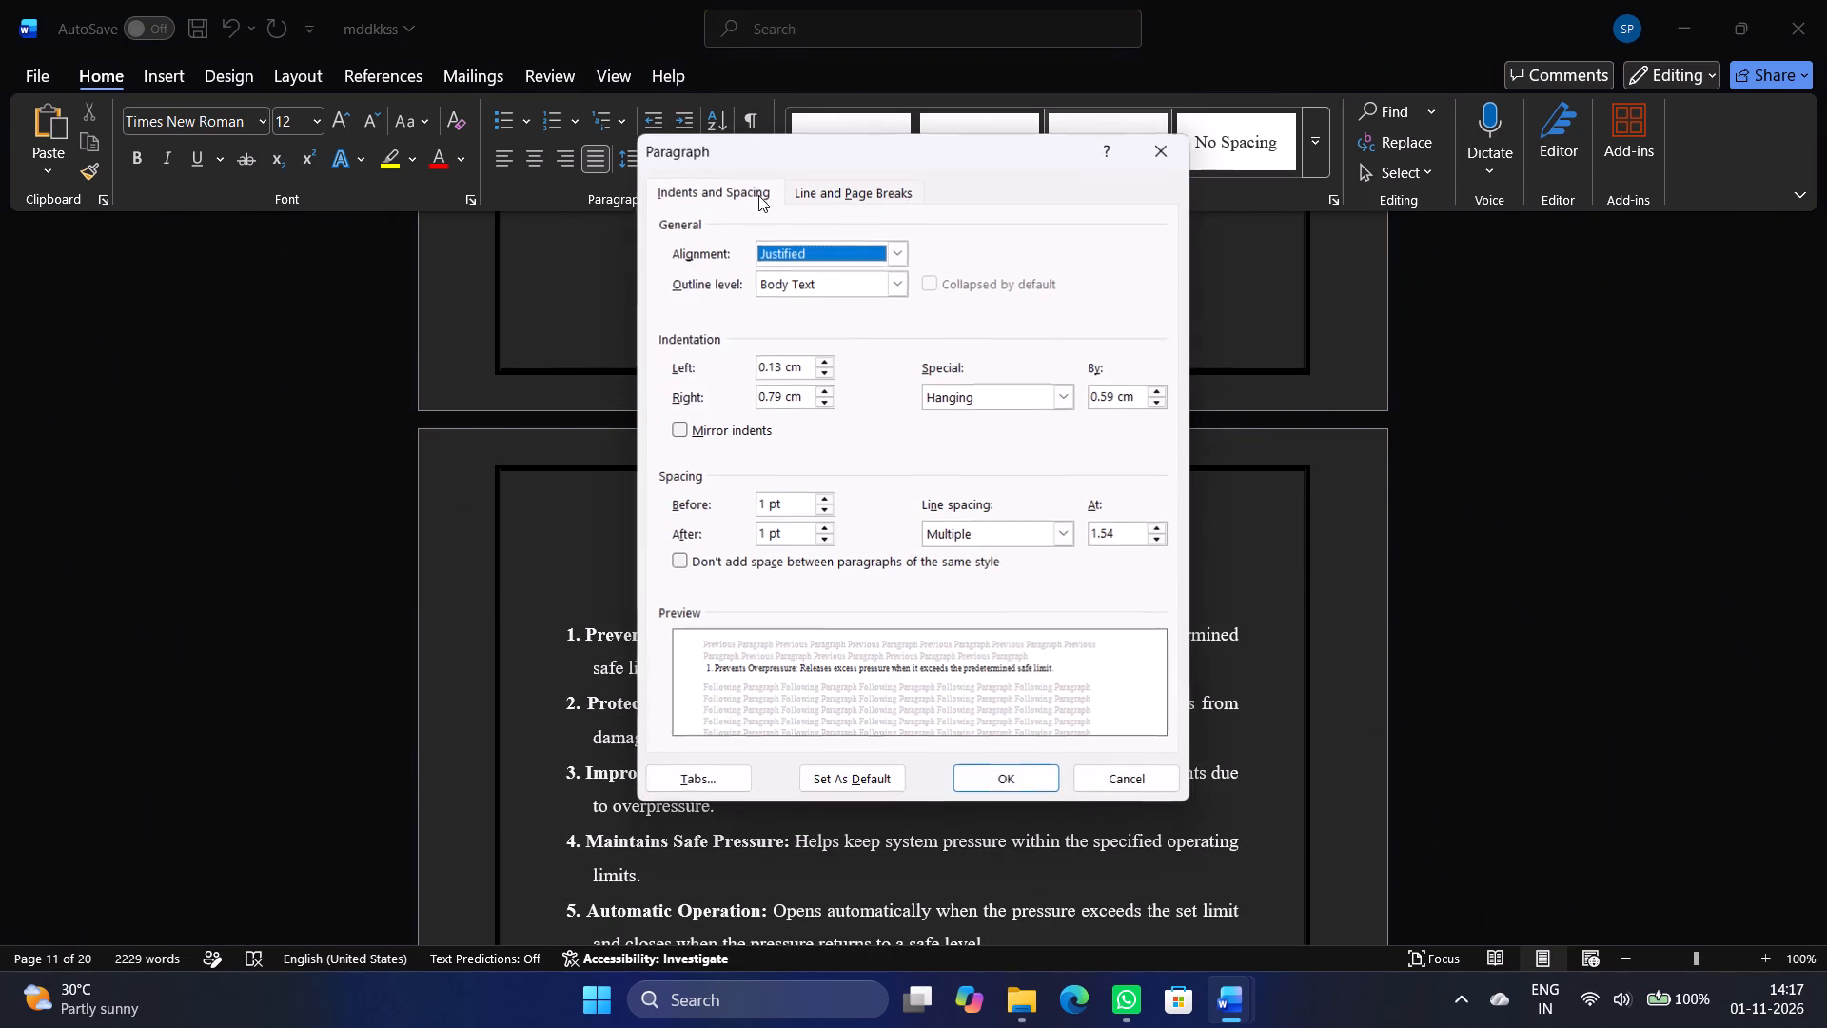
left_click(1661, 495)
left_click(1619, 653)
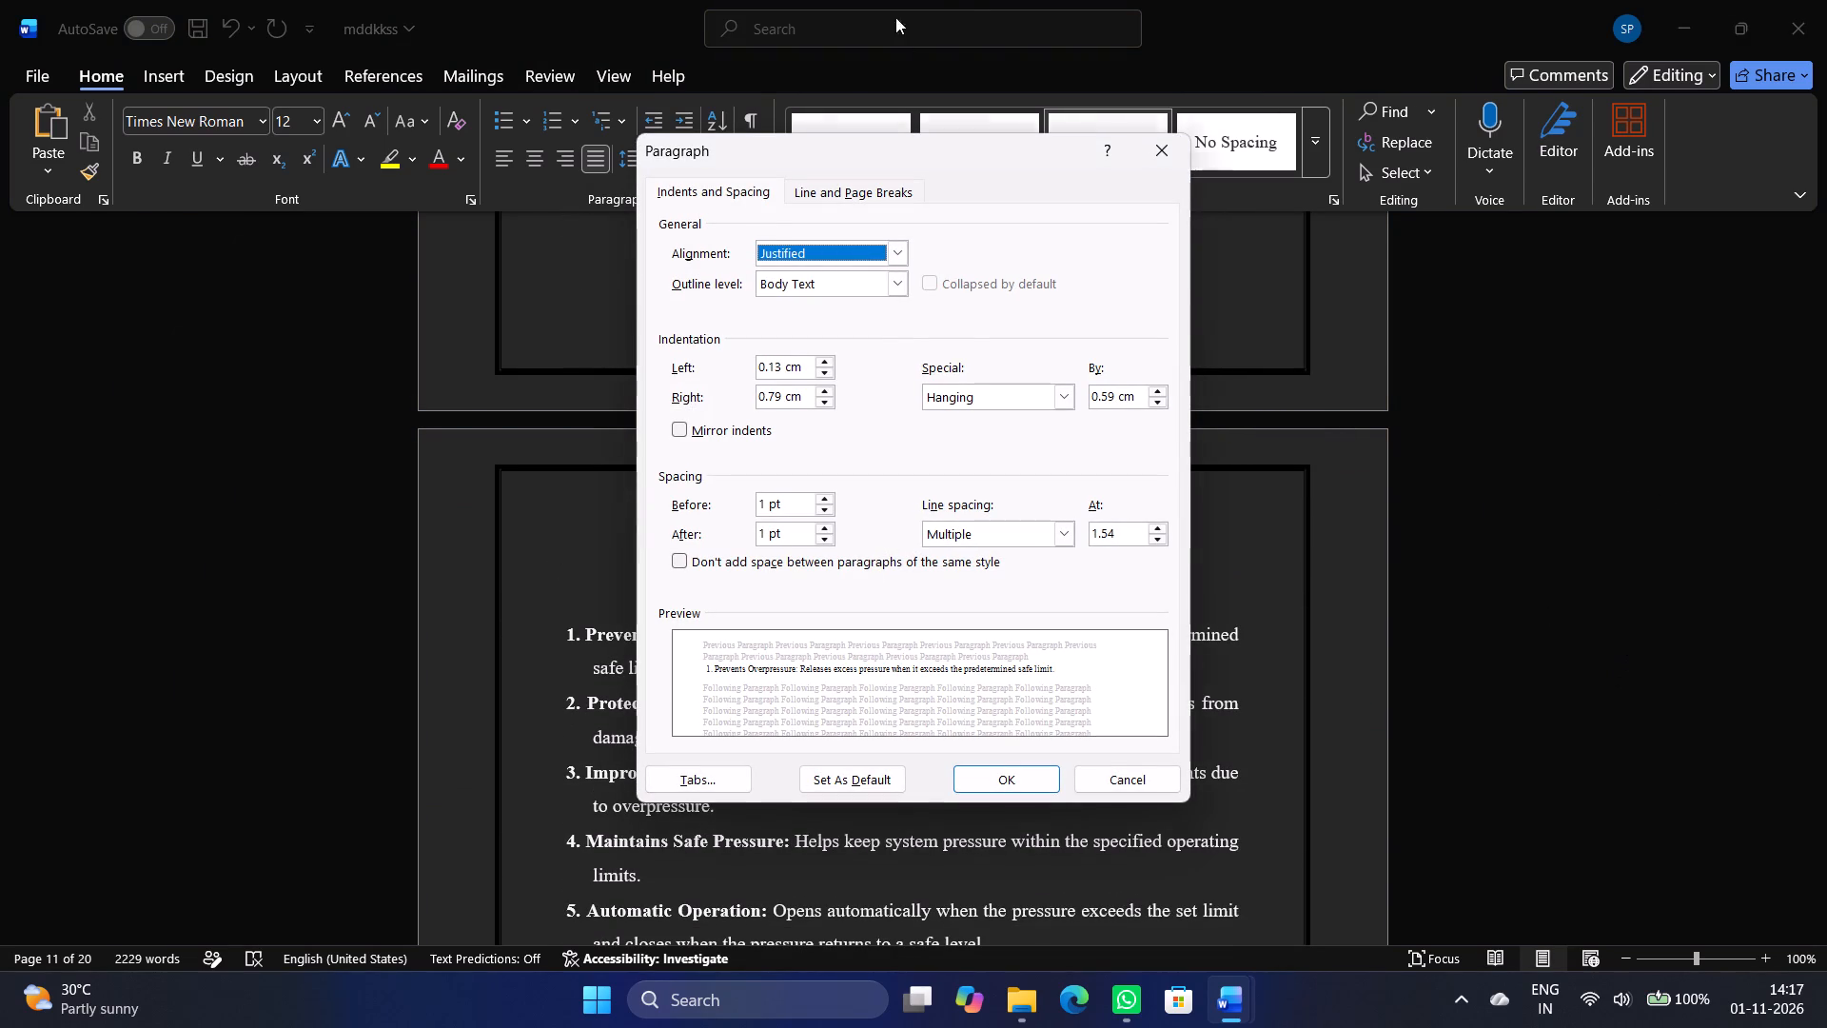
left_click(1175, 165)
Increase the indent of all seven headings and descriptions in the Types of Safety Valve list on page 10 by one level.
scroll(1117, 412, "up", 9)
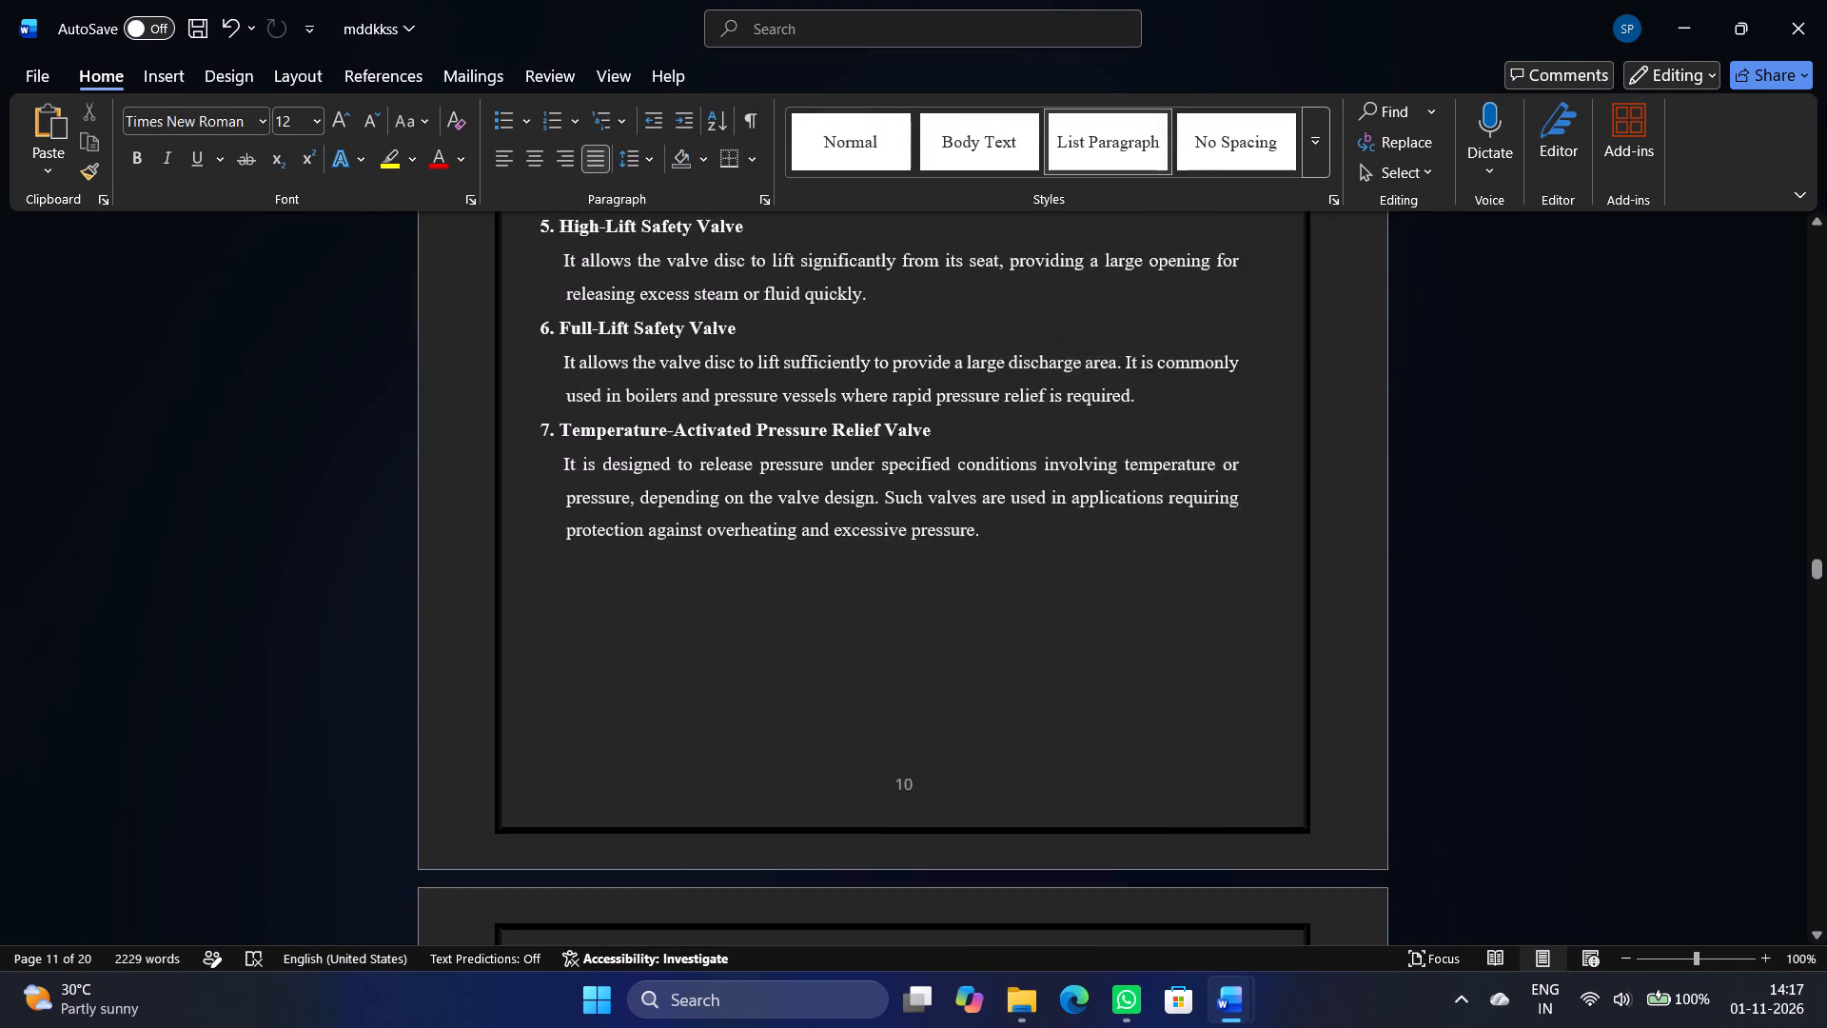
left_click_drag(983, 594, 804, 531)
scroll(835, 541, "up", 4)
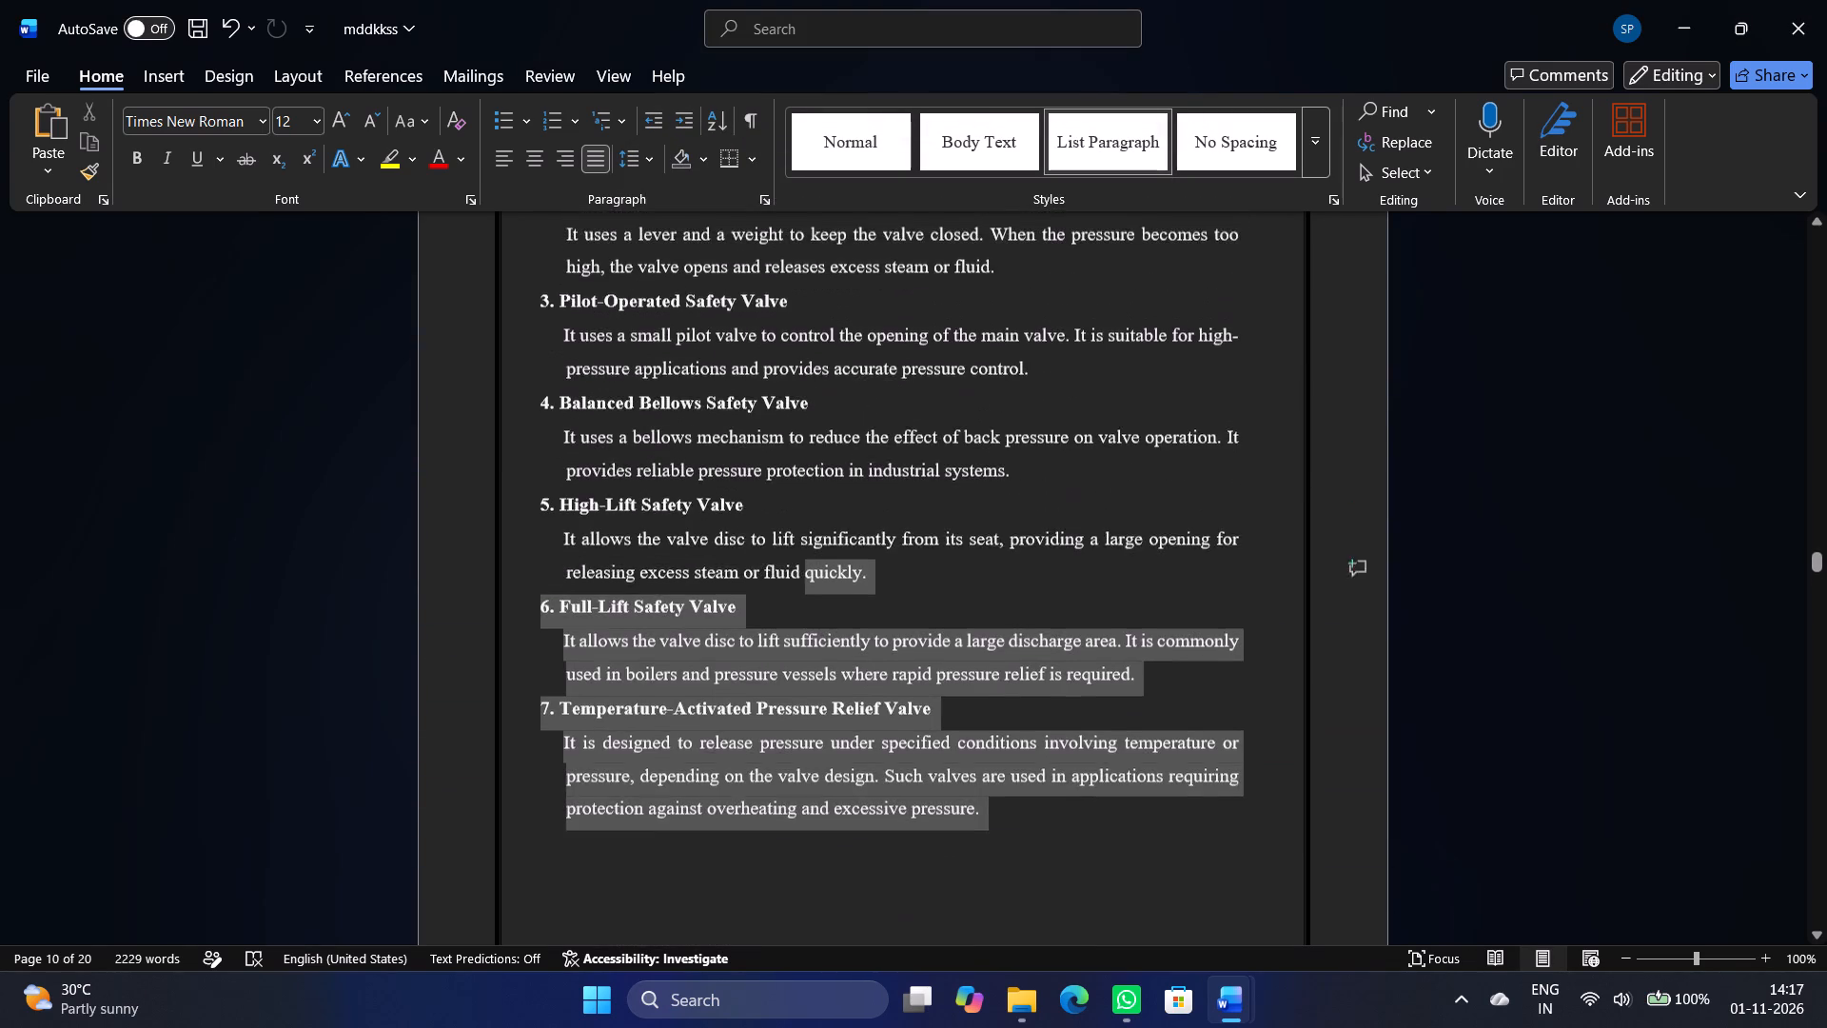
left_click_drag(804, 531, 571, 412)
scroll(591, 457, "up", 5)
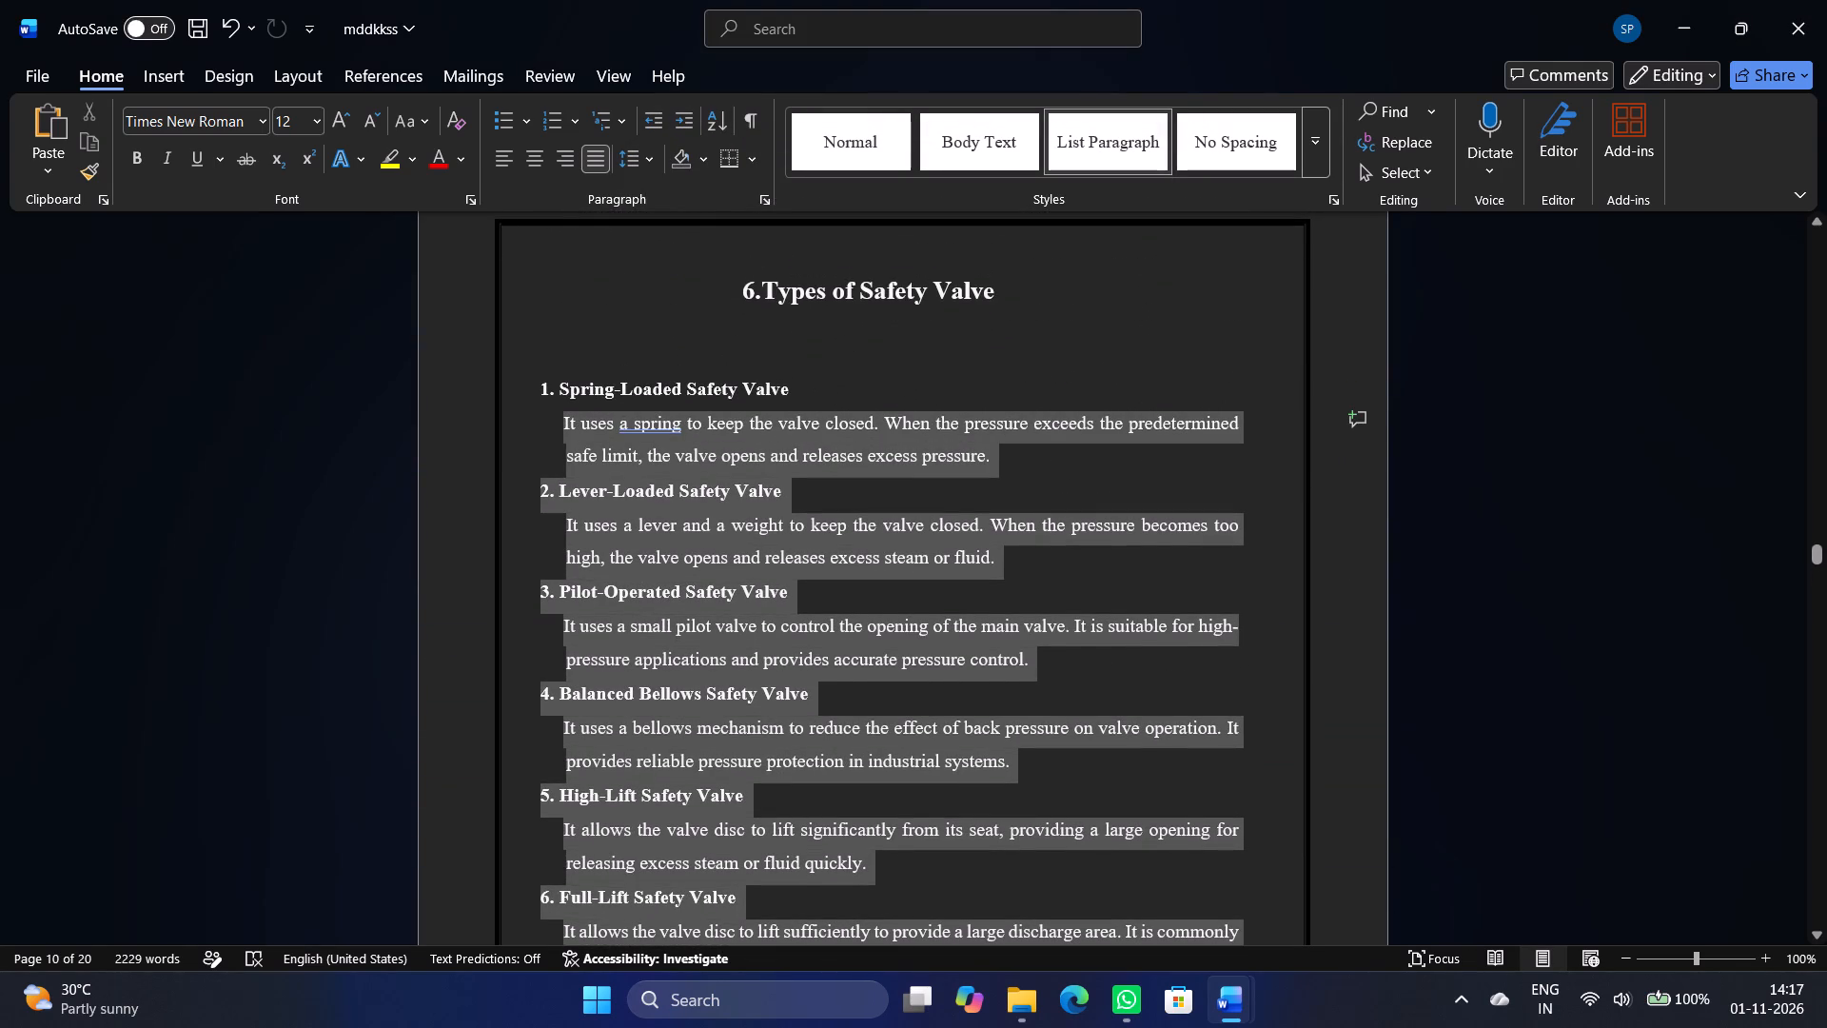
left_click_drag(571, 412, 543, 392)
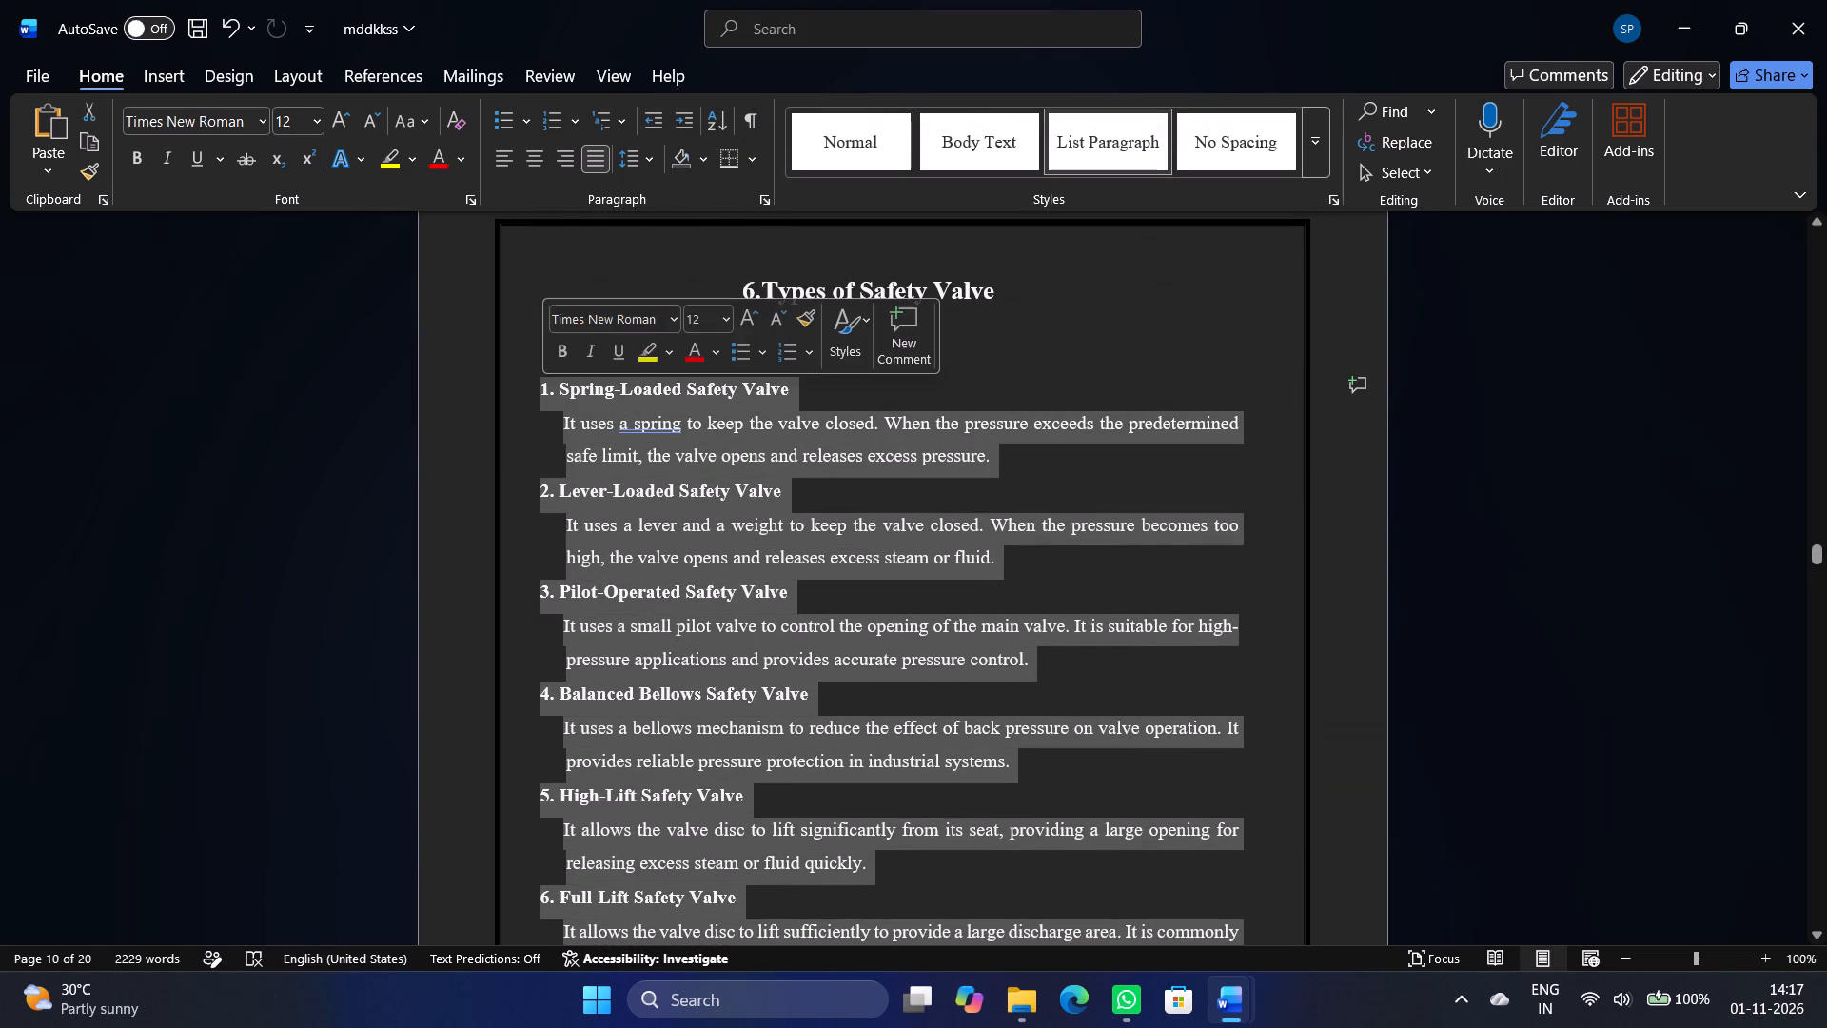
left_click(770, 200)
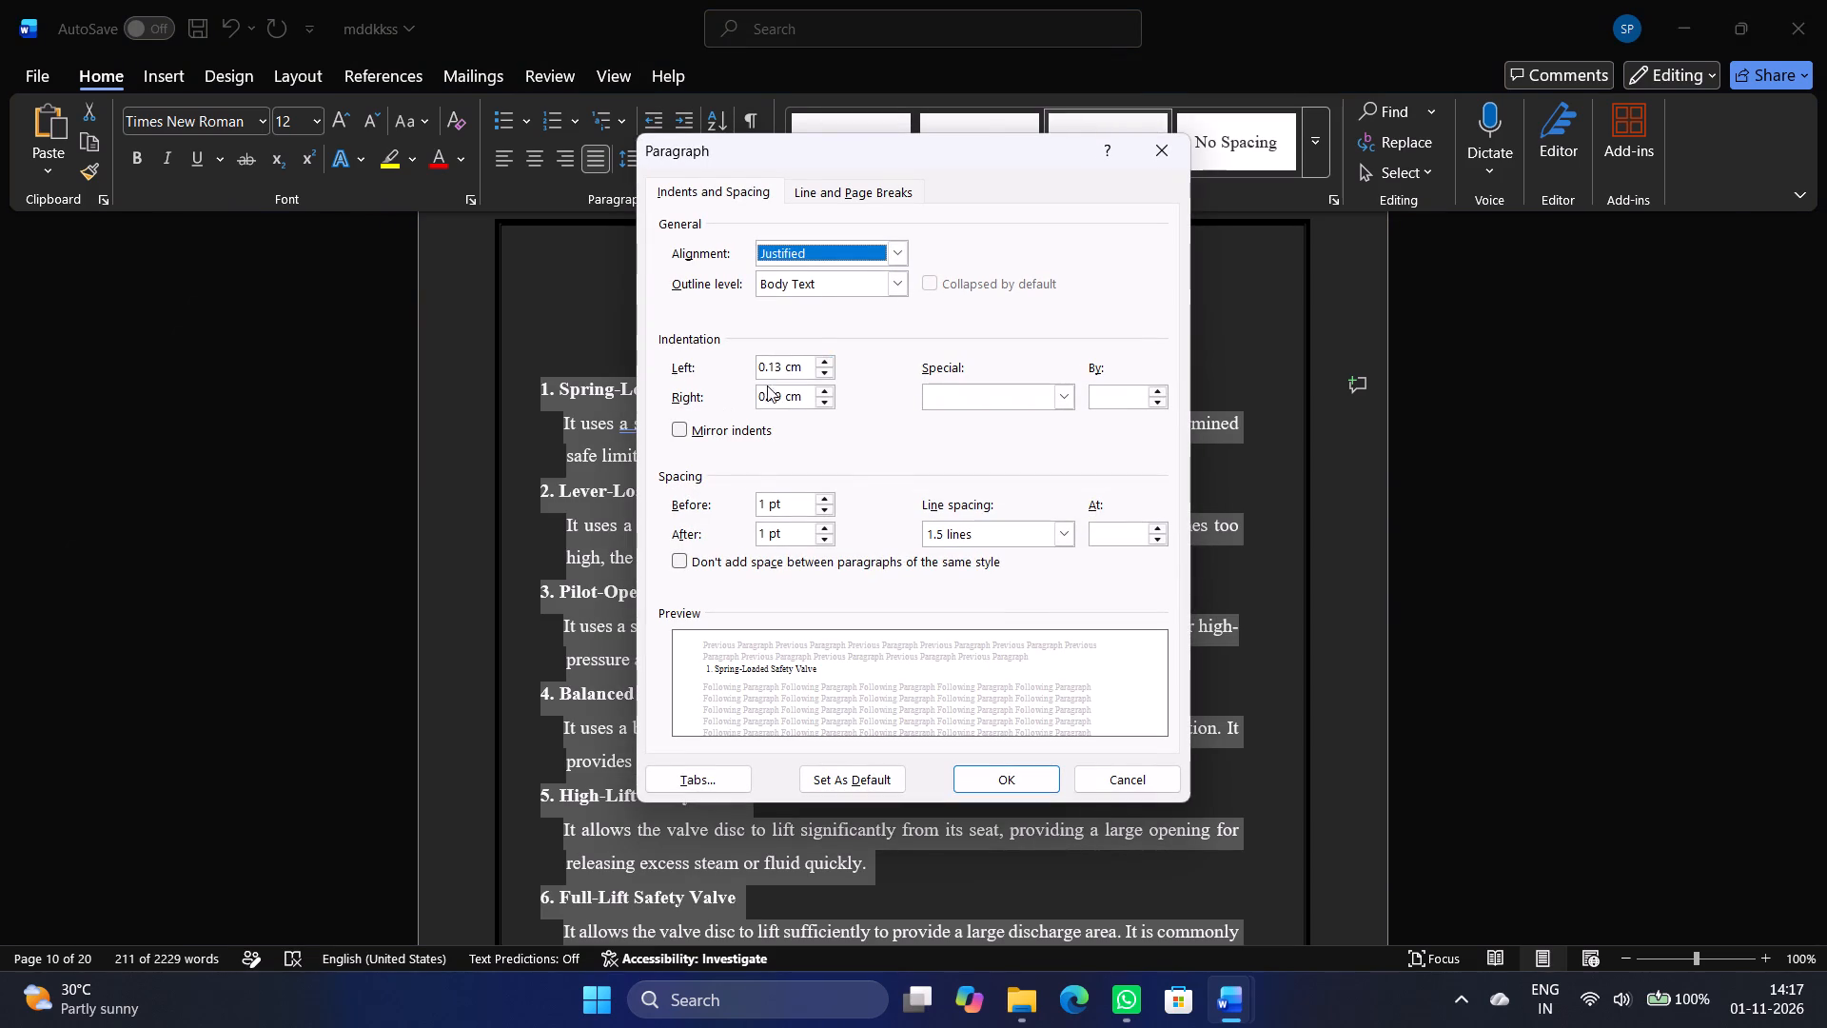
left_click(1022, 788)
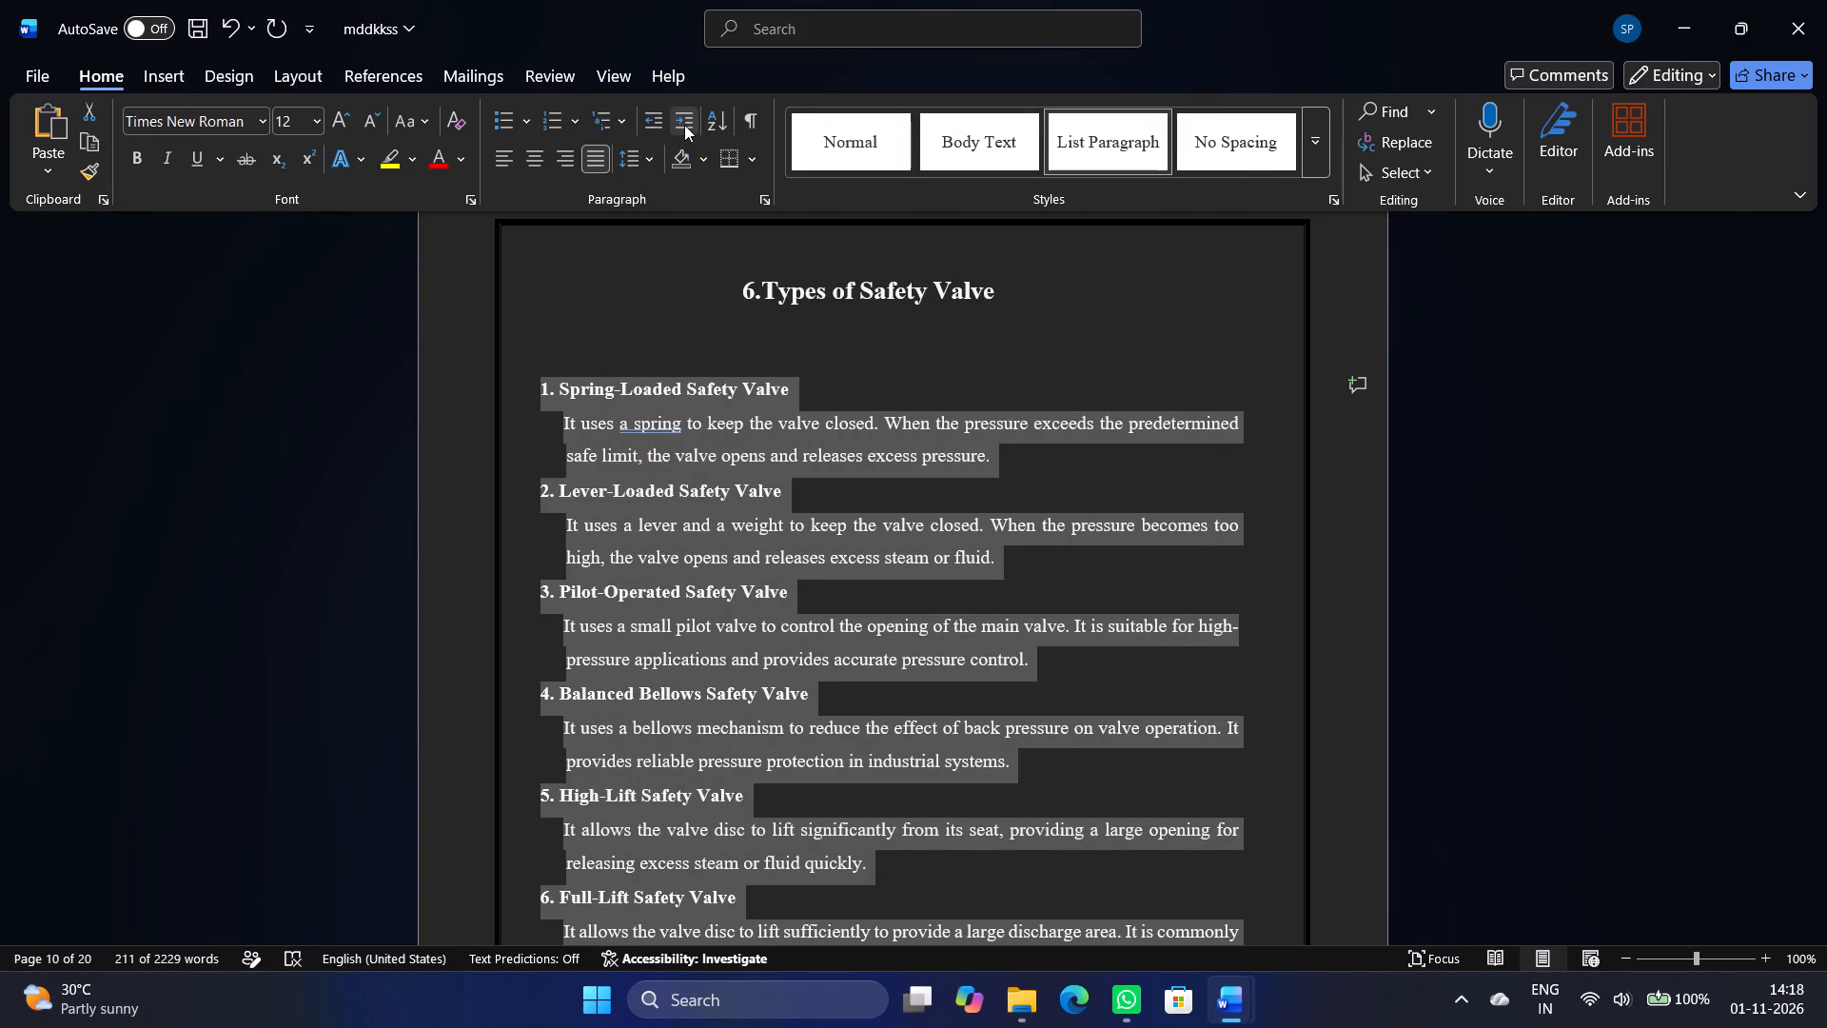
left_click(684, 125)
left_click(1518, 546)
Review the Types of Safety Valve list's layout, and check the paragraph settings of the "Rubber" item in the materials list on page 9.
scroll(1715, 662, "down", 9)
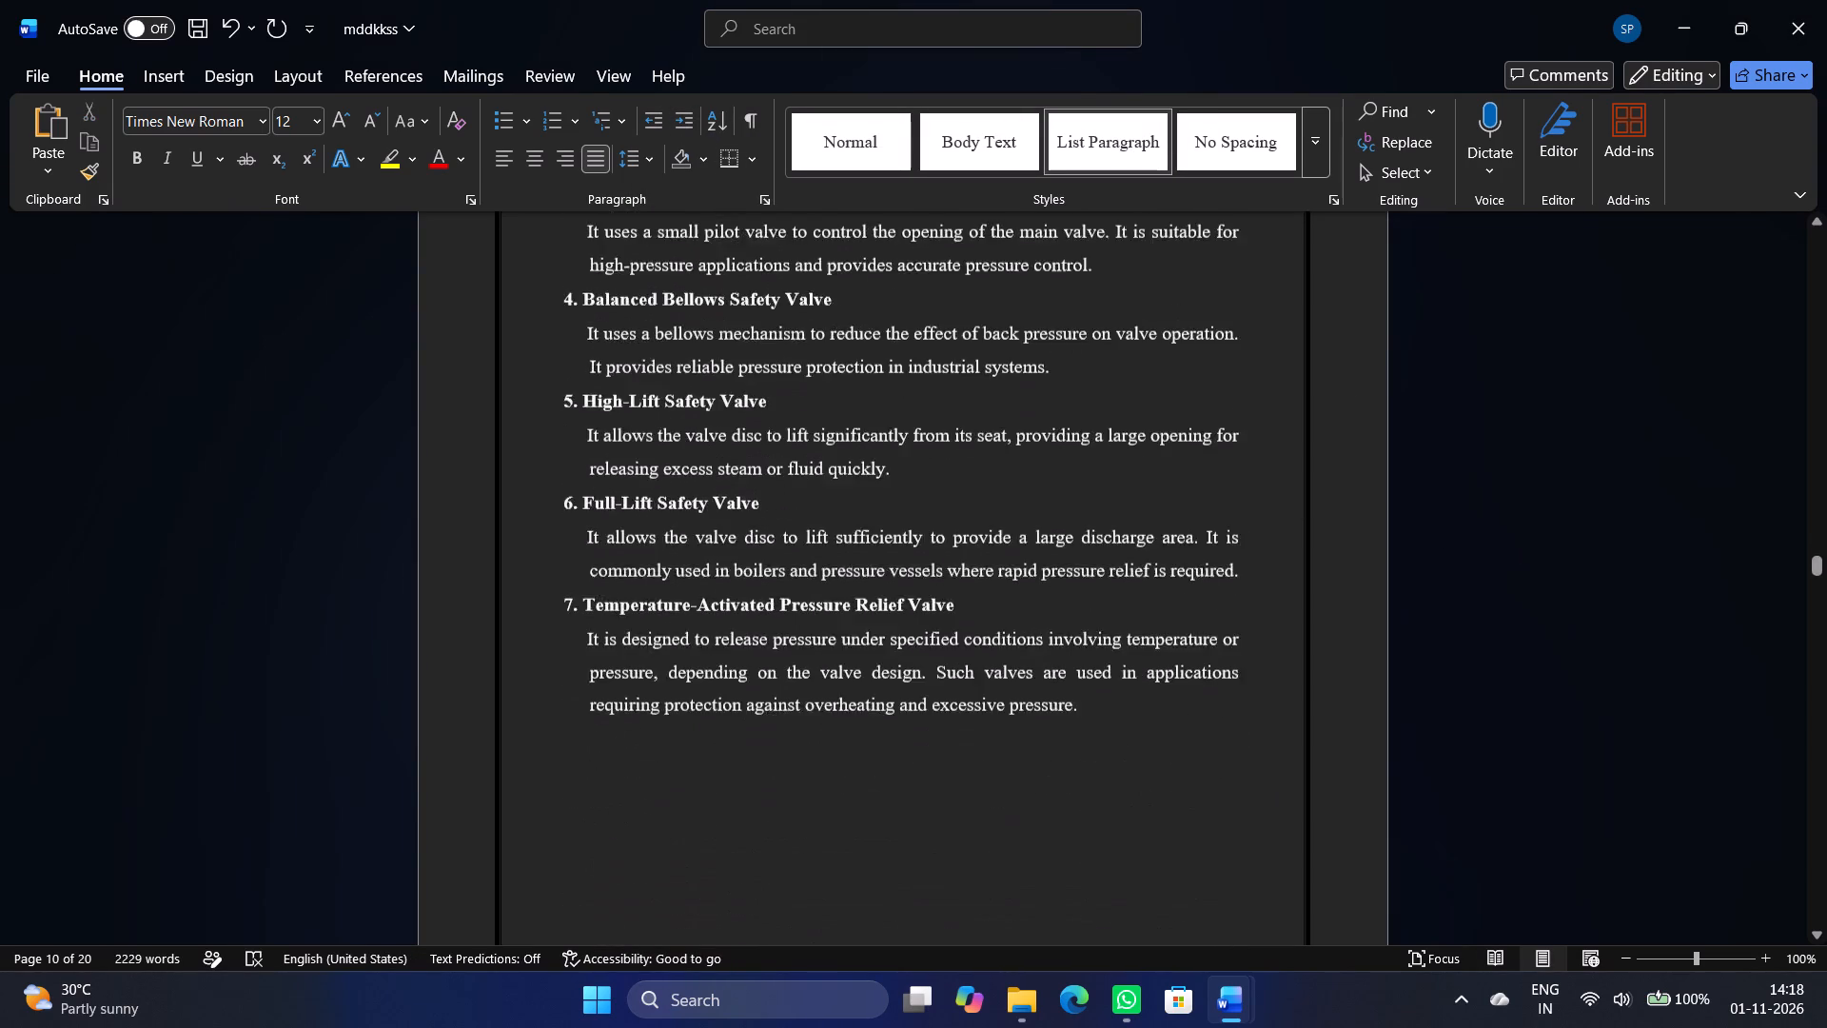
scroll(1714, 639, "down", 5)
scroll(1716, 639, "up", 6)
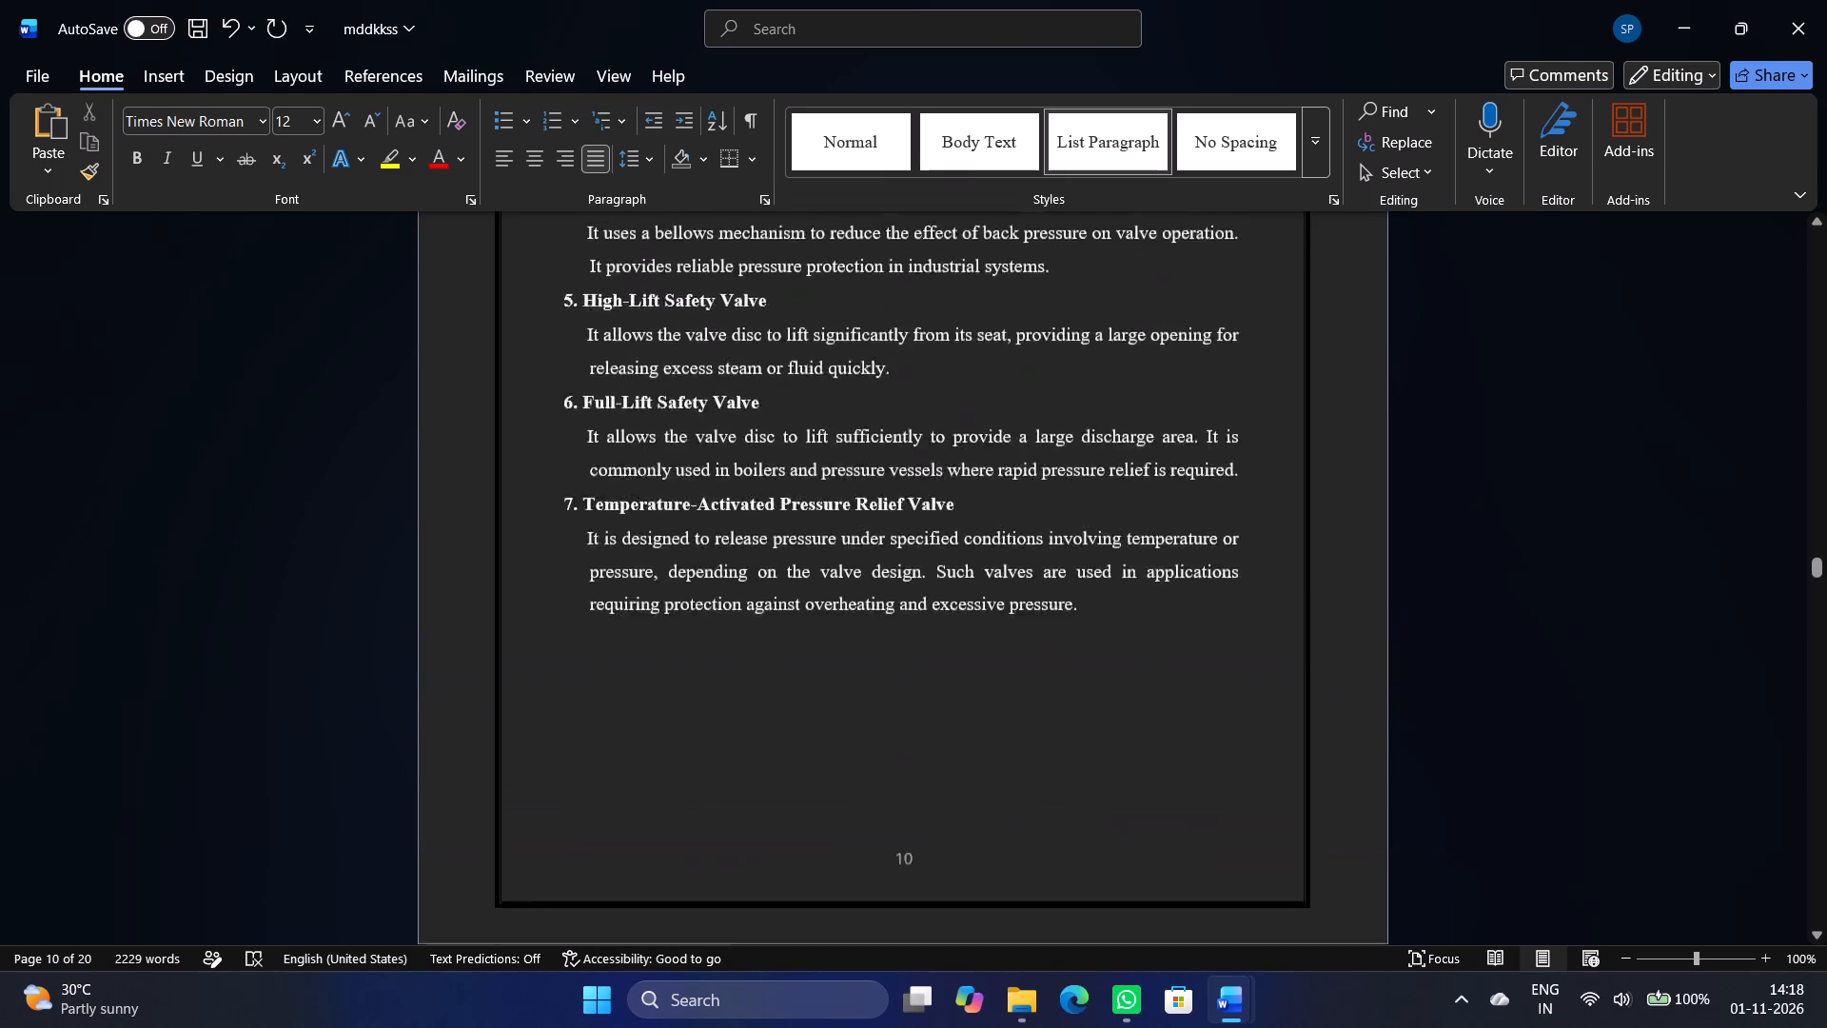
scroll(1716, 639, "up", 1)
scroll(1717, 639, "down", 9)
scroll(1718, 639, "up", 14)
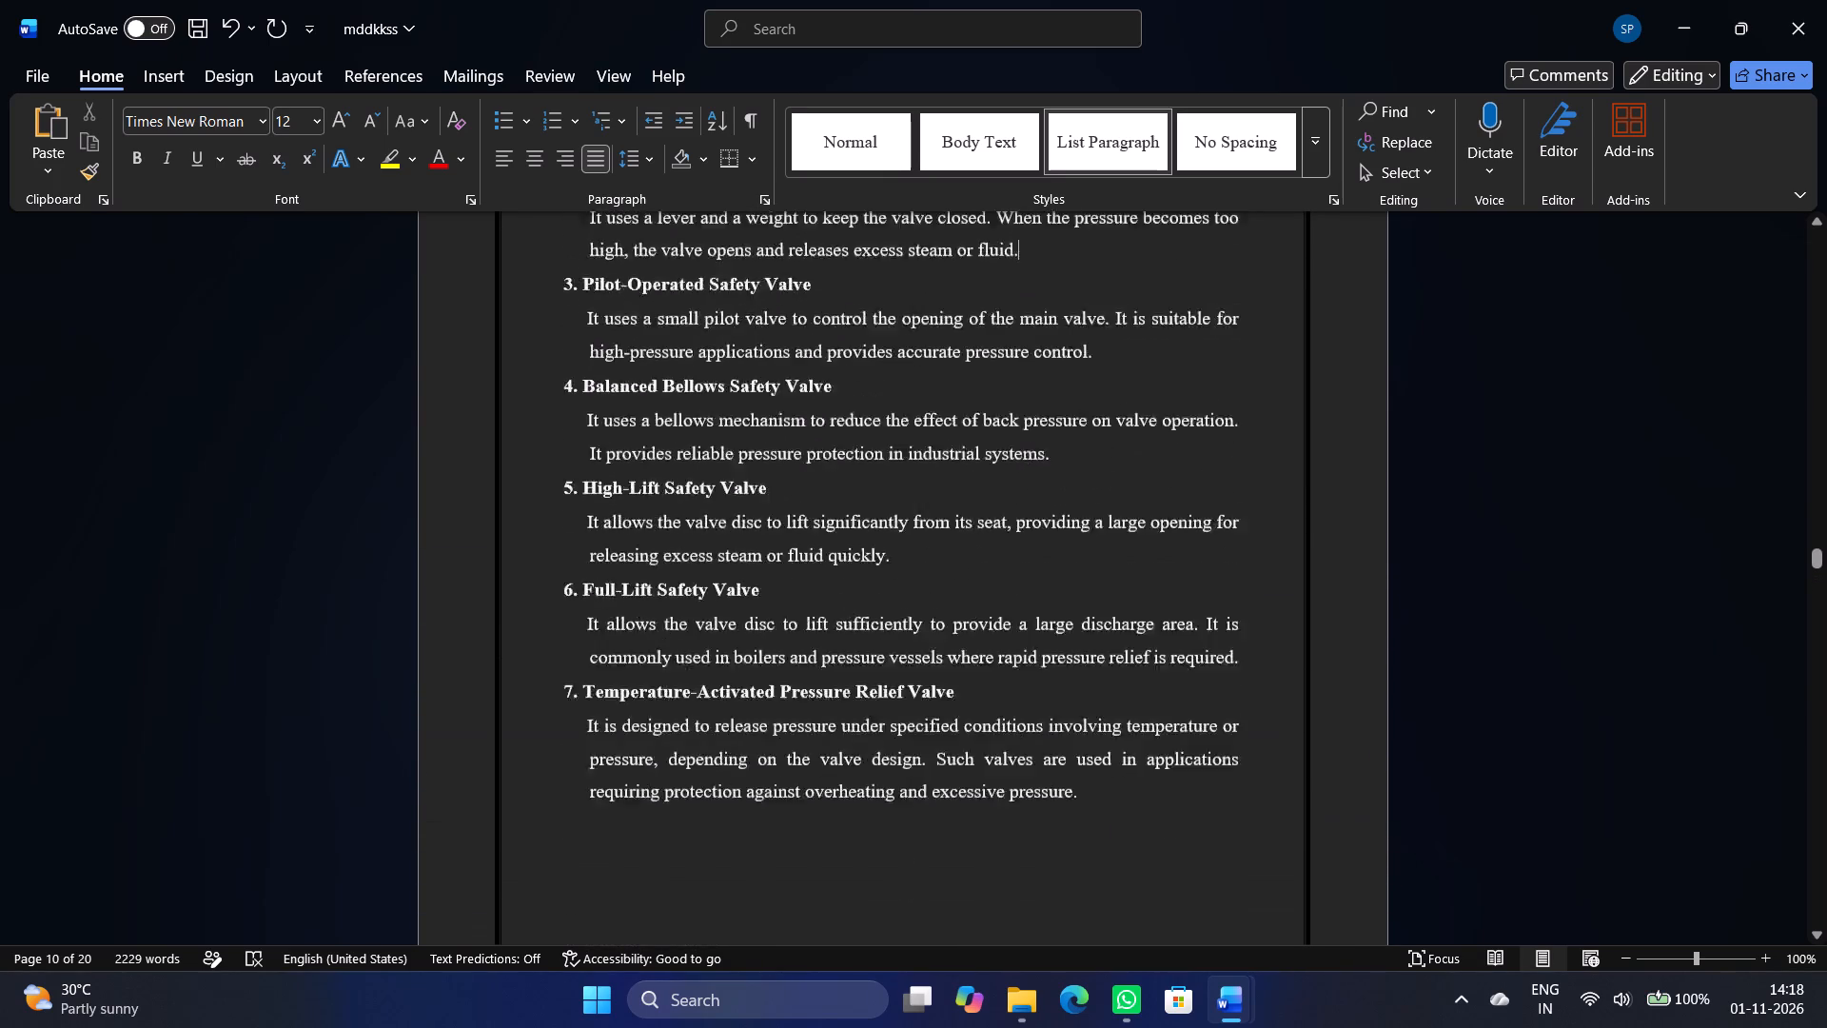
scroll(1719, 638, "up", 19)
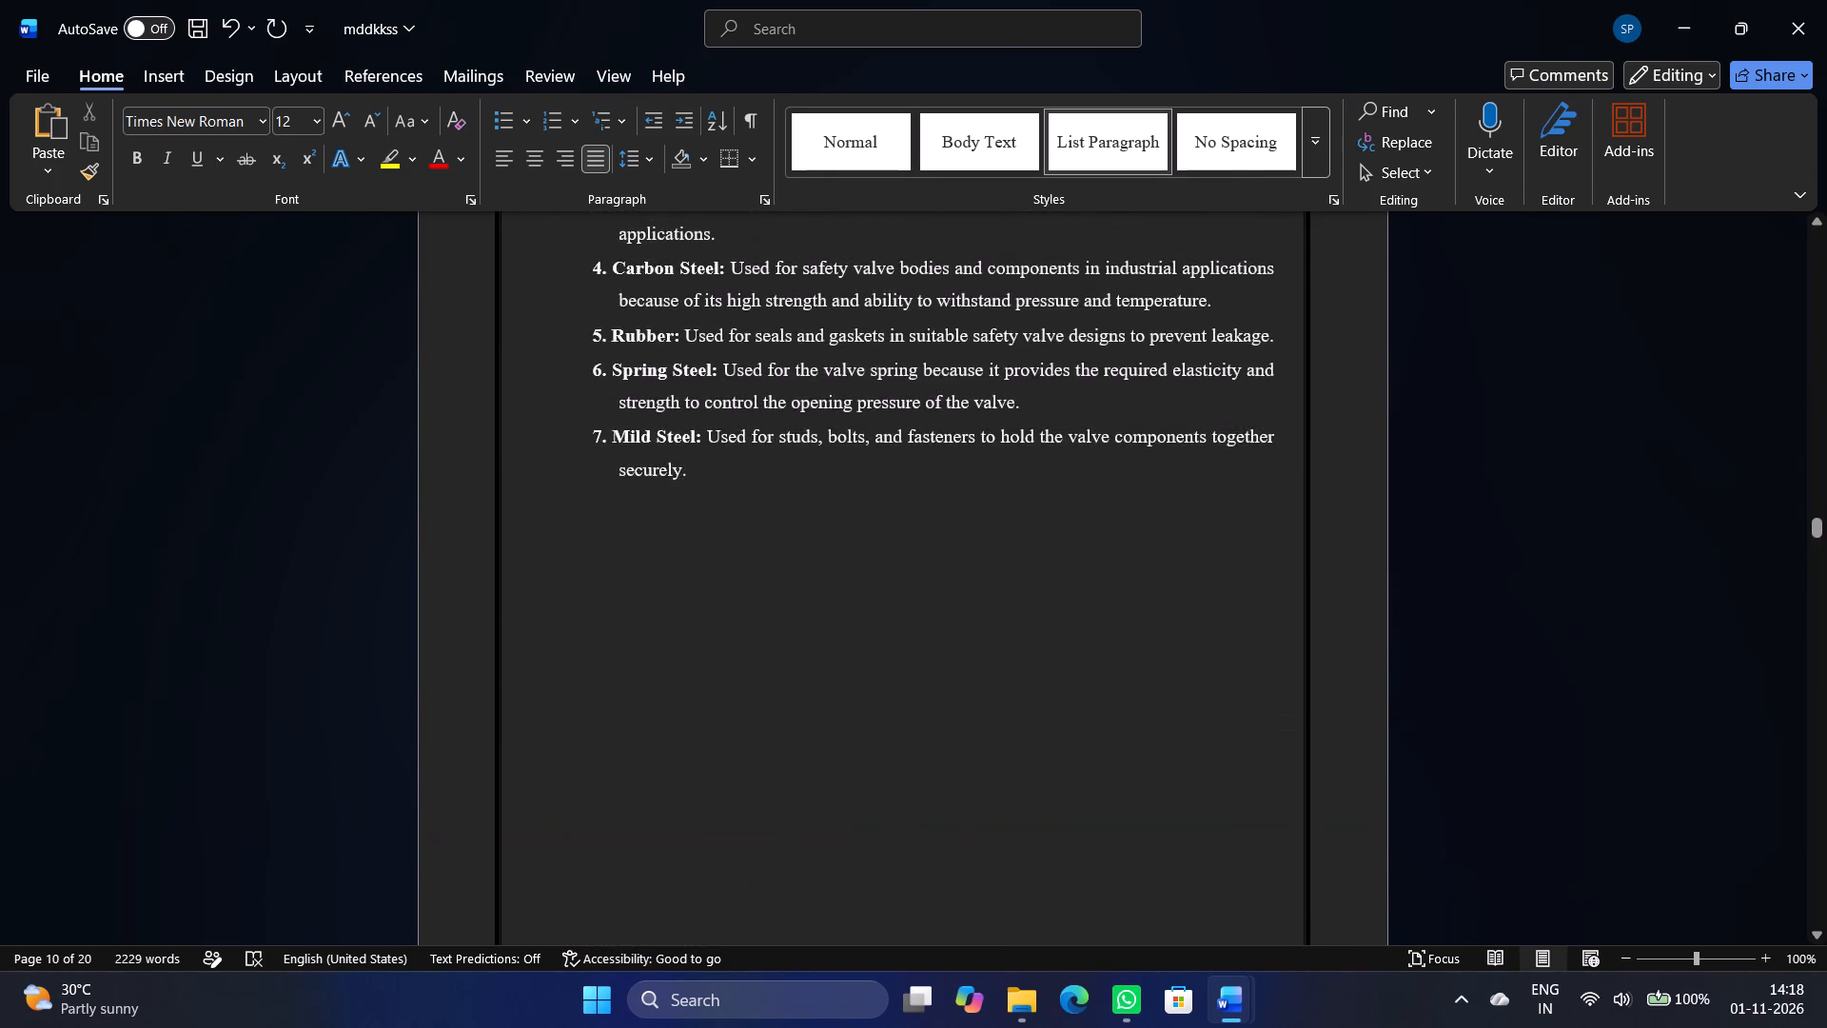
scroll(1726, 634, "up", 5)
left_click(1025, 643)
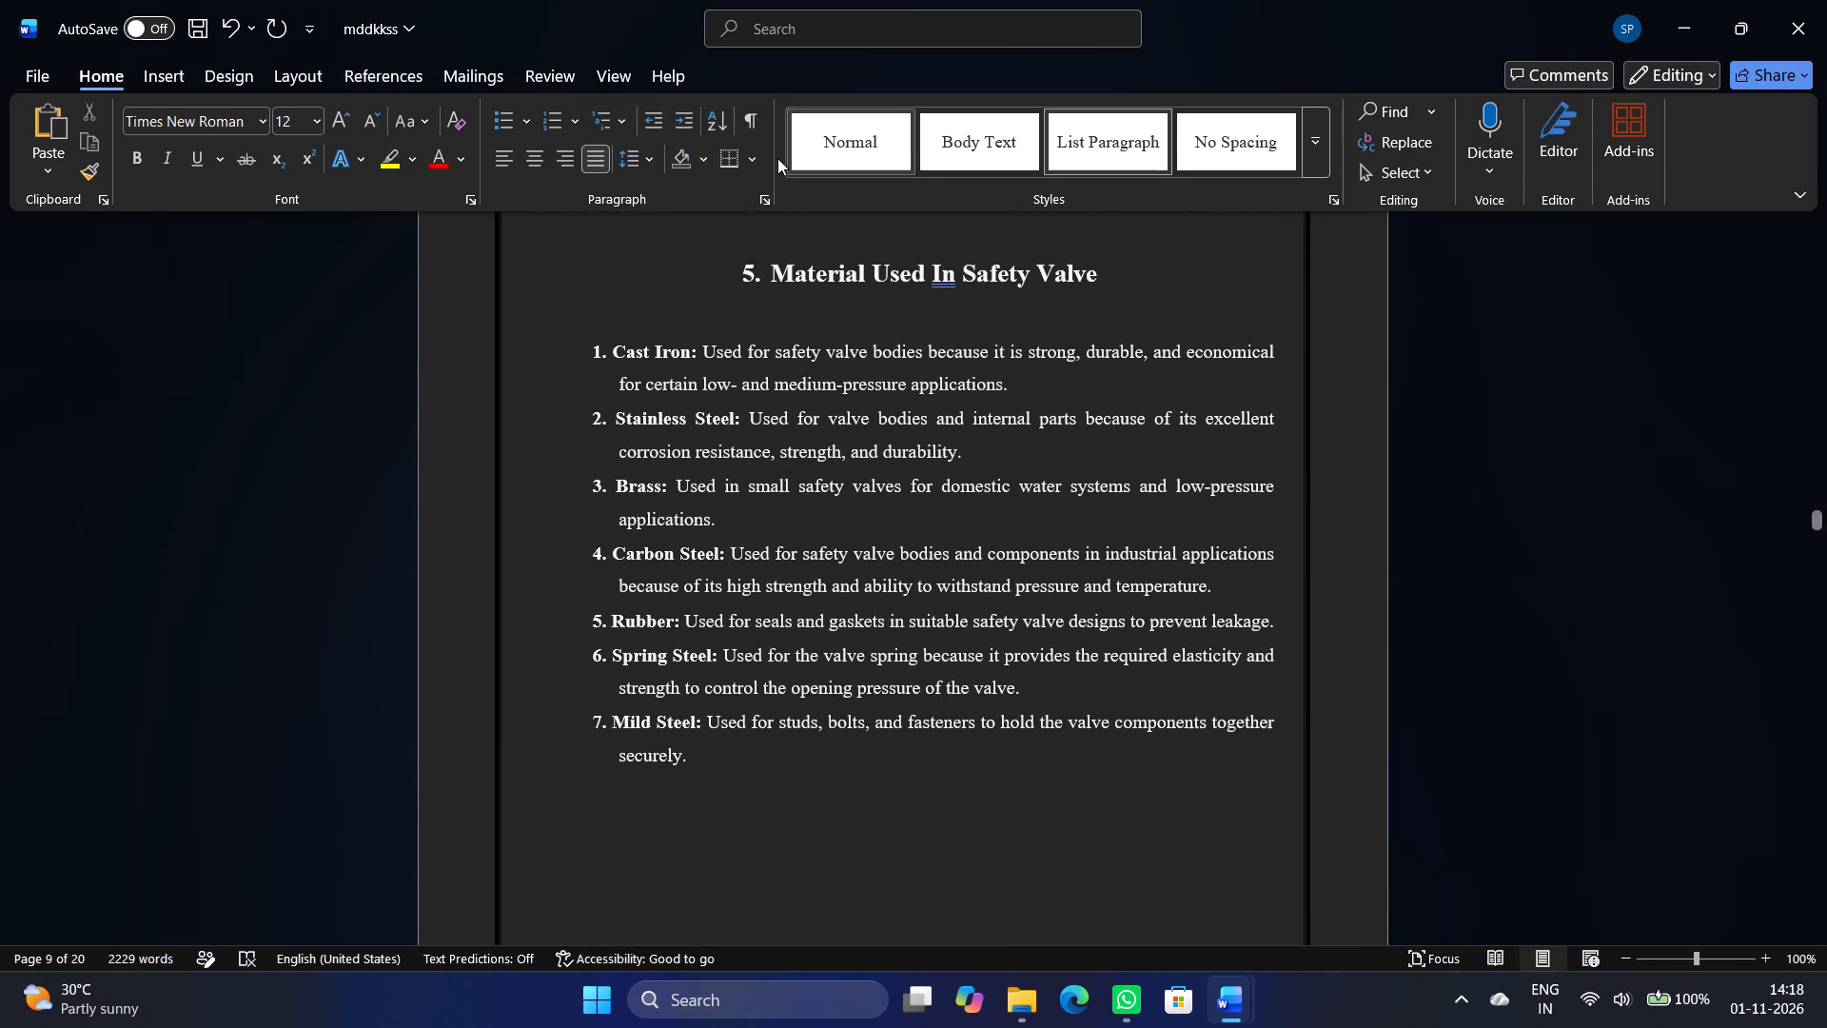
left_click_drag(761, 194, 741, 193)
left_click(763, 193)
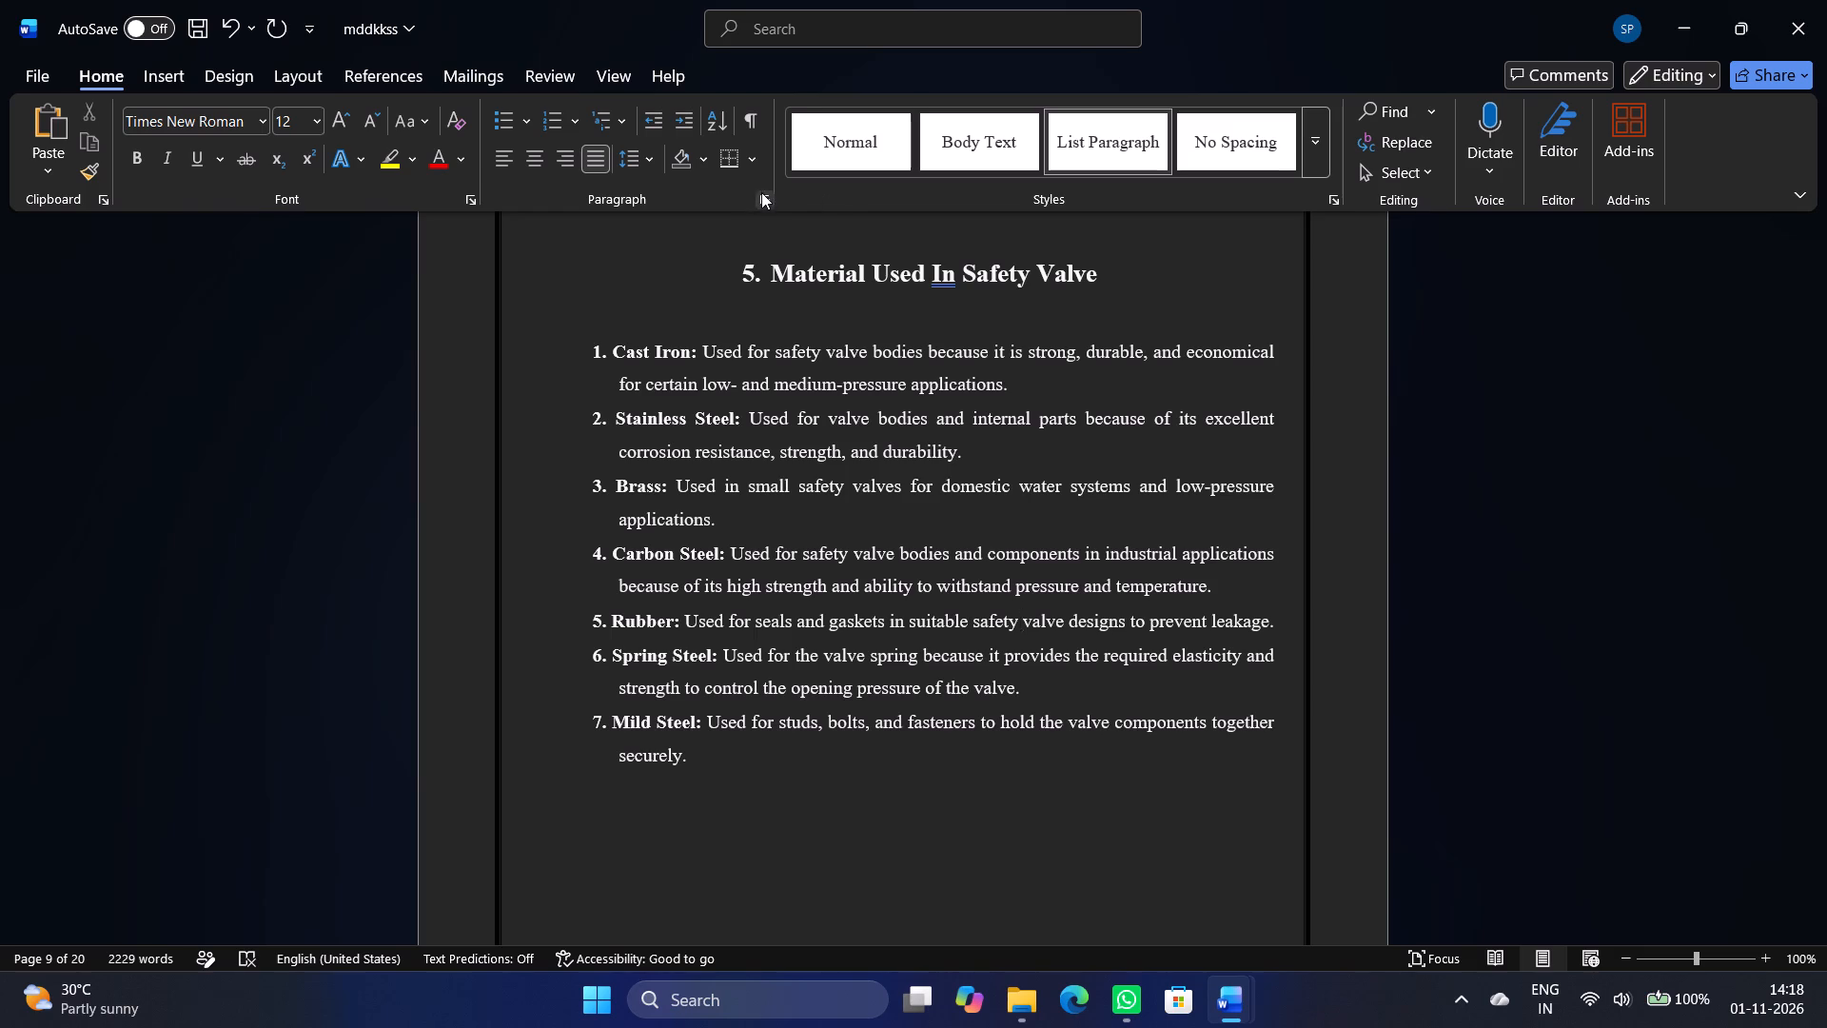
left_click_drag(1173, 151, 1183, 151)
Set all seven items of the Material Used In Safety Valve list on page 9 to a 0.13 cm left and 0.79 cm right indent.
left_click_drag(702, 770, 621, 590)
scroll(640, 703, "up", 3)
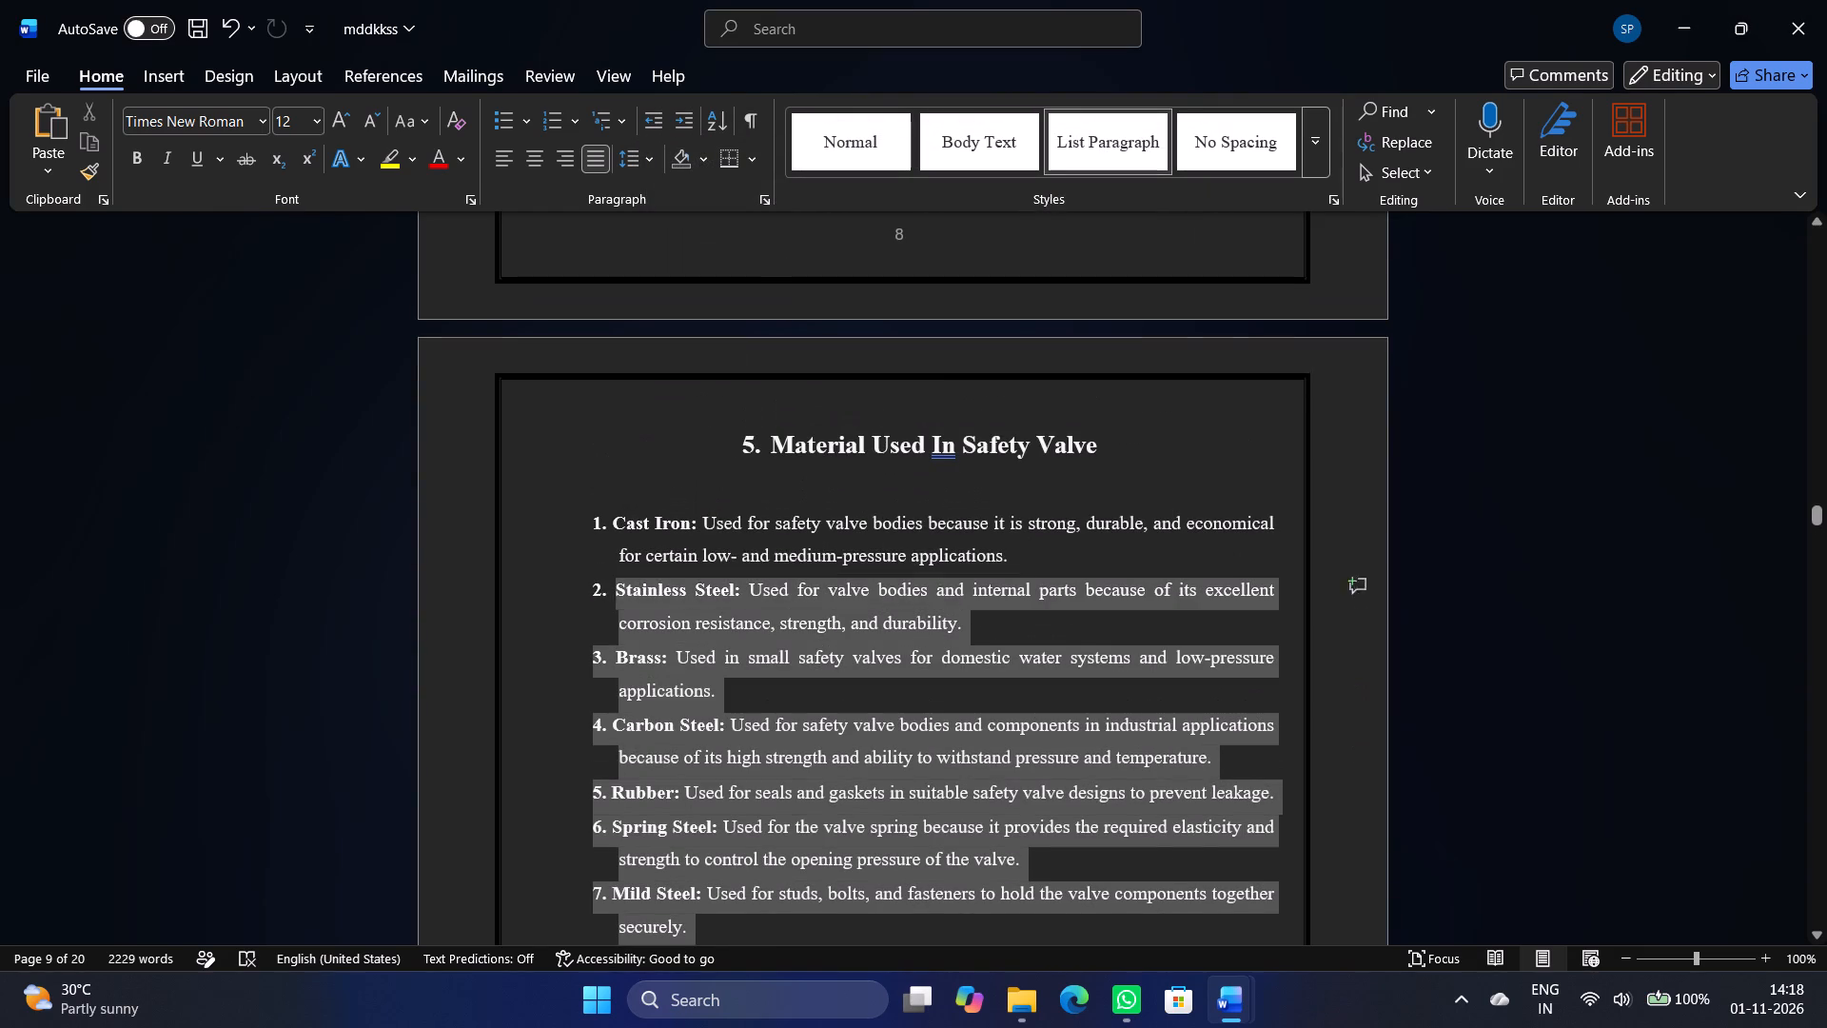
left_click_drag(621, 590, 593, 508)
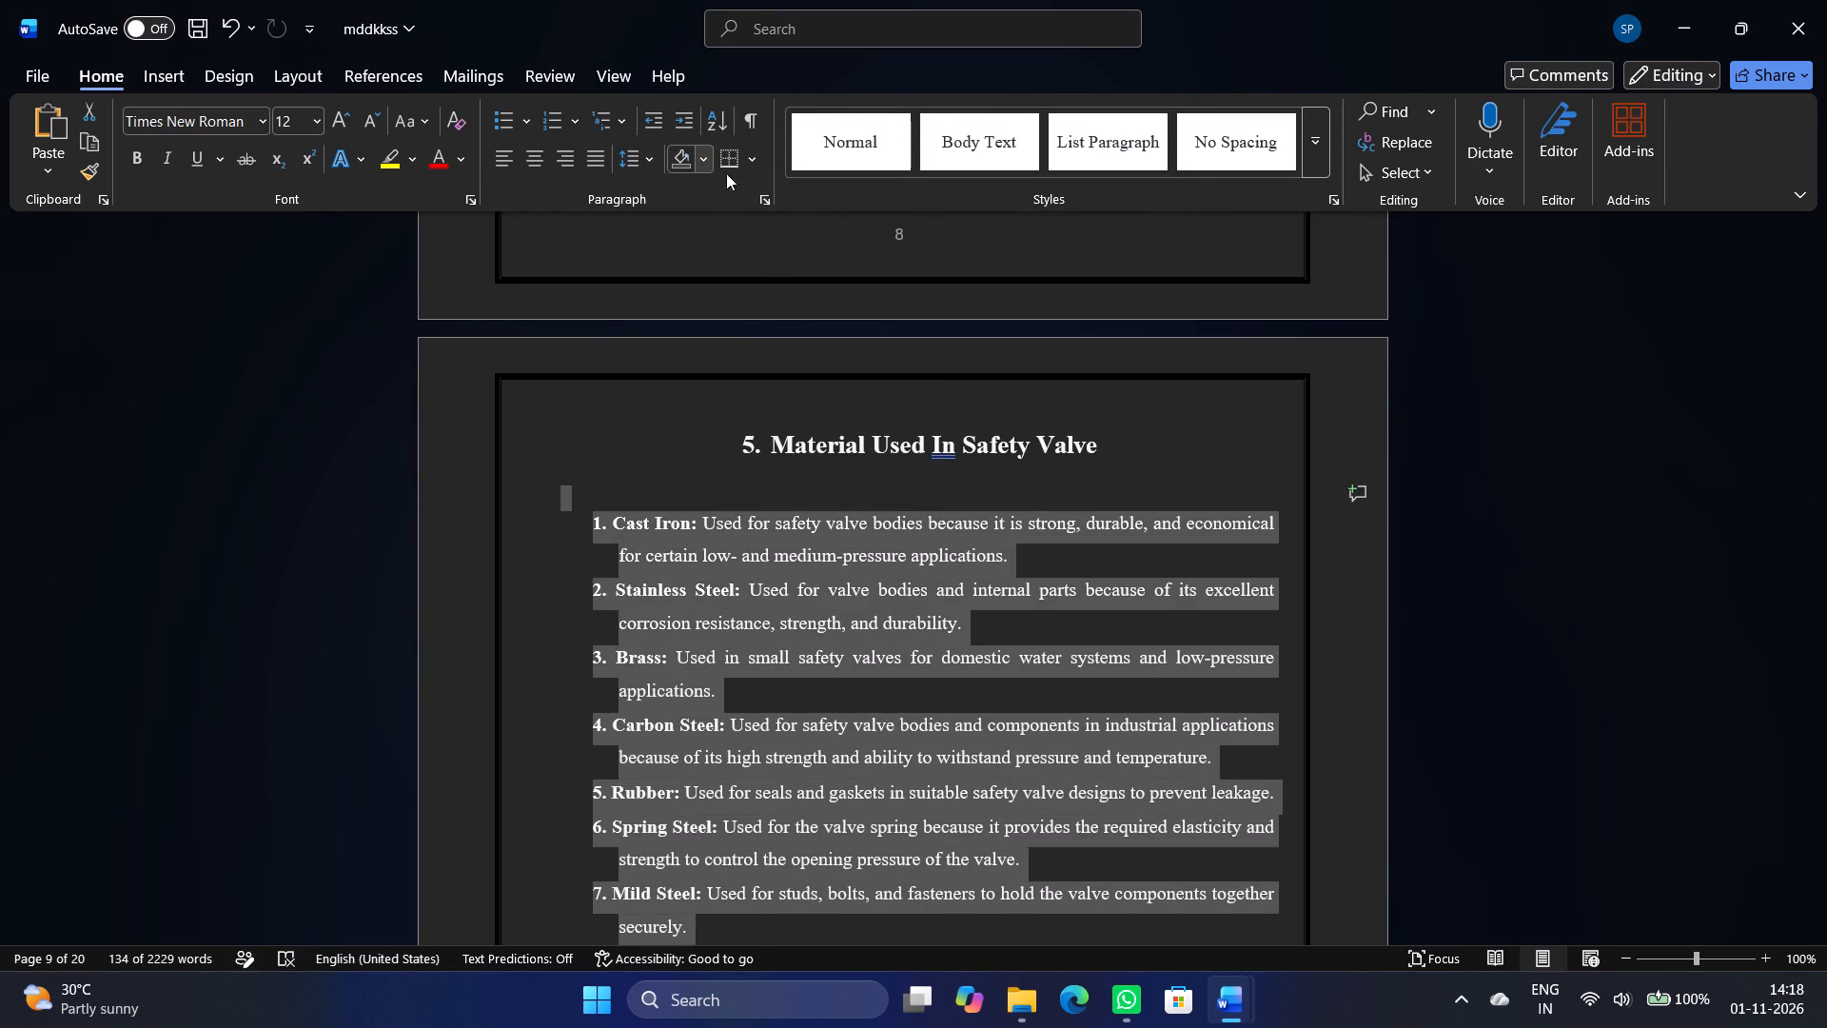
left_click(762, 200)
left_click(781, 366)
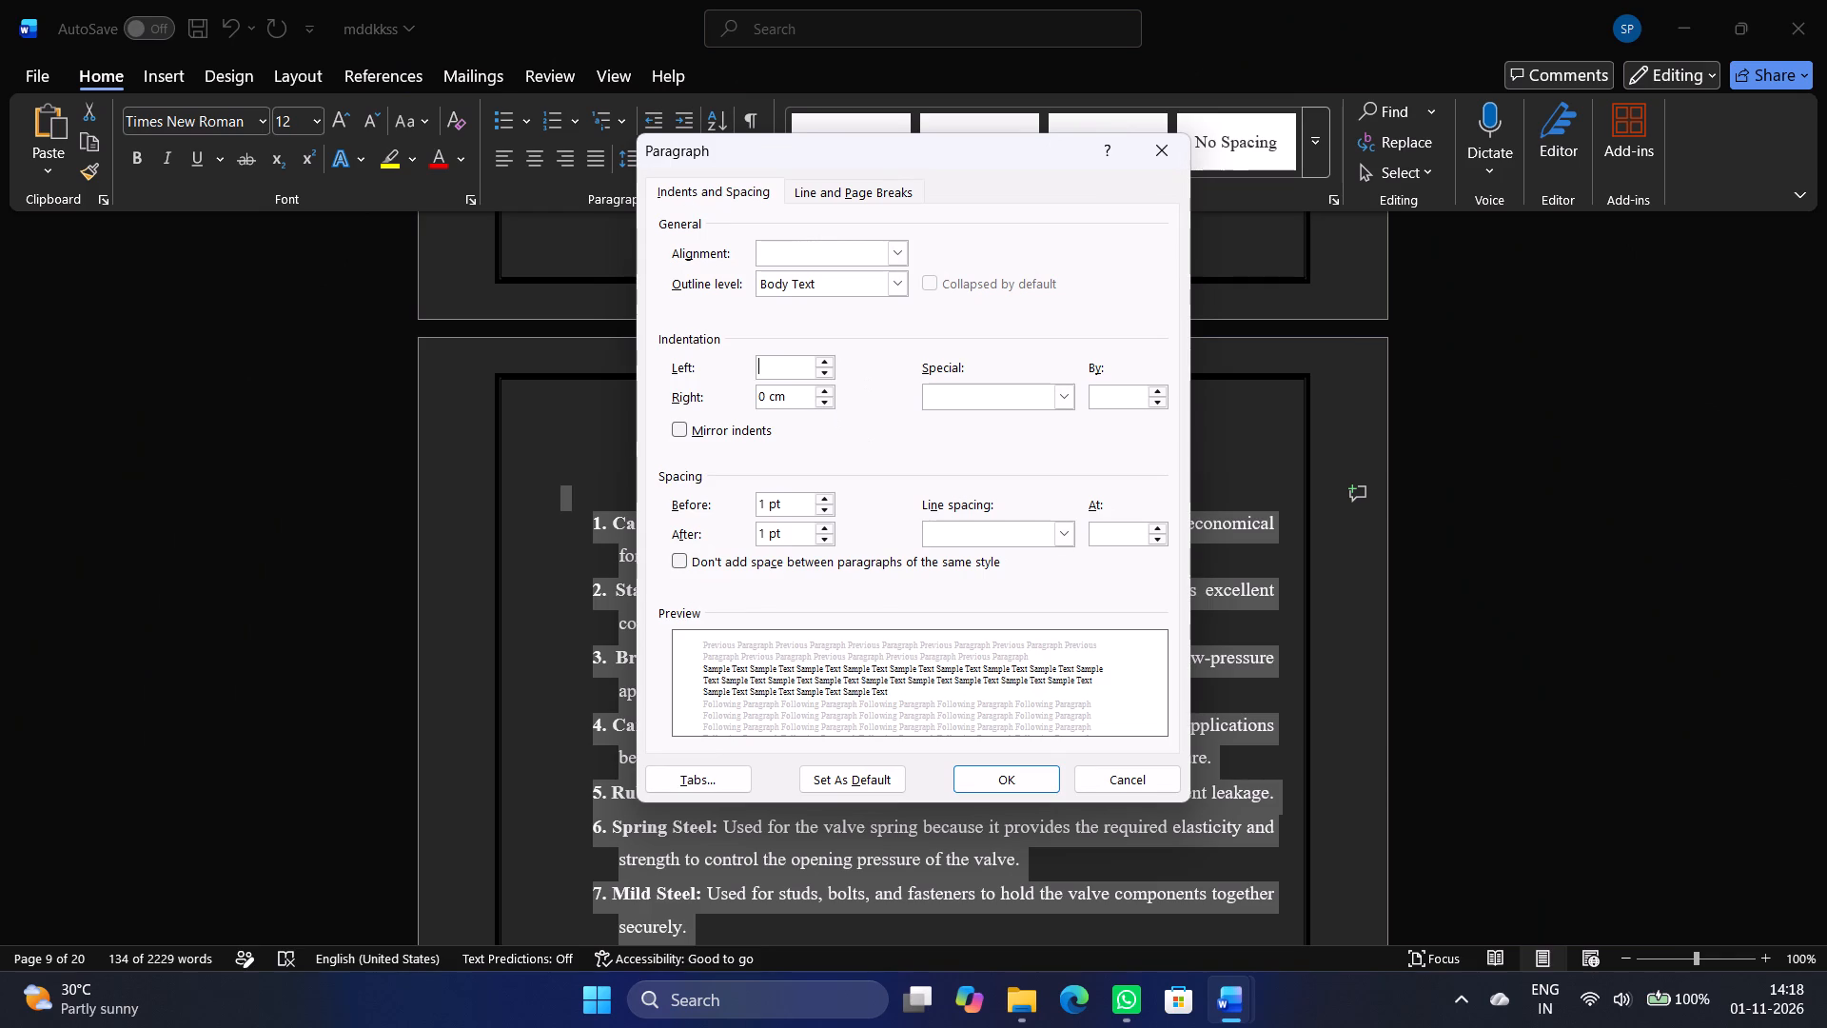
key("0")
type(".13")
left_click(793, 403)
key("BackSpace")
key("BackSpace")
key("BackSpace")
key("BackSpace")
key("BackSpace")
key("BackSpace")
key("BackSpace")
key("BackSpace")
key("BackSpace")
key("BackSpace")
key("BackSpace")
key("BackSpace")
key("BackSpace")
key("BackSpace")
key("BackSpace")
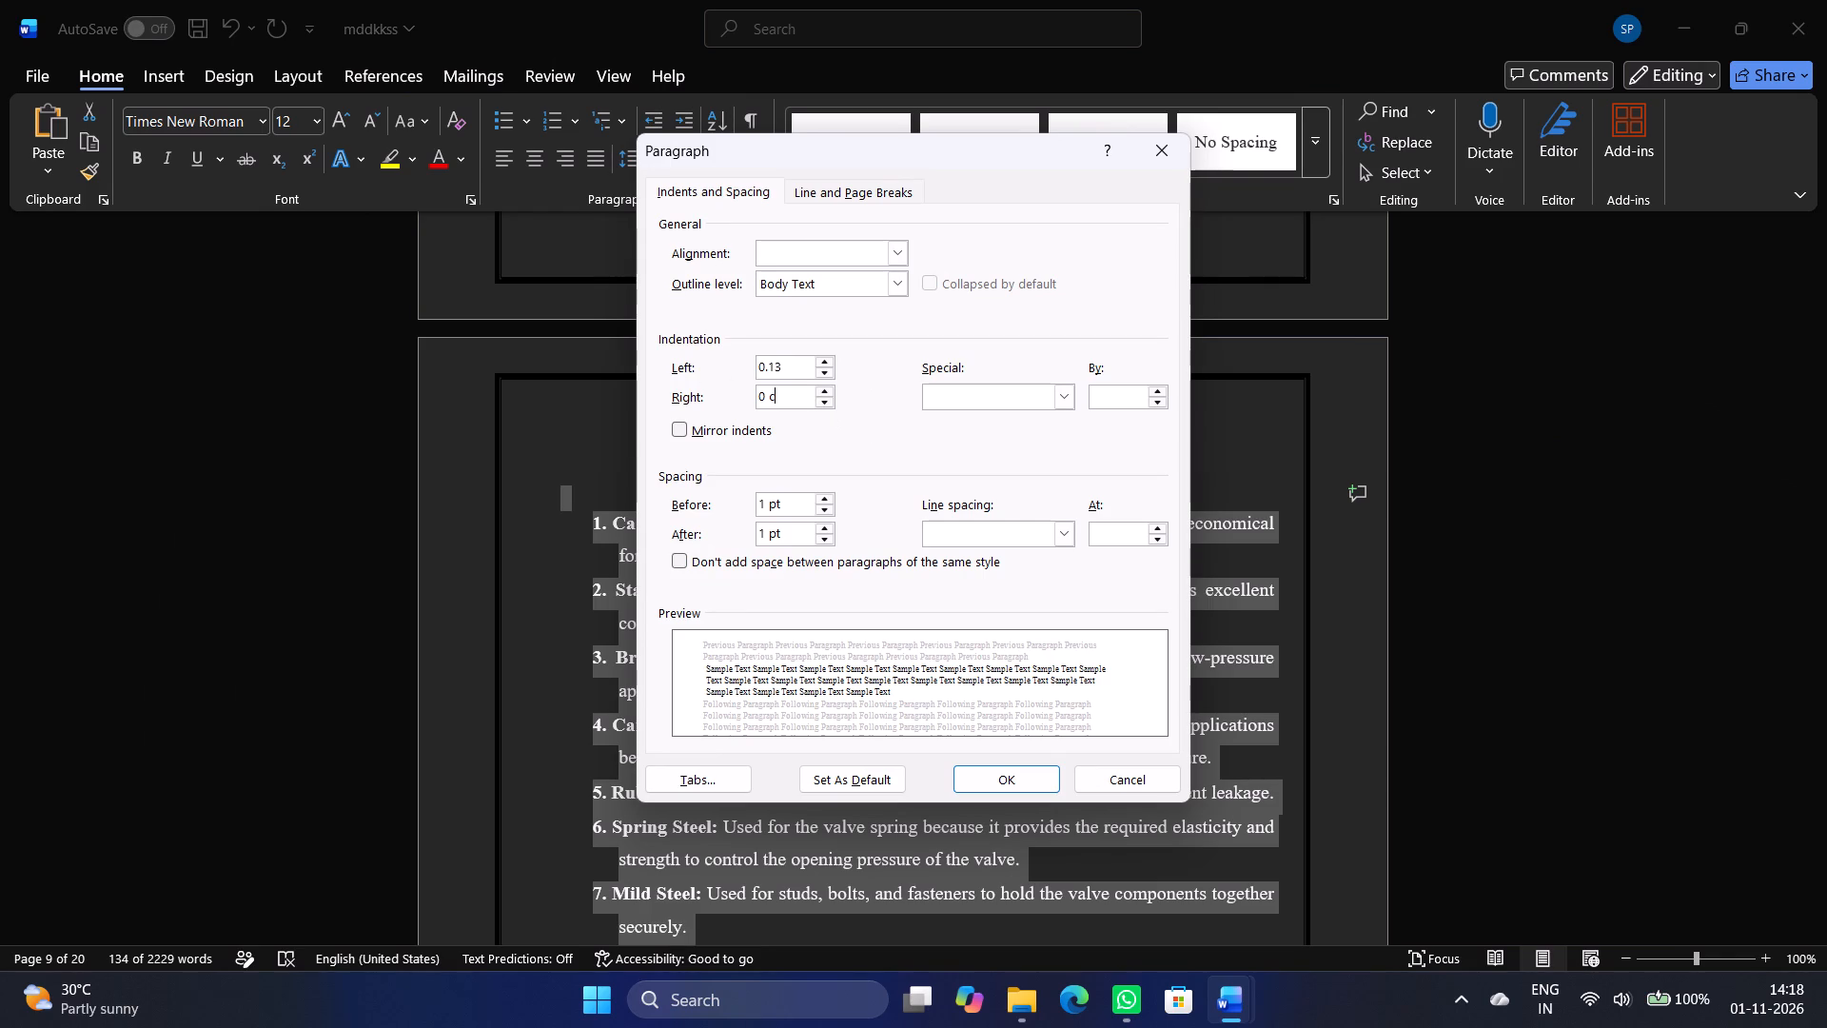
type("0.")
type("79")
key("Return")
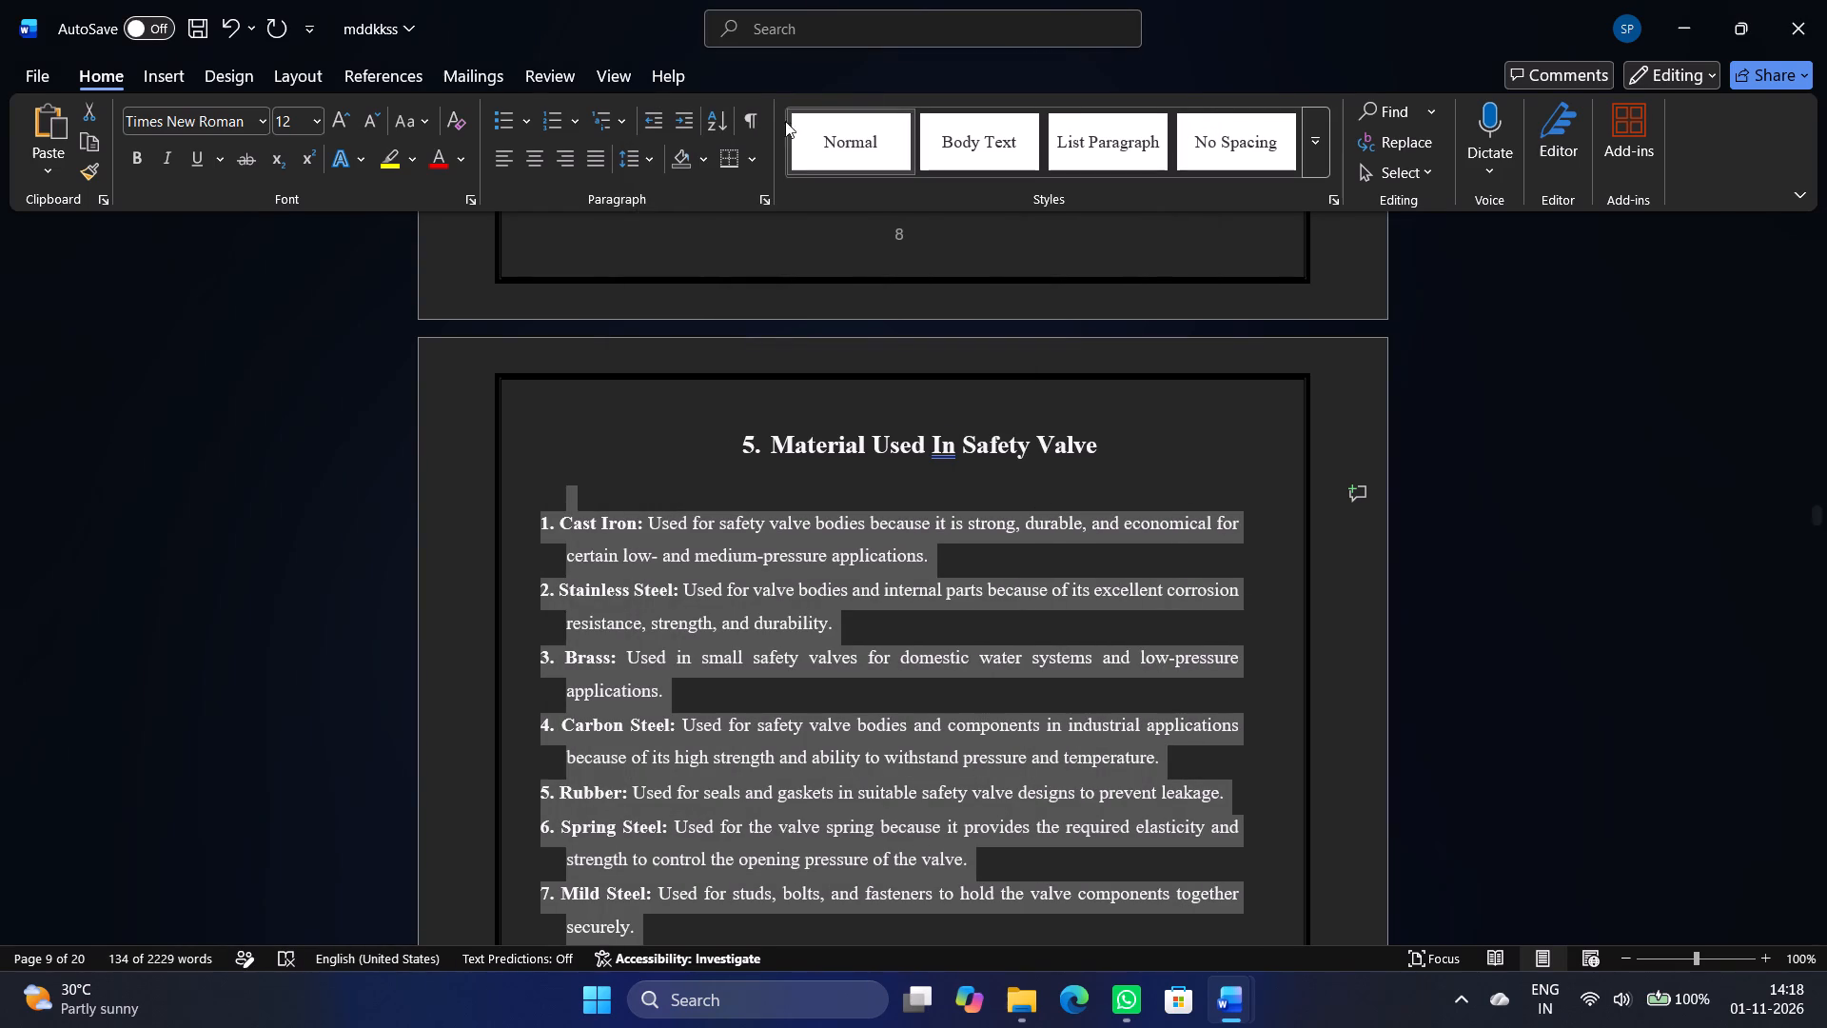
Increase the indent of all seven items in the Material Used In Safety Valve list on page 9 by one level.
left_click(684, 128)
left_click(1529, 571)
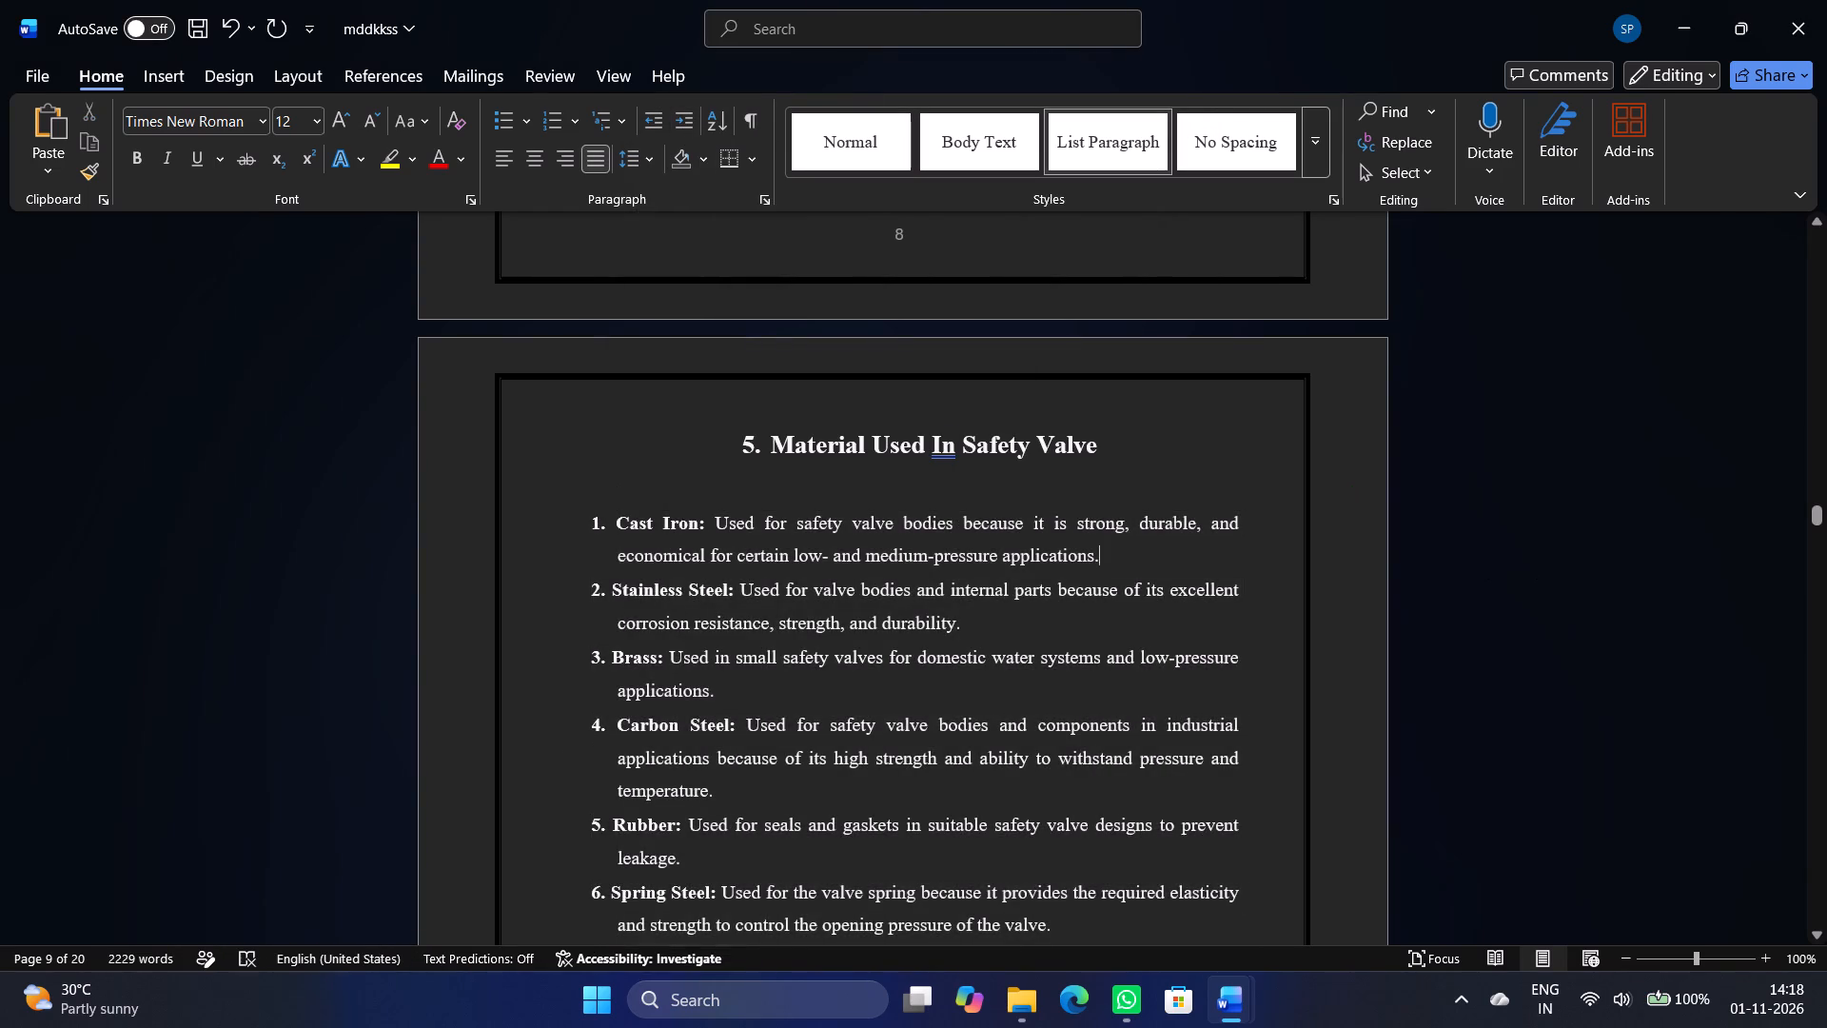
Set all six items of the Details Of Parts list on page 8 to a 0.13 cm left and 0.79 cm right indent.
scroll(1594, 667, "up", 12)
scroll(1027, 712, "down", 6)
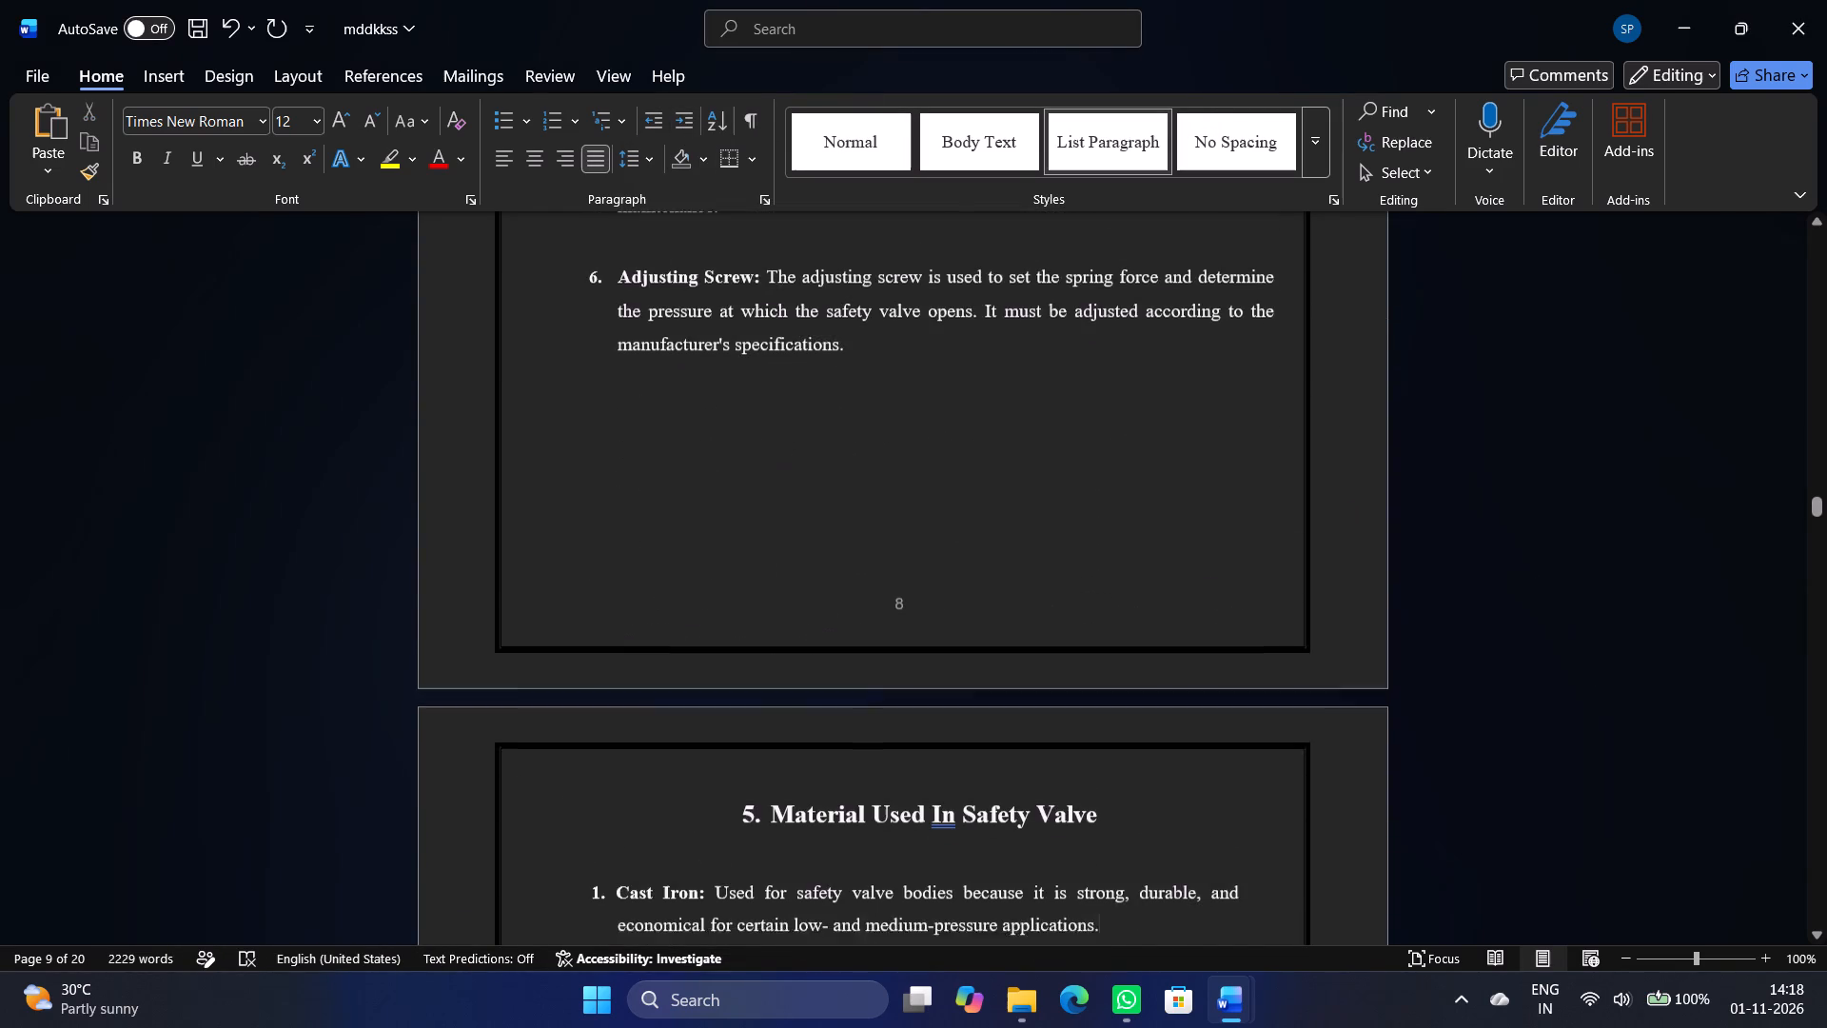
scroll(1060, 714, "up", 14)
left_click(1071, 621)
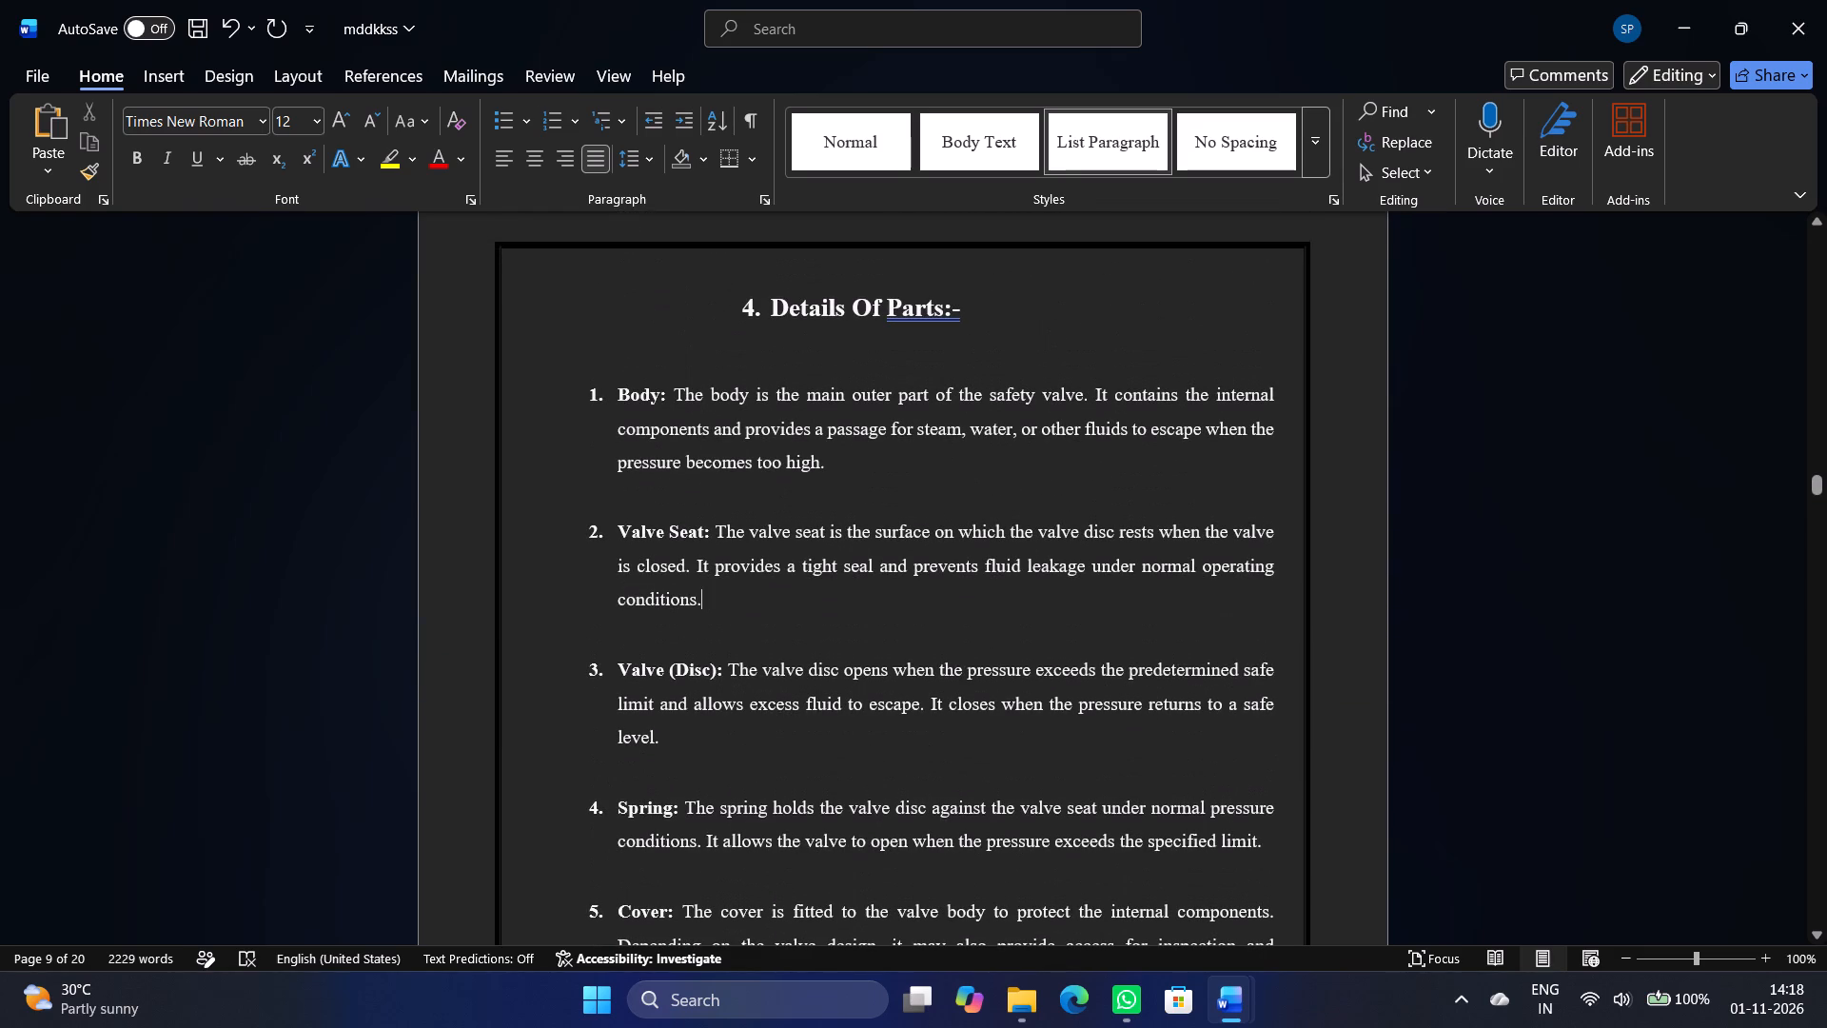
left_click(1074, 562)
scroll(1008, 637, "down", 6)
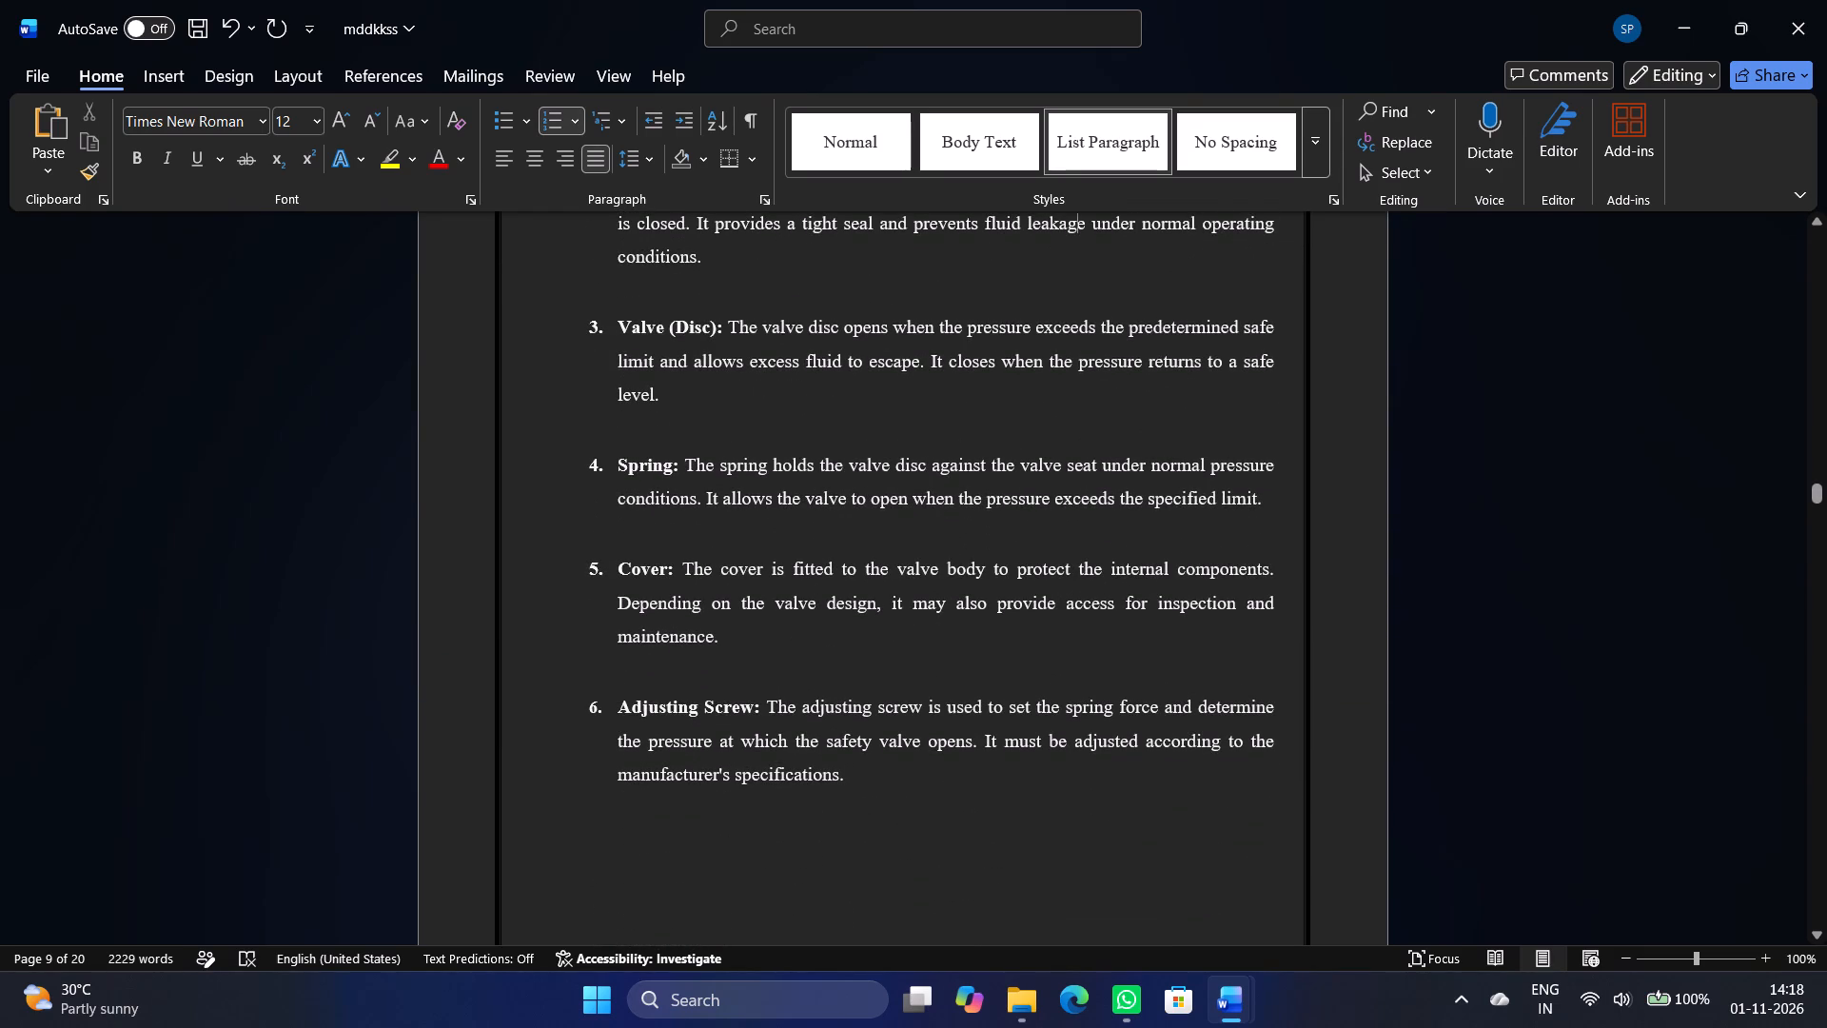
left_click(886, 781)
left_click_drag(849, 770, 726, 717)
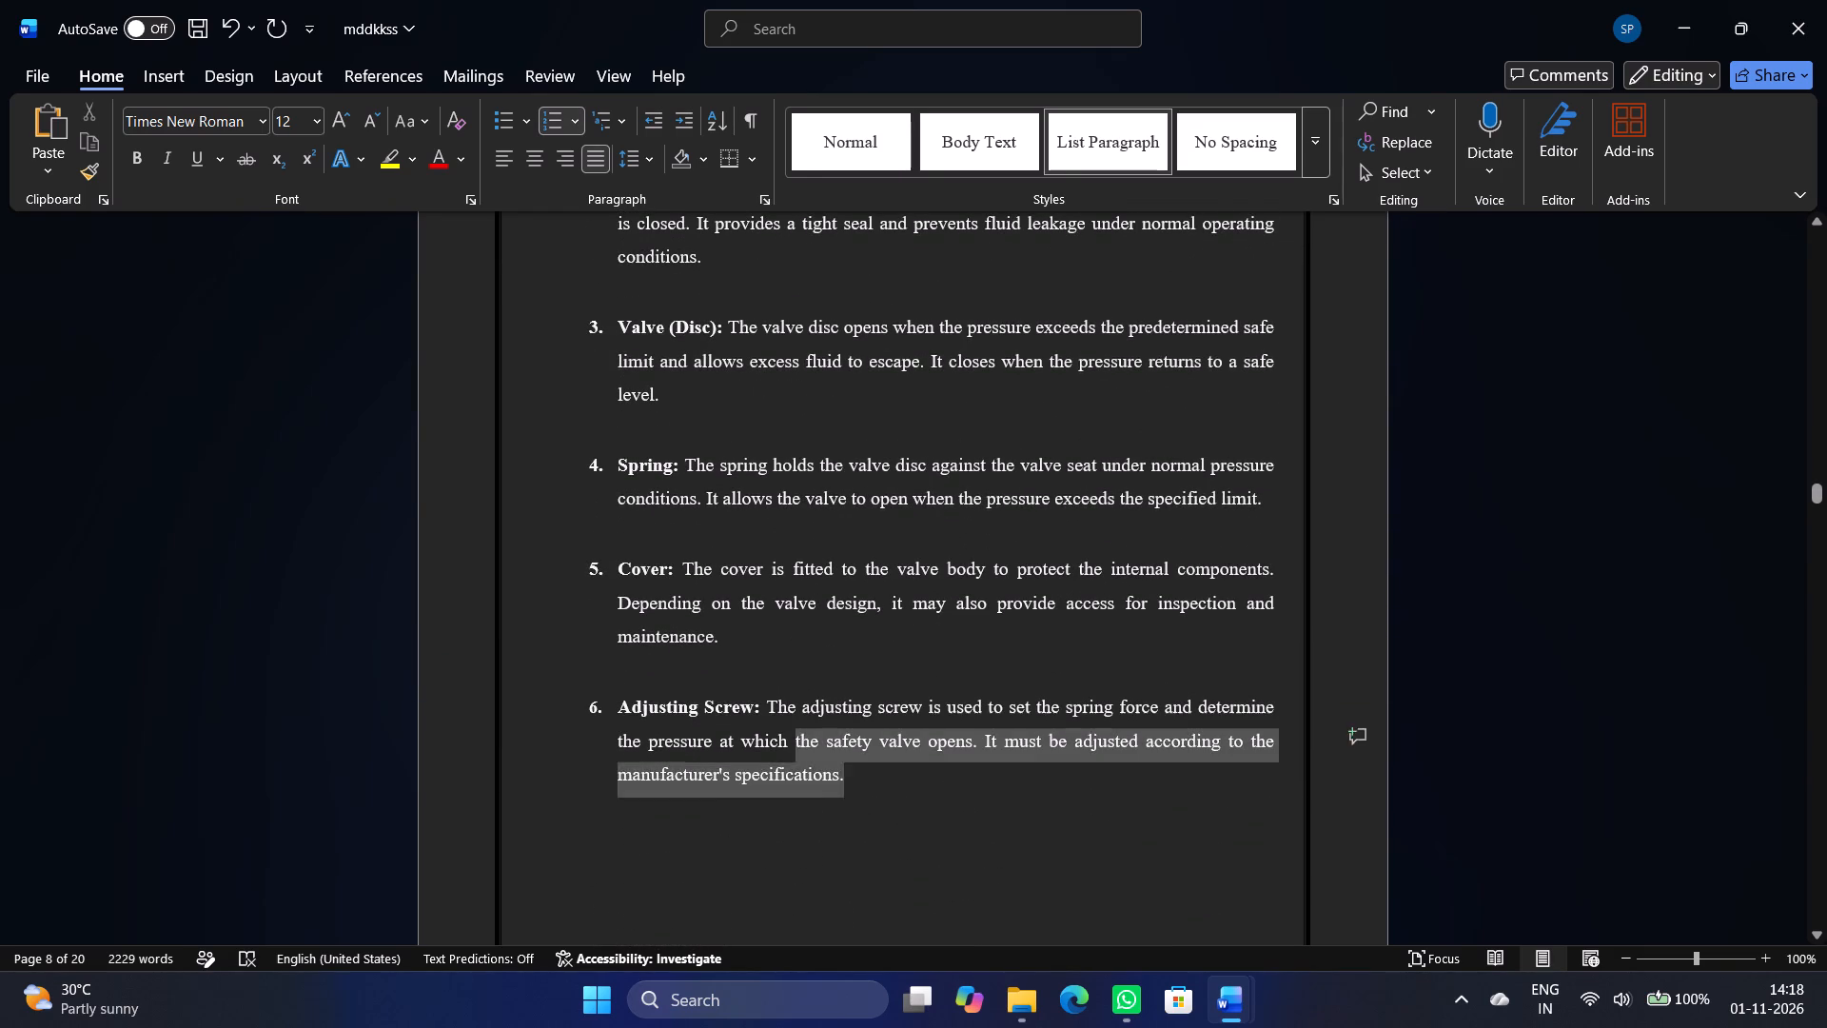
left_click_drag(726, 717, 616, 626)
scroll(643, 672, "up", 7)
scroll(640, 576, "up", 3)
left_click(765, 199)
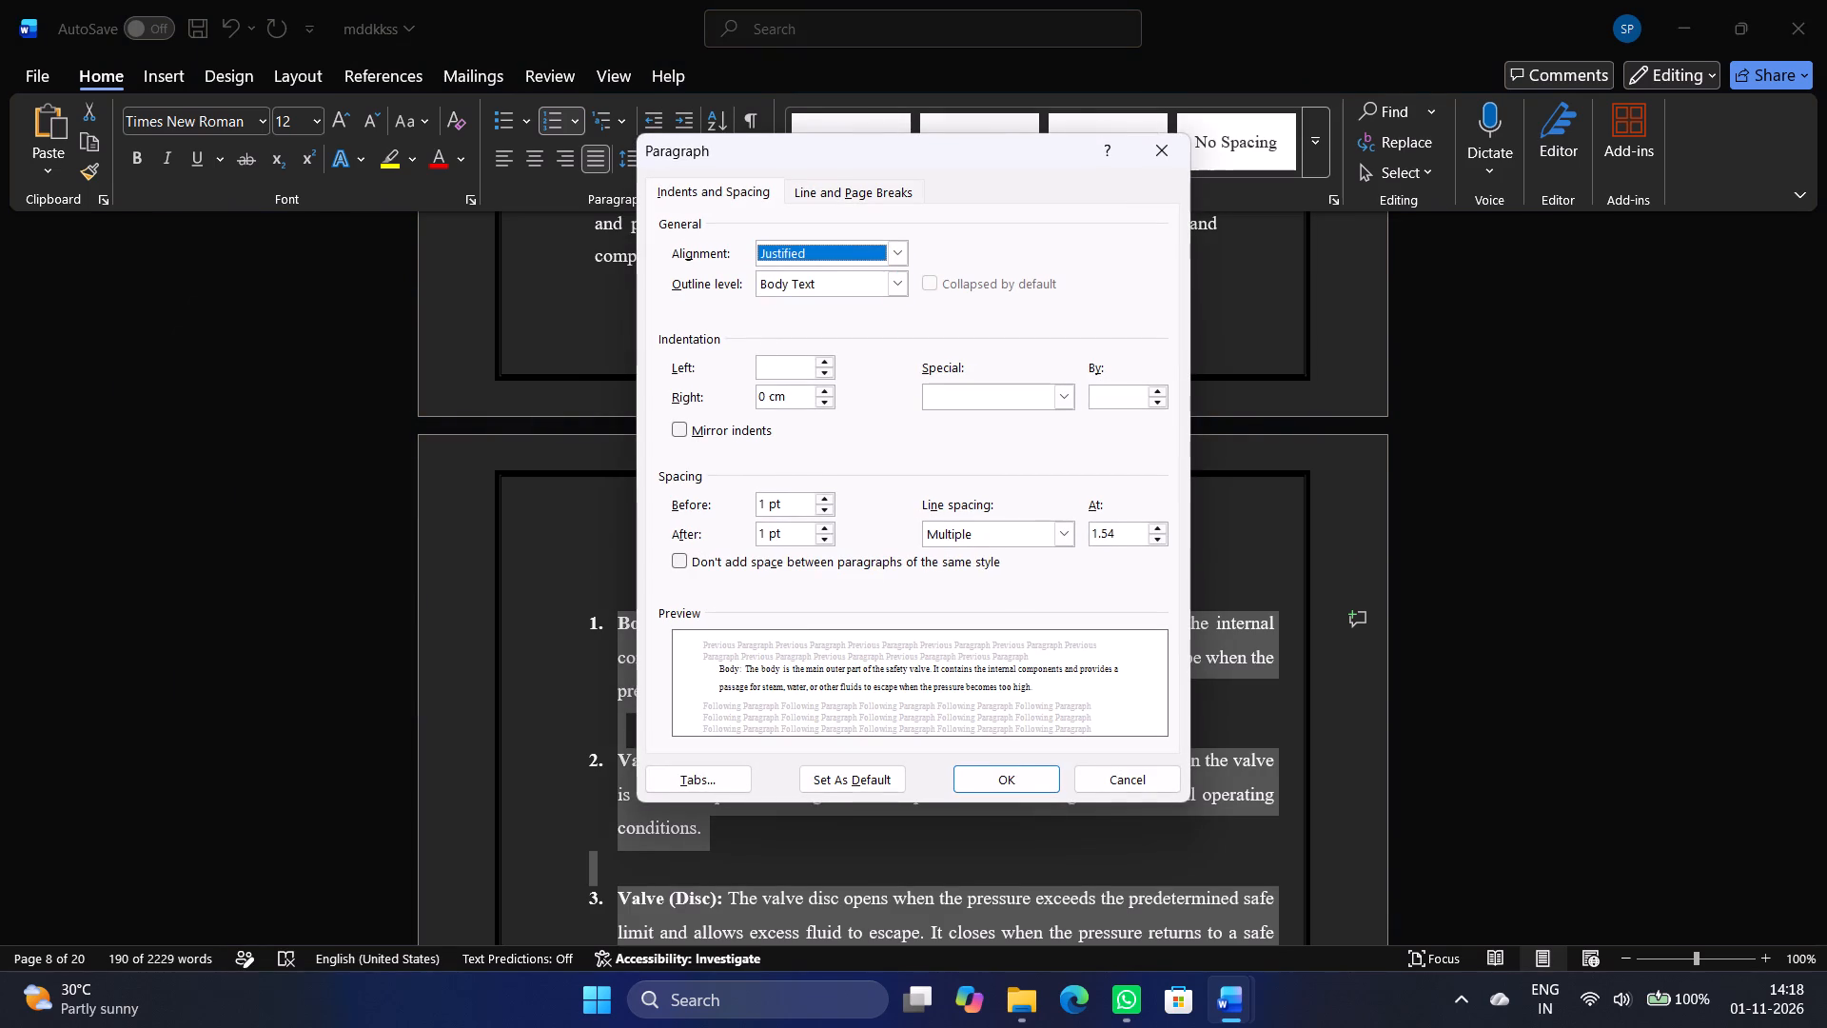
left_click(792, 367)
key("0")
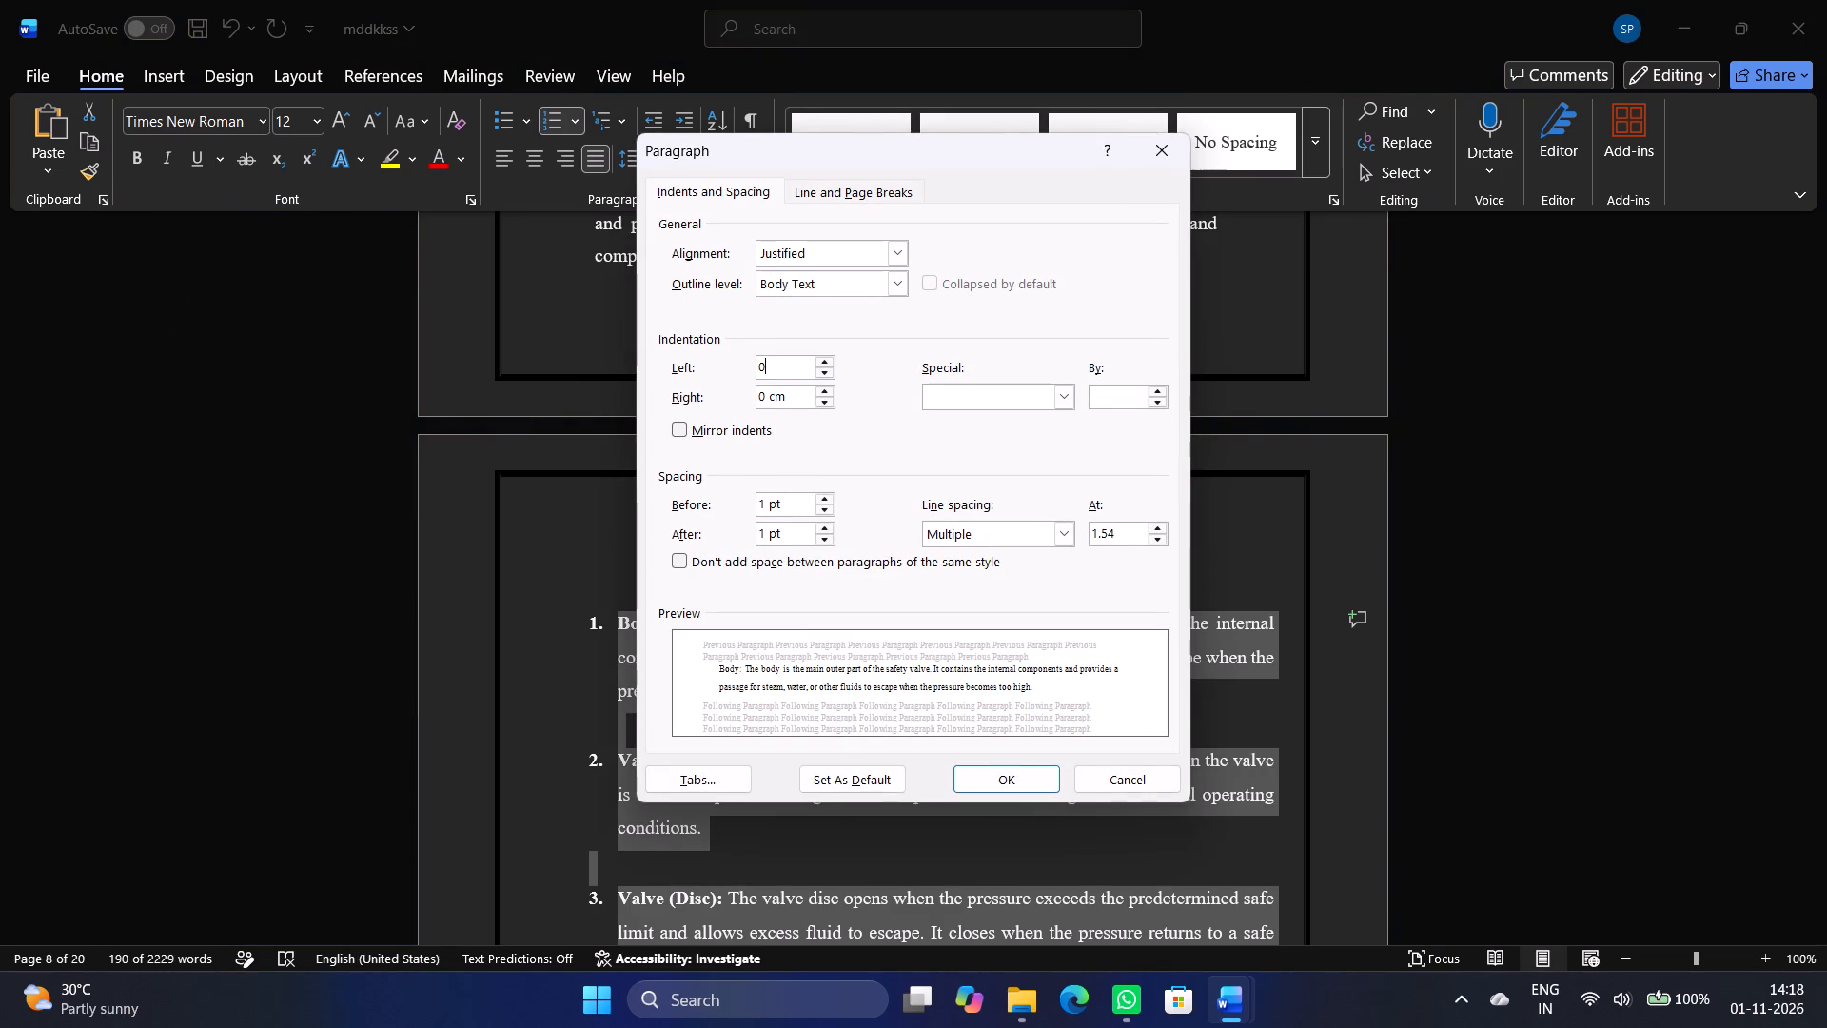
type(".13")
left_click(786, 393)
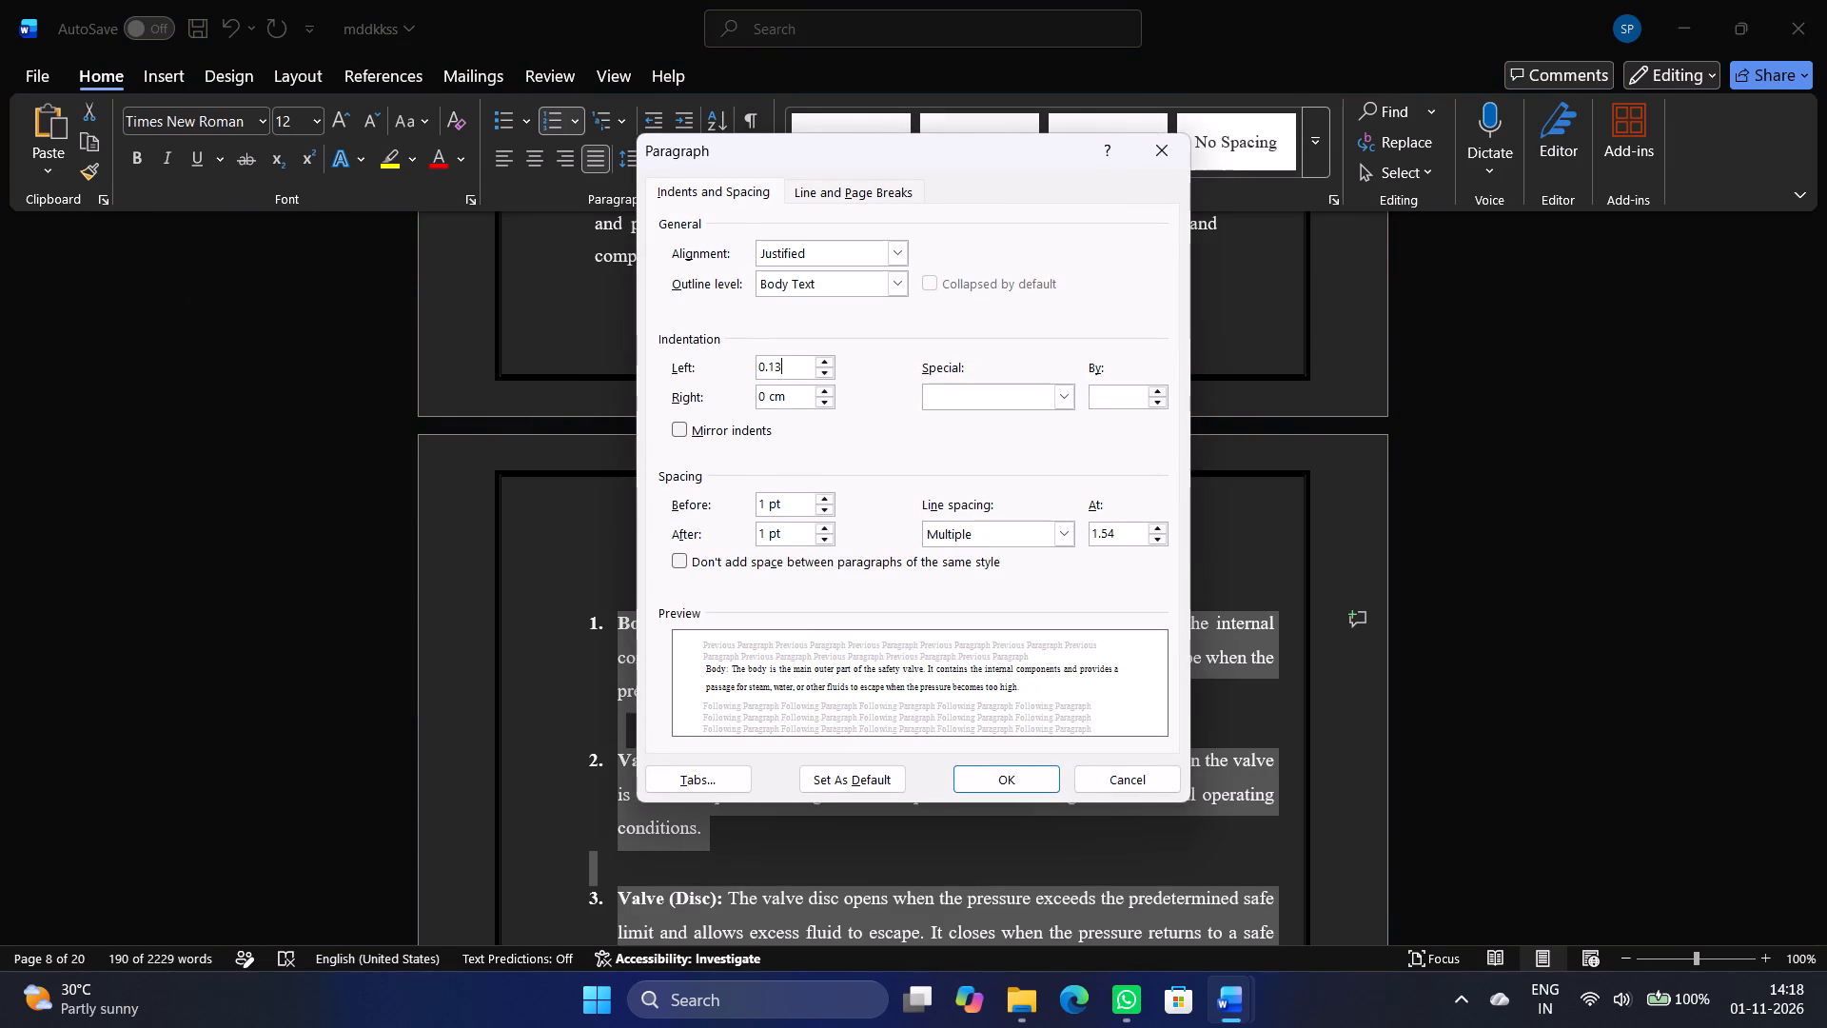
key("BackSpace")
key("BackSpace")
key("BackSpace")
key("BackSpace")
key("BackSpace")
key("BackSpace")
key("BackSpace")
key("BackSpace")
key("BackSpace")
key("0")
type(".79")
key("Return")
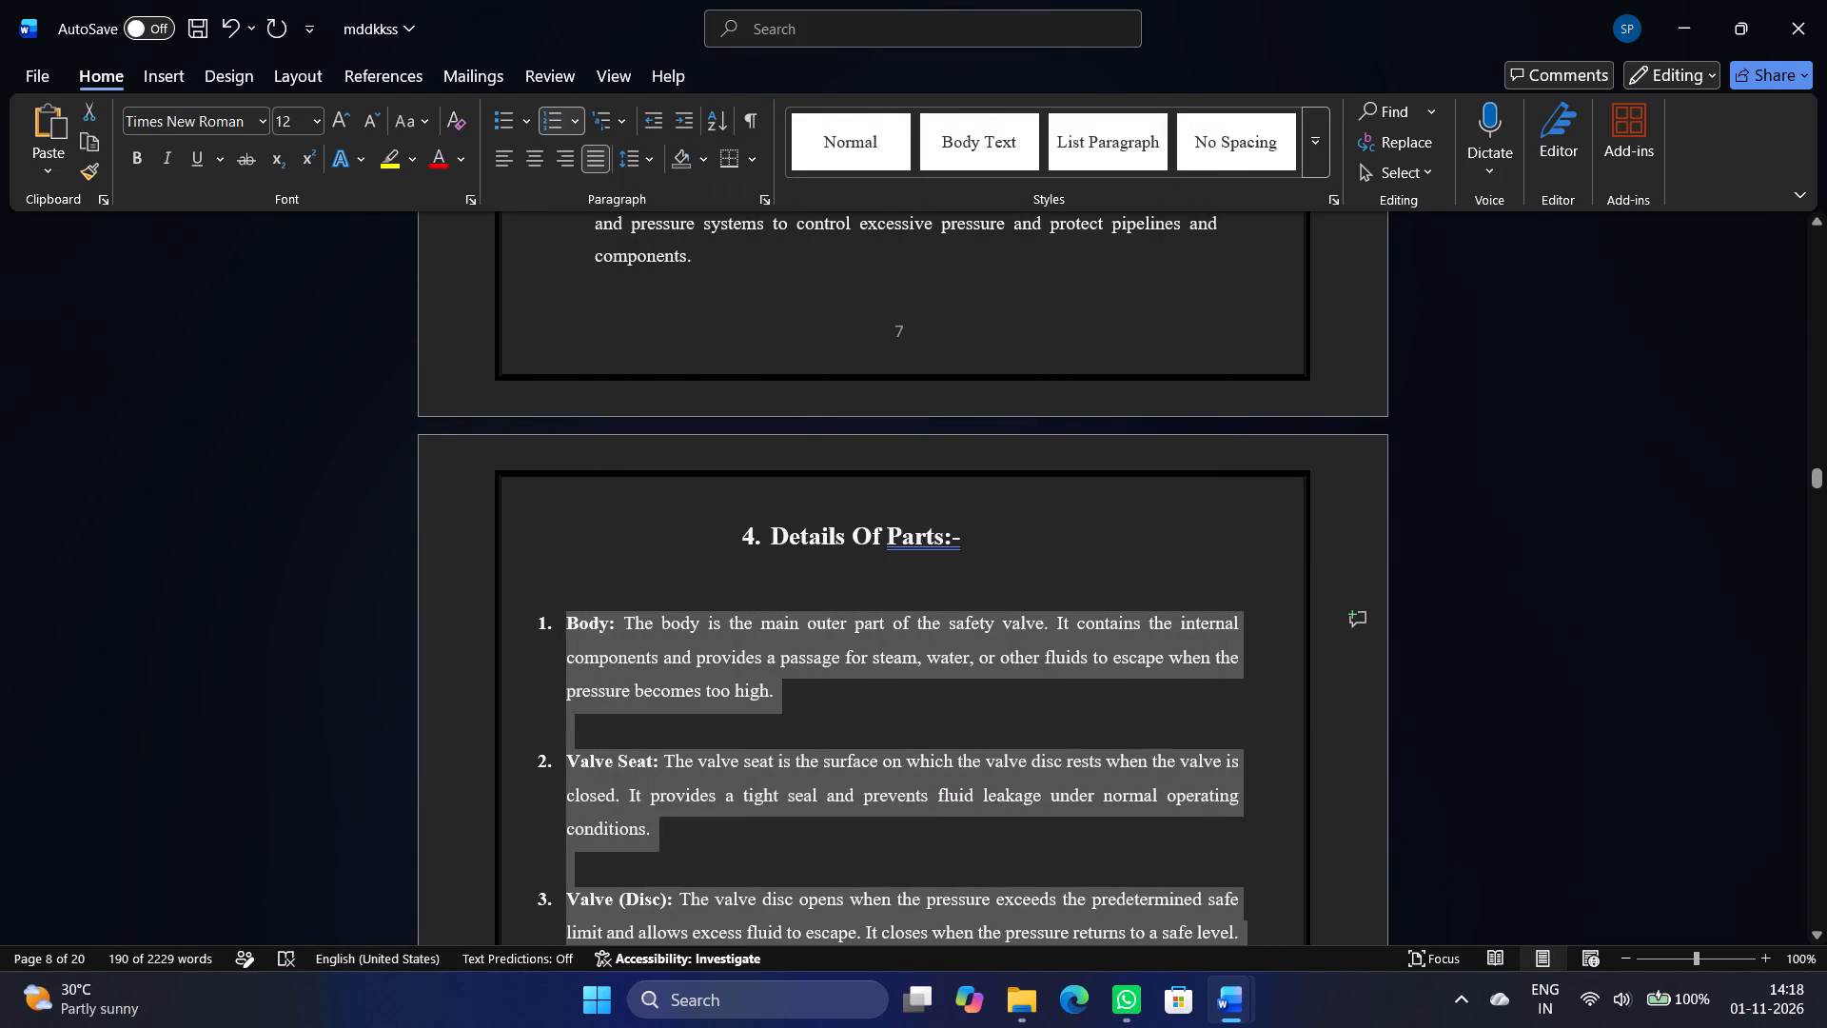
Increase the indent of all six items in the Details Of Parts list on page 8 by one level.
left_click(678, 131)
left_click(1596, 499)
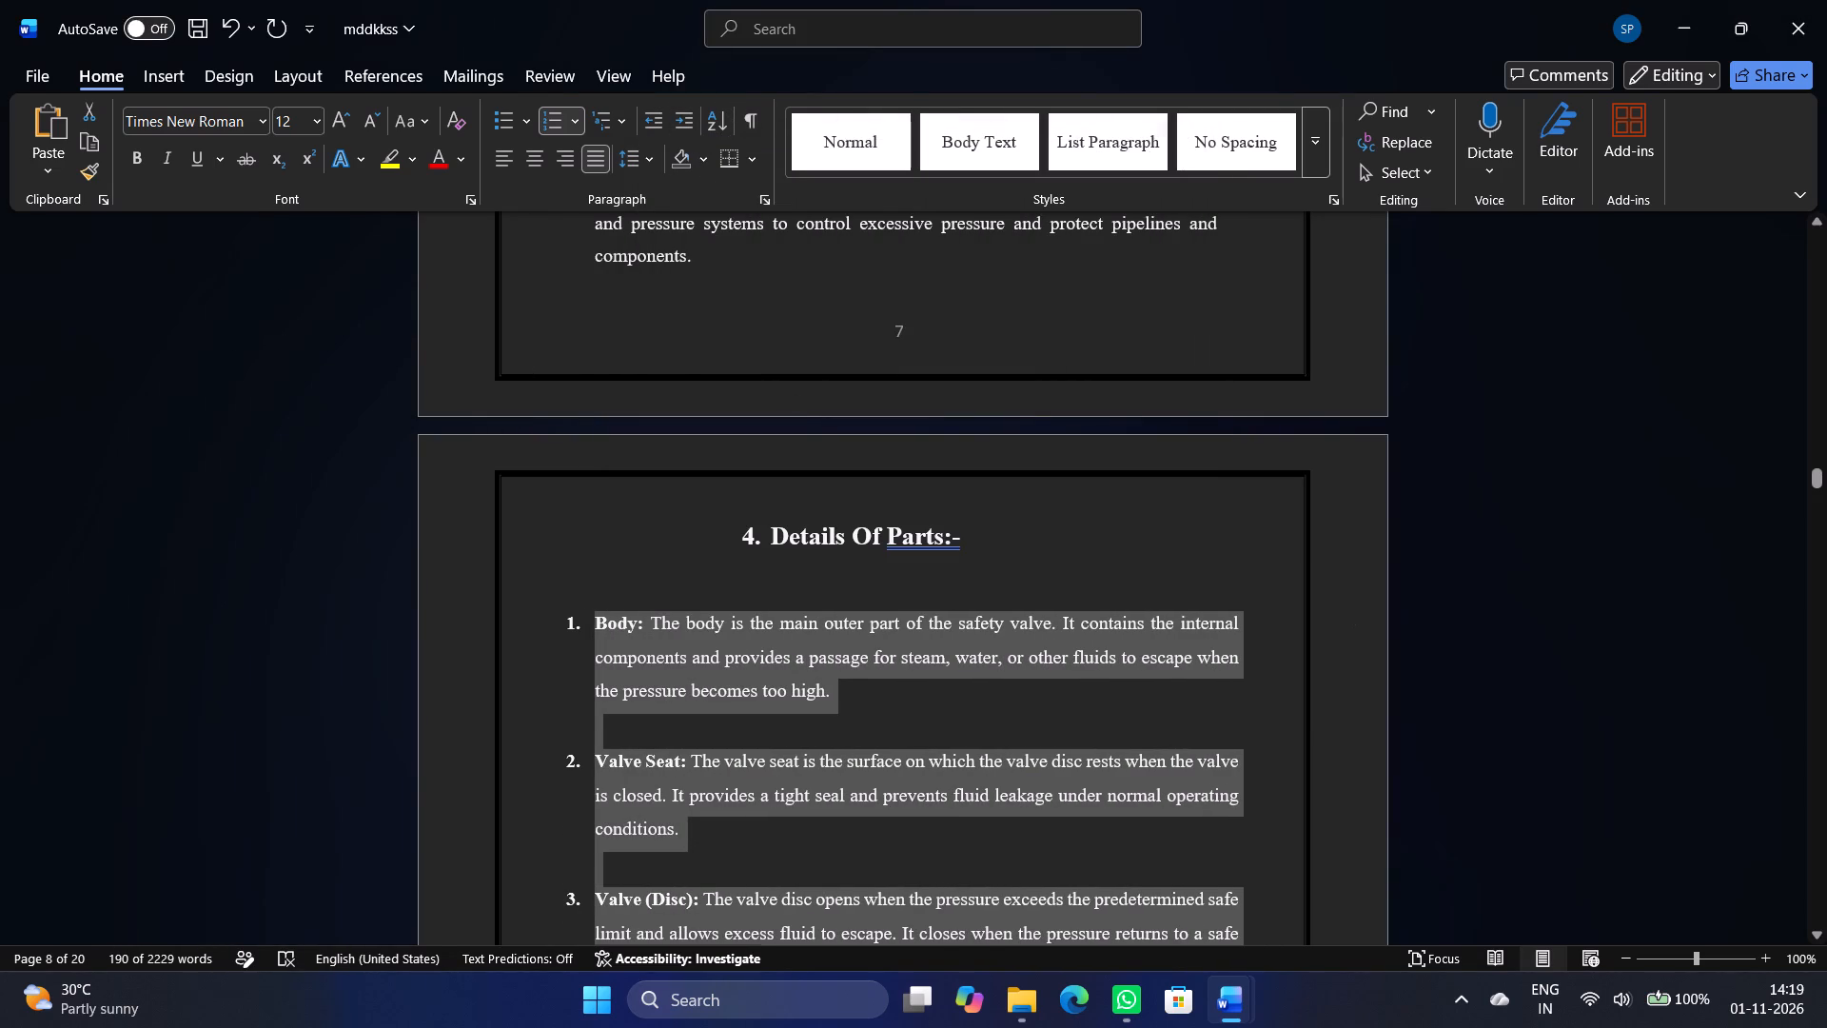
Review the indents and layout of the Details Of Parts list and the preceding sections back to the Index on page 4.
scroll(1600, 563, "down", 18)
scroll(1596, 539, "down", 7)
scroll(1577, 525, "up", 8)
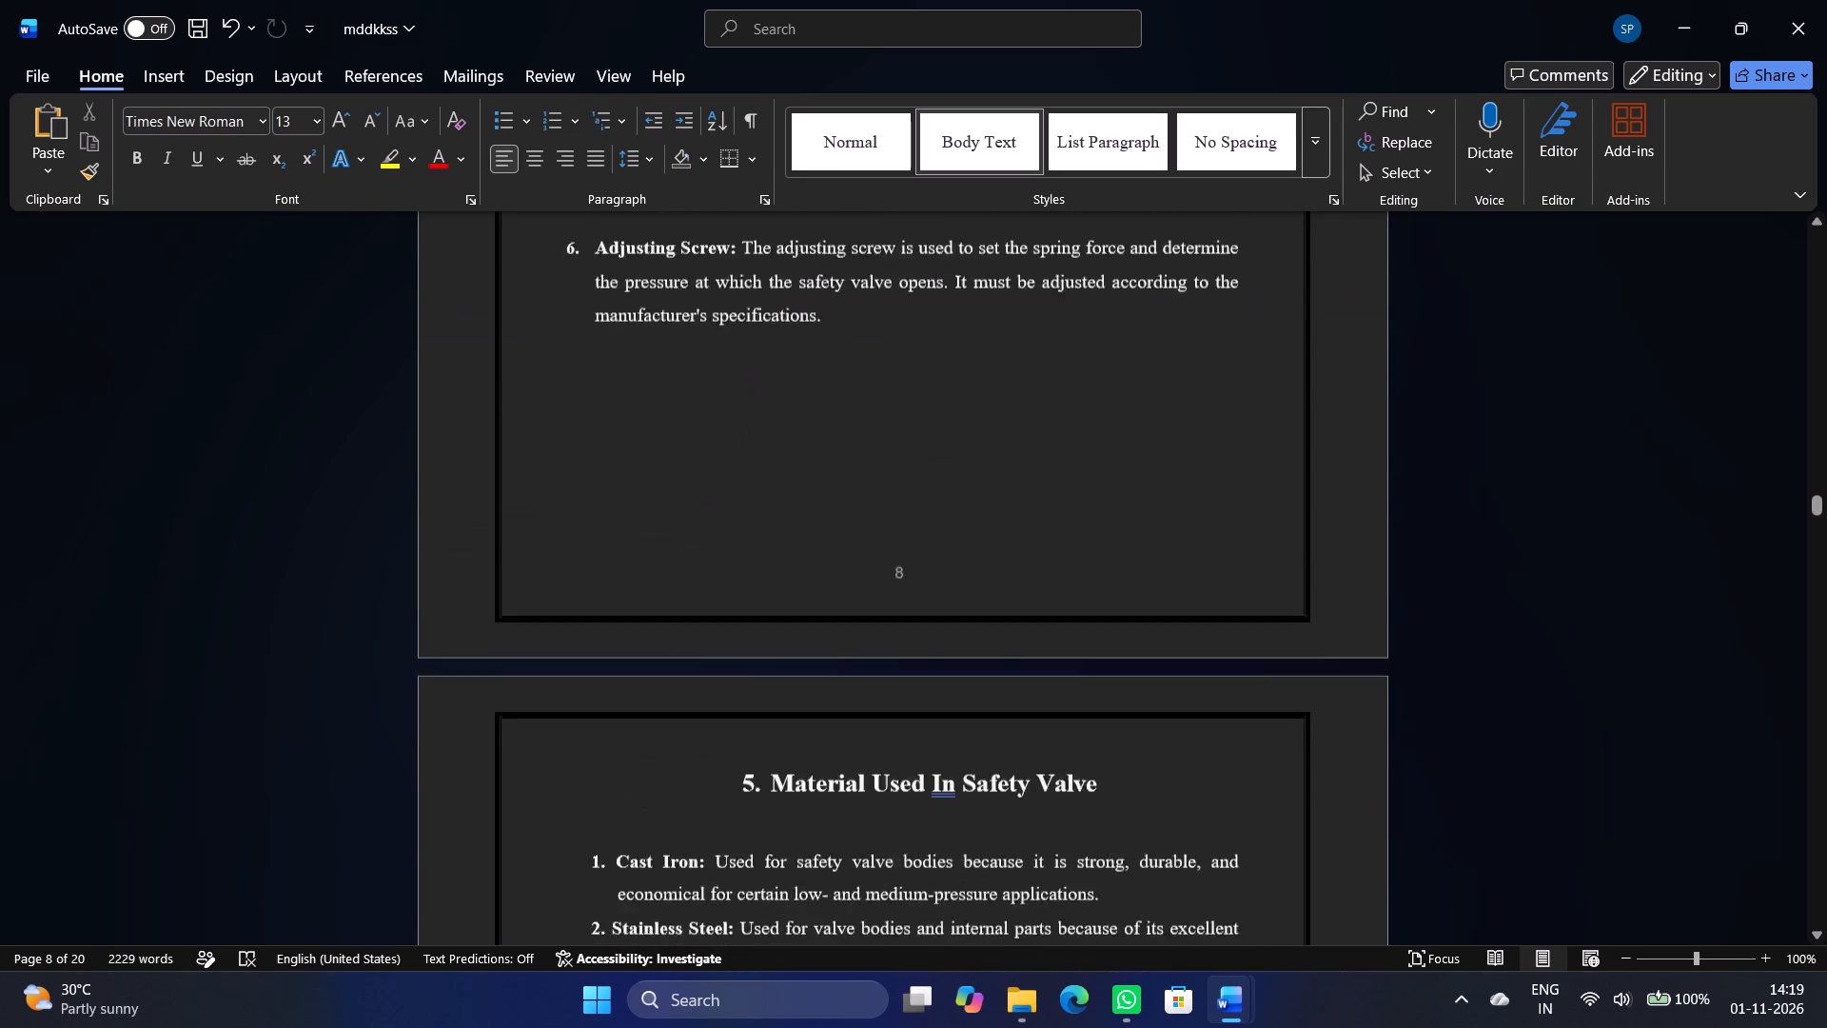
scroll(1581, 522, "up", 4)
scroll(1582, 518, "down", 7)
scroll(1581, 513, "up", 12)
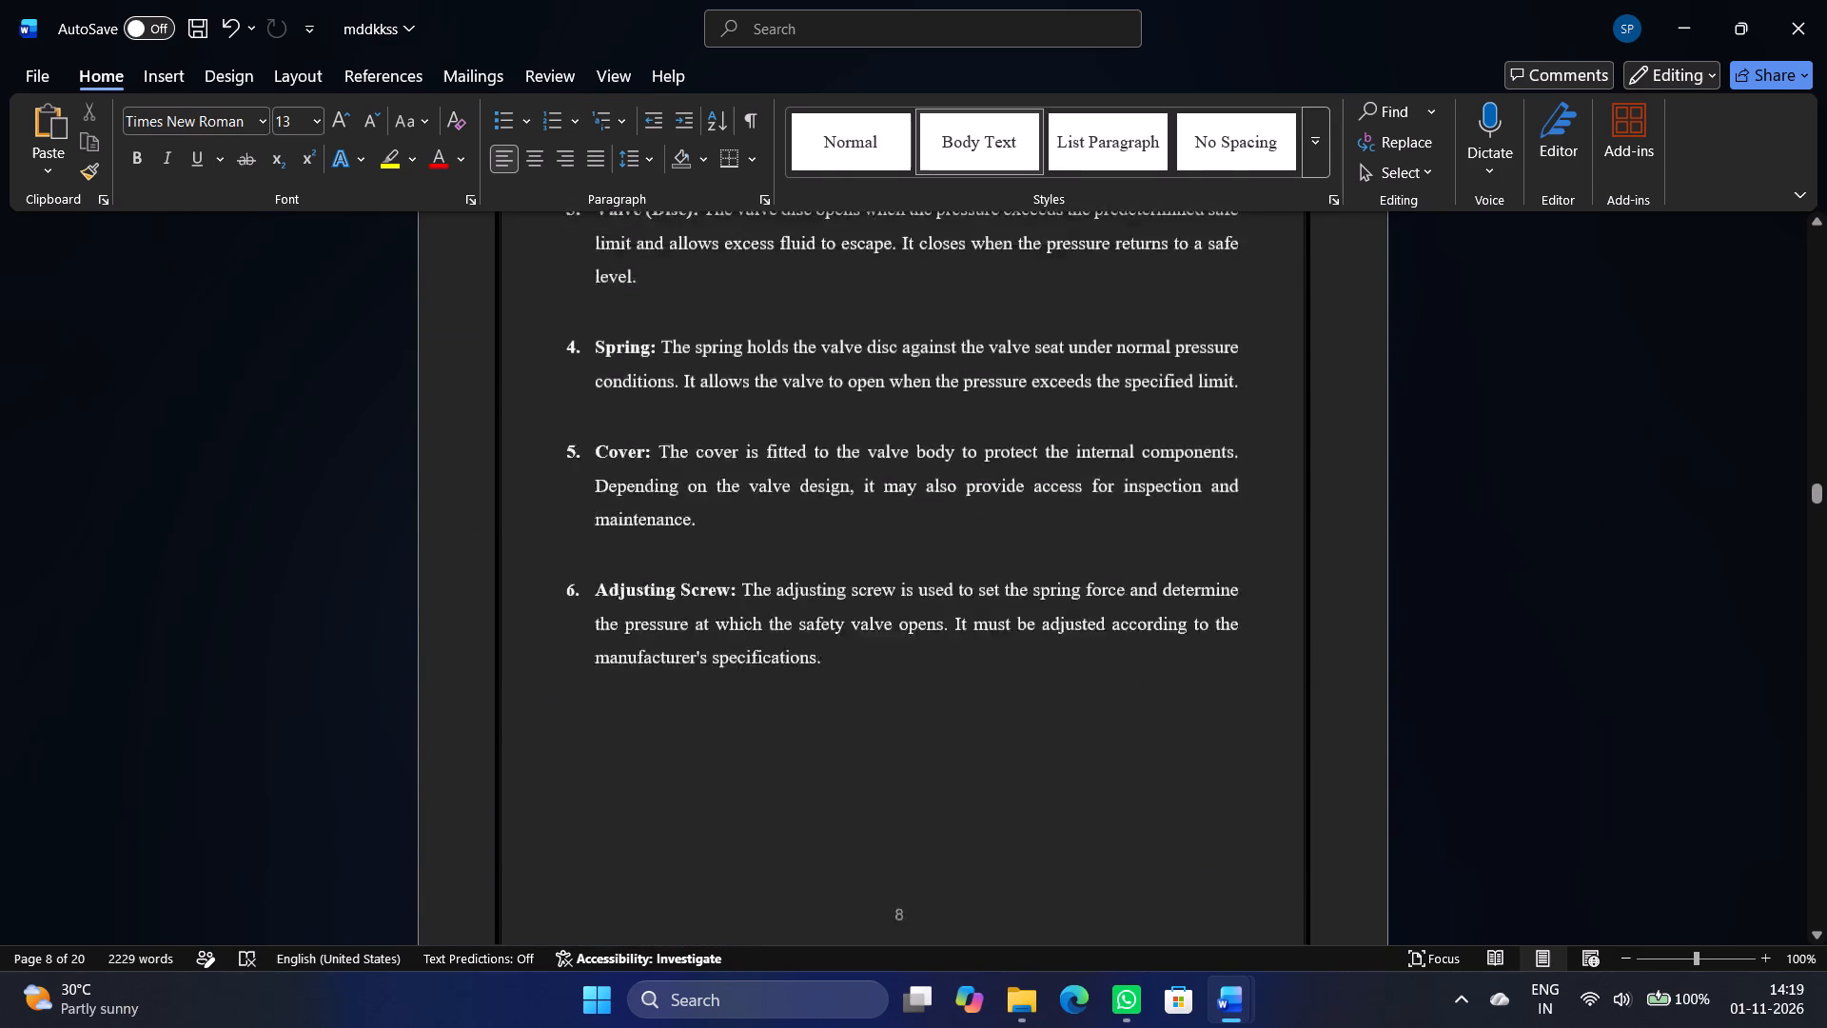
scroll(1590, 491, "up", 15)
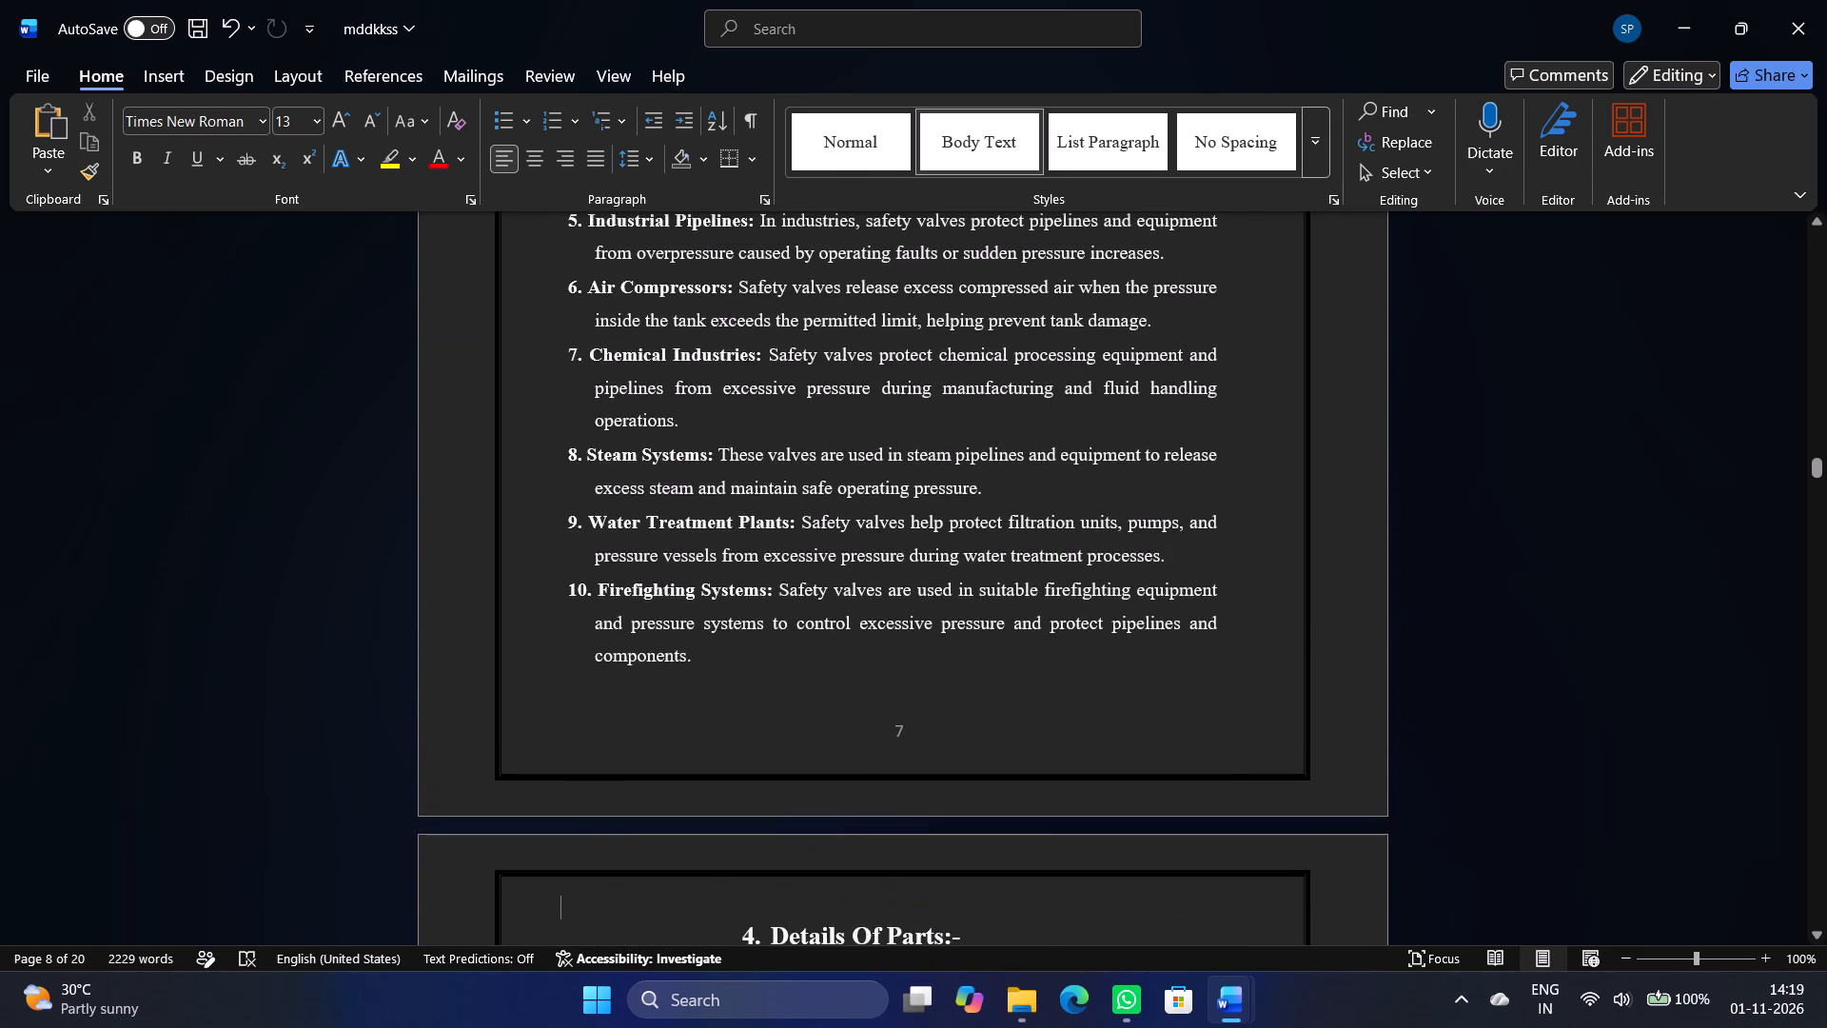
scroll(1601, 485, "up", 3)
scroll(1574, 490, "down", 9)
scroll(1533, 484, "up", 4)
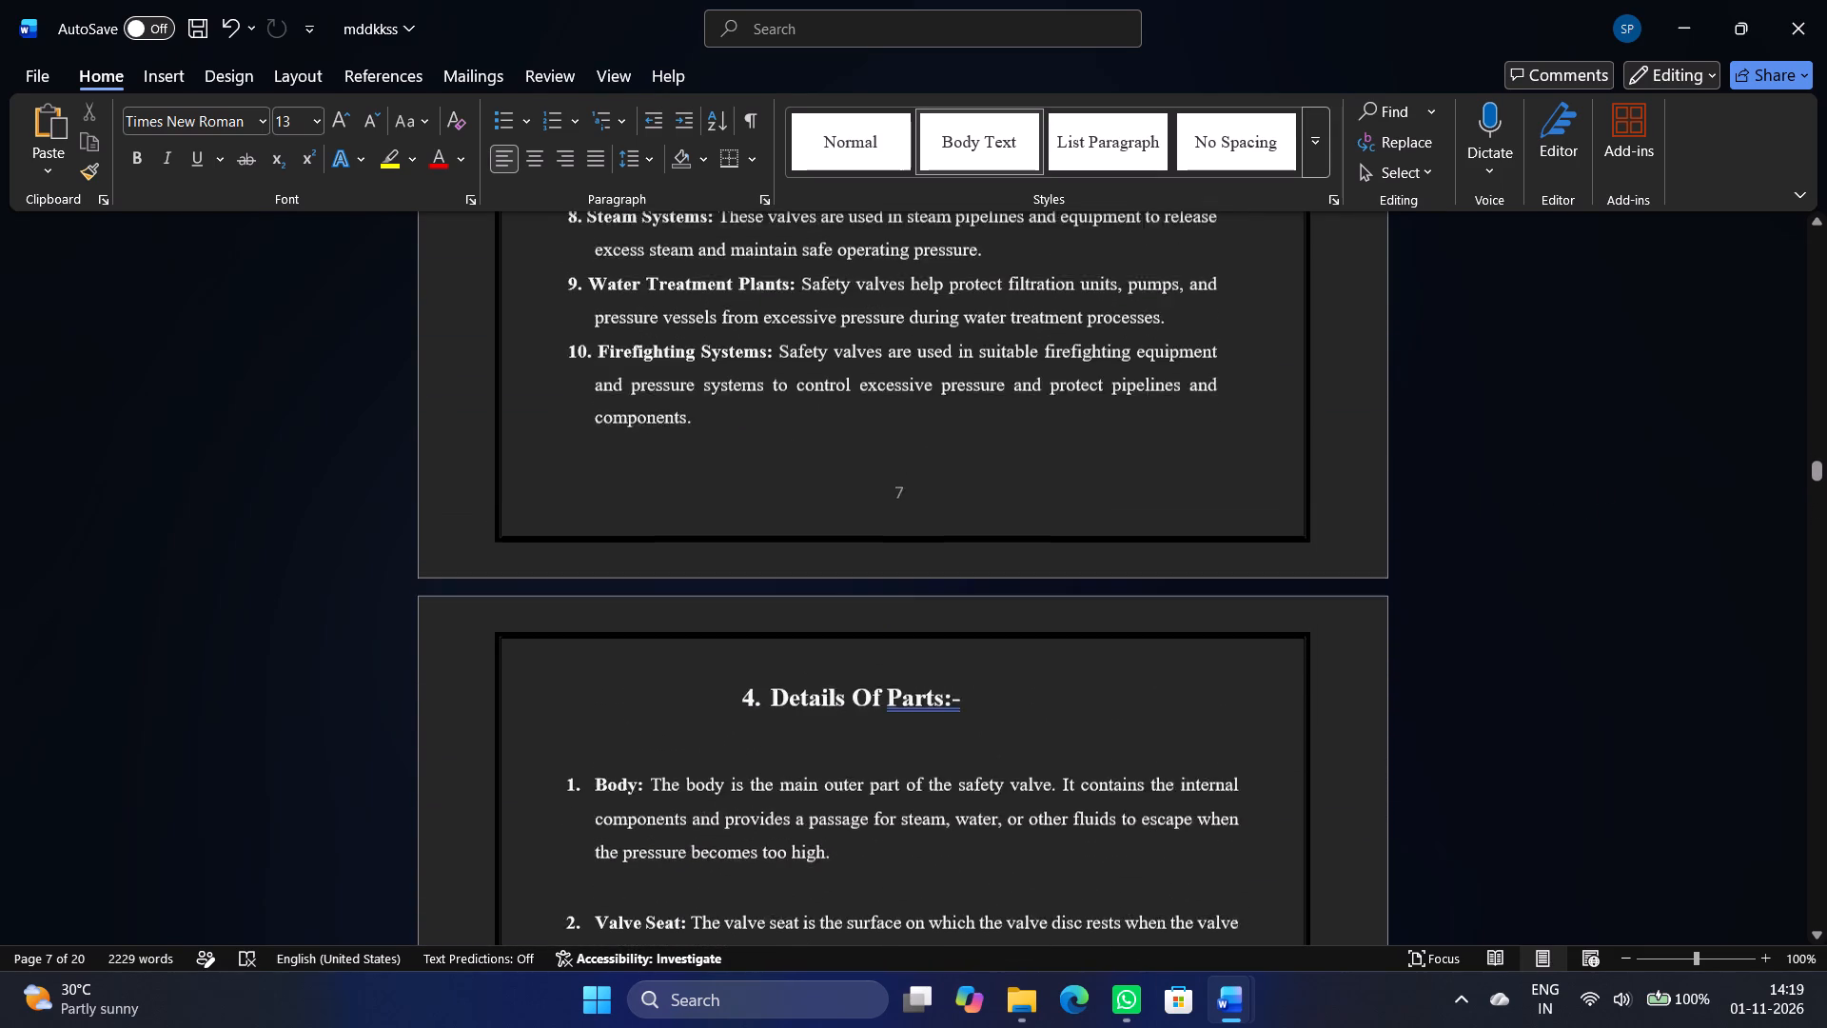
scroll(1533, 484, "up", 15)
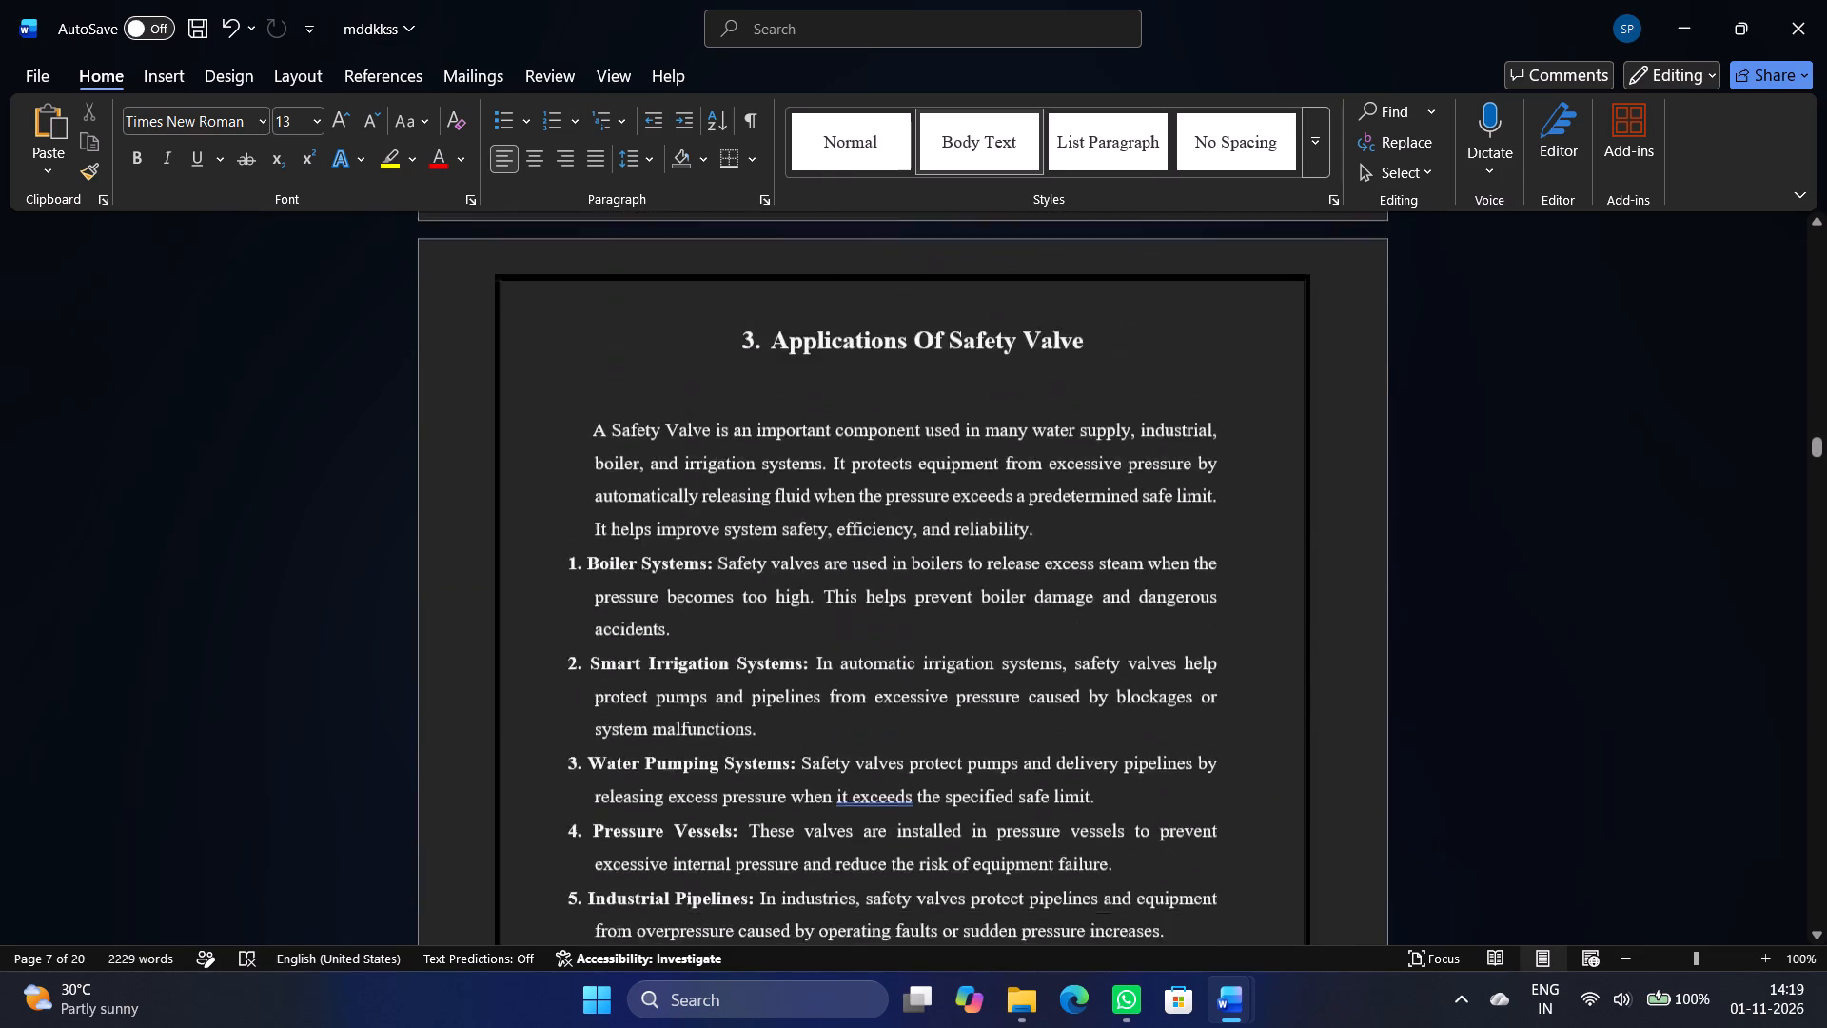
scroll(1526, 482, "up", 7)
scroll(1517, 482, "up", 19)
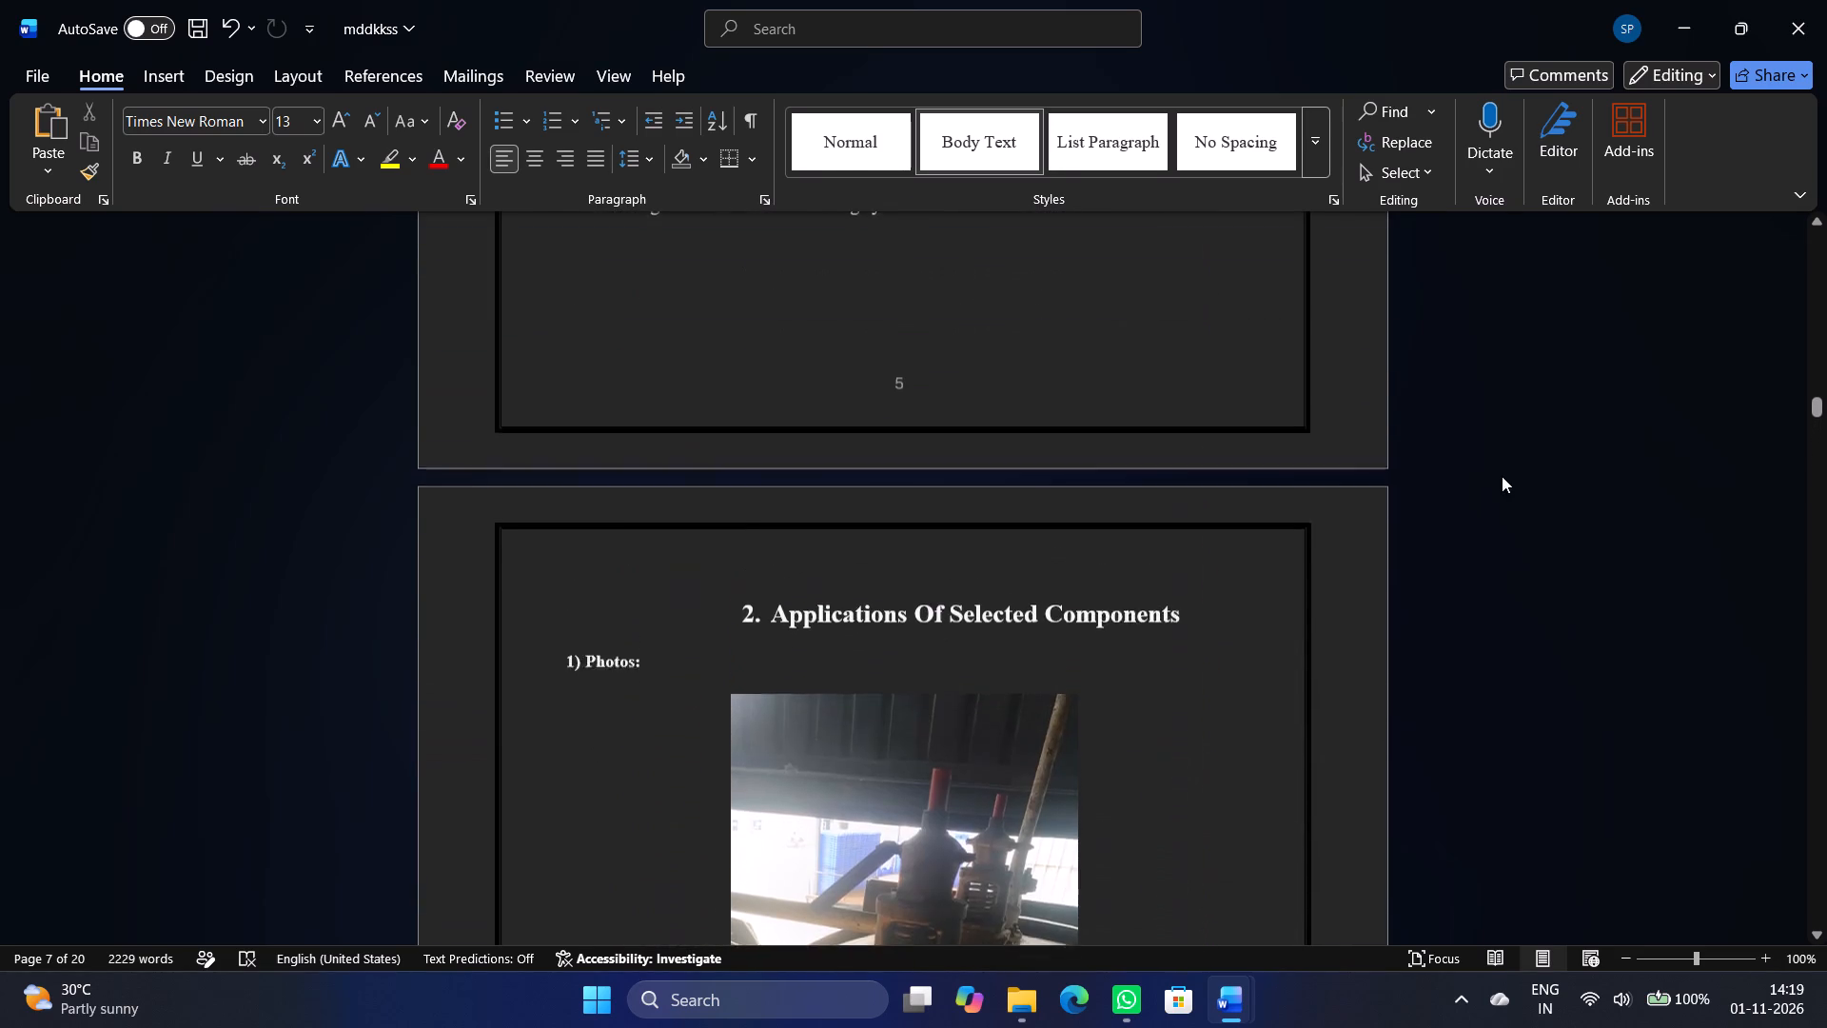
scroll(1500, 476, "up", 16)
scroll(1492, 471, "up", 6)
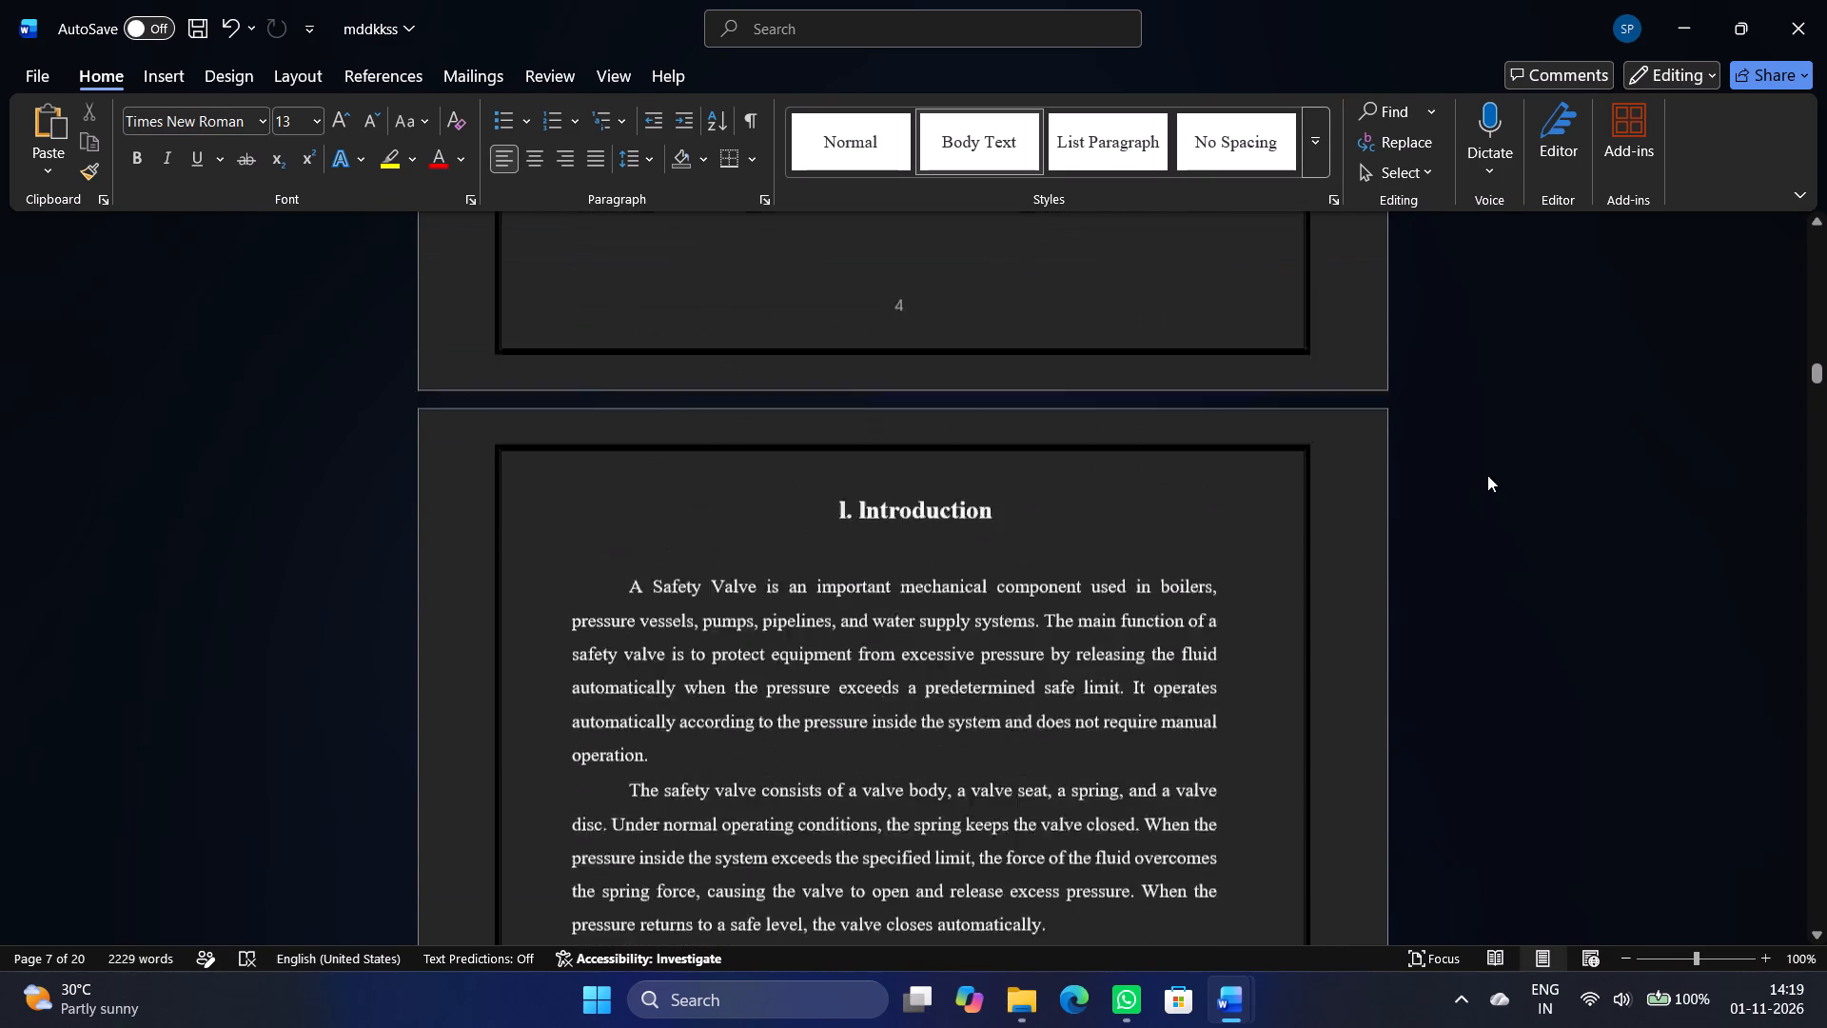
scroll(1487, 475, "up", 13)
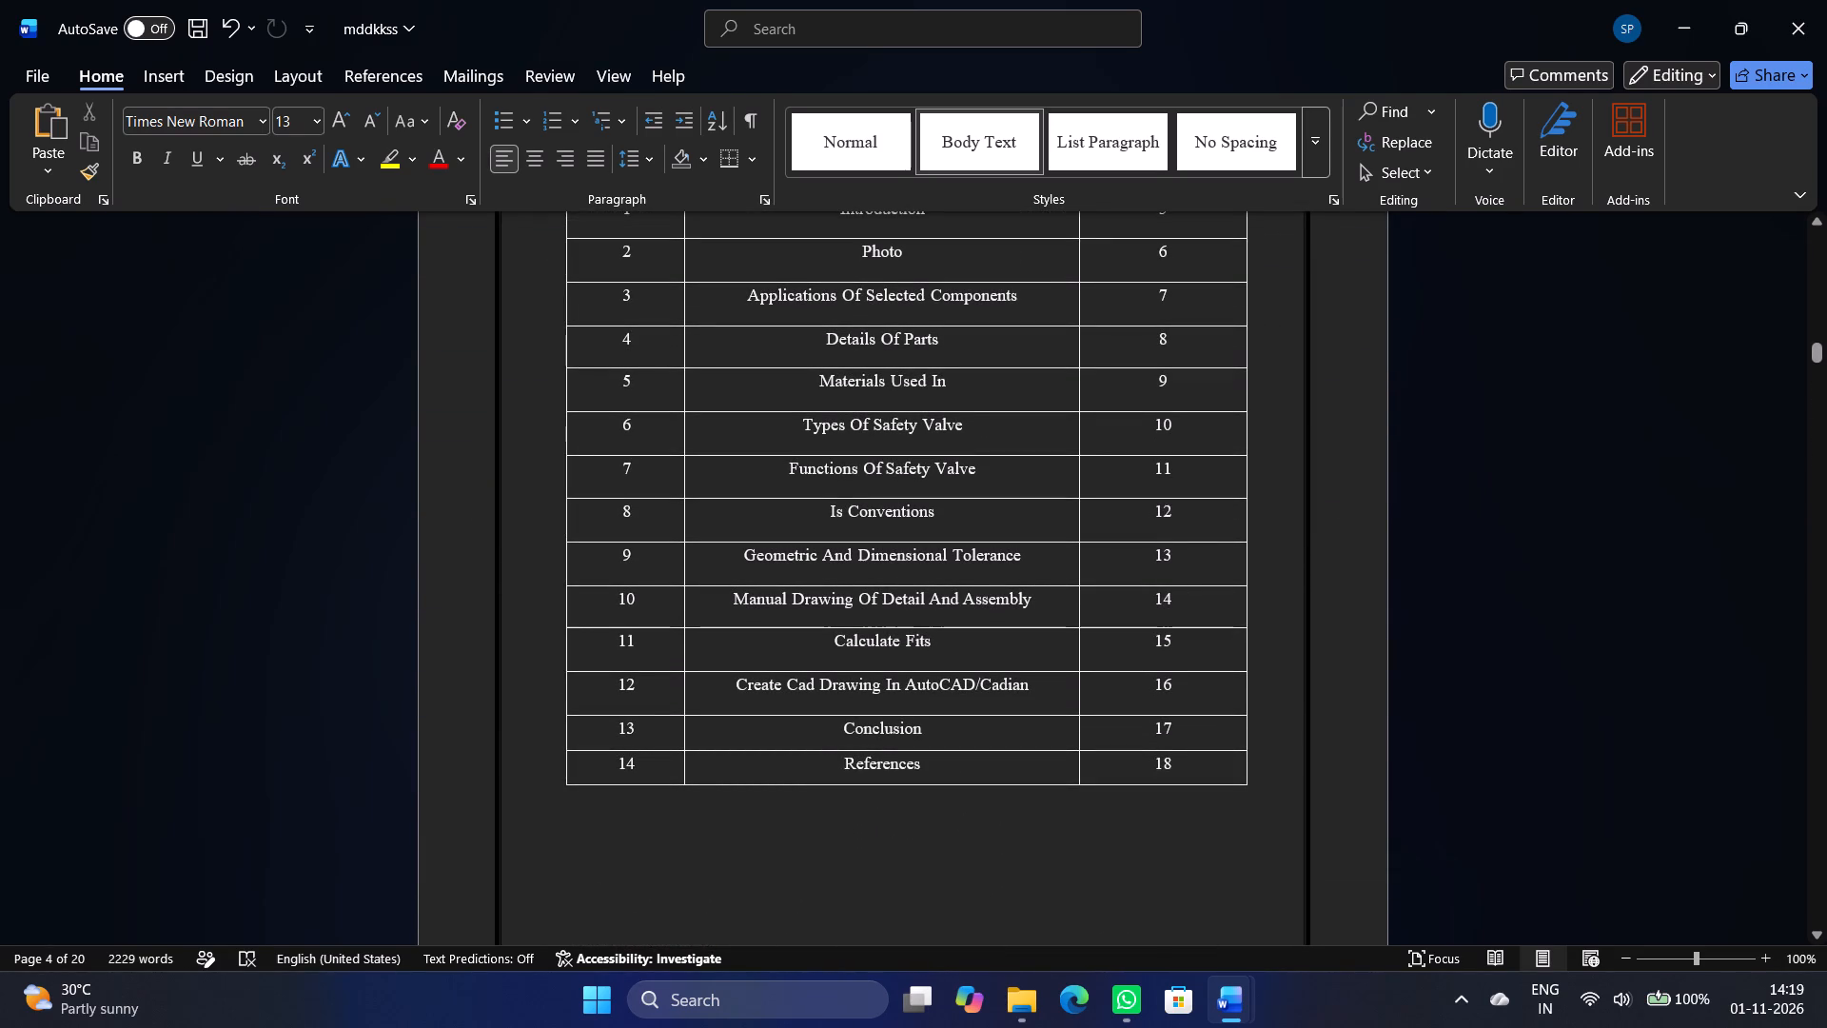
scroll(1476, 448, "up", 4)
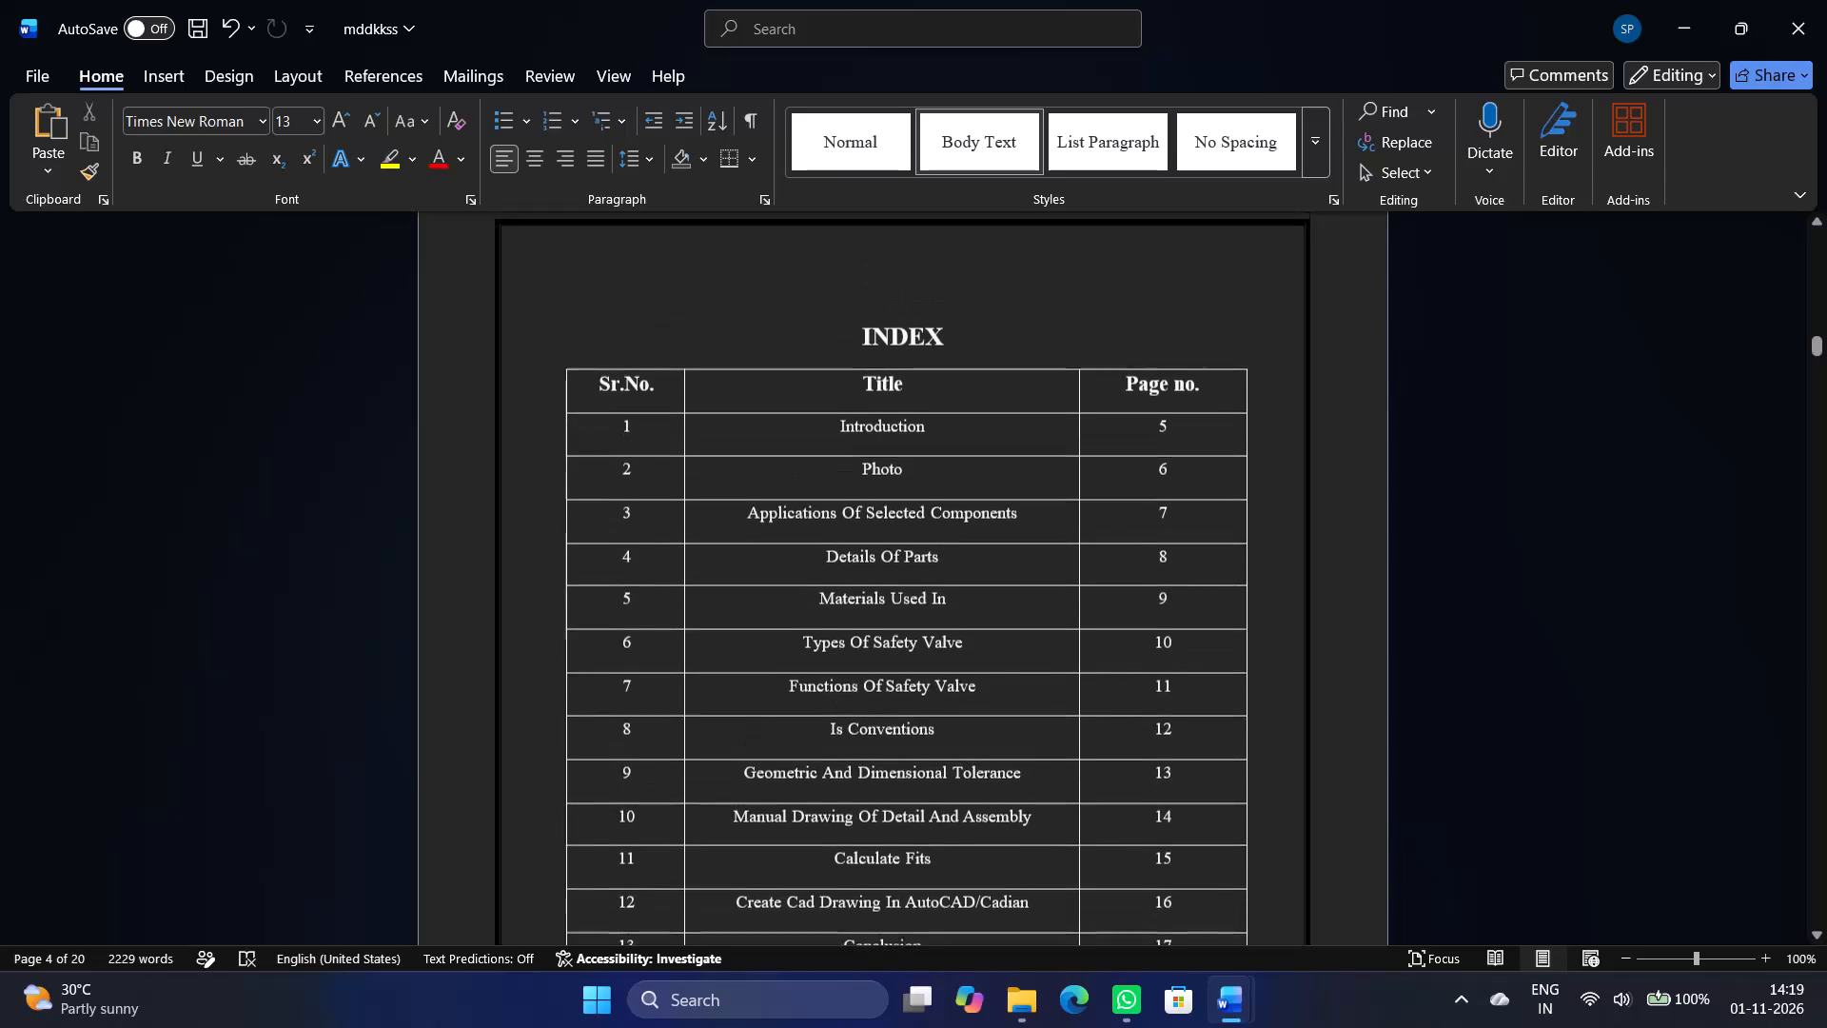
scroll(1474, 445, "up", 1, "ctrl")
Compare the layout, indents and headings of the pages from the cover to Calculate Fits in a multi-page overview at 50% zoom.
scroll(1474, 445, "down", 3, "ctrl")
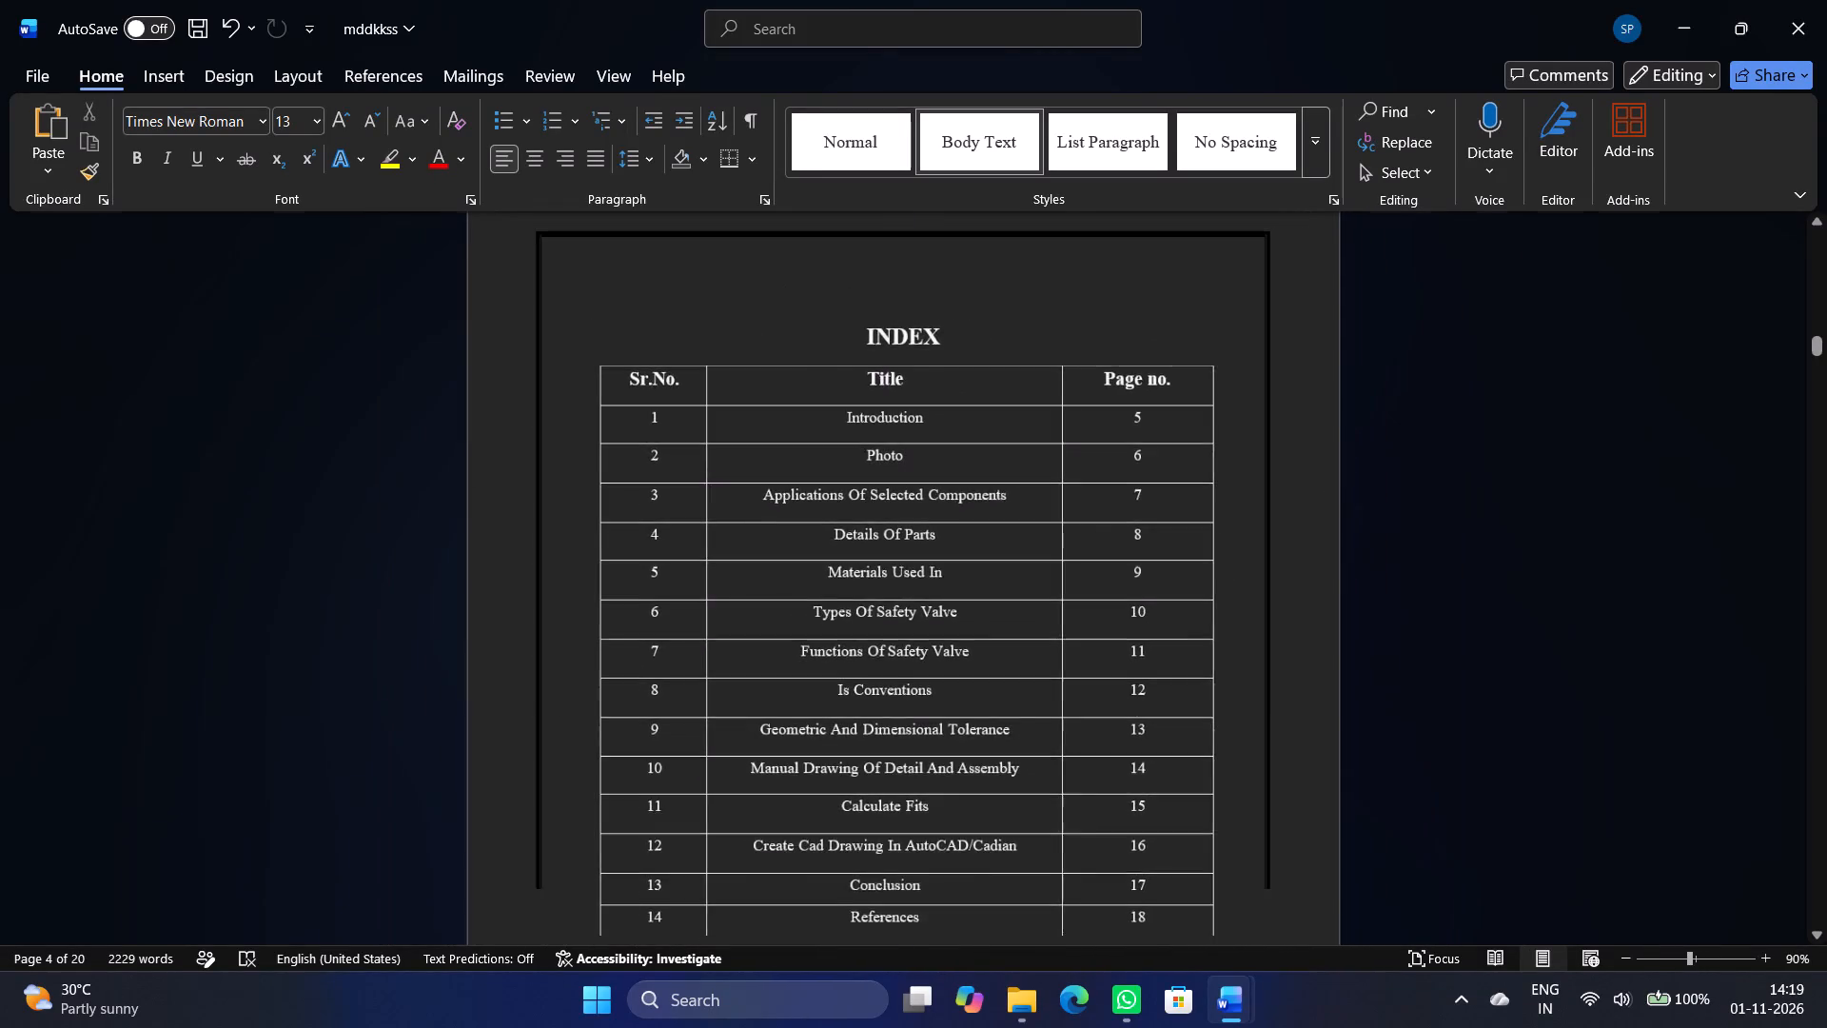
scroll(1474, 445, "down", 3, "ctrl")
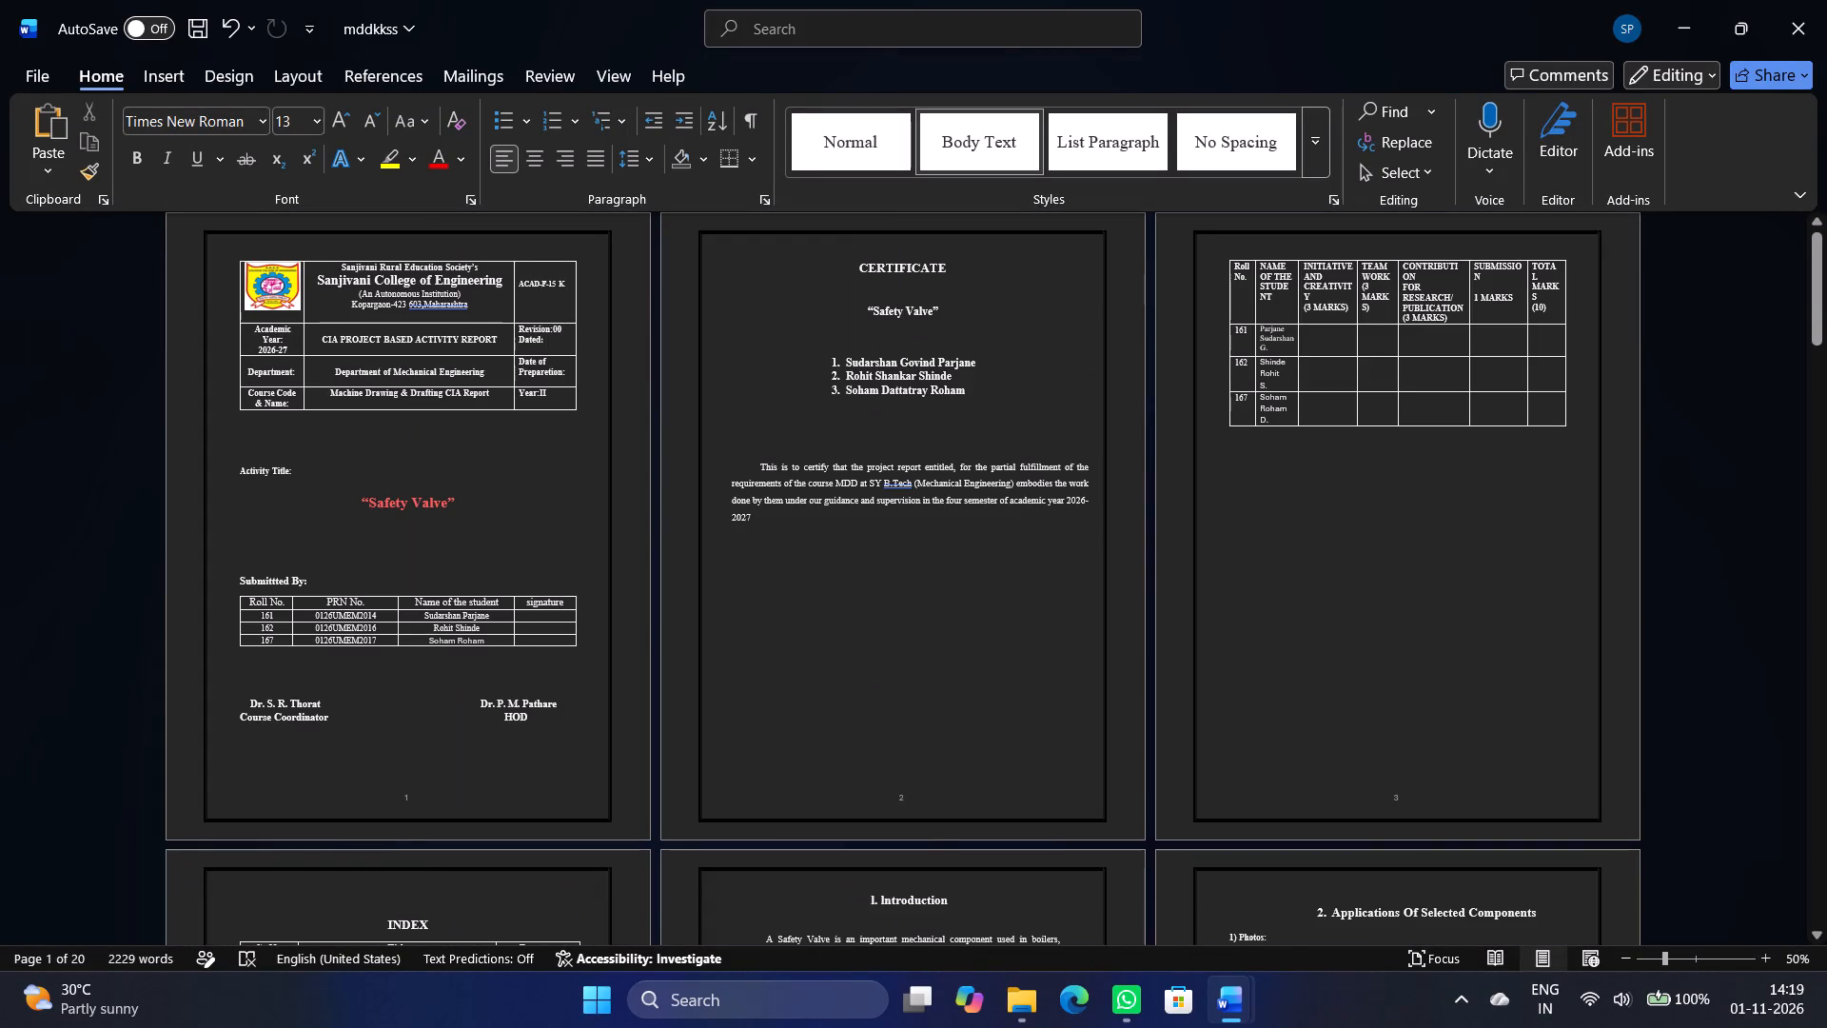
scroll(1194, 513, "down", 10)
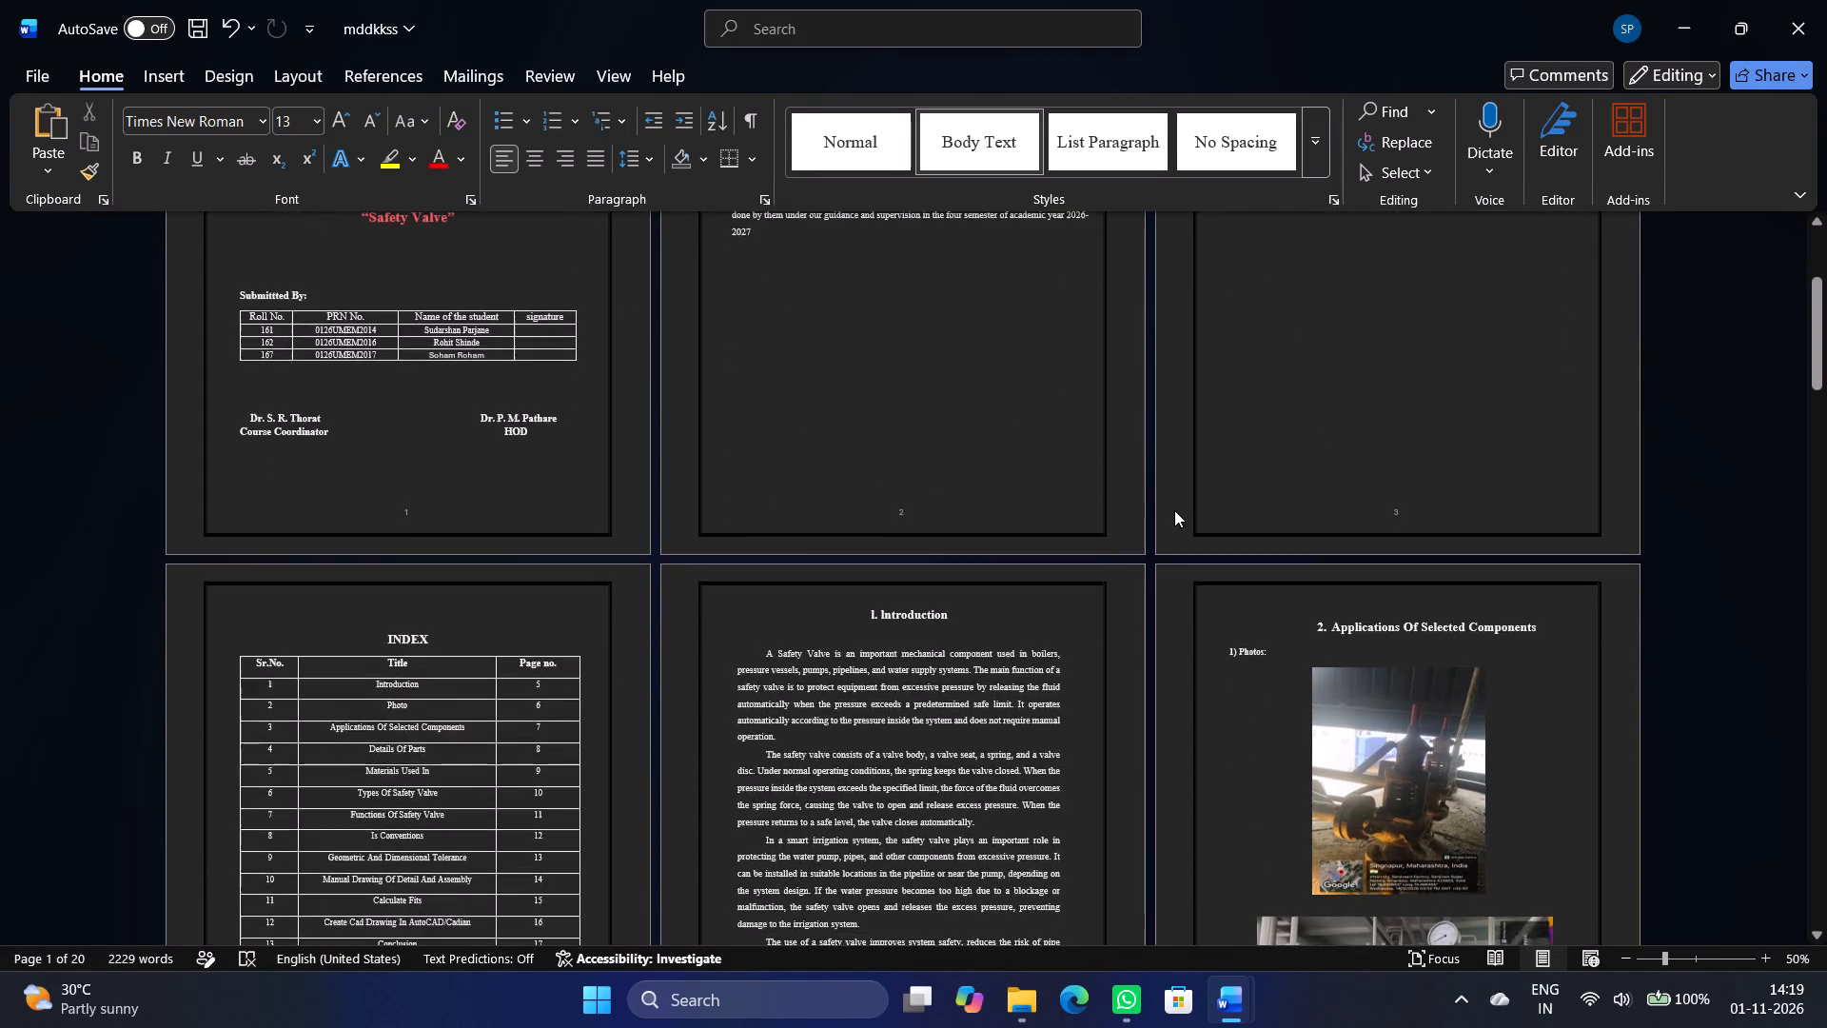
scroll(1172, 510, "down", 10)
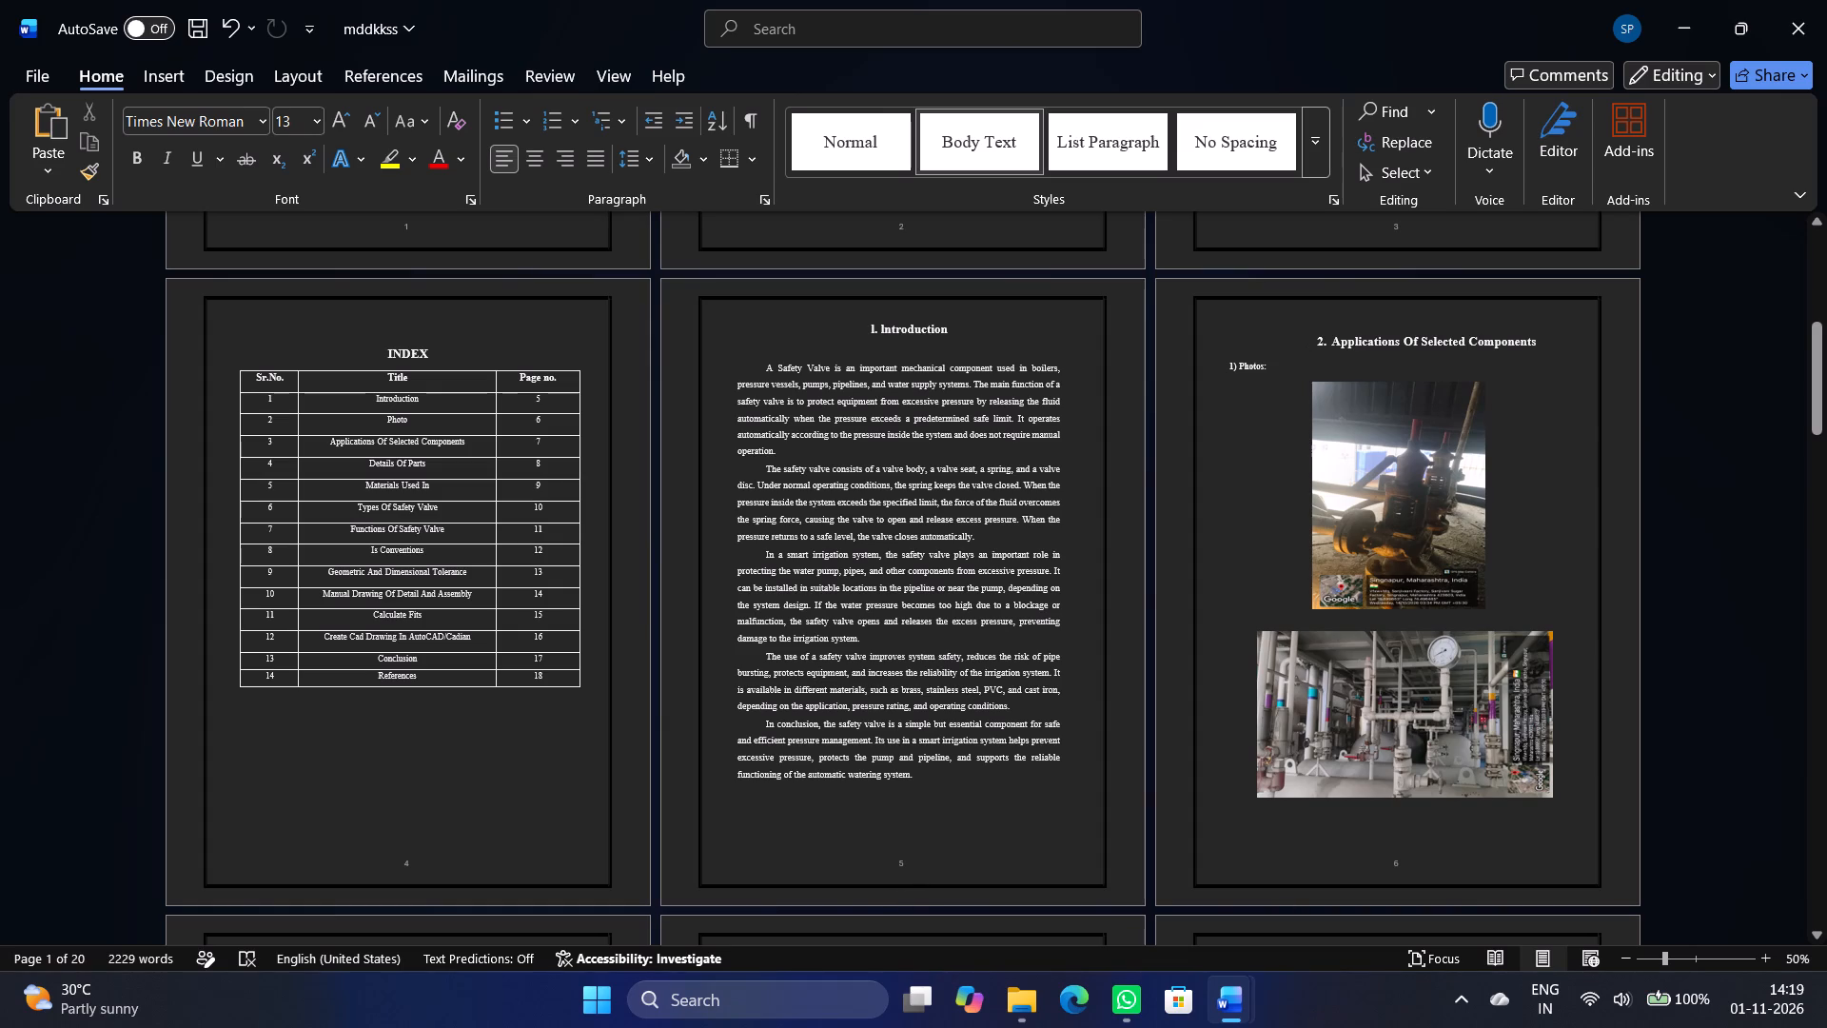
scroll(1257, 398, "down", 2)
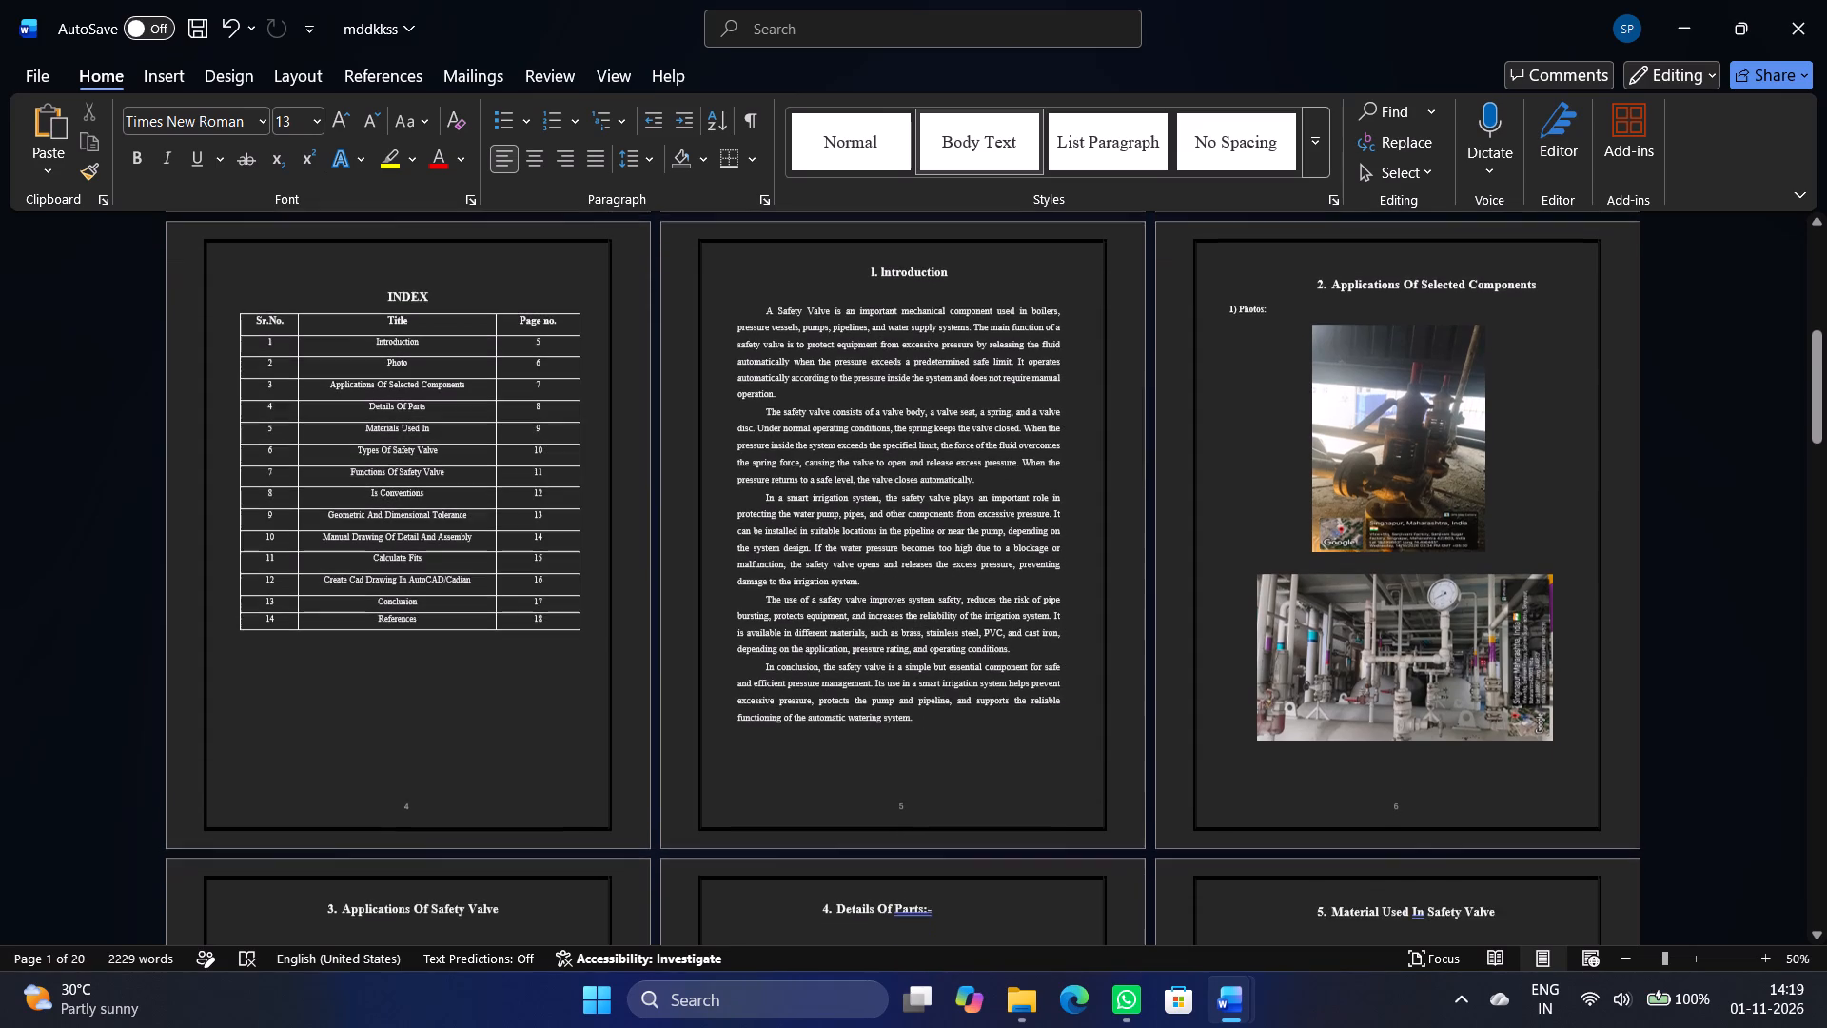
scroll(1257, 398, "down", 4)
scroll(1257, 398, "up", 2)
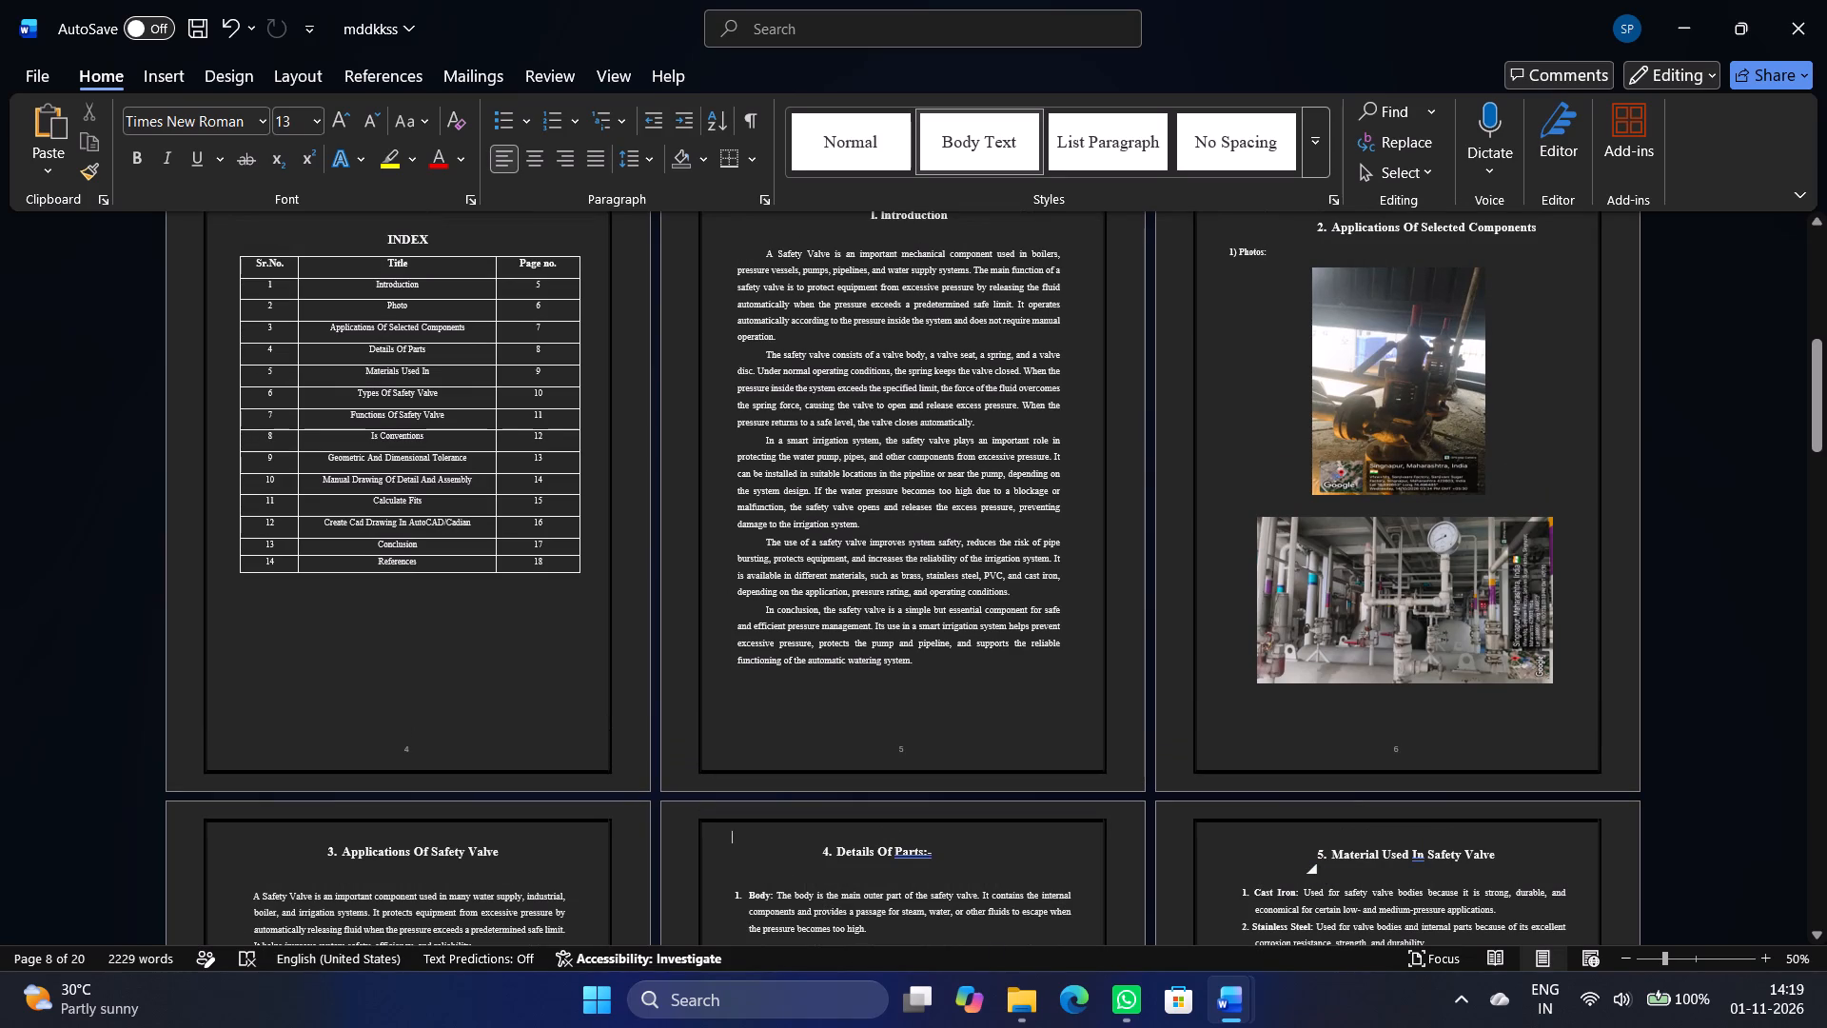
scroll(1365, 871, "down", 8)
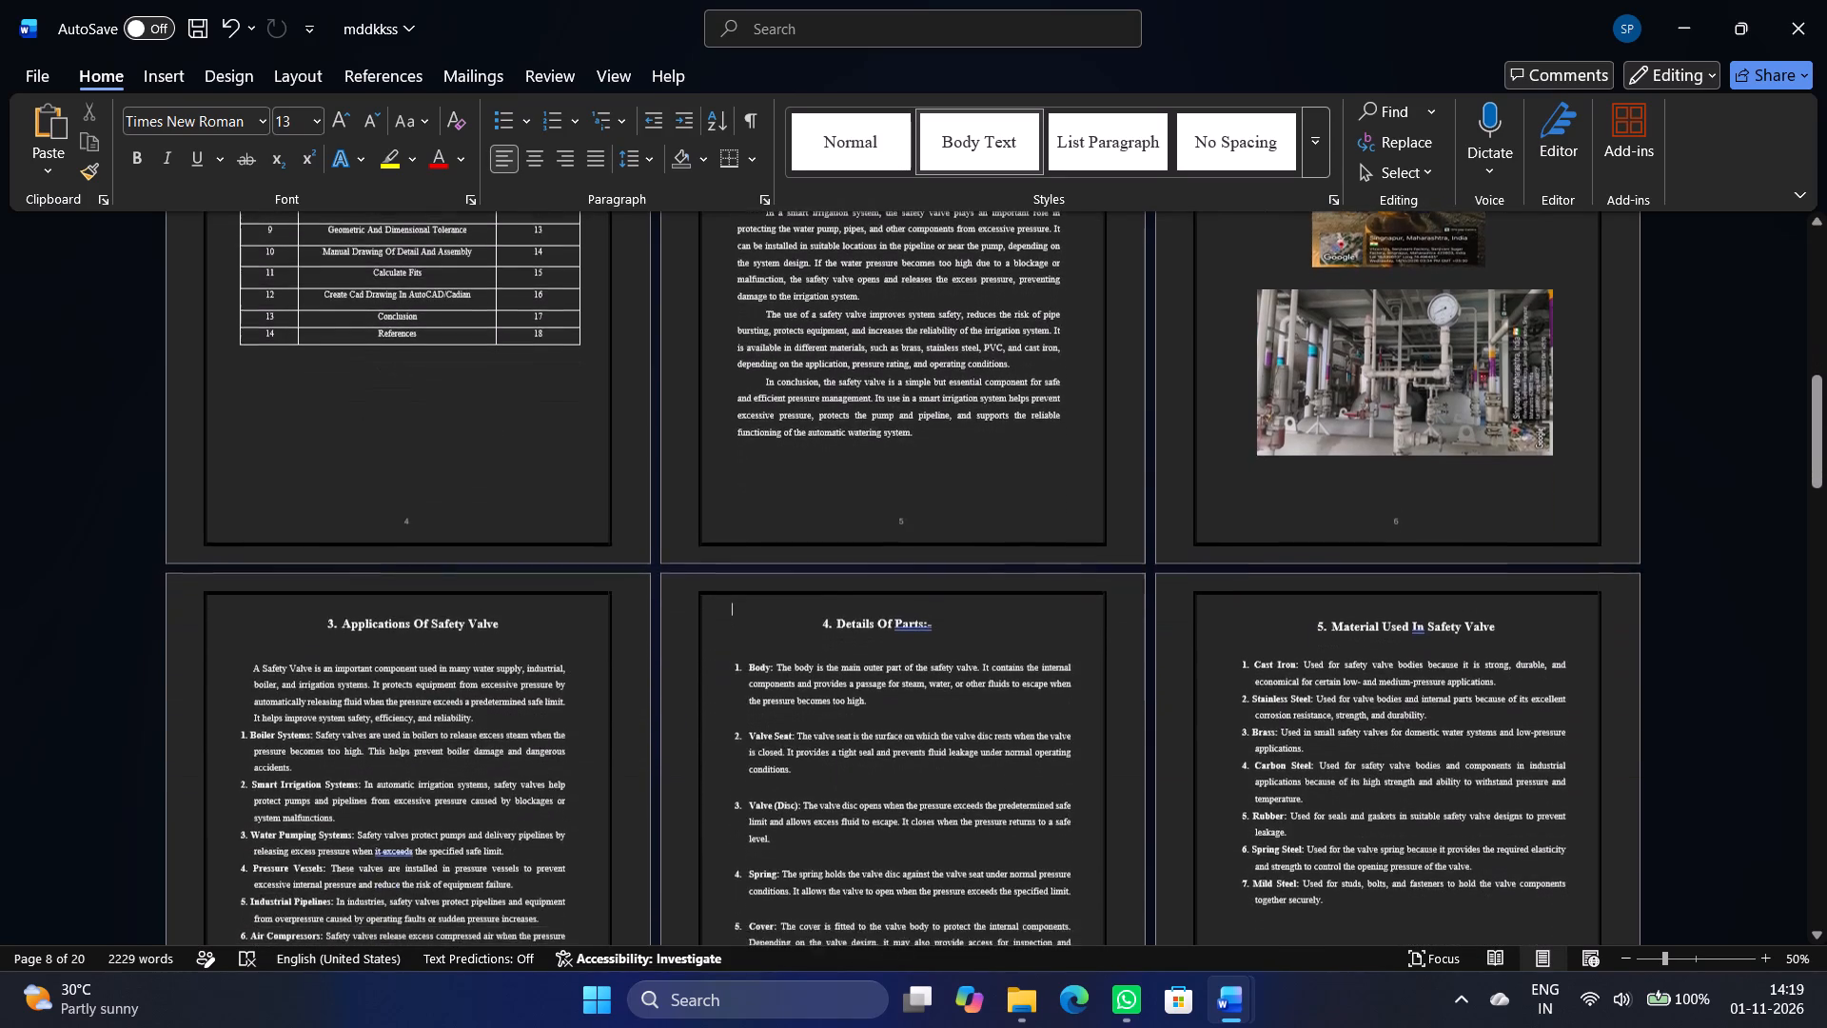
scroll(1365, 872, "down", 19)
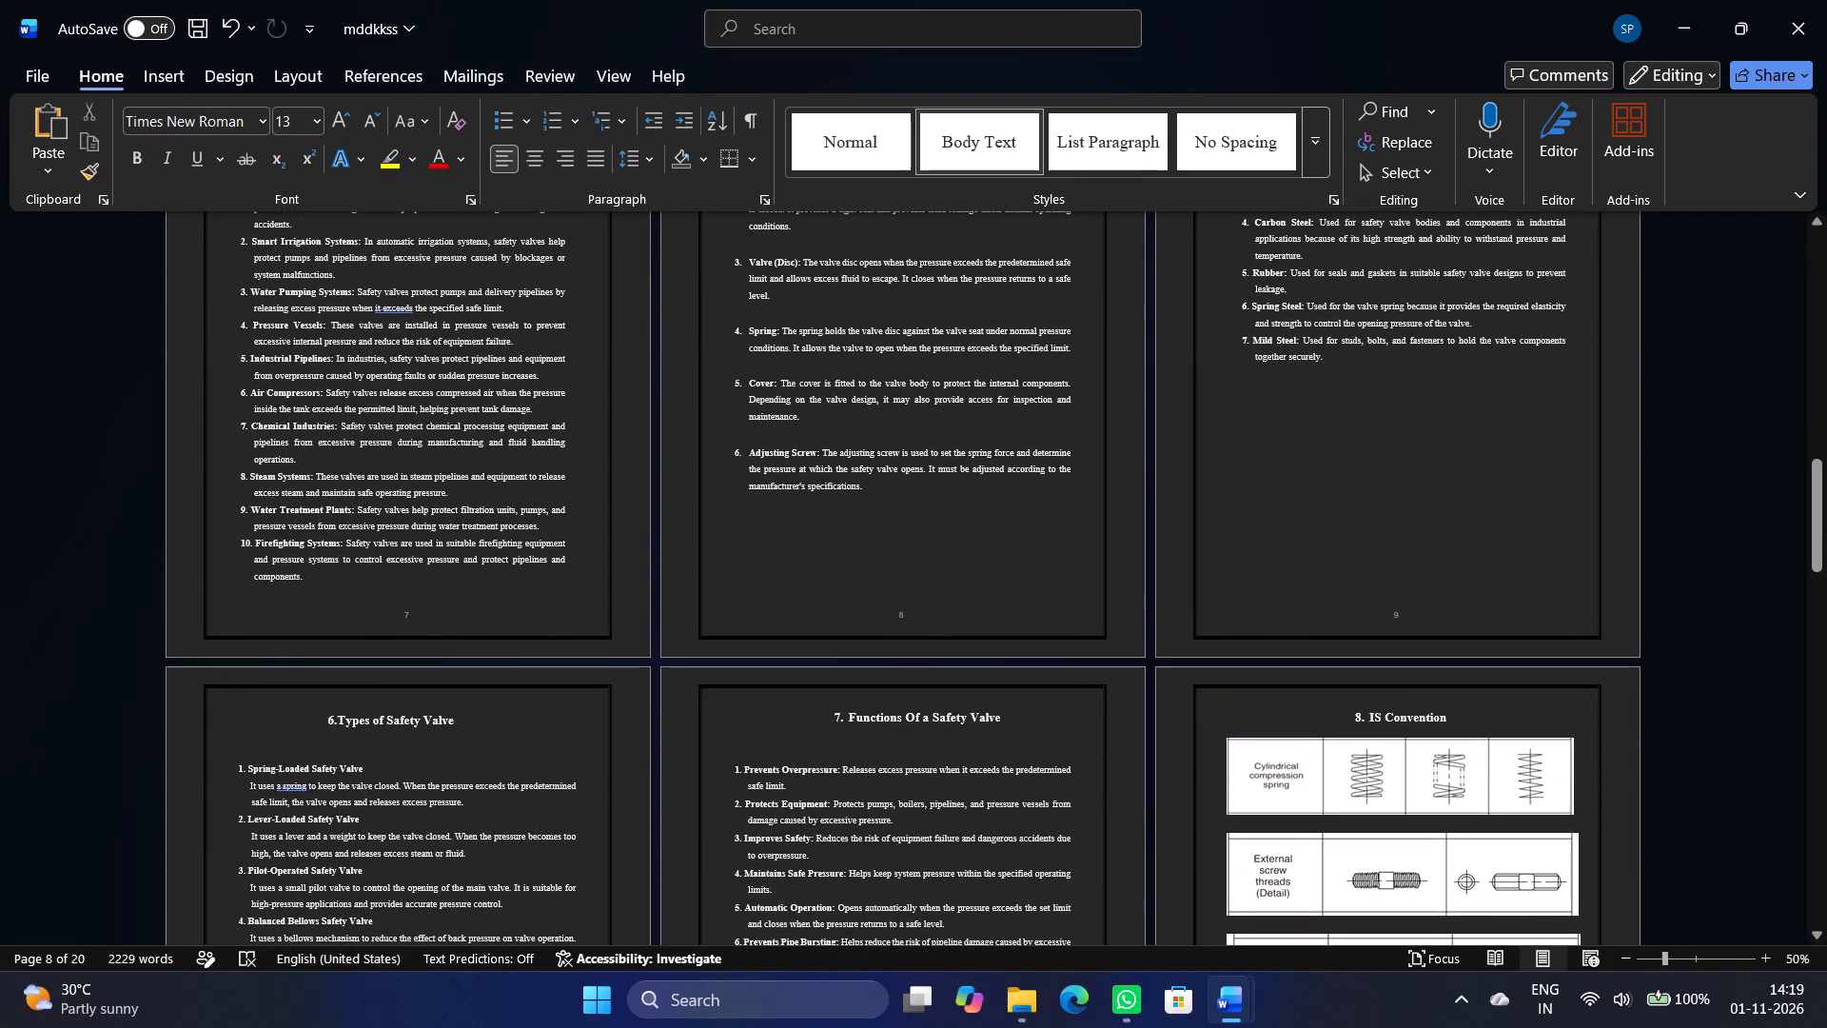
scroll(1503, 815, "down", 3)
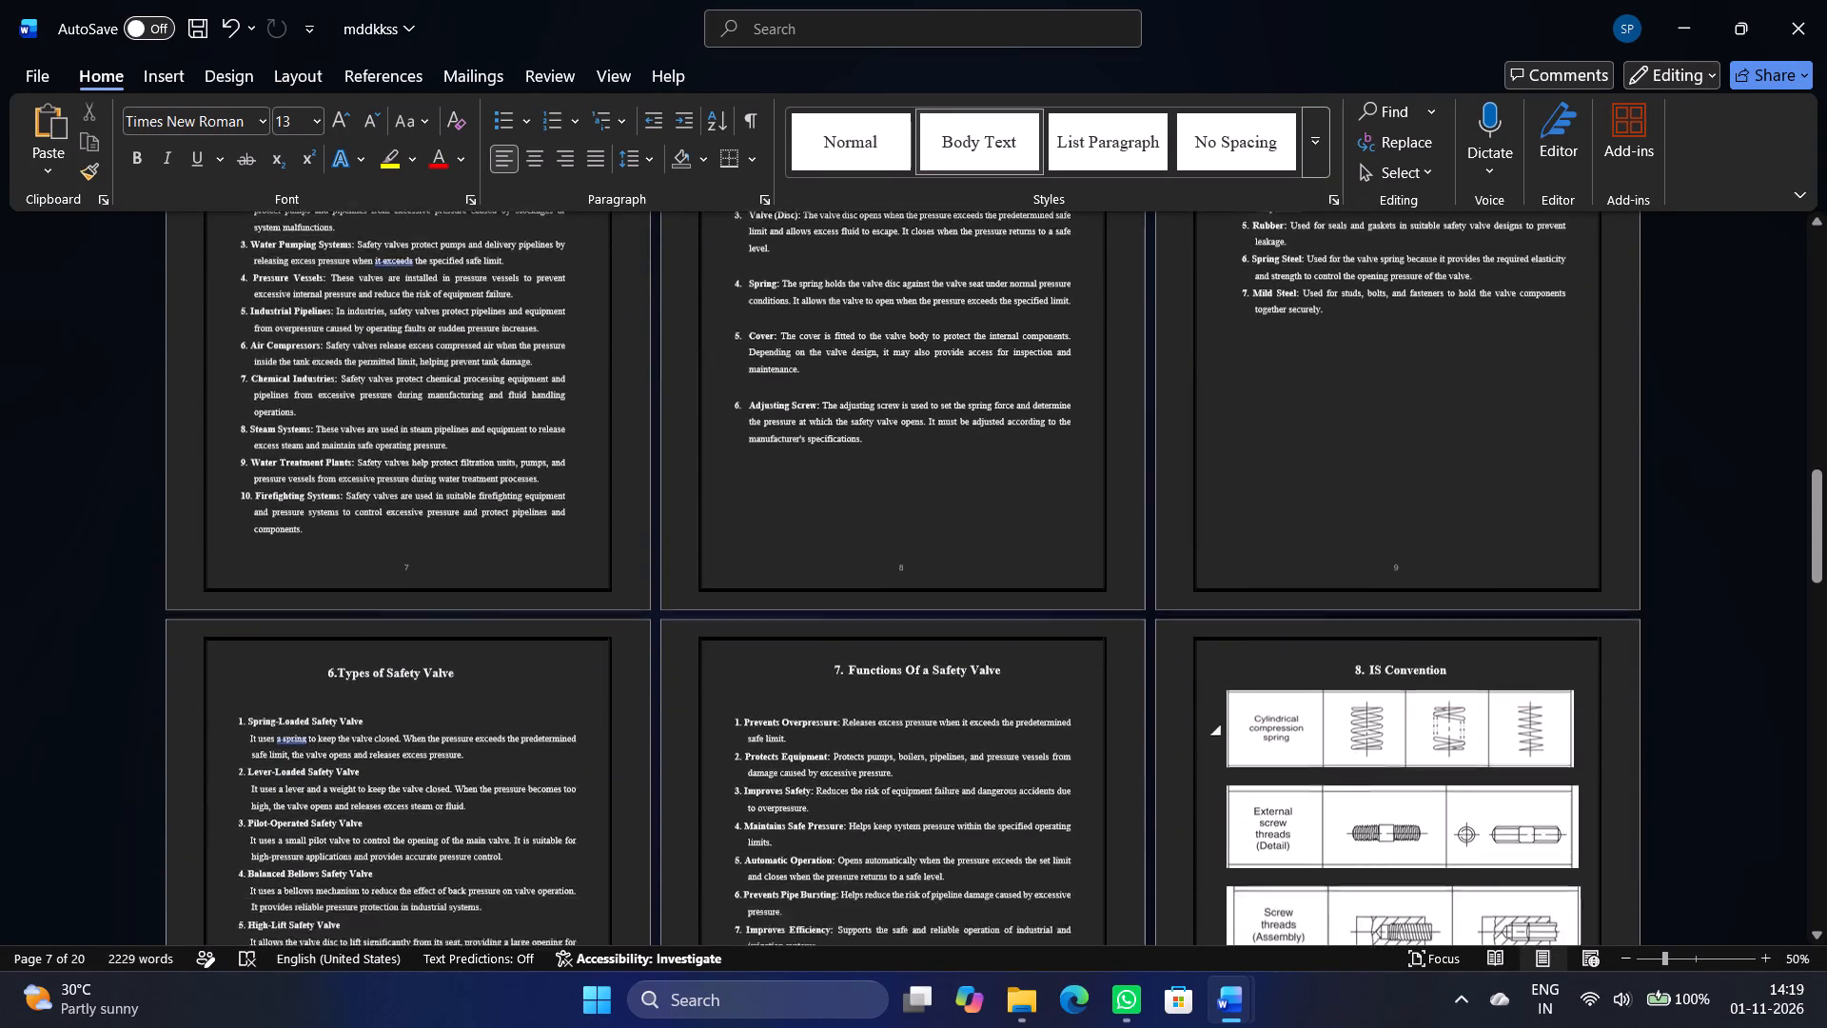
scroll(1503, 815, "down", 19)
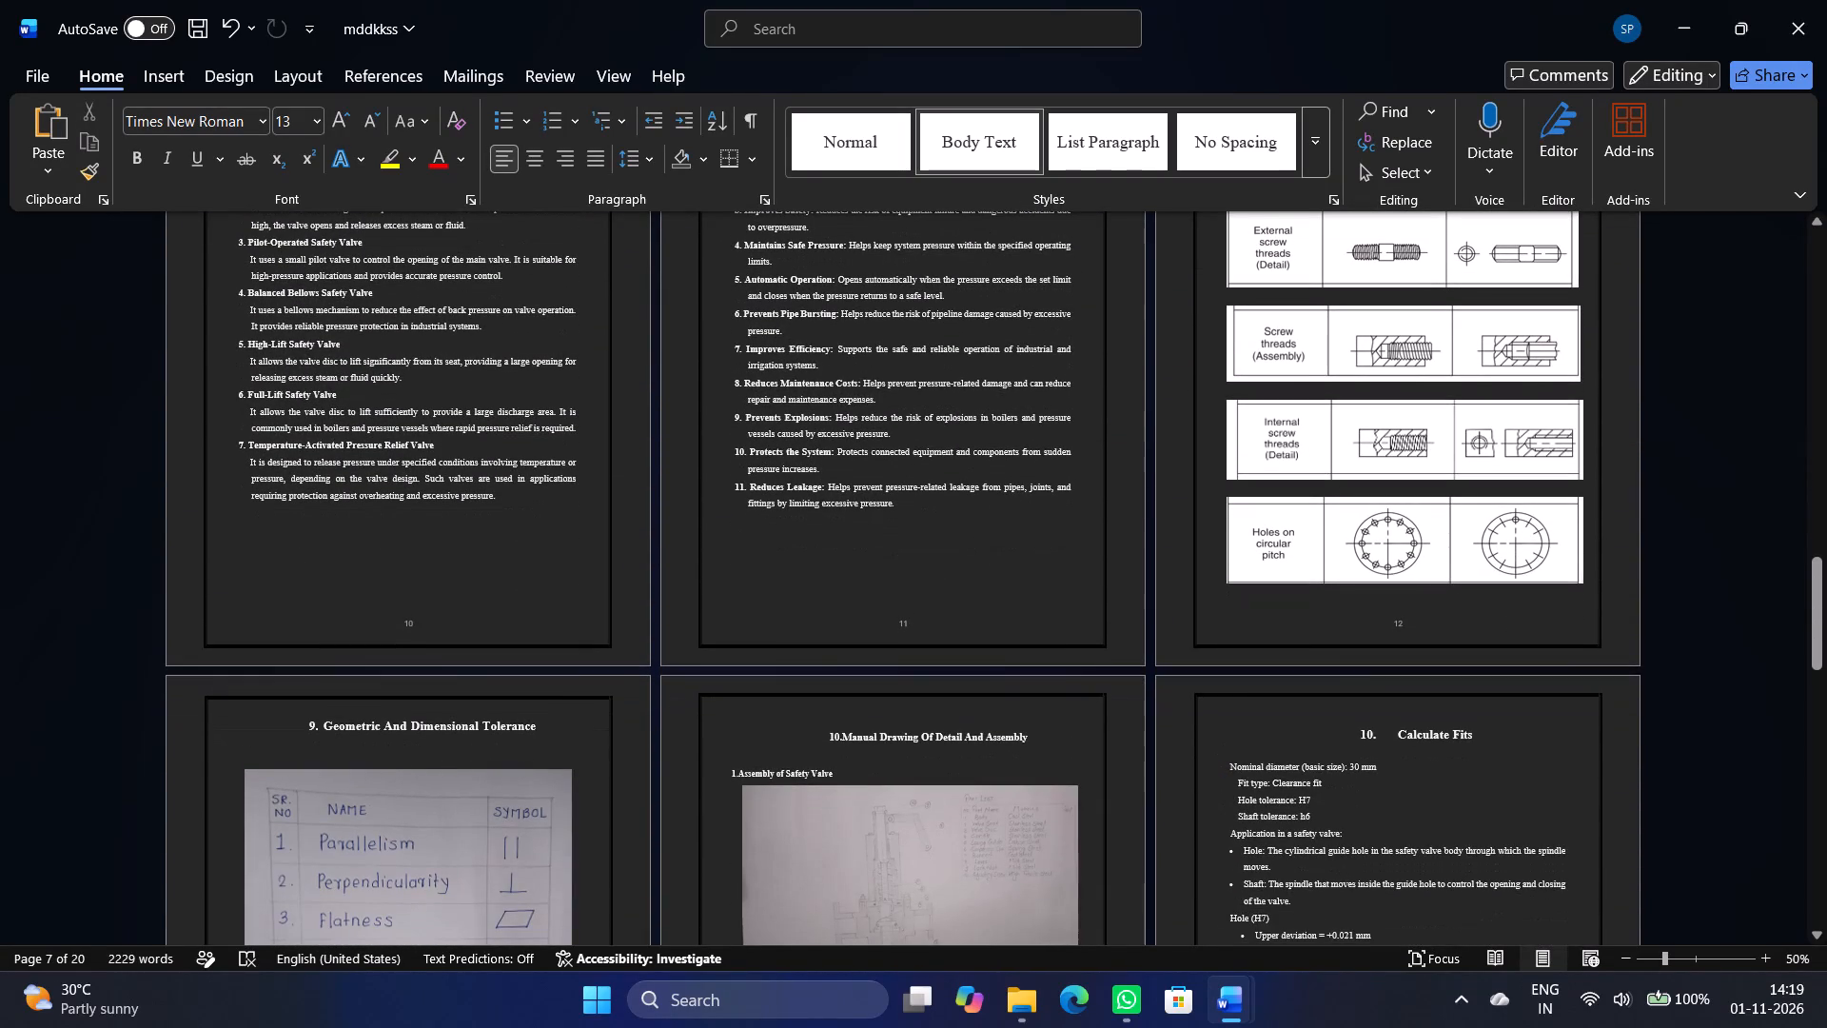
scroll(1068, 792, "down", 4)
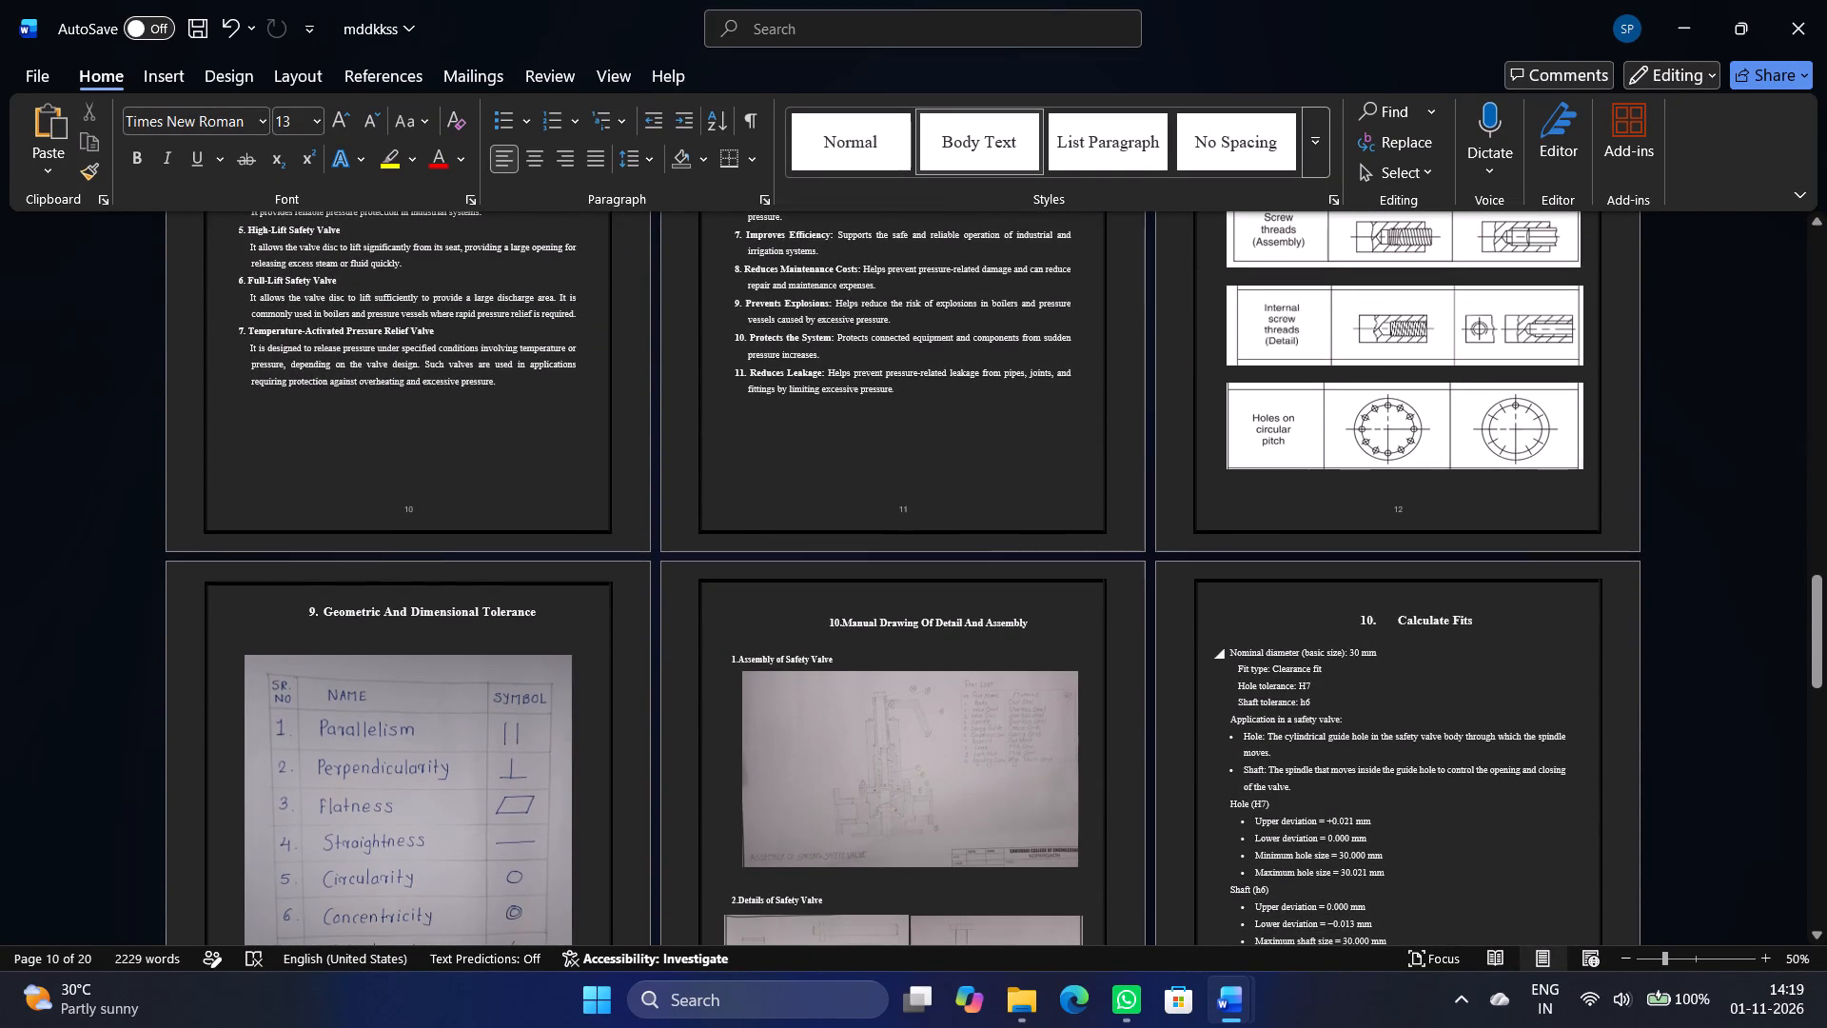
scroll(1558, 688, "down", 7)
scroll(1556, 690, "up", 14)
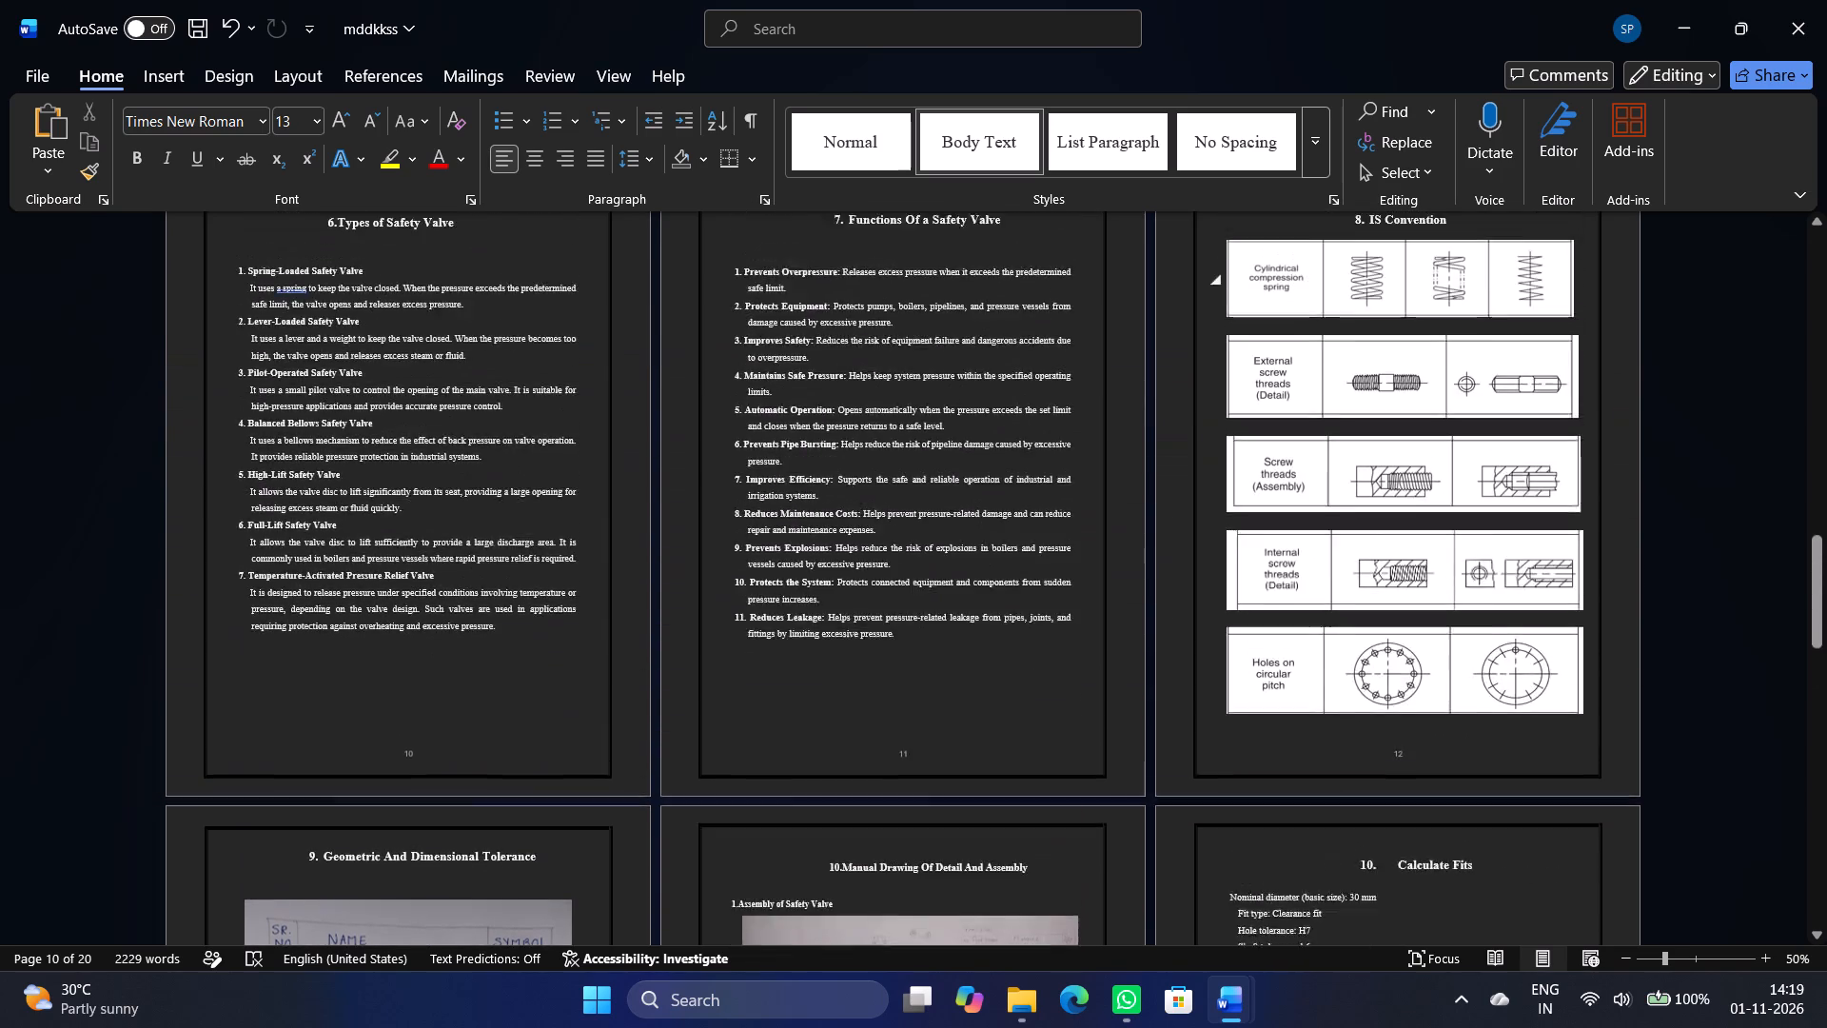
scroll(1552, 683, "up", 20)
scroll(1552, 683, "up", 20)
scroll(1552, 683, "up", 5)
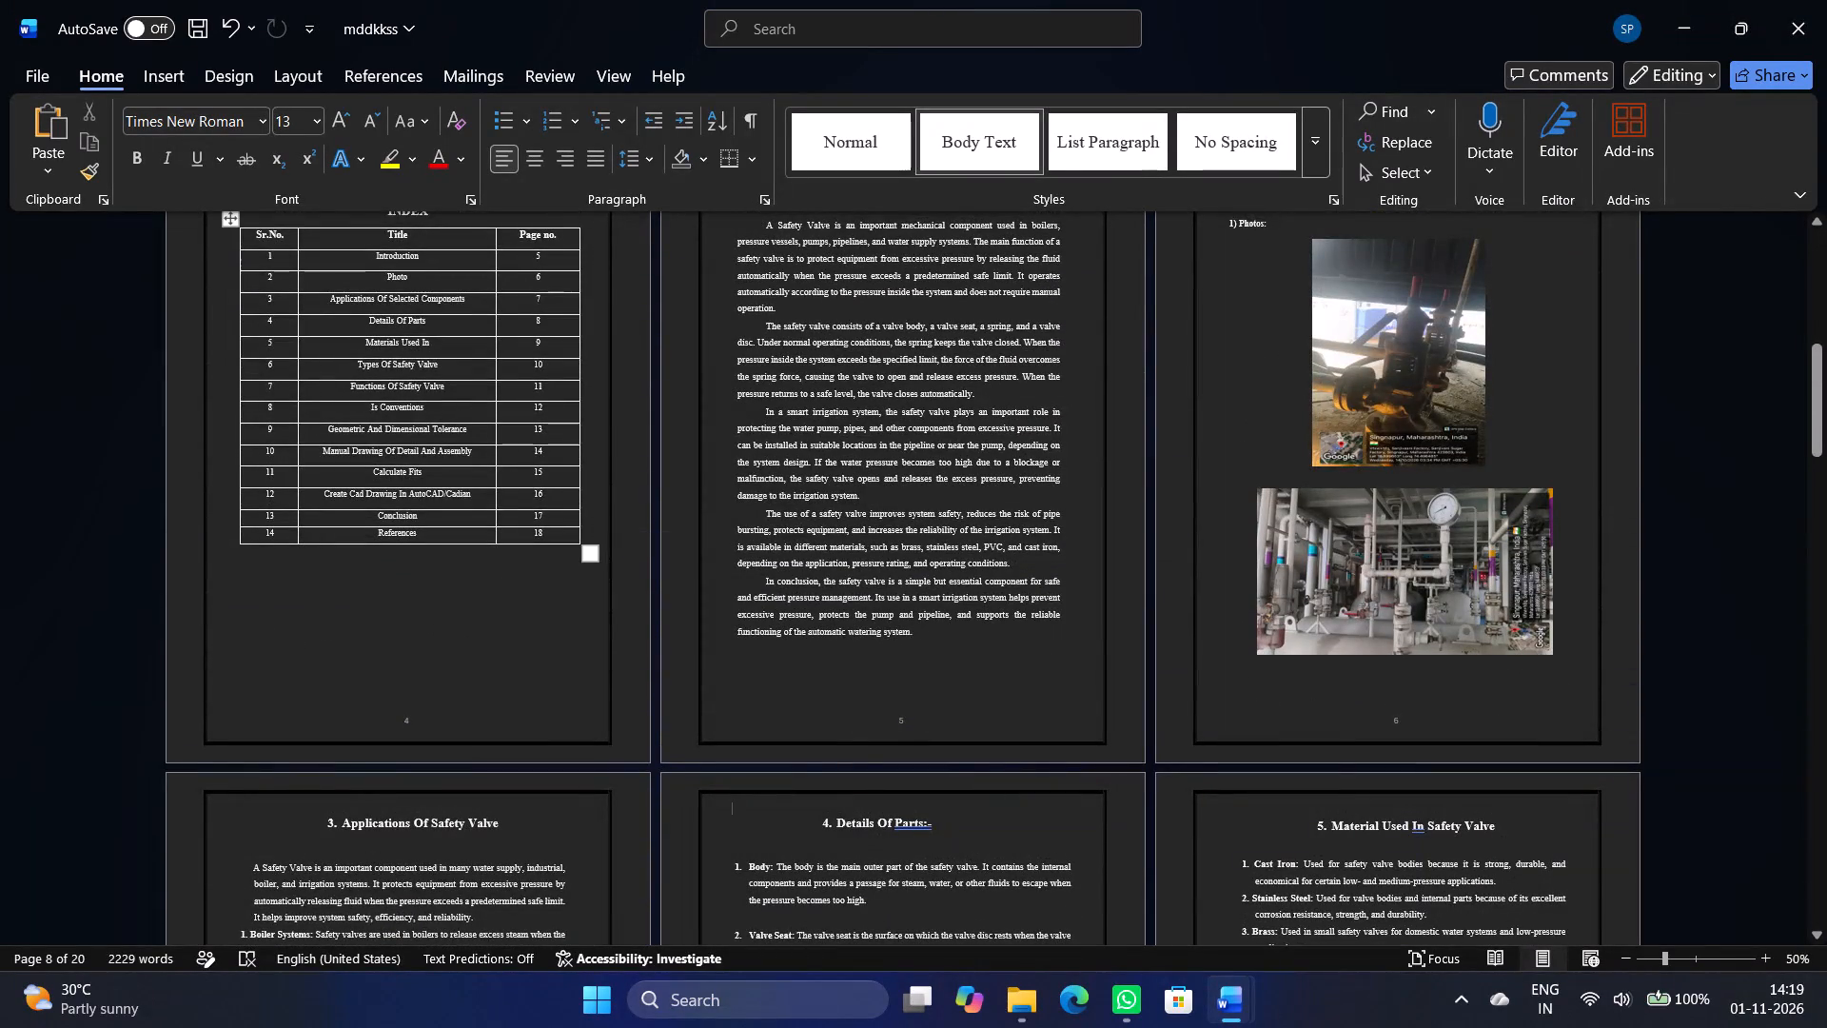
scroll(525, 495, "down", 20)
scroll(525, 495, "down", 20)
scroll(525, 495, "down", 8)
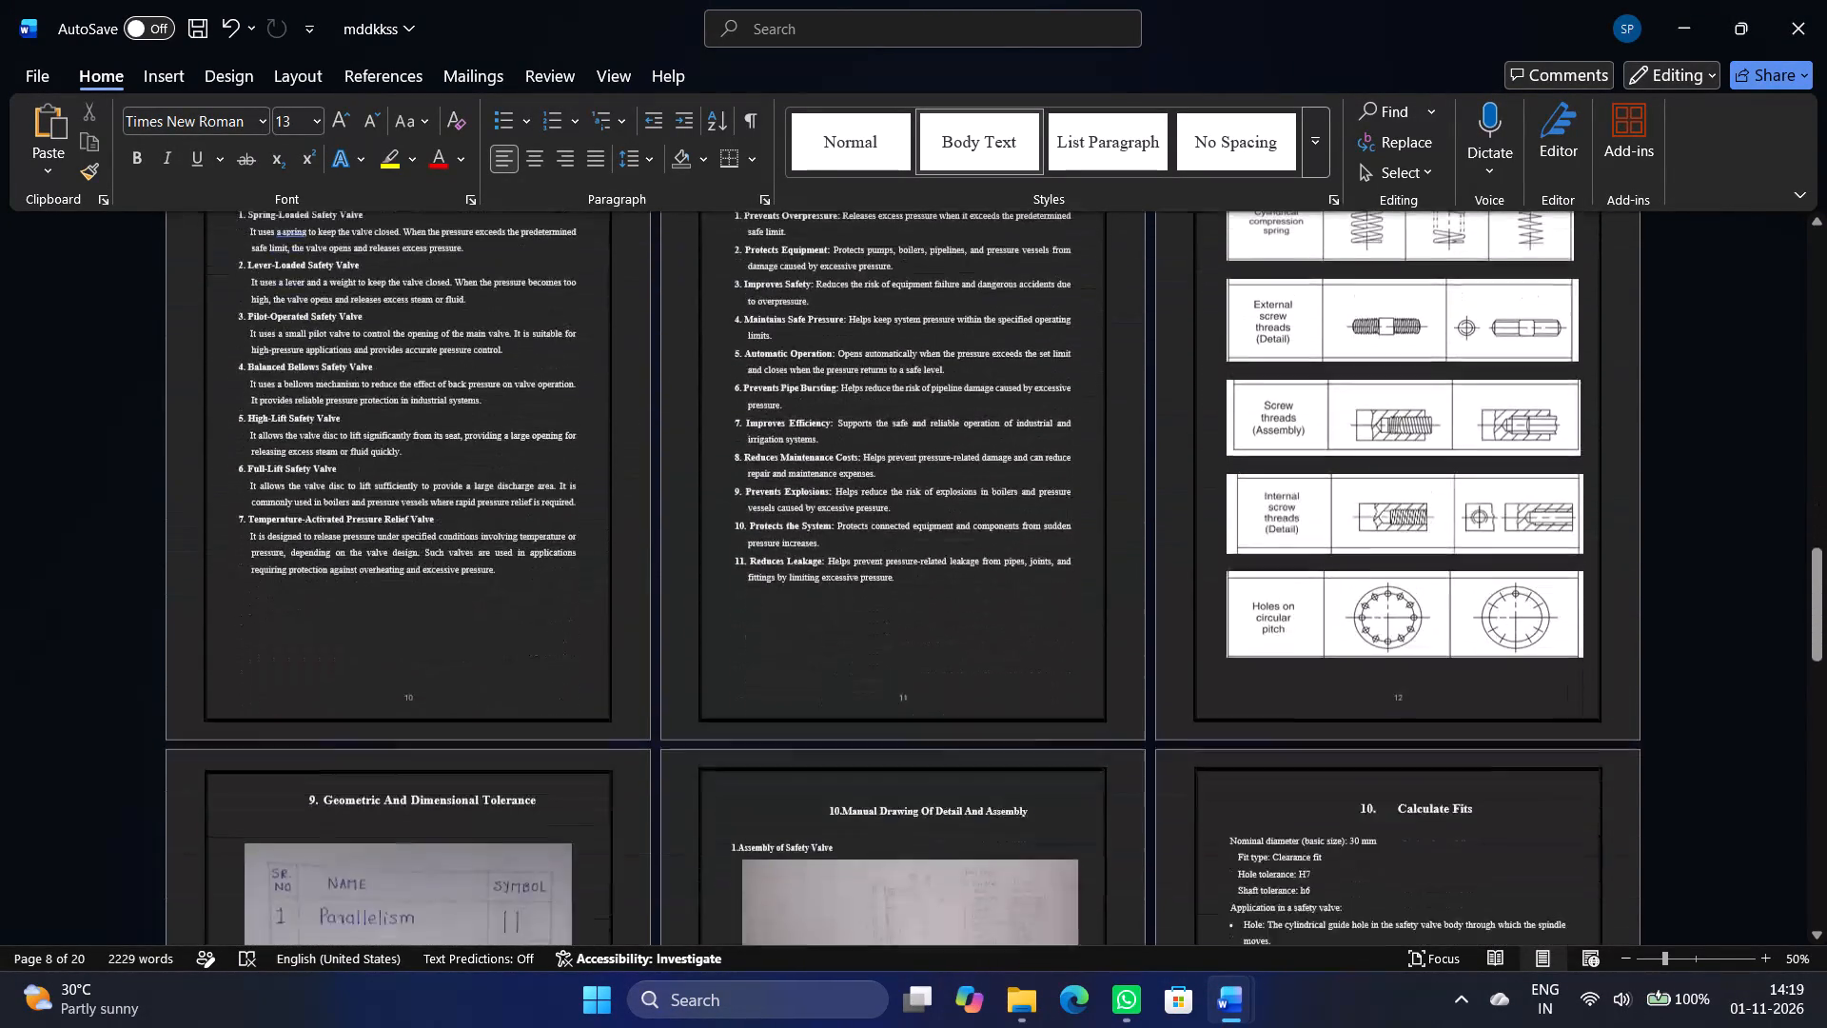
Review the layout of the pages from Types Of Safety Valve to References in the multi-page overview.
scroll(545, 488, "down", 6)
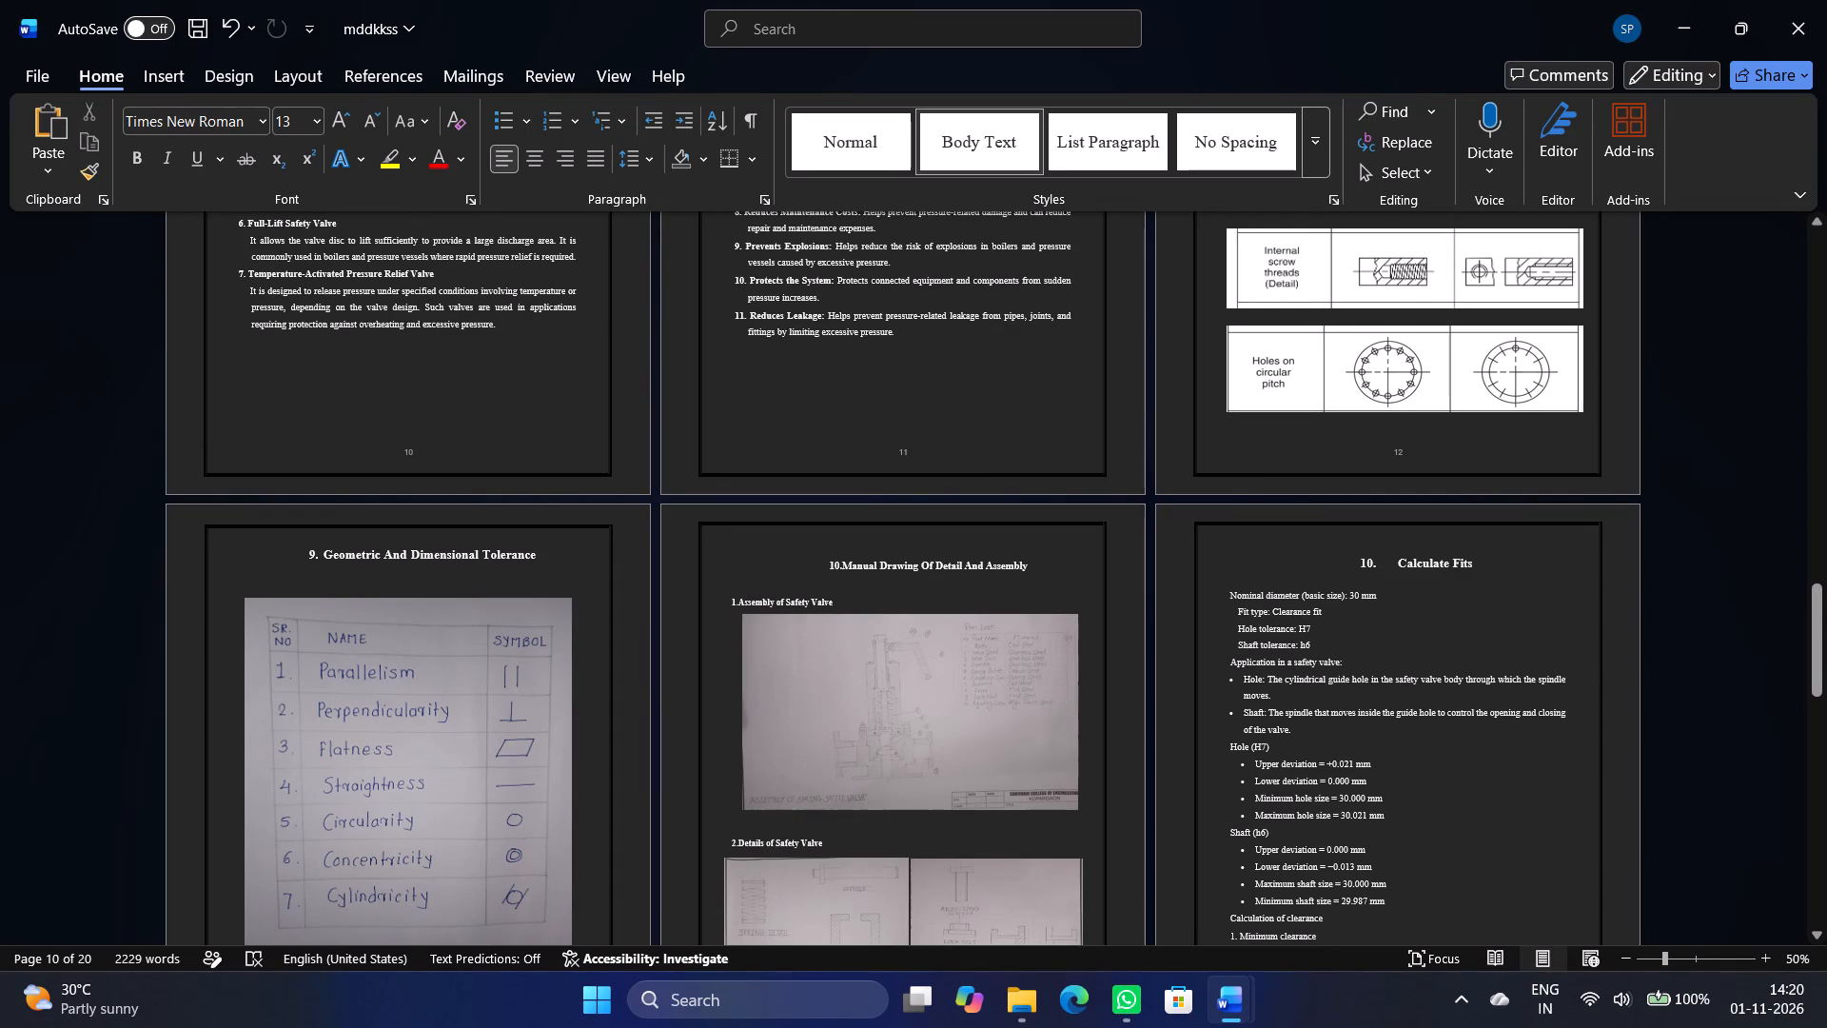
scroll(1181, 595, "down", 13)
scroll(1259, 602, "down", 7)
scroll(807, 698, "down", 6)
scroll(1253, 690, "down", 8)
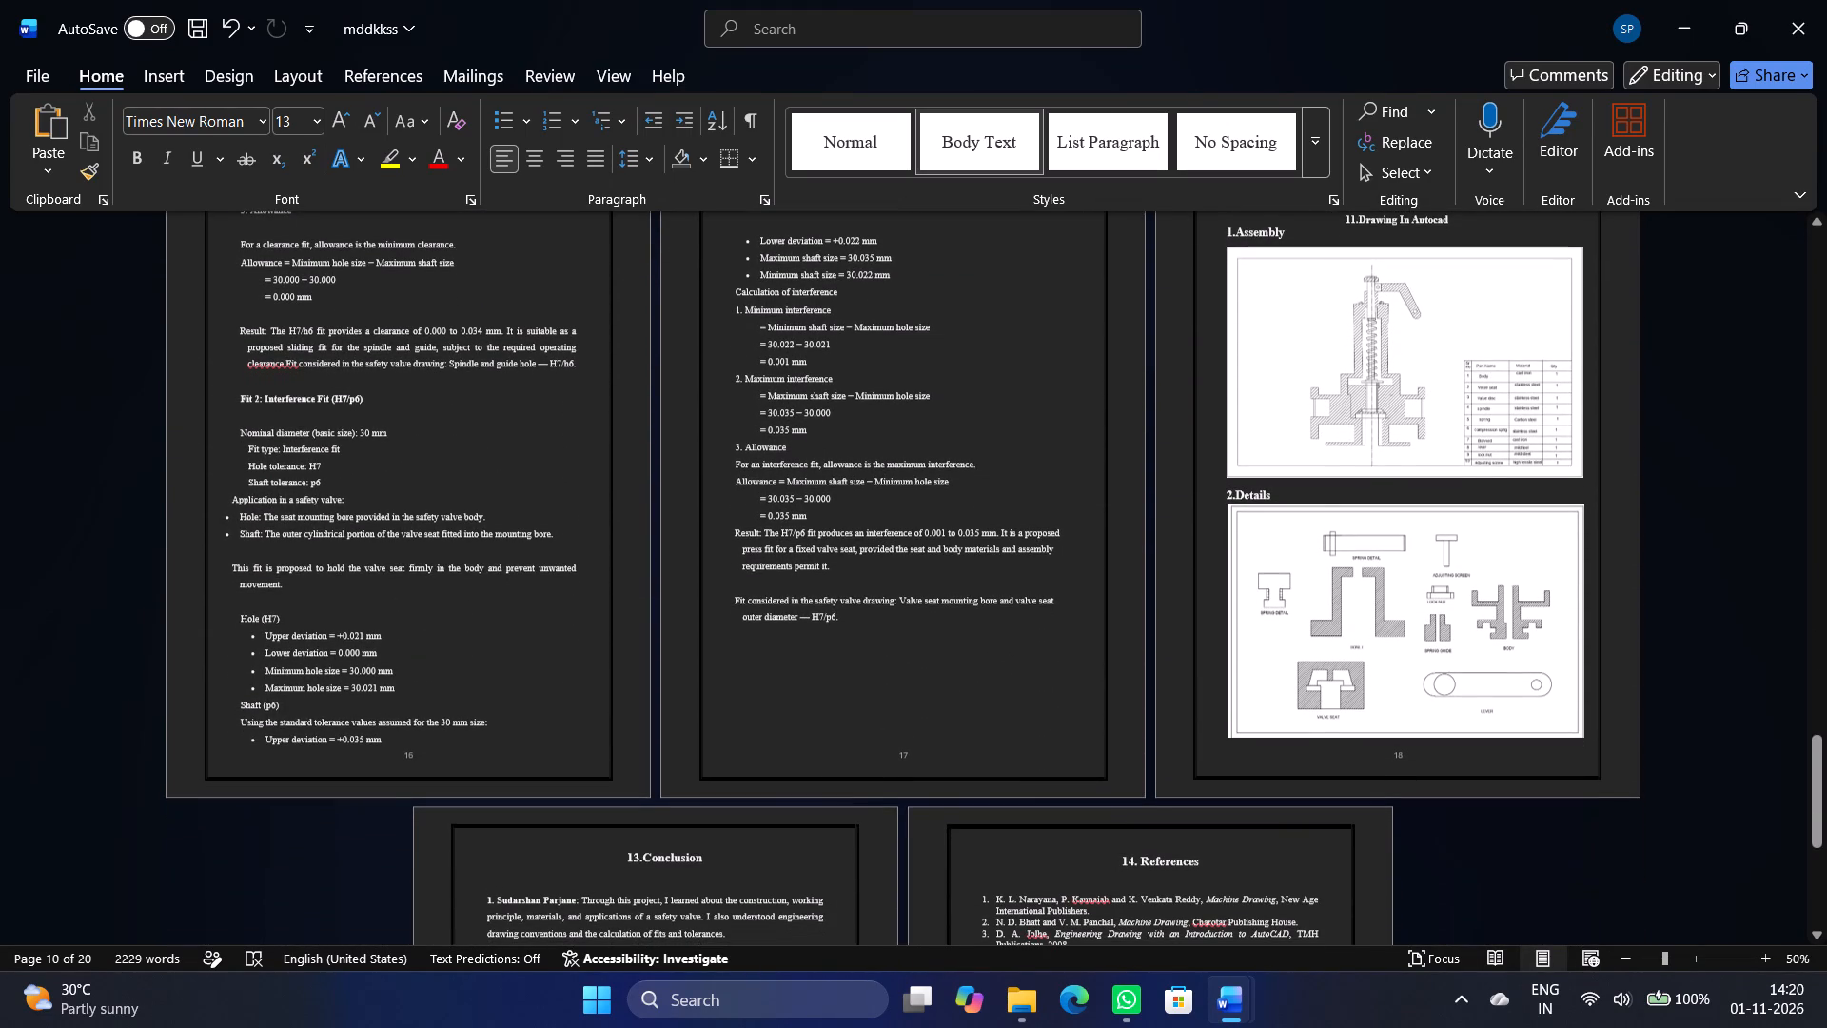
scroll(1663, 702, "up", 5)
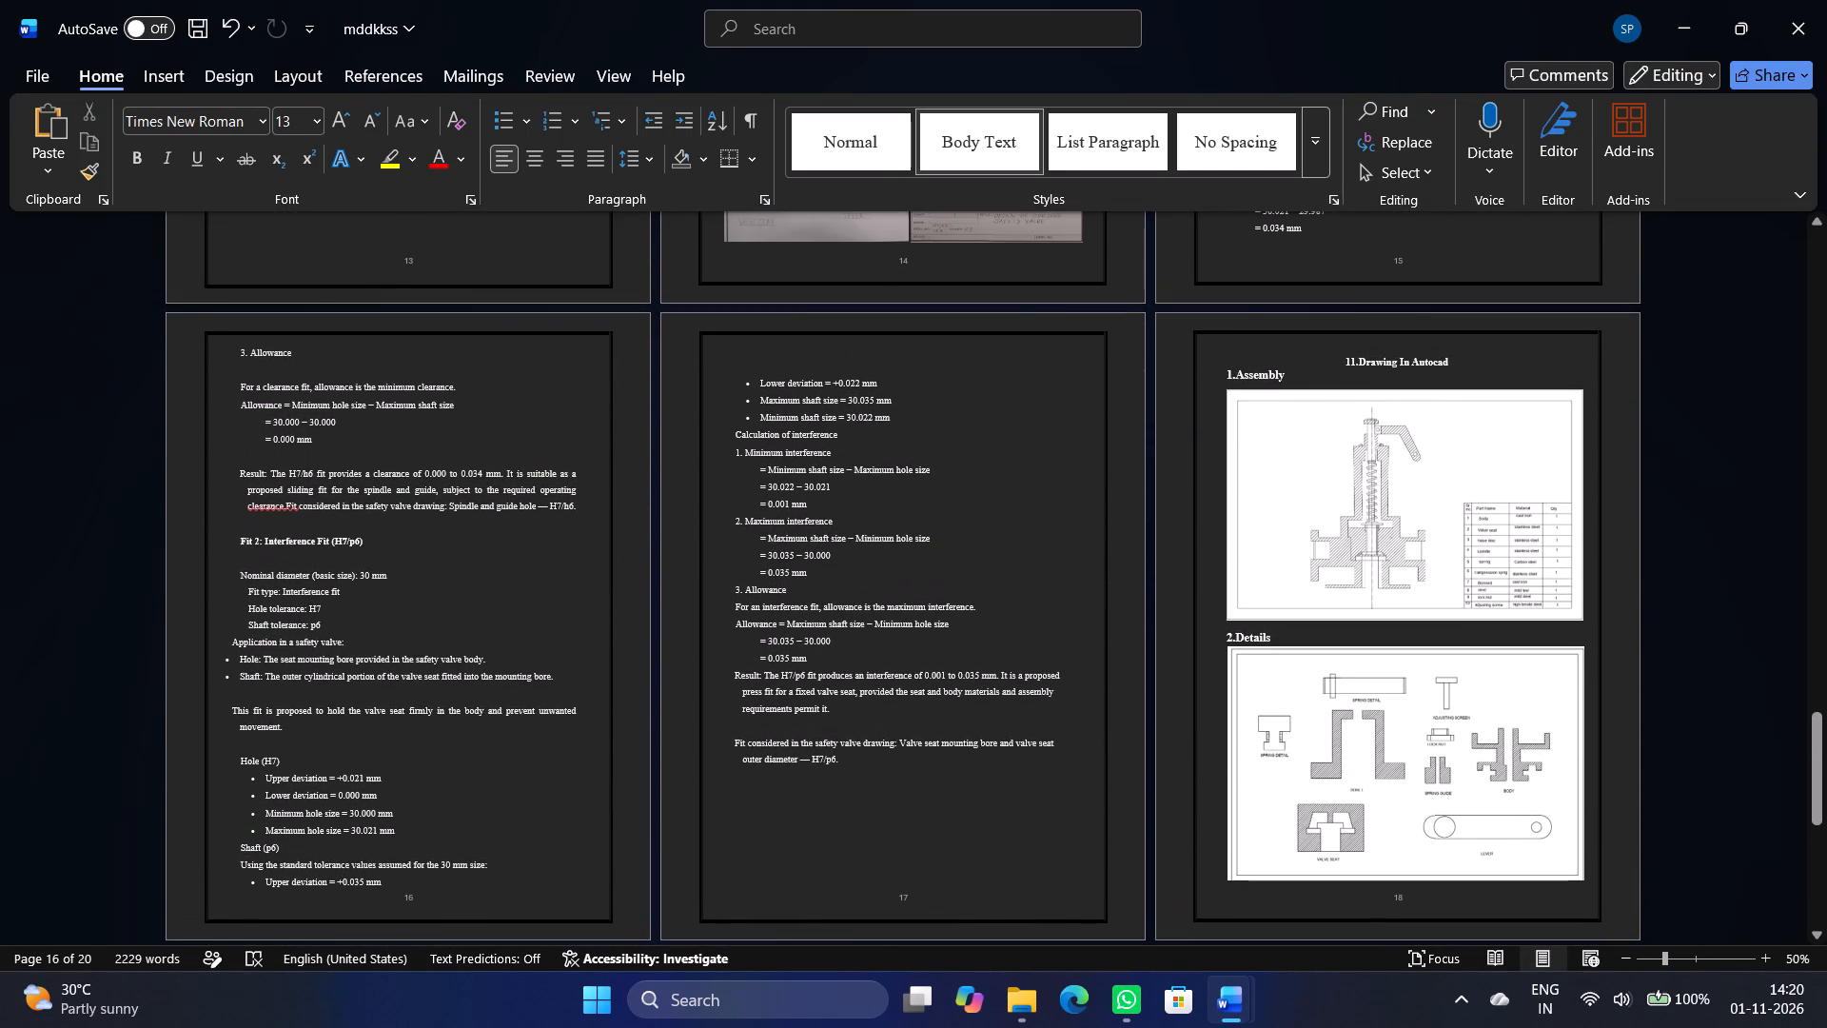
Compare the page numbers listed in the Index with the pages where the sections actually start, through Drawing In Autocad.
left_click_drag(1816, 752, 1826, 270)
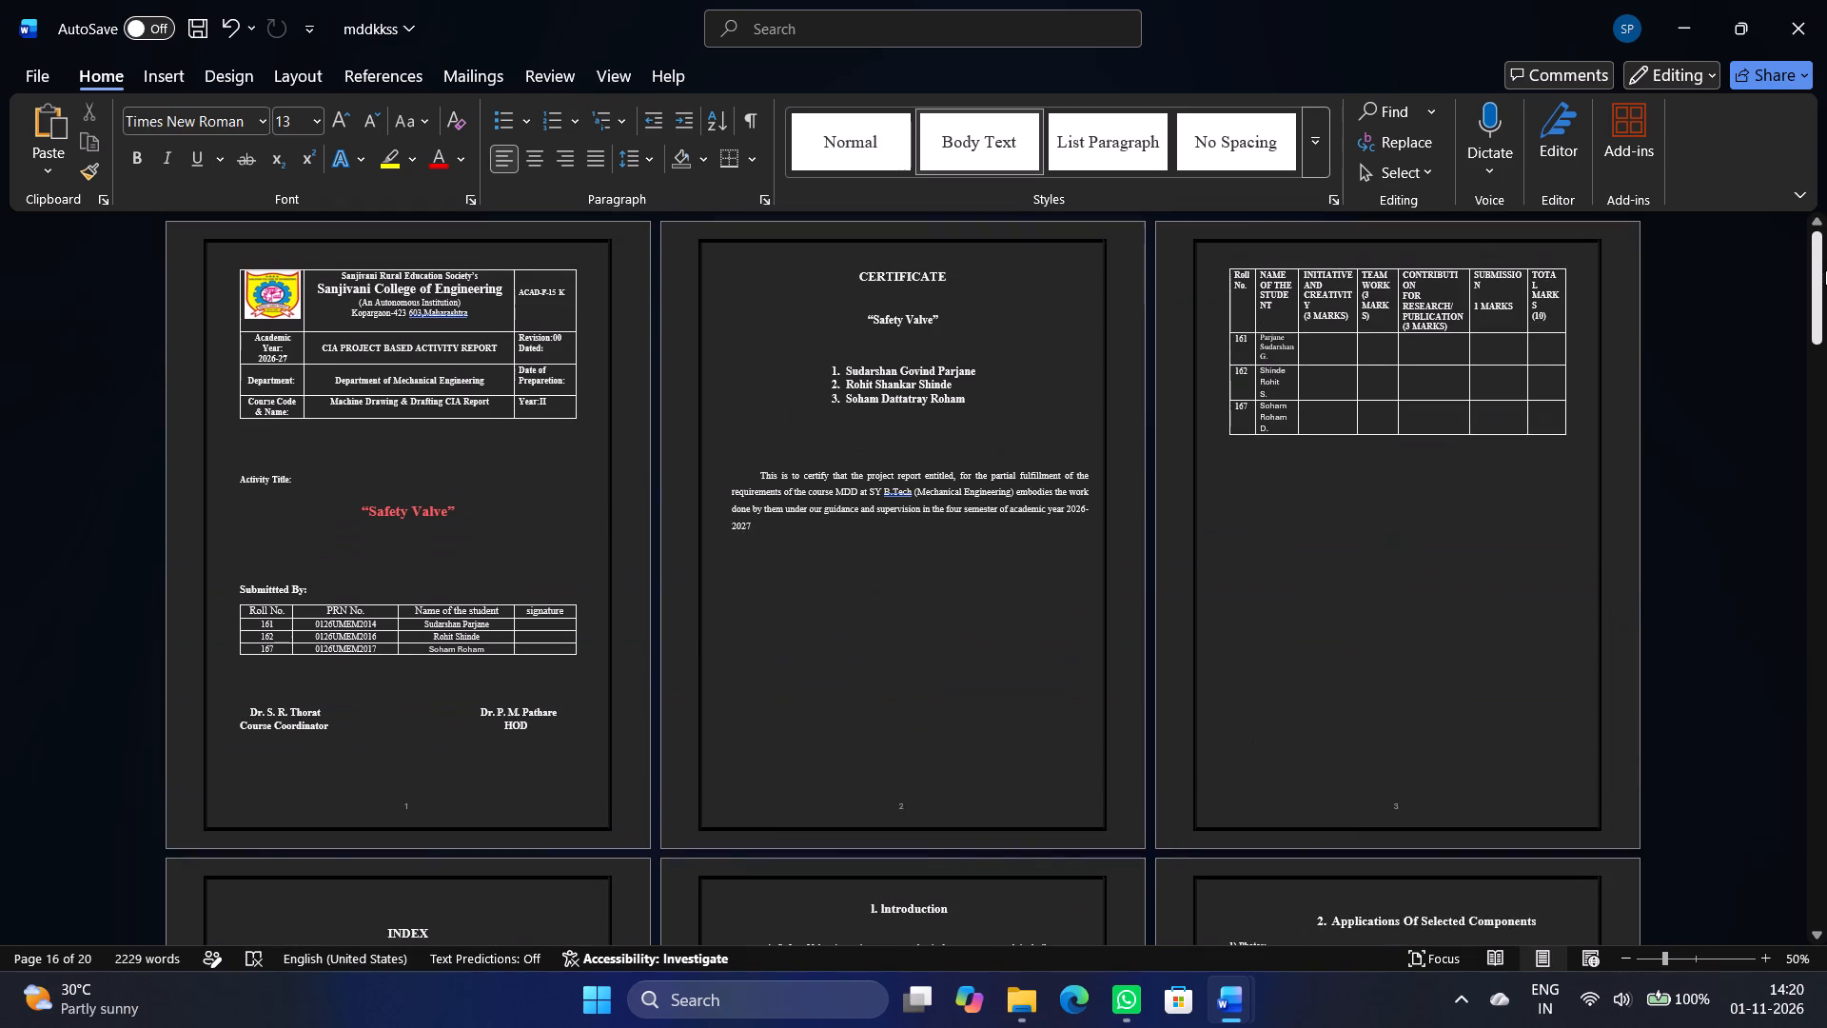
scroll(999, 533, "down", 15)
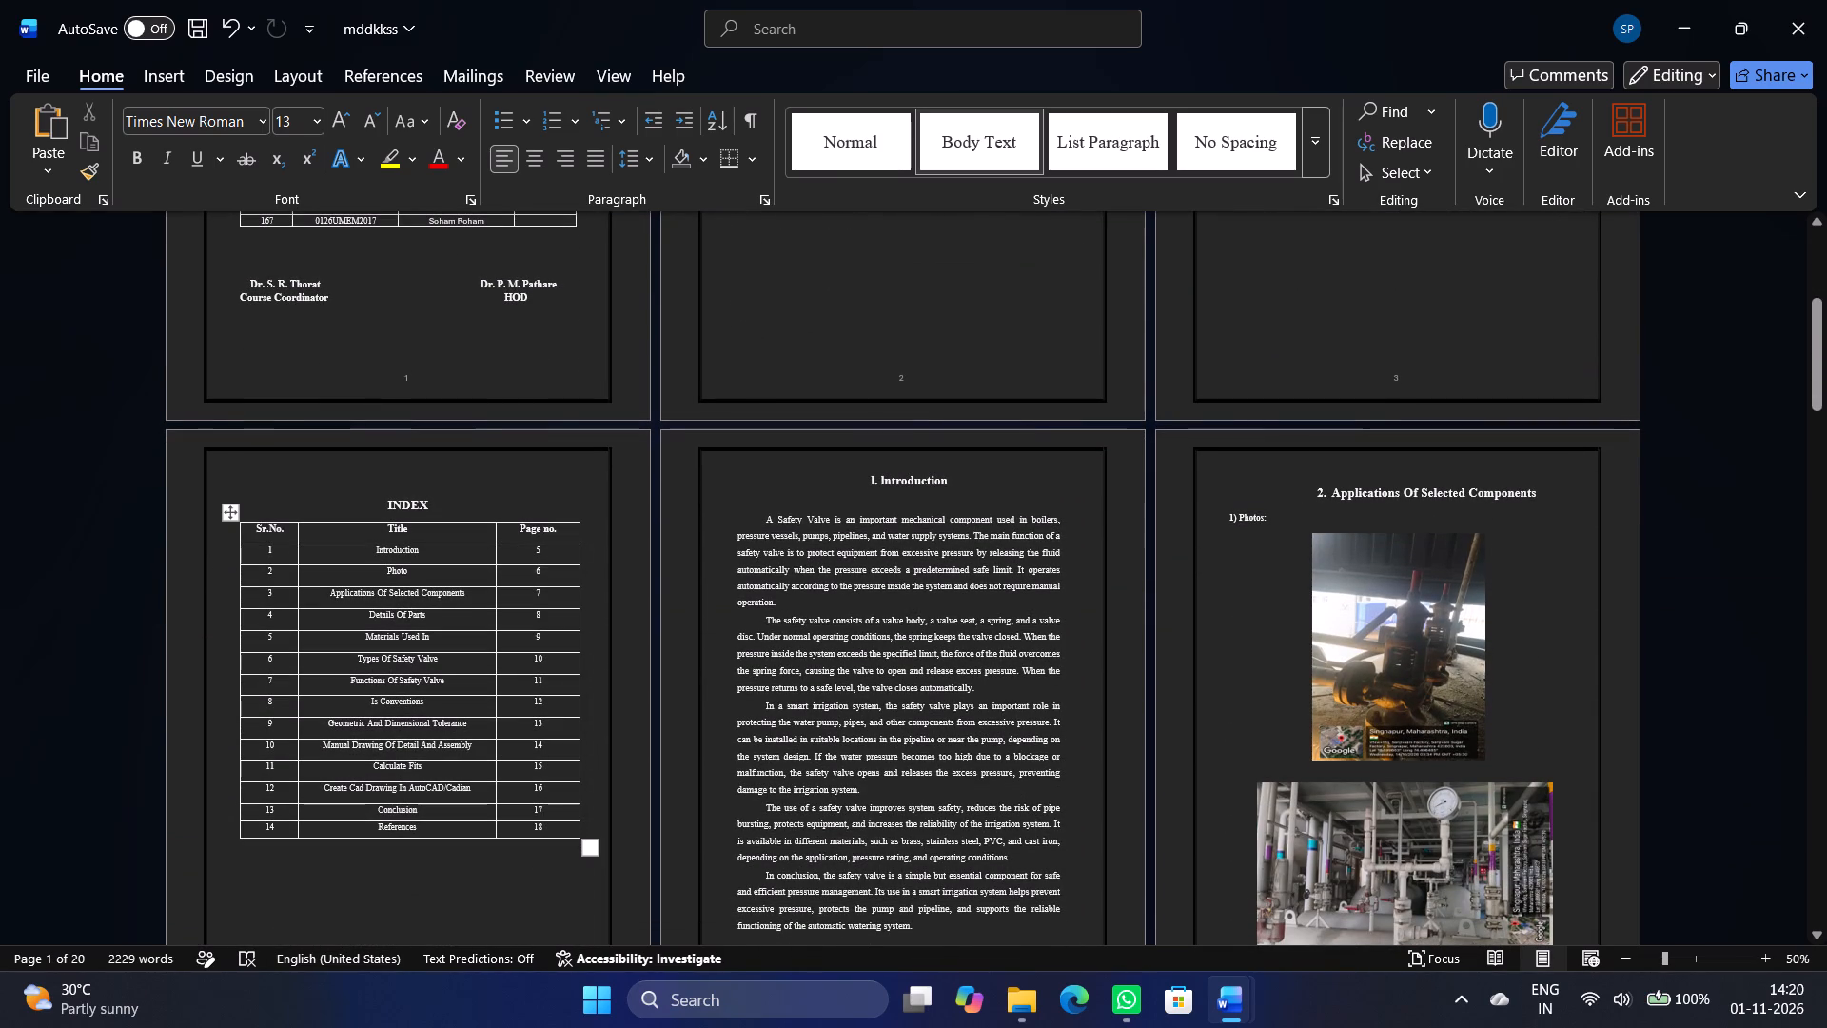
scroll(1001, 760, "down", 19)
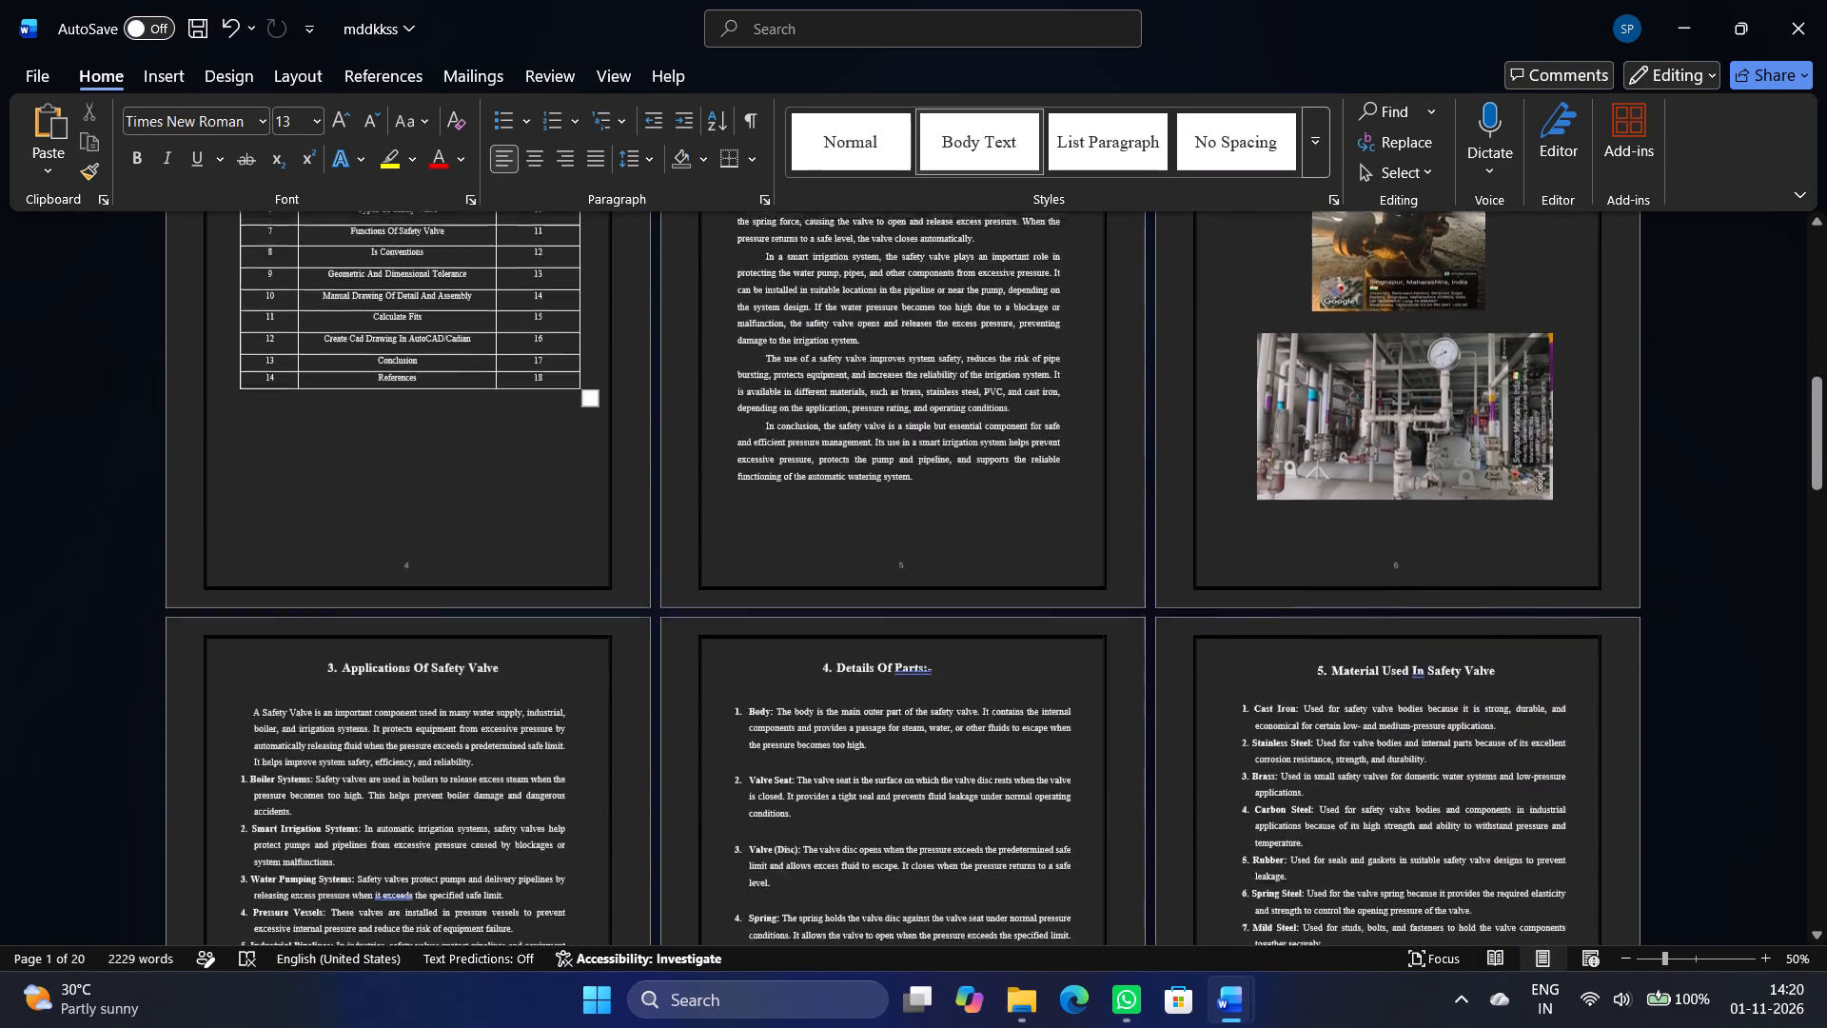
scroll(1056, 729, "down", 20)
scroll(1056, 729, "down", 20)
scroll(1056, 729, "down", 16)
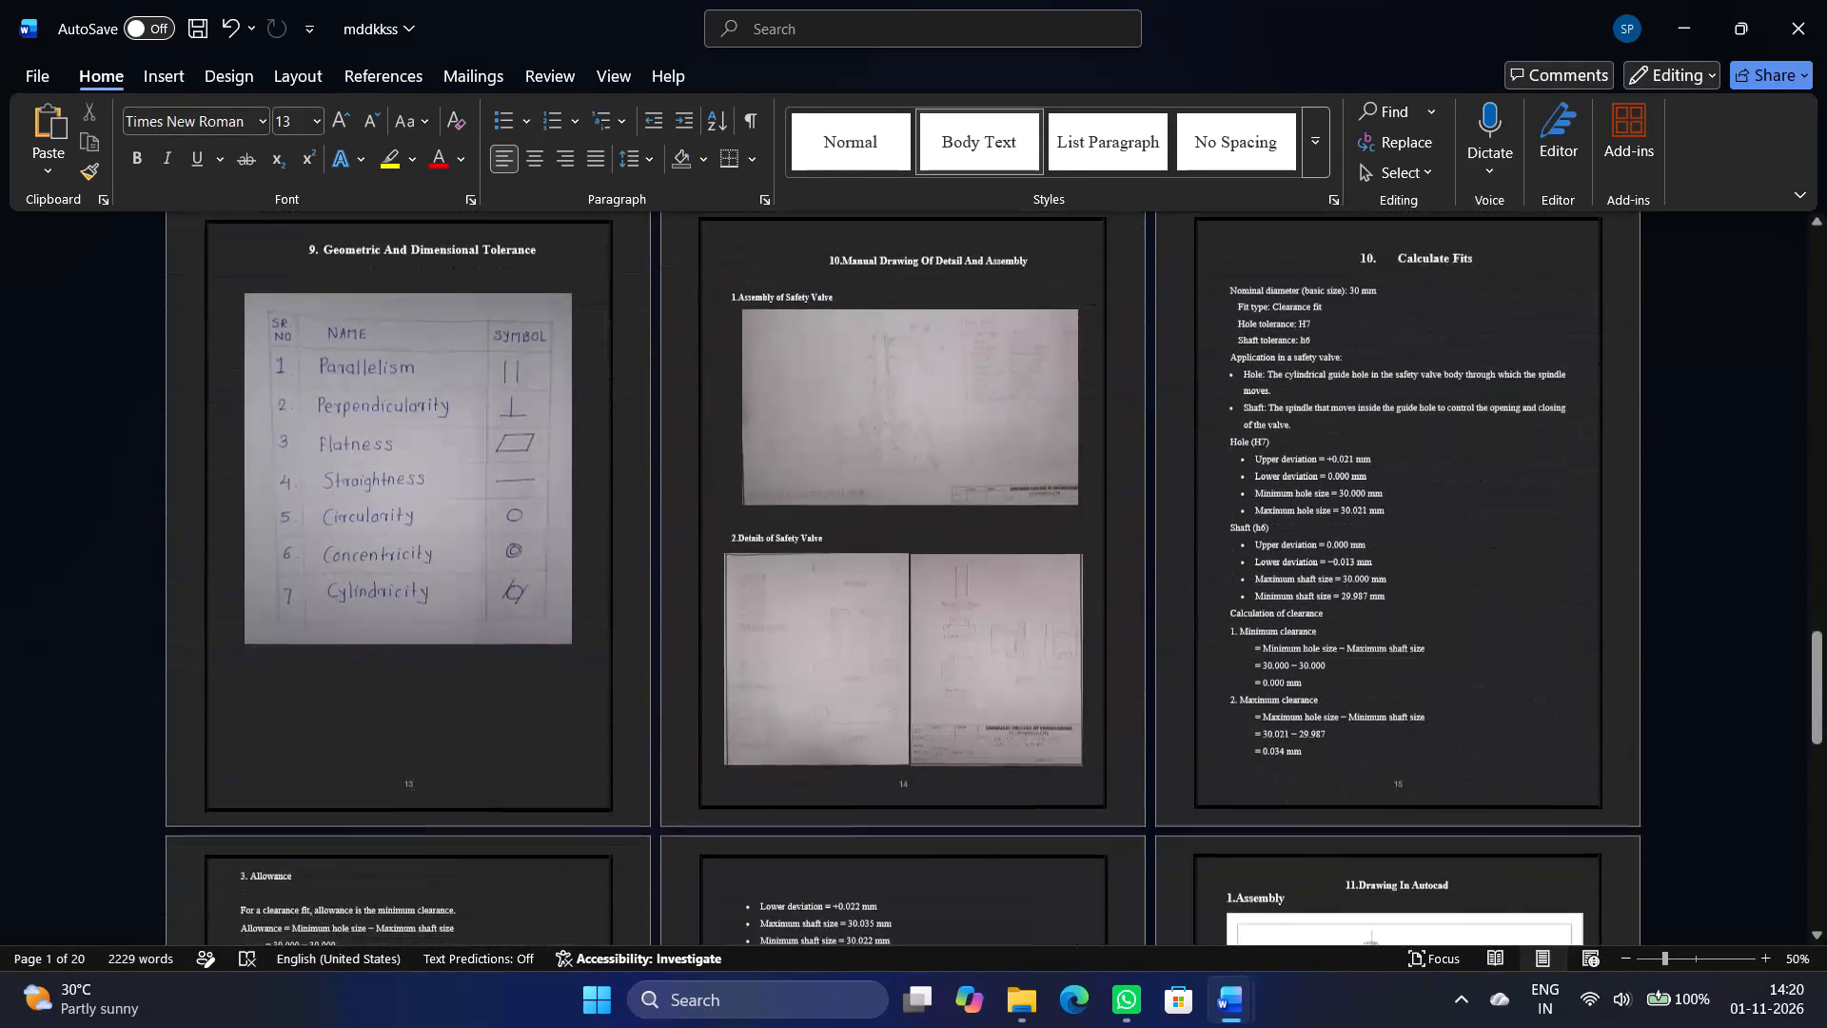
scroll(1056, 733, "down", 19)
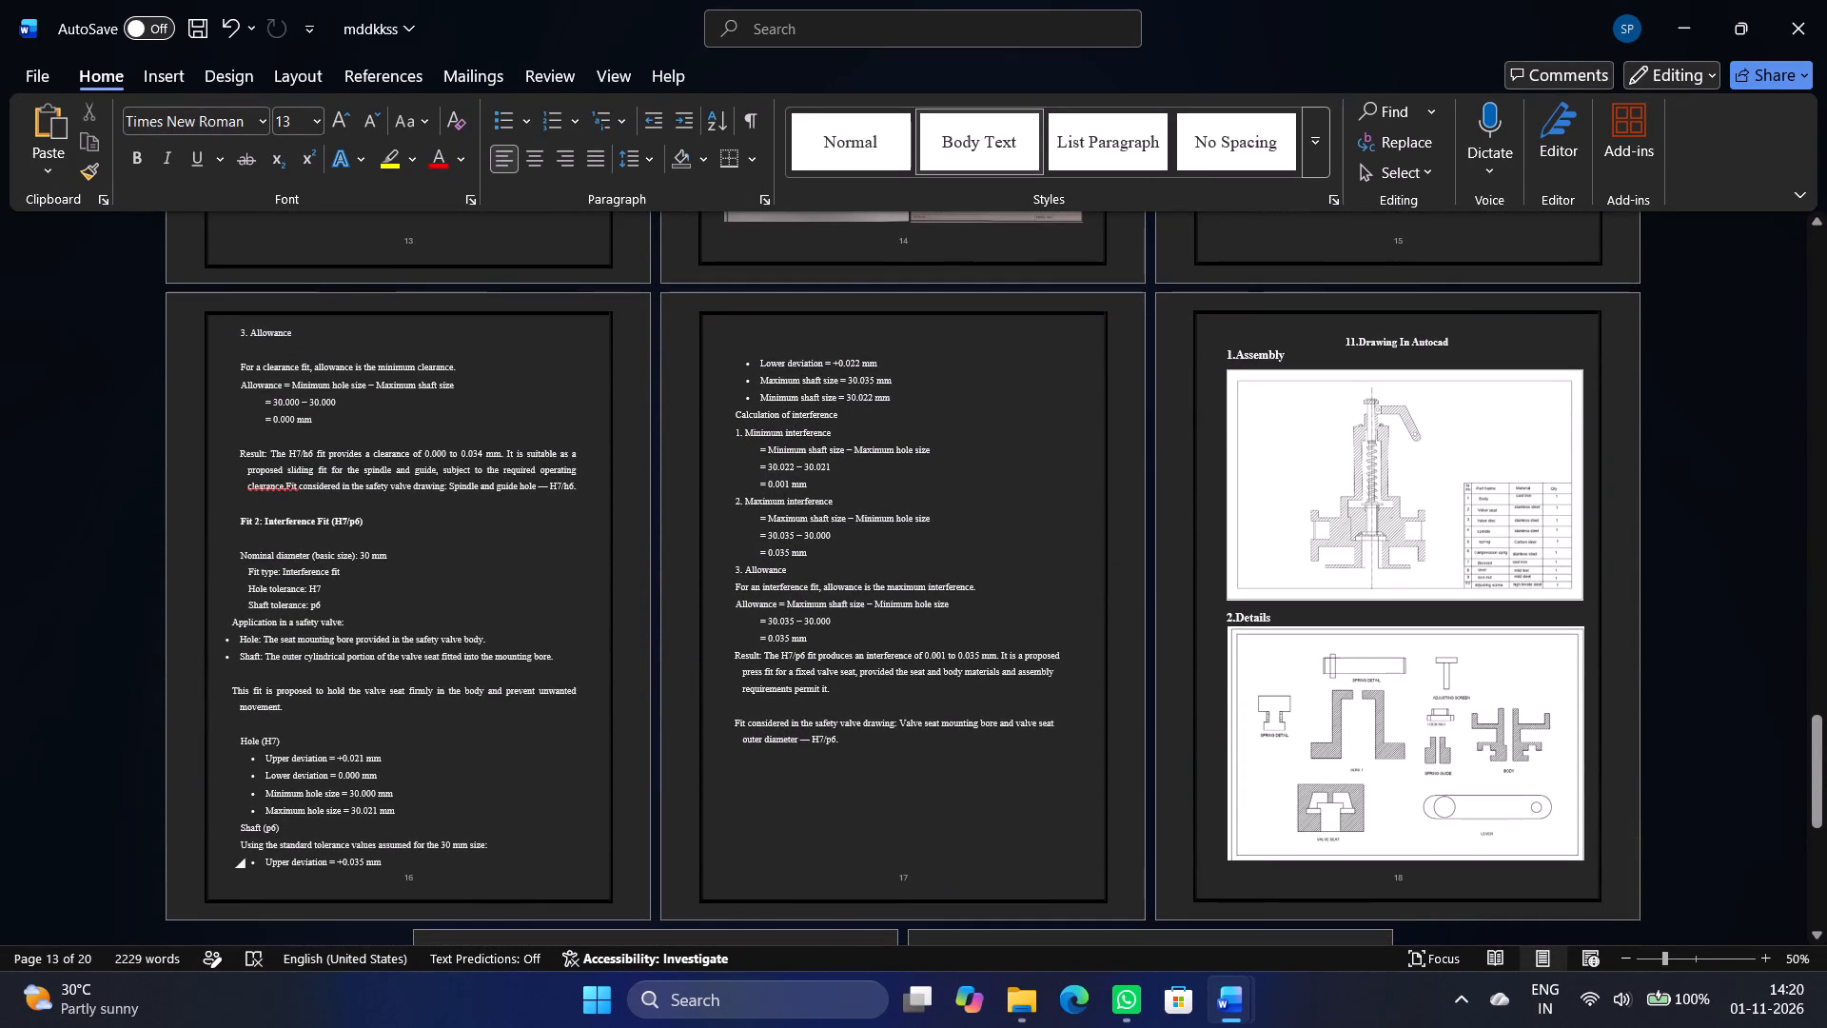
scroll(1508, 826, "up", 6)
scroll(1510, 826, "up", 16)
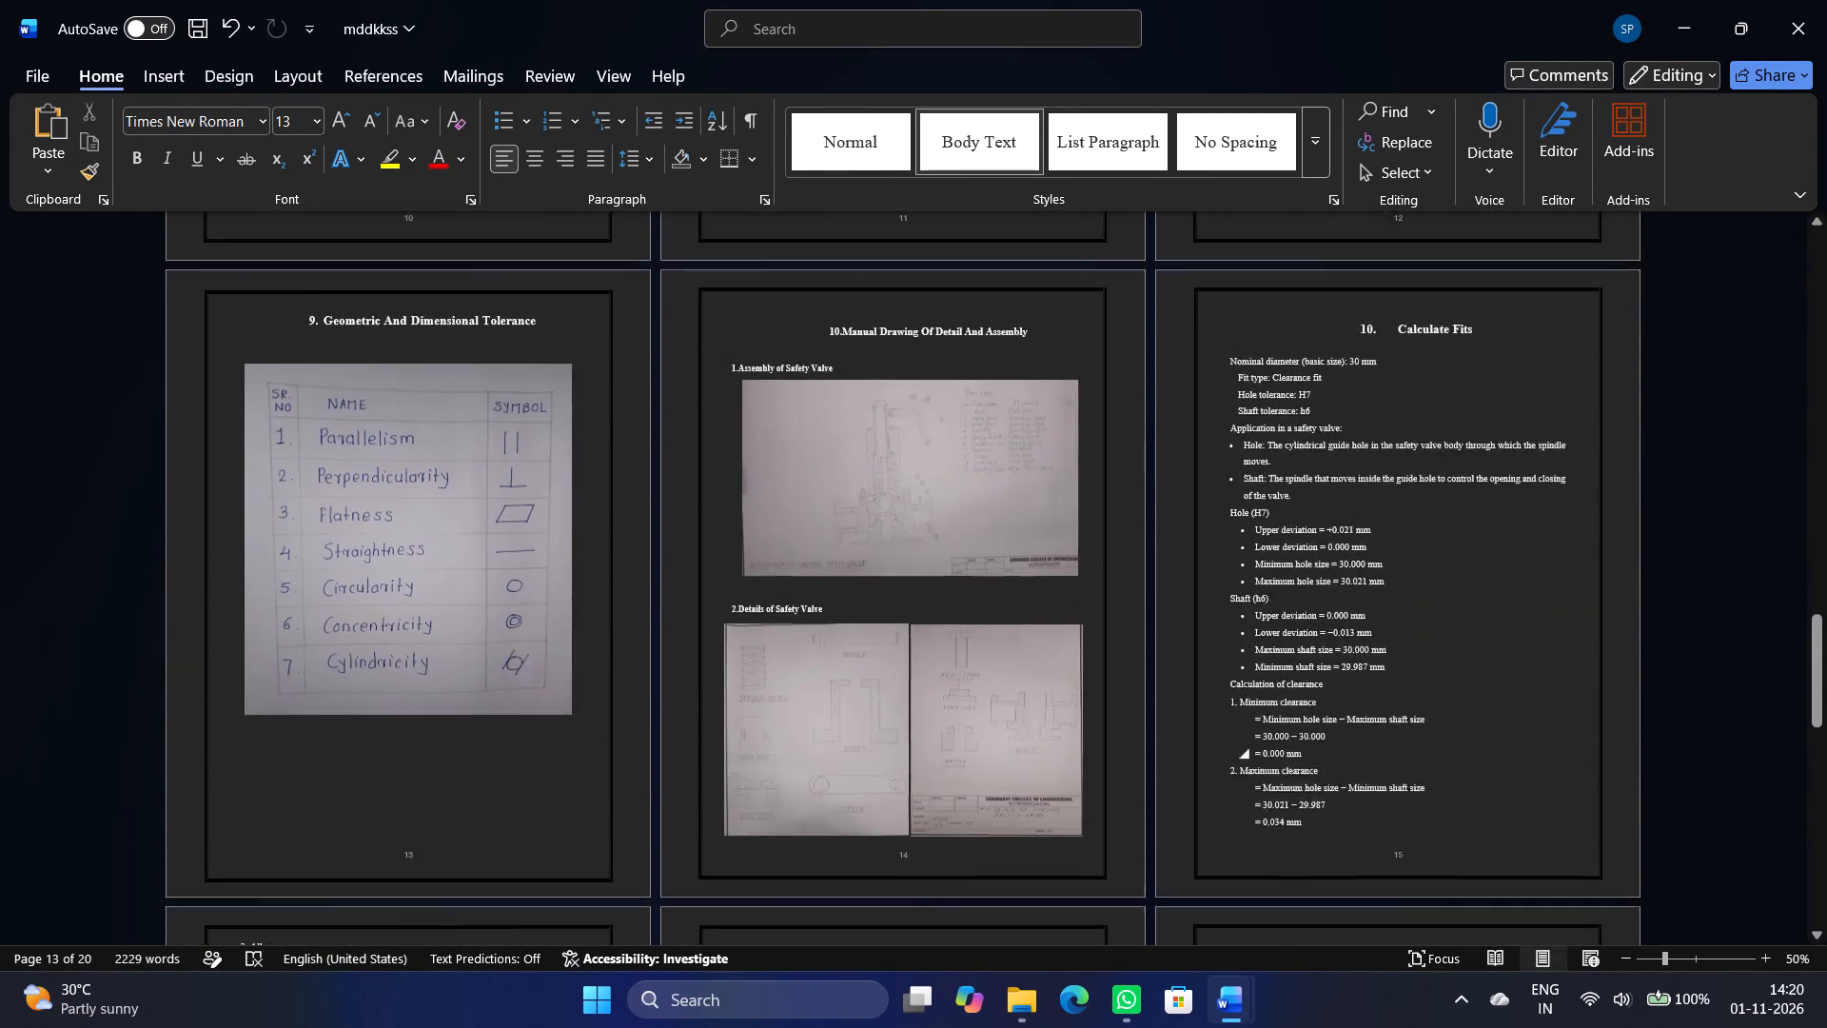
scroll(1530, 807, "up", 20)
scroll(1530, 807, "up", 20)
scroll(1530, 807, "up", 18)
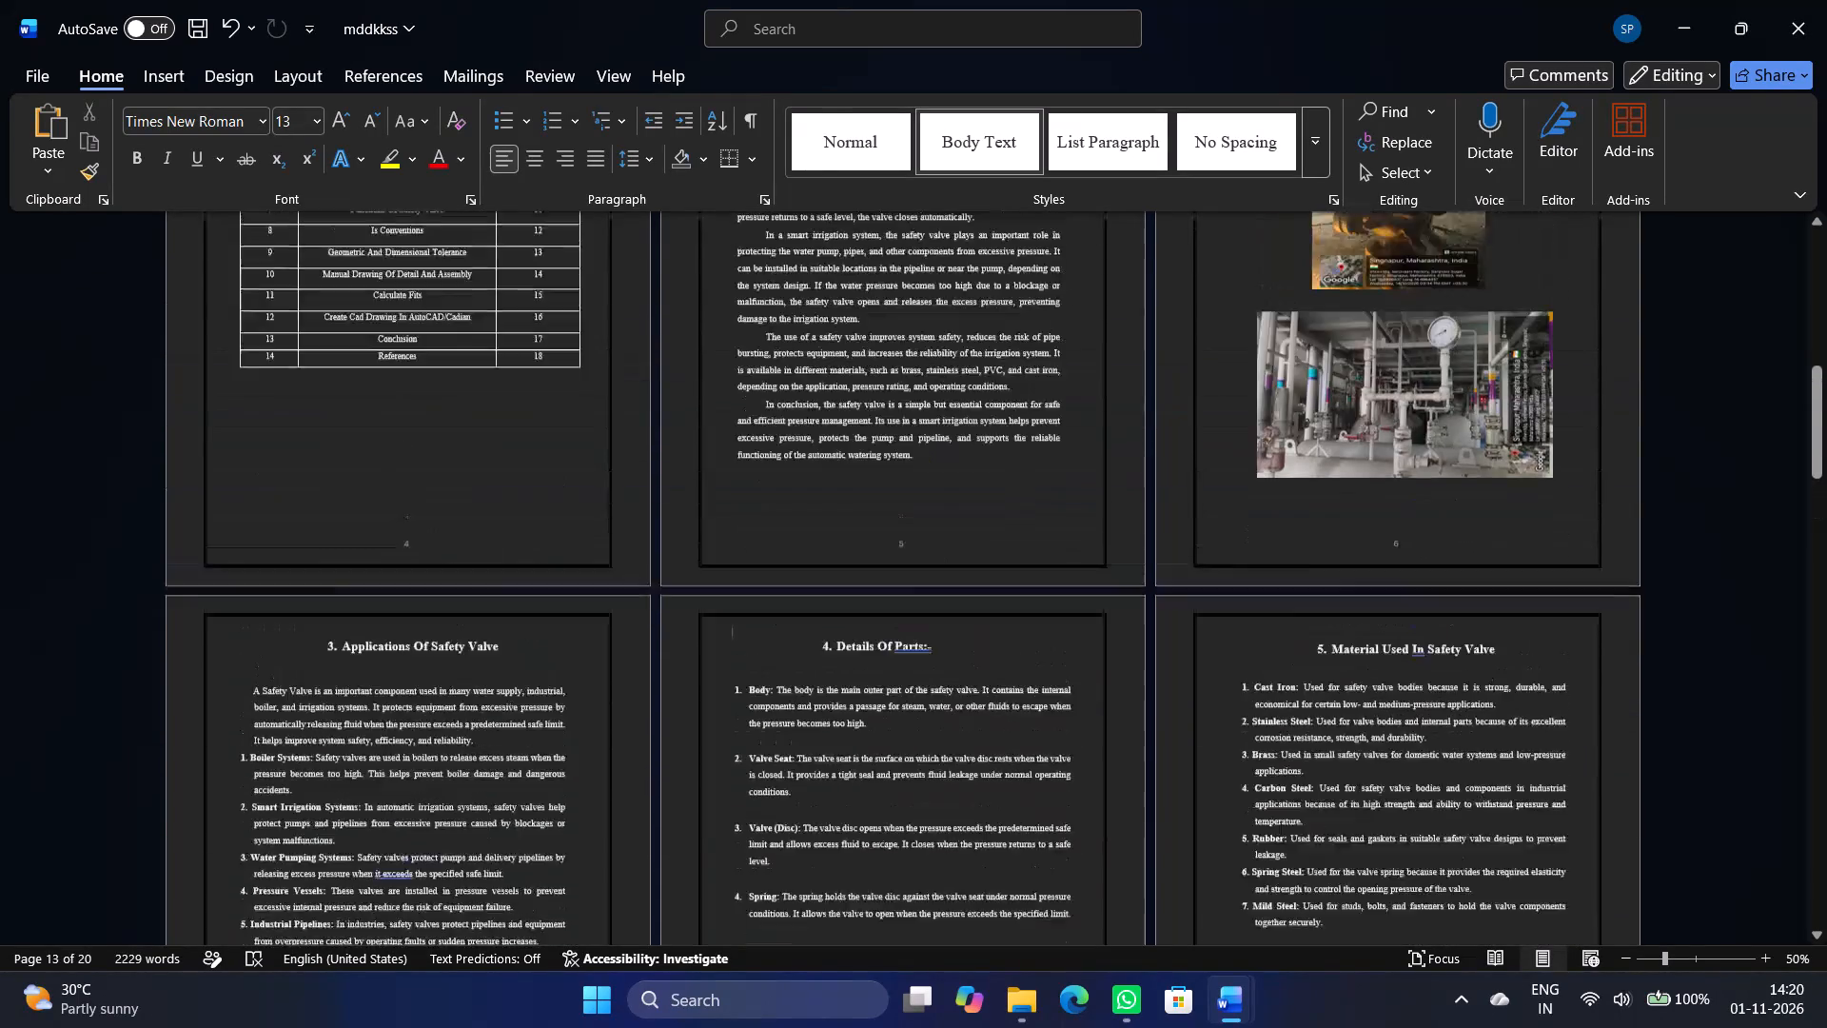
scroll(1561, 814, "up", 16)
Set the Index page numbers to 18 for Create Cad Drawing In AutoCAD/Catian, 19 for Conclusion and 20 for References.
scroll(431, 997, "down", 5)
scroll(493, 787, "down", 2)
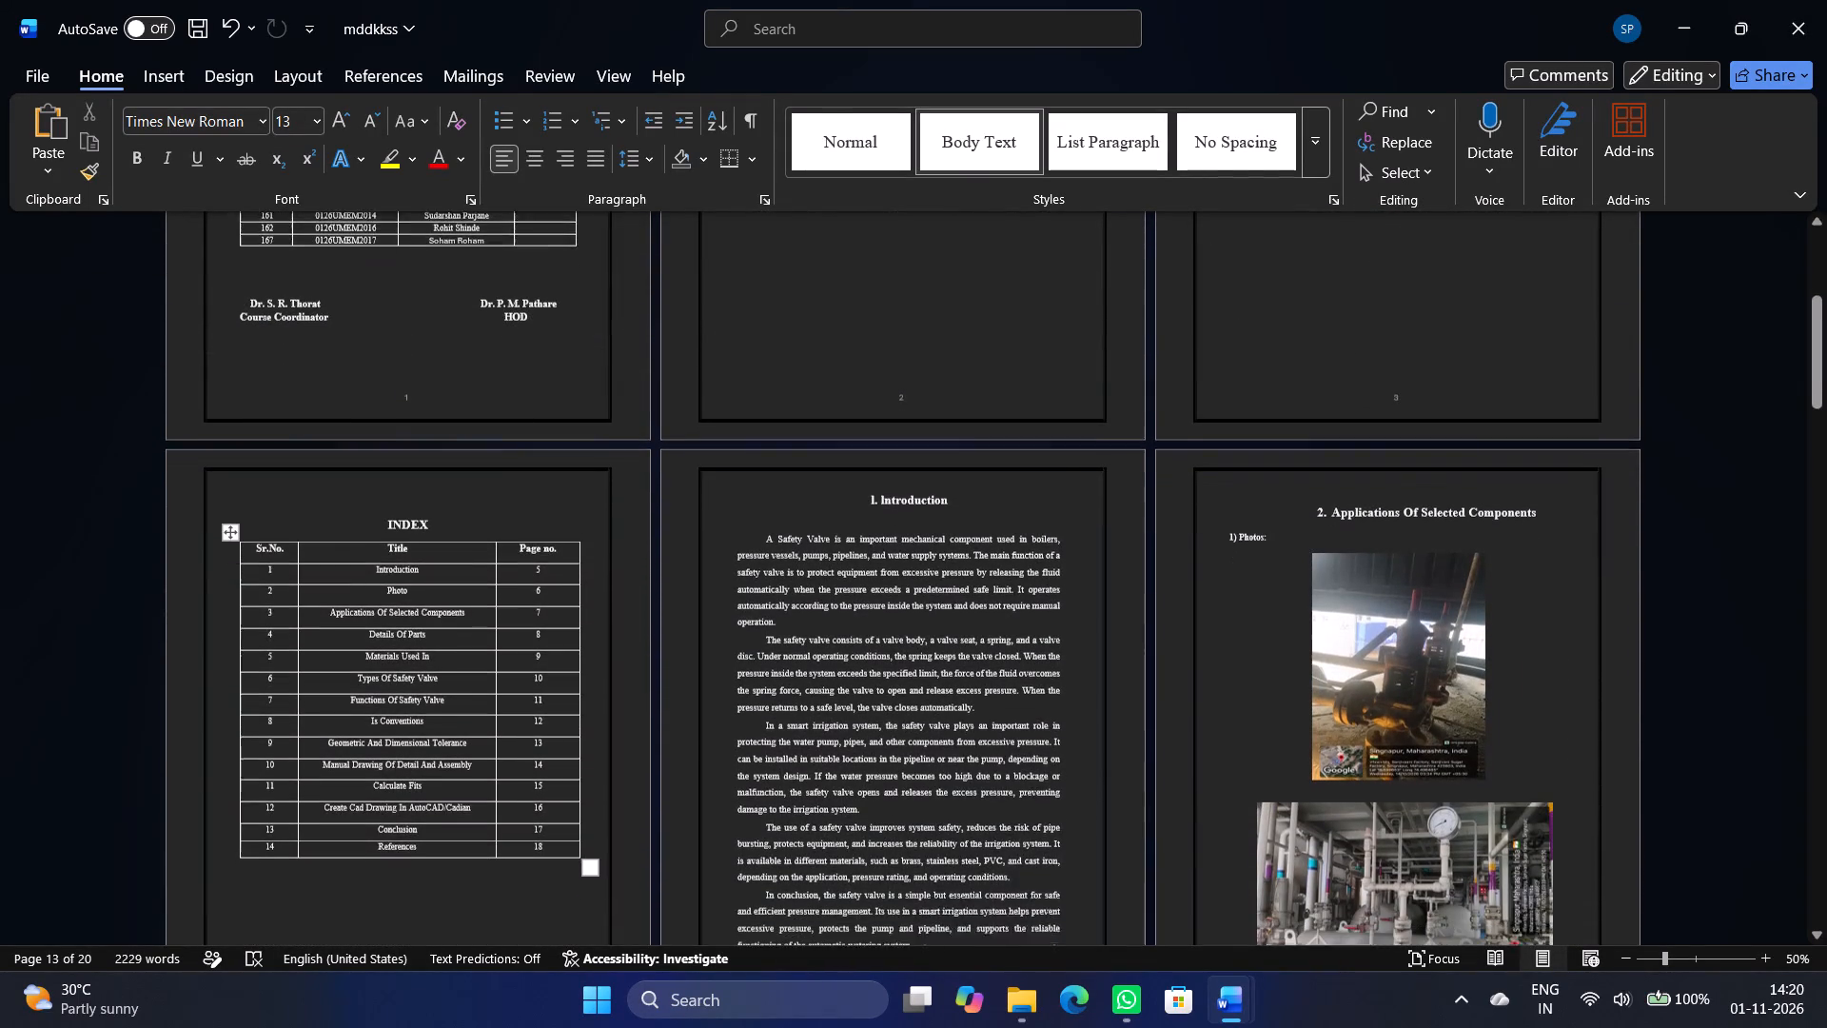
scroll(511, 819, "down", 1)
left_click(544, 765)
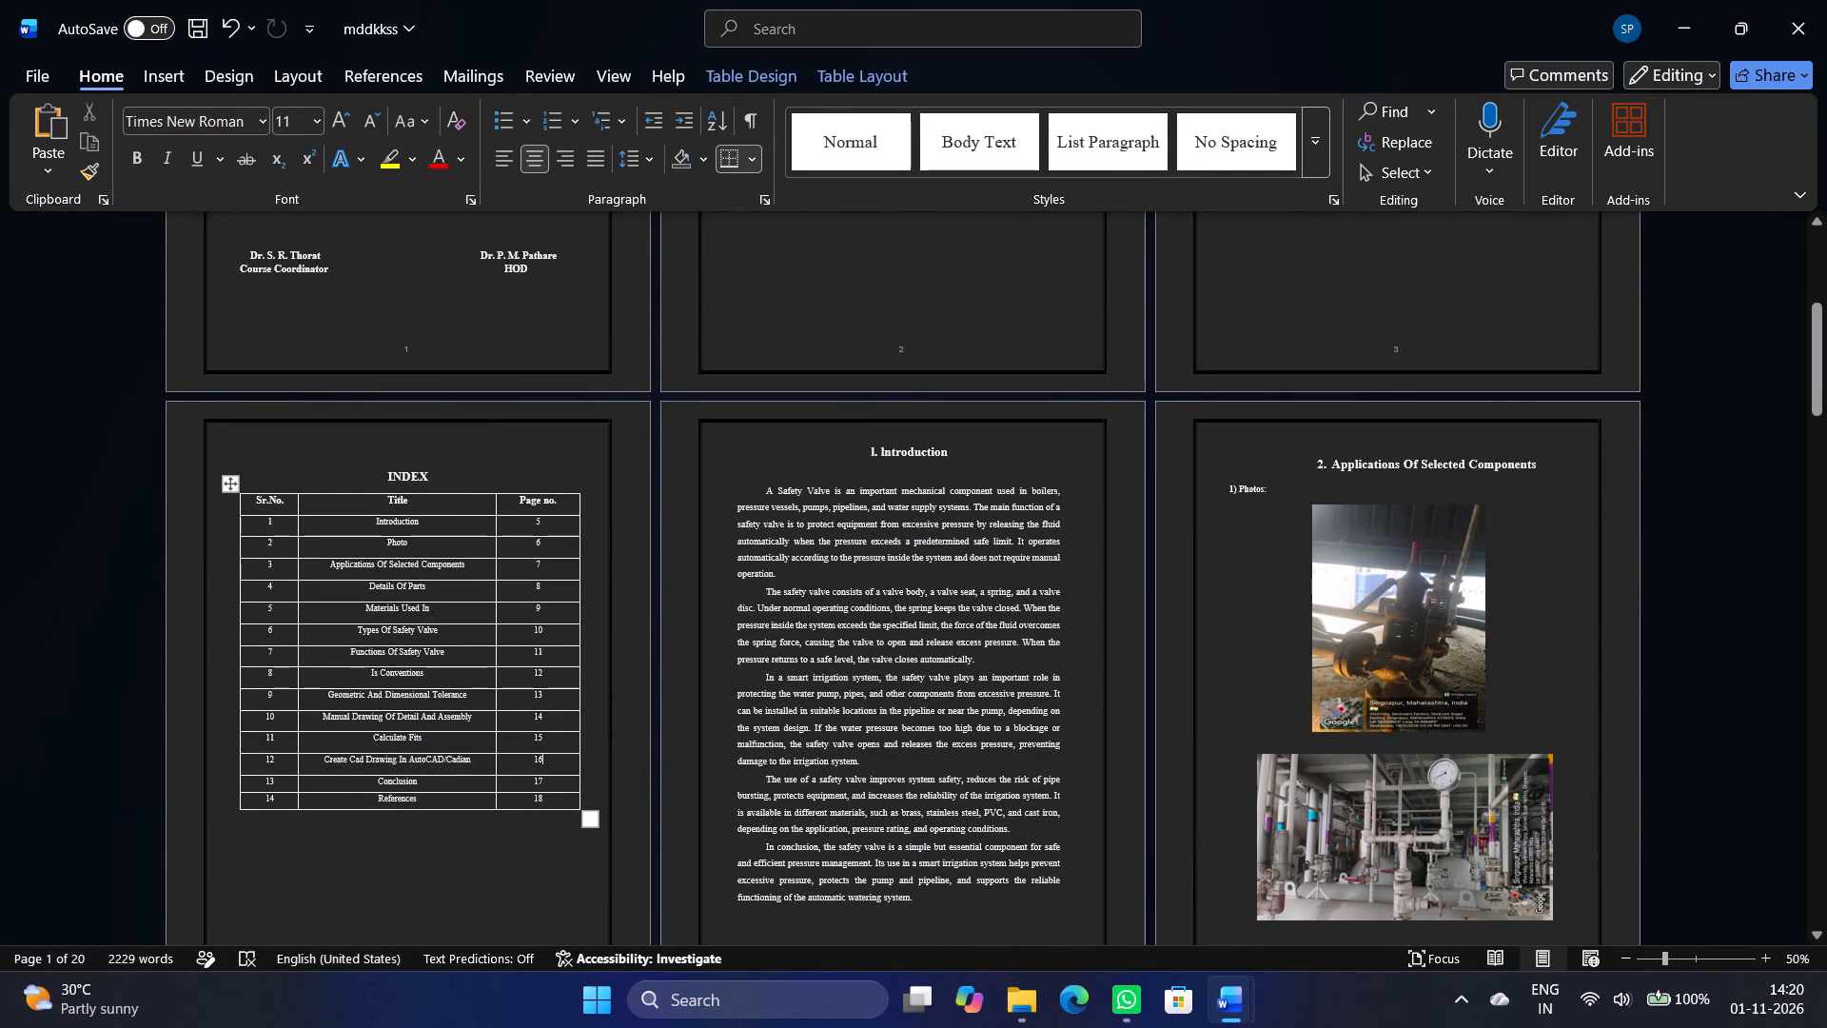
key("BackSpace")
key("8")
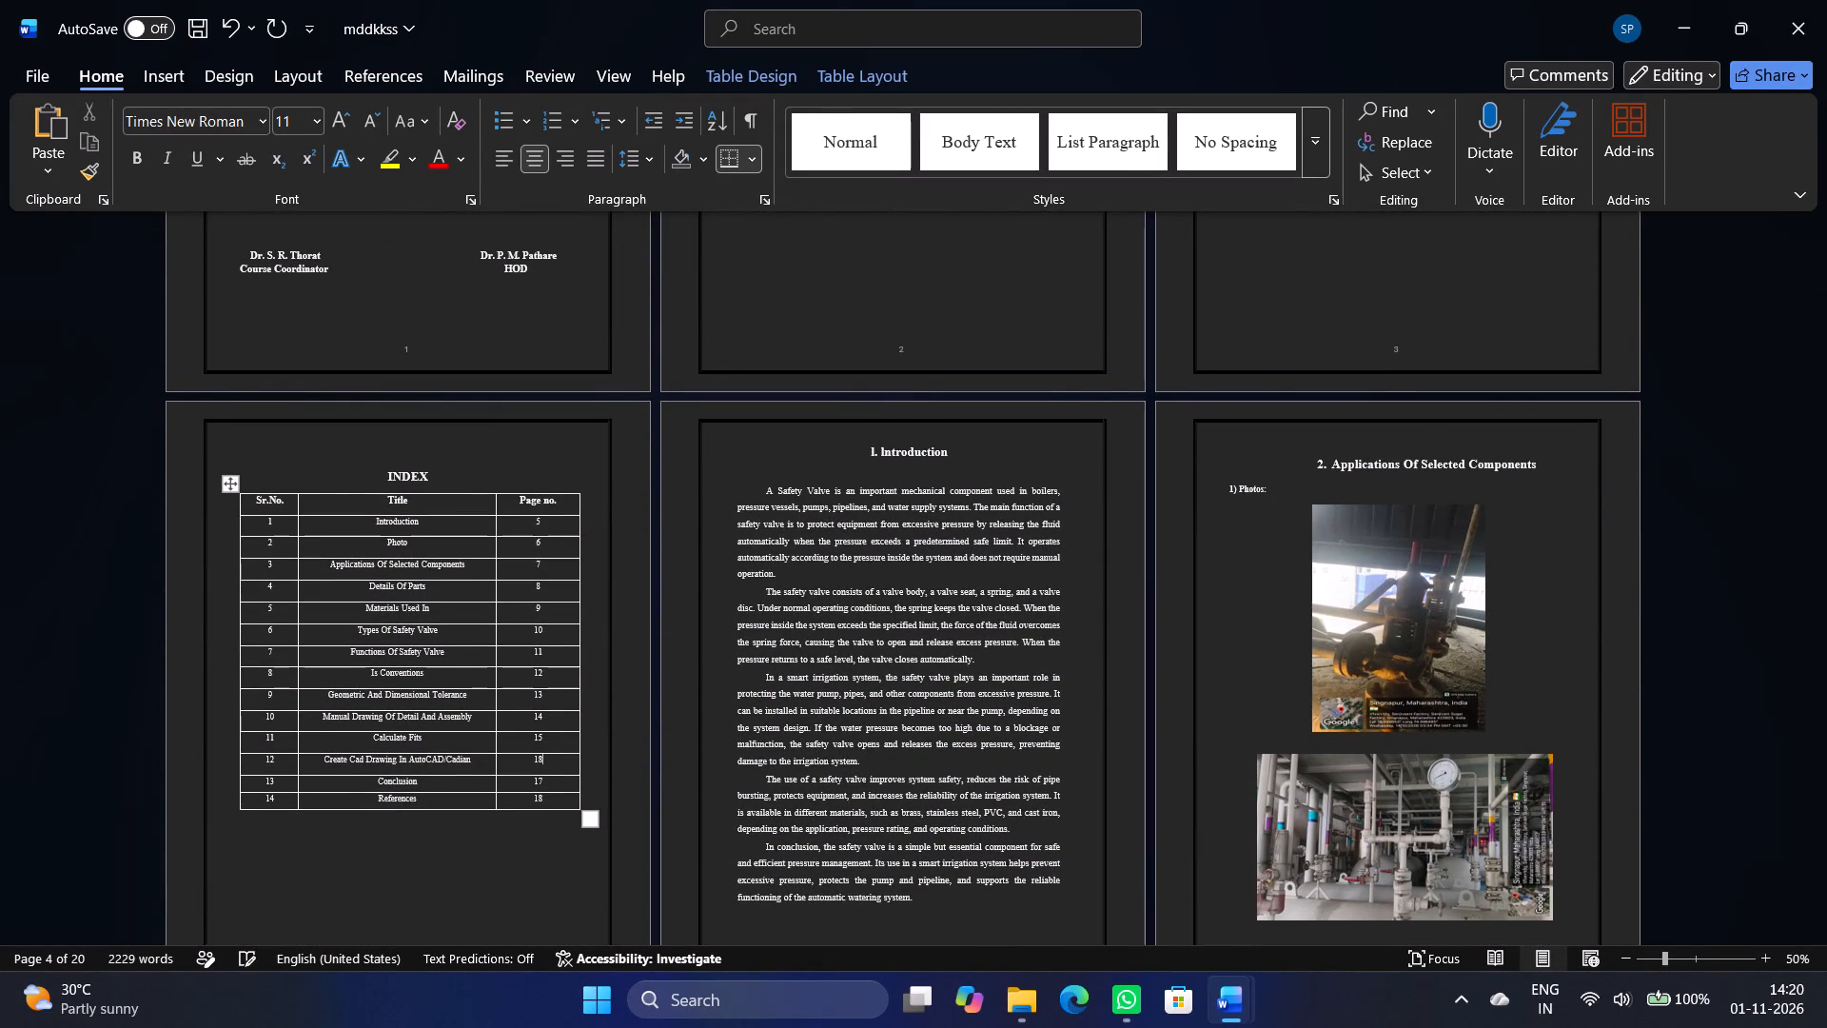
key("Down")
key("BackSpace")
key("9")
key("Down")
key("BackSpace")
key("0")
key("BackSpace")
key("BackSpace")
type("20")
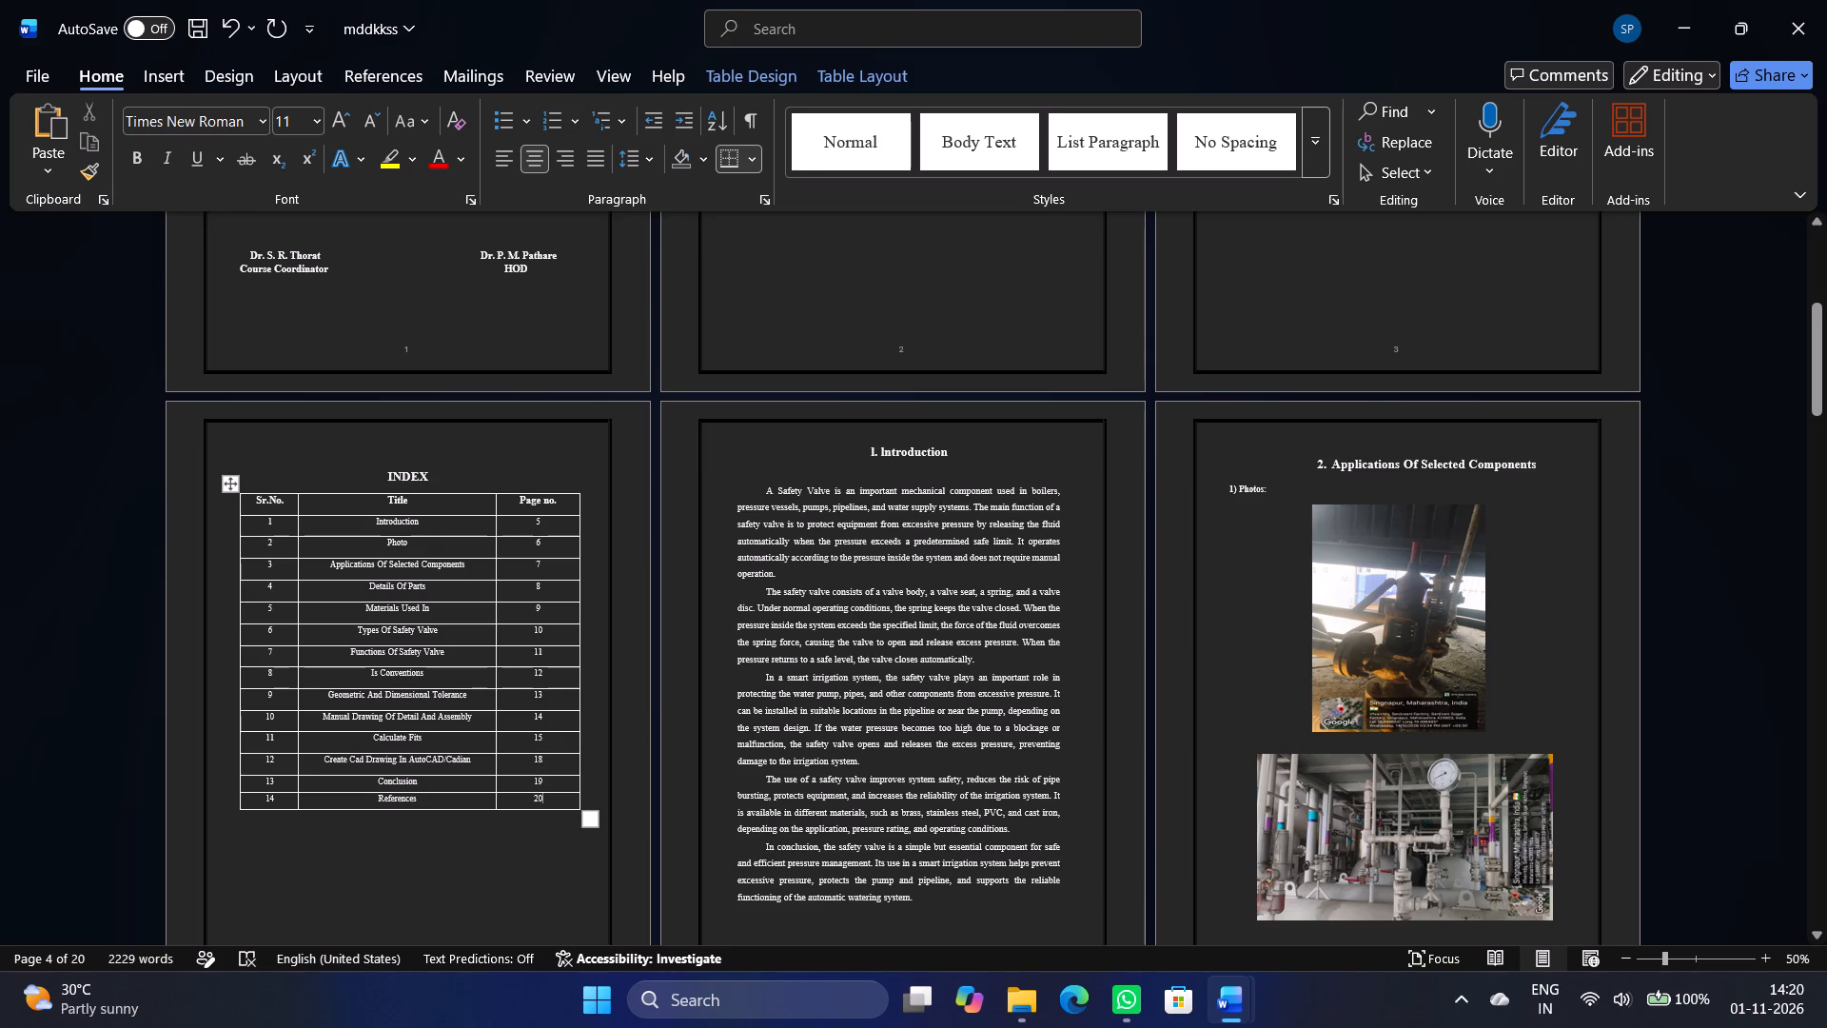
Review the pages from the cover to the conventions figures on page 12 at 110% zoom.
scroll(1080, 876, "up", 5)
scroll(996, 741, "up", 6)
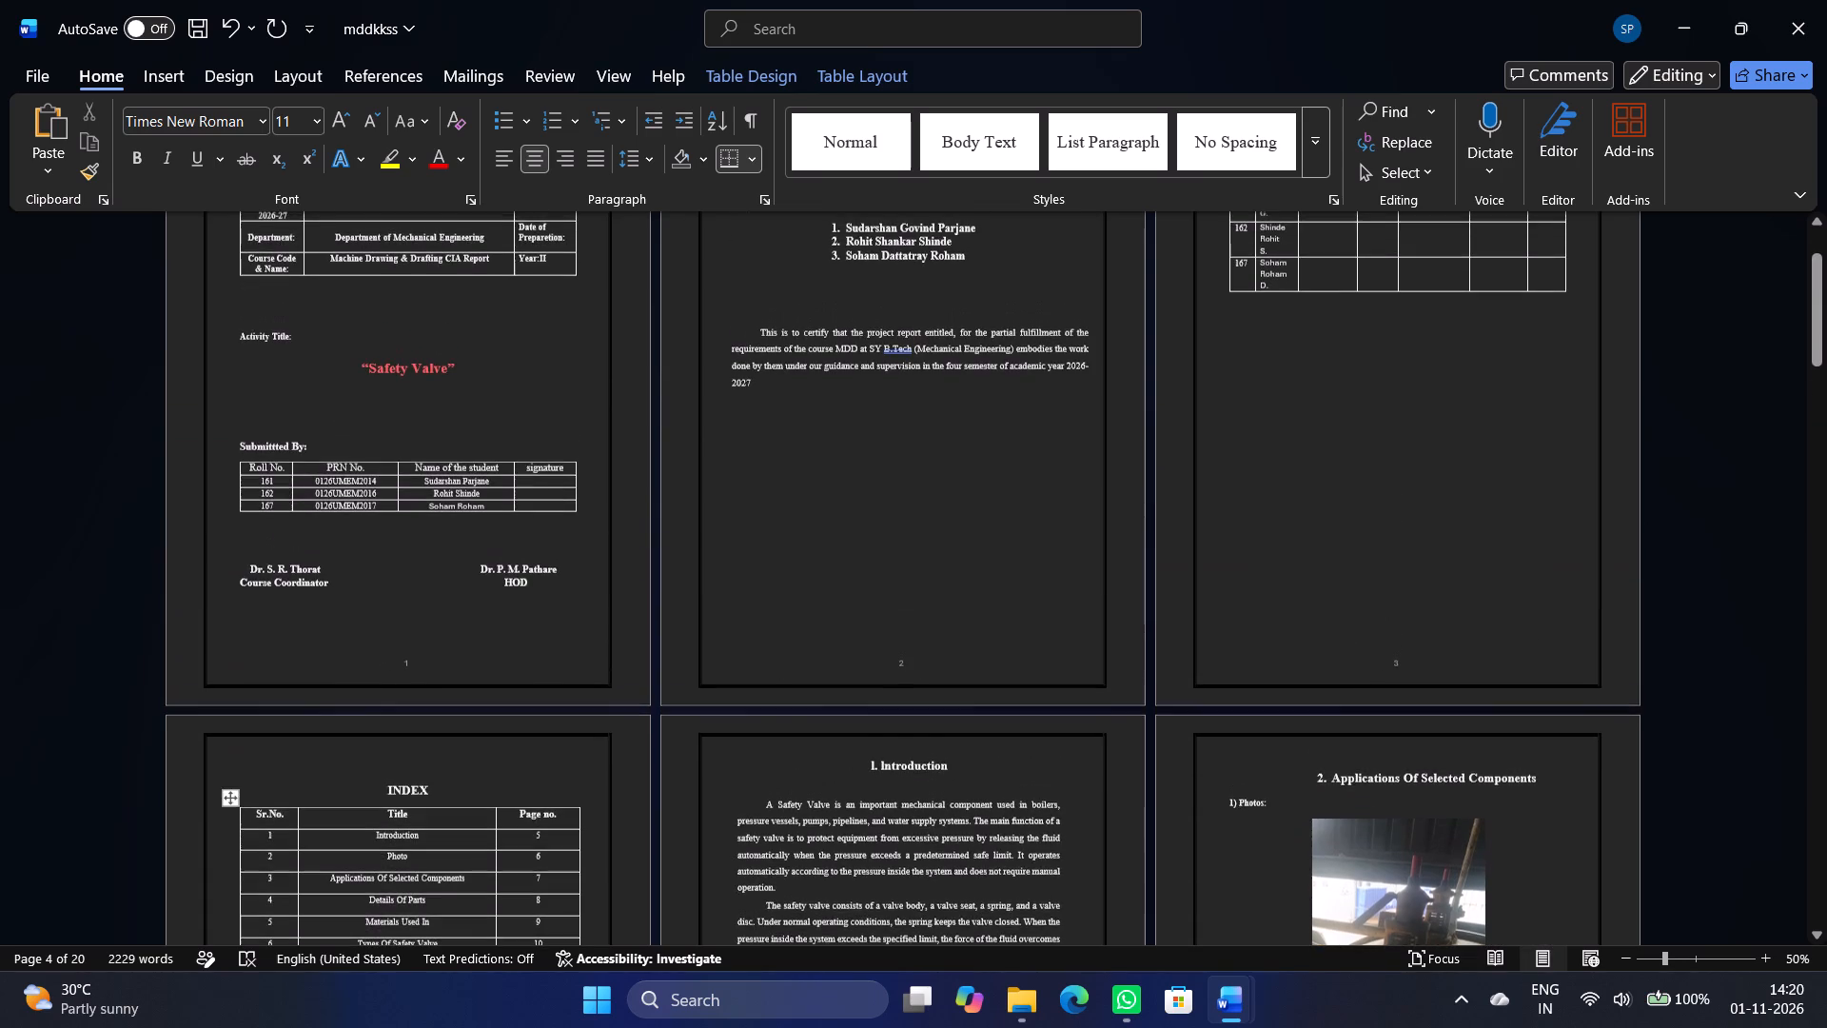
scroll(990, 735, "up", 6, "ctrl")
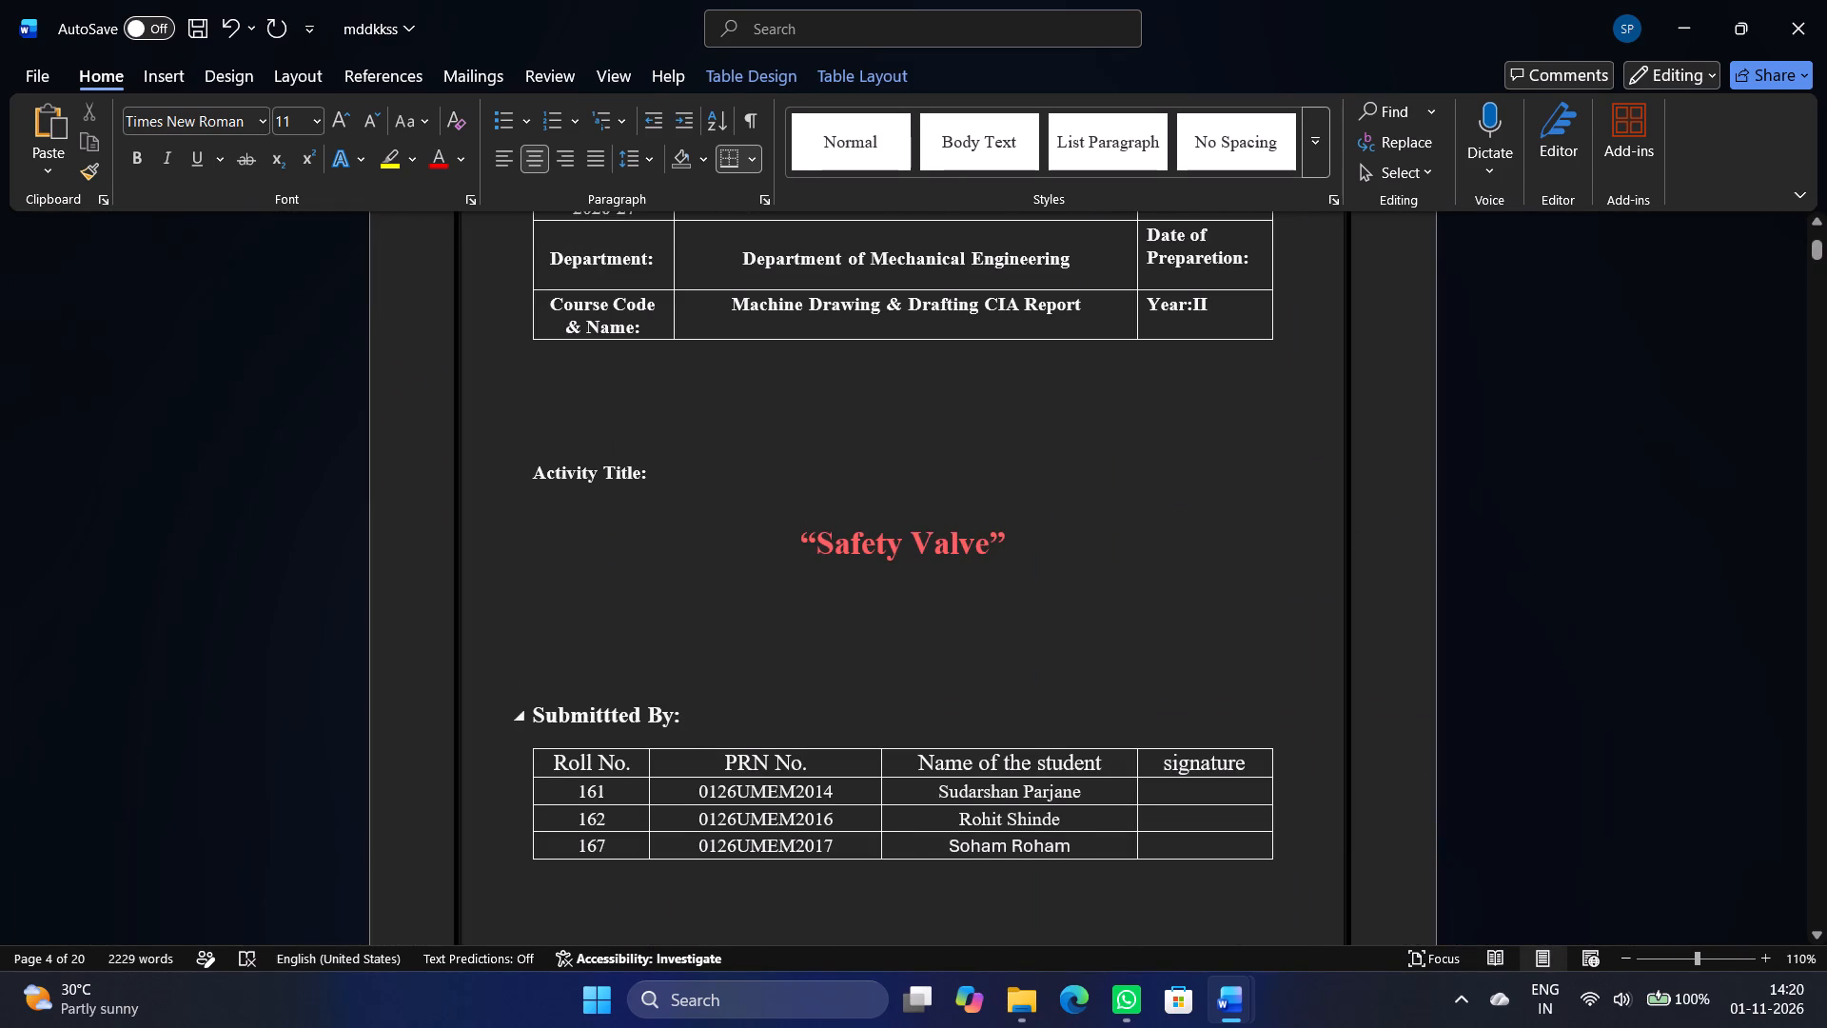
scroll(1132, 709, "up", 6)
scroll(1132, 709, "down", 3)
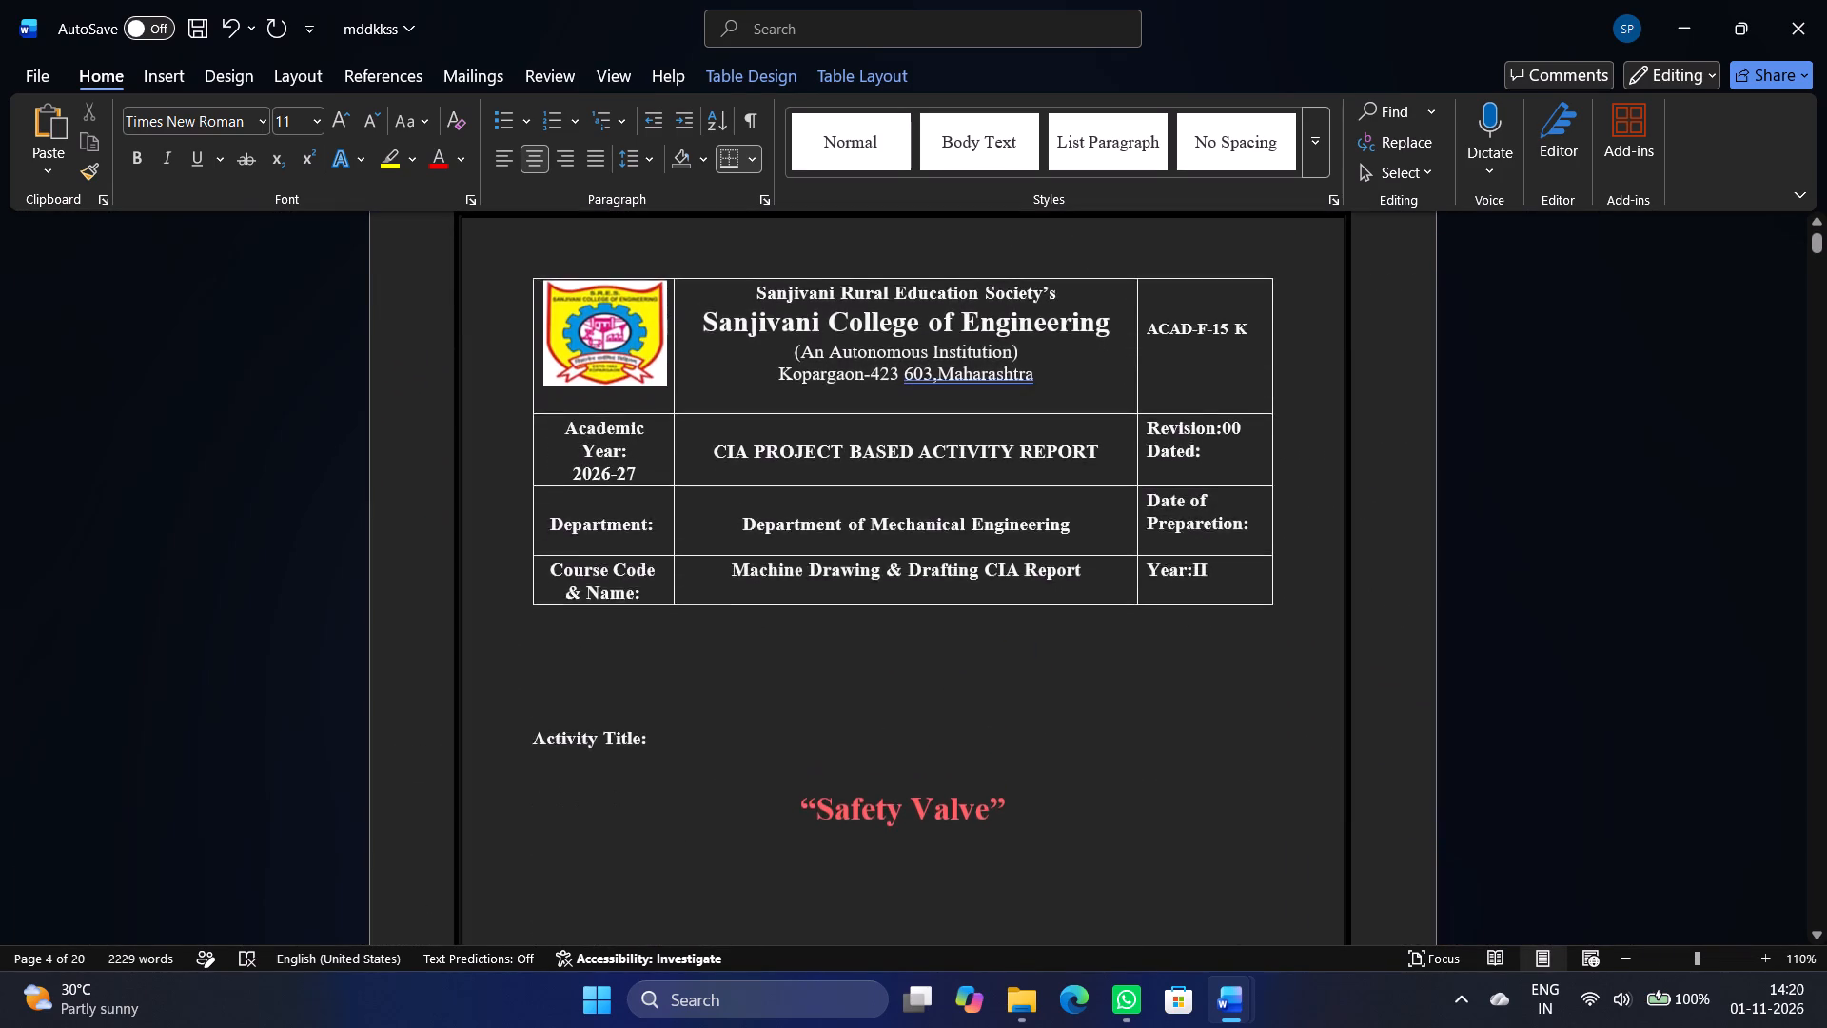
scroll(1132, 709, "down", 13)
scroll(1220, 699, "down", 14)
scroll(1404, 688, "down", 2)
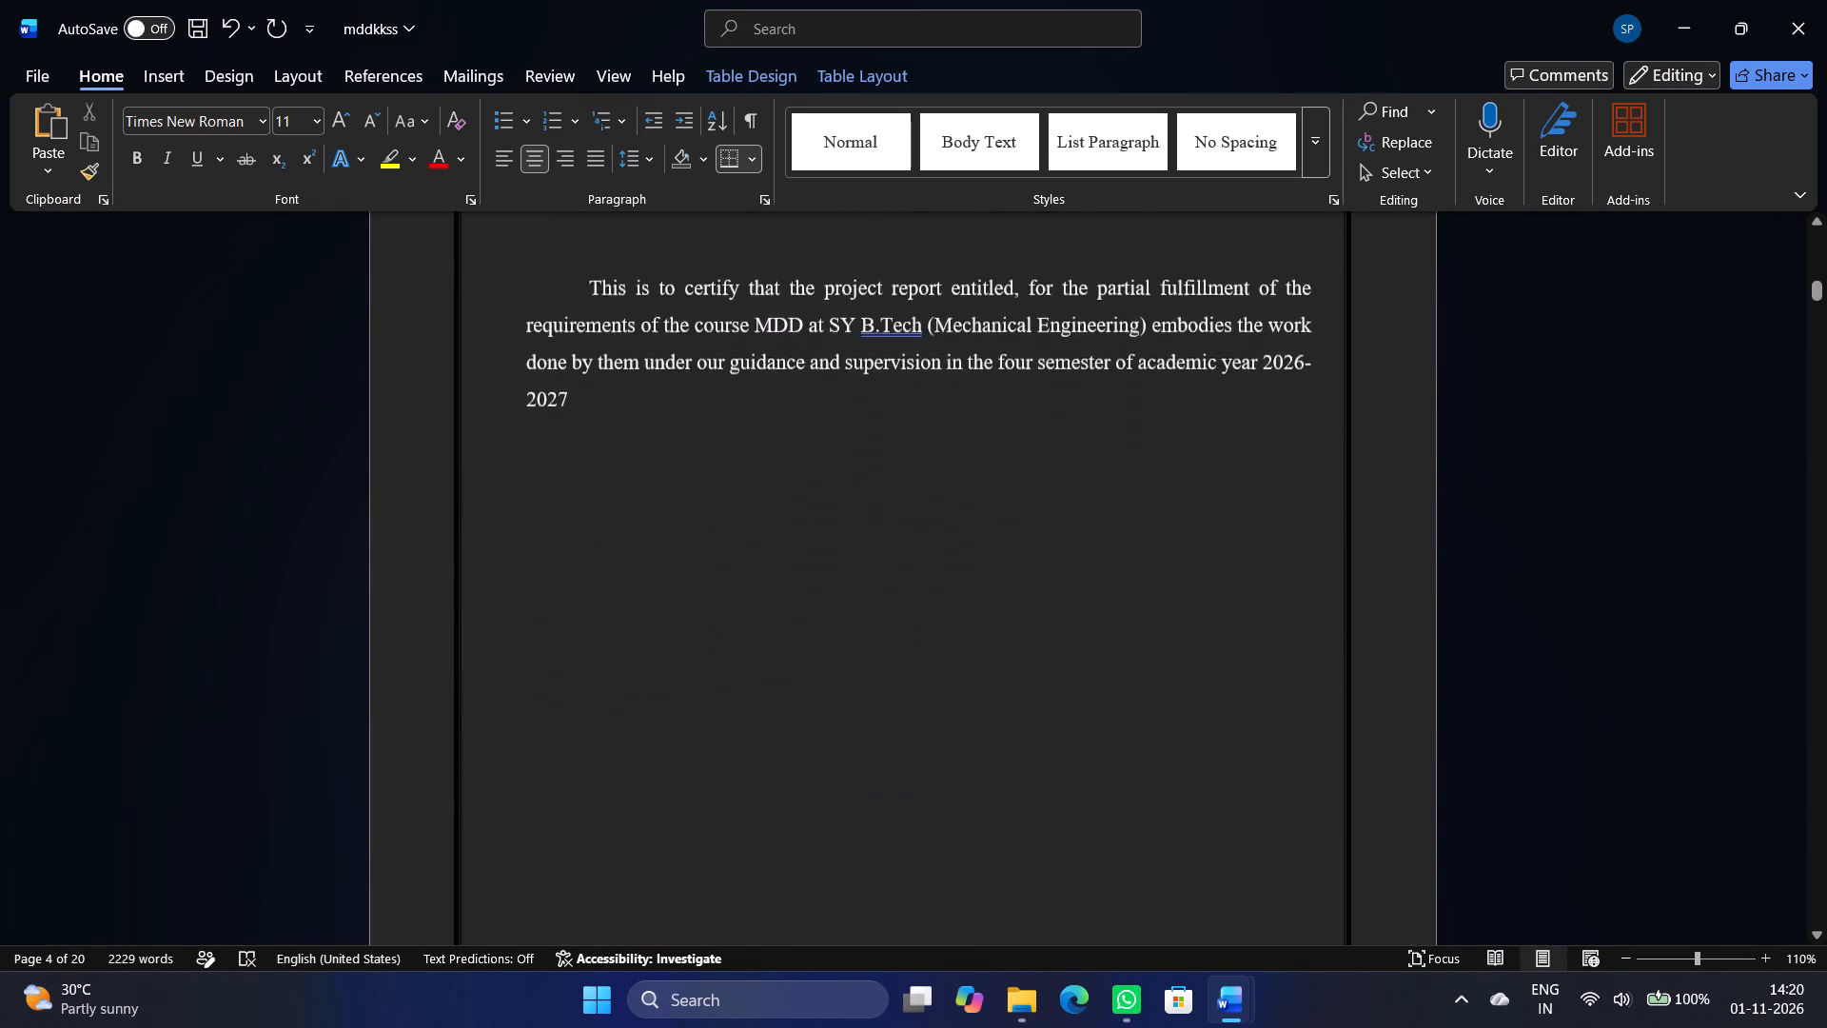
scroll(1410, 688, "down", 20)
scroll(1614, 669, "down", 20)
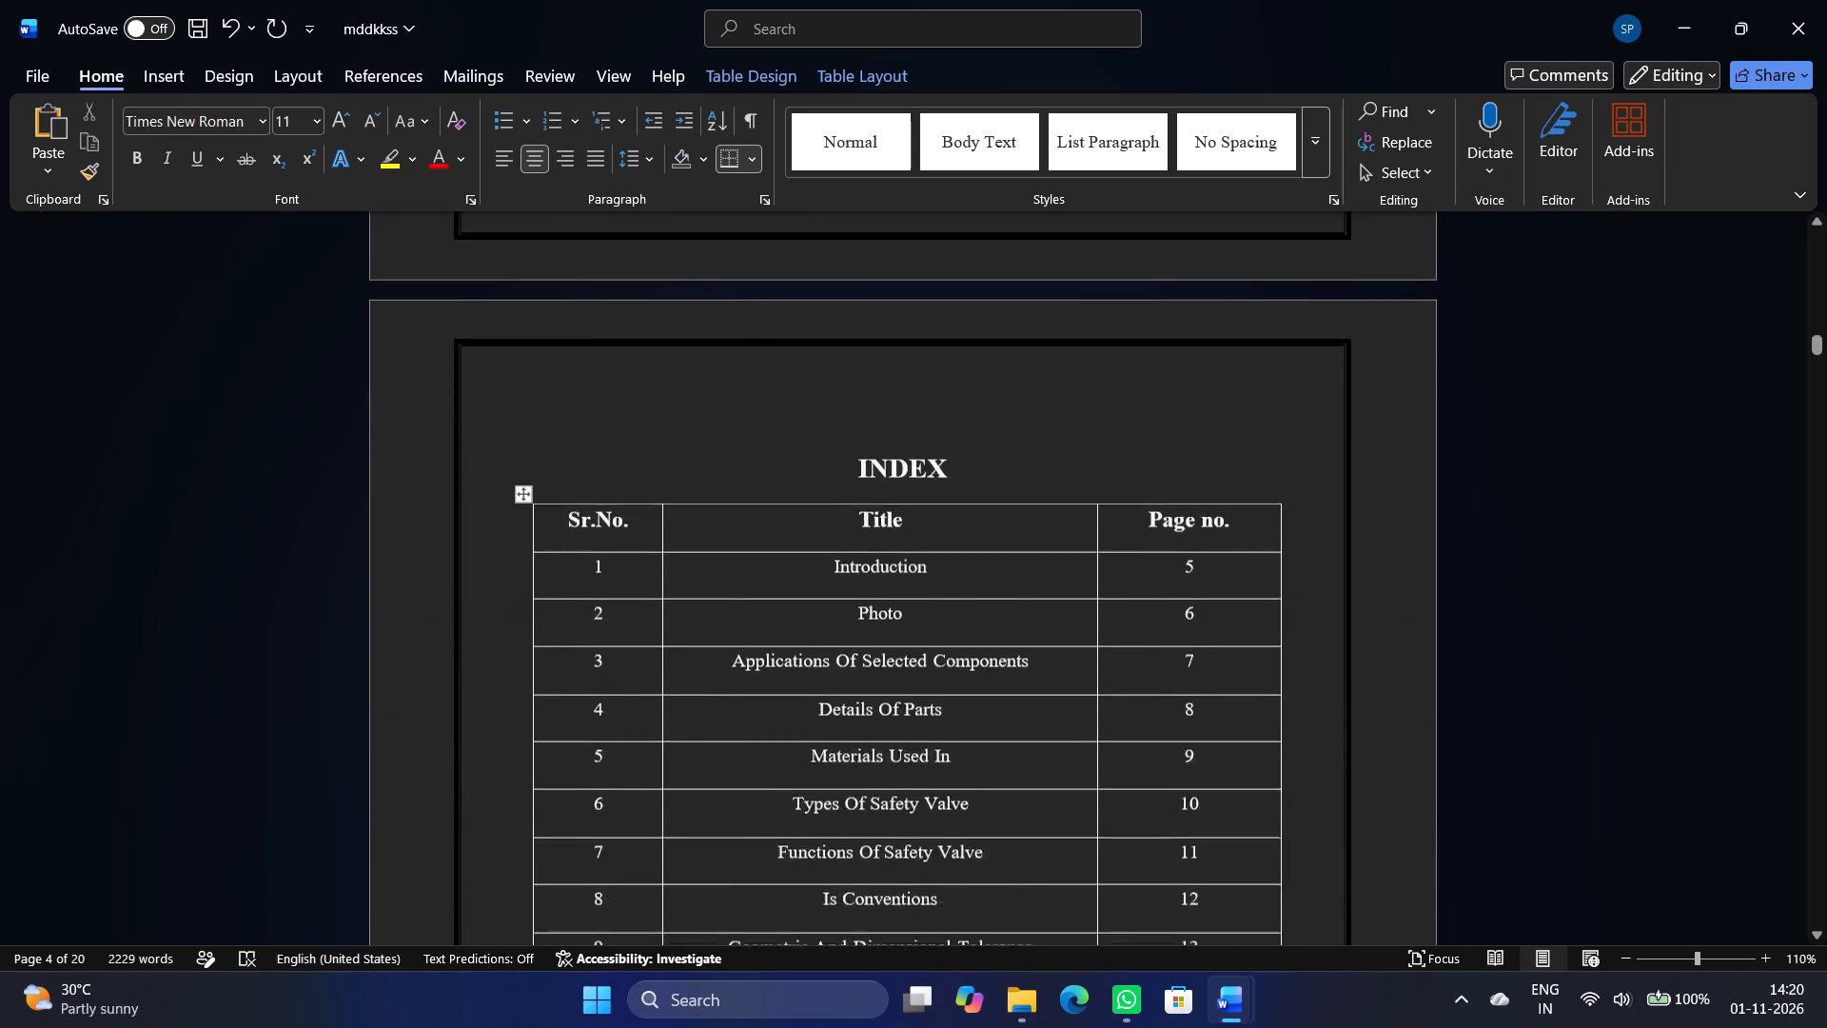
scroll(1698, 657, "down", 20)
scroll(1698, 657, "down", 20)
scroll(1698, 657, "down", 8)
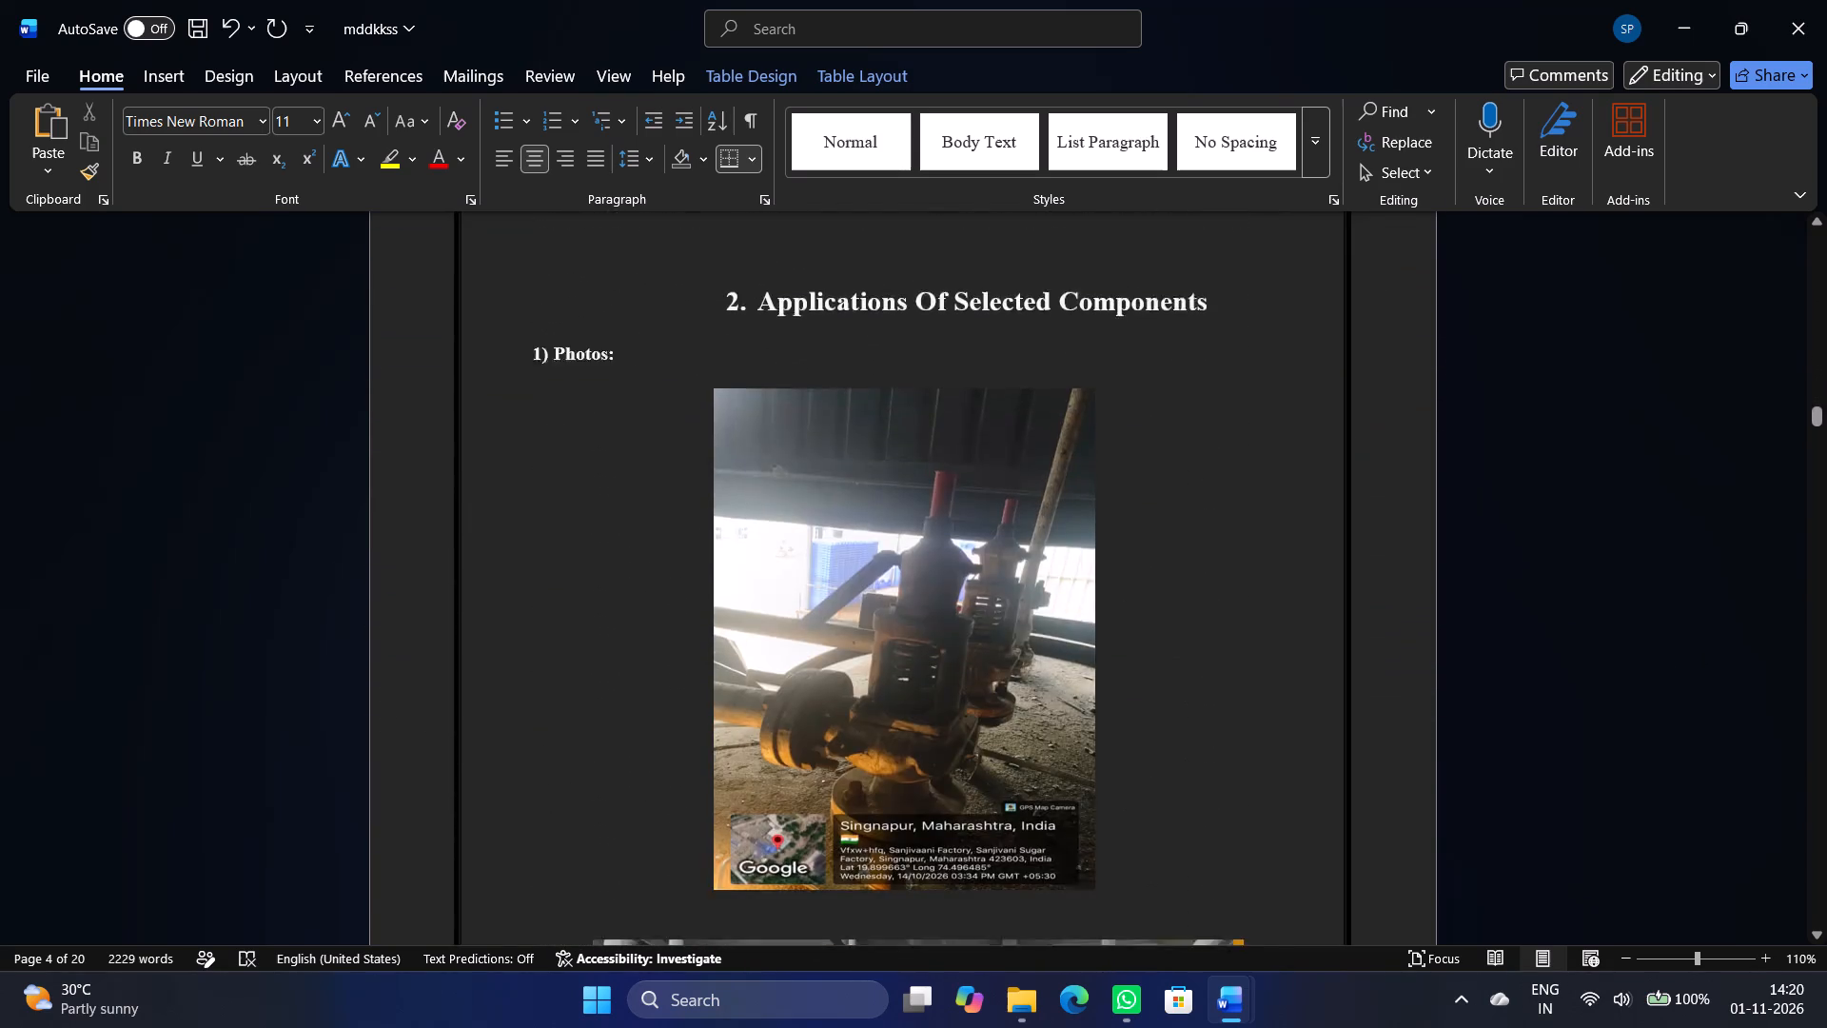
scroll(1688, 652, "down", 20)
scroll(1688, 652, "down", 20)
scroll(1688, 652, "down", 8)
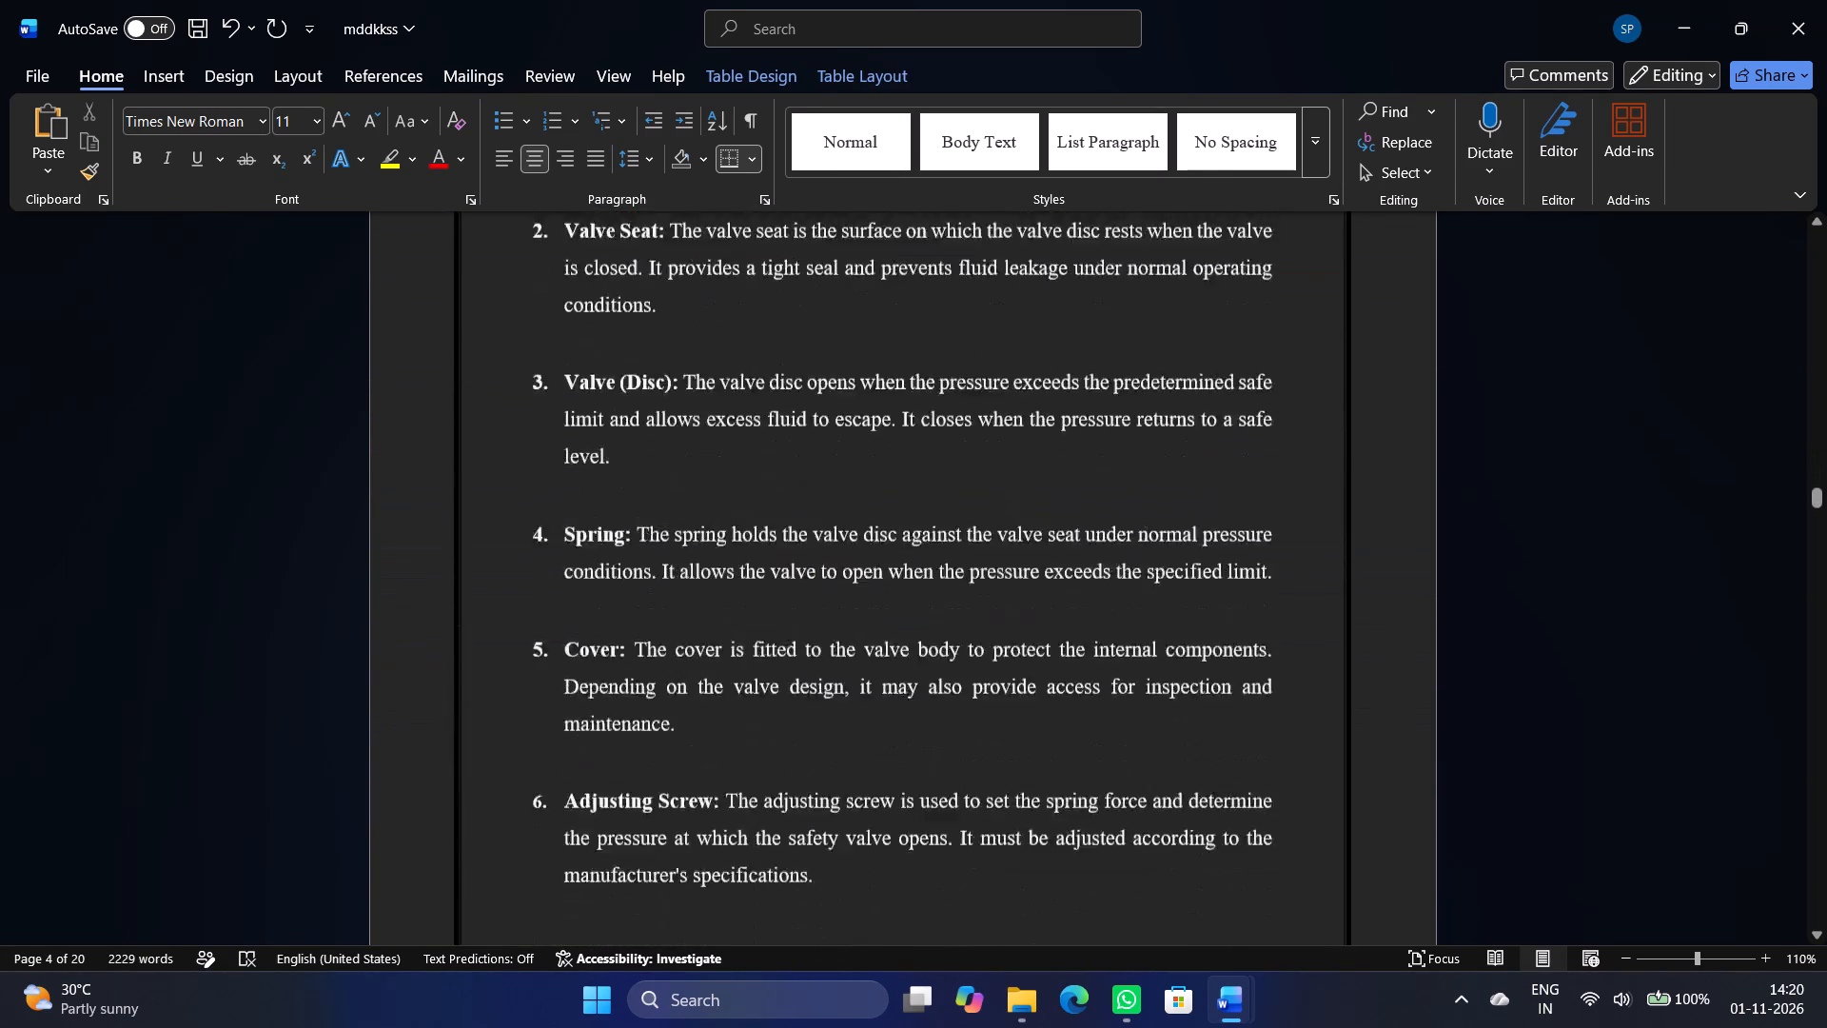
scroll(1694, 634, "down", 20)
scroll(1694, 634, "down", 20)
scroll(1694, 634, "down", 8)
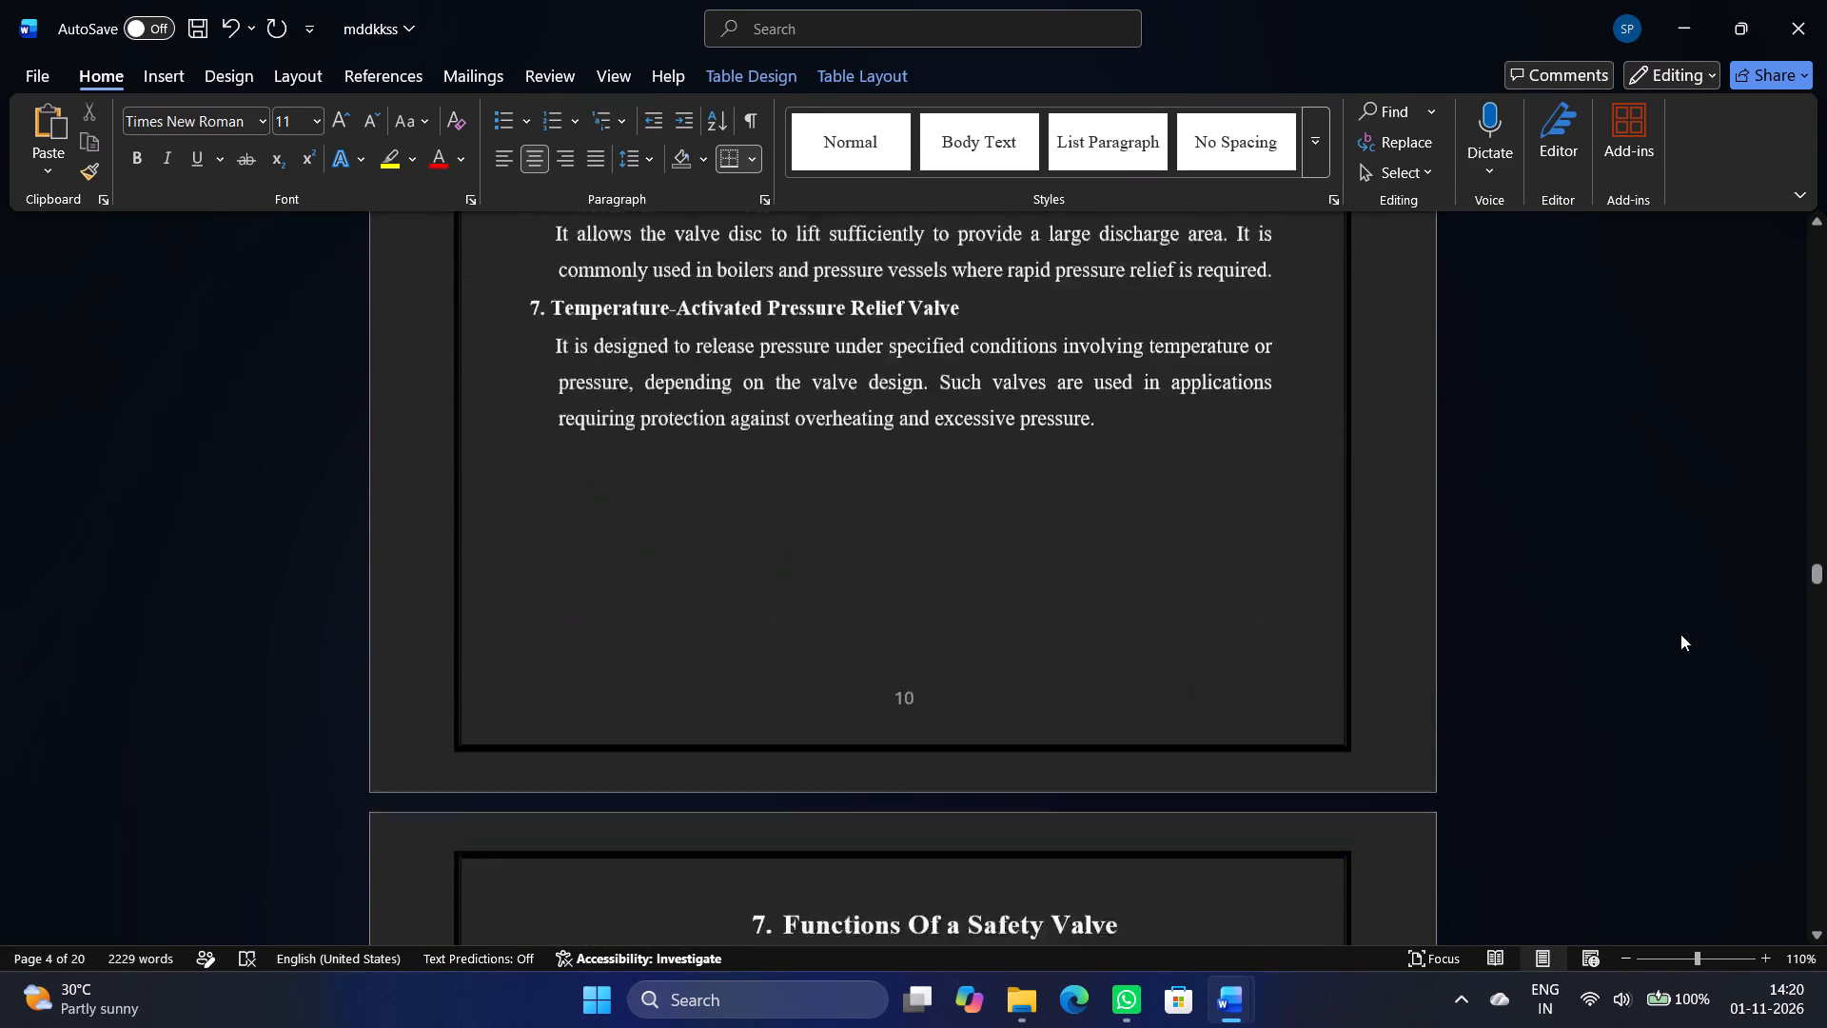
scroll(1680, 634, "down", 20)
scroll(1680, 634, "down", 20)
scroll(1680, 634, "down", 9)
right_click(1677, 632)
right_click(1676, 632)
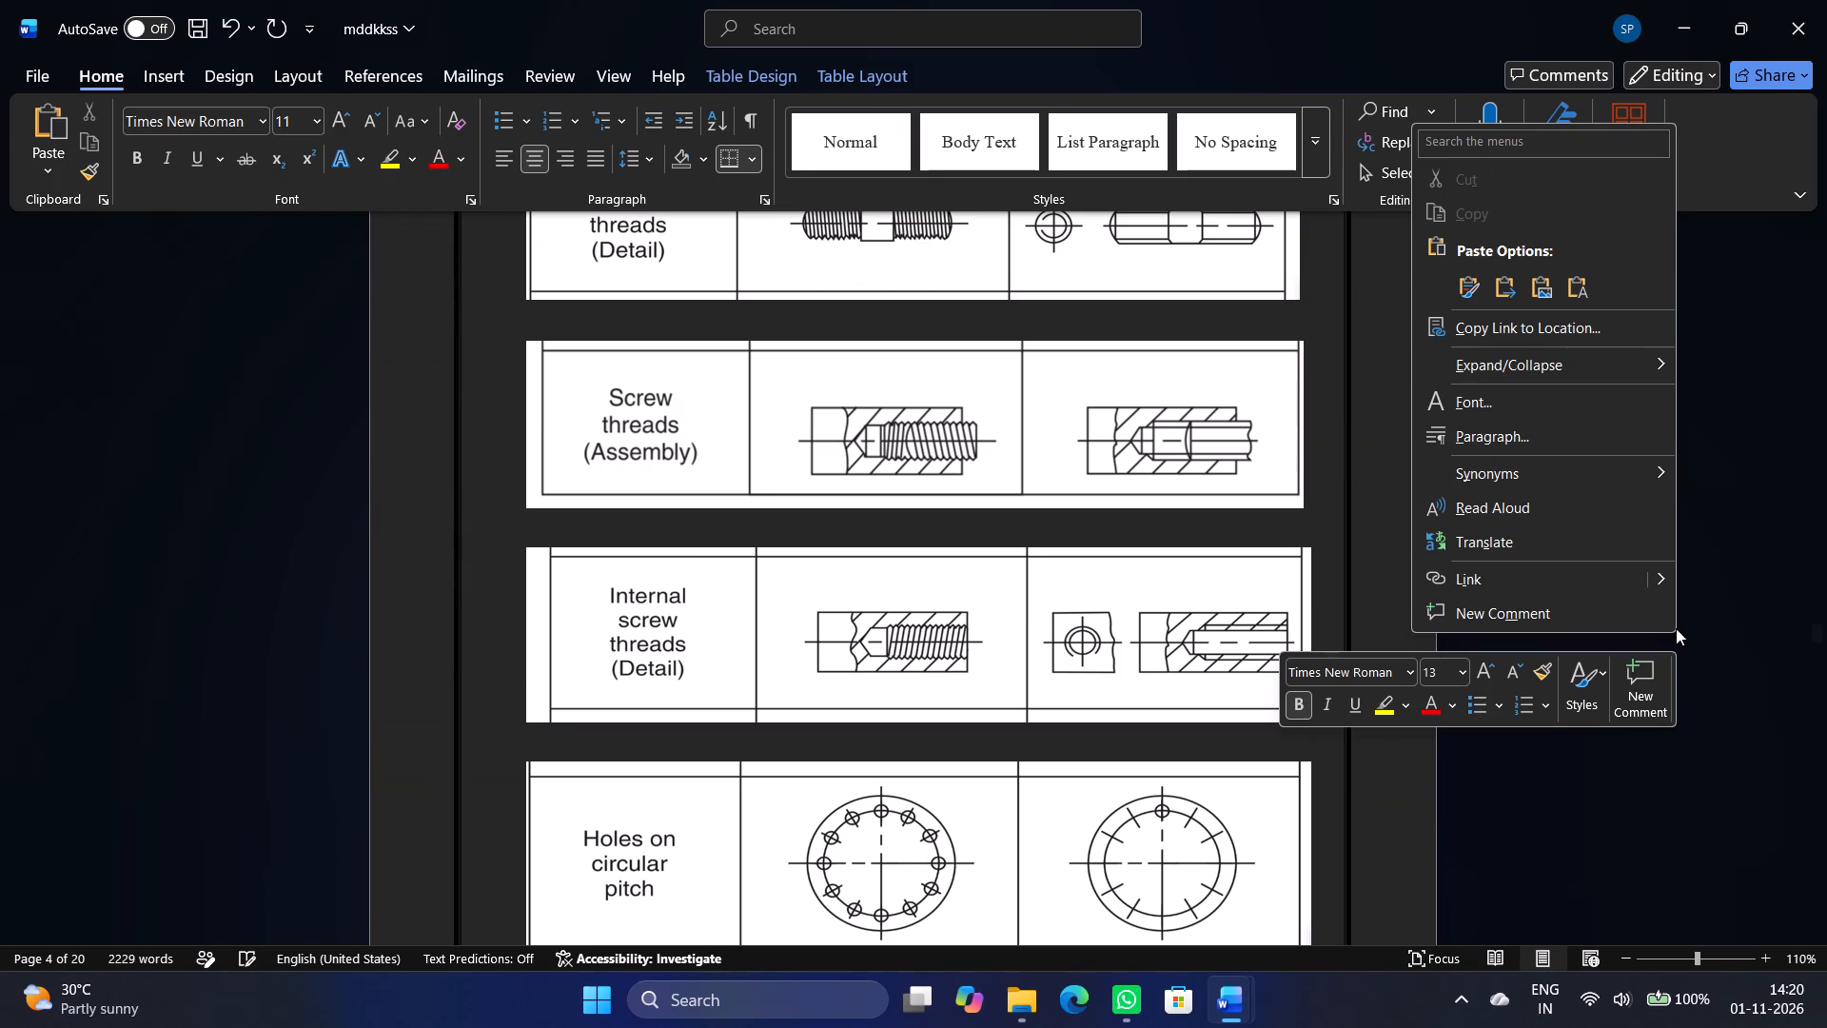
left_click(1723, 778)
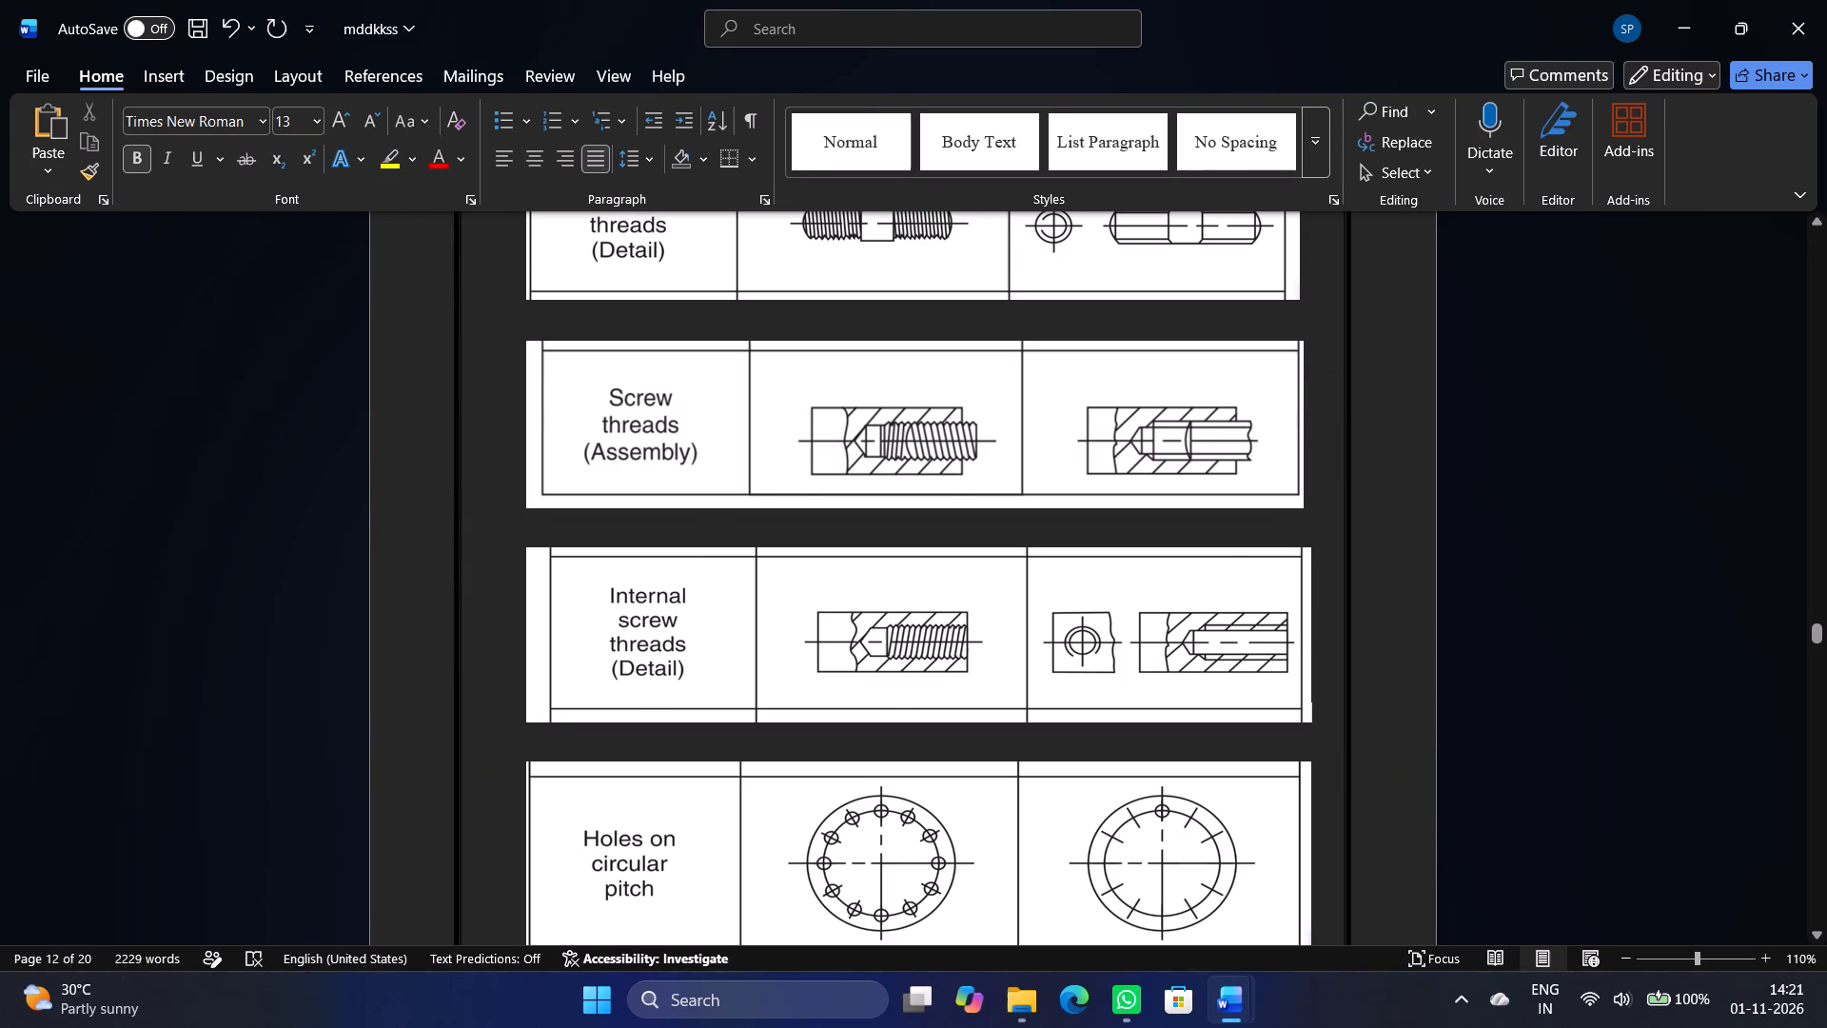
Review the remaining pages from the conventions figures on page 12 to the end of page 20.
scroll(1704, 782, "up", 2)
scroll(1704, 782, "down", 7)
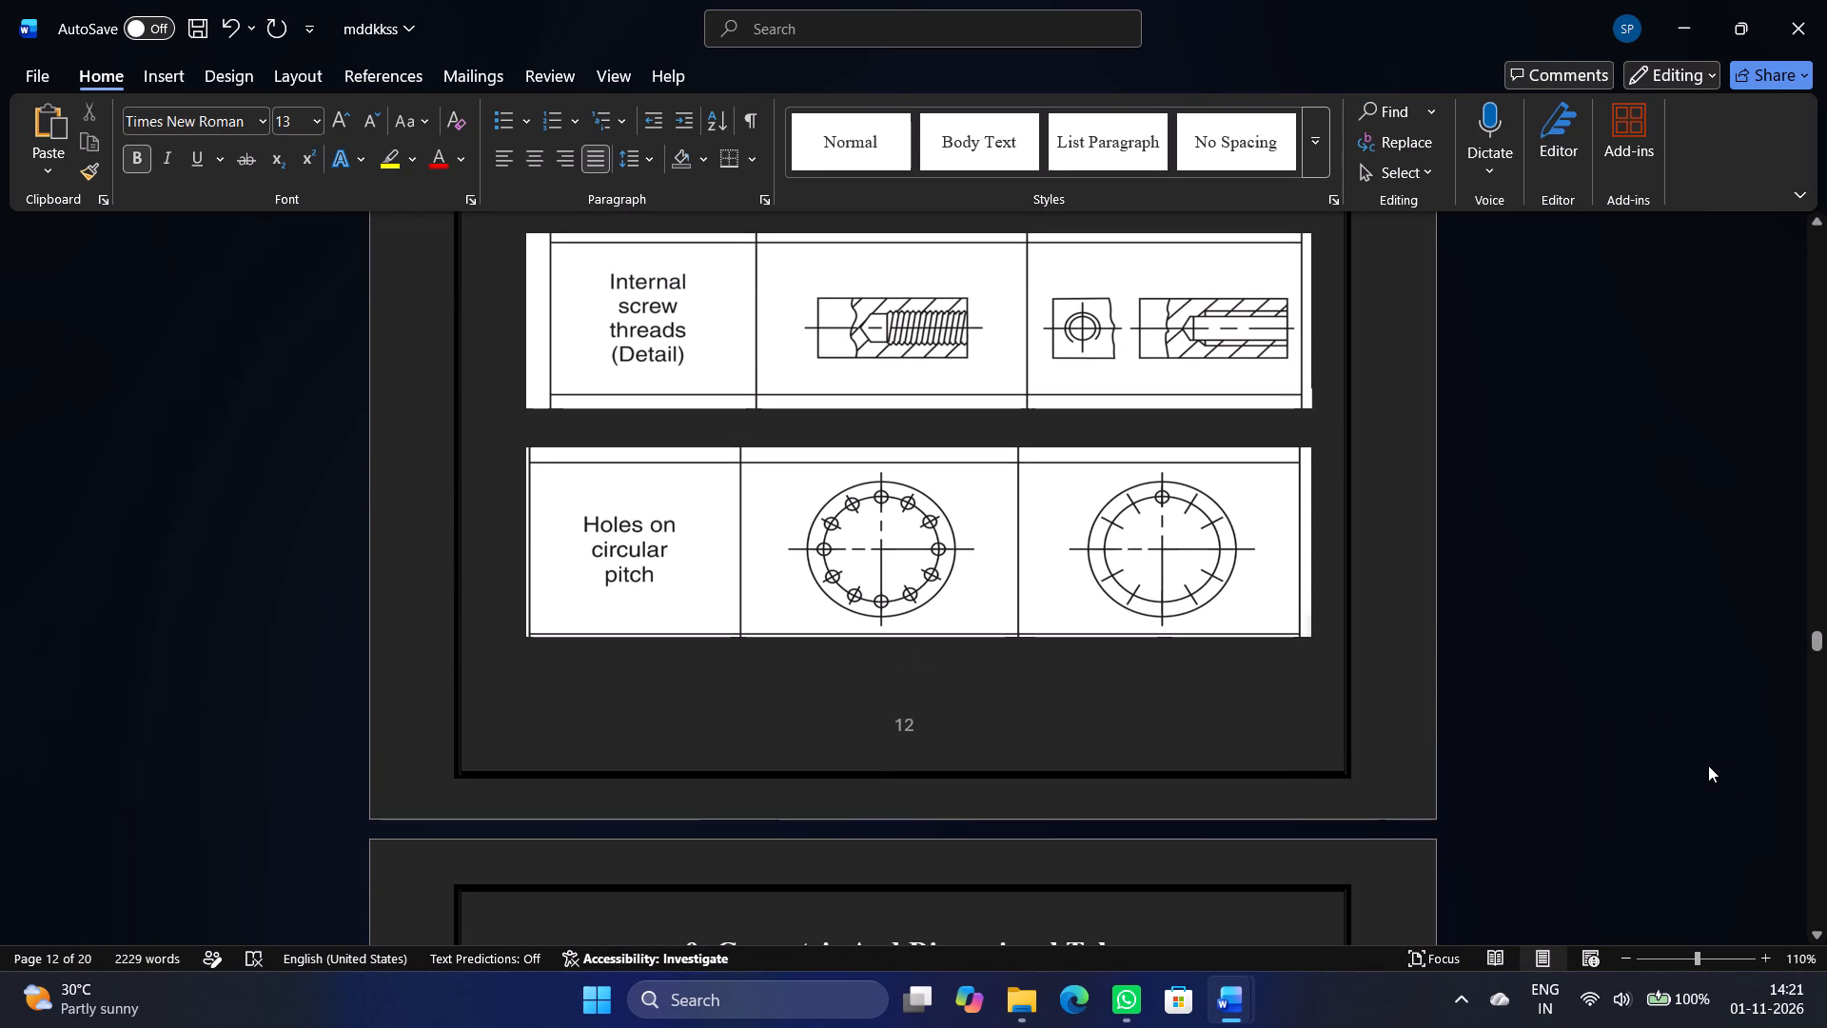
scroll(1710, 765, "down", 15)
scroll(1691, 769, "down", 14)
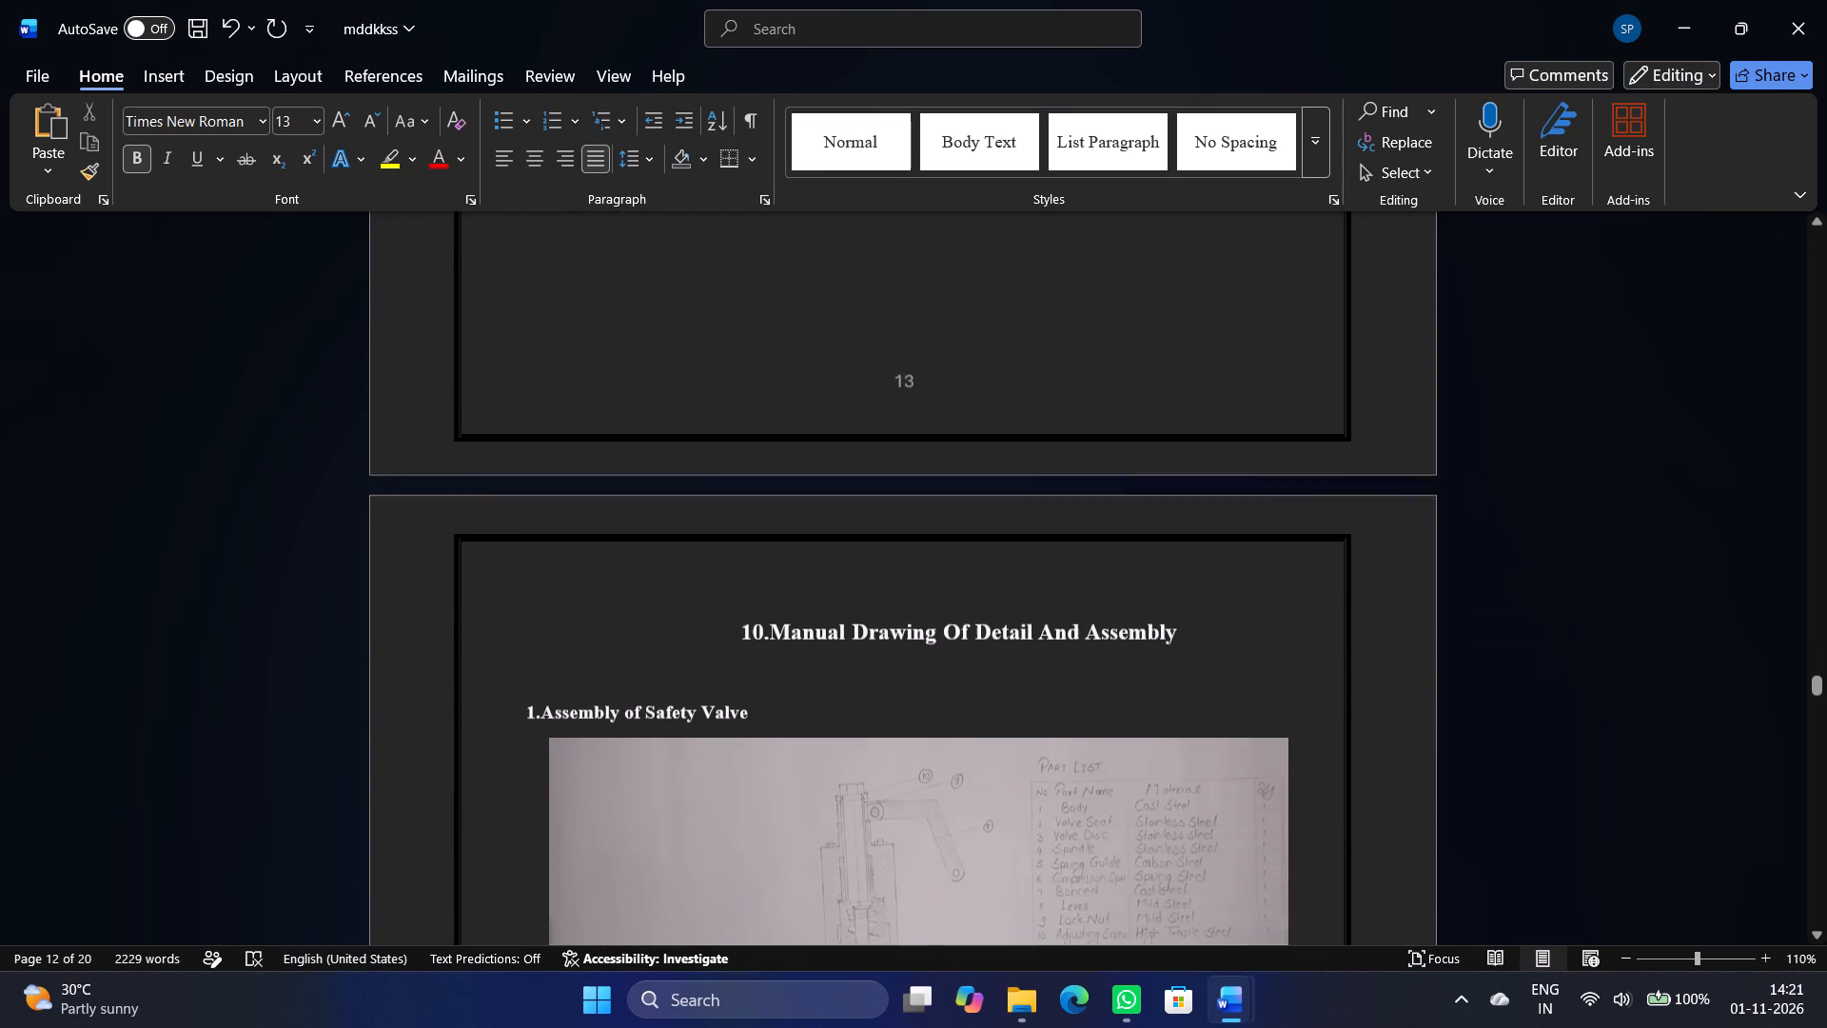
scroll(1726, 780, "down", 15)
scroll(1733, 786, "down", 6)
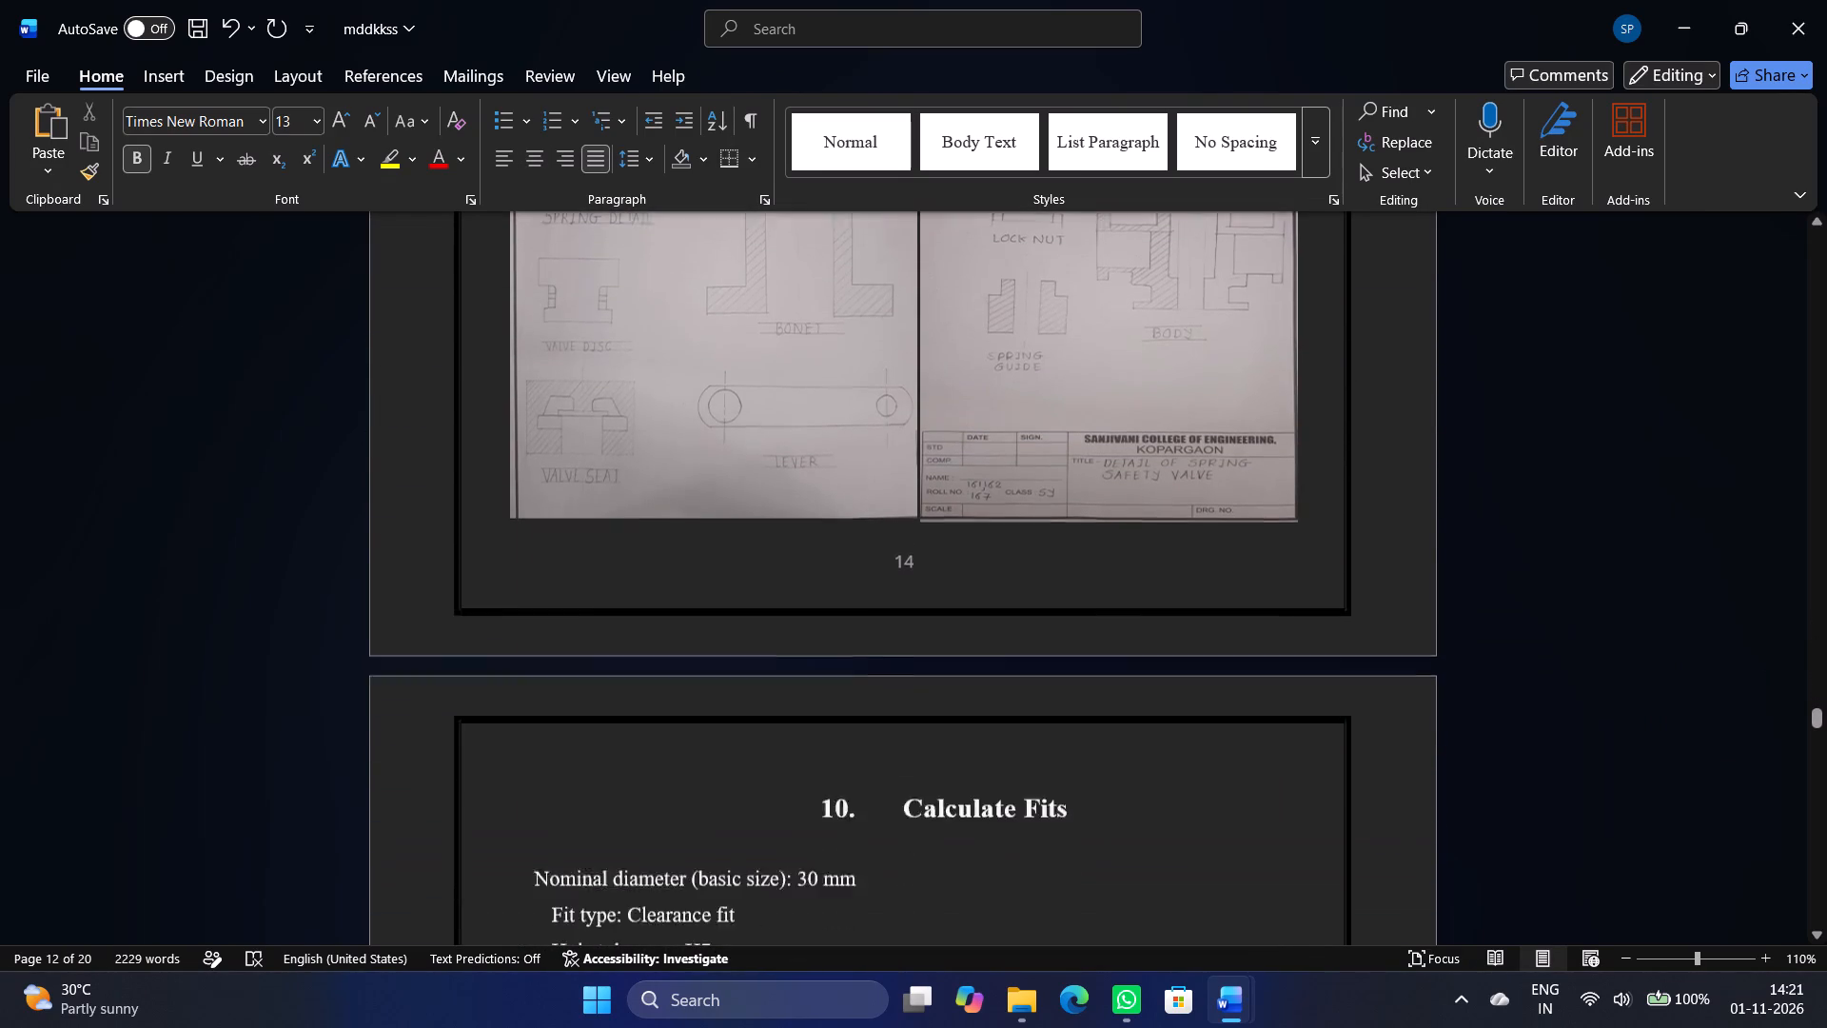
scroll(1733, 786, "down", 16)
scroll(1736, 790, "down", 8)
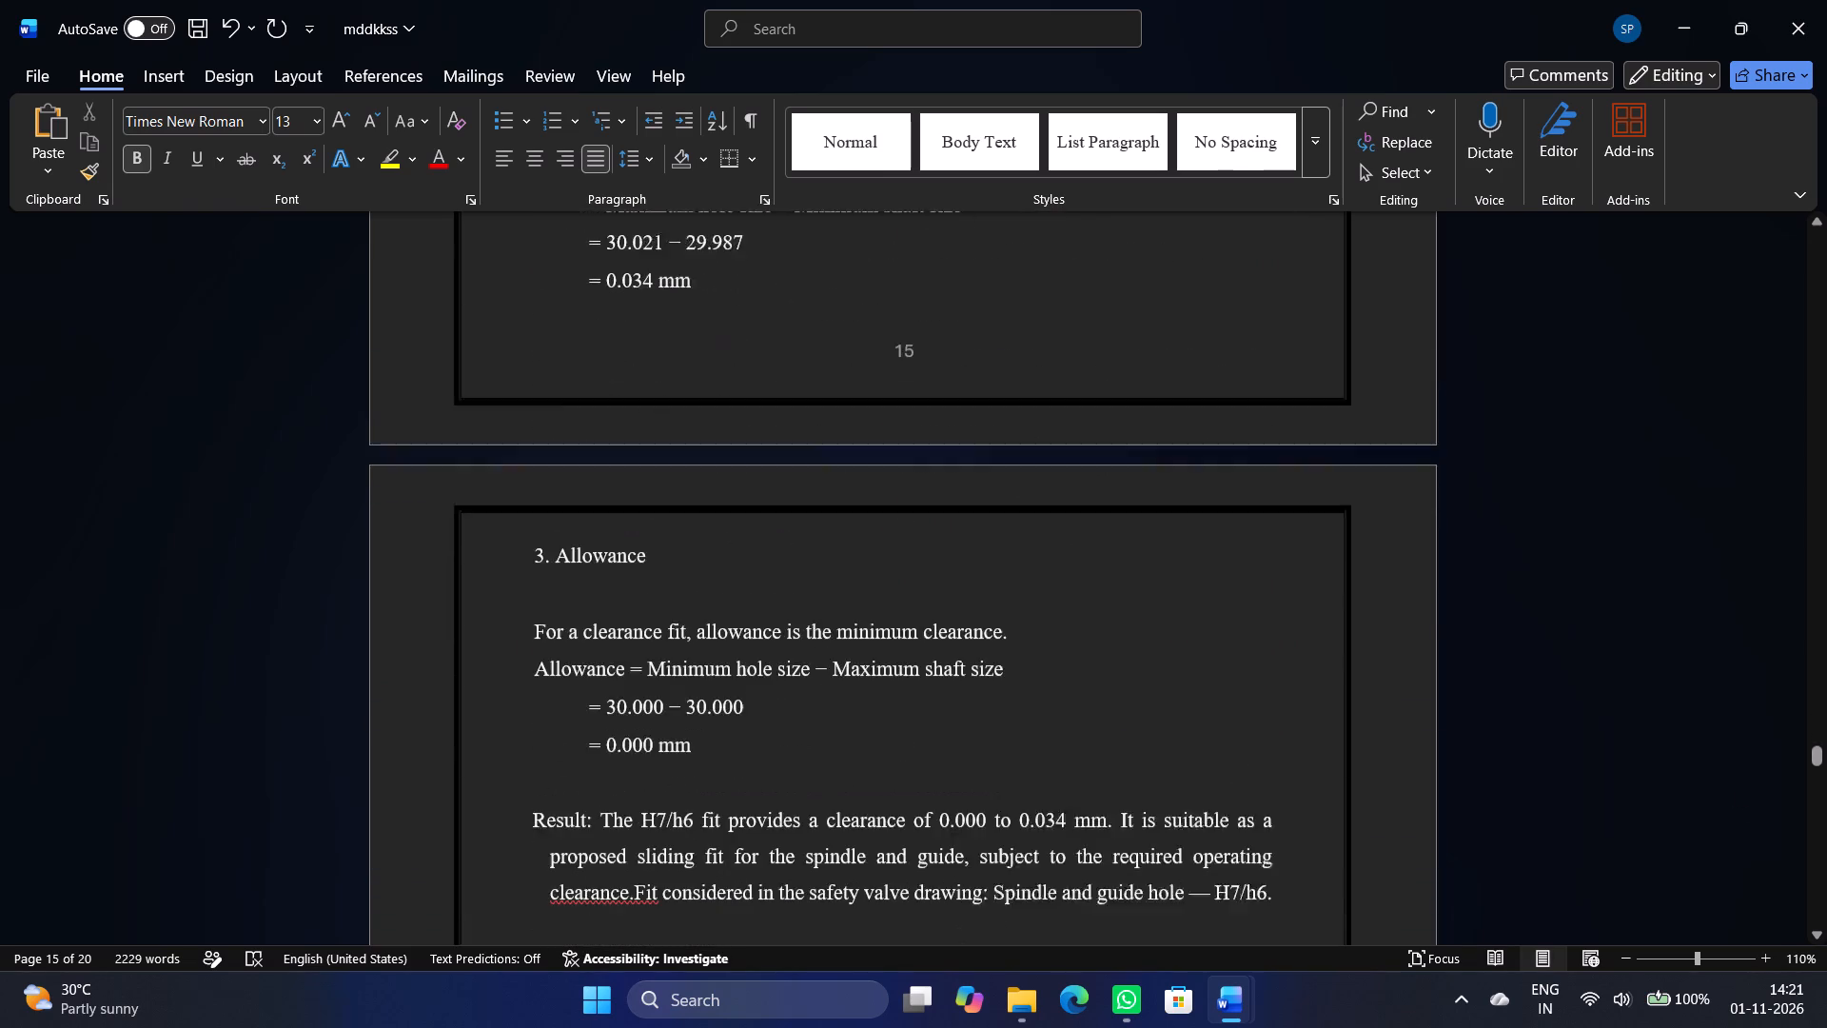
scroll(1737, 793, "down", 20)
scroll(1737, 793, "down", 15)
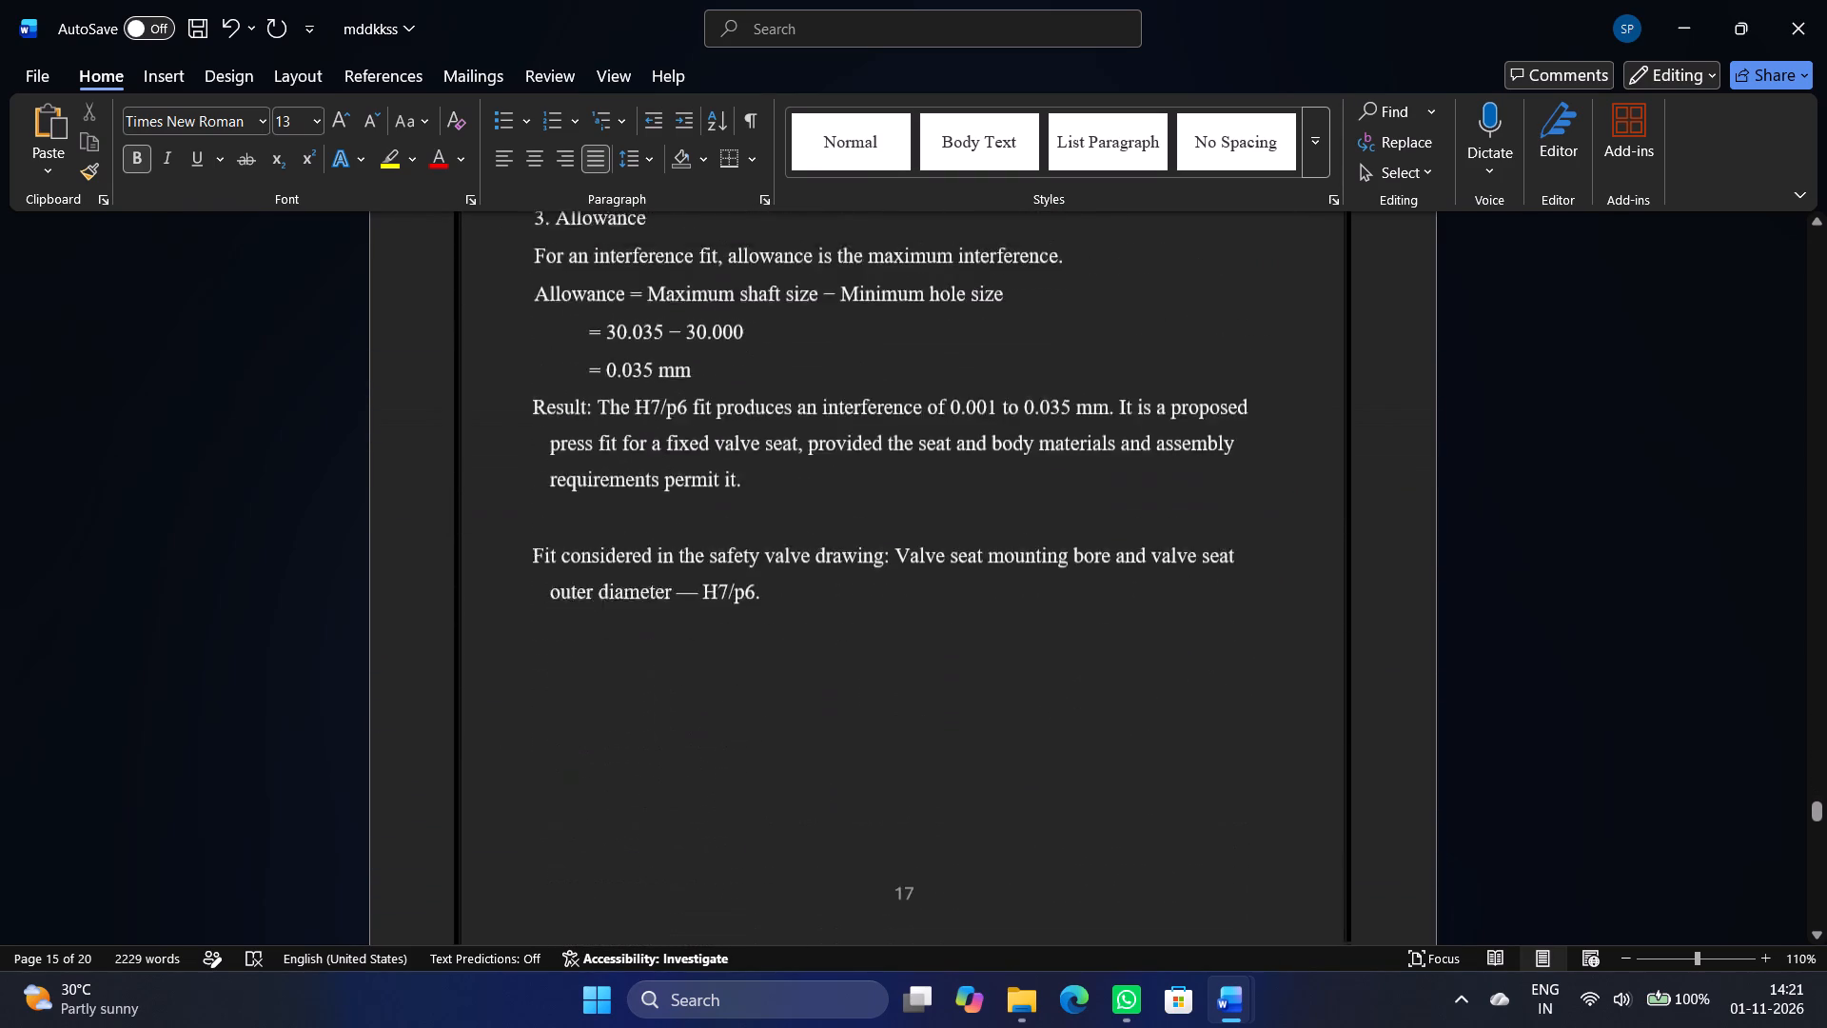
scroll(1706, 785, "down", 15)
scroll(1706, 780, "down", 20)
scroll(1706, 780, "down", 9)
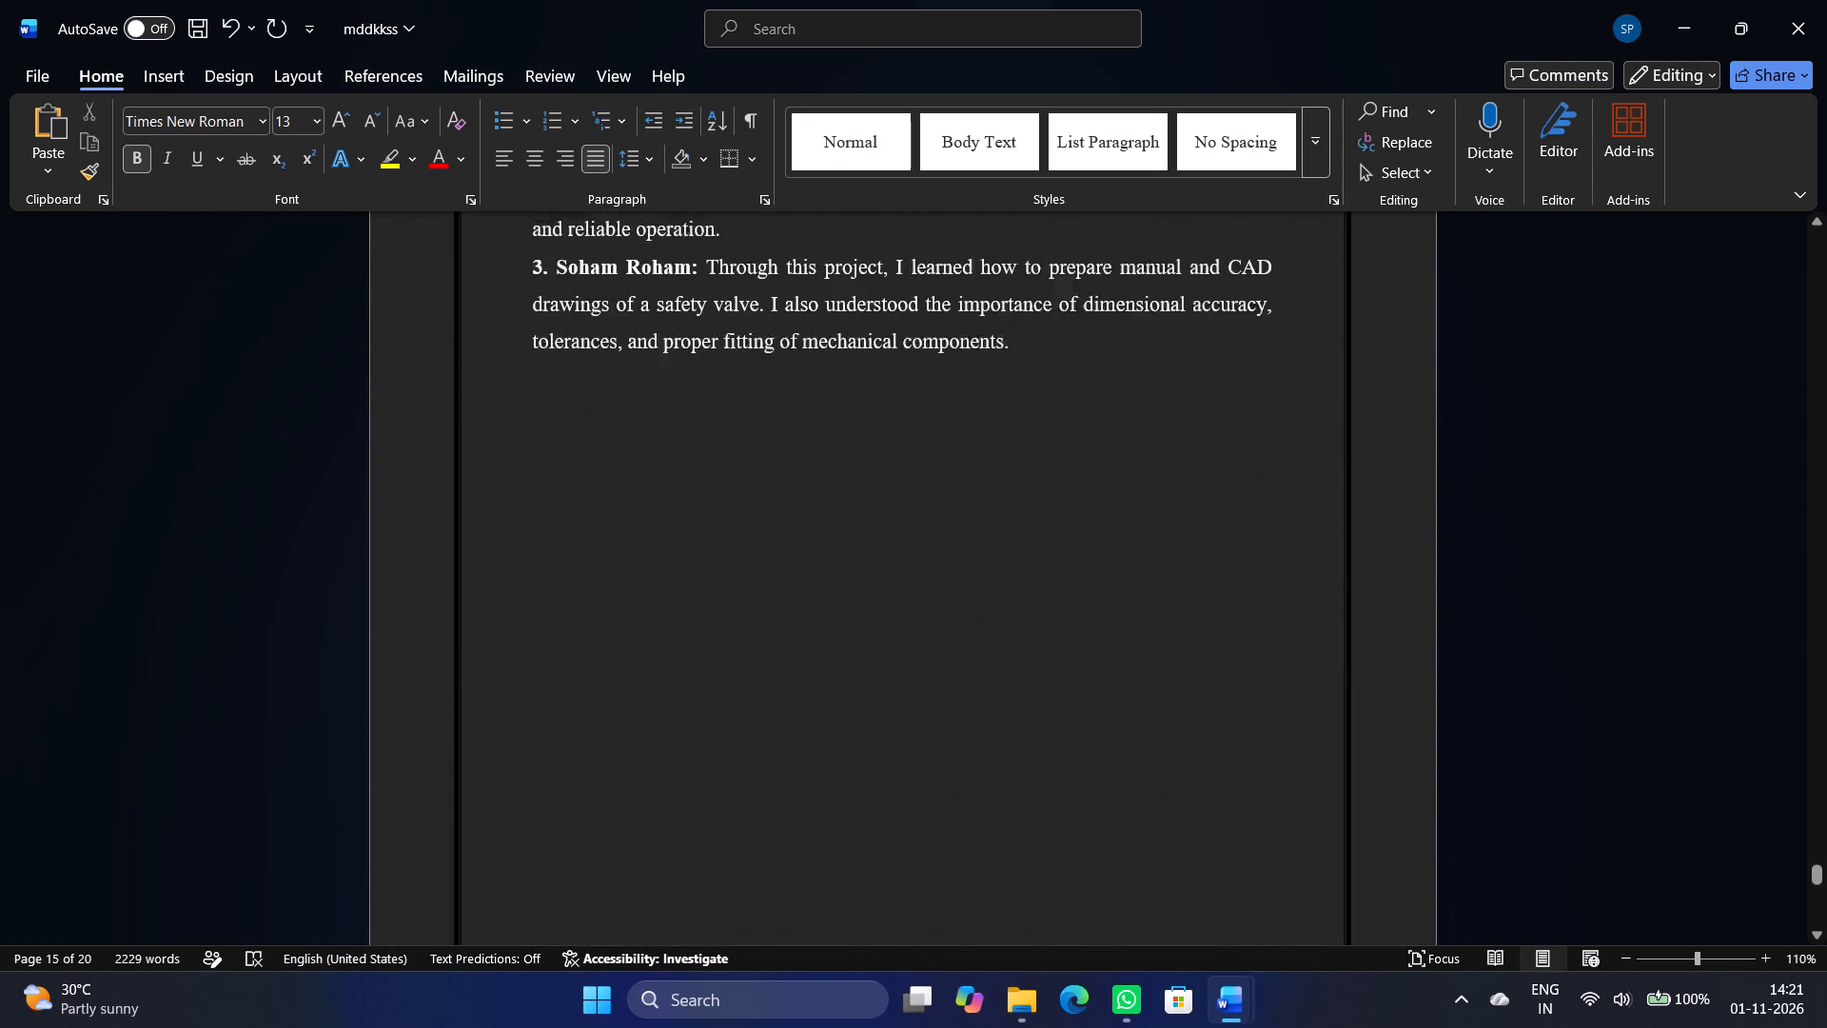
scroll(1698, 774, "down", 20)
scroll(1698, 774, "down", 1)
scroll(1687, 768, "down", 20)
scroll(1687, 768, "down", 4)
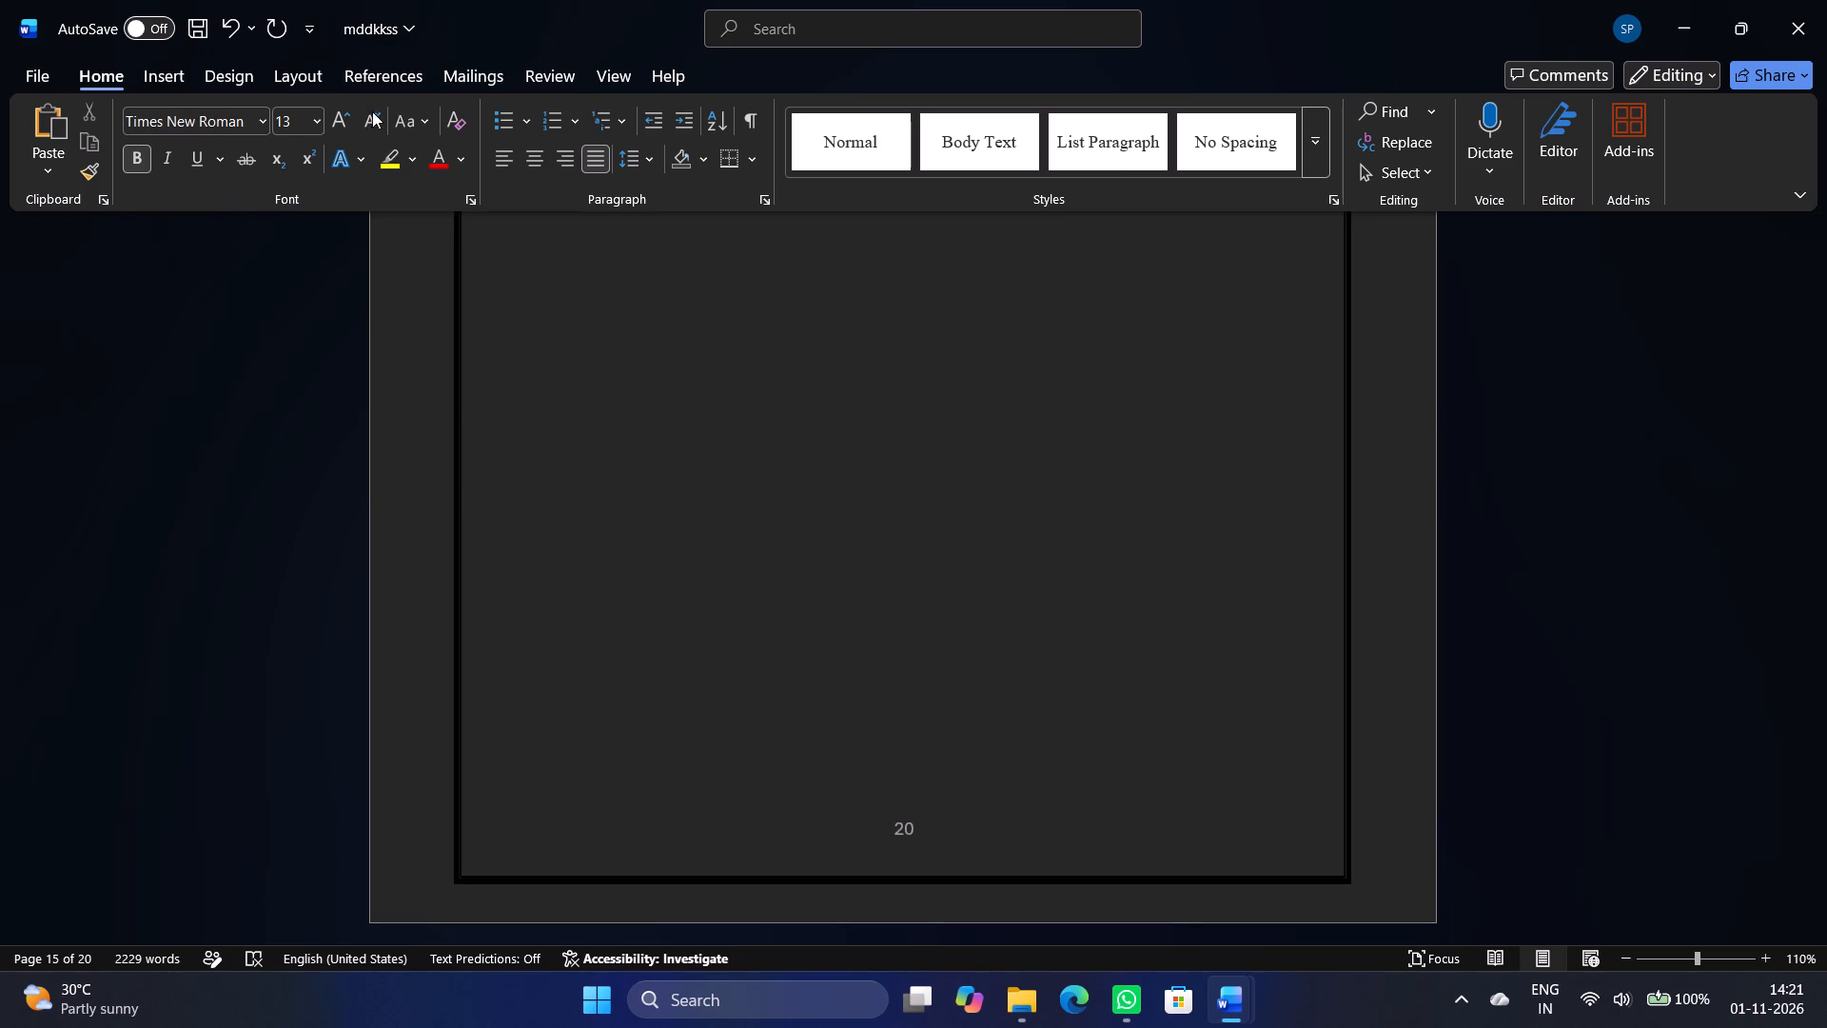
Export the report as a standard-quality PDF named final mdd on the D: drive, set to open after publishing.
left_click(37, 80)
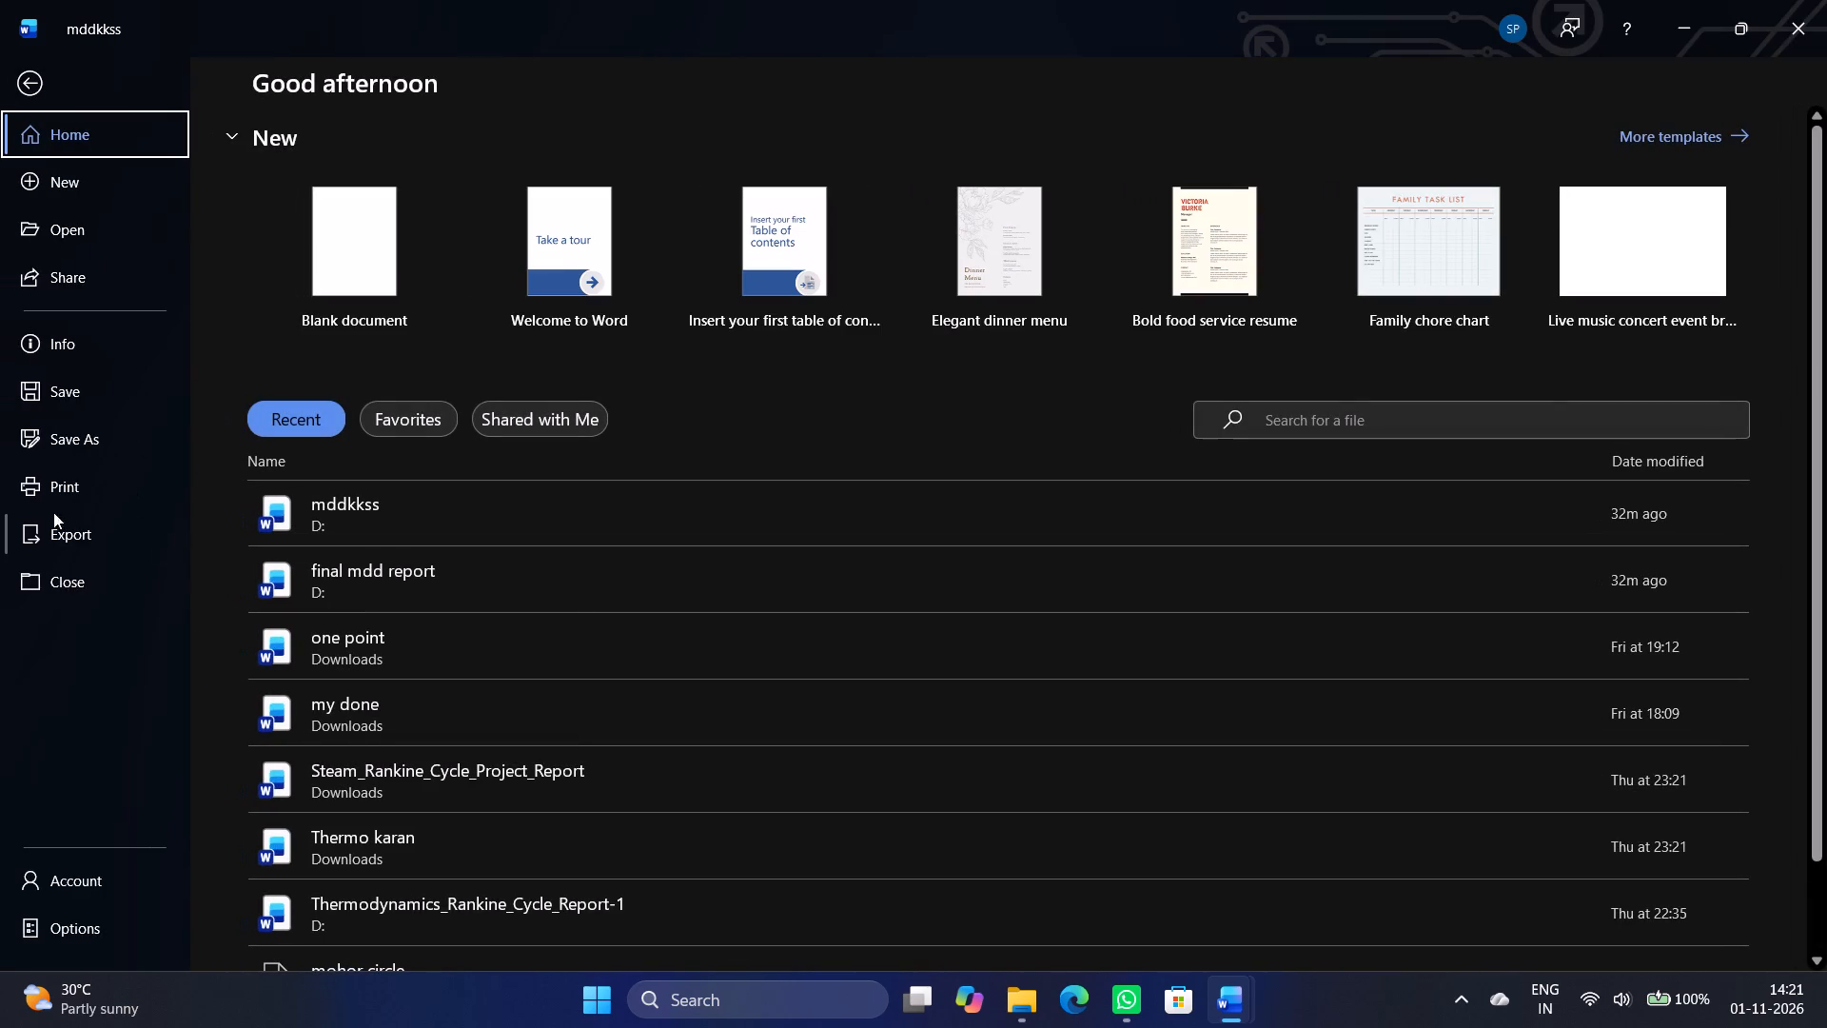
left_click(65, 546)
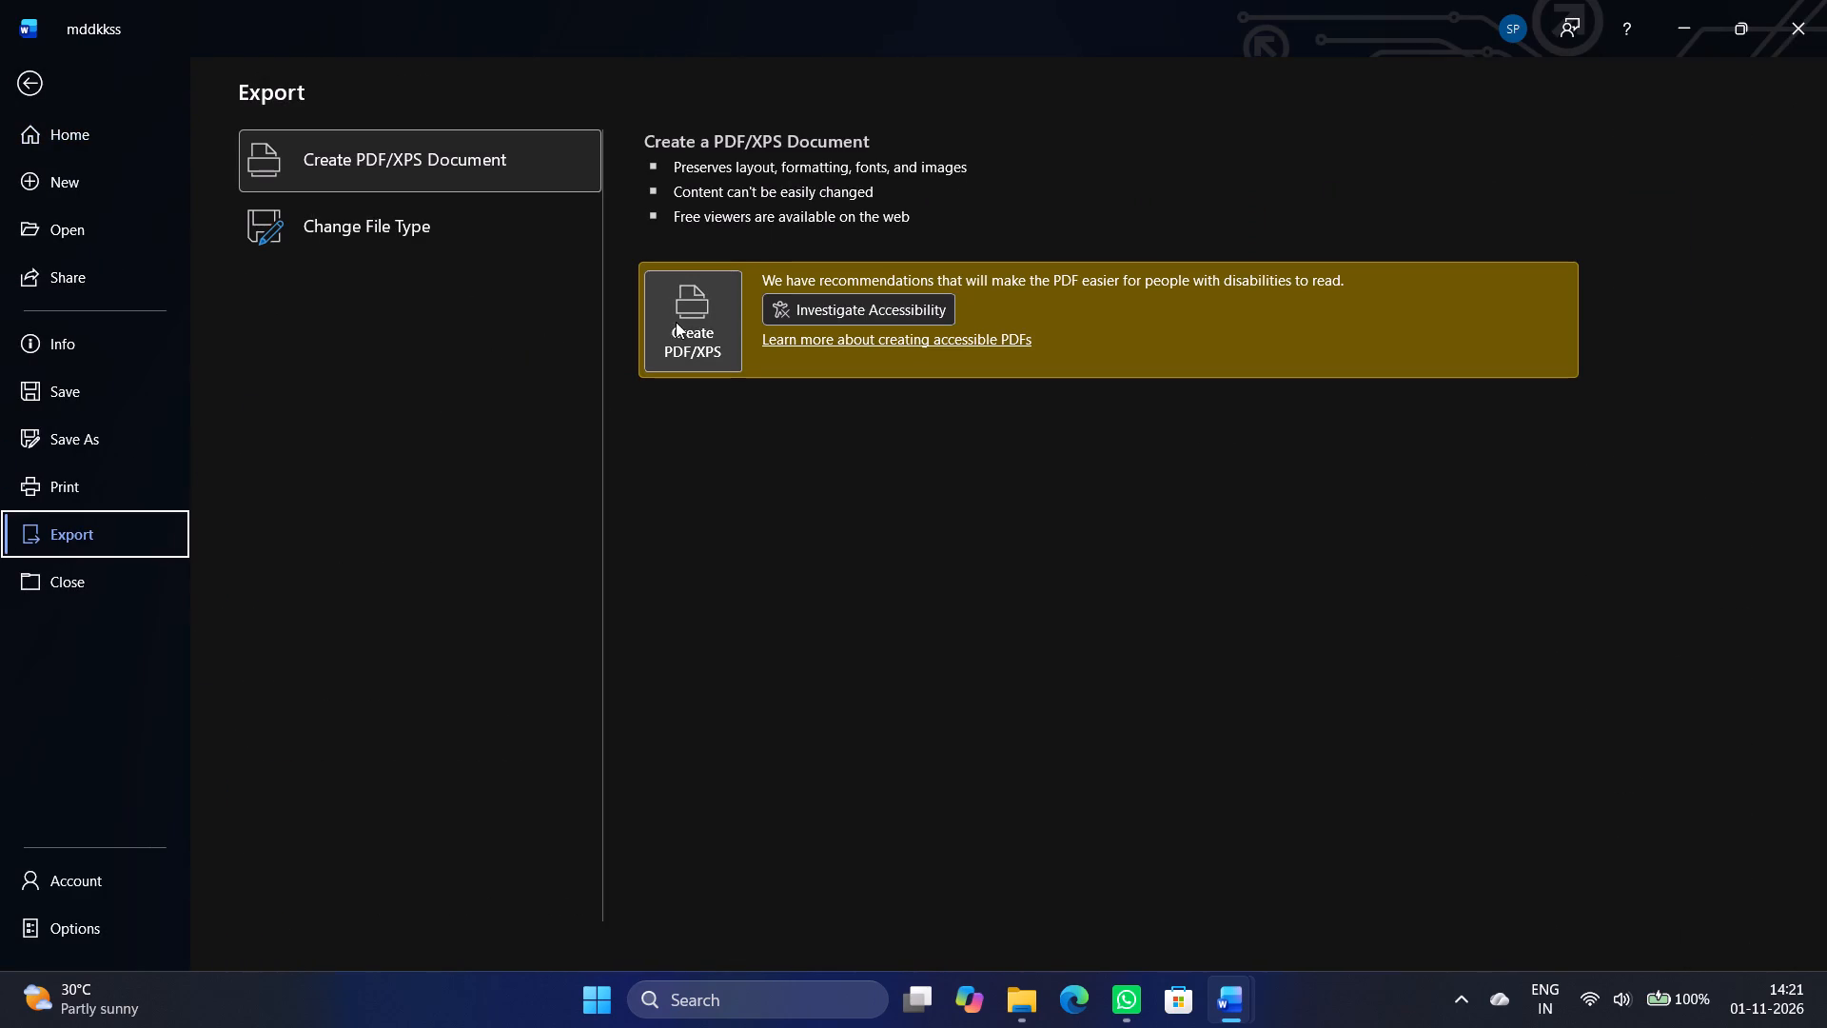
left_click_drag(699, 324, 710, 319)
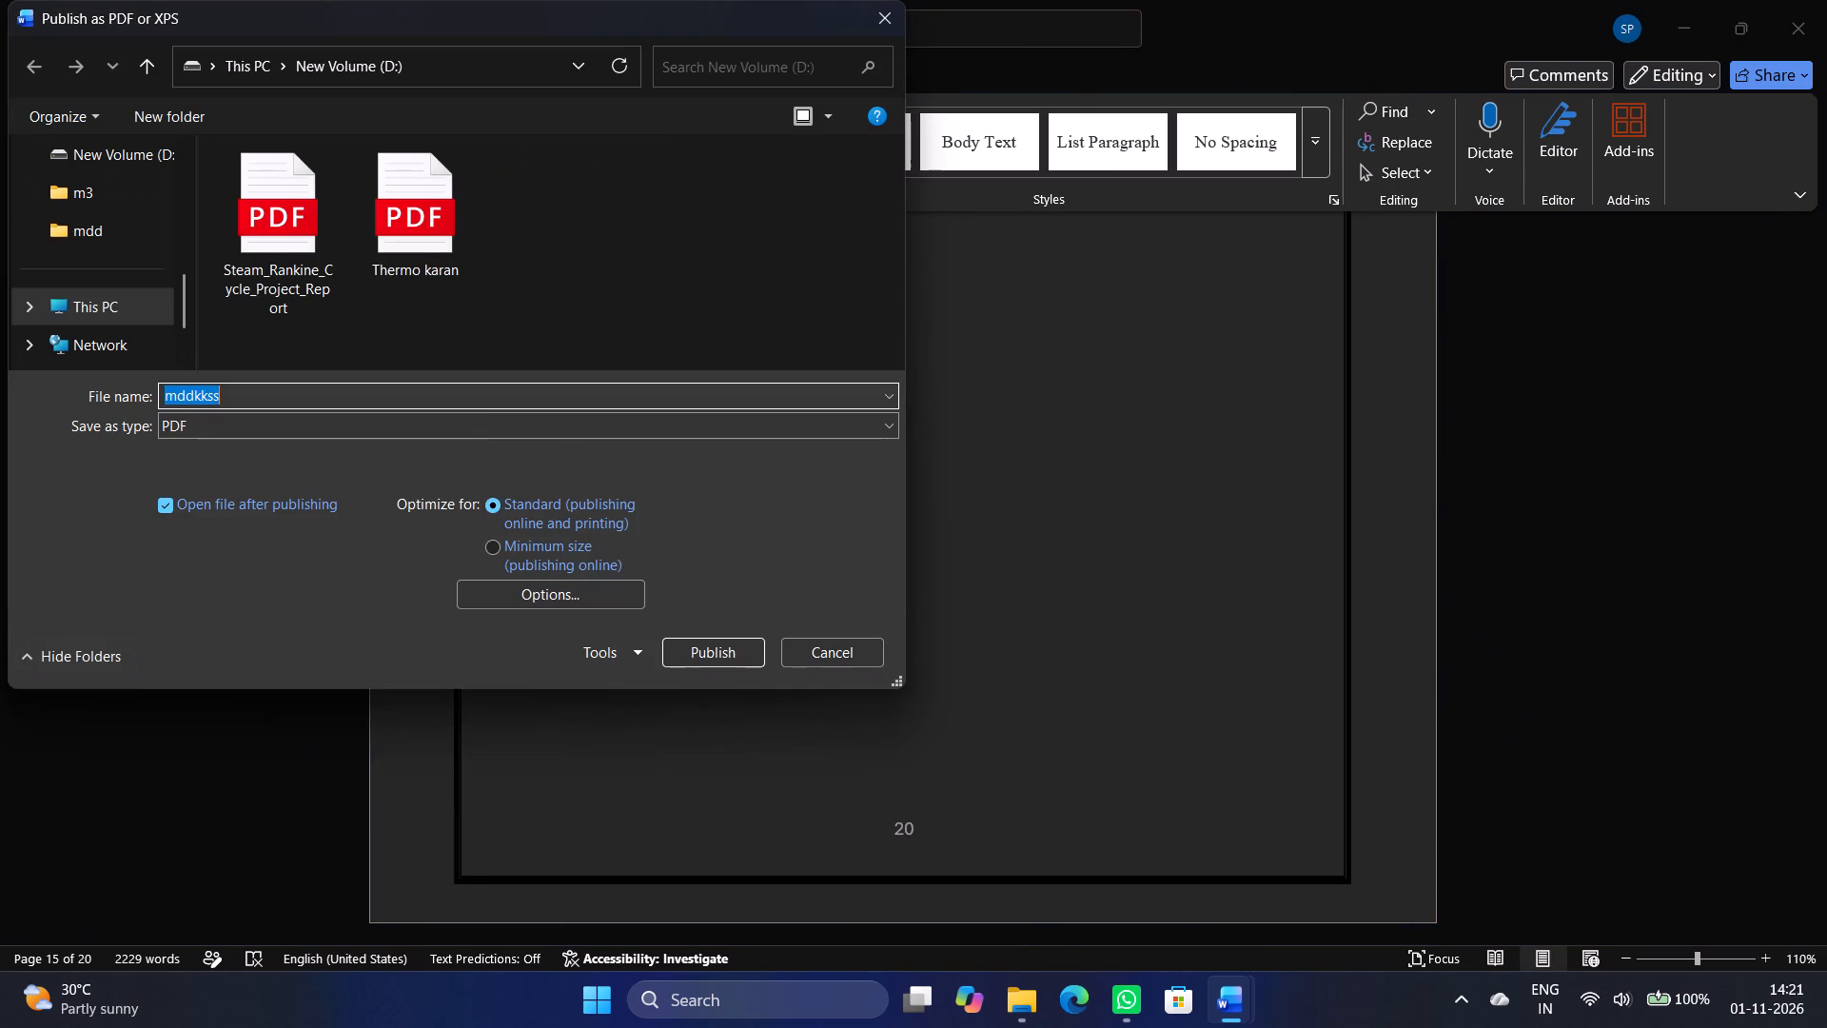
key("BackSpace")
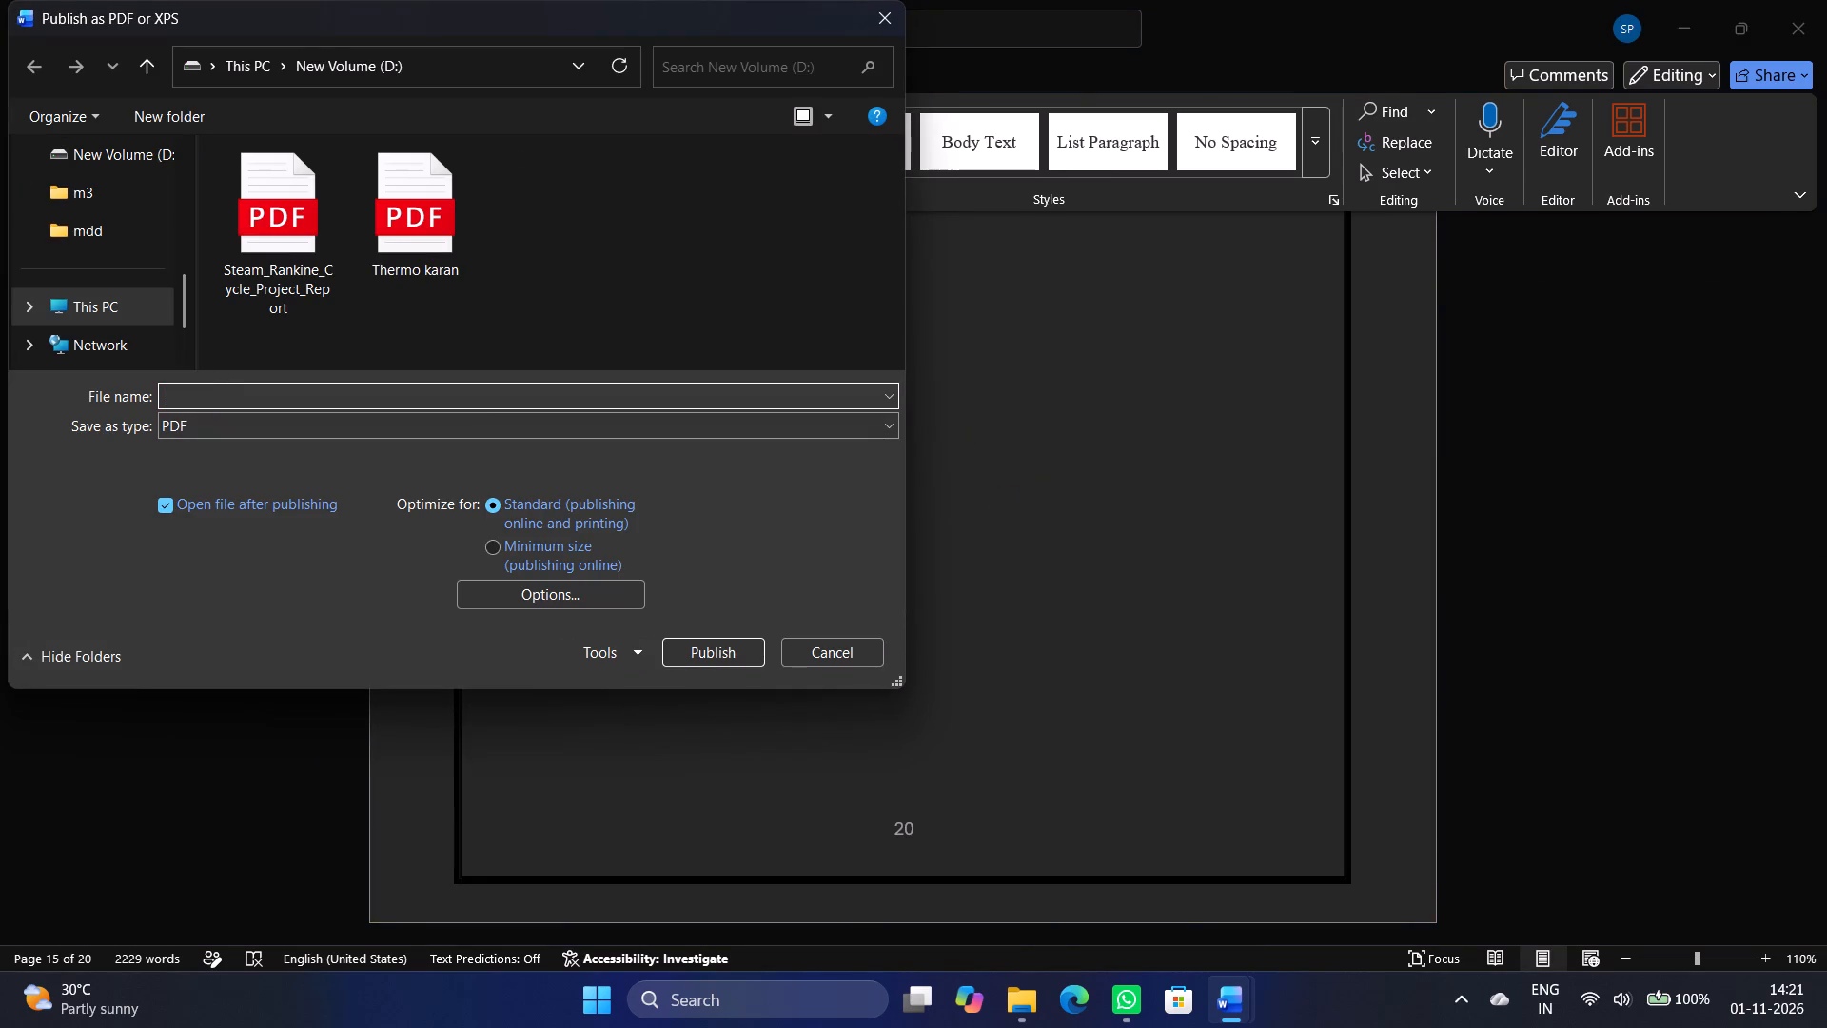
type("final")
key("space")
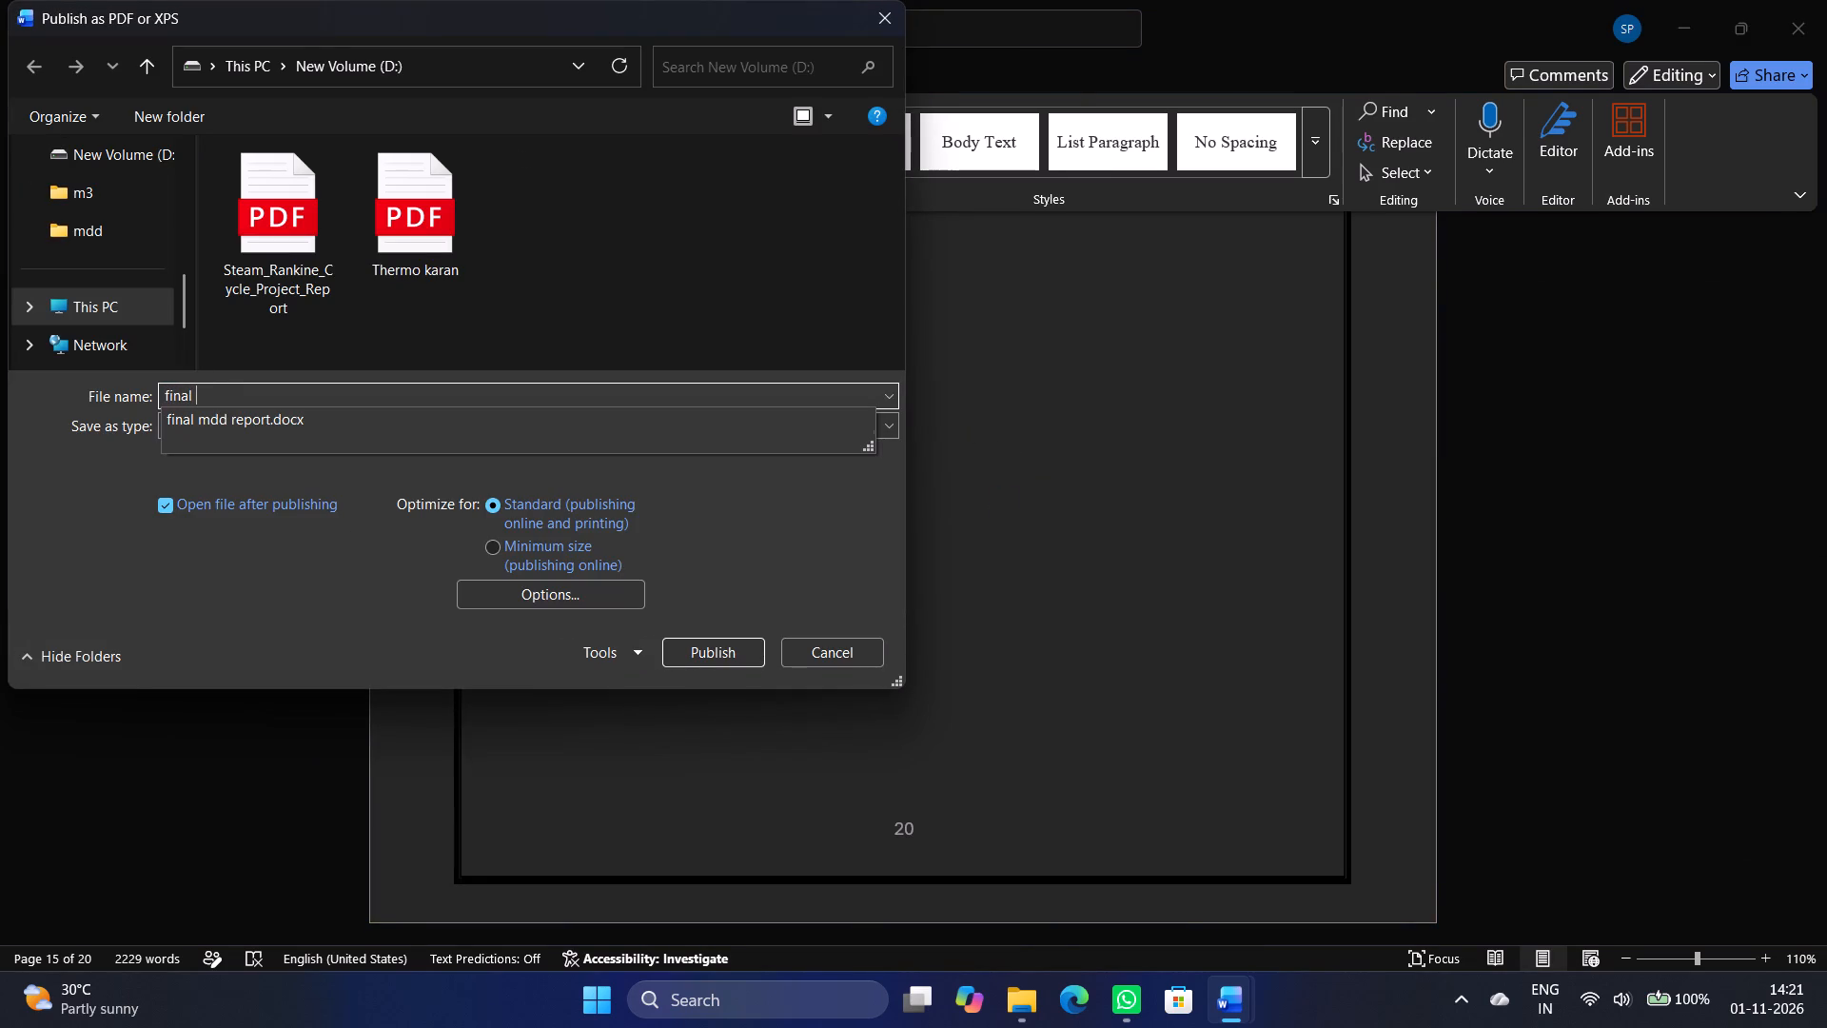
type("mdd")
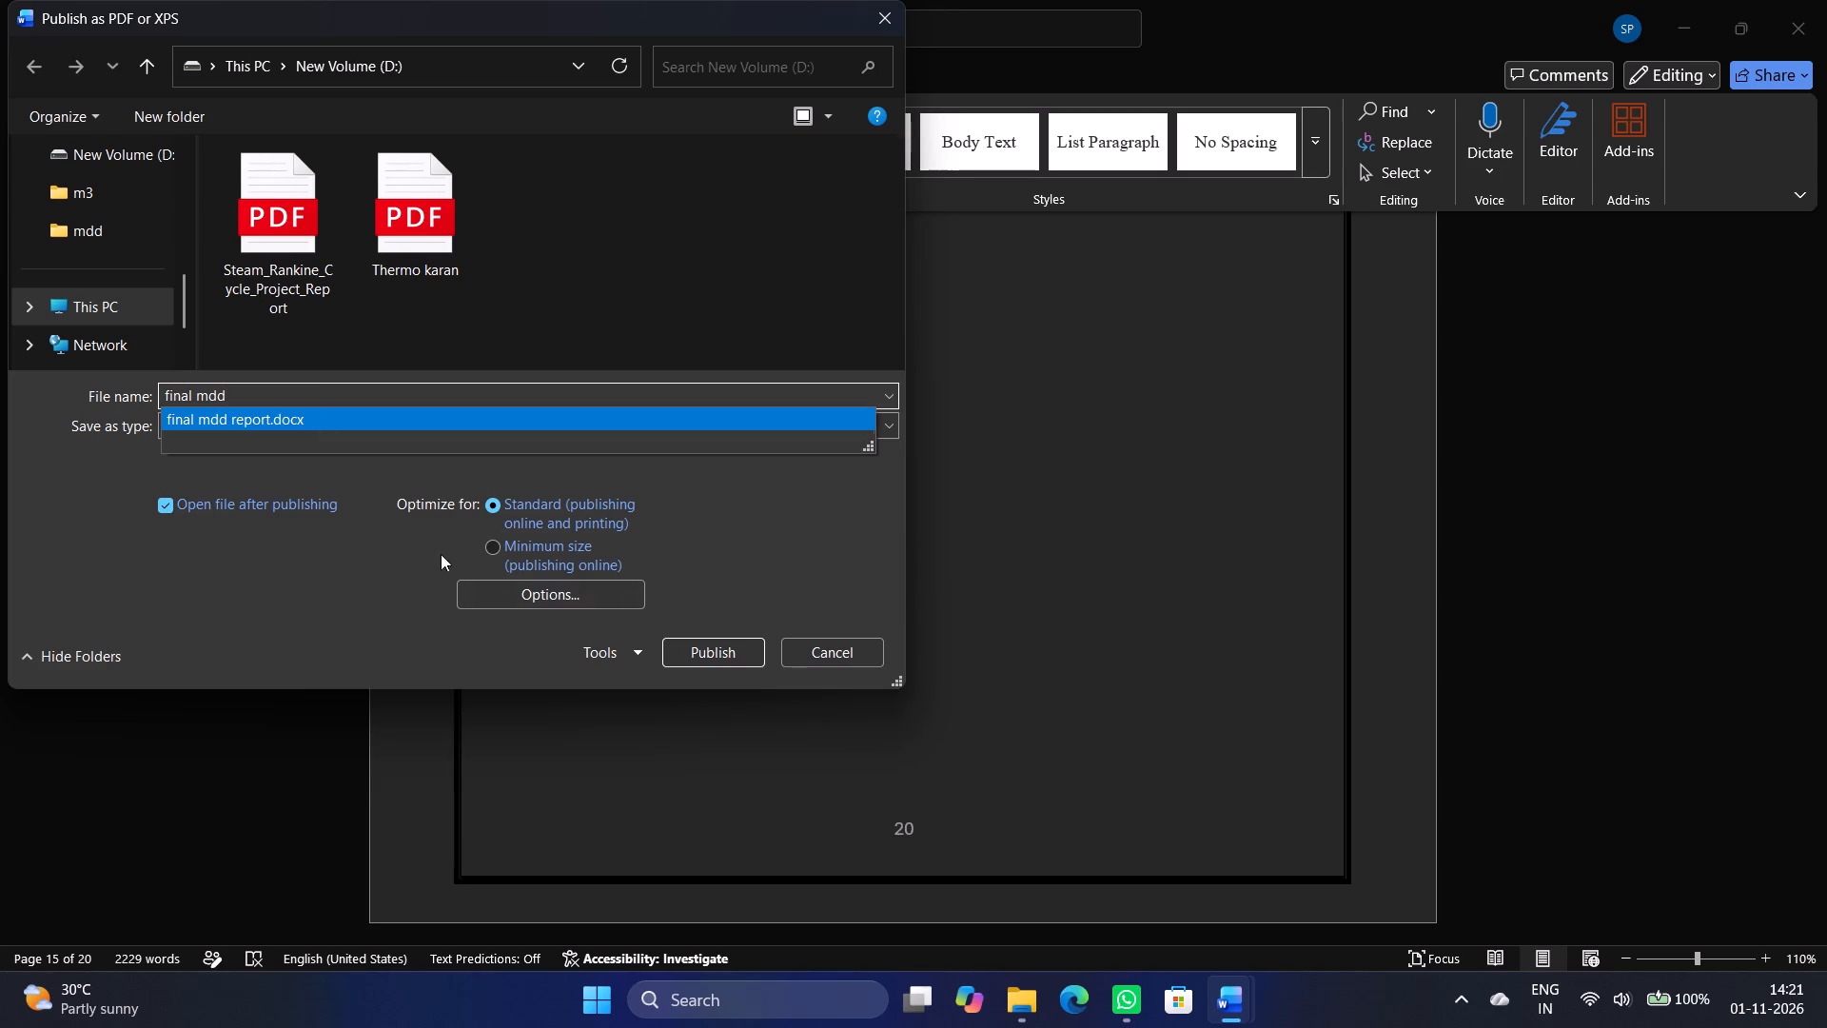
left_click(27, 512)
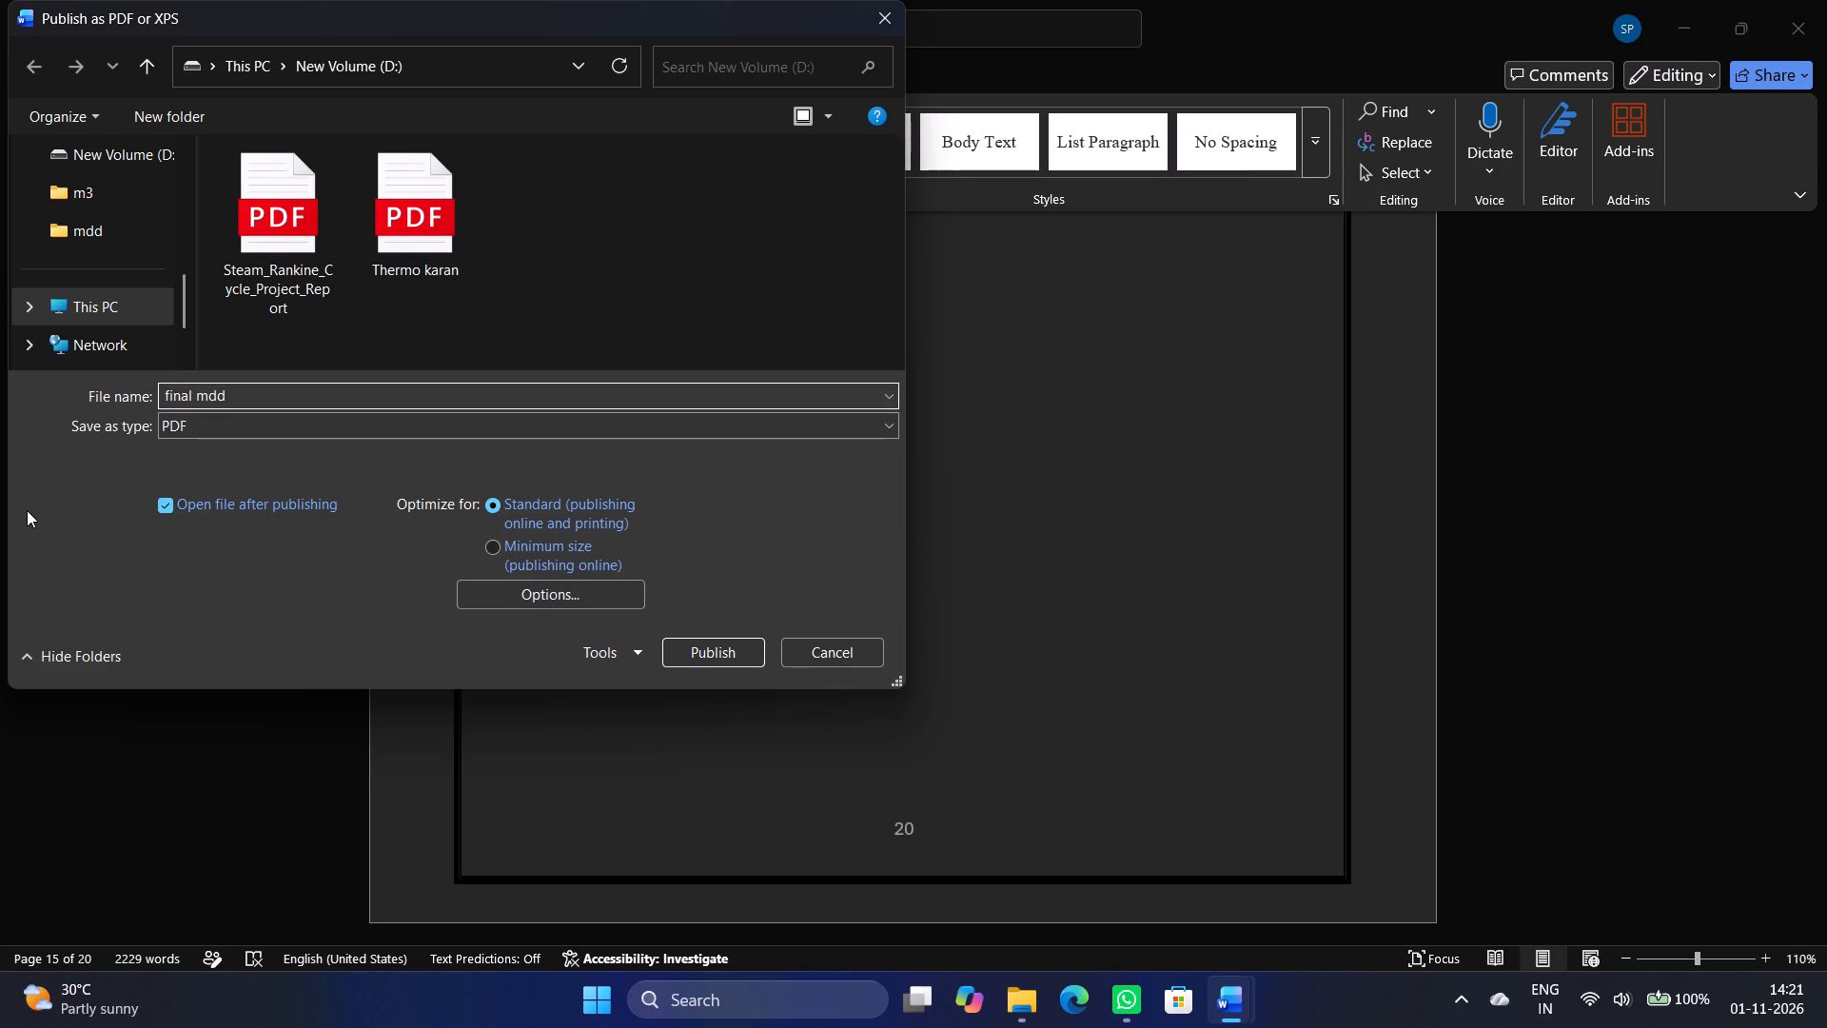
left_click(717, 659)
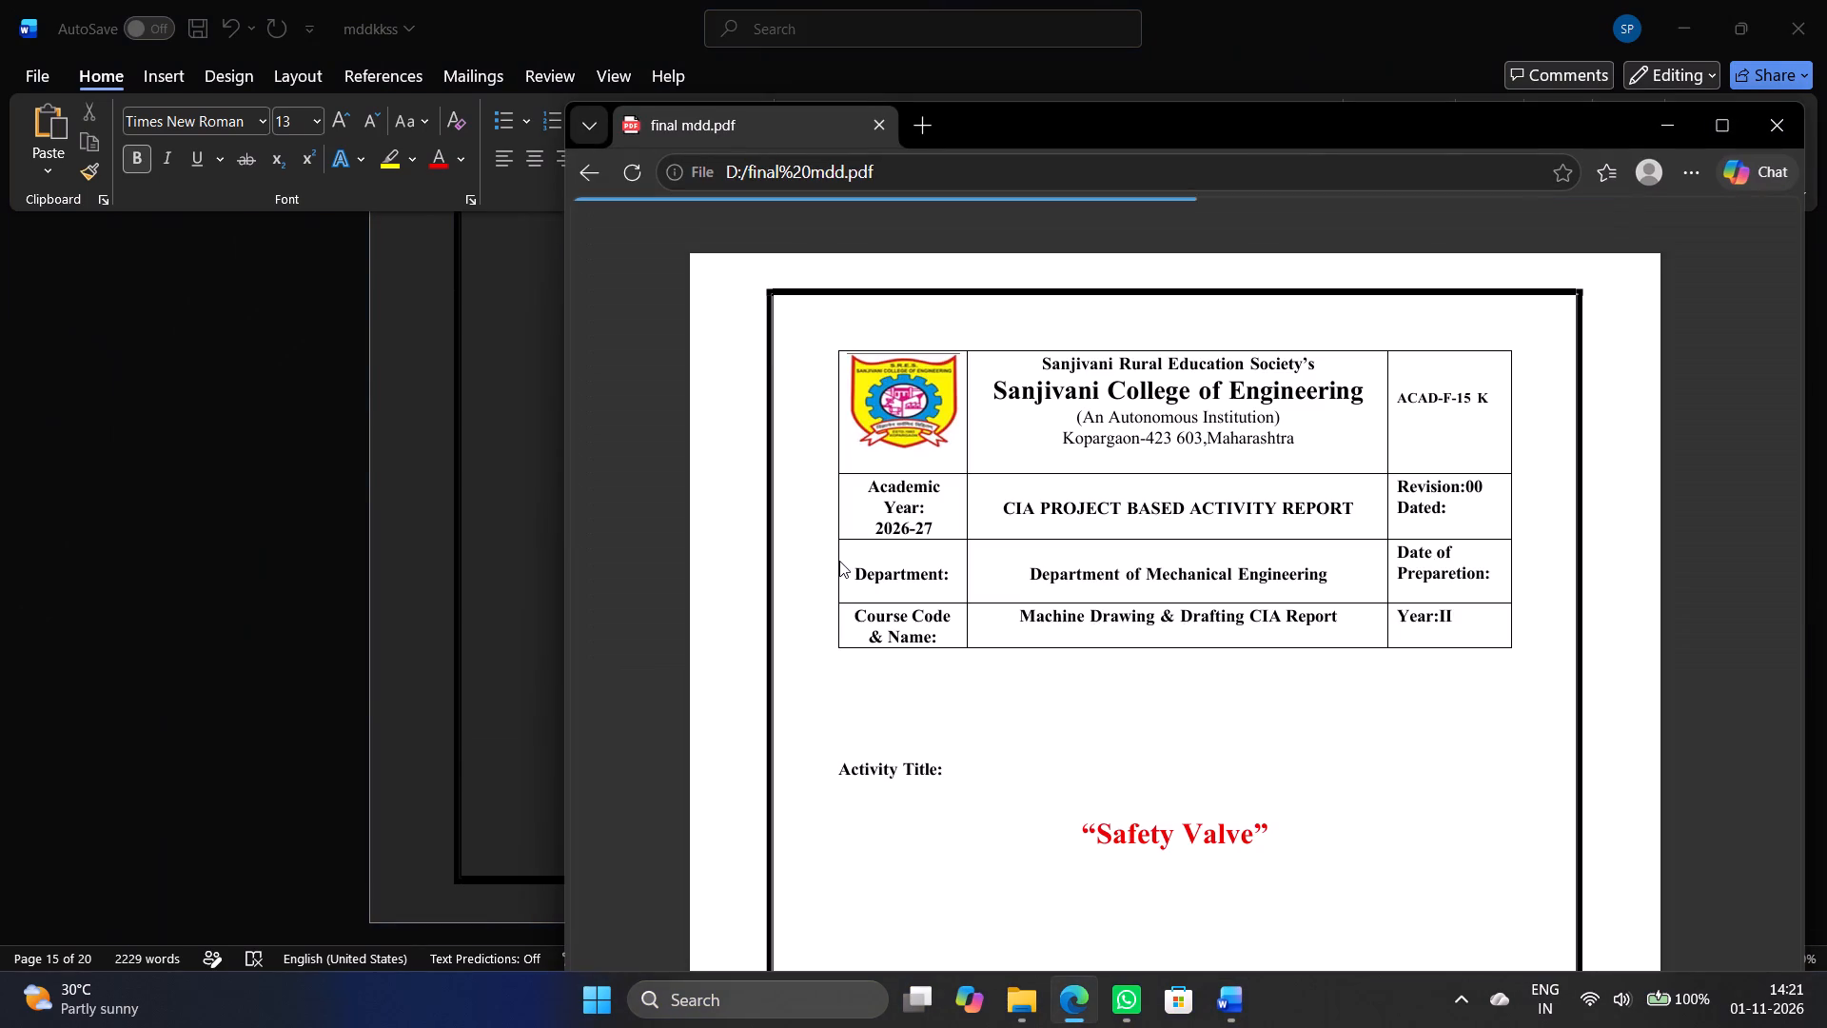
Review the exported PDF from the cover through the Index to the Functions Of a Safety Valve section on page 11.
scroll(1159, 615, "down", 16)
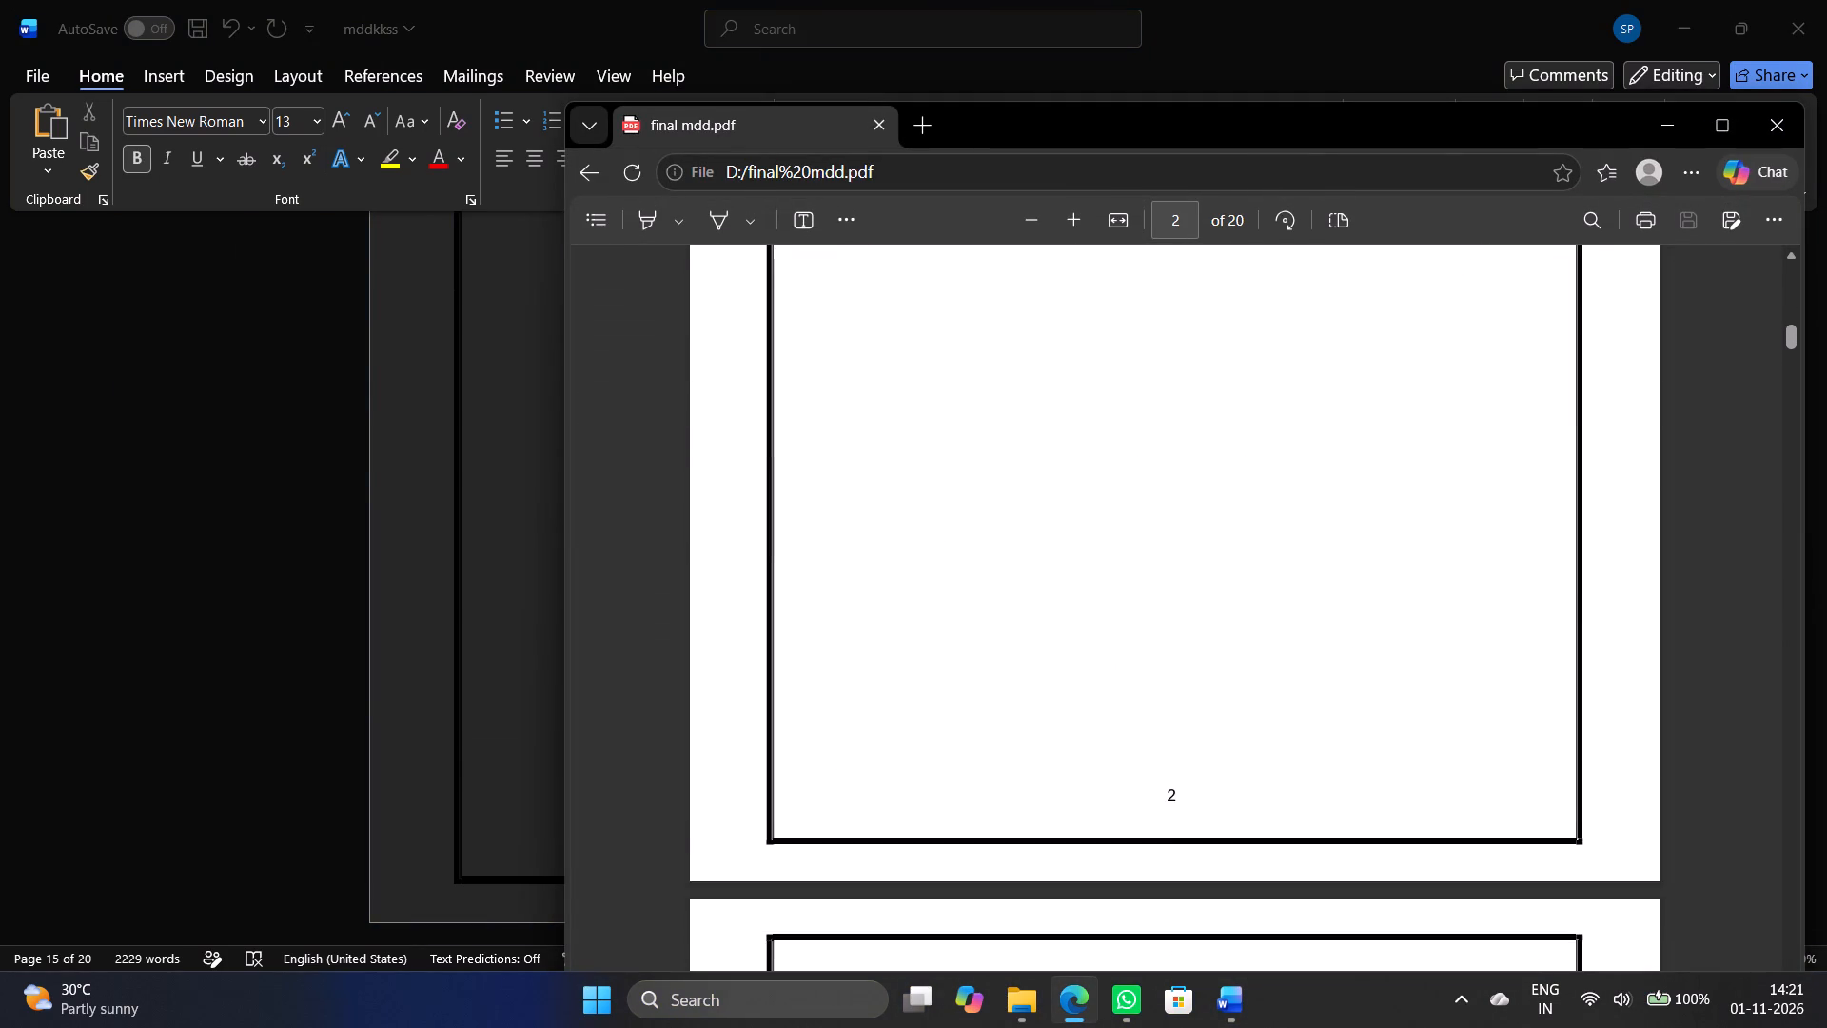
scroll(1148, 612, "down", 16)
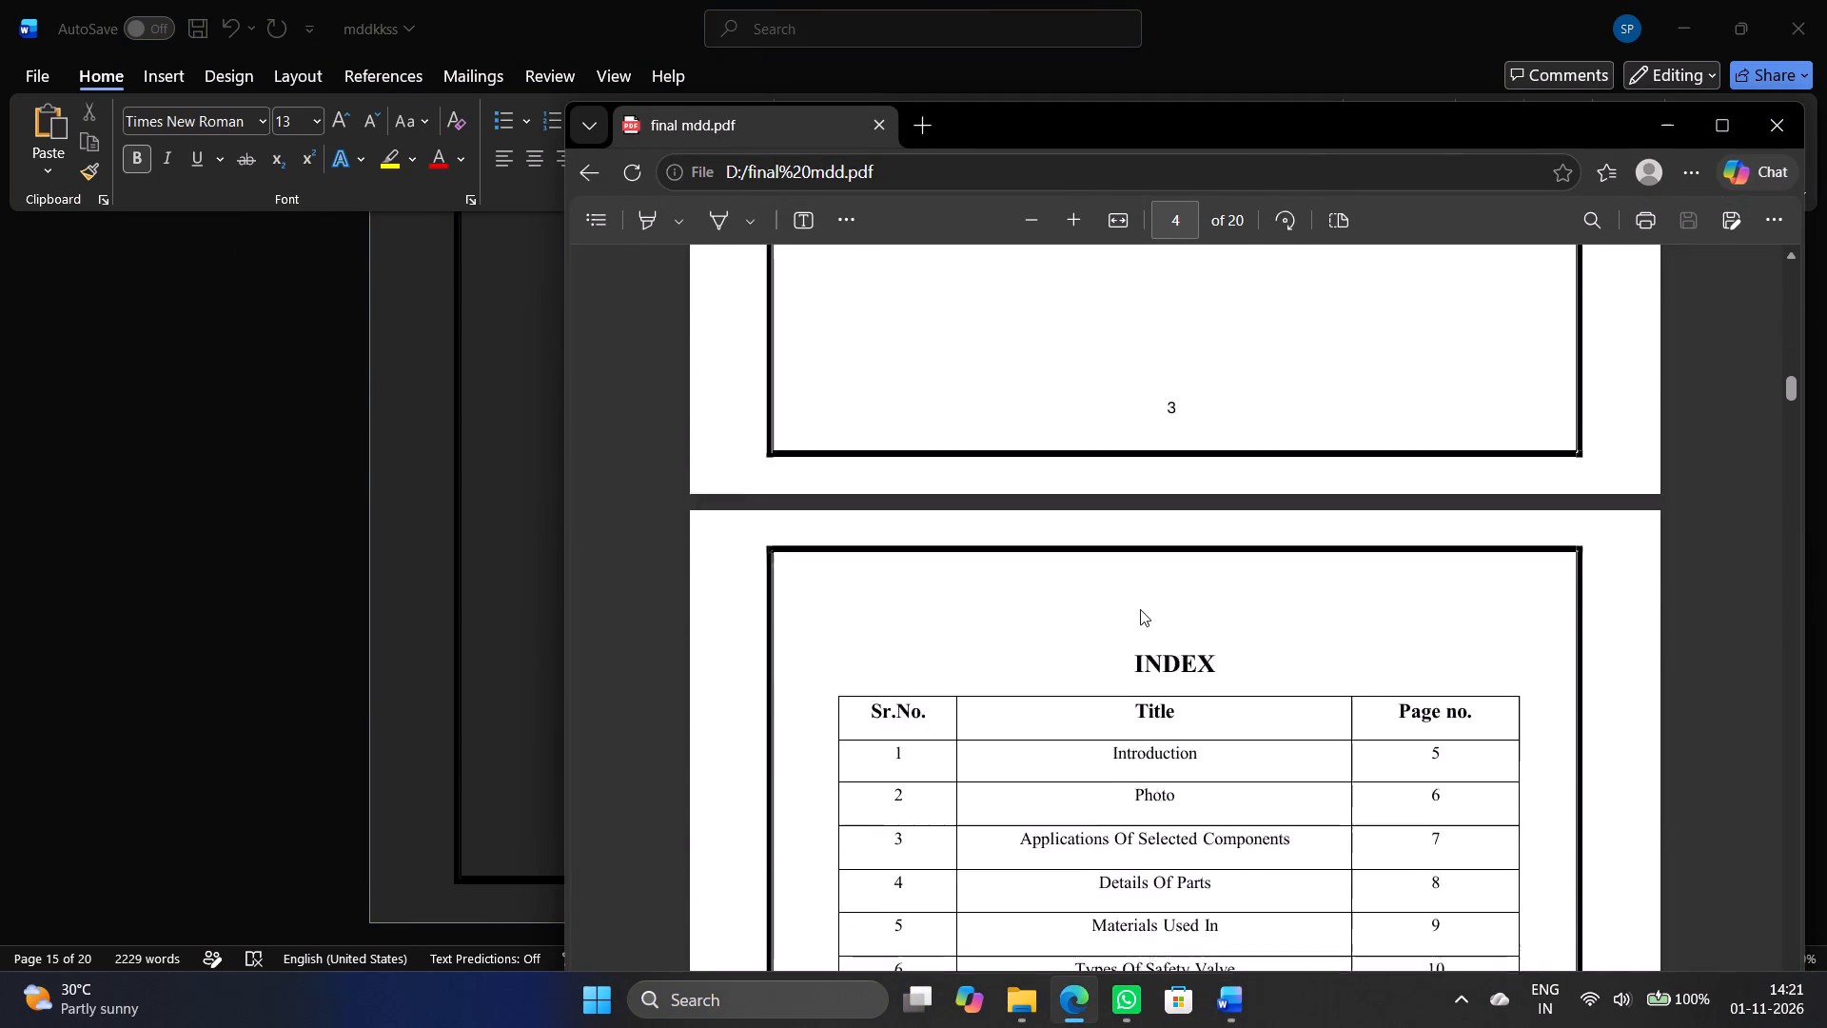
scroll(1140, 609, "down", 3)
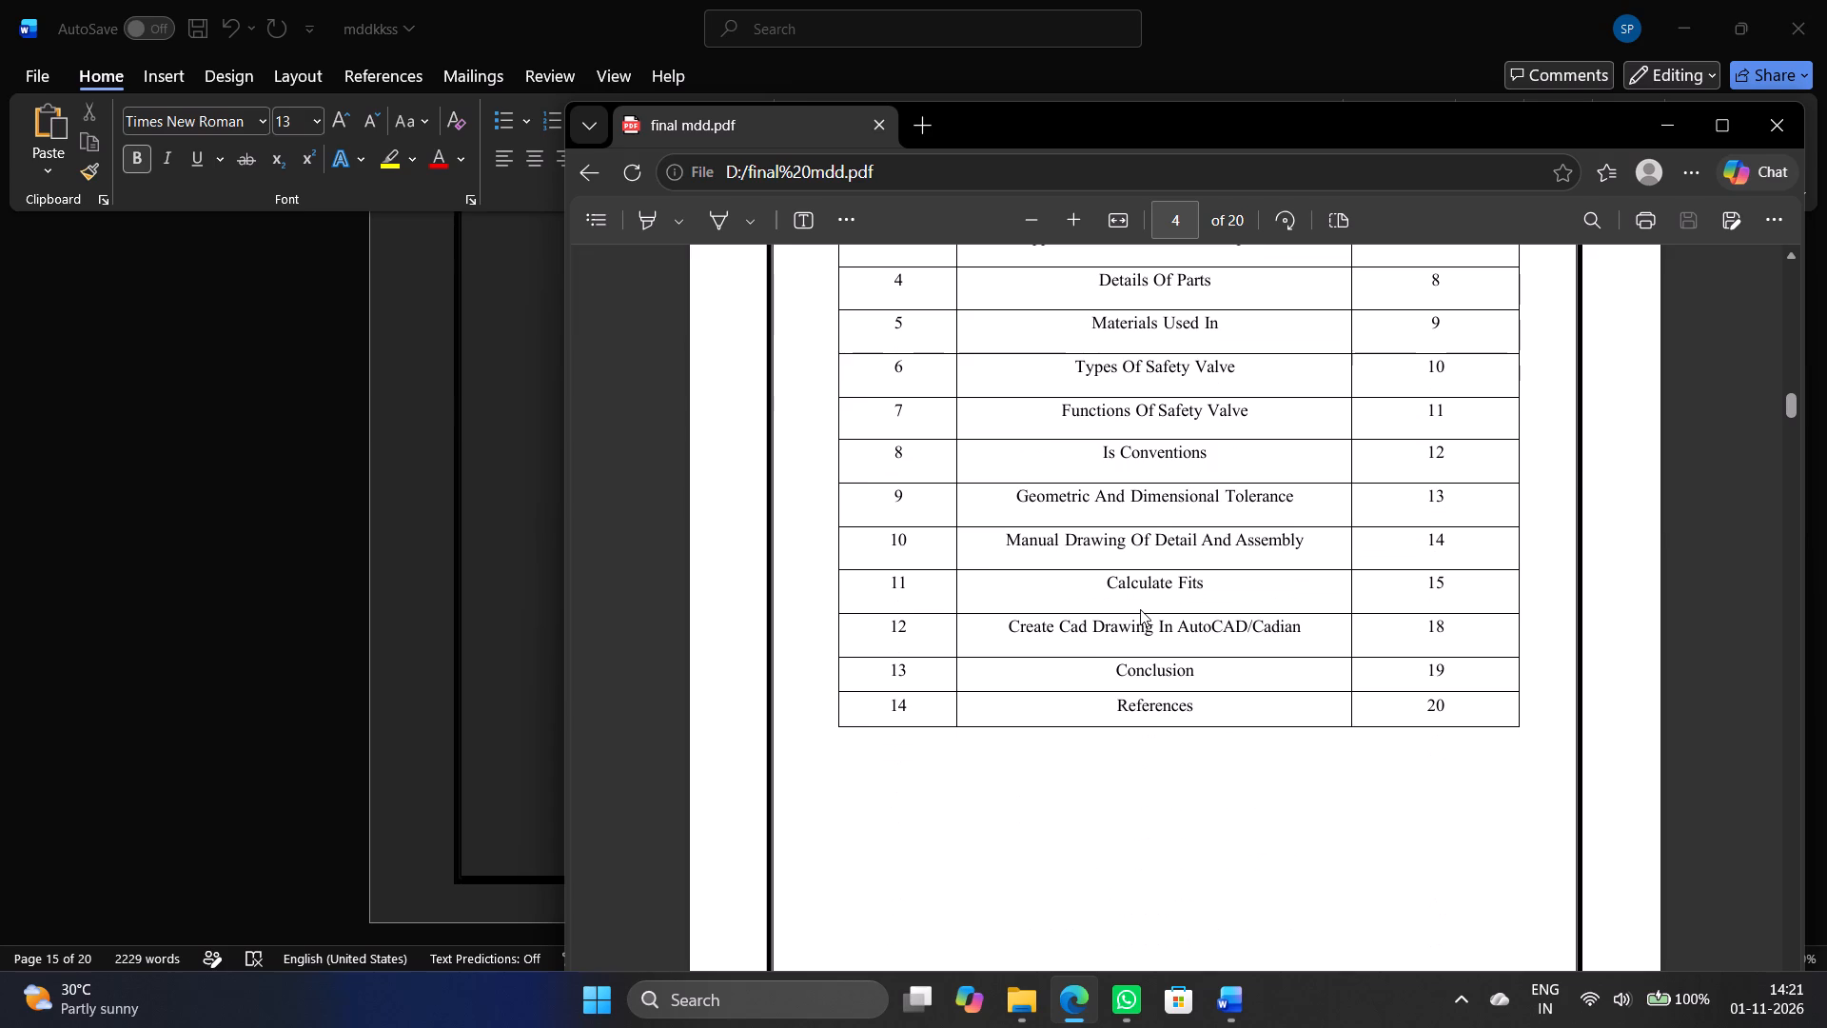
scroll(1136, 609, "up", 2)
scroll(1136, 609, "down", 7)
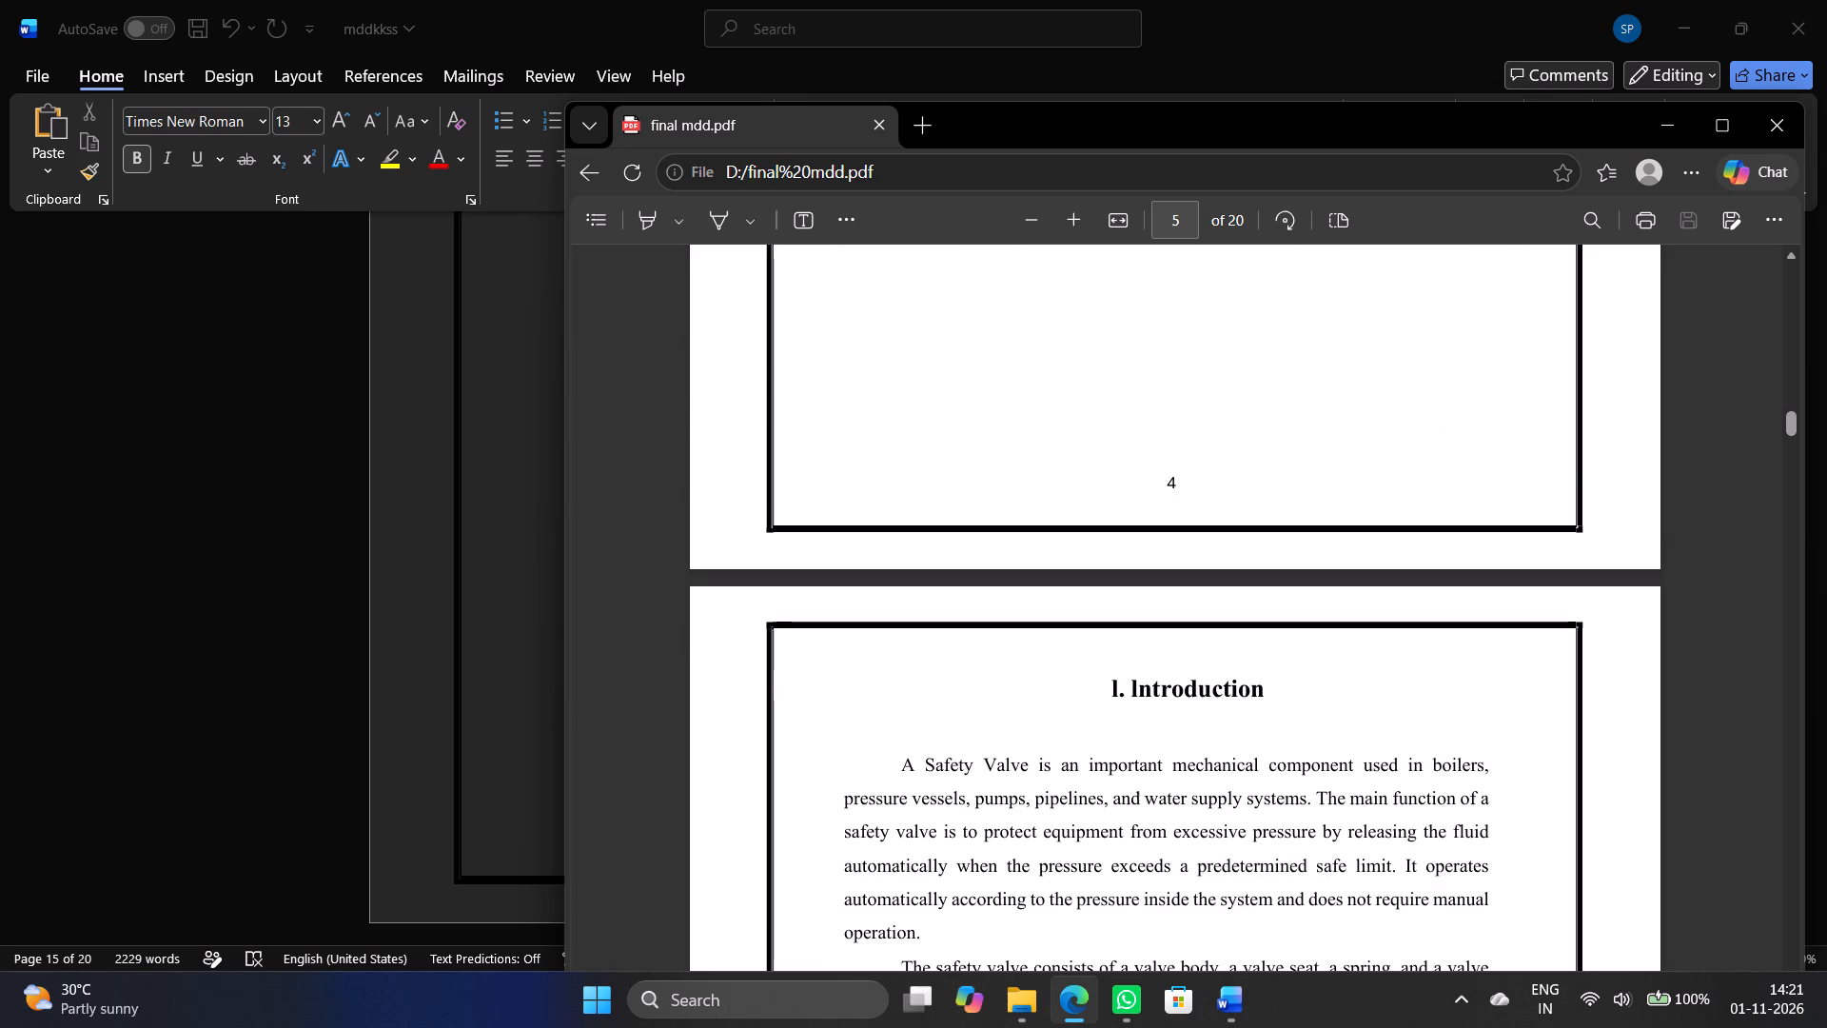
scroll(1136, 609, "down", 14)
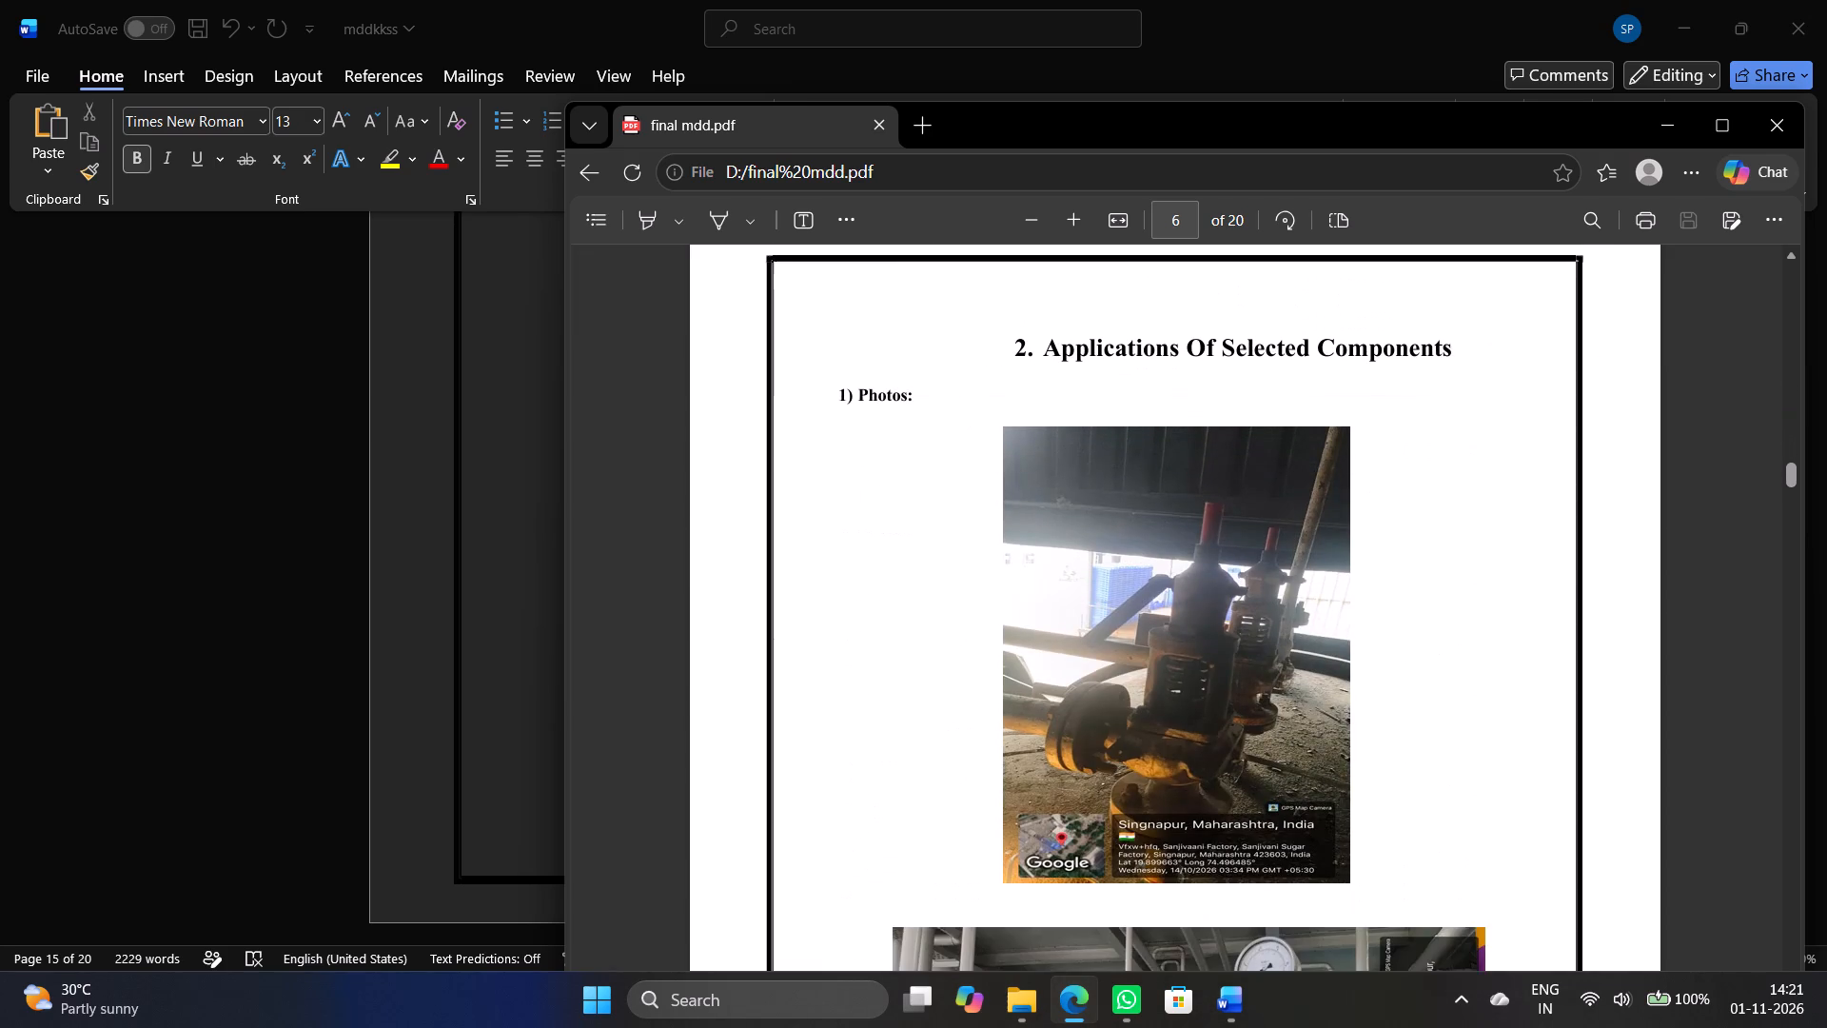
scroll(1136, 609, "down", 19)
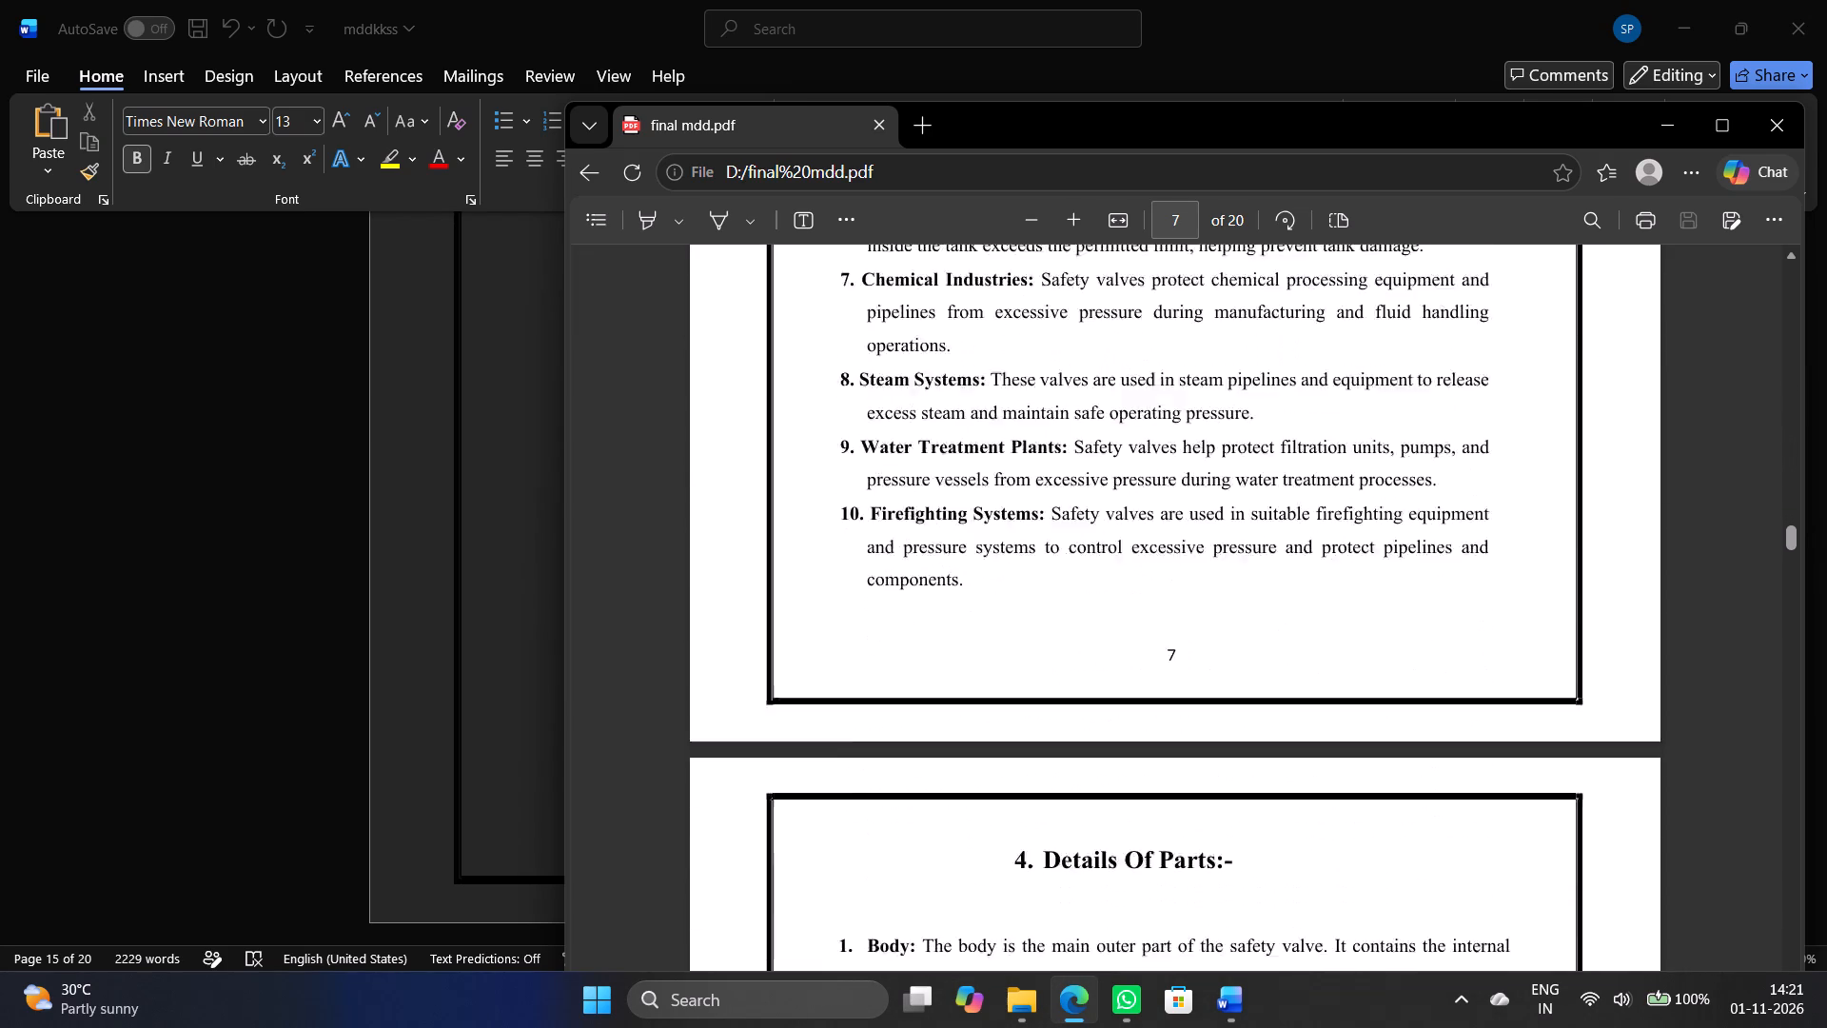
scroll(1136, 609, "down", 12)
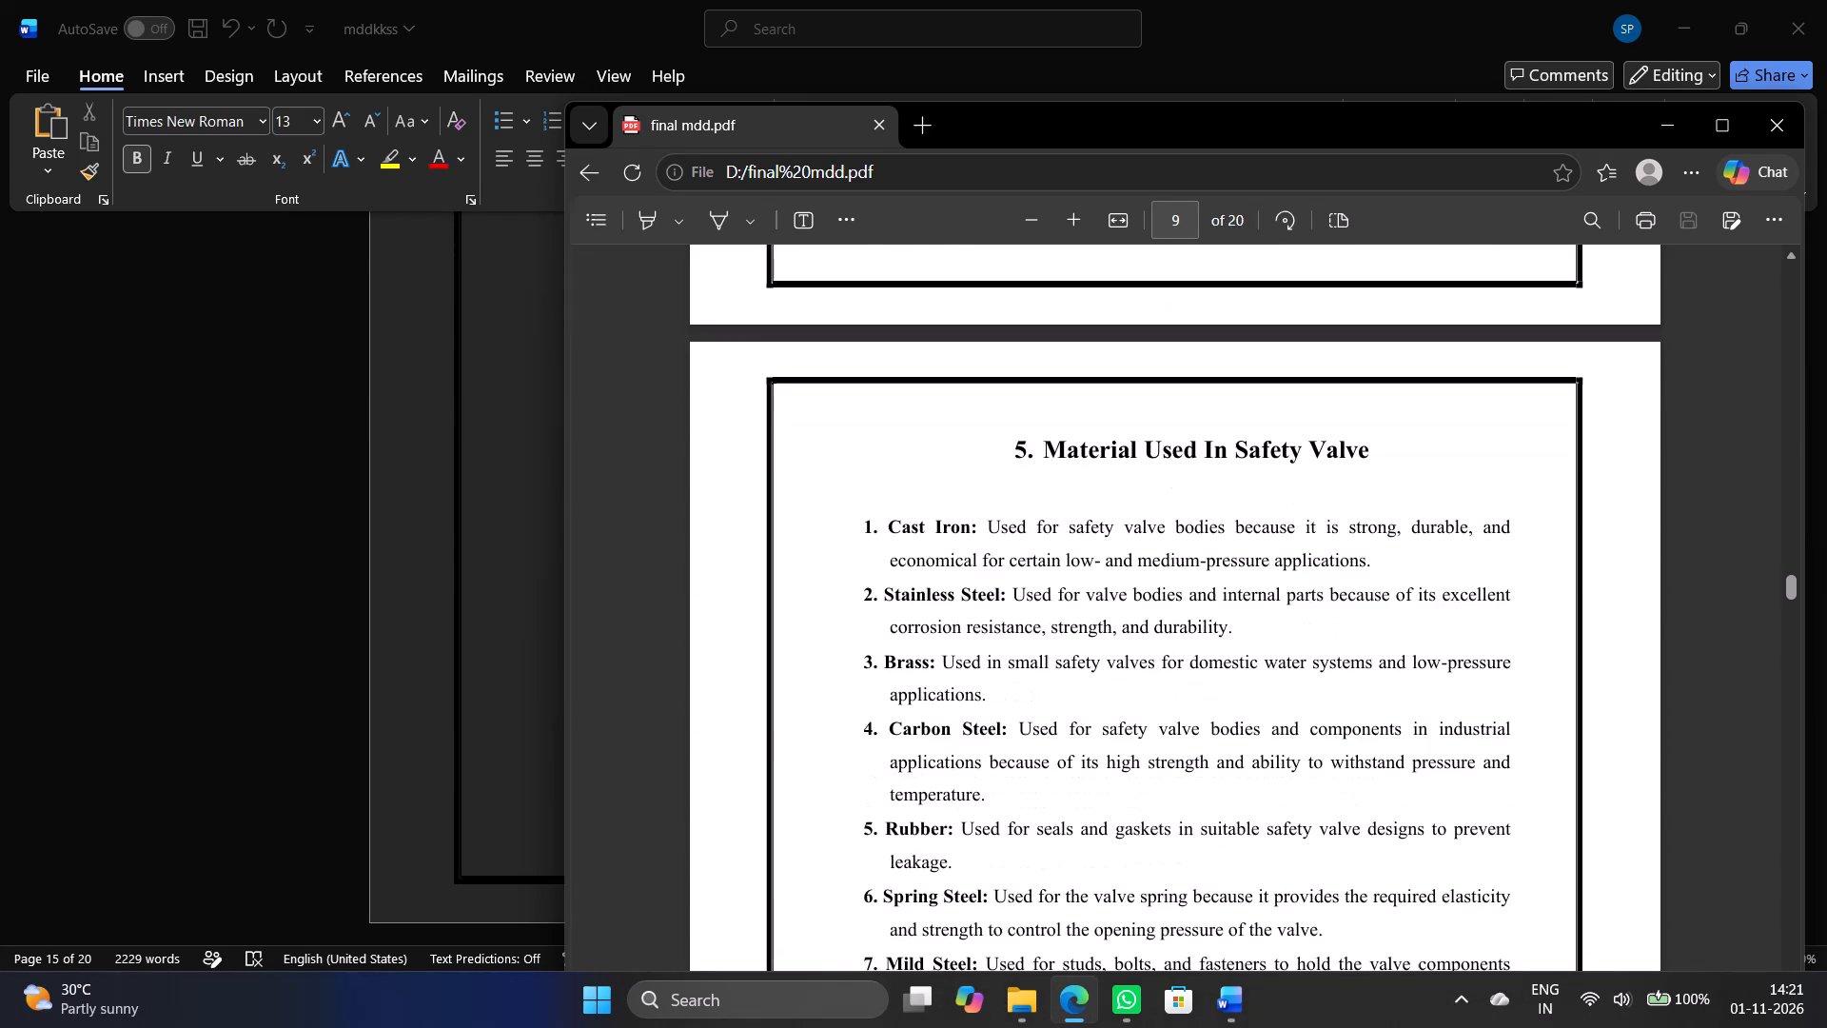
scroll(1136, 609, "down", 15)
scroll(1136, 609, "down", 6)
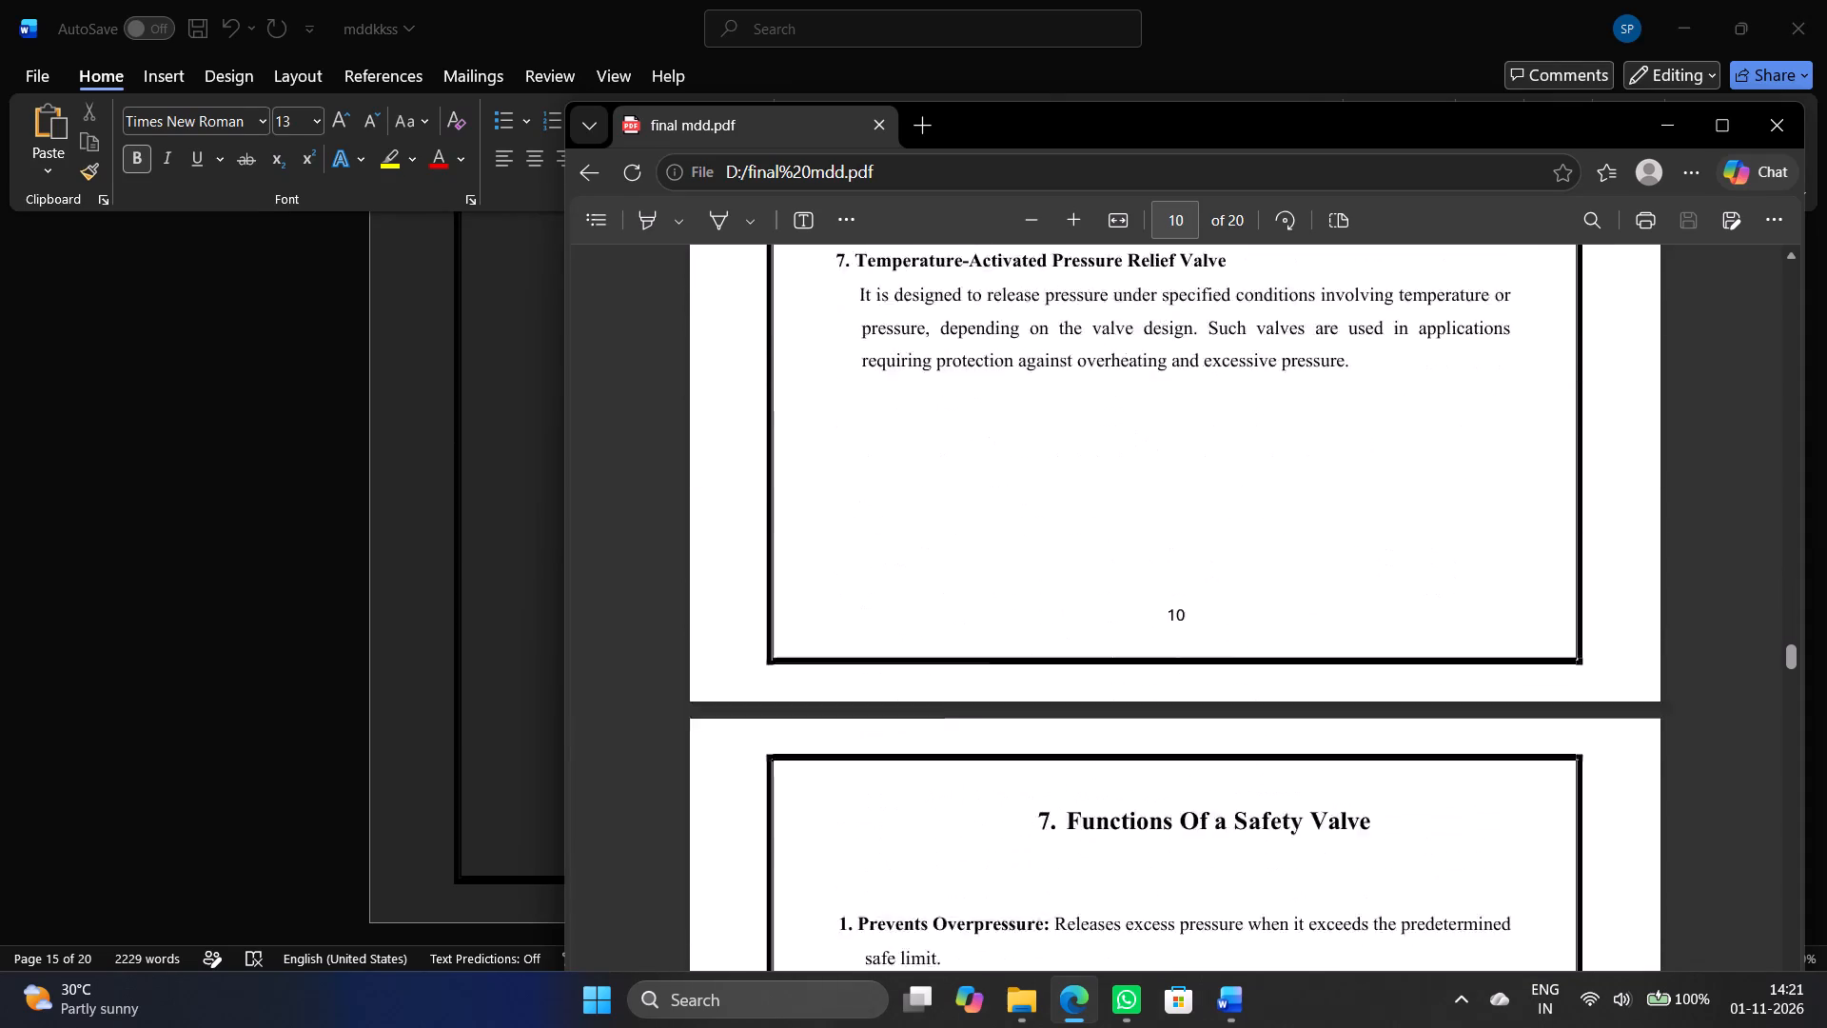
scroll(1136, 609, "down", 15)
Review the rest of the PDF from the conventions figures on page 12 to the Conclusion and References on pages 19 and 20.
scroll(1136, 609, "up", 3)
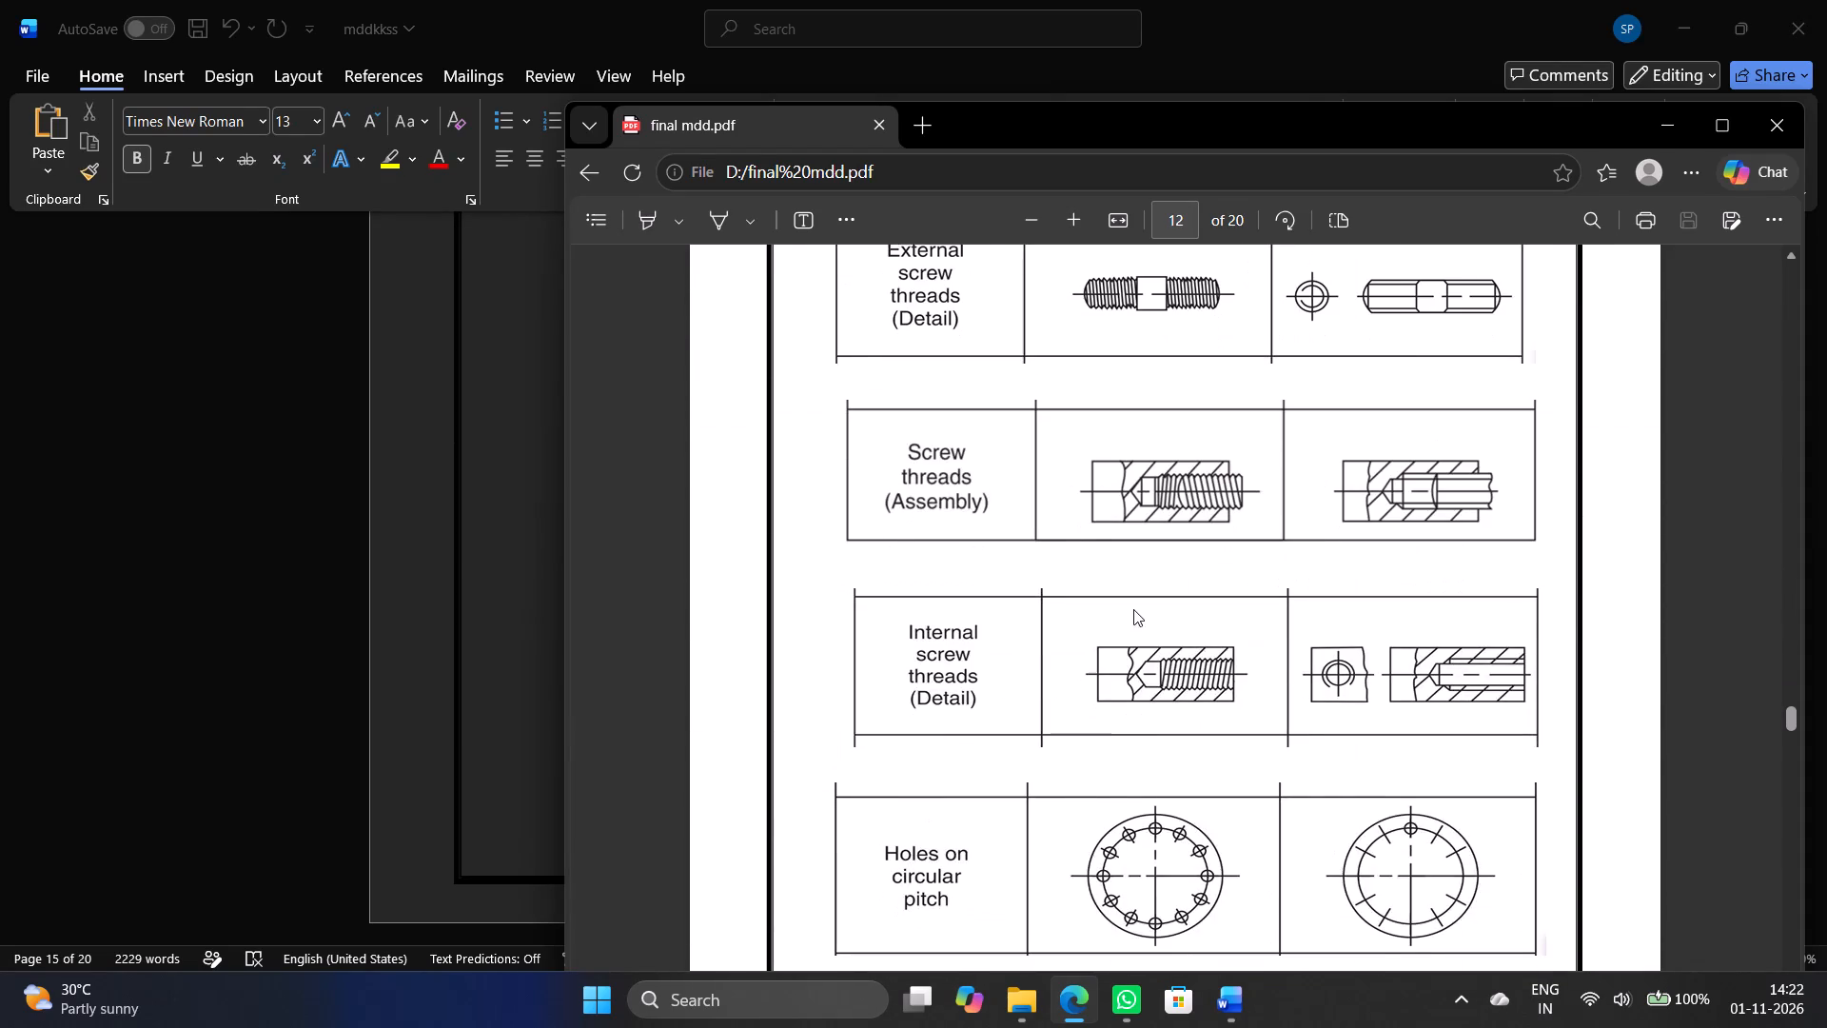
scroll(1133, 609, "up", 1)
scroll(1133, 609, "down", 5)
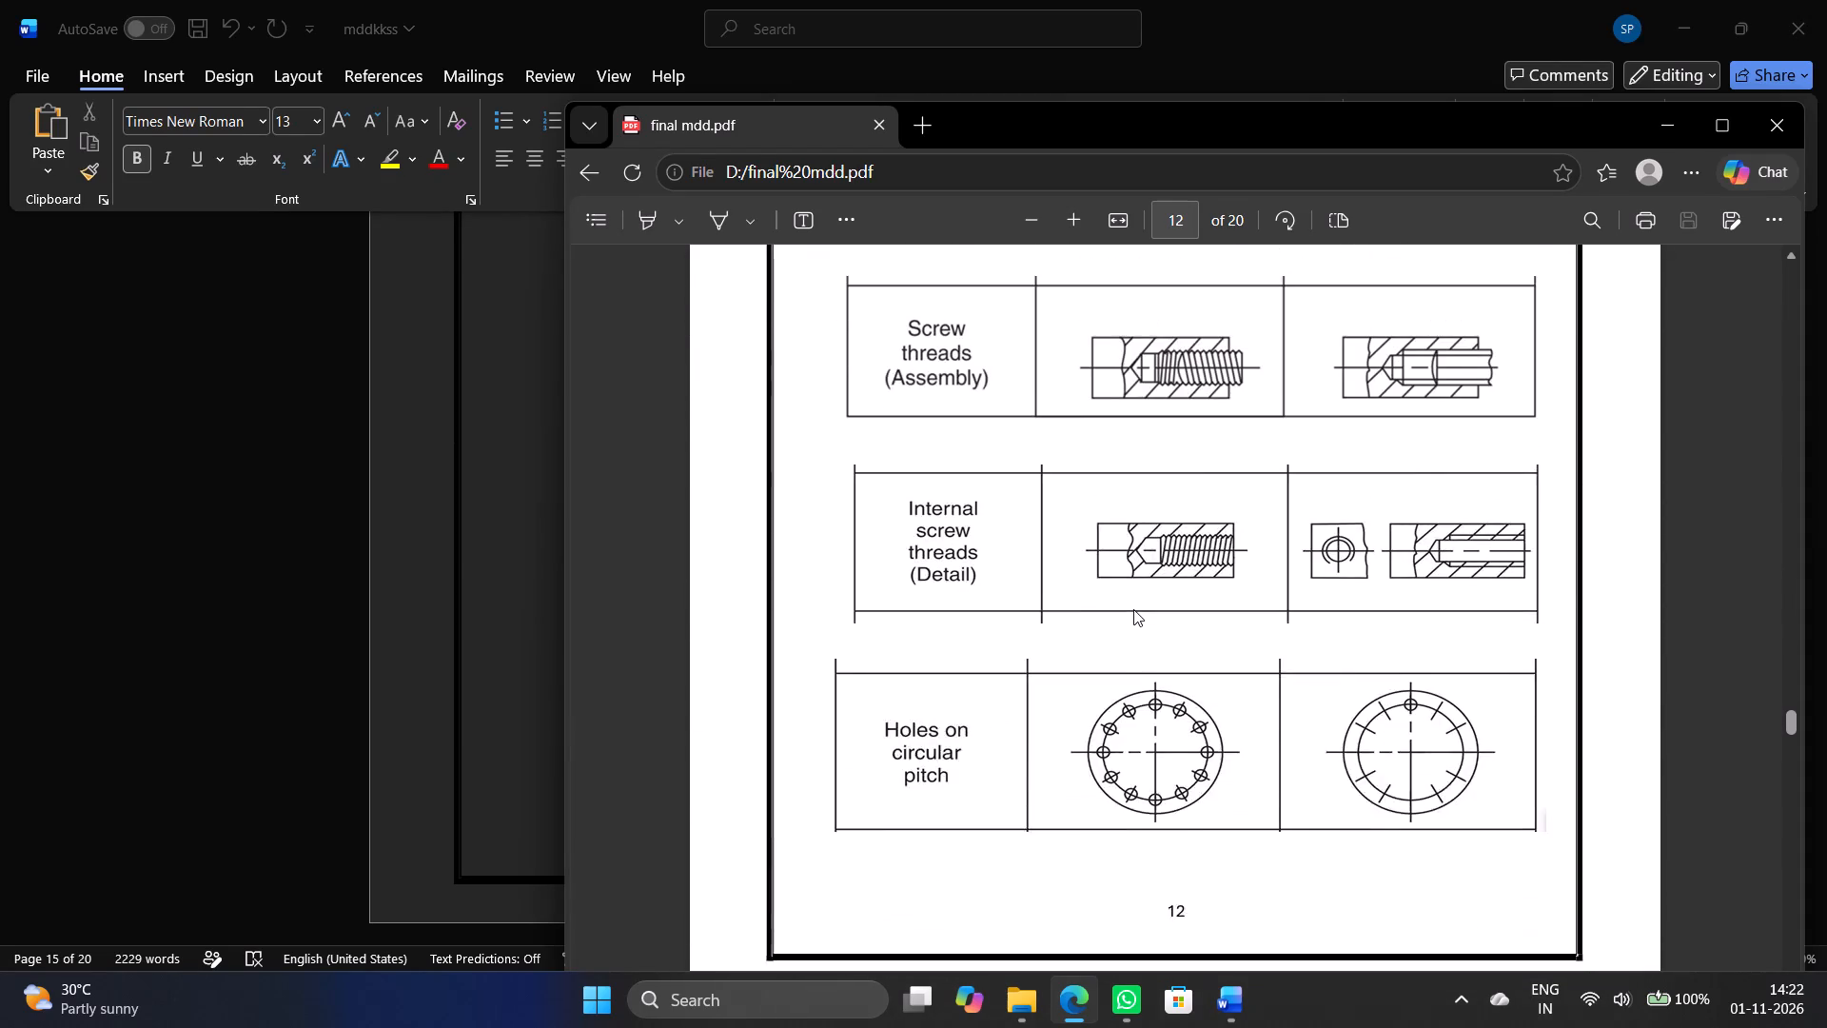
scroll(1133, 609, "down", 6)
scroll(1133, 609, "up", 6)
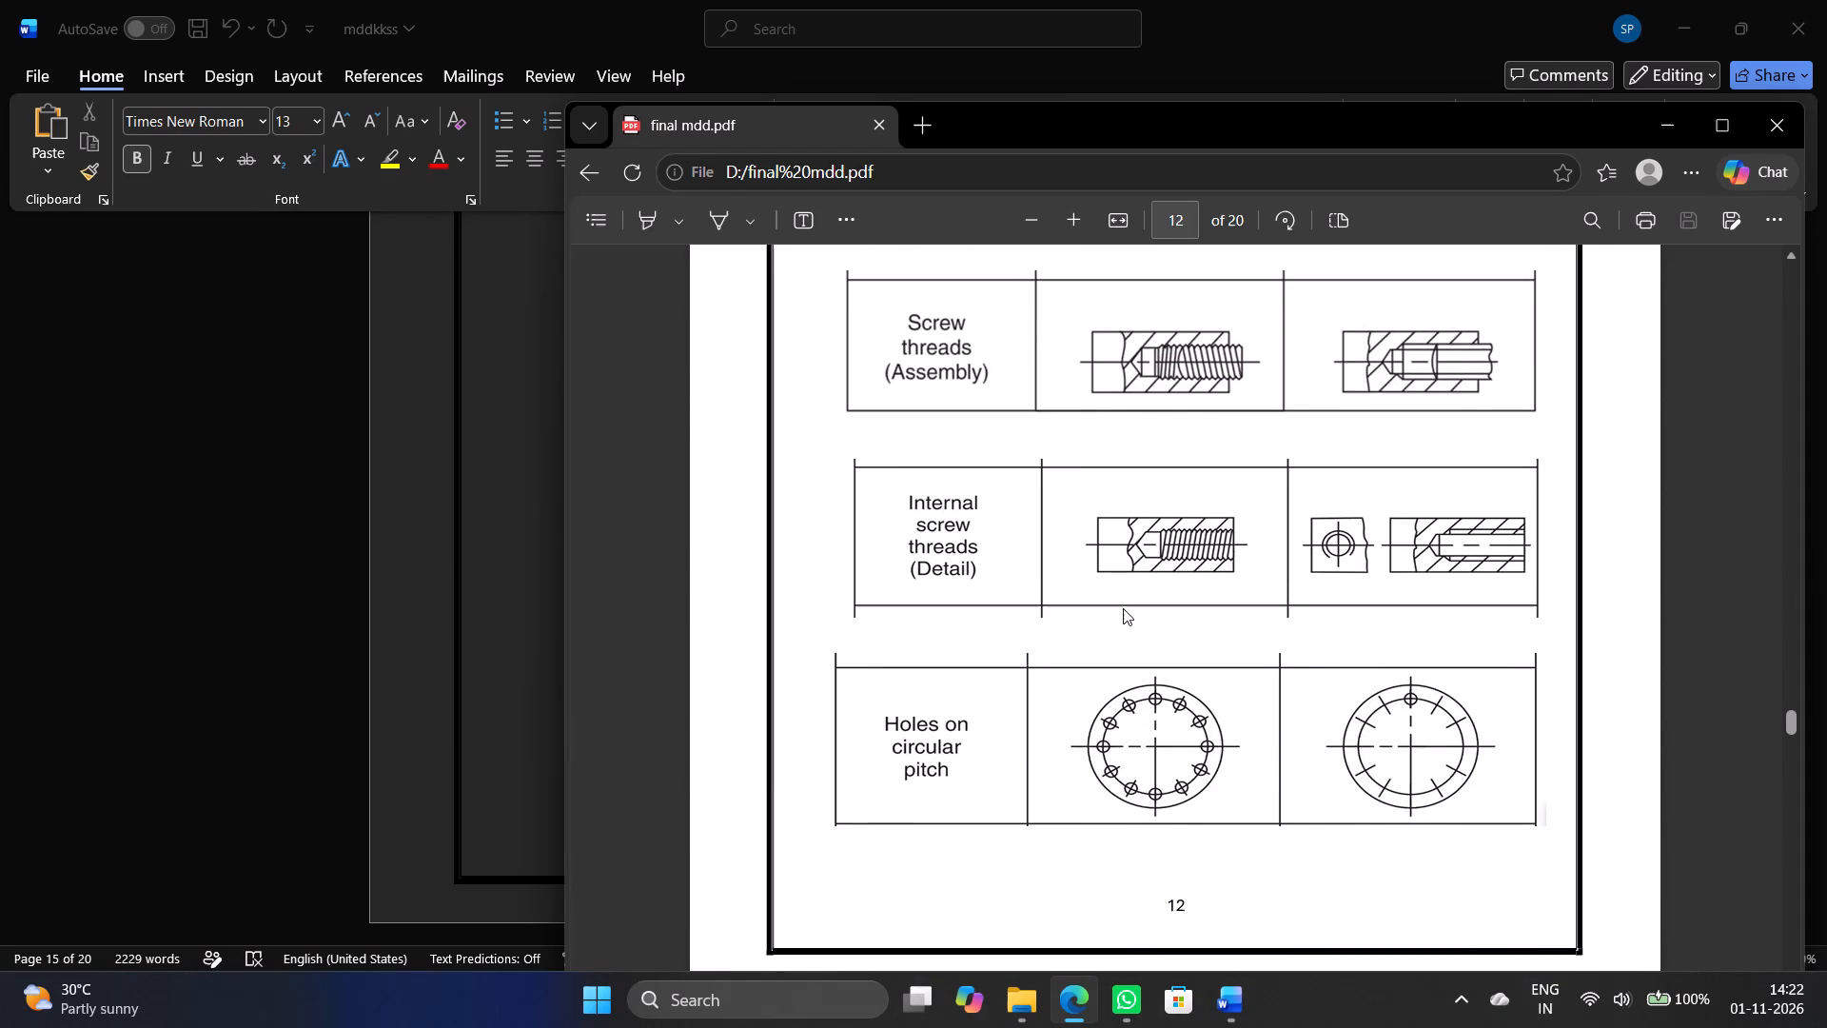
scroll(1123, 608, "up", 4)
scroll(1123, 608, "down", 17)
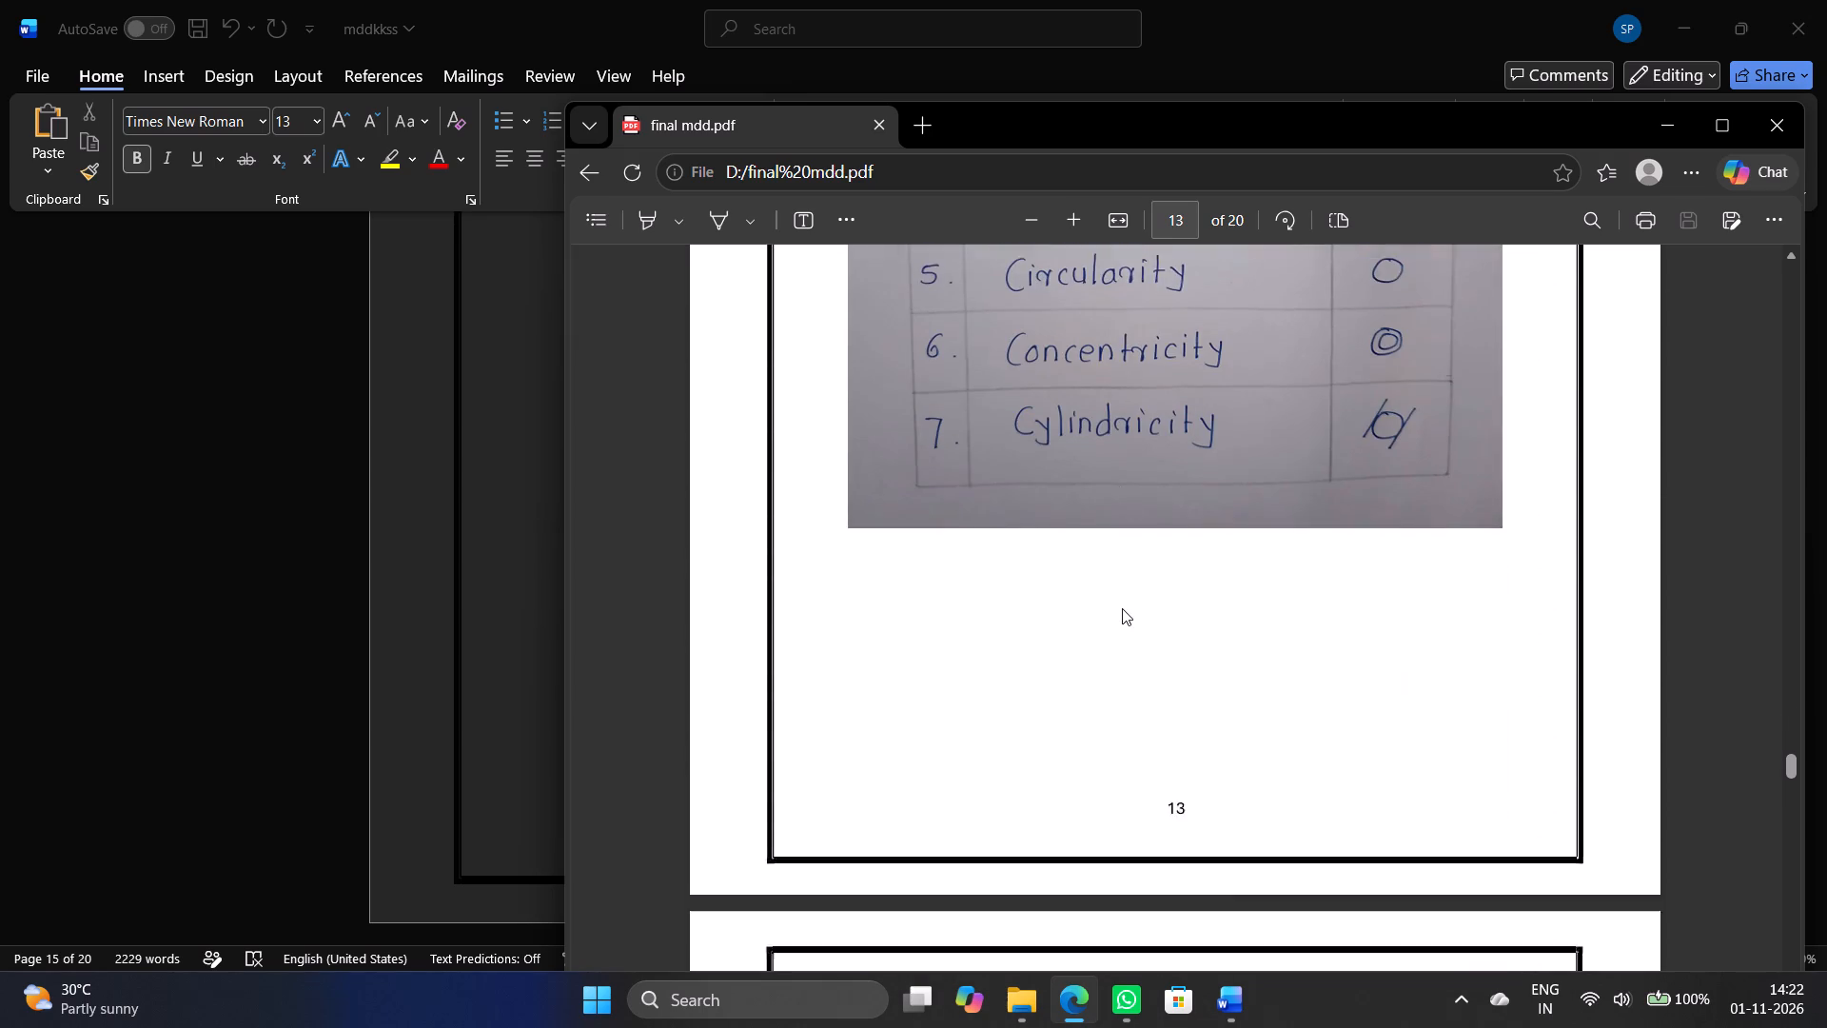
scroll(1121, 608, "down", 18)
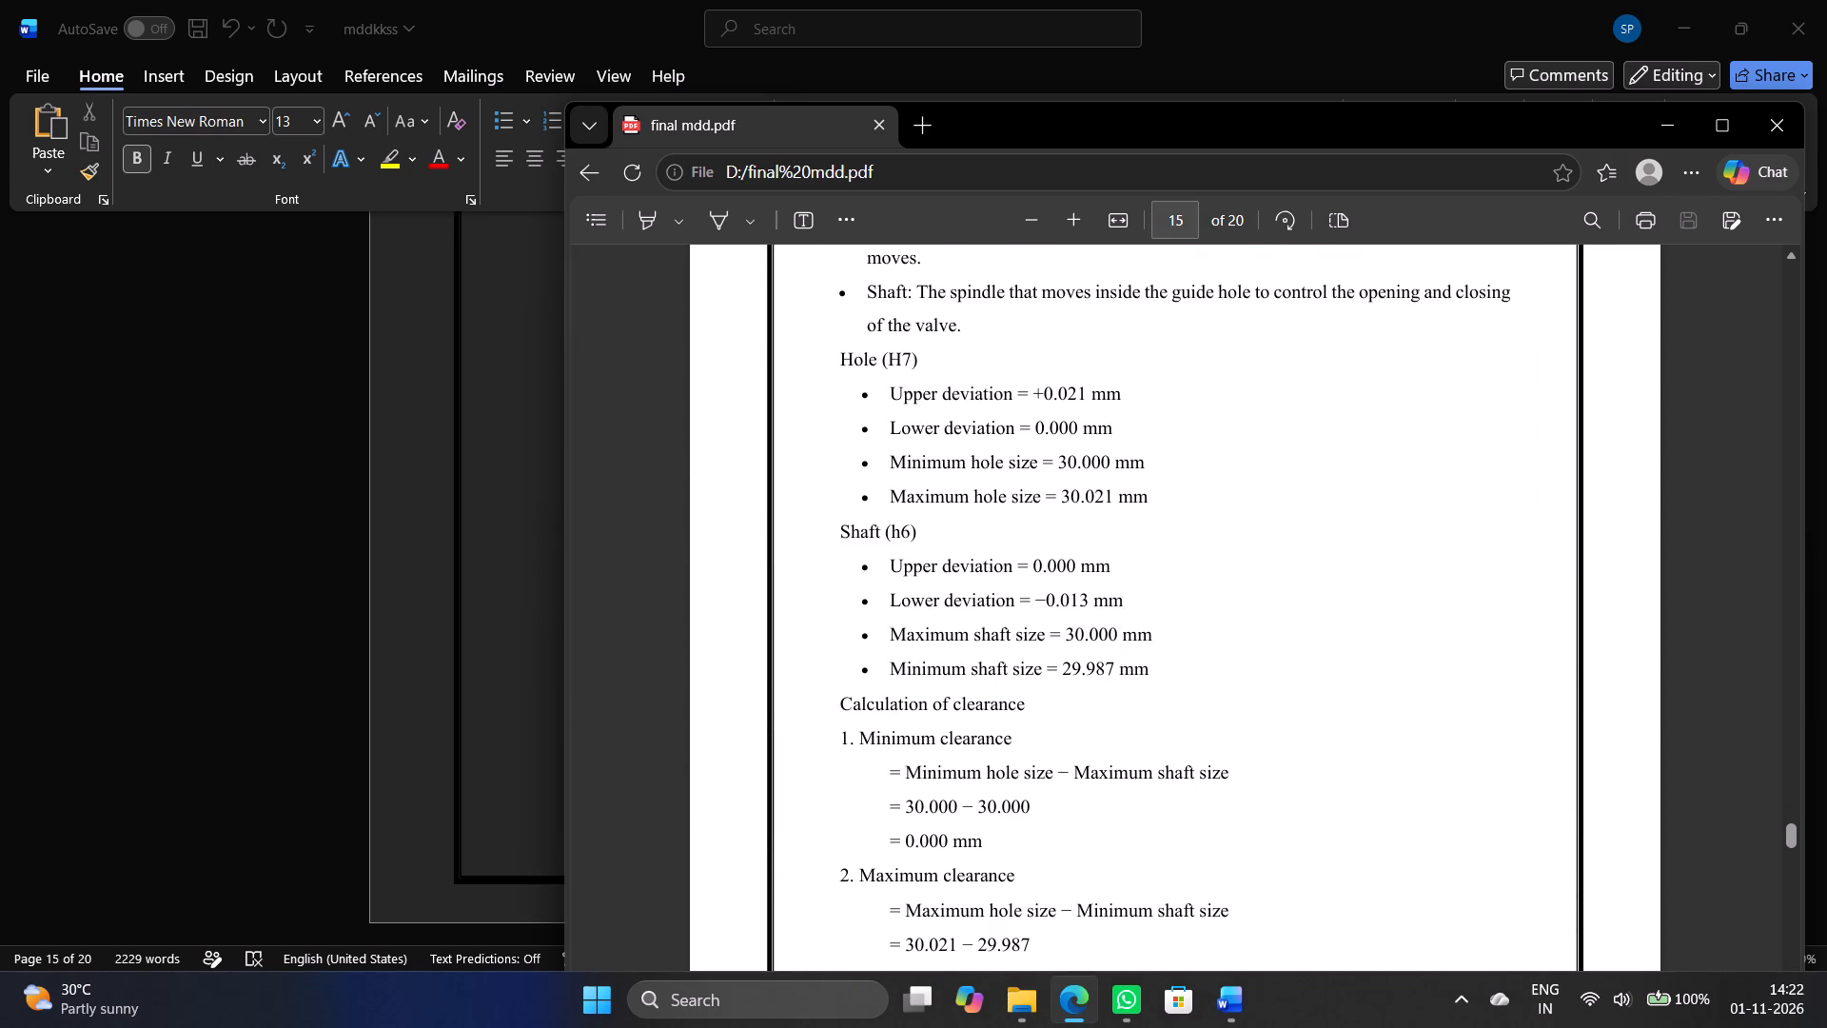
scroll(1112, 605, "down", 20)
scroll(1112, 604, "down", 3)
scroll(1112, 604, "up", 12)
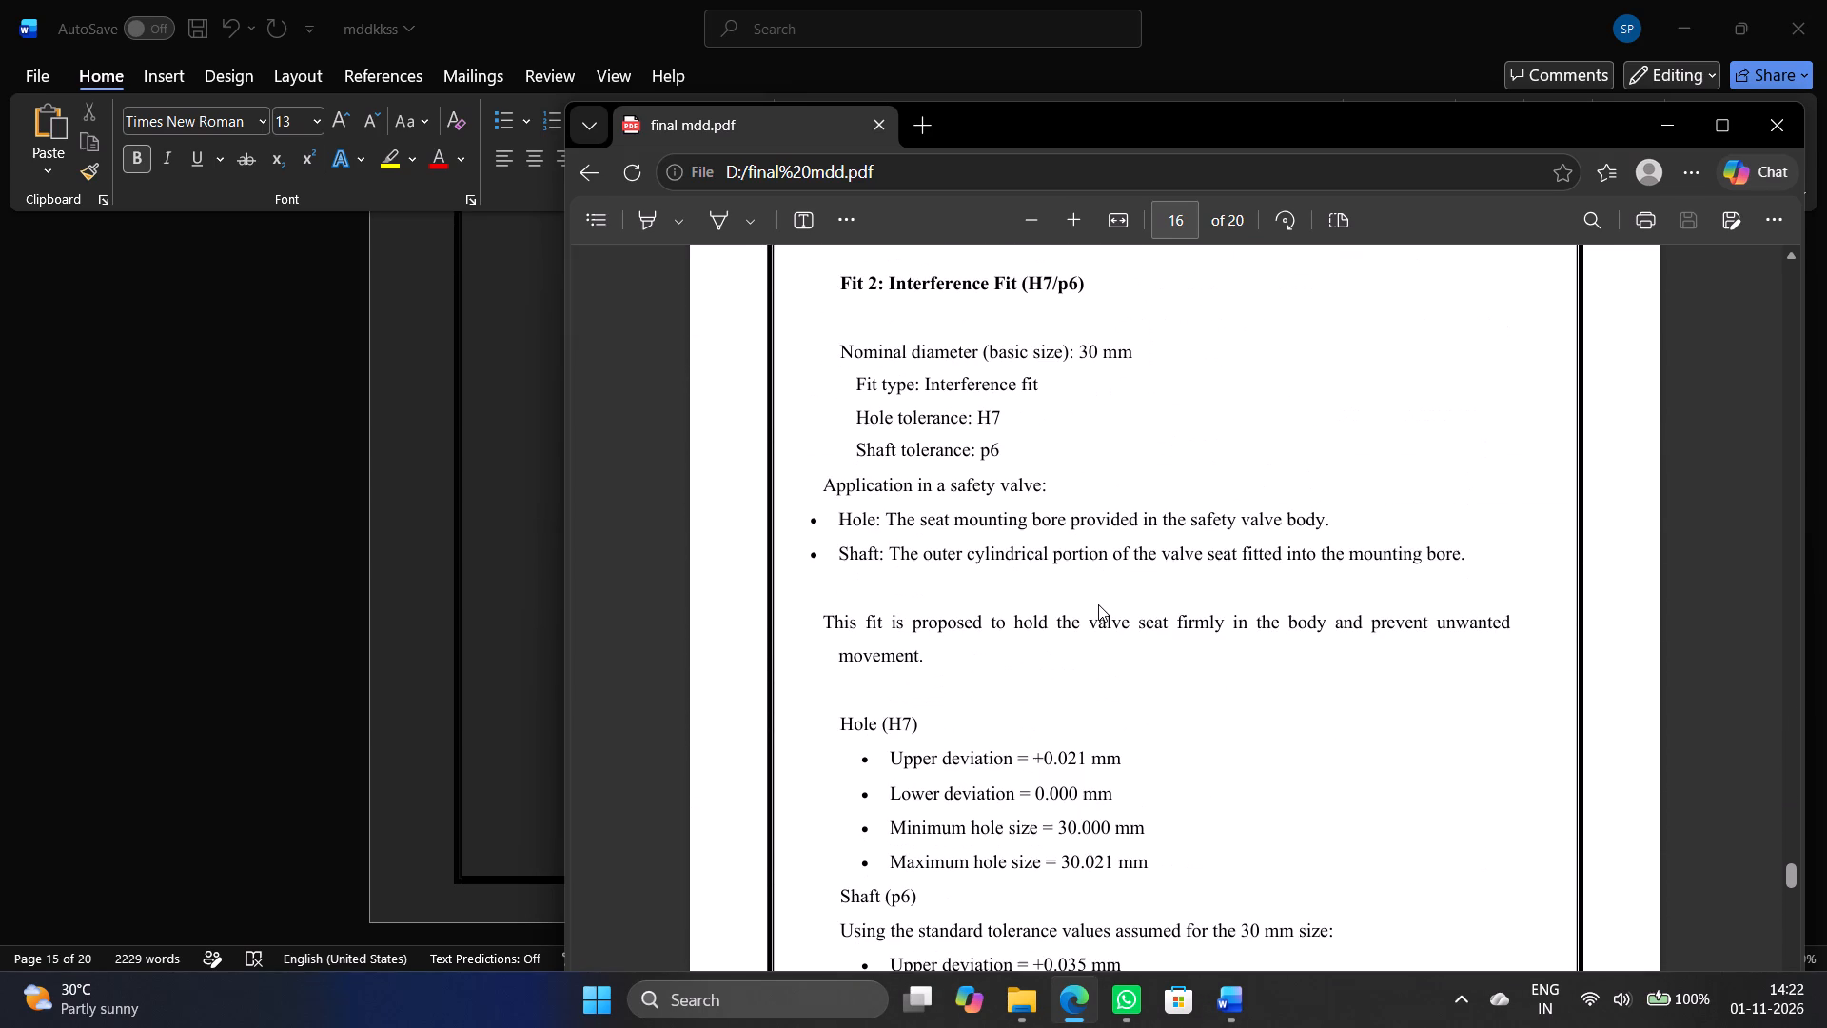
scroll(1098, 604, "down", 19)
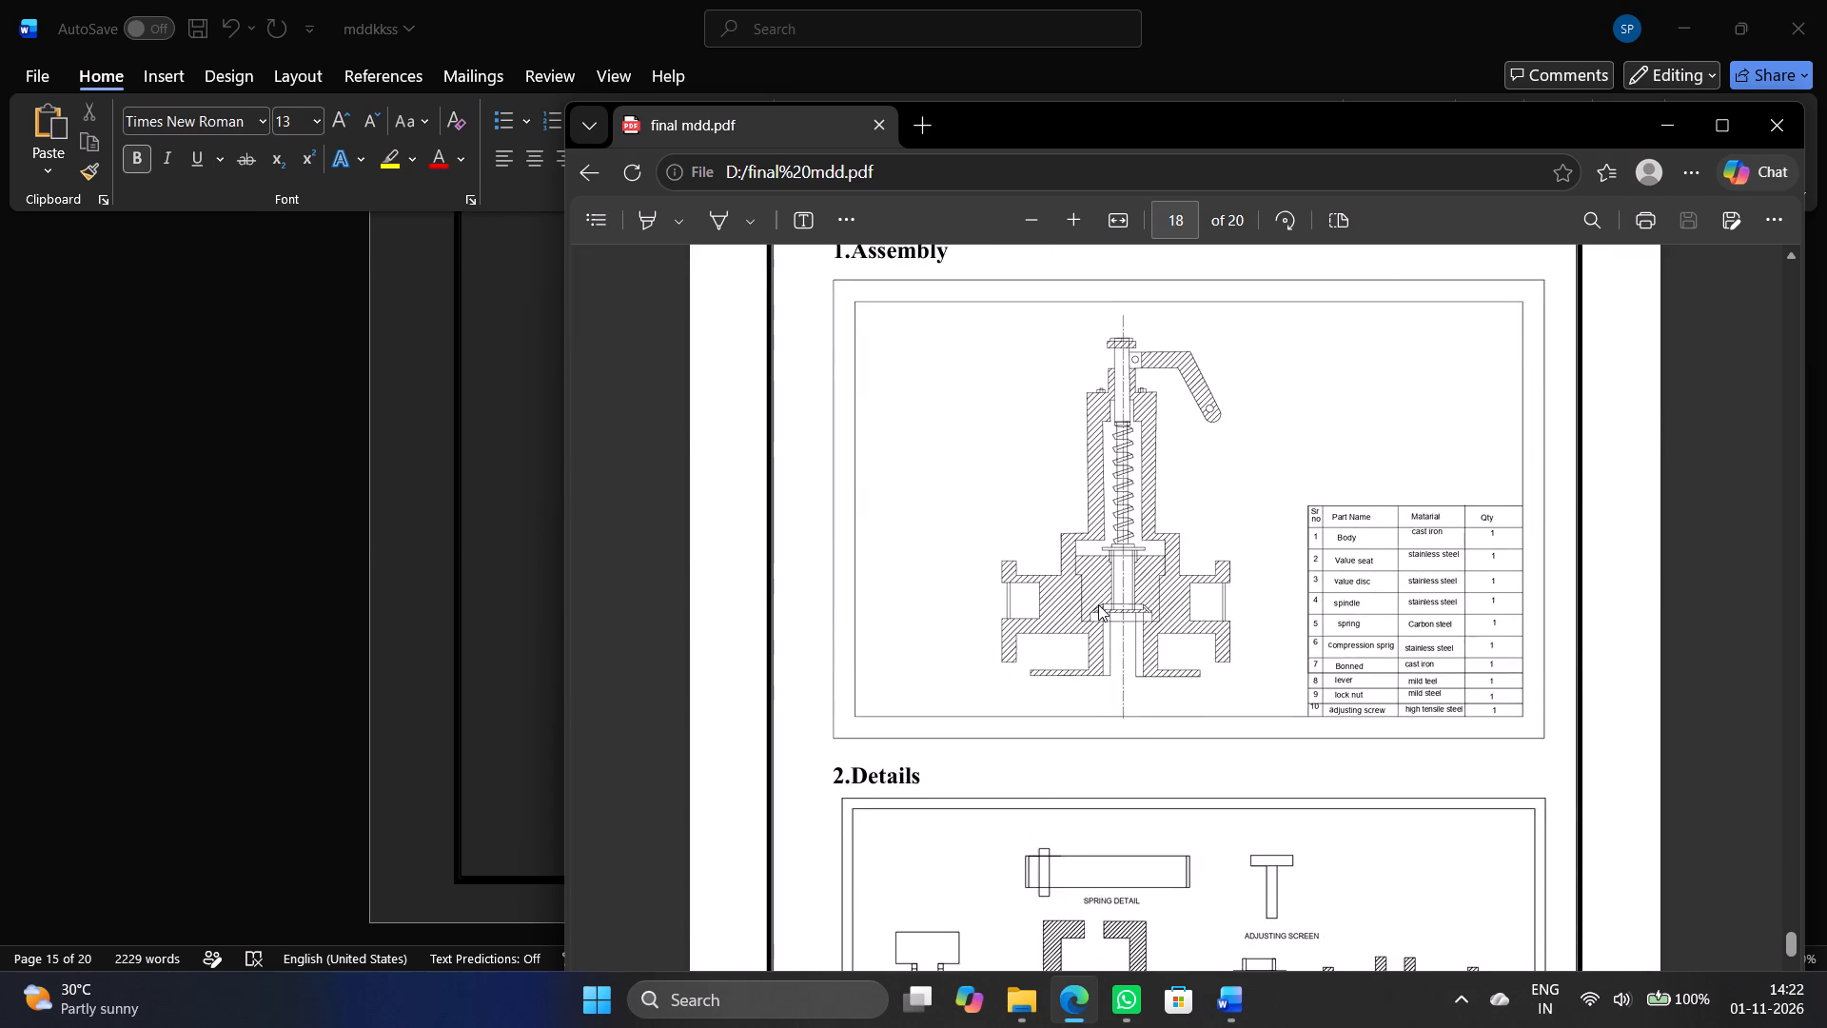
scroll(1098, 604, "down", 12)
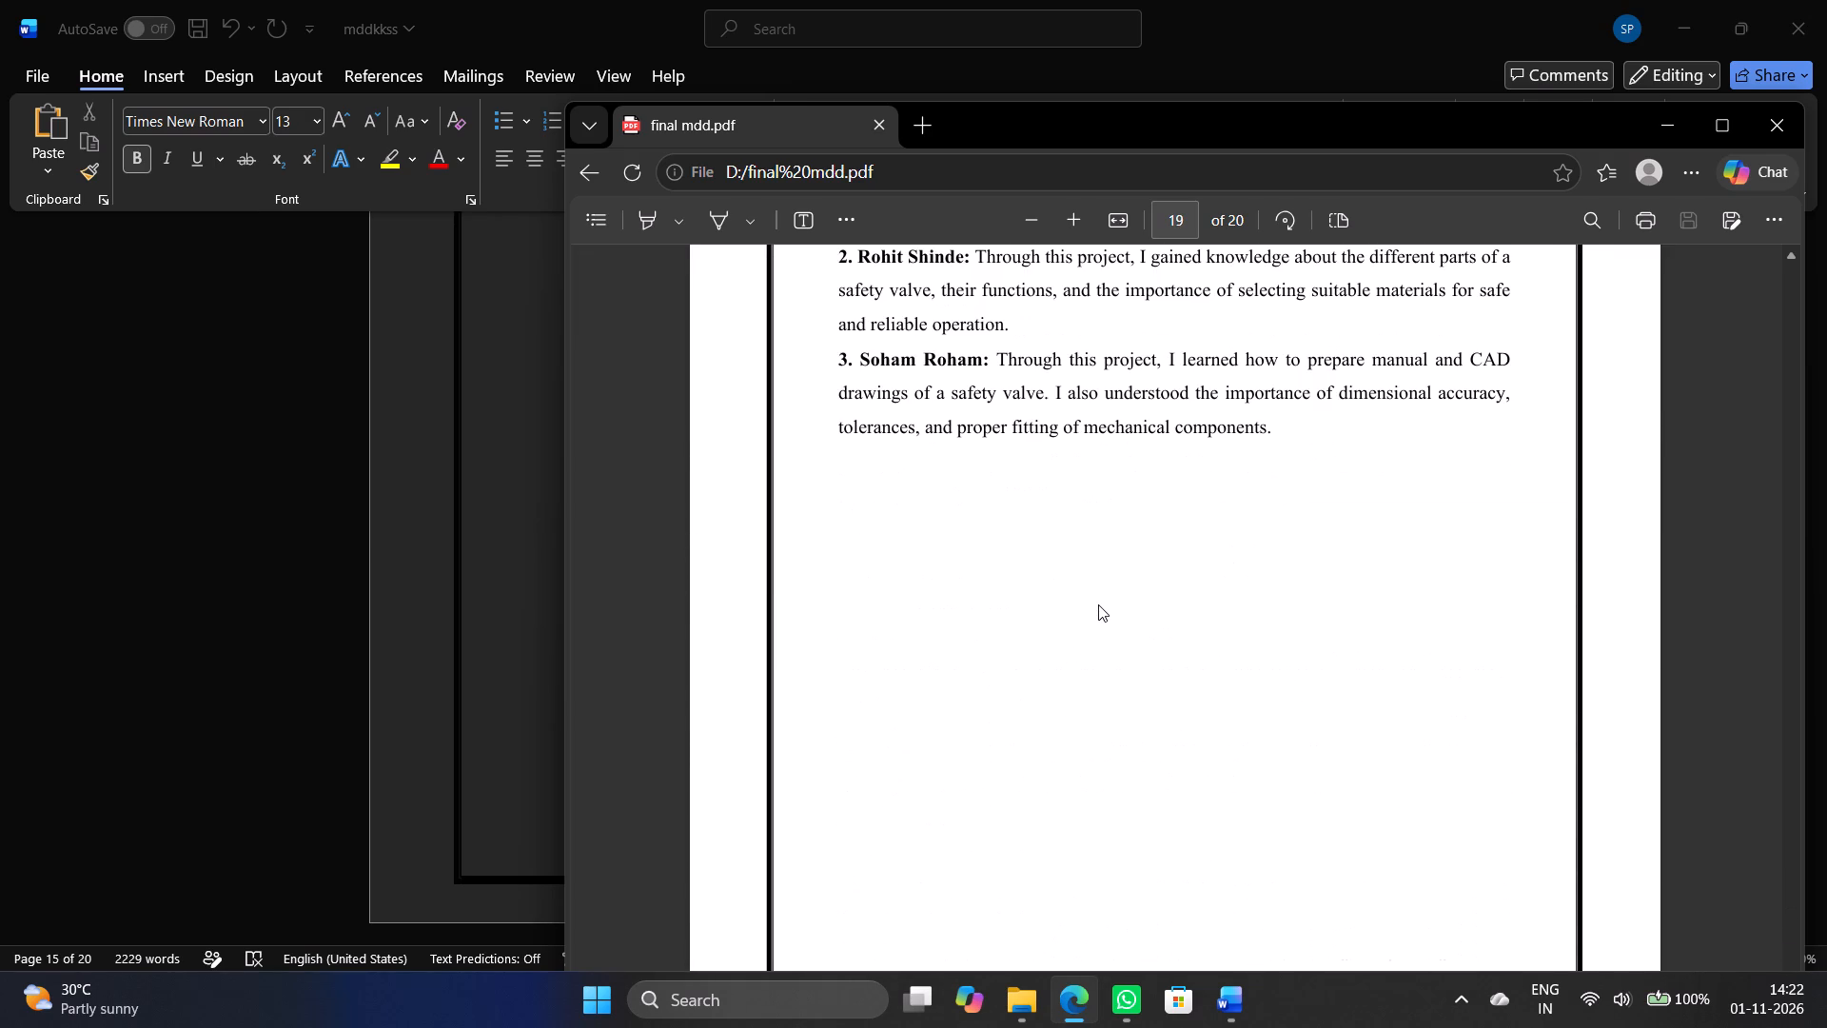
scroll(1098, 604, "down", 14)
scroll(1094, 604, "up", 7)
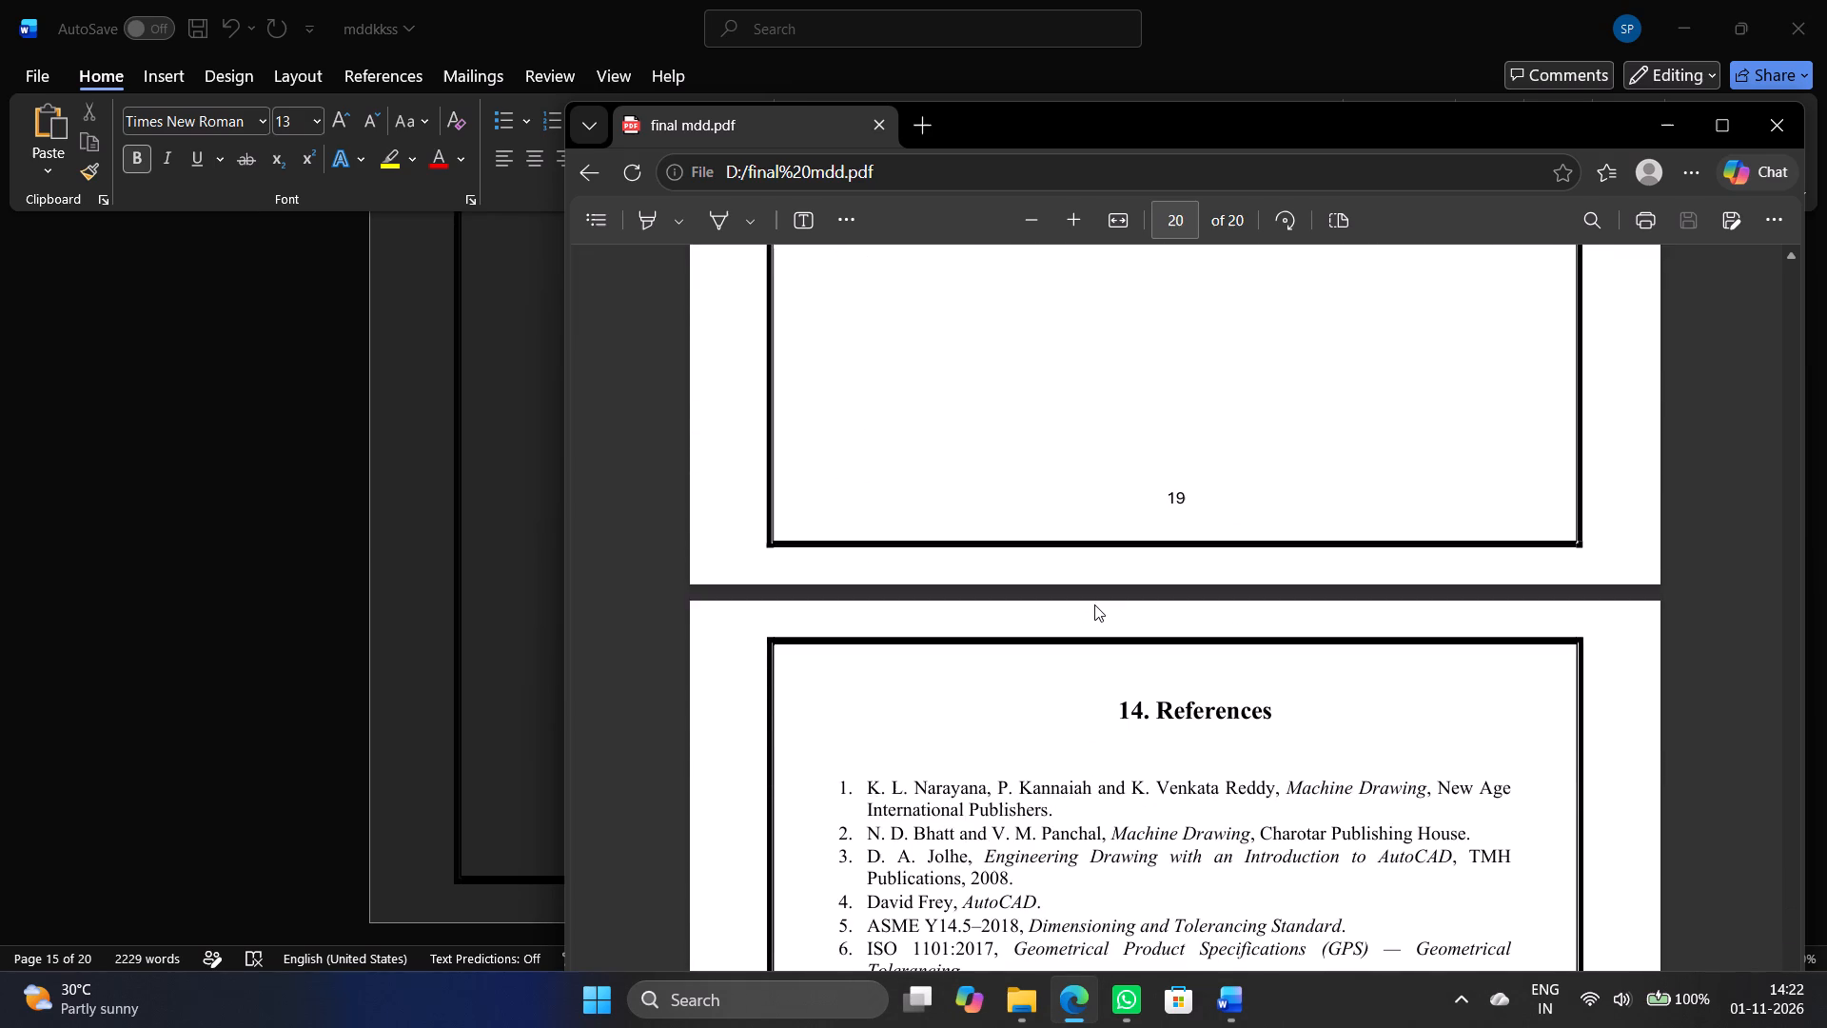
scroll(1092, 603, "up", 7)
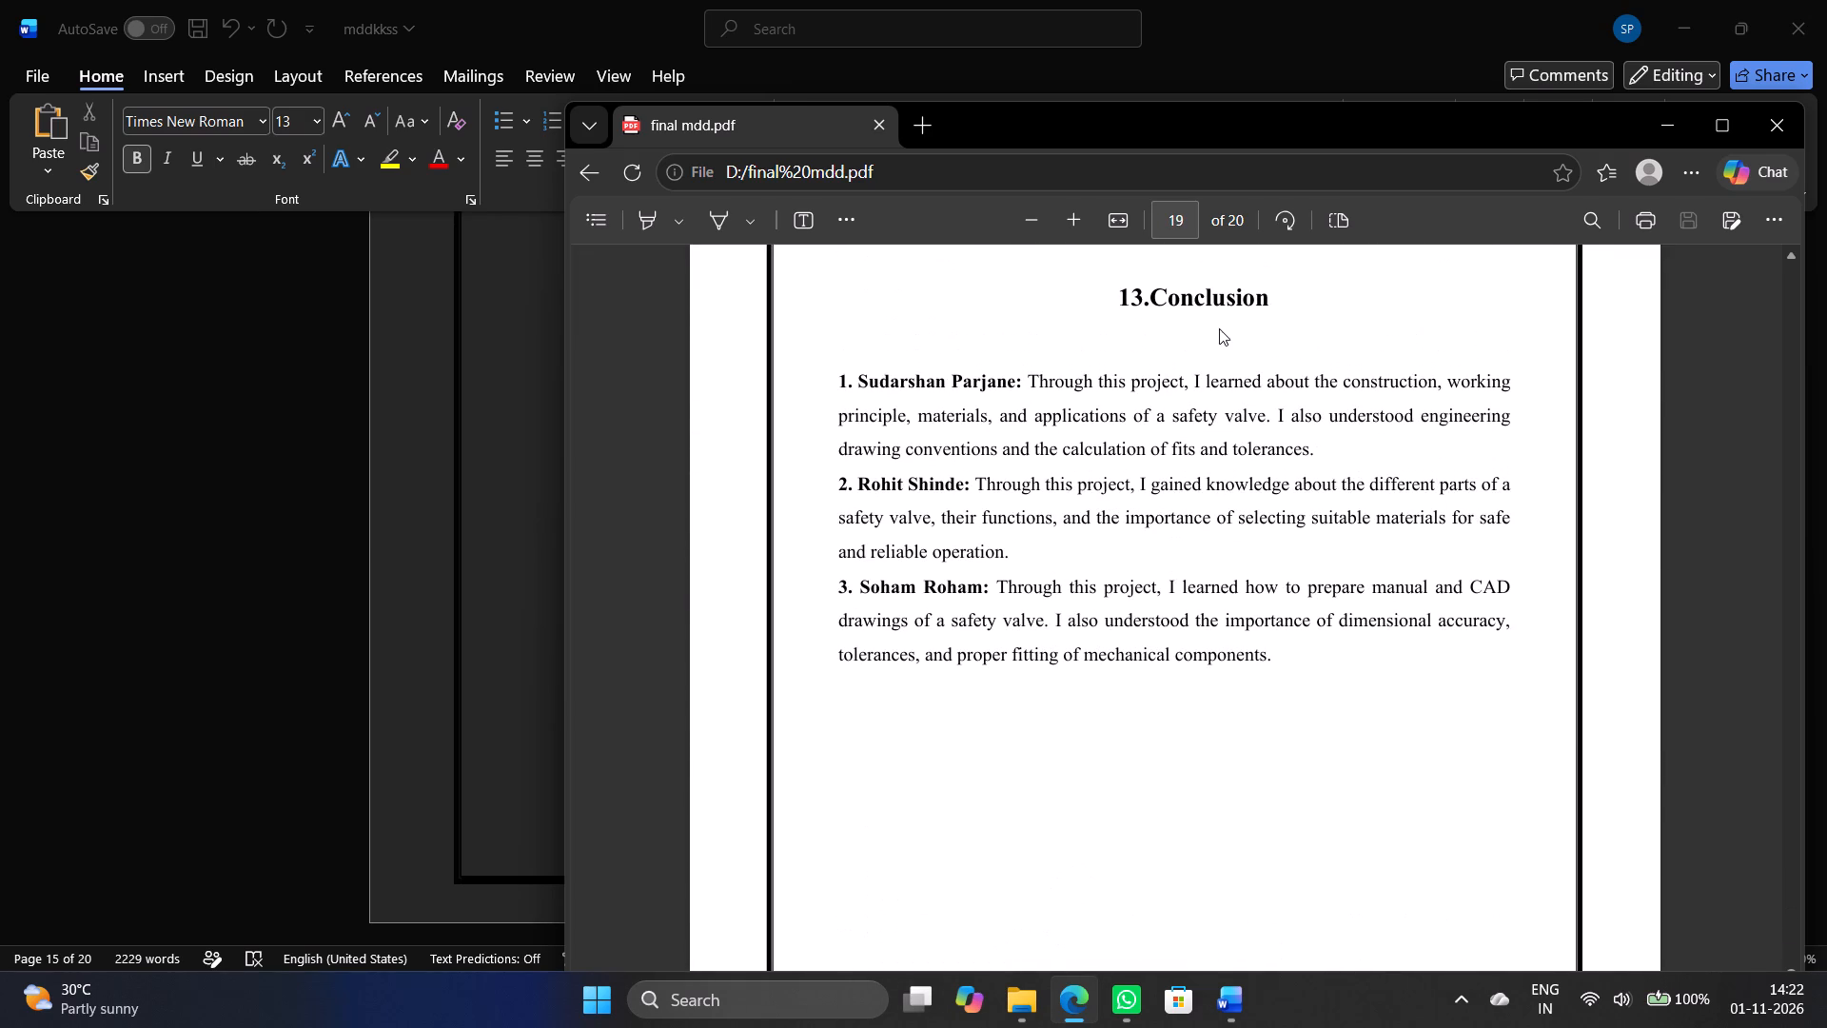
Close the mddkkss document in Word without saving its changes.
left_click(1821, 2)
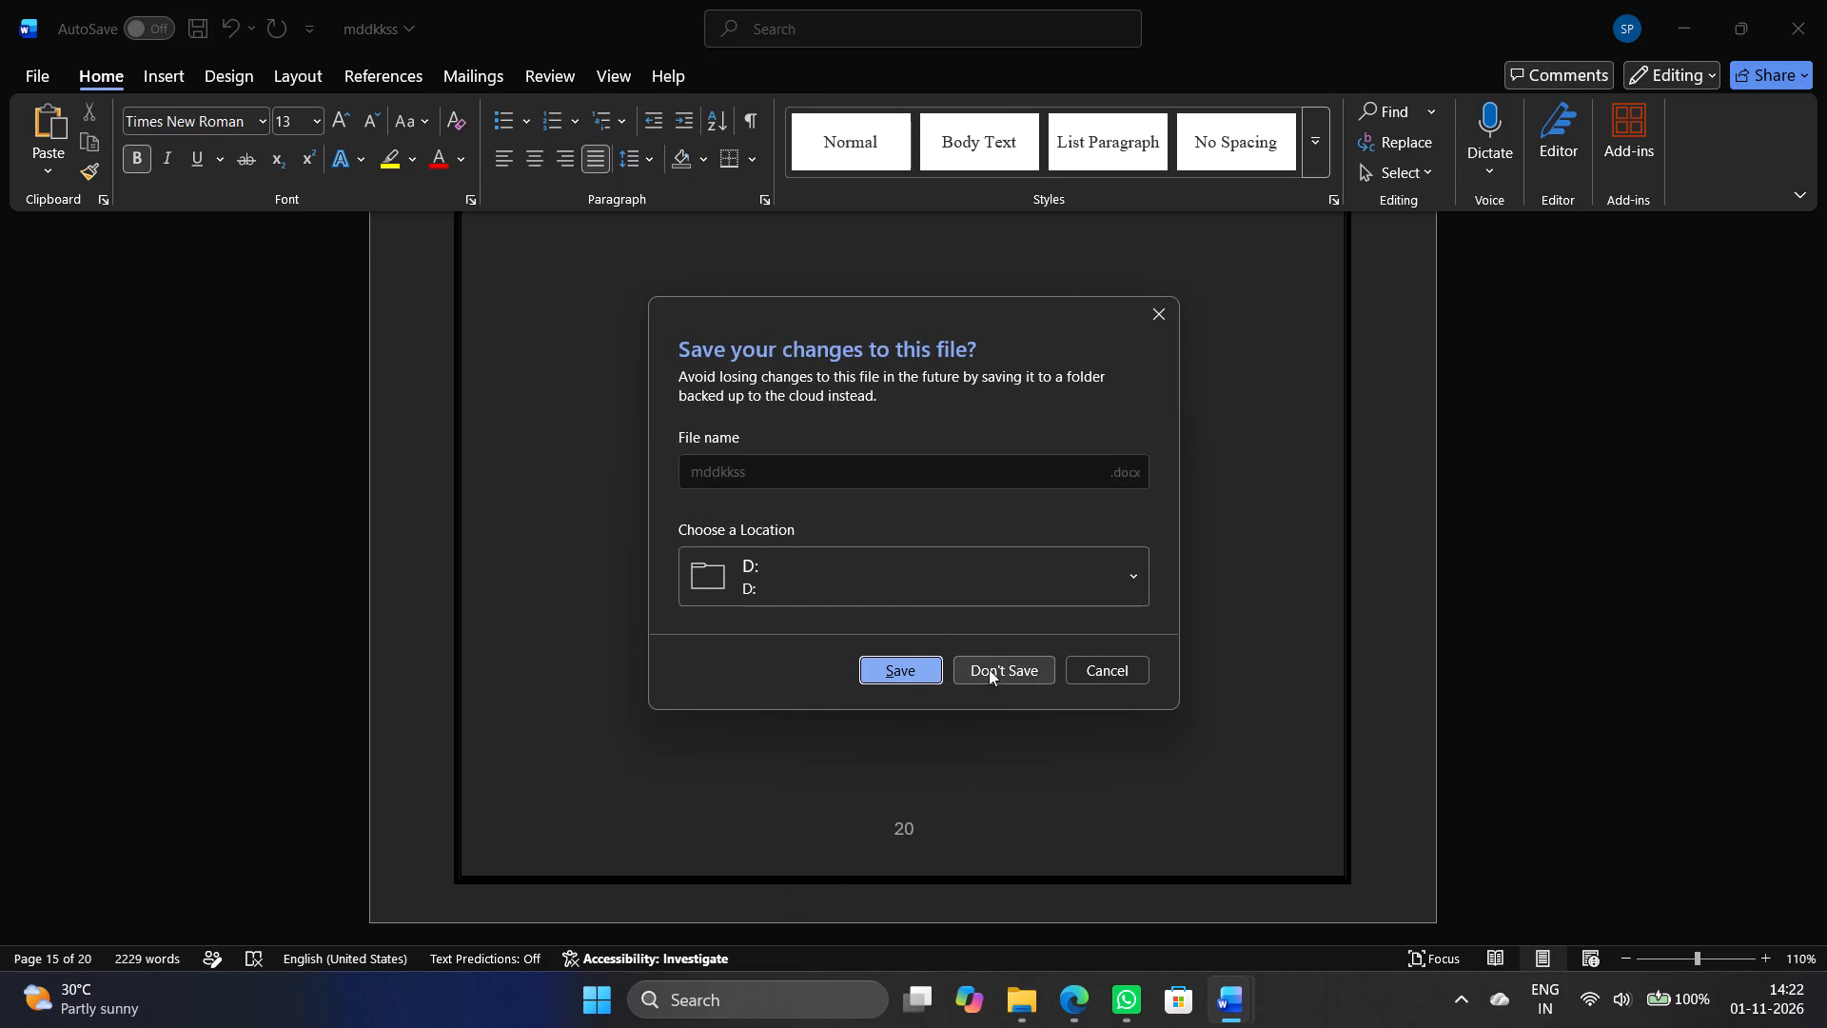
left_click(998, 671)
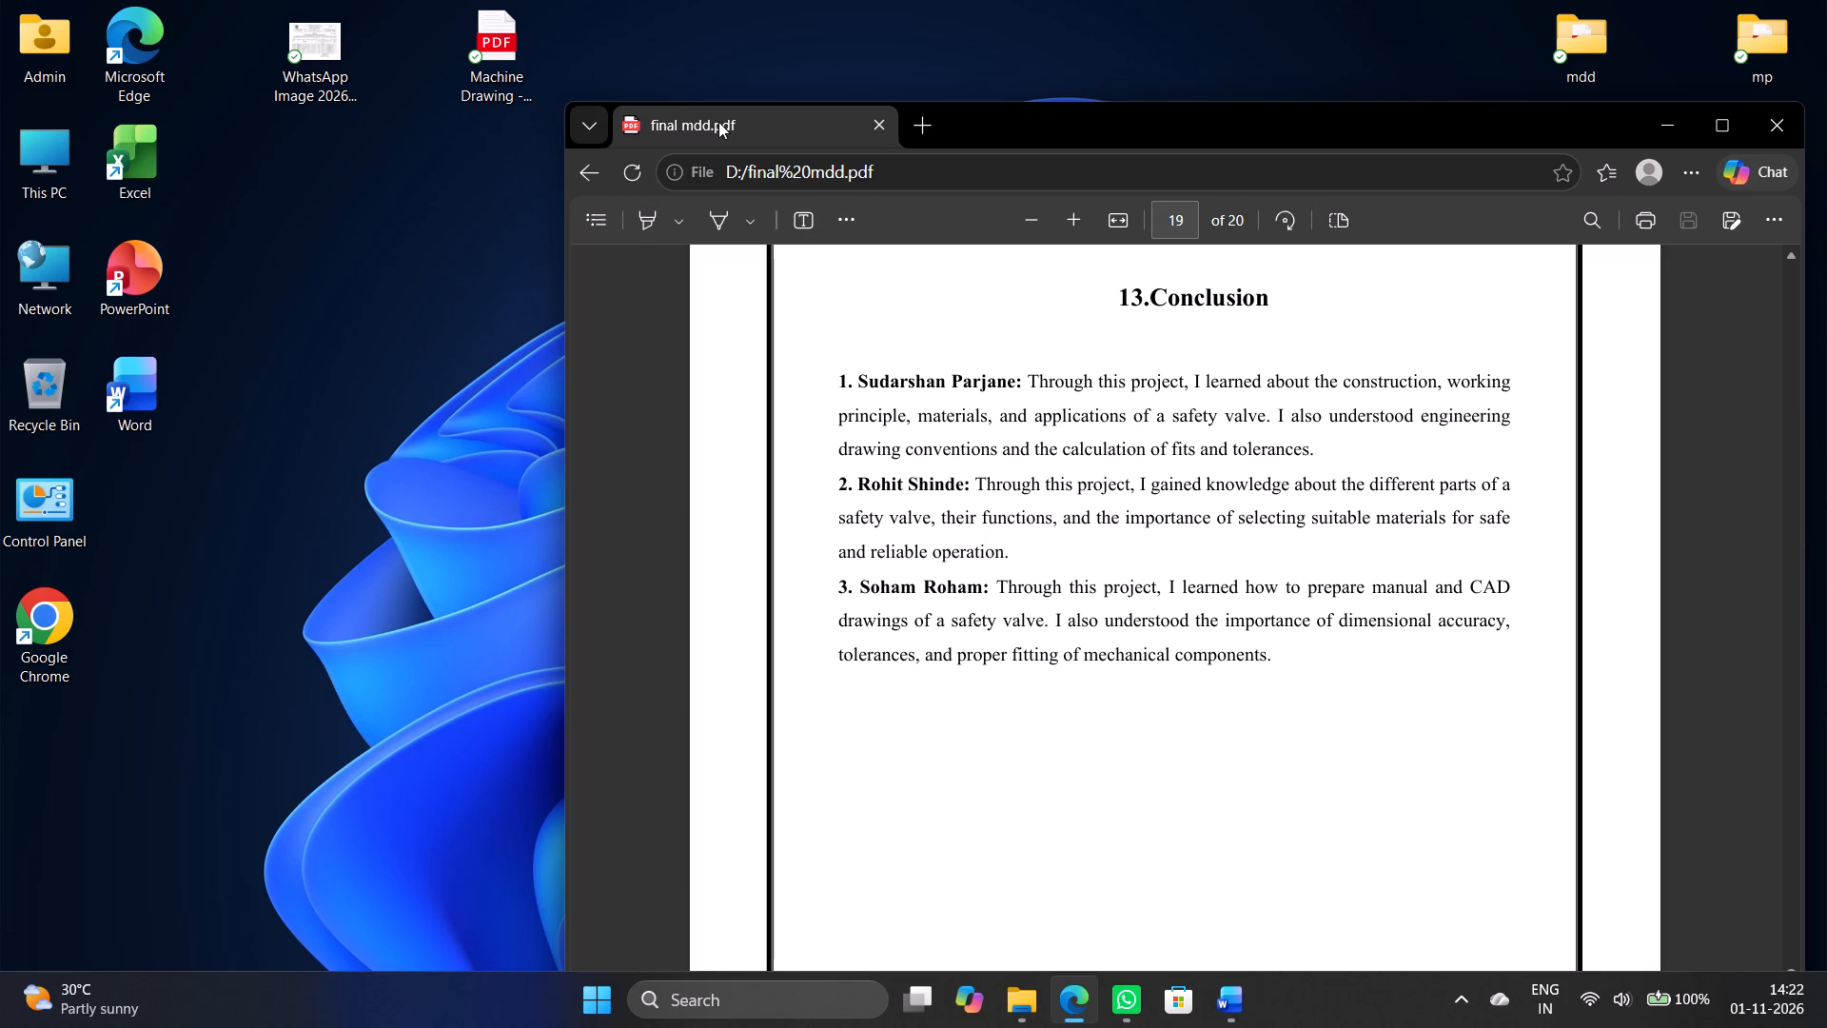
Move the final mdd PDF window aside to uncover the folders on the desktop.
left_click_drag(718, 125, 566, 267)
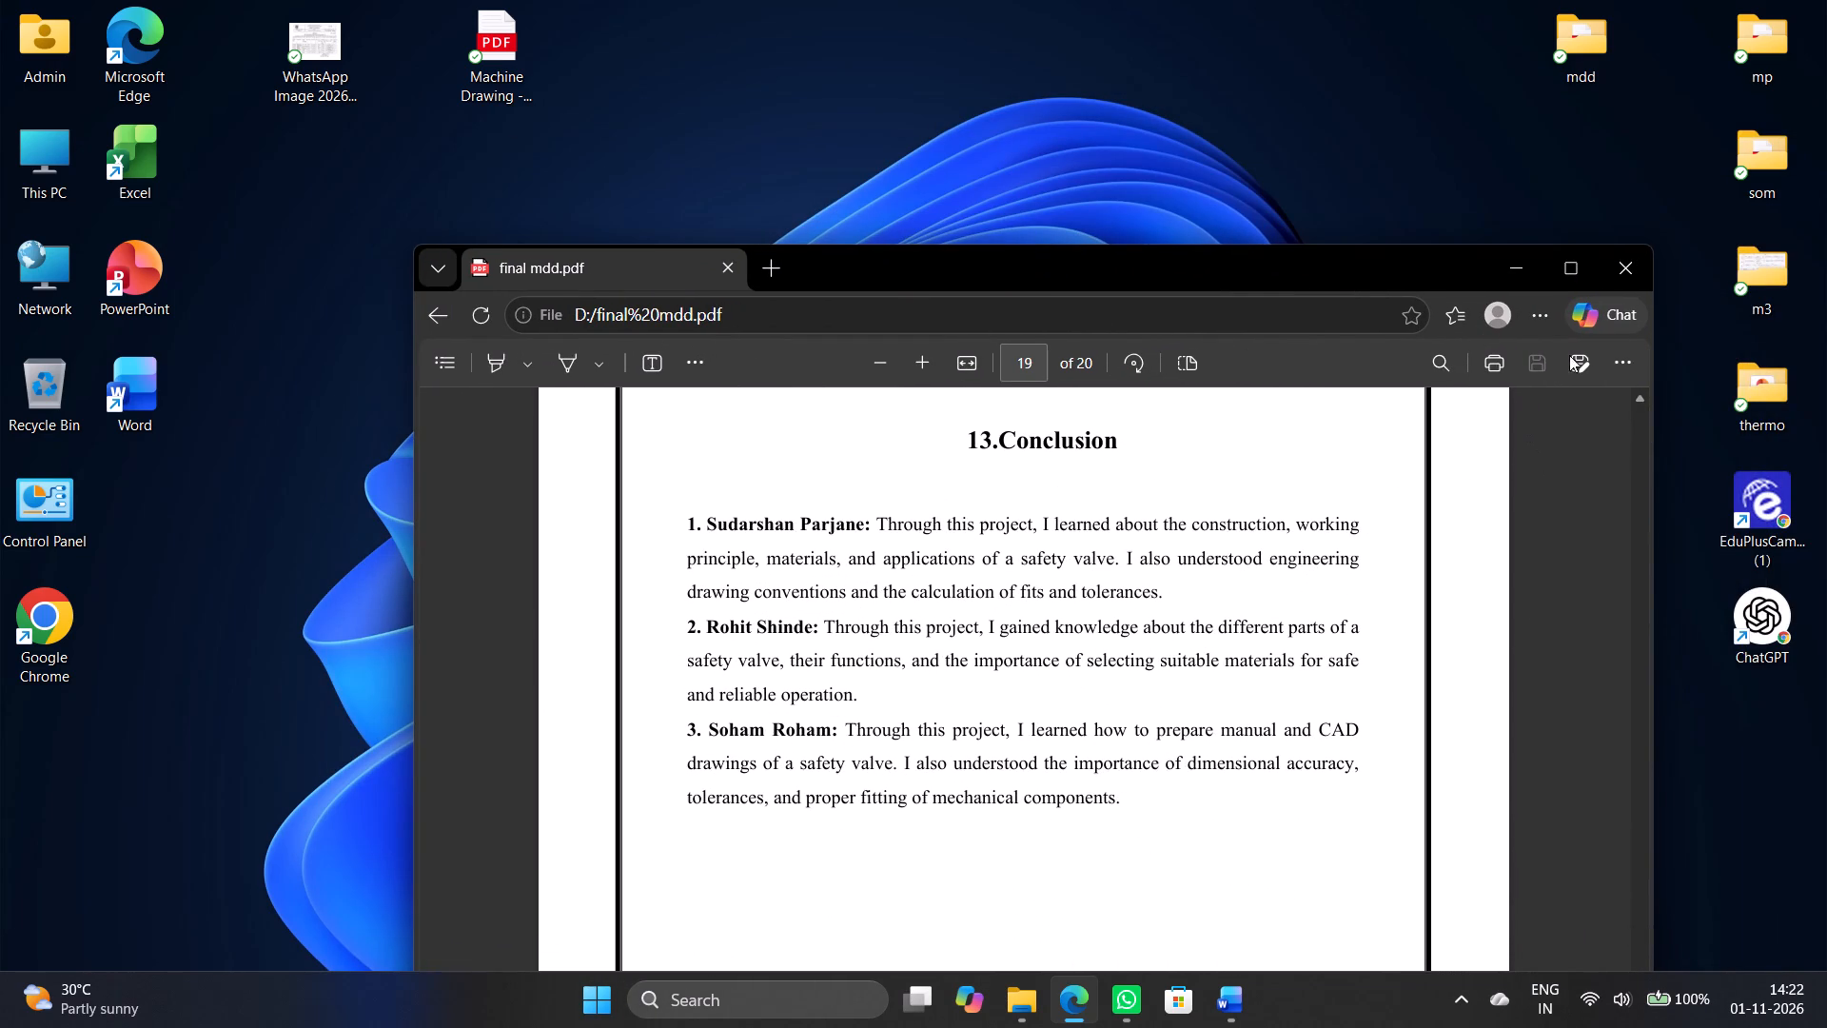
Close the final mdd PDF window.
left_click(1613, 270)
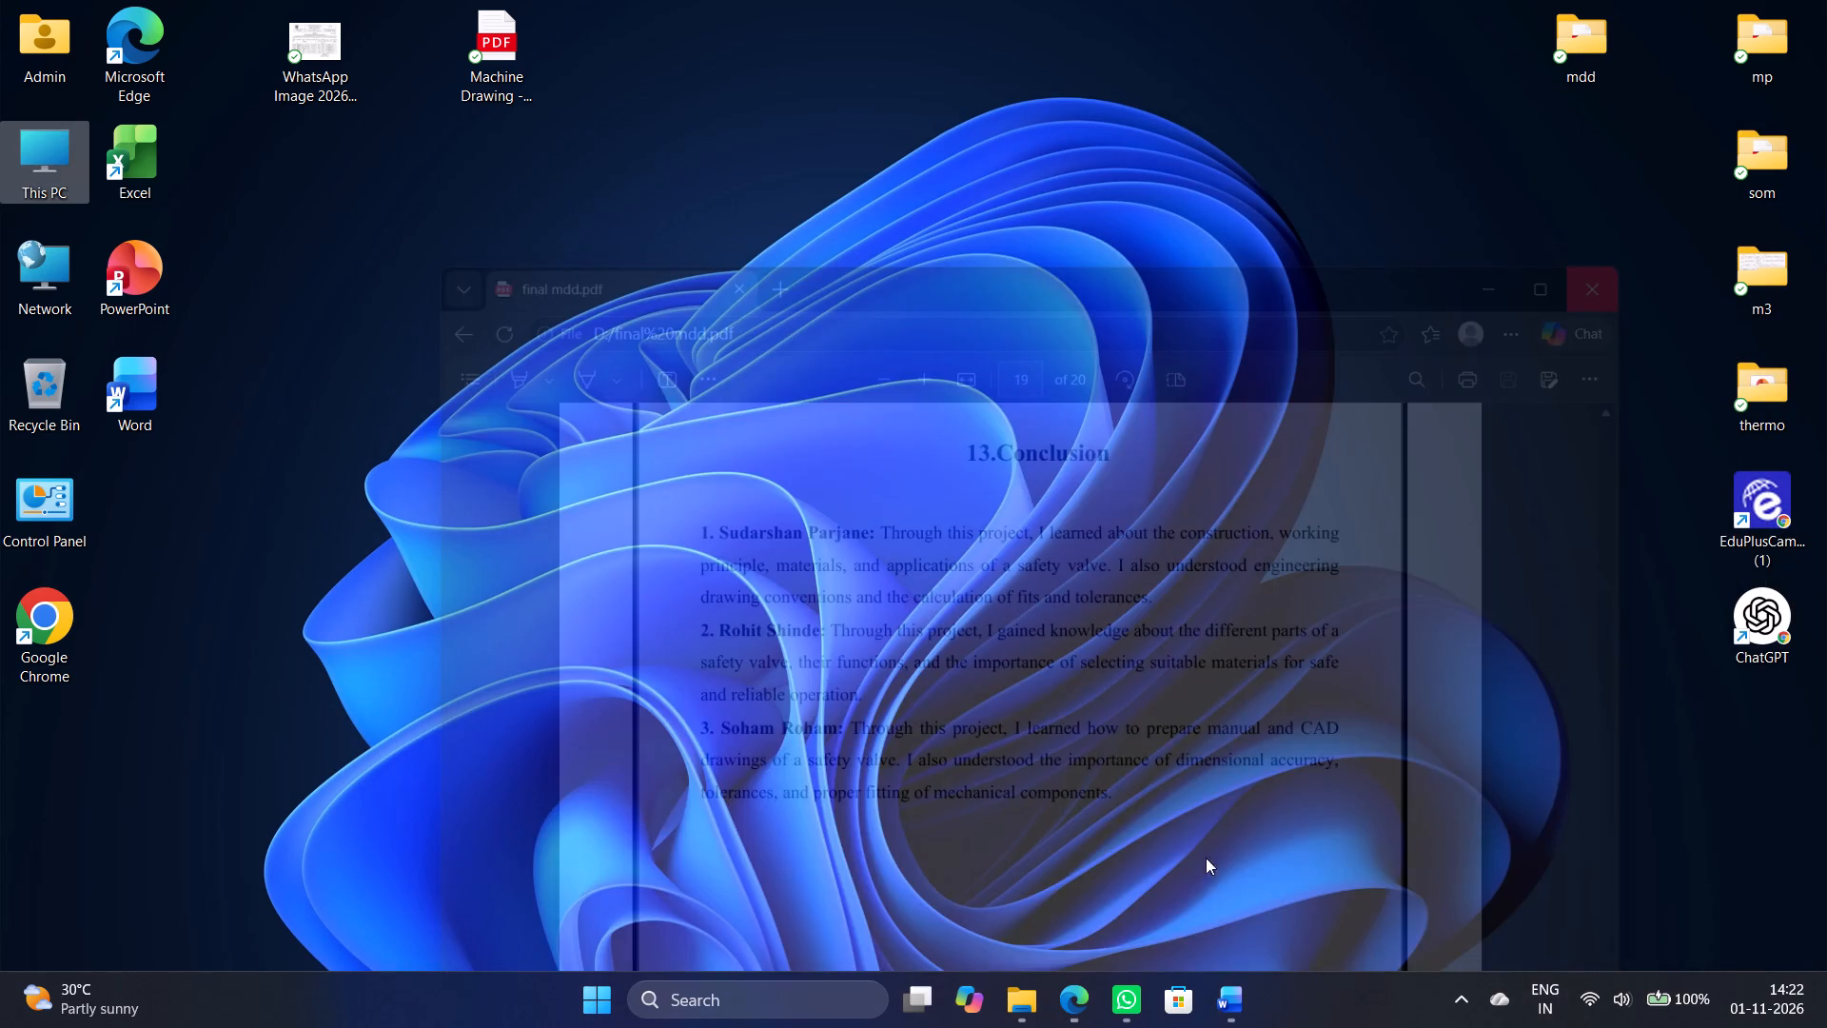
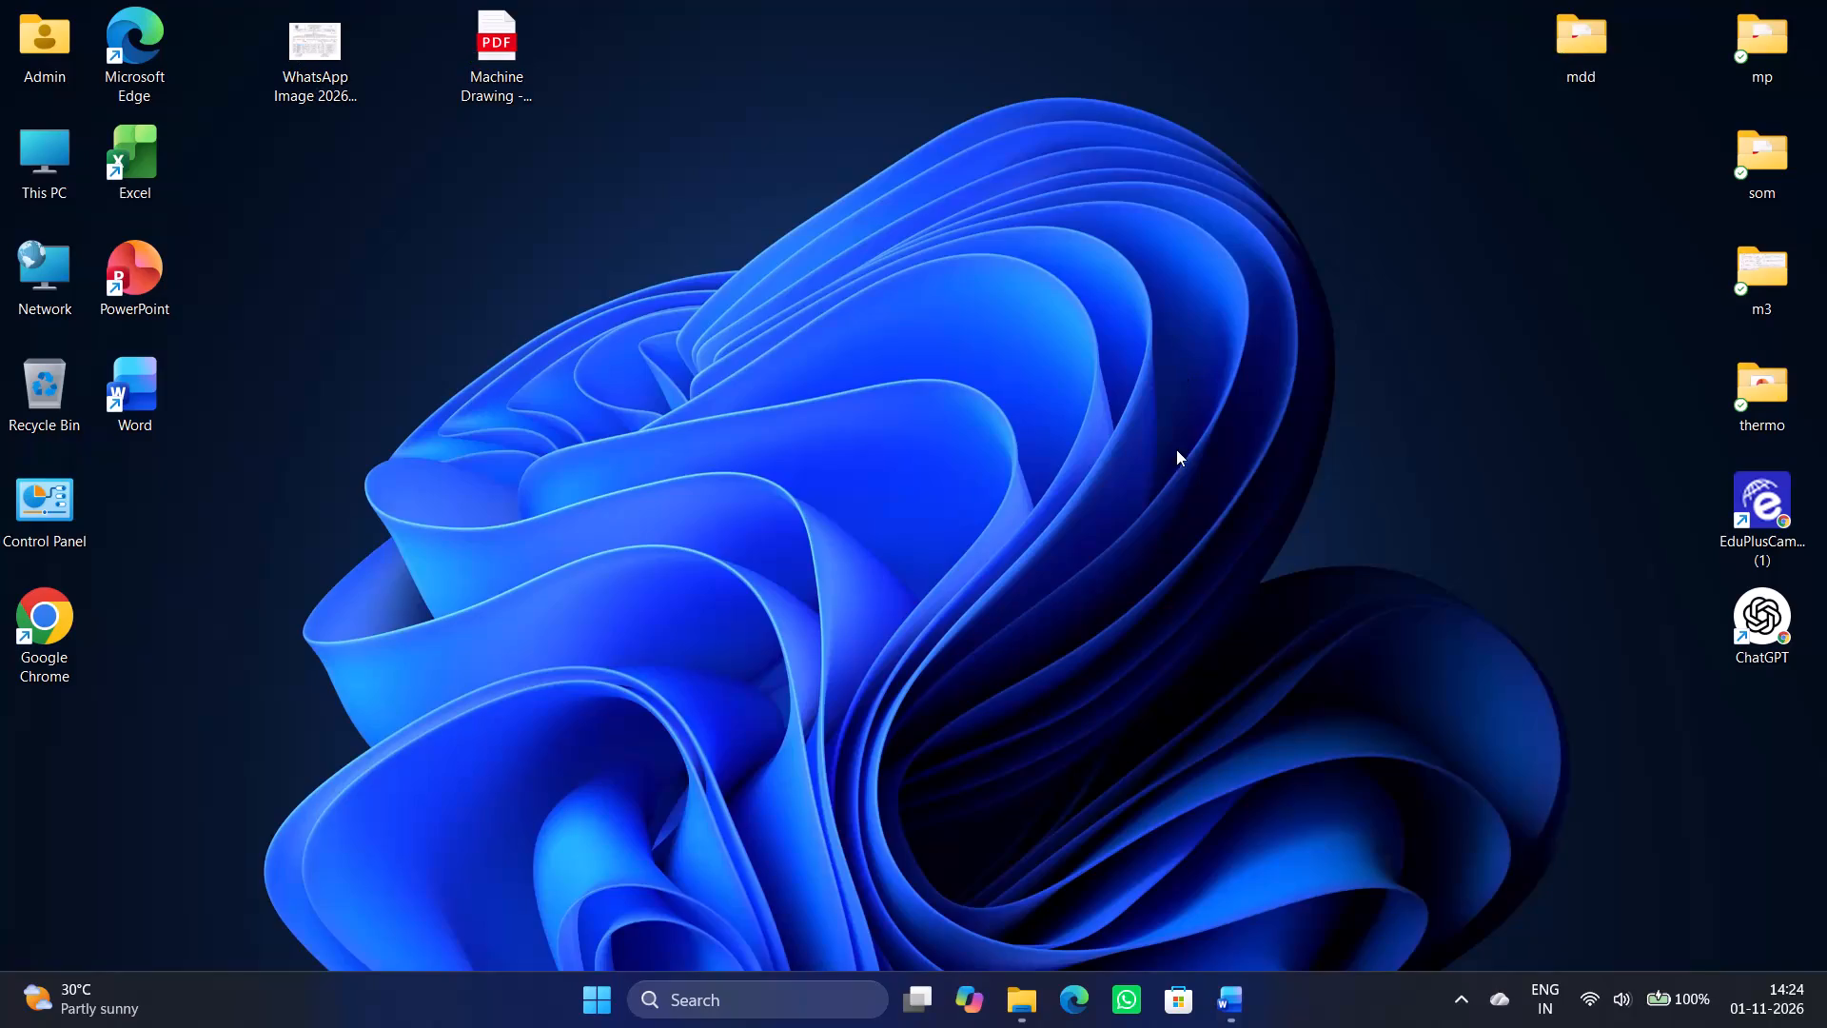
Show the hidden system tray icons of the apps running in the background.
left_click(1465, 1008)
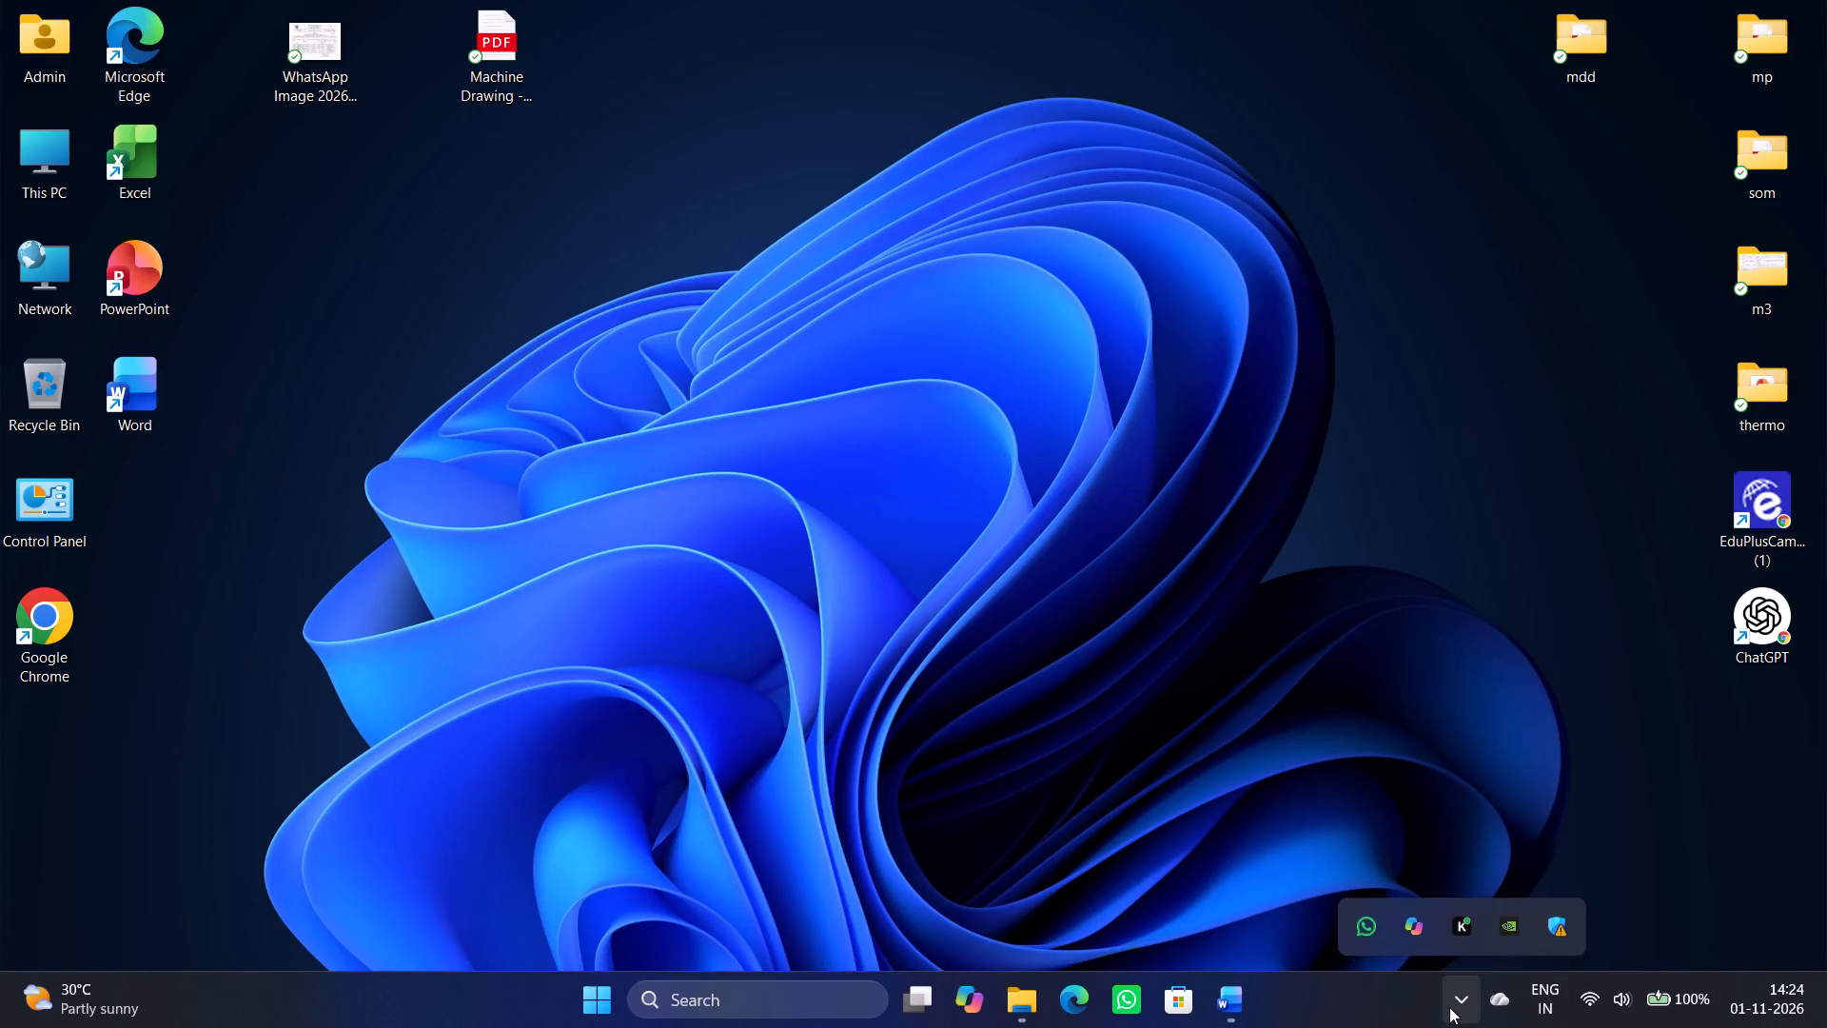
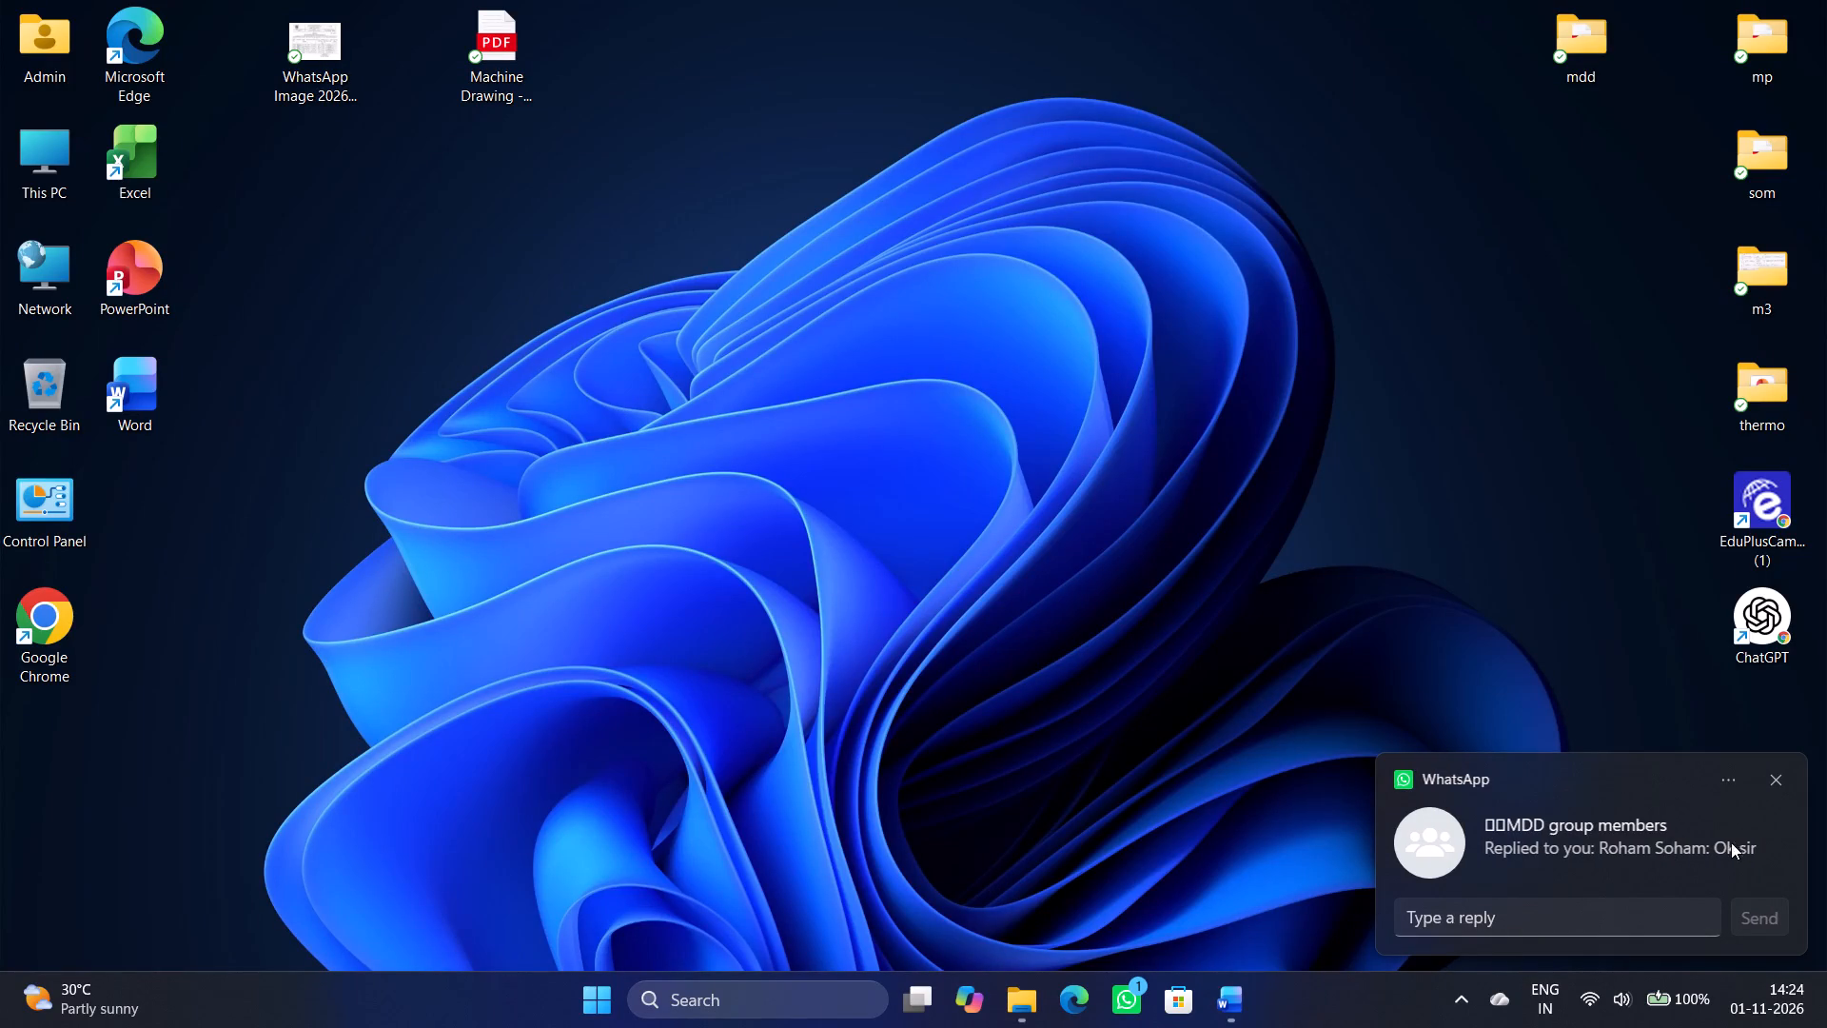
Dismiss the WhatsApp message notification covering the desktop.
left_click(1778, 777)
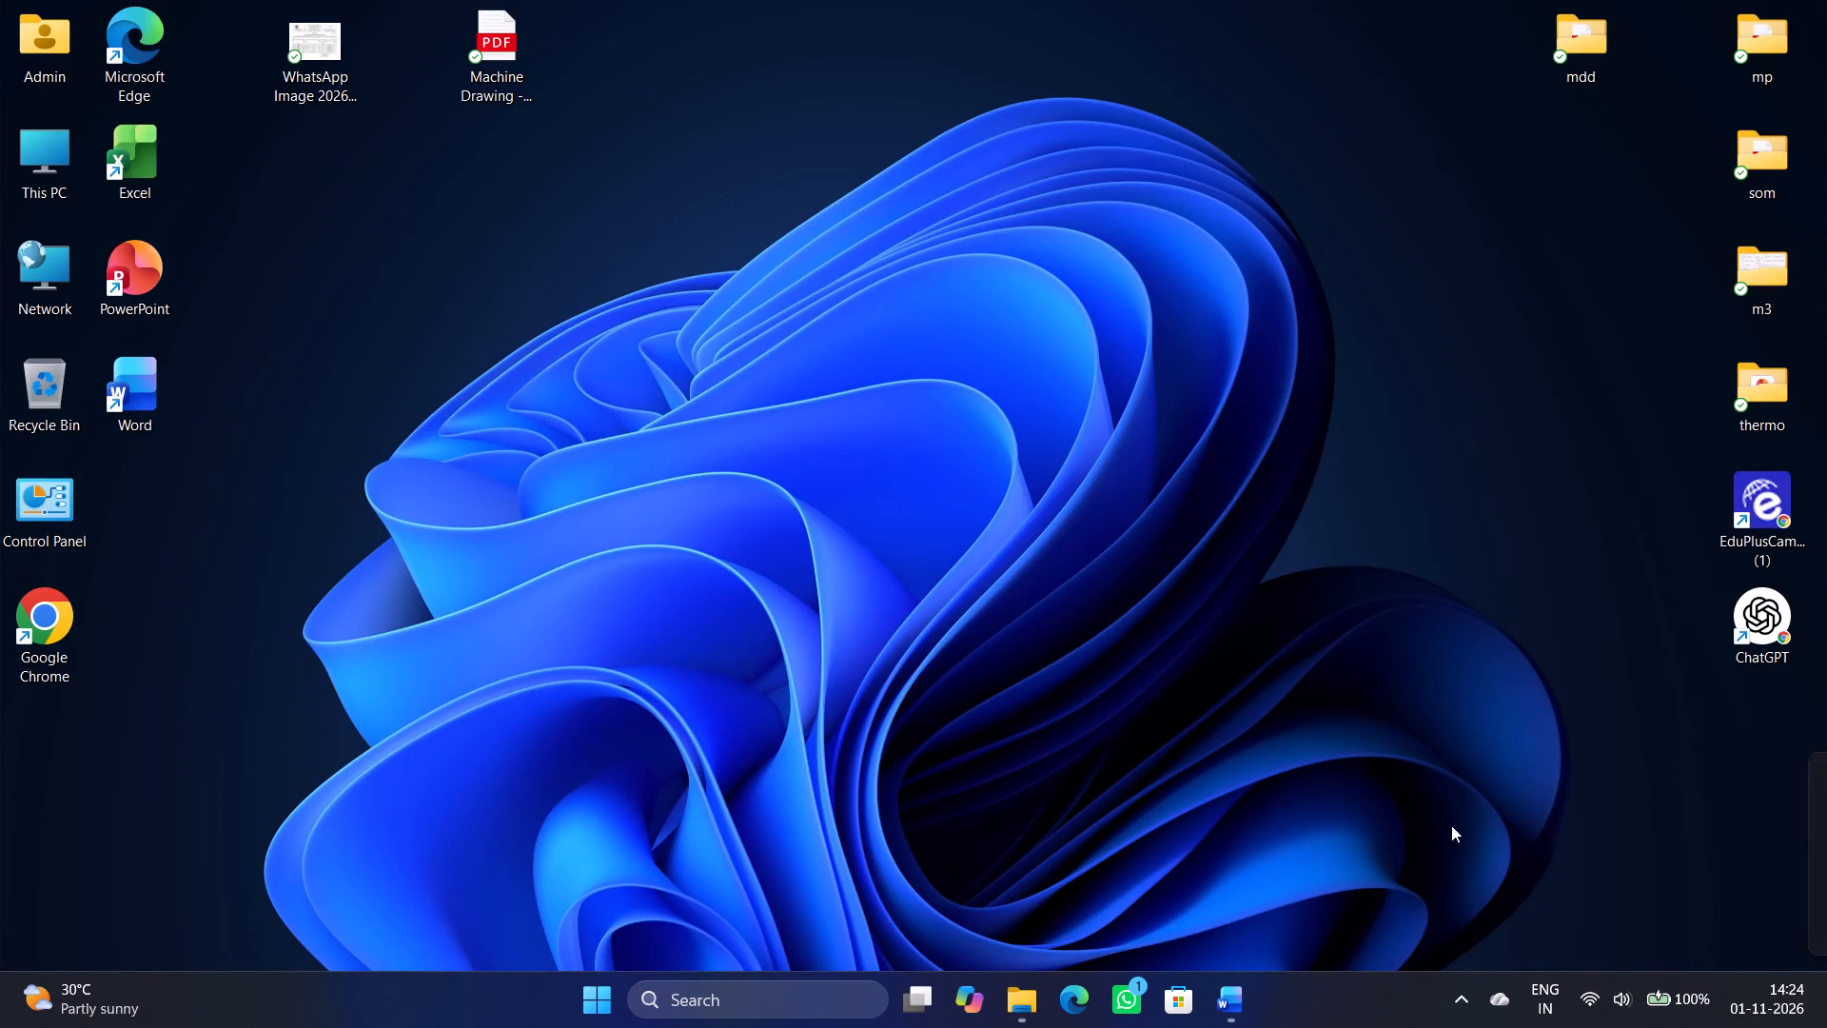
Open Windows search from the desktop.
left_click(769, 1005)
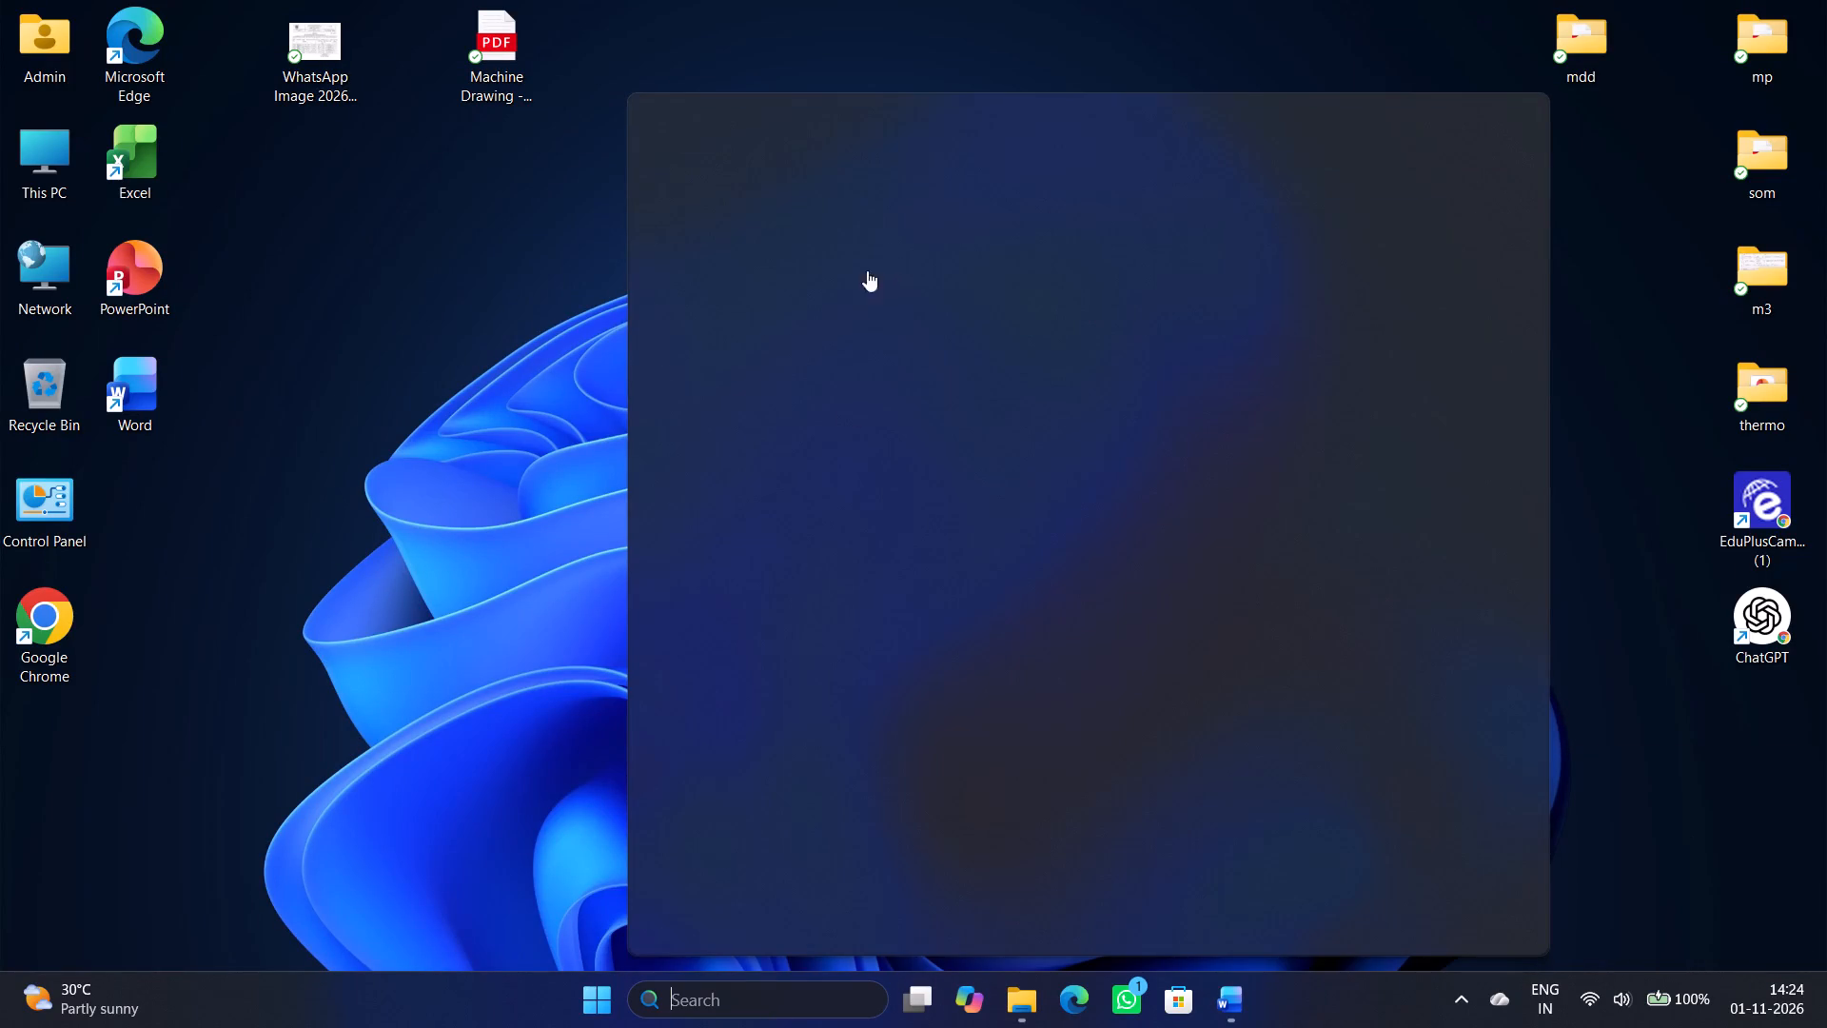
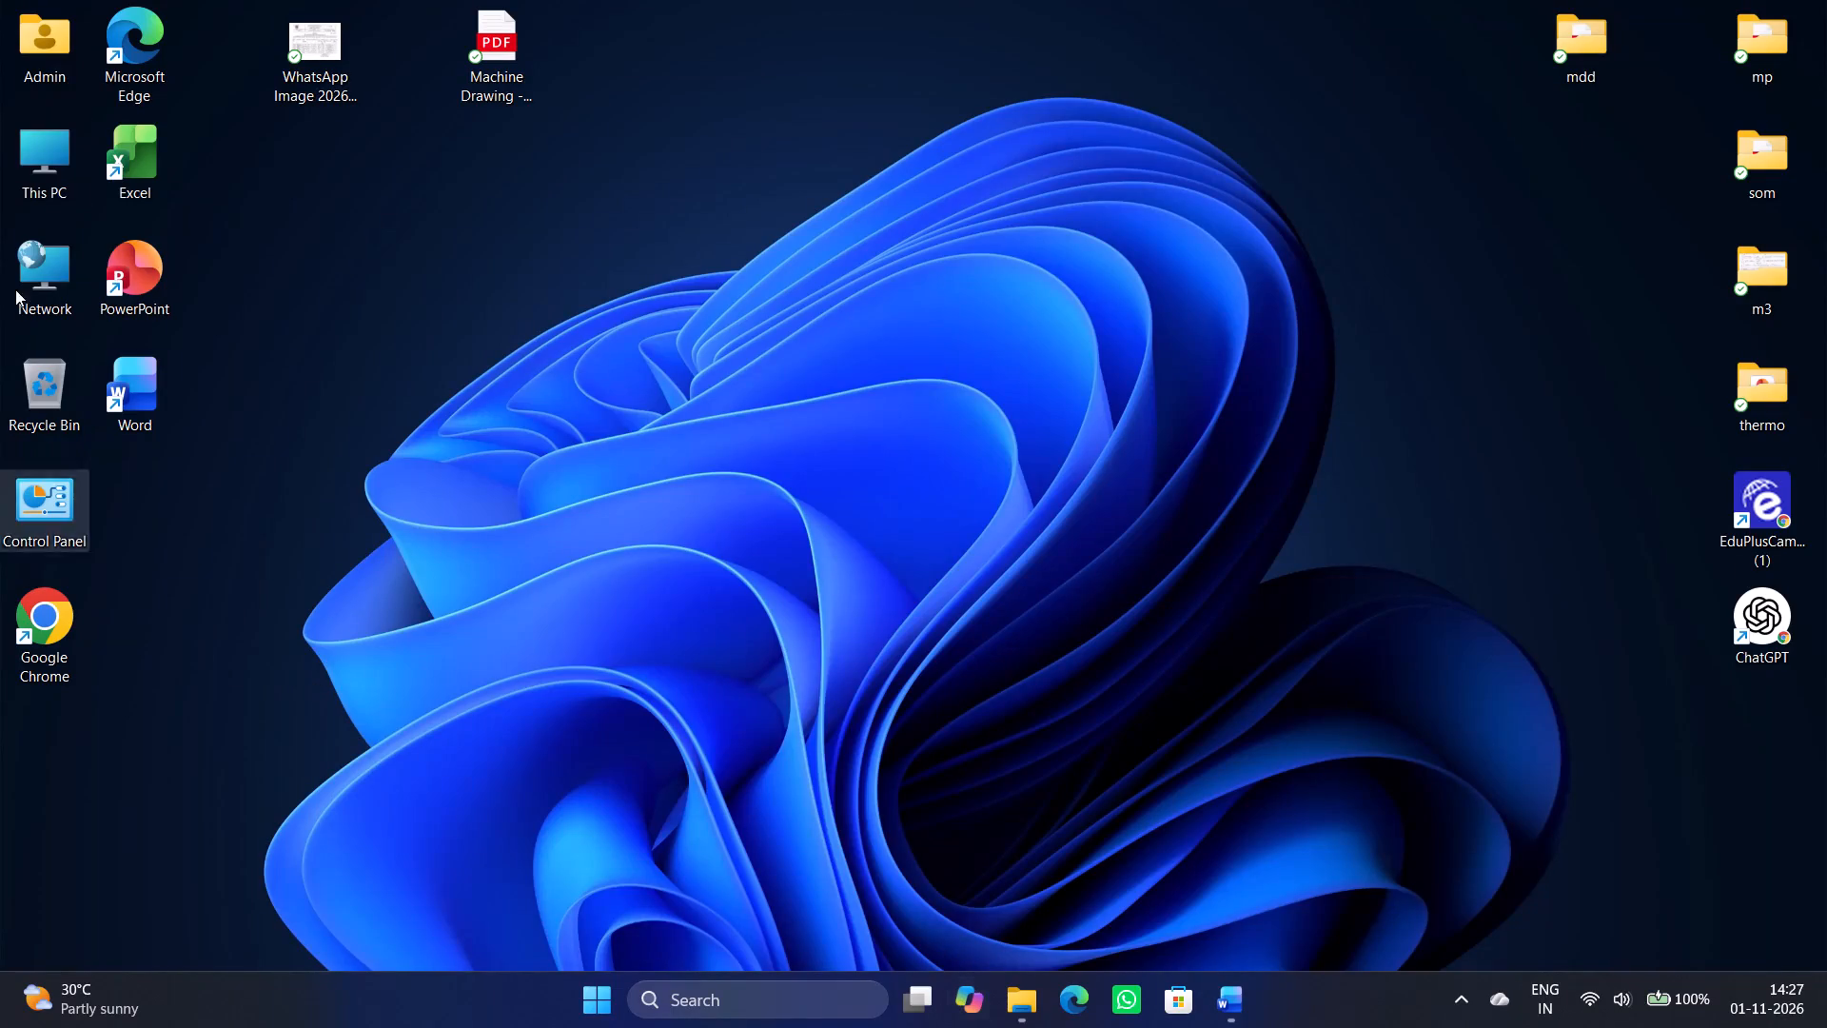
Open This PC from the desktop to view the computer's drives in File Explorer.
double_click(48, 176)
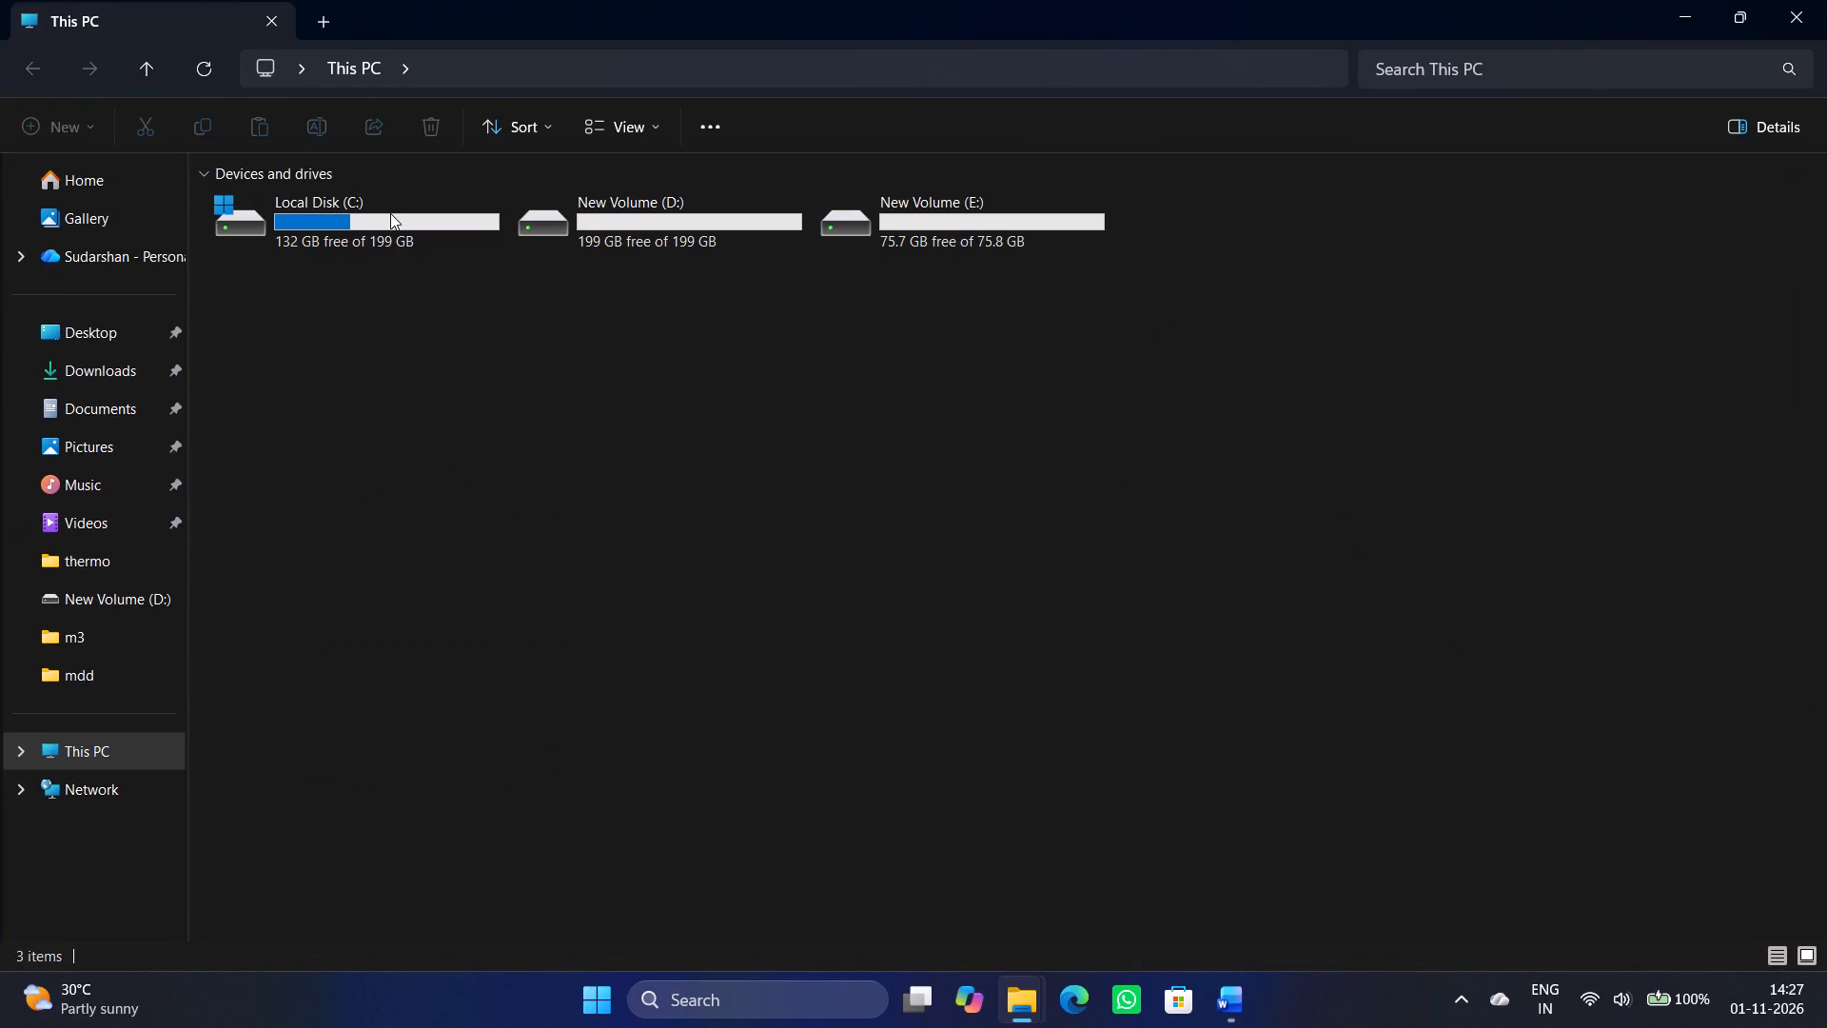
Launch the Autodesk AutoCAD 2027 English installer from the Downloads folder.
left_click(93, 335)
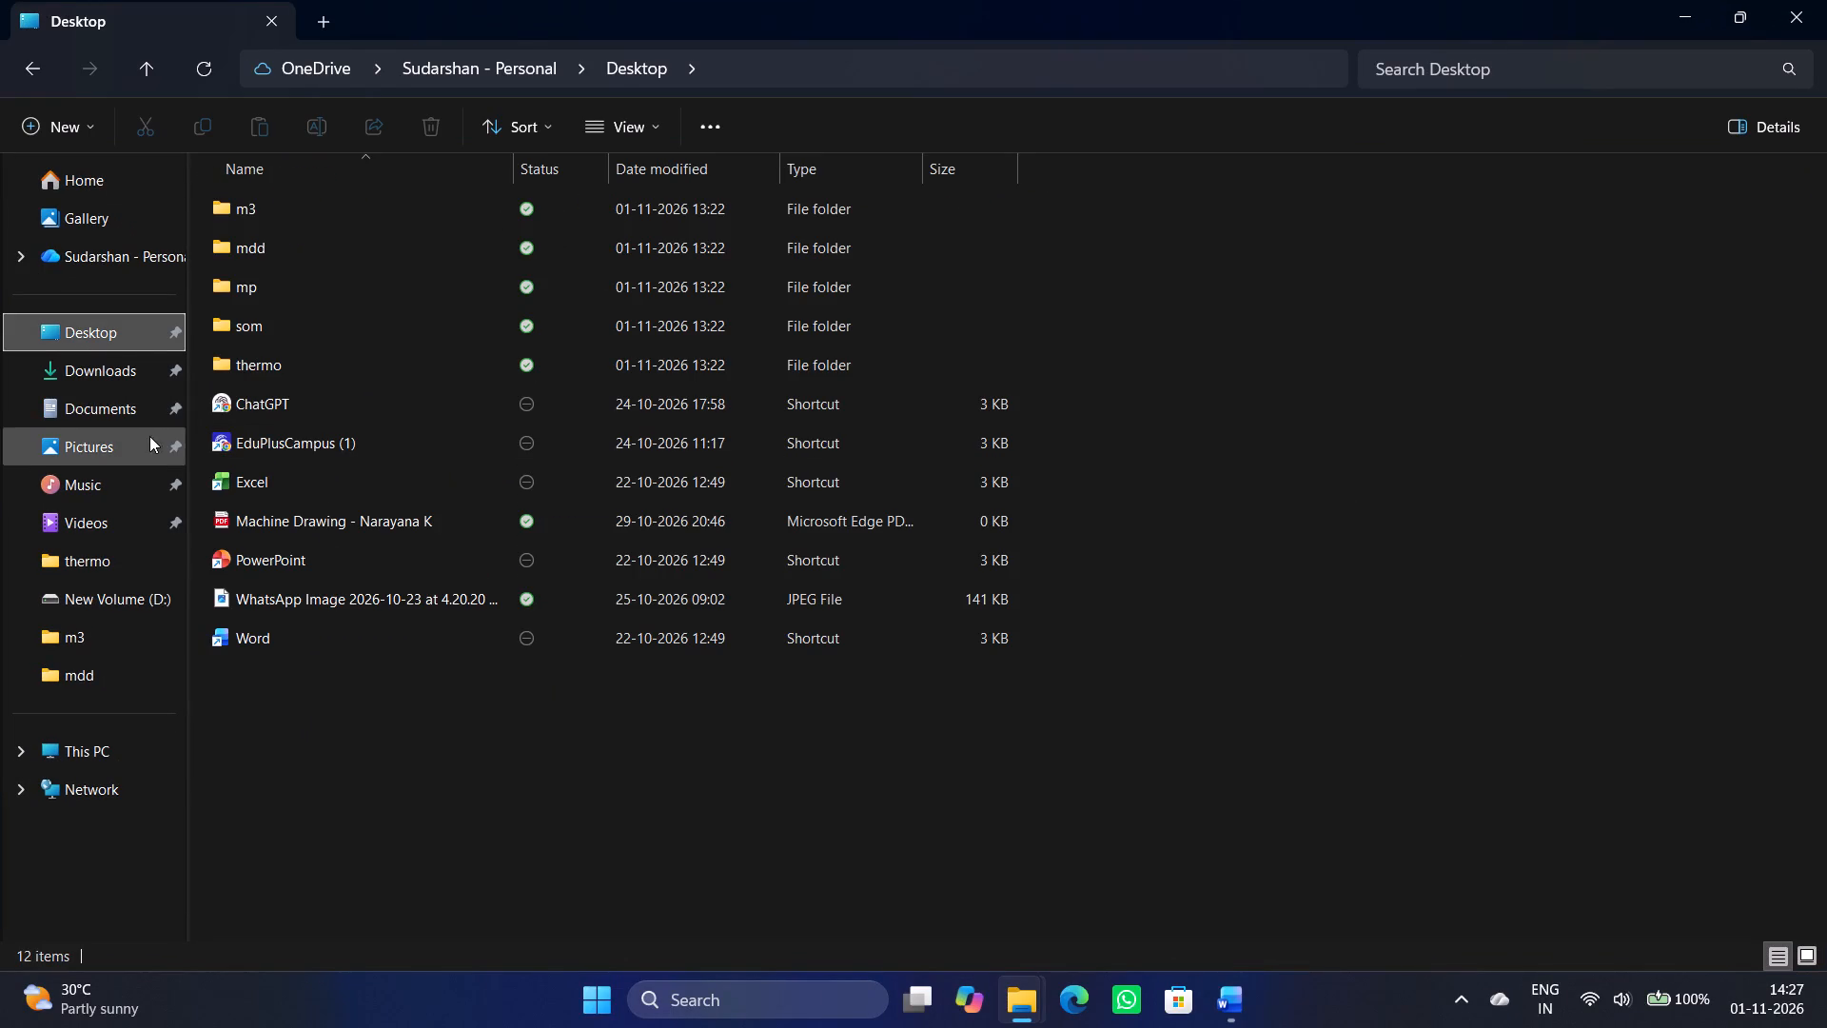
left_click(128, 375)
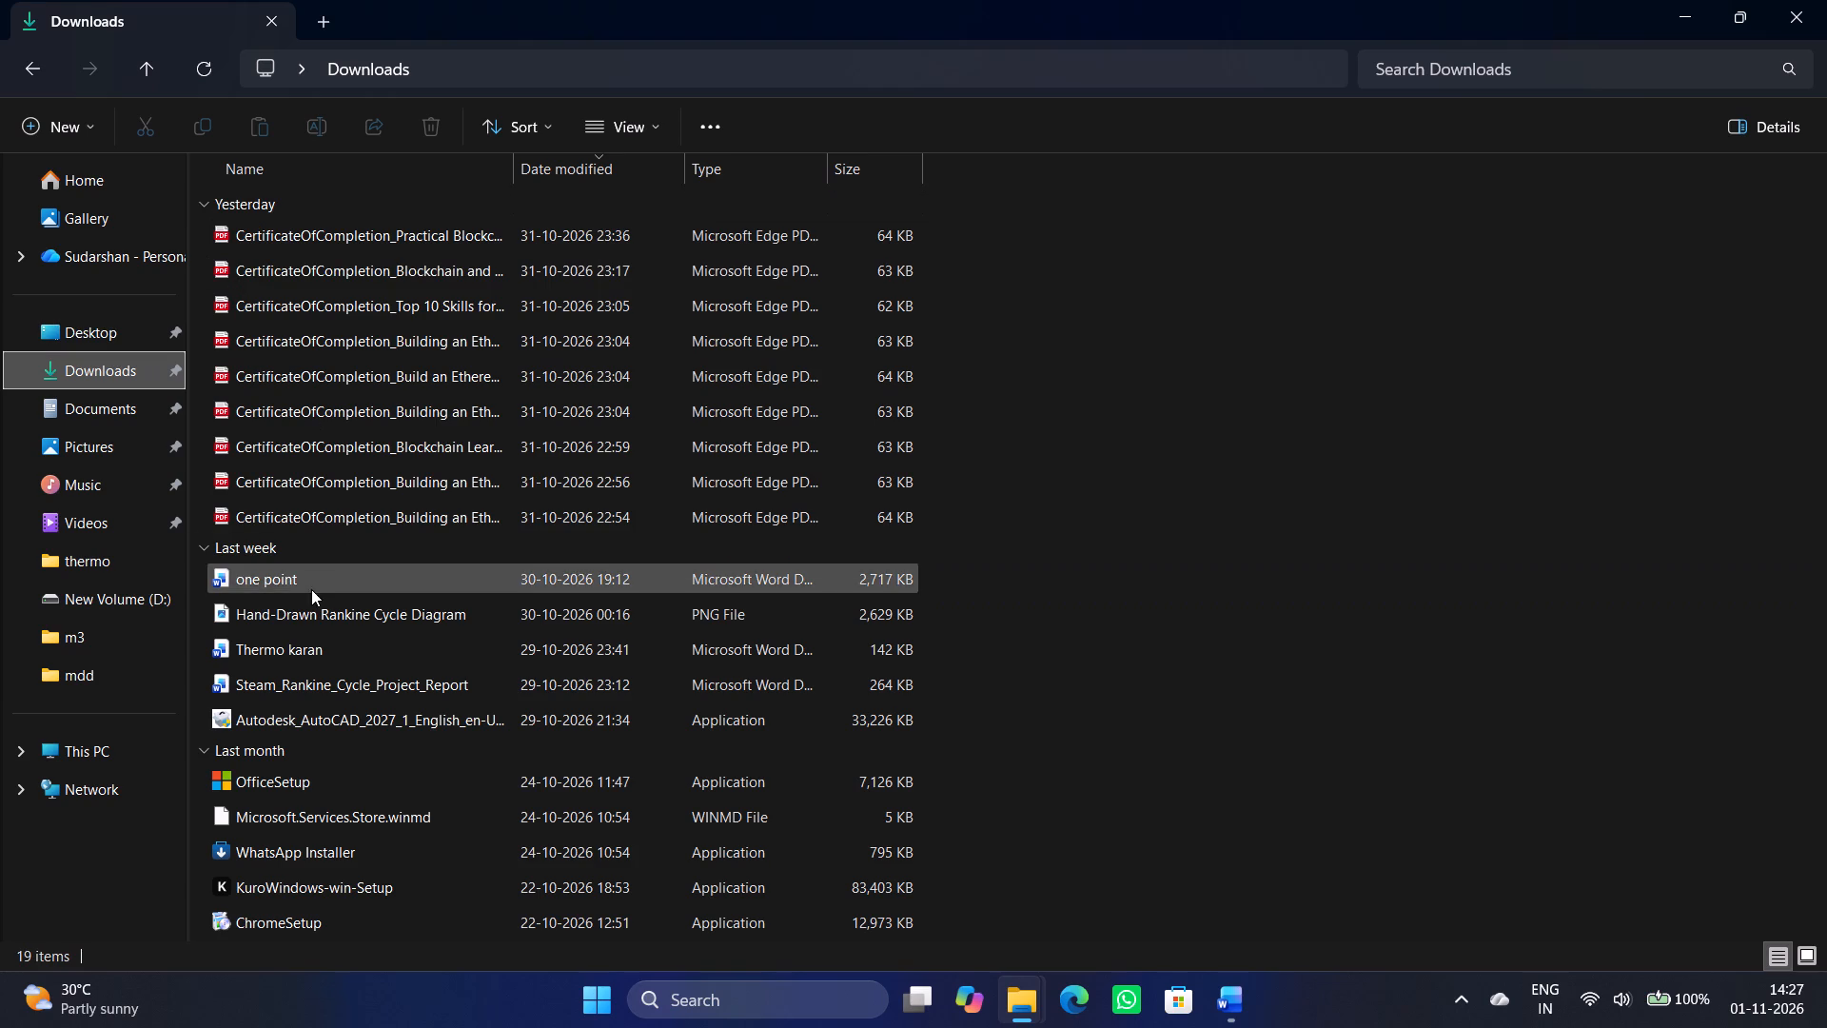
double_click(329, 717)
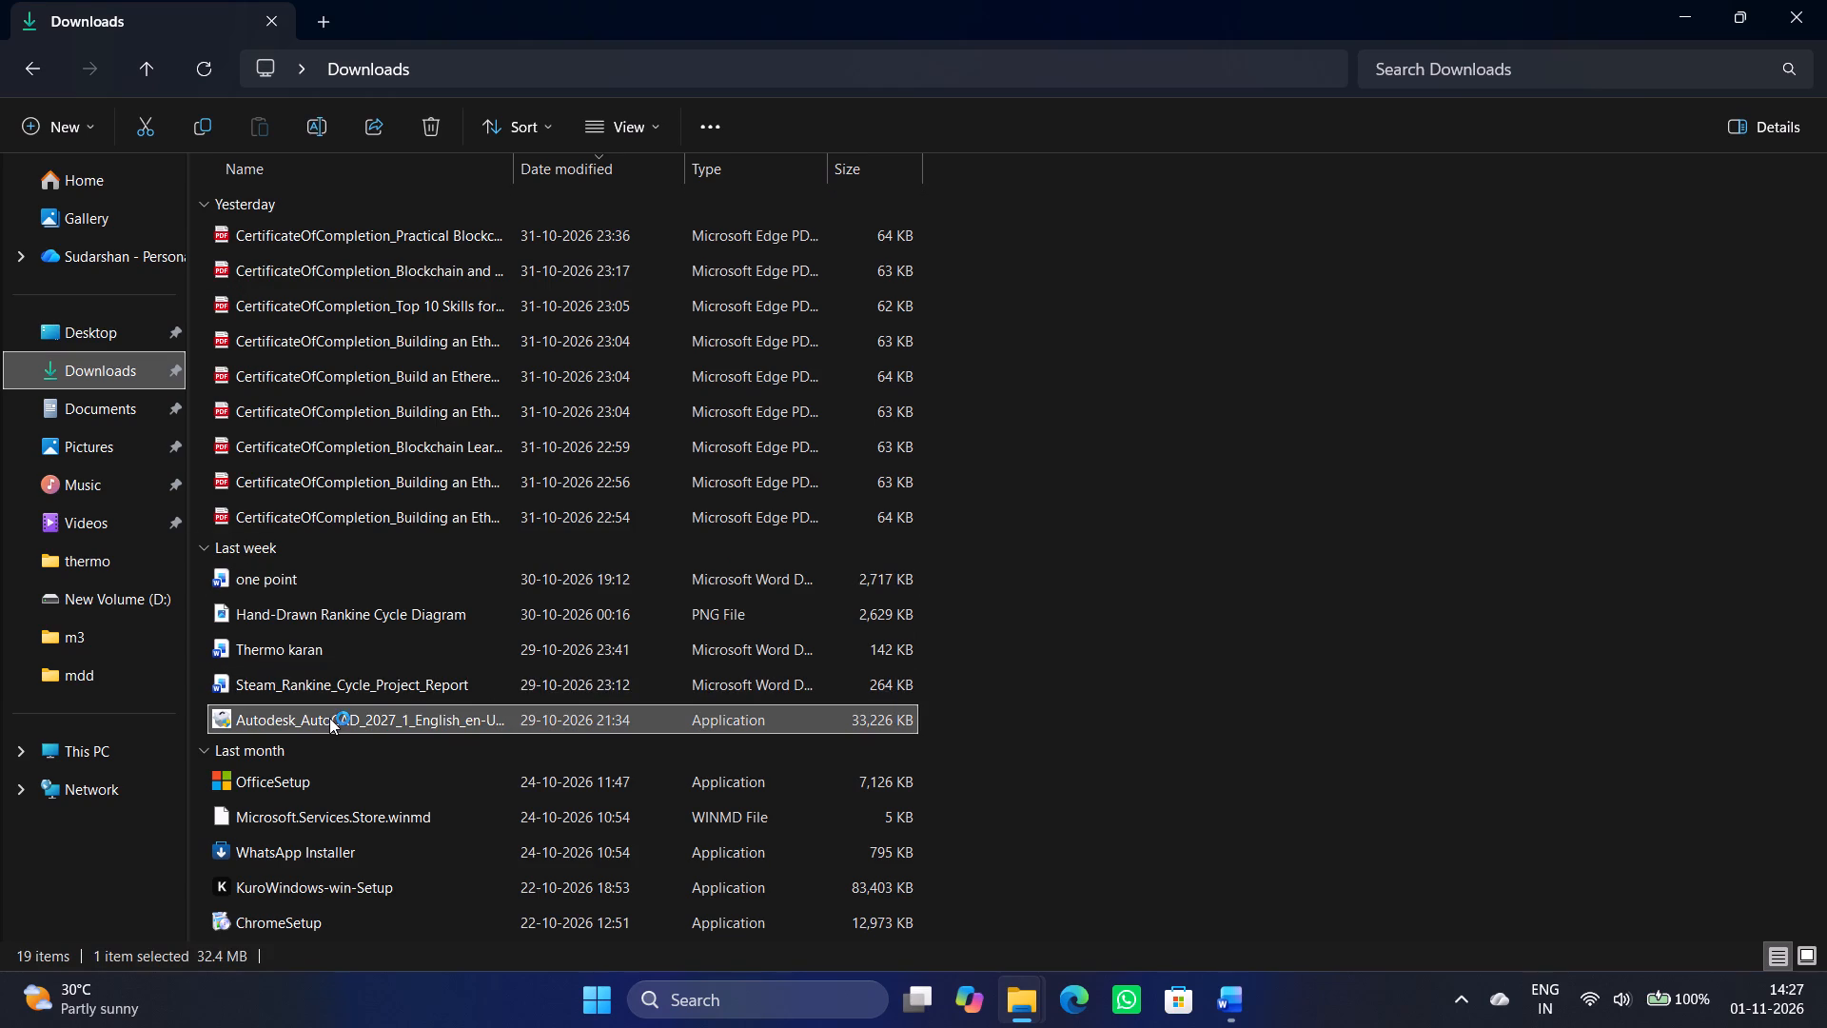
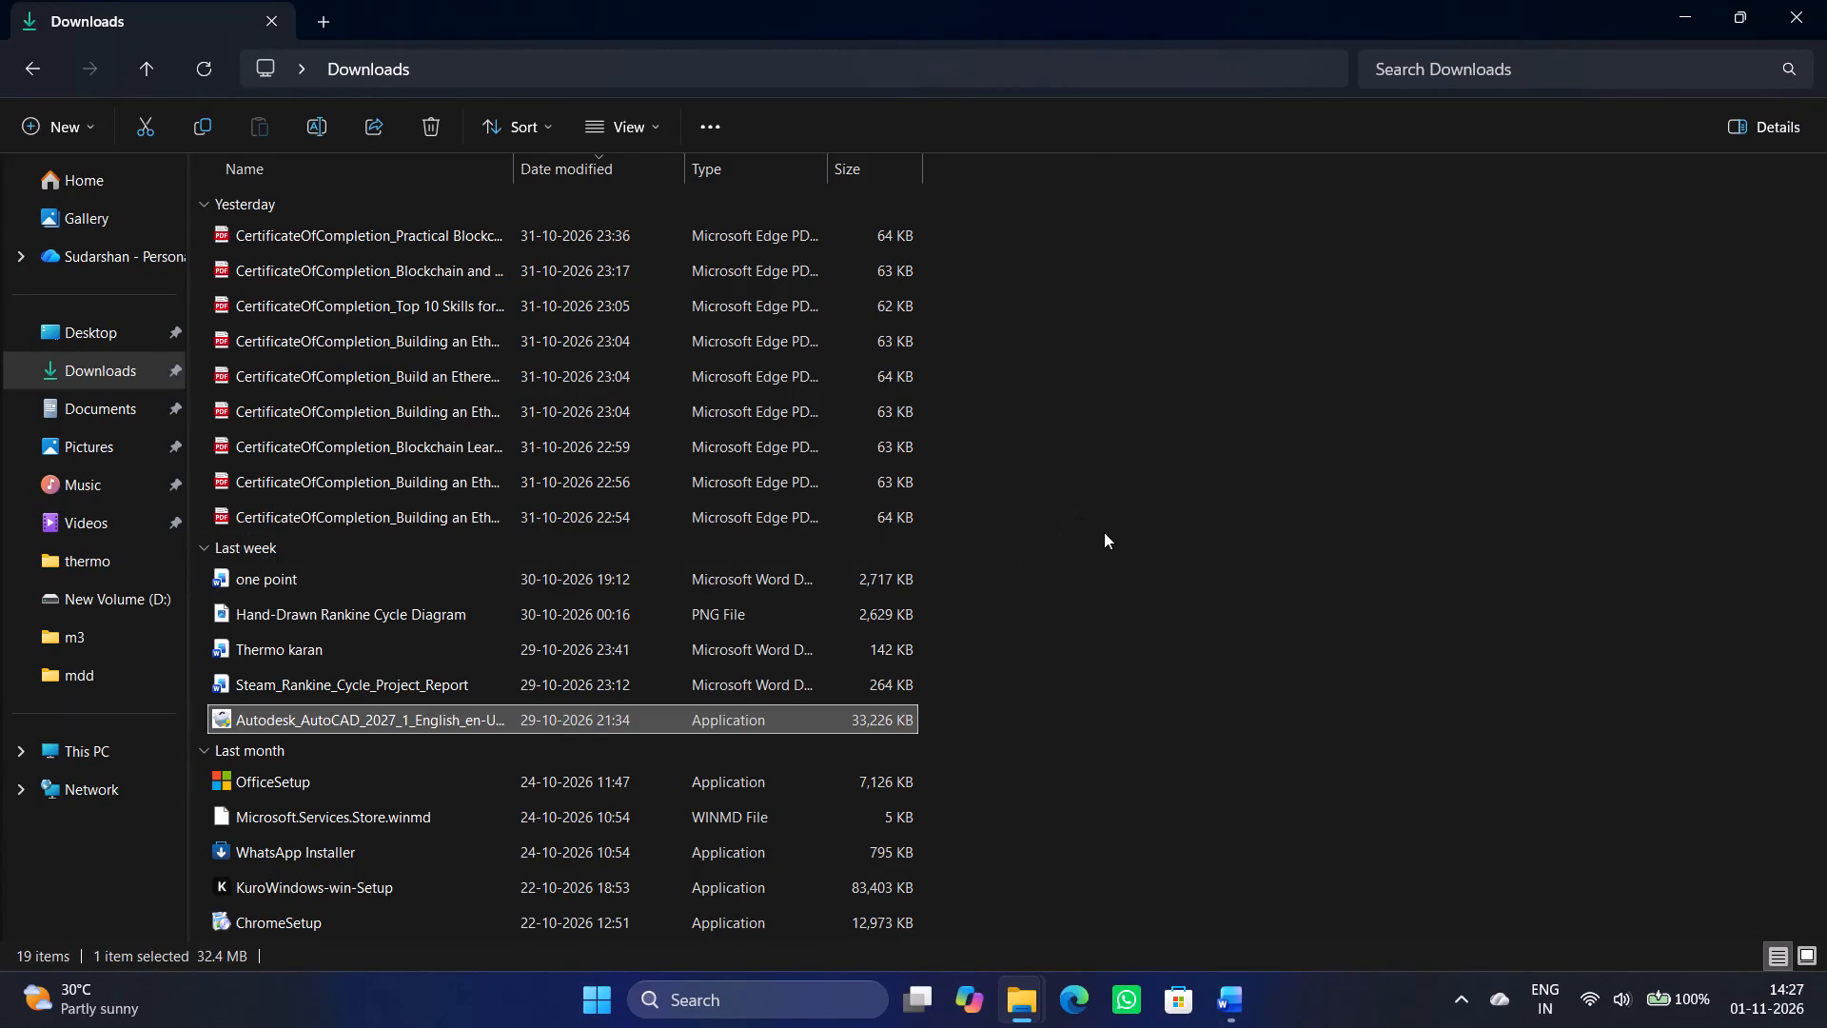
Permanently delete the nine CertificateOfCompletion PDF files listed under Yesterday in the Downloads folder.
left_click_drag(1104, 533, 666, 214)
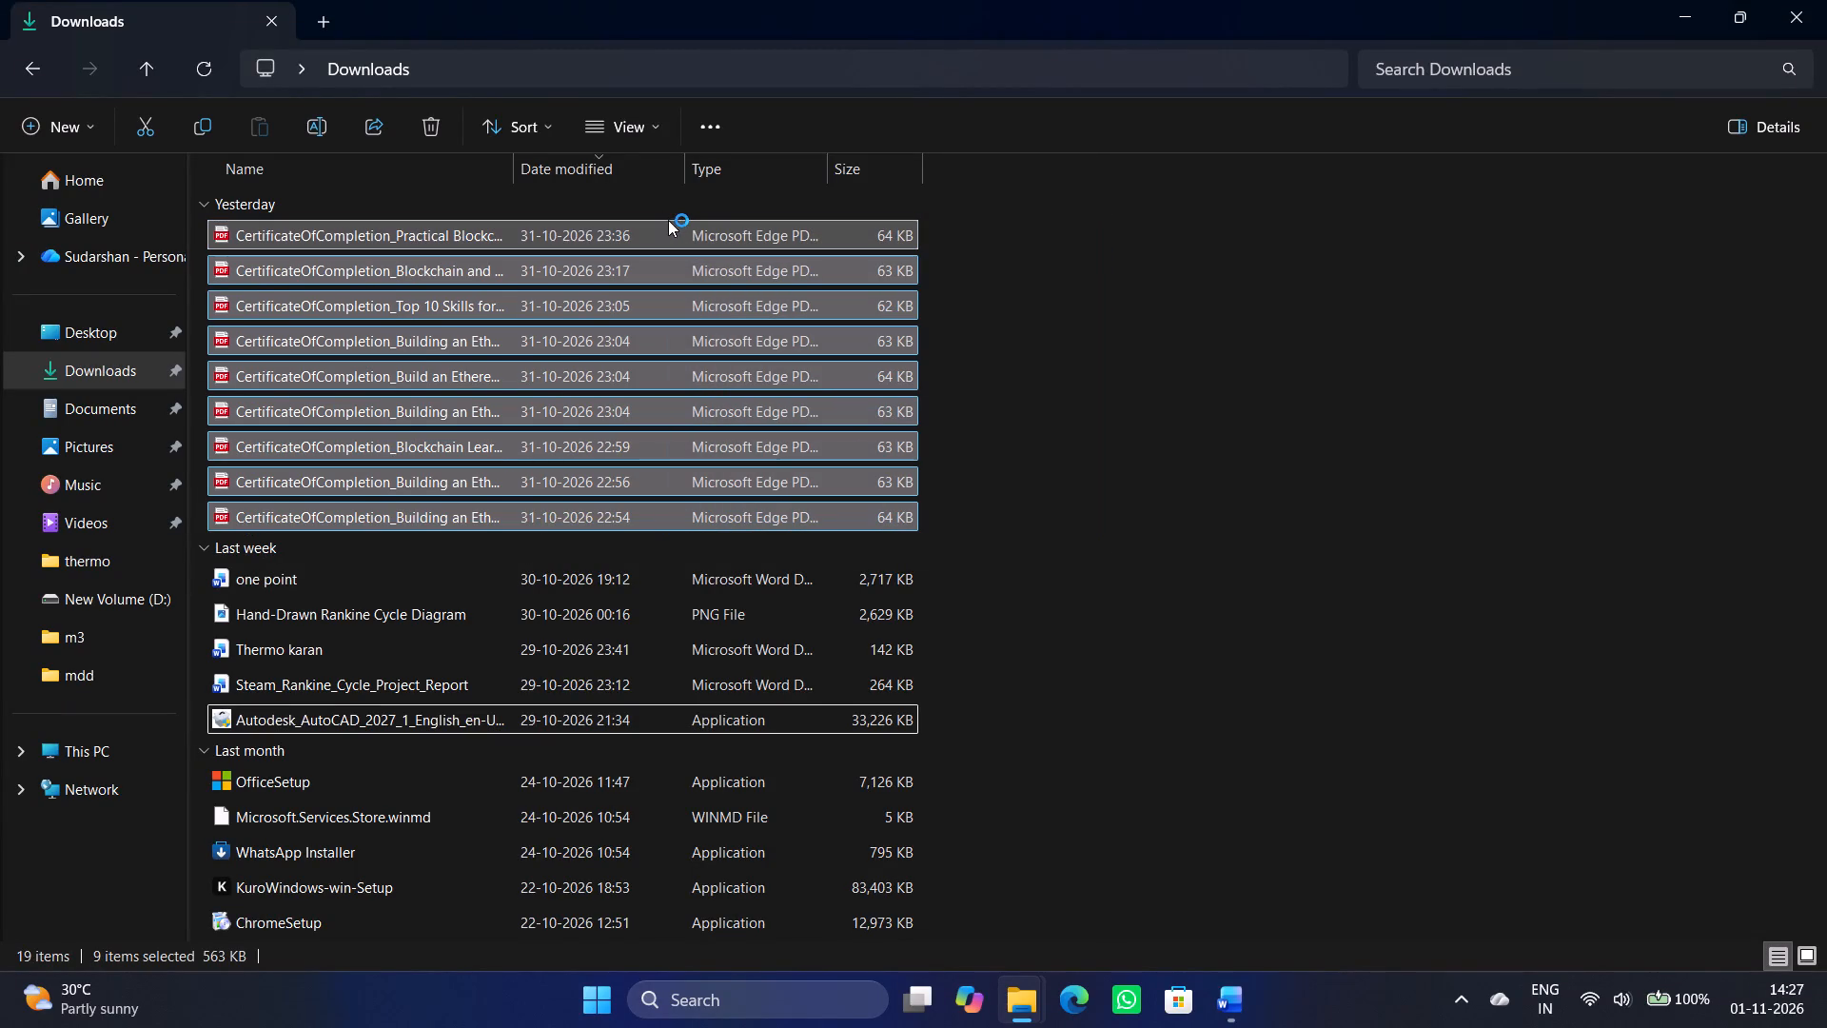
key("shift+Delete")
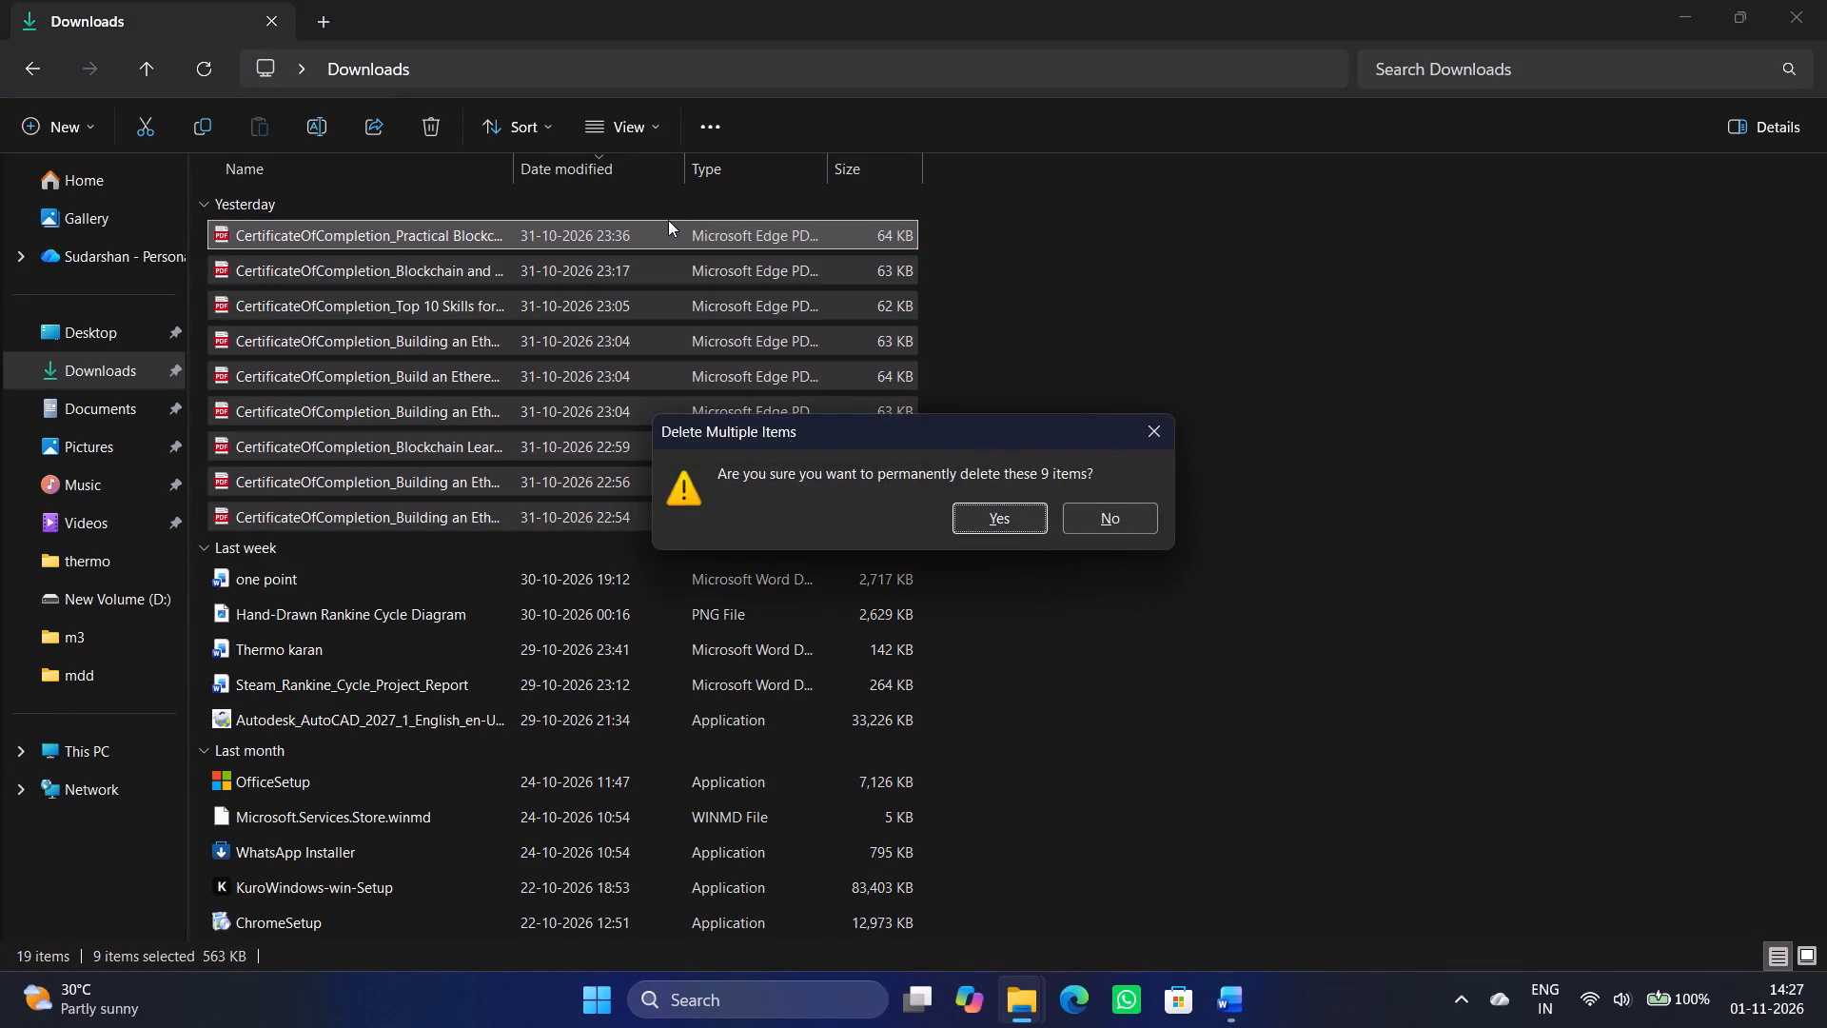
key("Return")
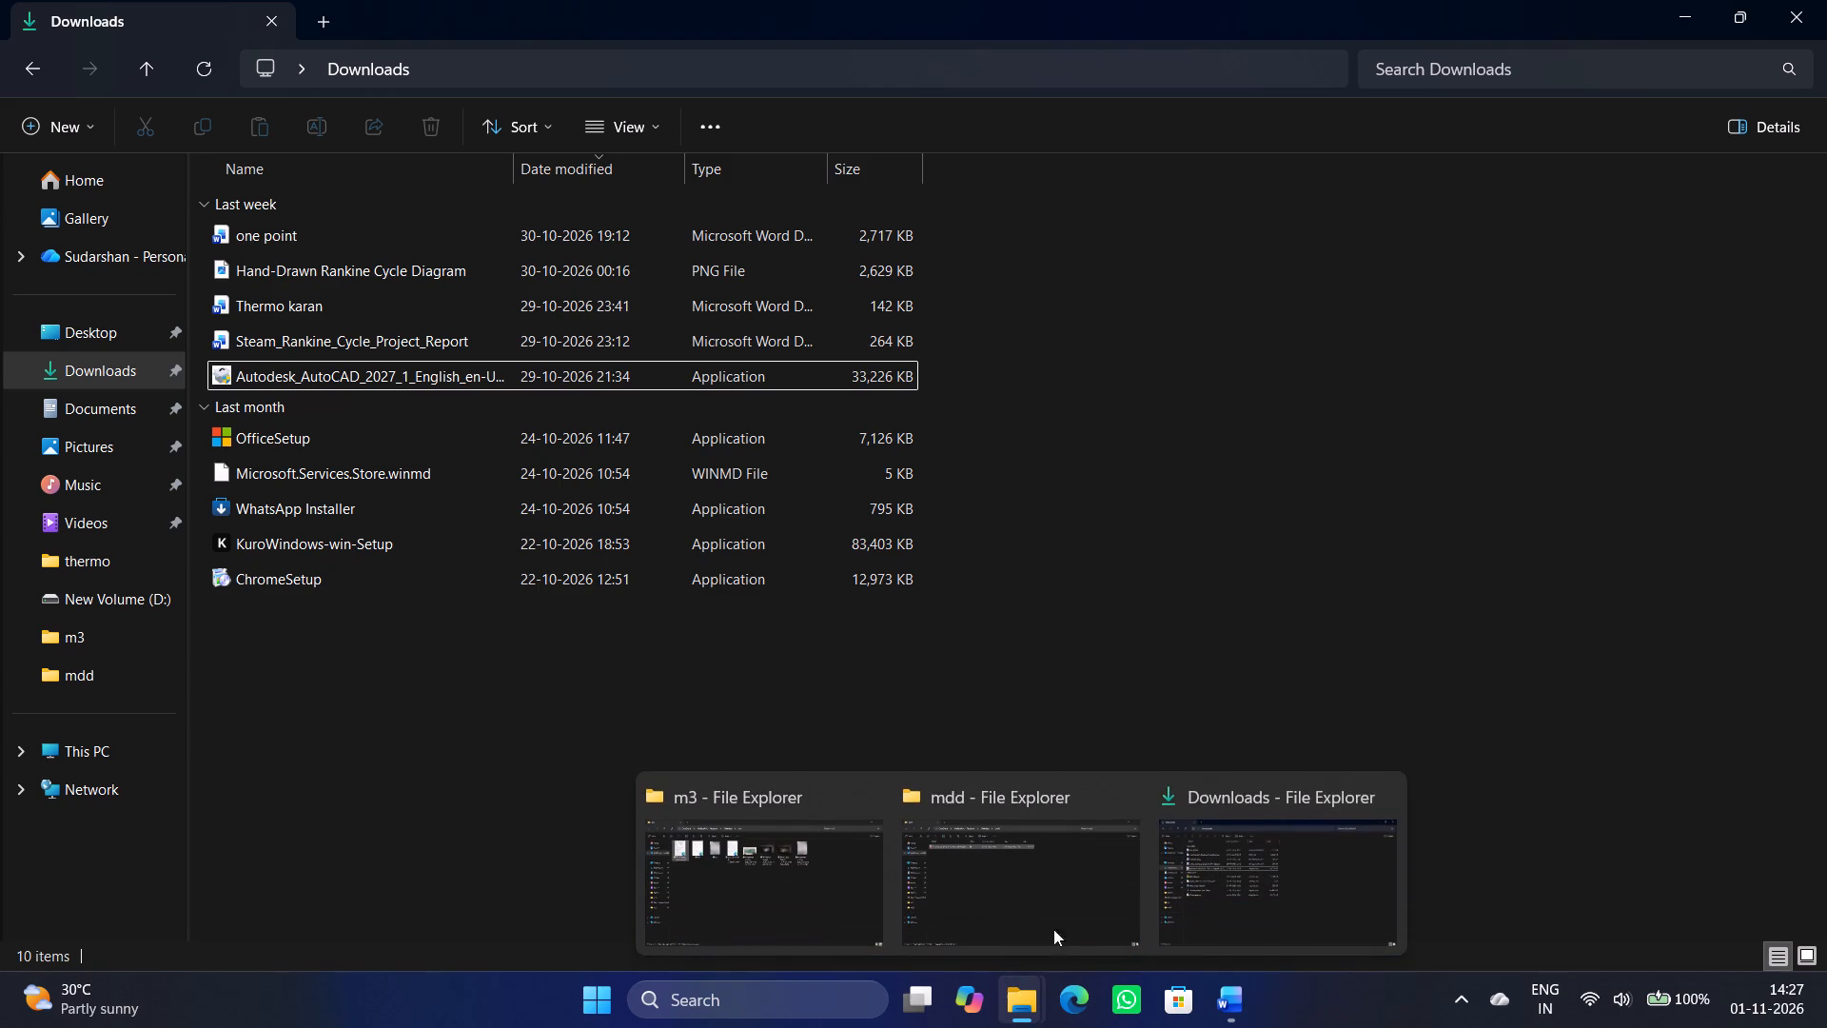
Close the Downloads and mdd File Explorer windows and bring the remaining m3 folder window to the front.
left_click(1365, 794)
left_click(1251, 797)
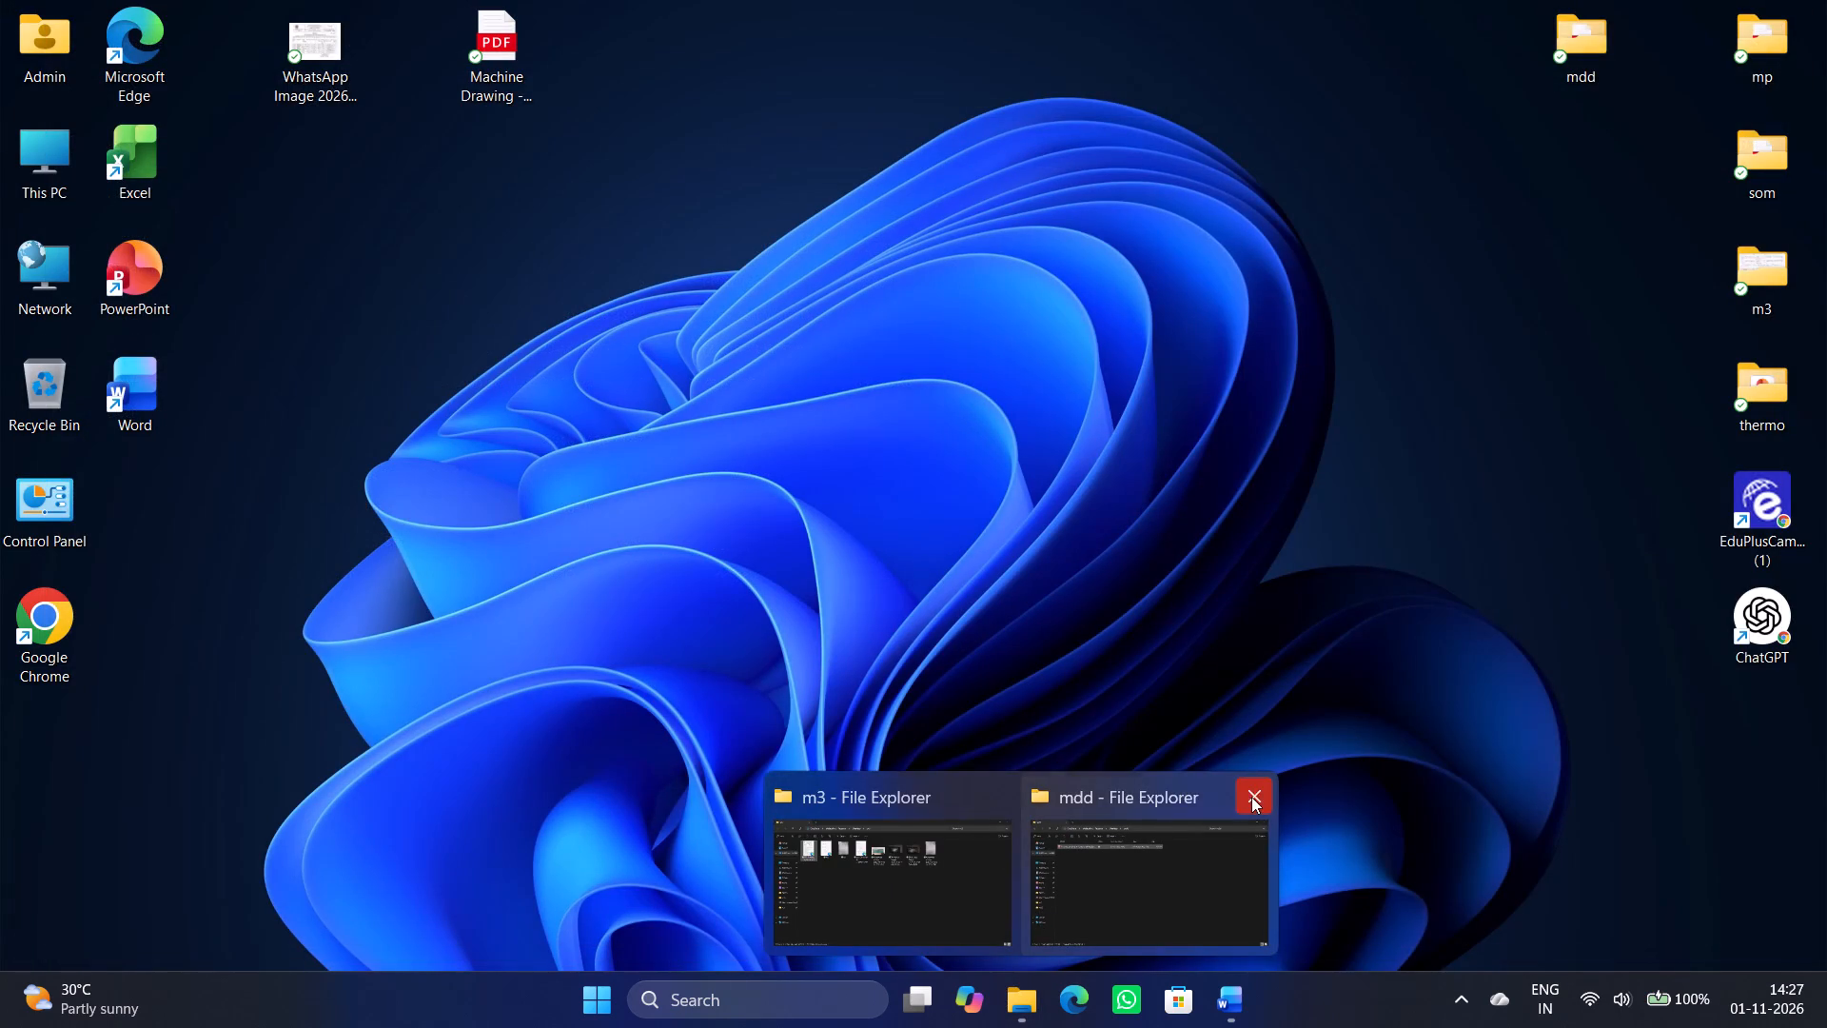
left_click(1032, 856)
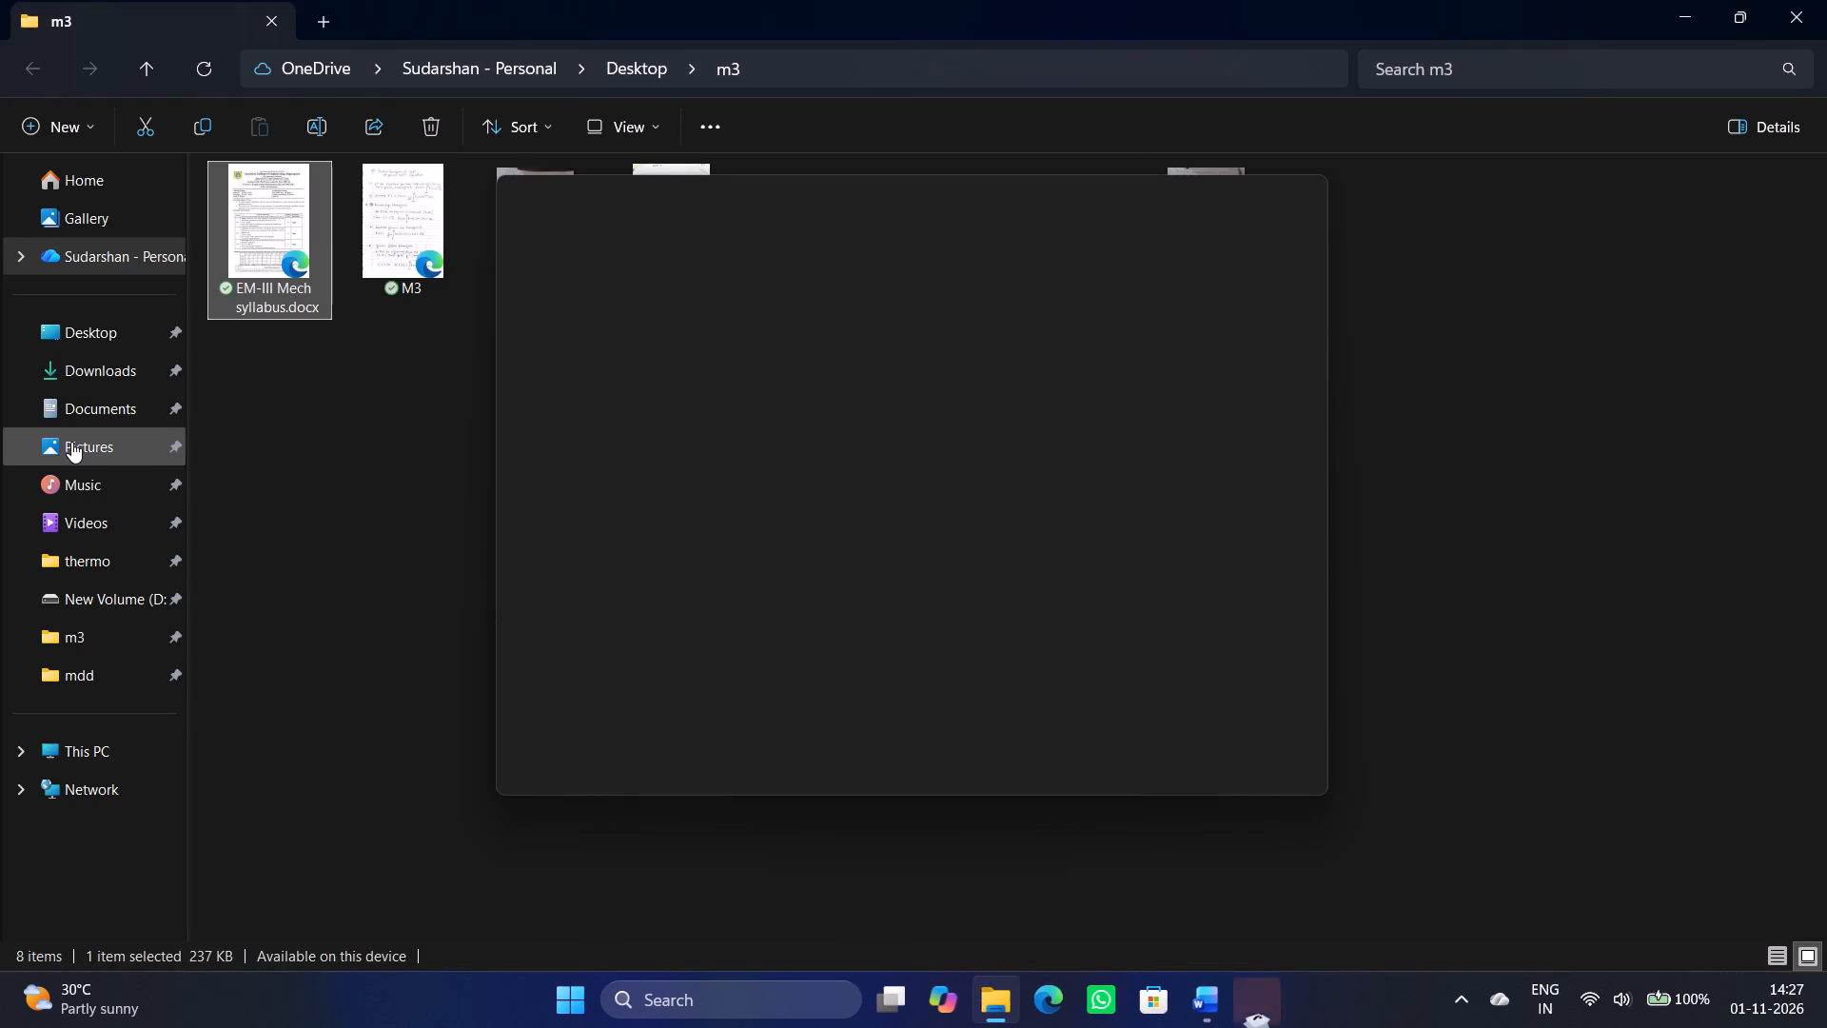